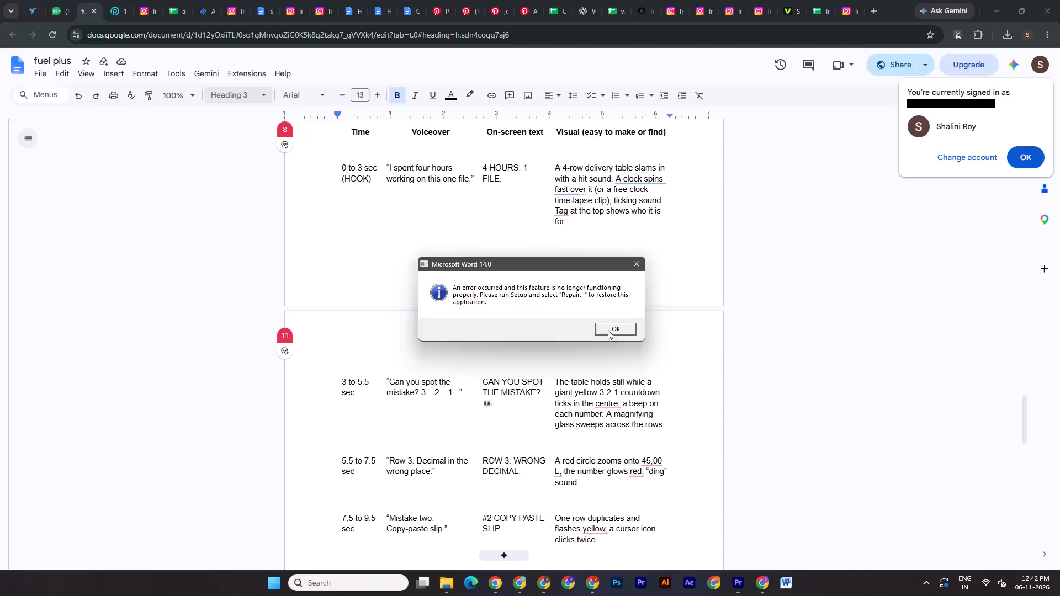
Dismiss the Word error dialog and bring up the Fuel Plus November 2026 social media calendar document.
click(607, 332)
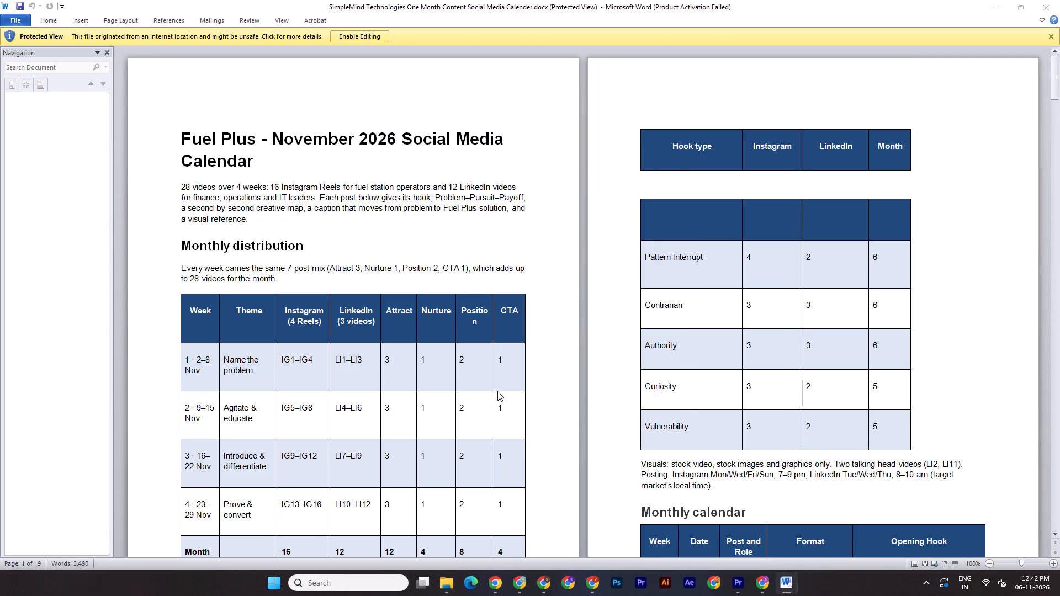
click(655, 173)
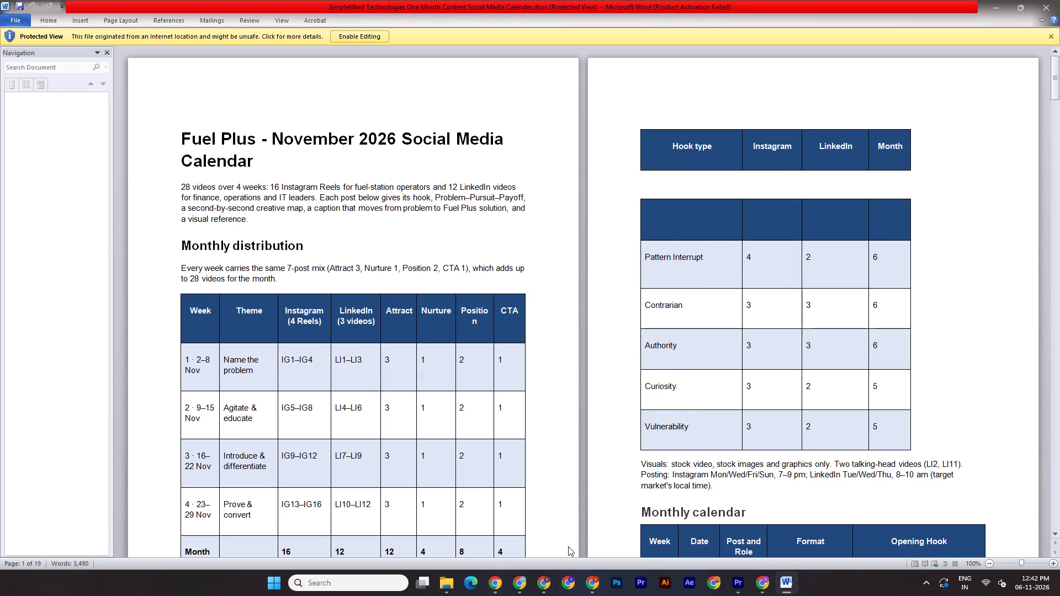
Switch to Premiere Pro and open the recent project "fuelplus ig reel 2".
click(735, 583)
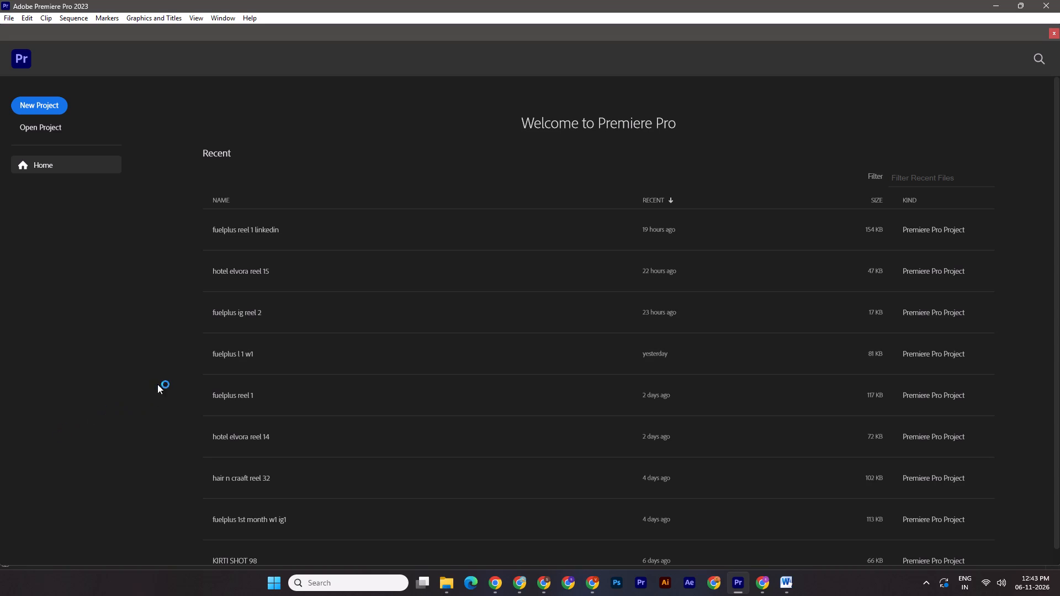
click(254, 311)
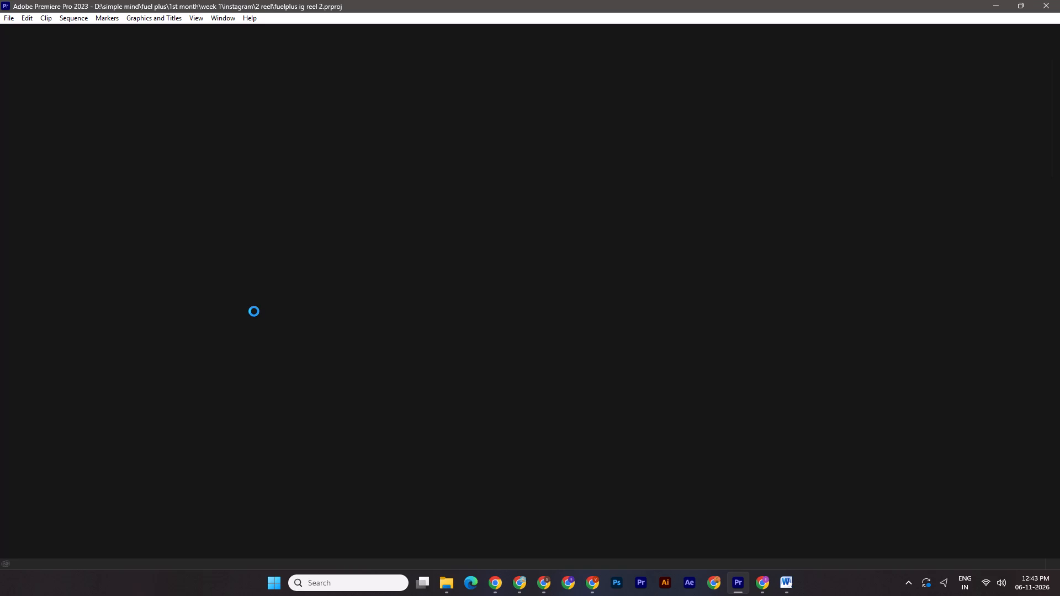
click(548, 313)
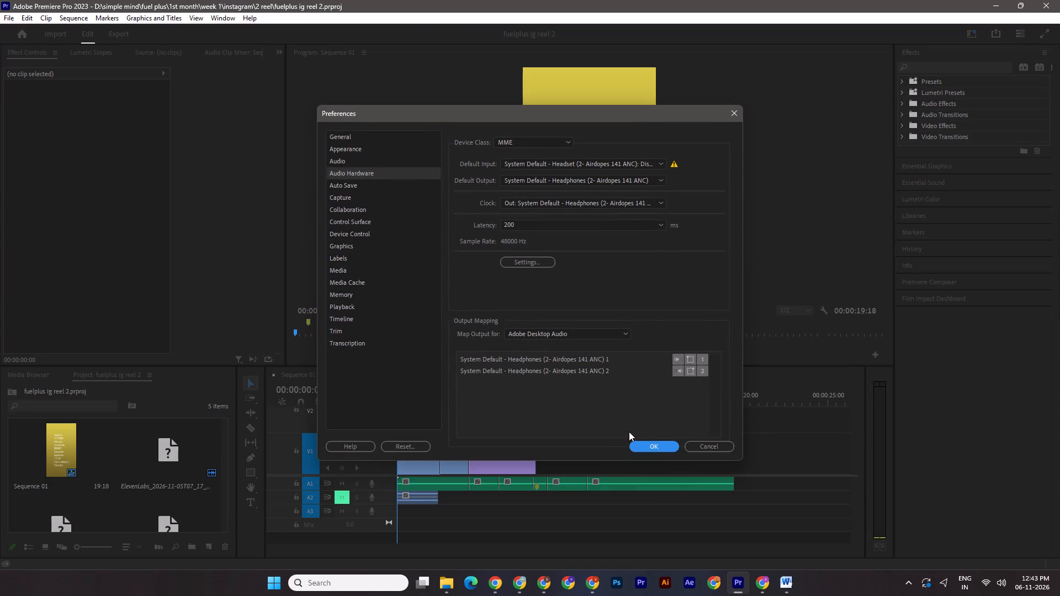
Apply the audio hardware preferences.
click(645, 441)
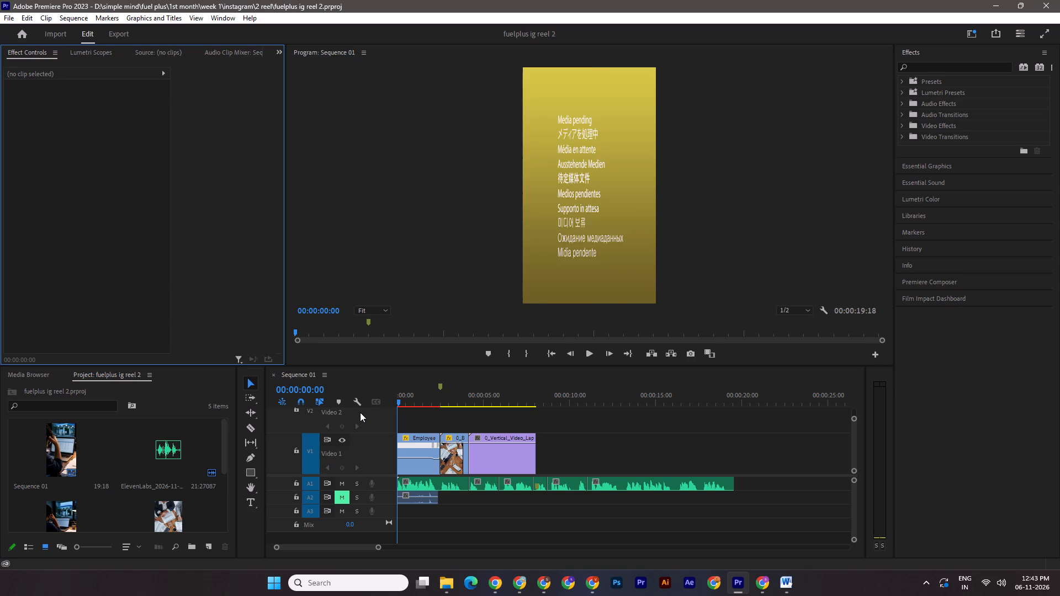
Render the video previews of Sequence 01 and save the project.
key(Return)
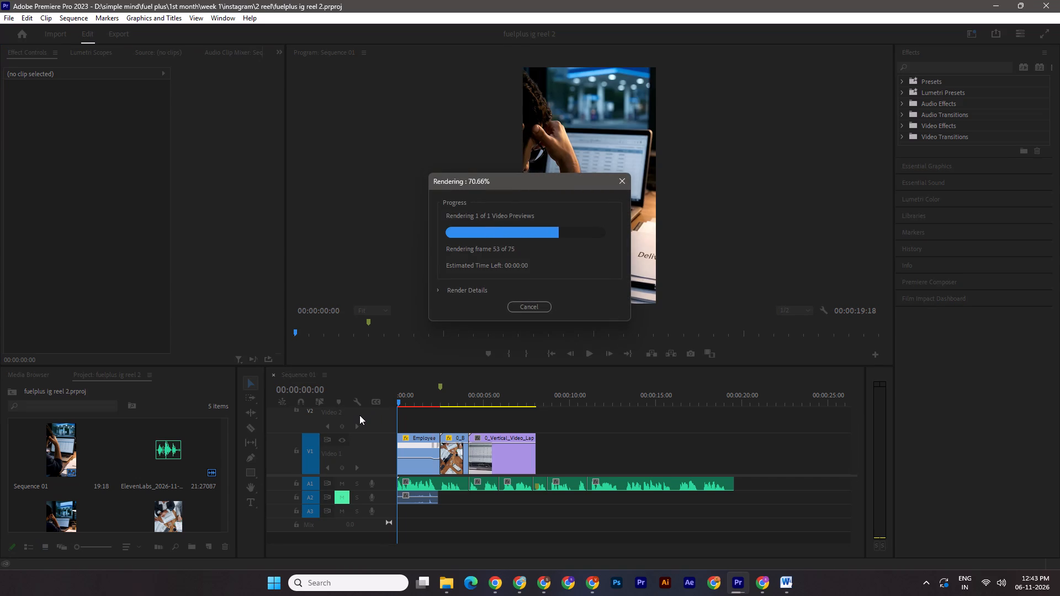
key(ctrl+s)
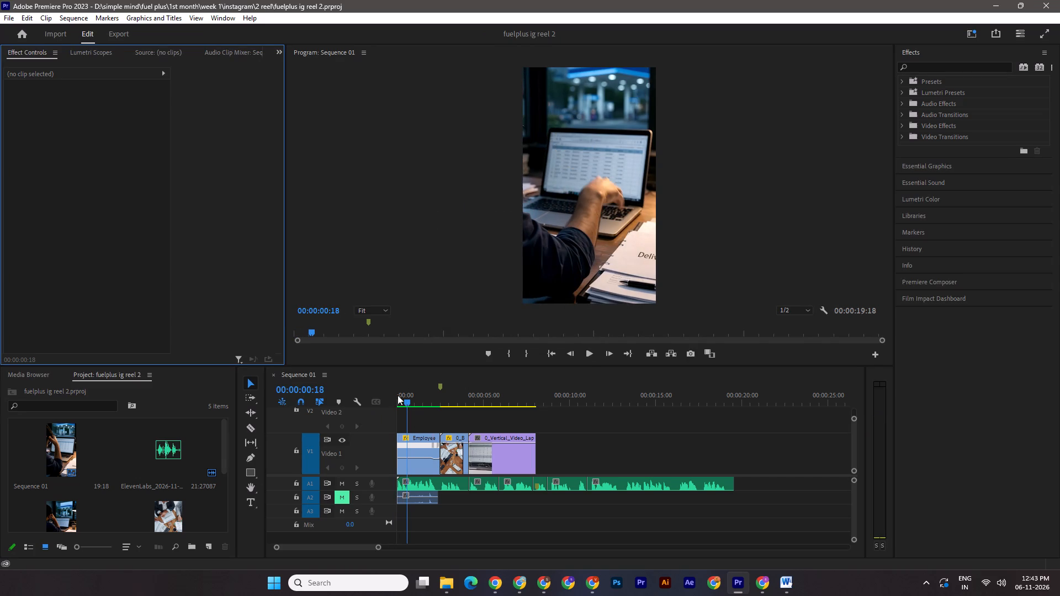
Play Sequence 01 from its start through the end of the last video clip to review the edit, and save the project.
drag(410, 397, 379, 398)
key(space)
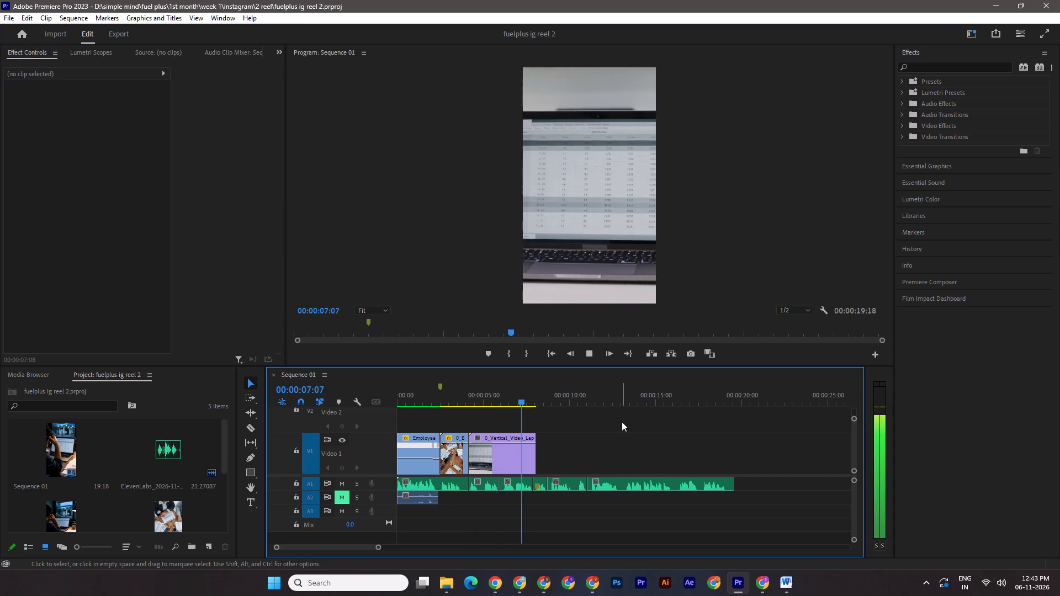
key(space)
key(ctrl+s)
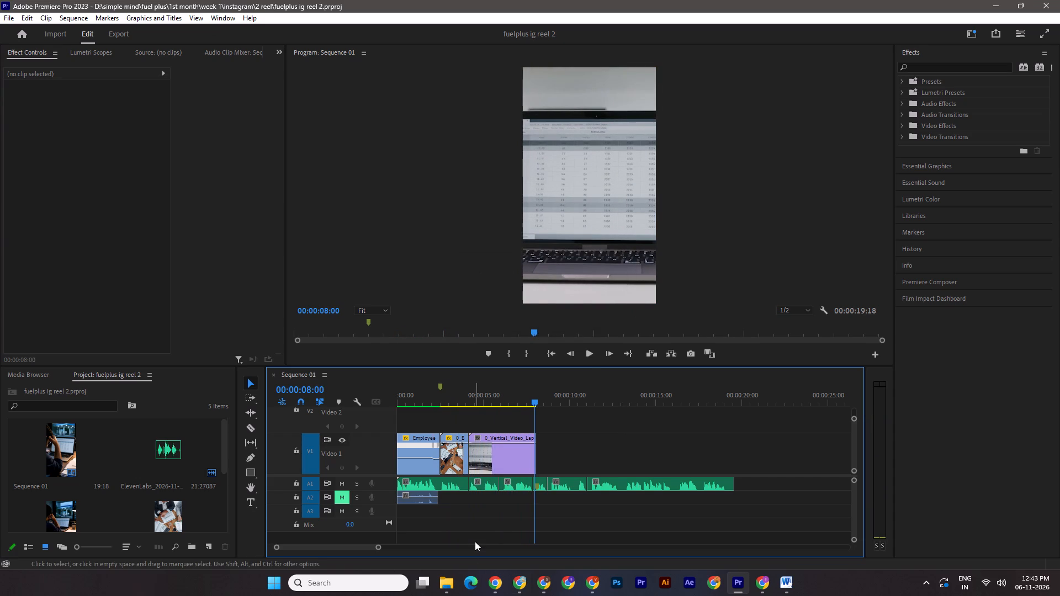
Close the File Explorer window of the "16 diwali elvora 22 offer" folder.
click(451, 582)
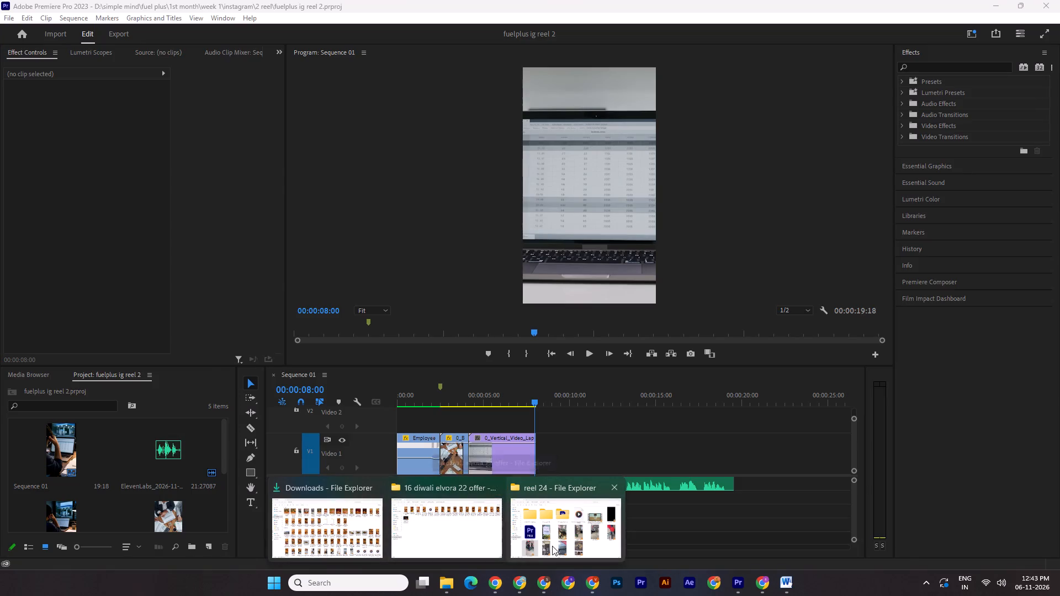
click(497, 485)
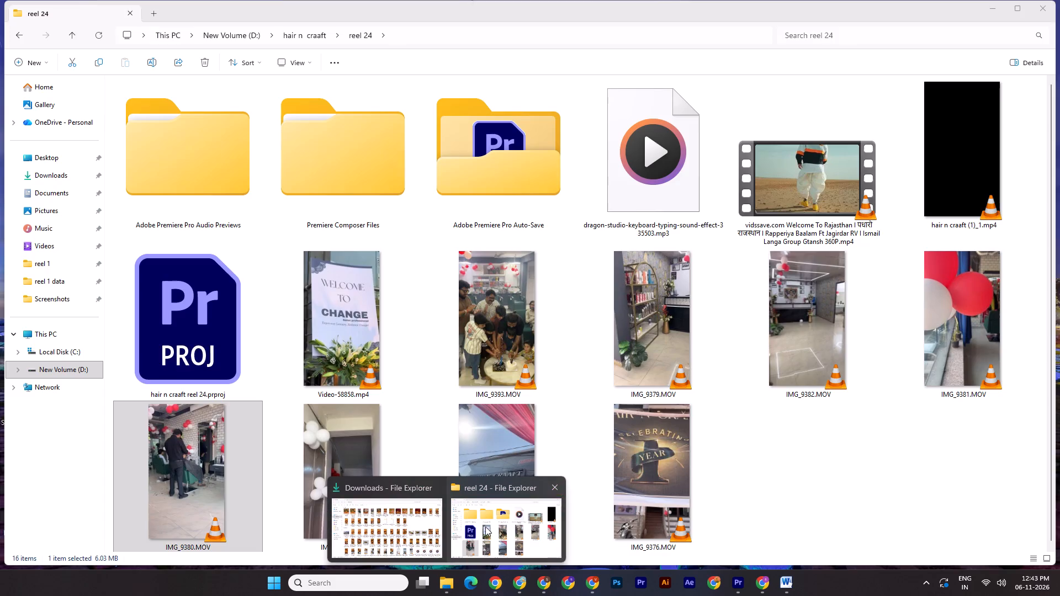
In the "reel 24" File Explorer window, go to D: > simple mind > fuel plus > 1st month > week 1 > instagram > 2 reel.
click(490, 525)
click(62, 337)
double_click(293, 103)
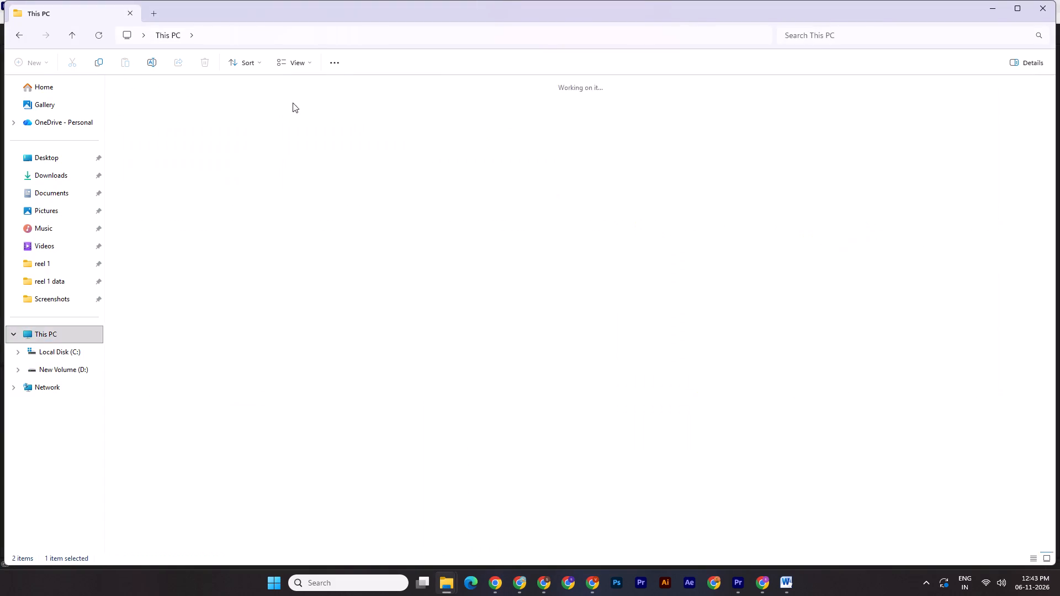
click(938, 118)
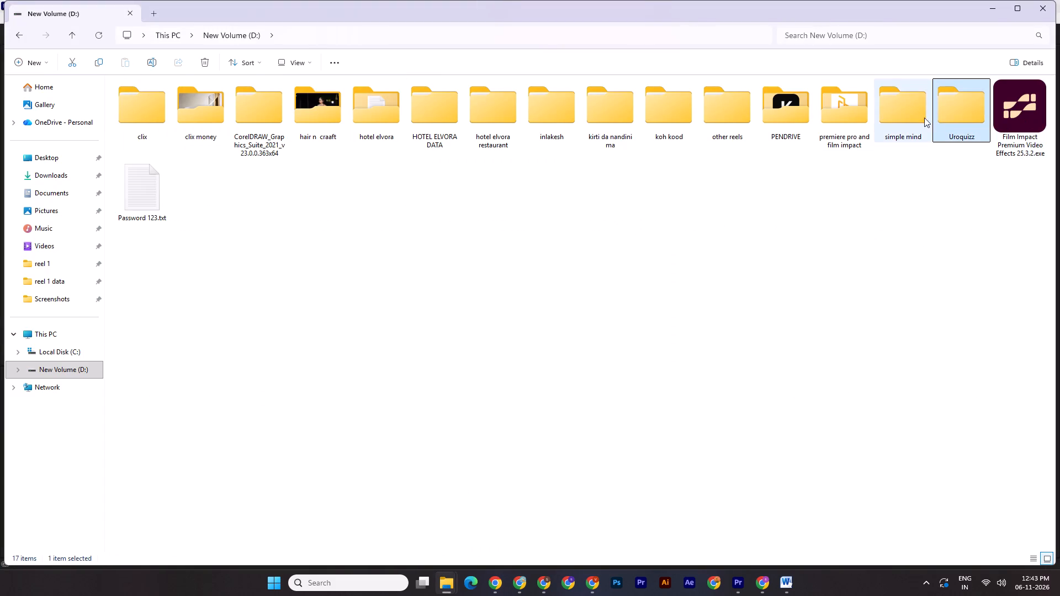
double_click(910, 119)
double_click(245, 116)
double_click(152, 100)
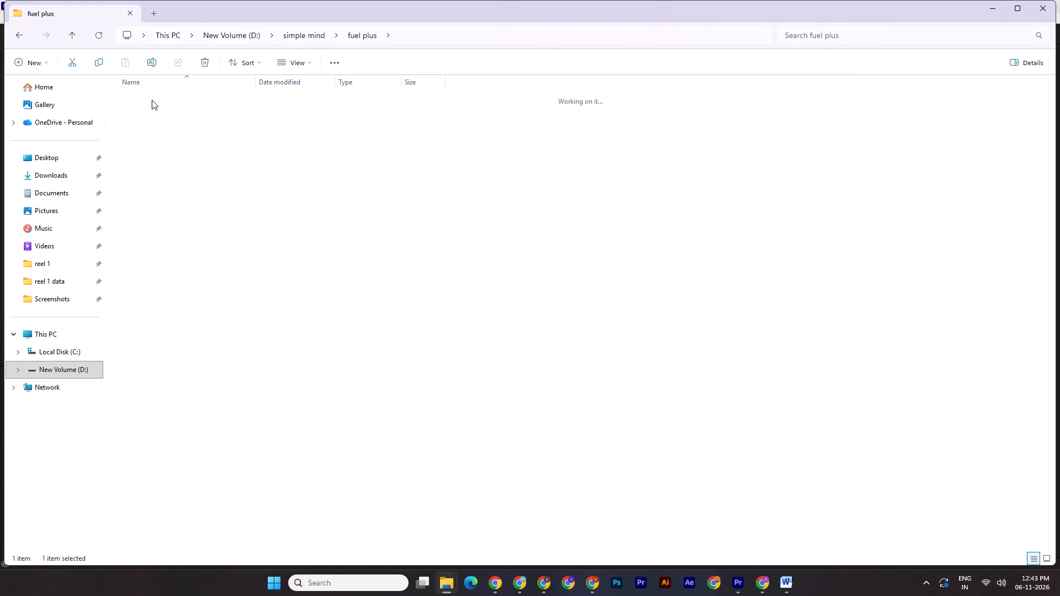
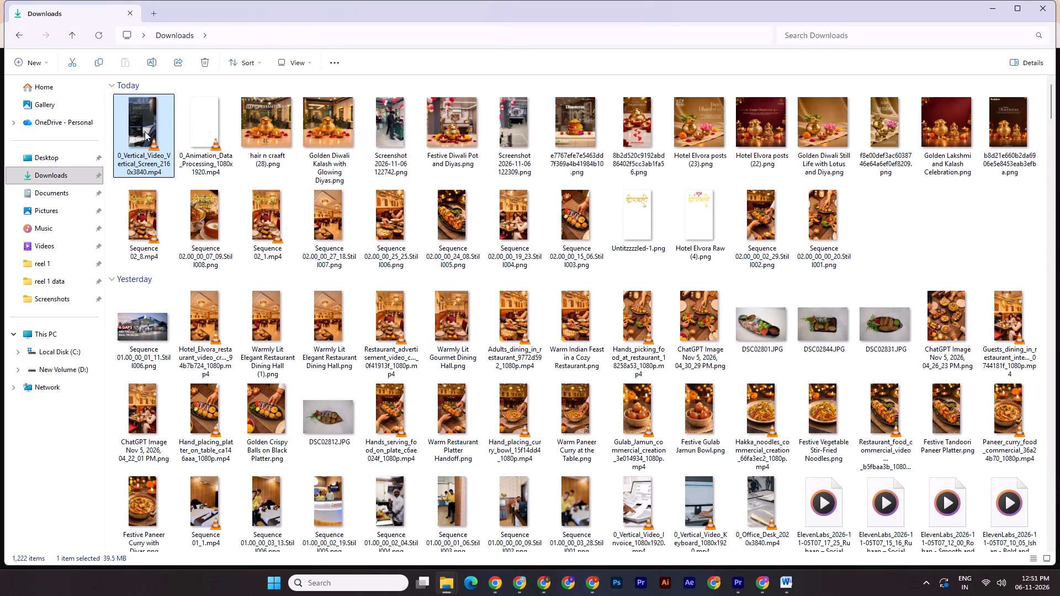
key(ctrl+x)
click(447, 587)
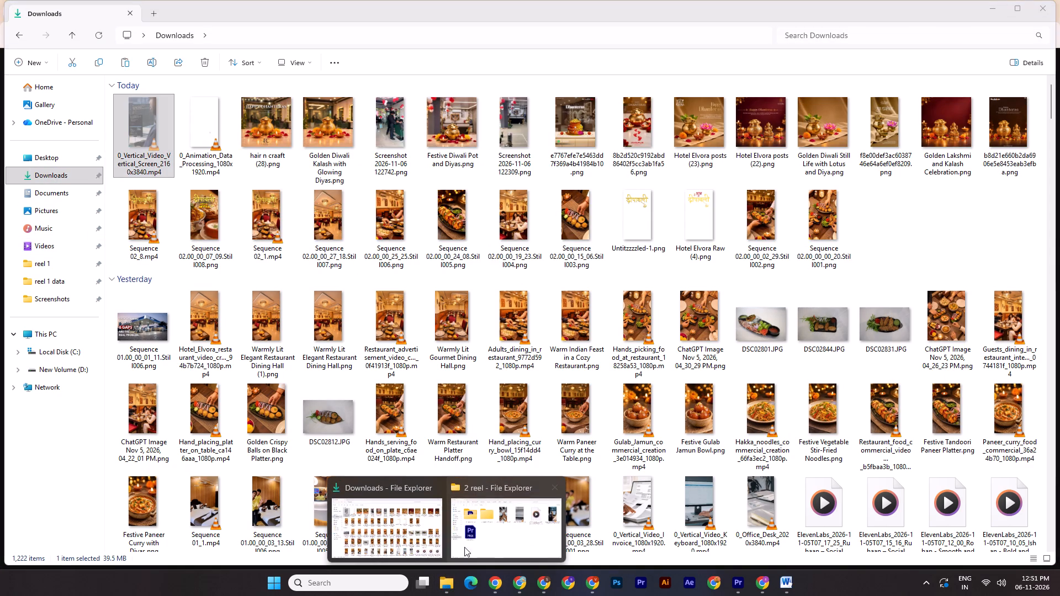
double_click(193, 137)
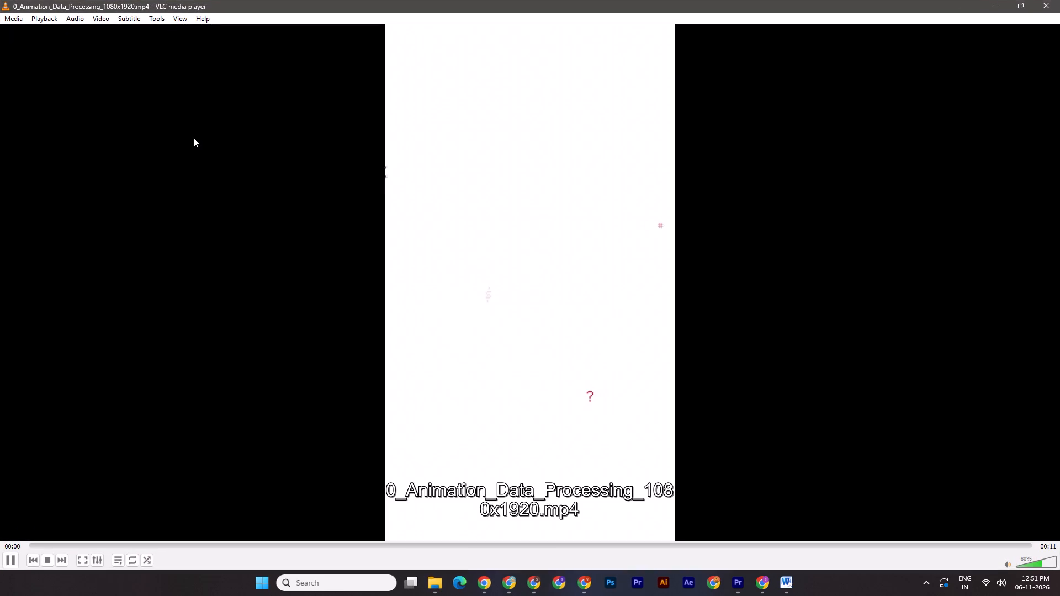
click(299, 543)
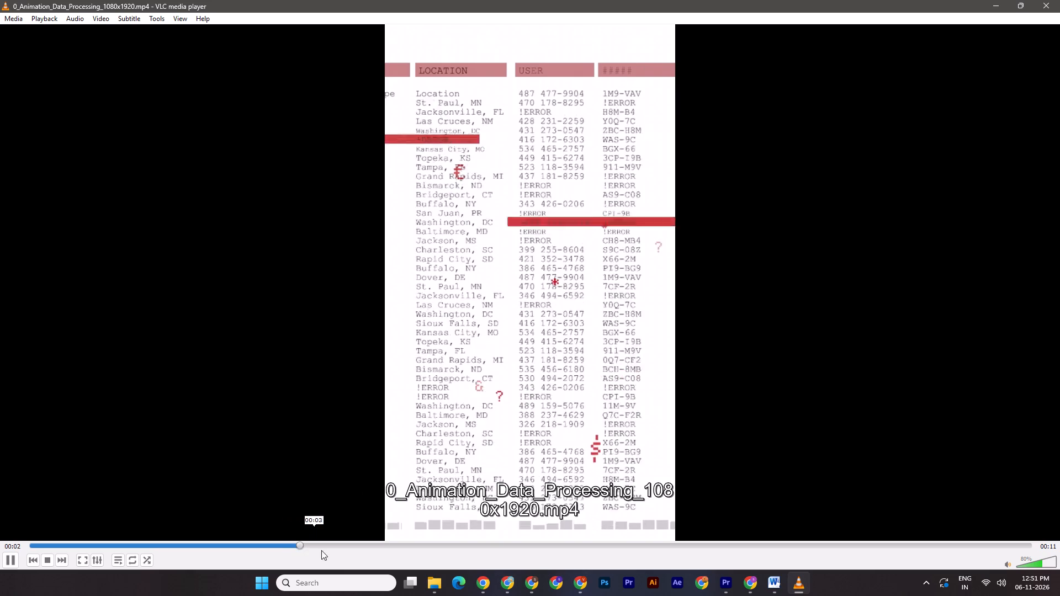
click(1059, 0)
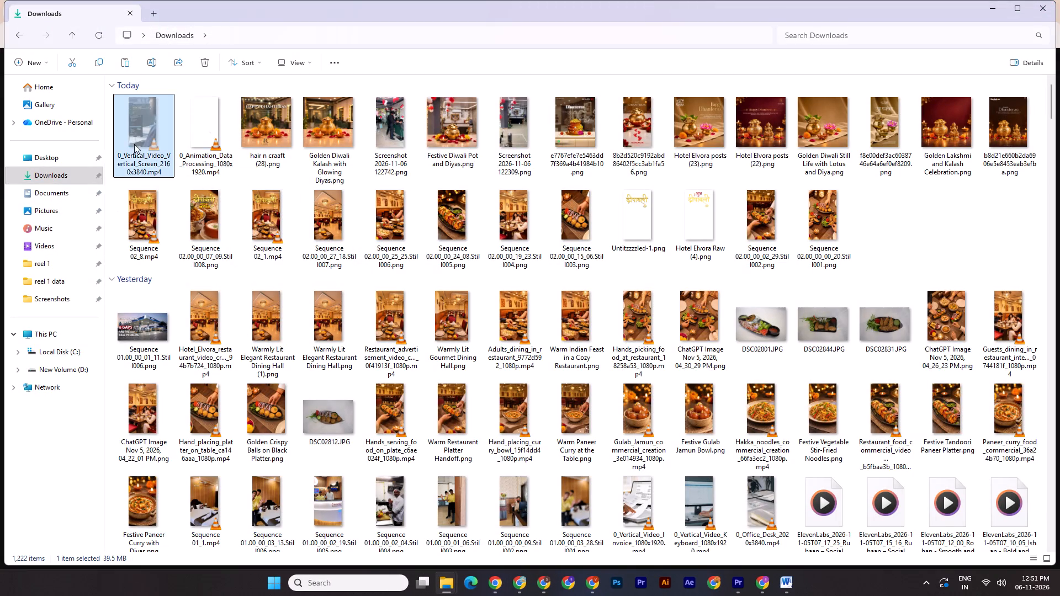
click(134, 144)
click(445, 593)
click(545, 537)
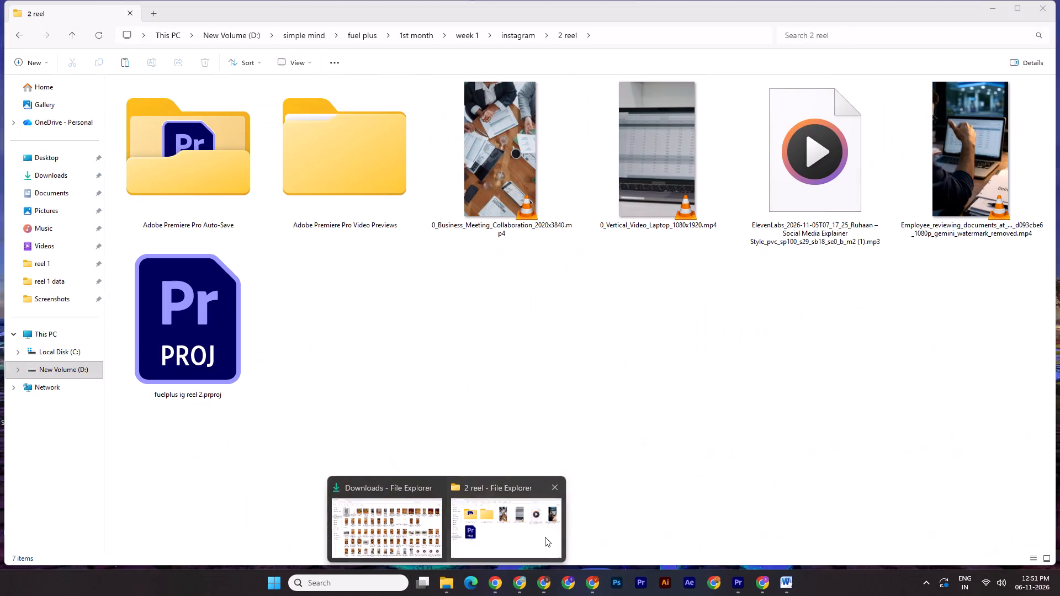
key(ctrl+v)
Place 0_Vertical_Video_Vertical_Screen_2160x3840.mp4 on Video 1 of the Premiere Pro sequence right after the laptop clip and save the project.
drag(406, 316, 734, 586)
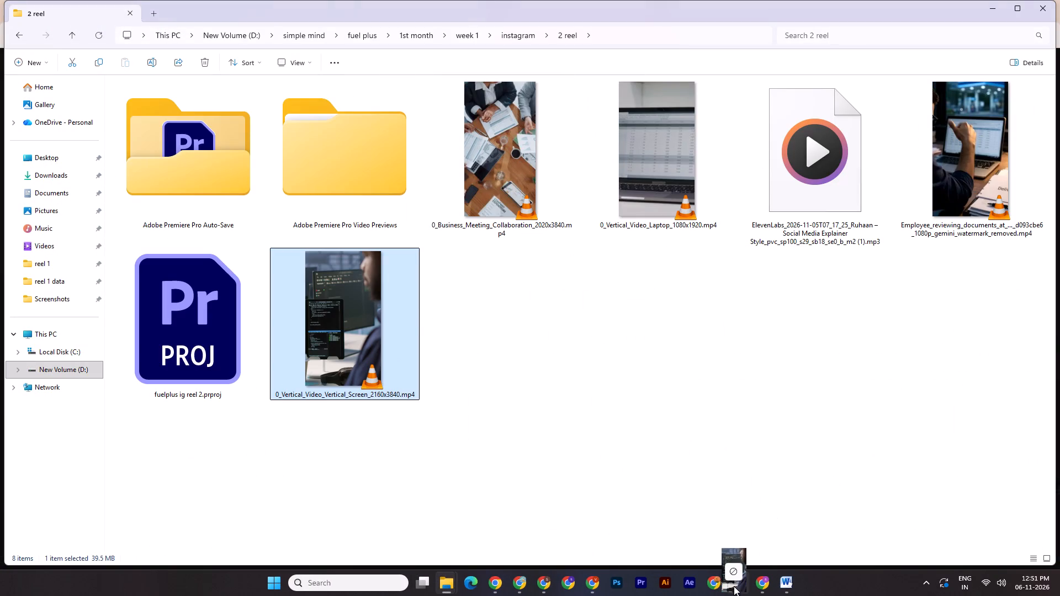
drag(734, 586, 540, 445)
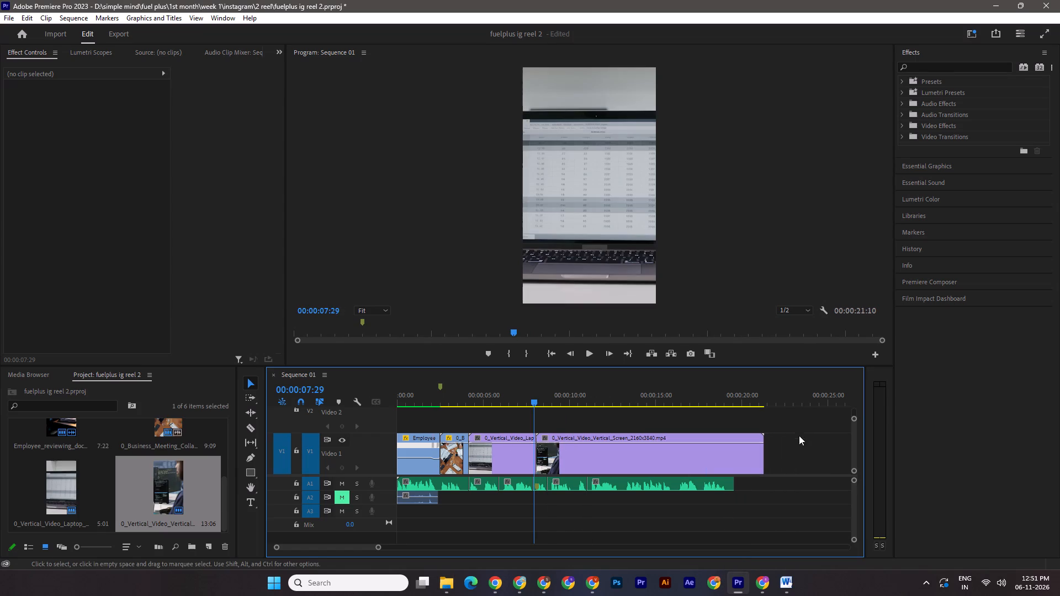
click(855, 418)
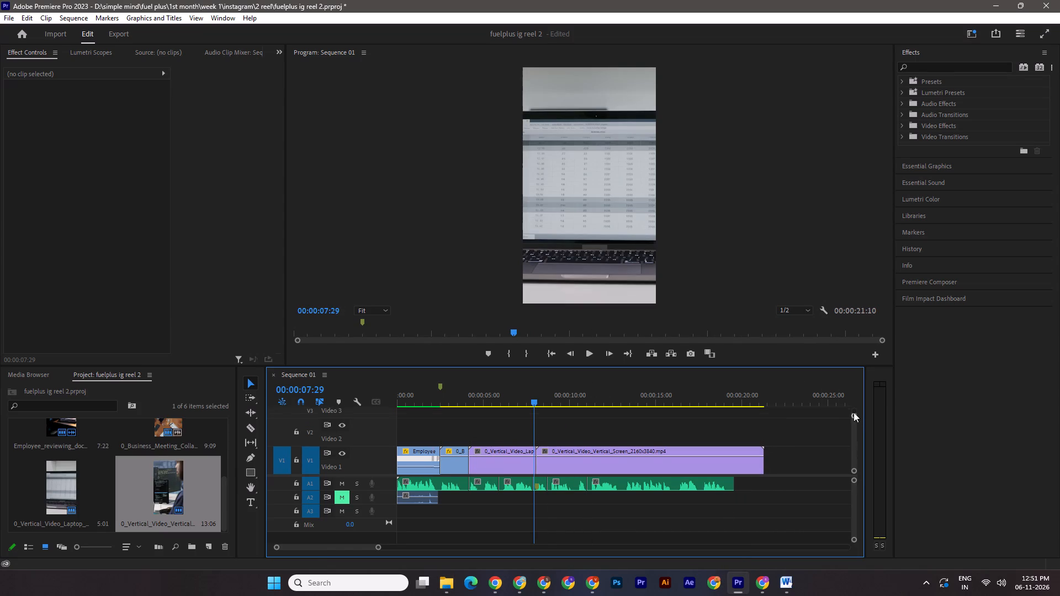
key(ctrl+s)
Play the sequence to find the cue, then move the Vertical_Screen clip to Video 2 so it starts at 00:00:06:13.
drag(533, 395, 382, 396)
key(space)
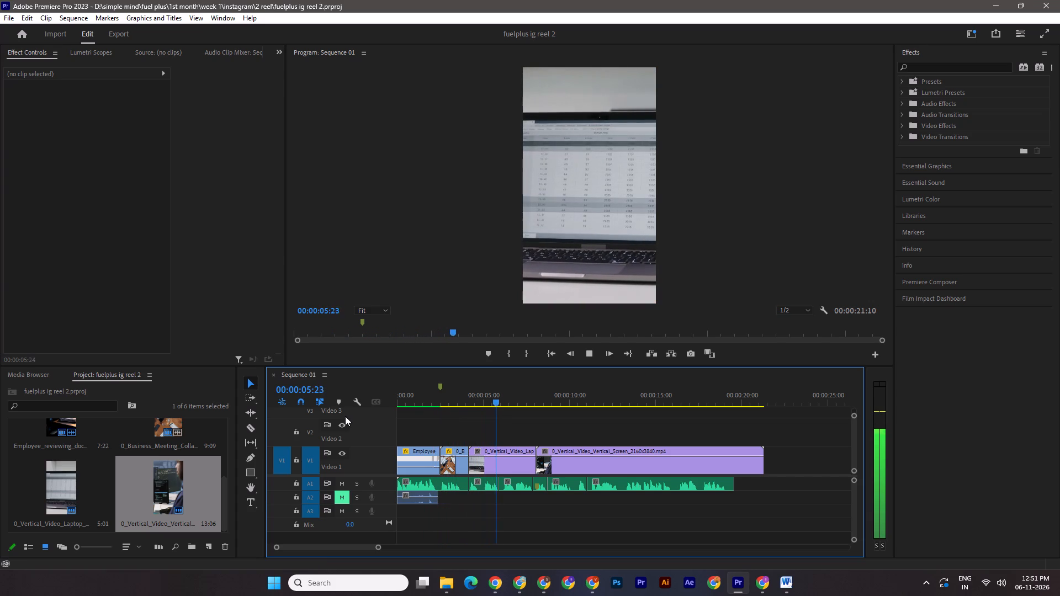
key(space)
drag(584, 474, 574, 441)
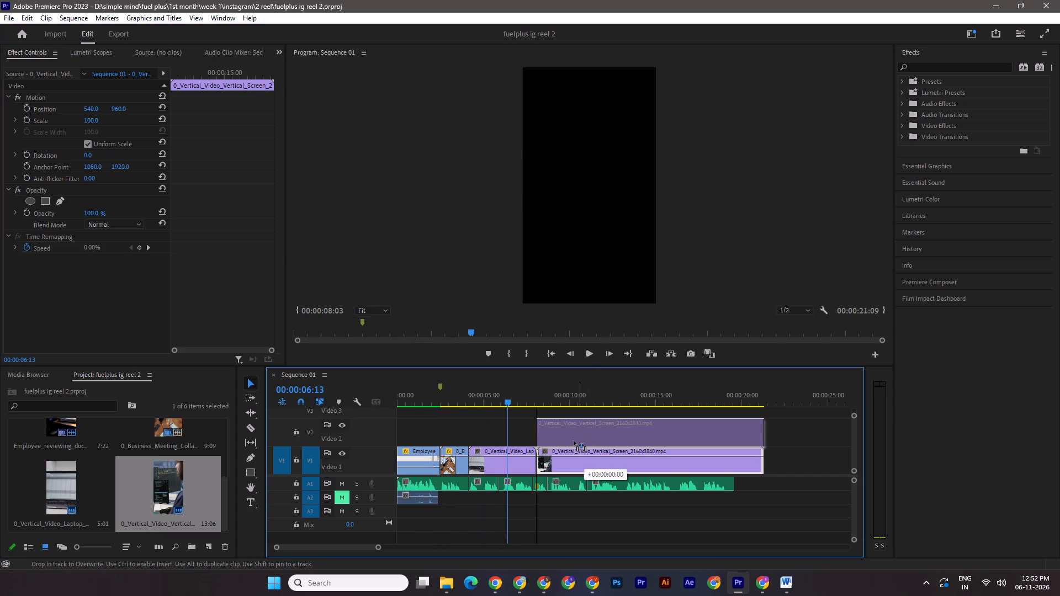
drag(574, 441, 558, 441)
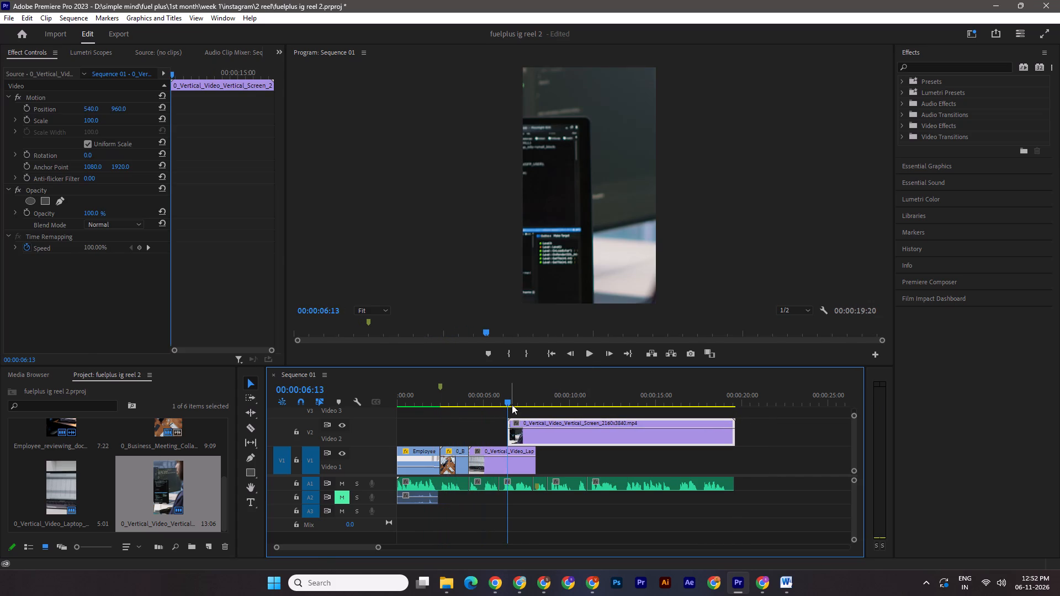
Set the Scale of the Vertical_Screen clip on Video 2 to 51.
drag(507, 404, 550, 416)
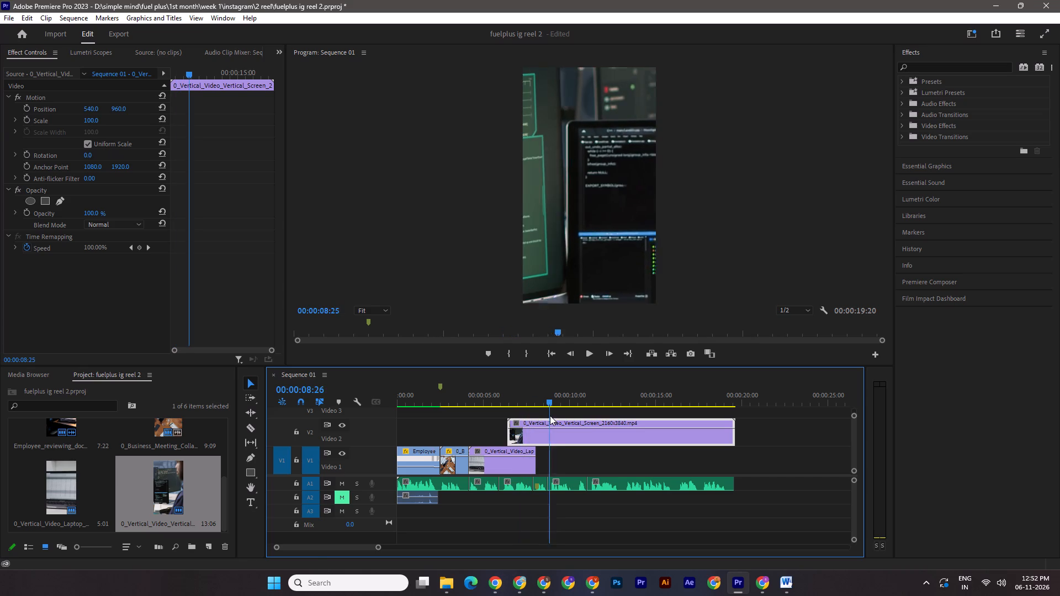
drag(550, 416, 555, 417)
click(571, 437)
click(37, 124)
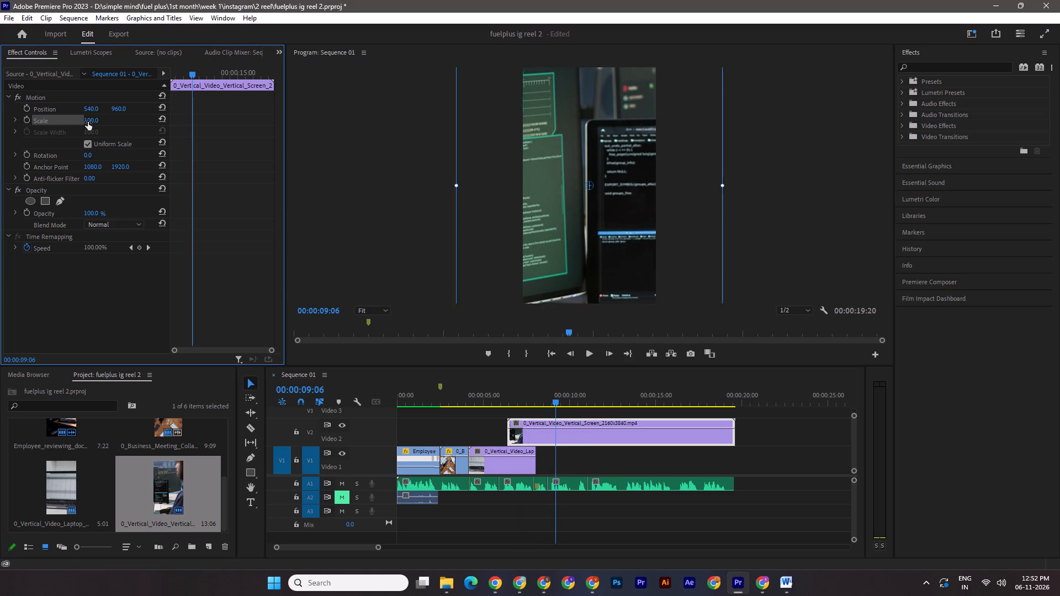
click(90, 122)
text(51)
key(Return)
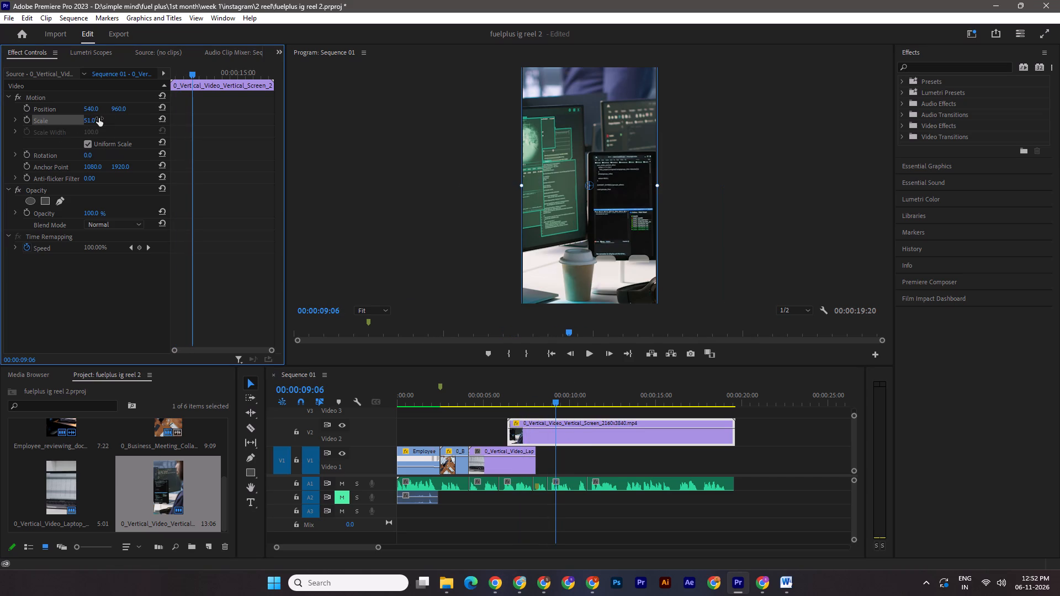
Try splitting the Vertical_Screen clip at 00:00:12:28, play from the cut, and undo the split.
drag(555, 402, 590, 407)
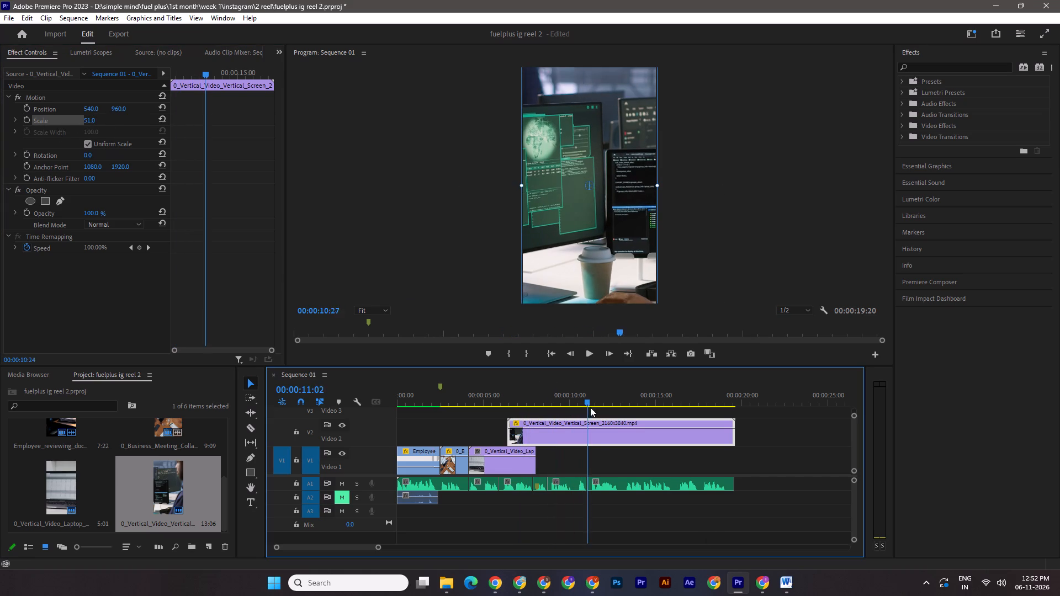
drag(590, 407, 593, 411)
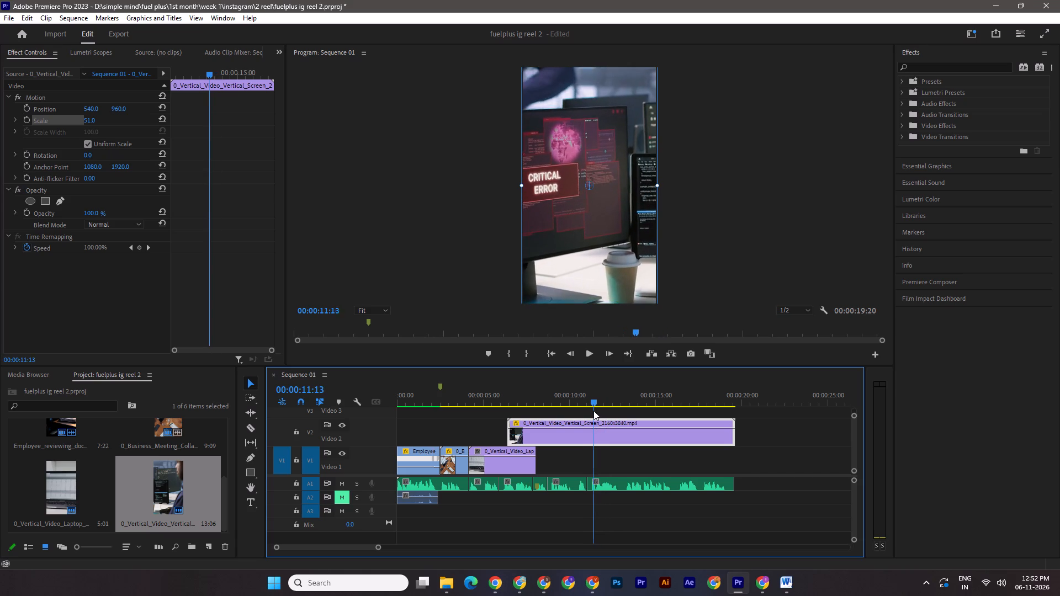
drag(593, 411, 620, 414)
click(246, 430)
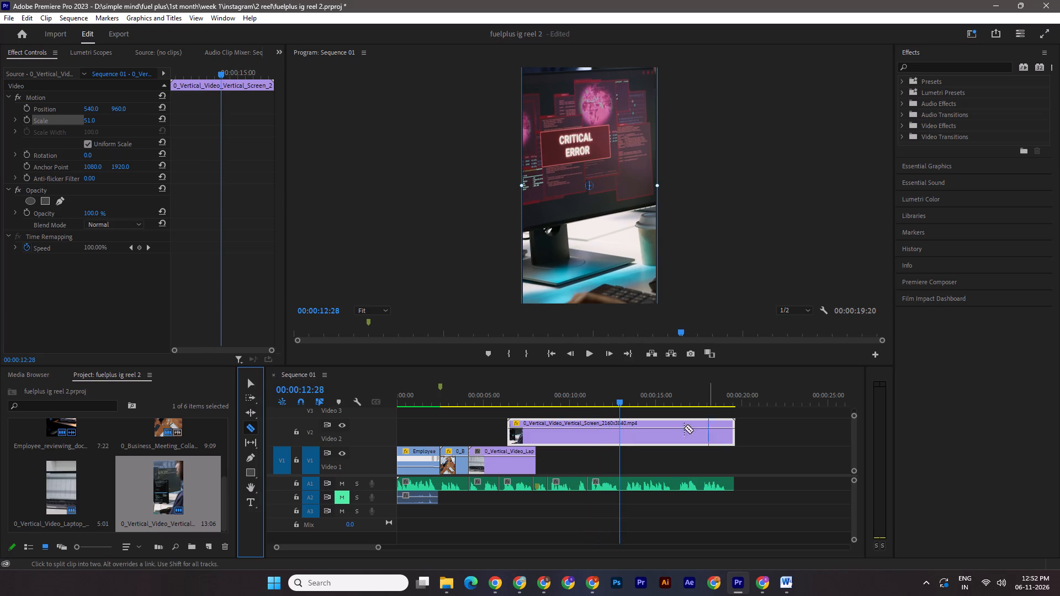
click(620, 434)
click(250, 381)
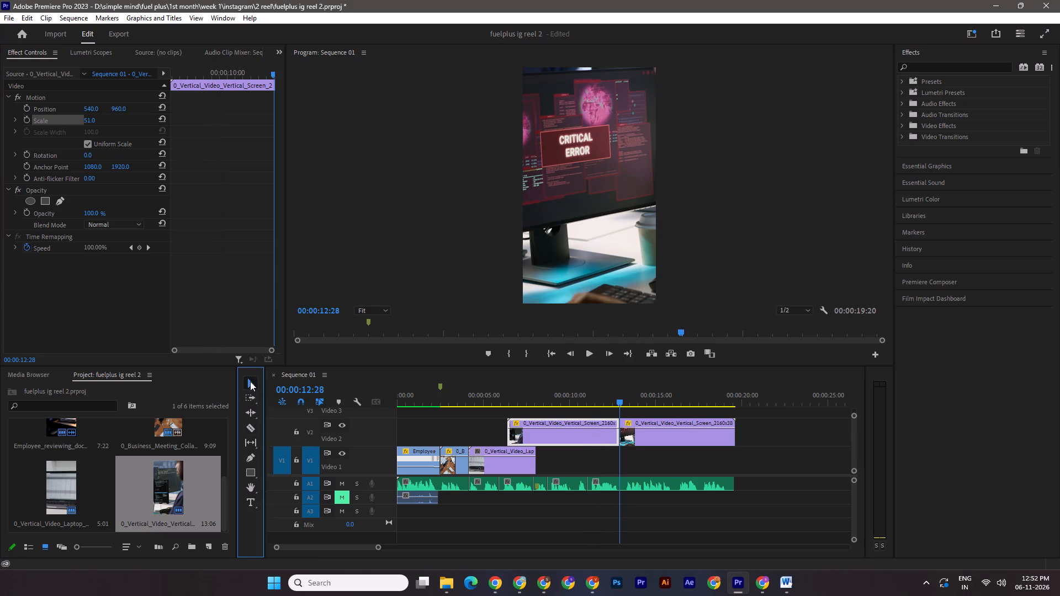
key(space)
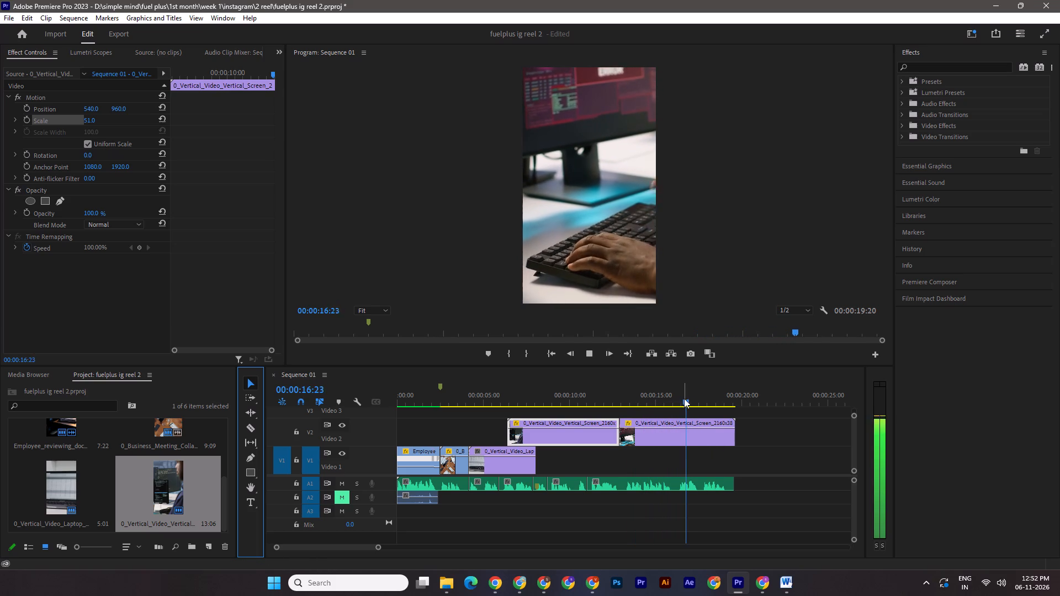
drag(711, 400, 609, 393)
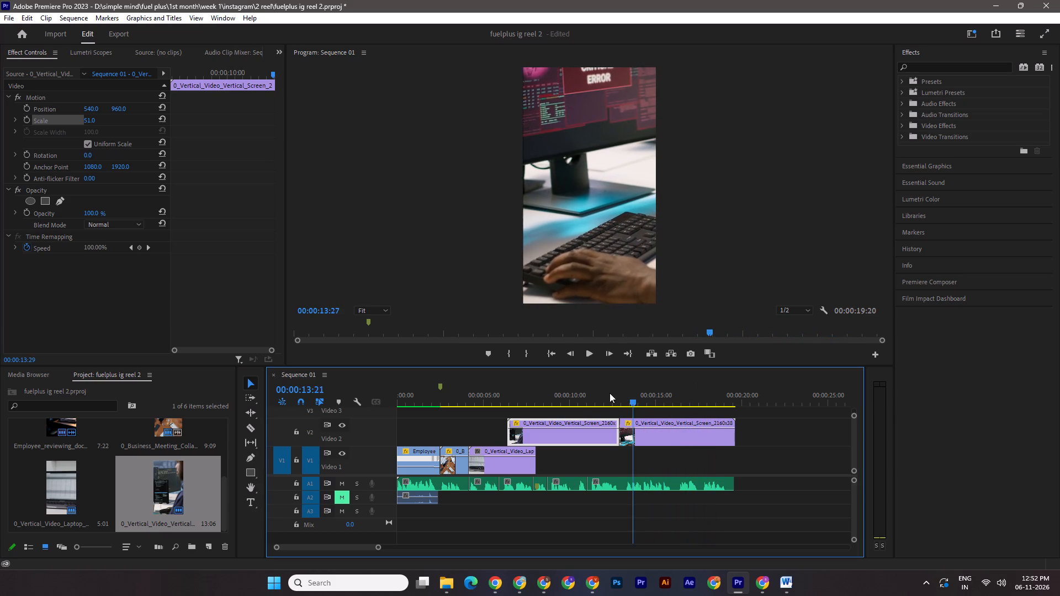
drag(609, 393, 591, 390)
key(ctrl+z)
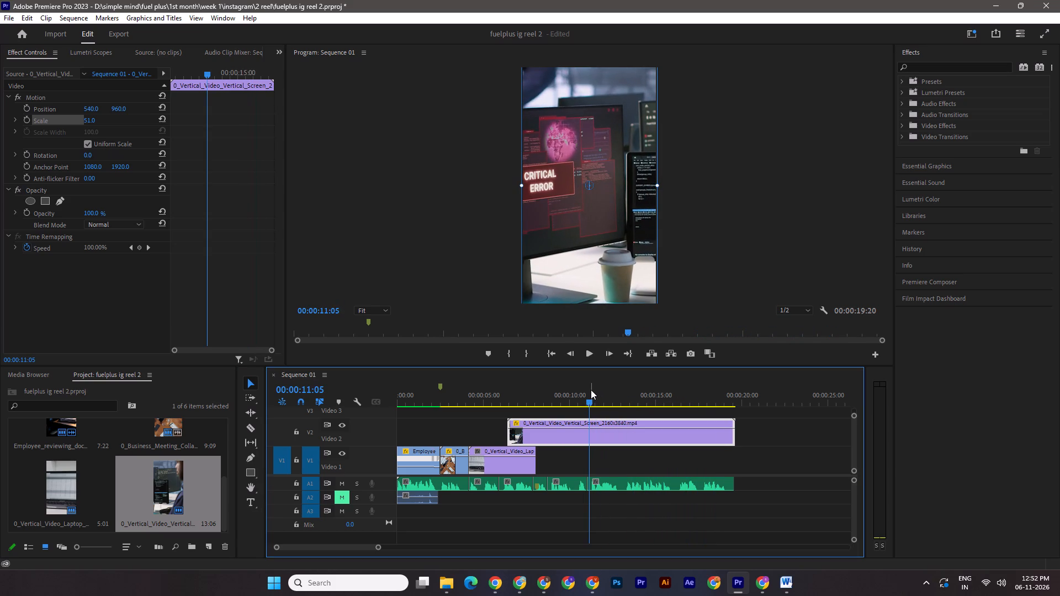
Split the Vertical_Screen clip at 00:00:10:22 and move its second part to 00:00:06:13, overwriting the first part.
drag(589, 391, 579, 392)
key(space)
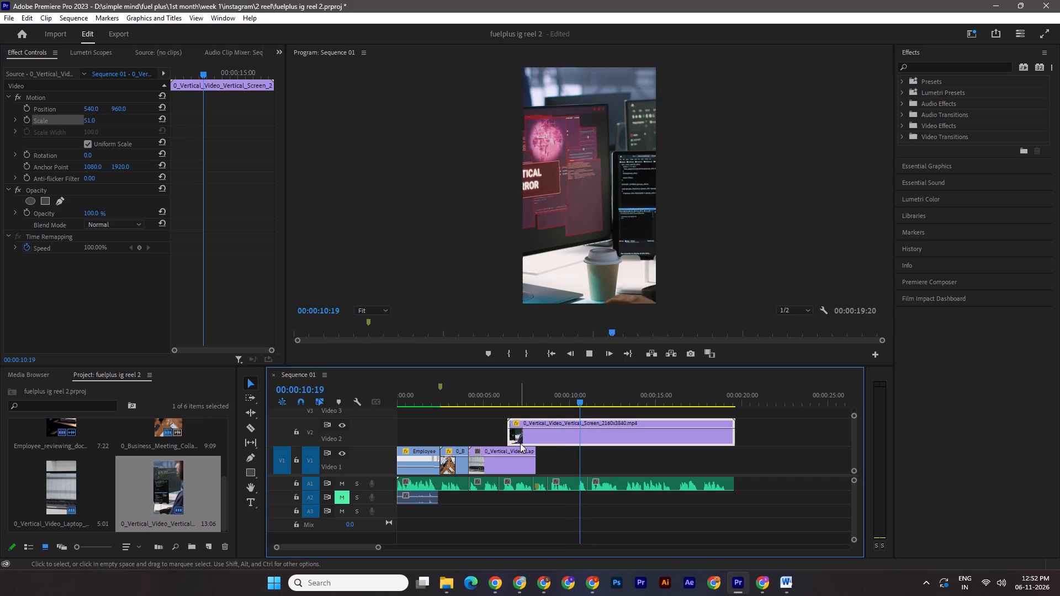
key(space)
click(587, 398)
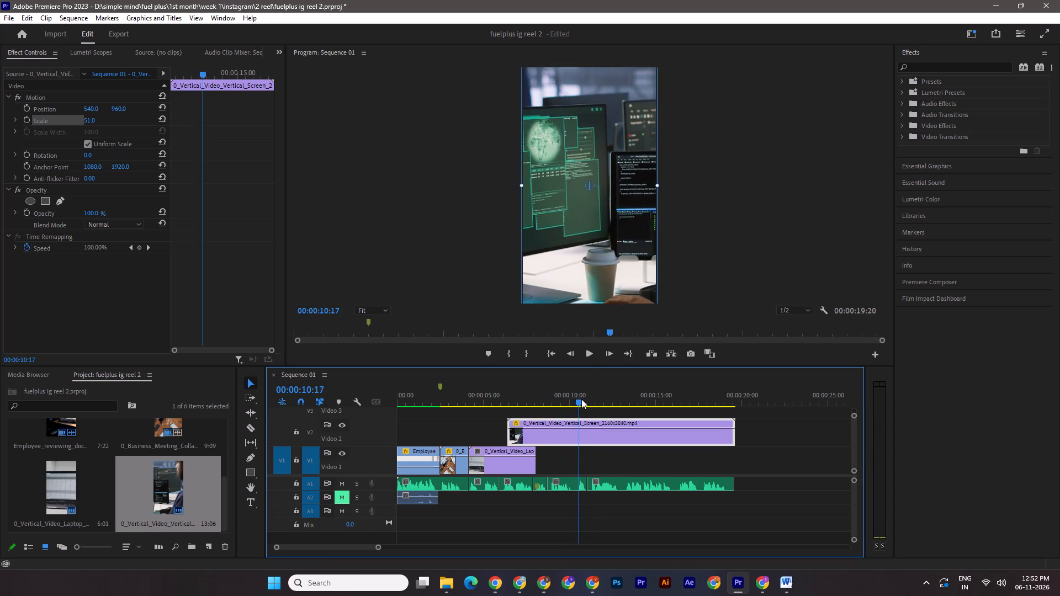
click(250, 427)
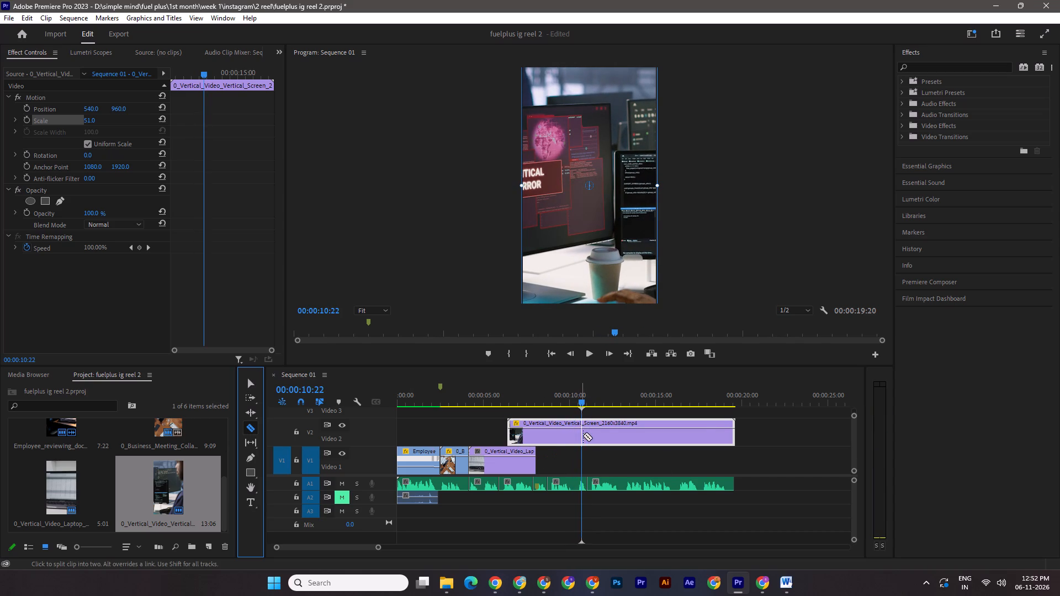
click(583, 435)
click(250, 384)
drag(622, 435, 559, 435)
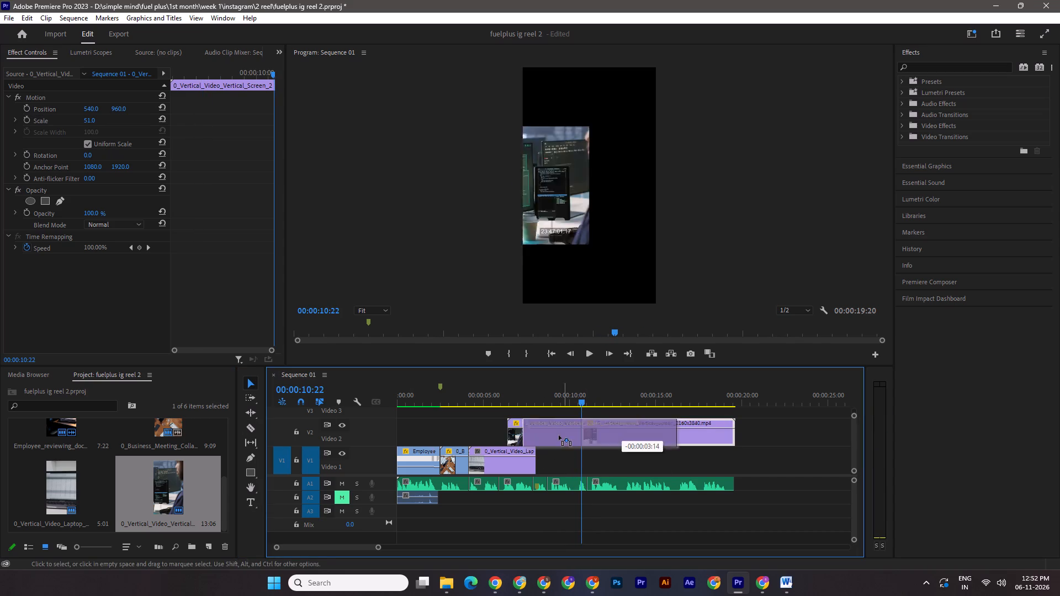
drag(559, 435, 550, 434)
Trim the end of the Critical Error clip on Video 2 to 00:00:08:03, matching the laptop clip's end, and save the project.
shift+drag(580, 399, 534, 407)
drag(659, 442, 535, 435)
key(ctrl+s)
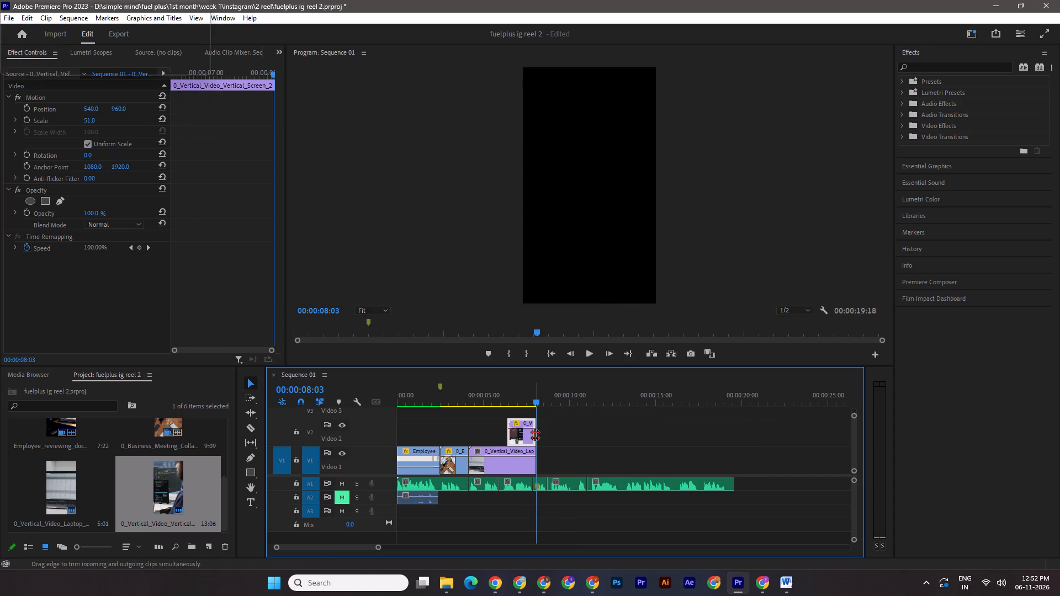
Save the project again and play the sequence from its beginning to review the Critical Error clip's timing.
drag(535, 400, 357, 398)
key(ctrl+s)
key(space)
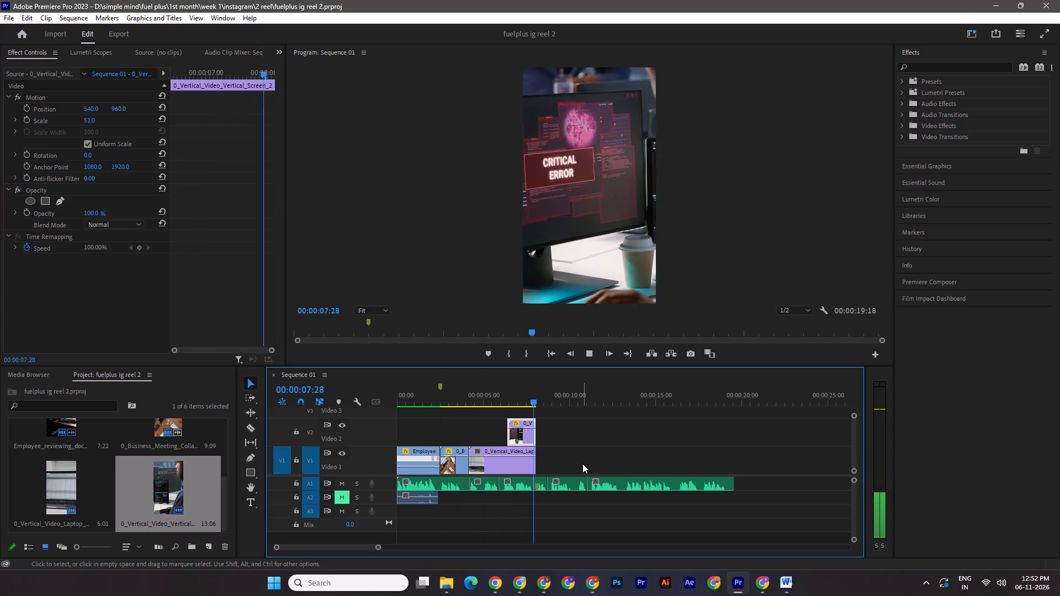
Save the project and replay the sequence from near the end of the Critical Error clip to review the voice-over that follows.
key(ctrl+s)
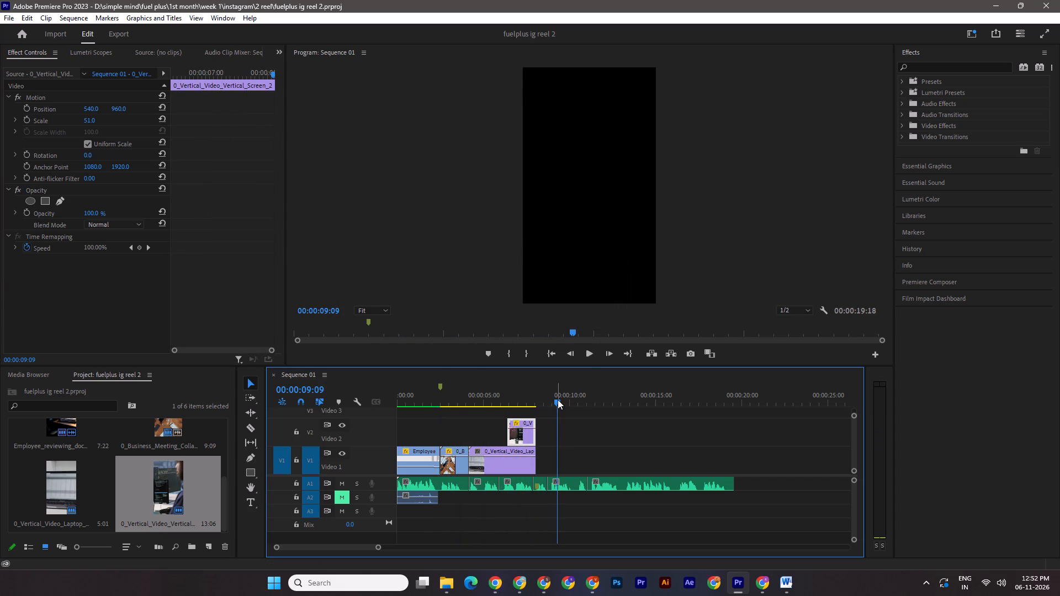
drag(558, 398, 532, 396)
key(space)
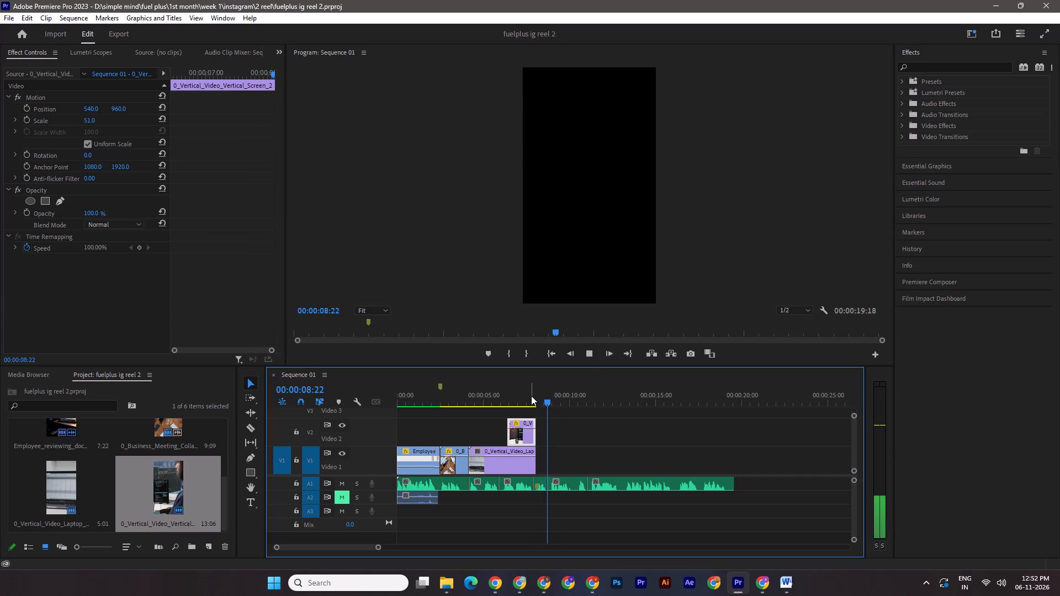
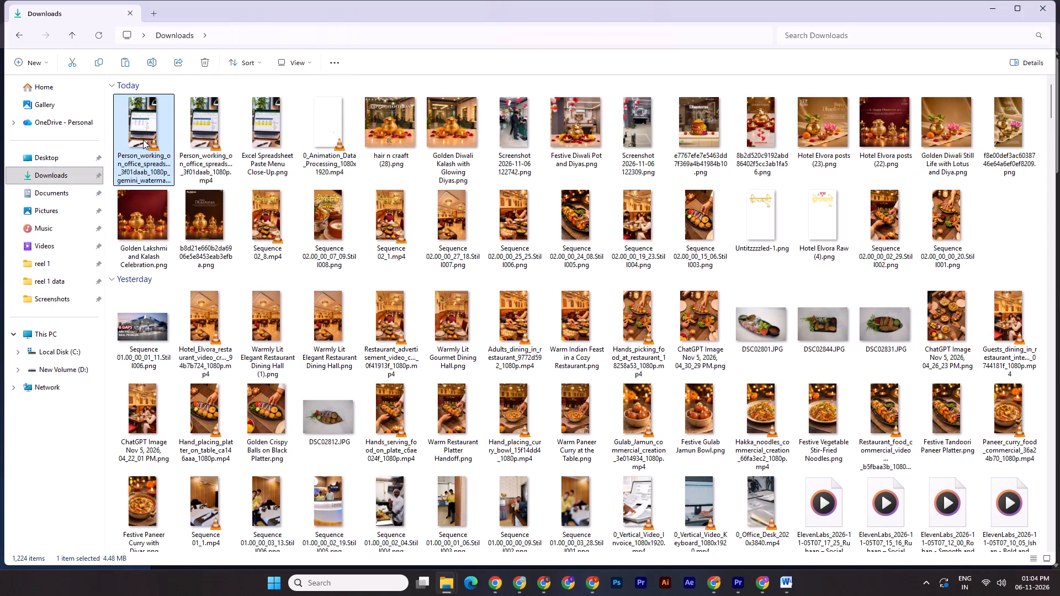
key(ctrl+x)
click(444, 579)
click(498, 544)
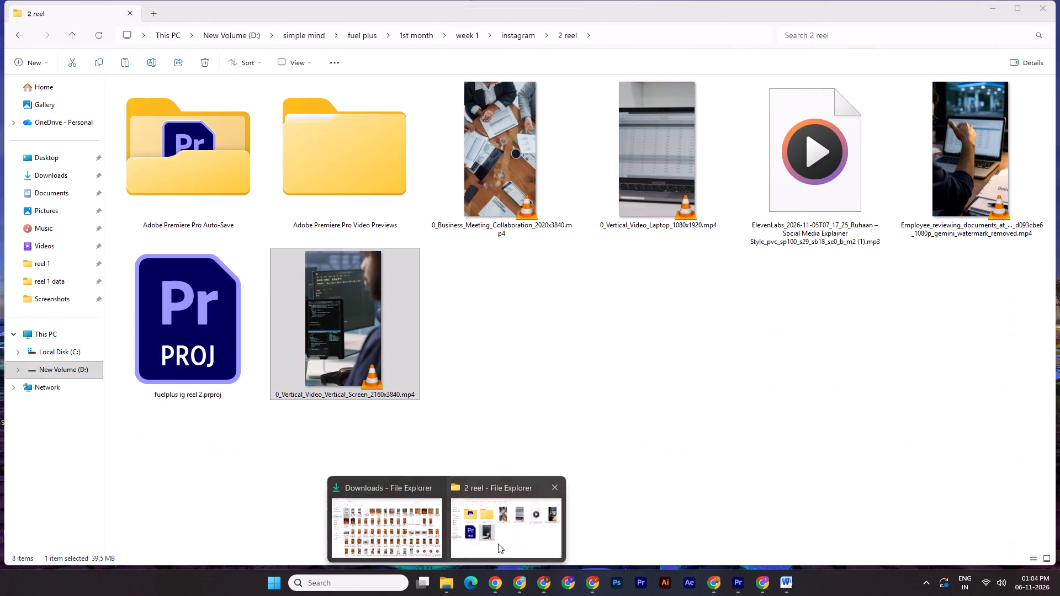
key(ctrl+v)
Import the clean spreadsheet video into the Premiere Pro timeline on V1, starting at the voiceover cut just before 9 seconds.
drag(496, 360, 736, 584)
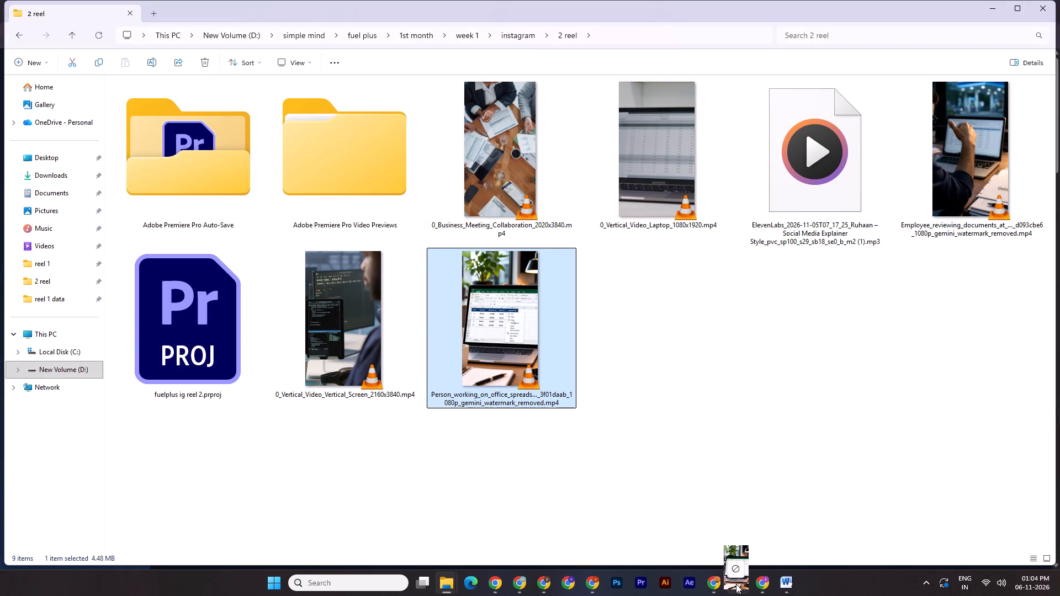
drag(736, 584, 585, 457)
drag(573, 400, 536, 393)
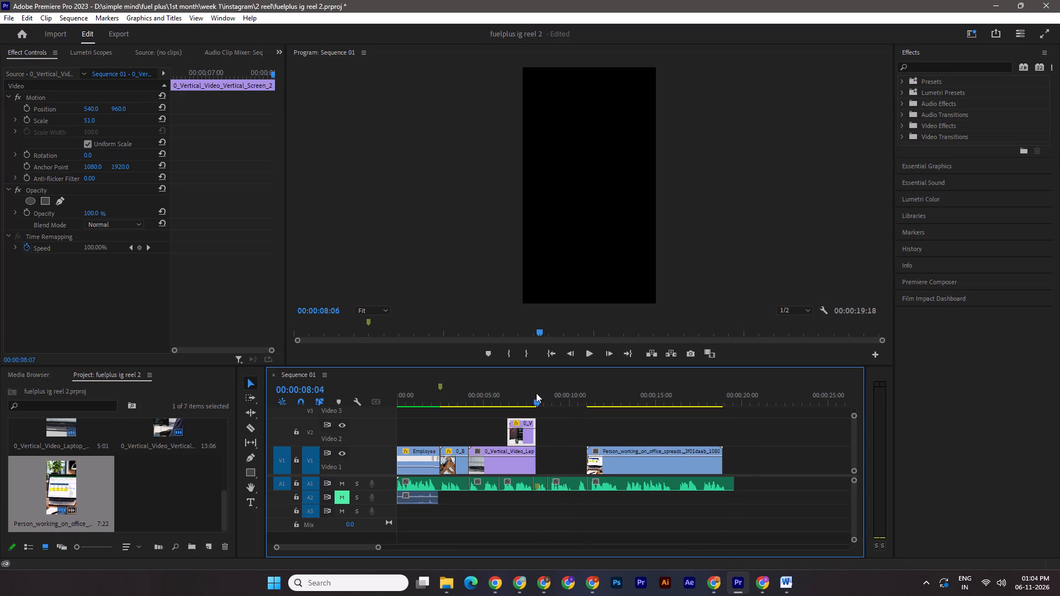
drag(536, 393, 530, 391)
key(space)
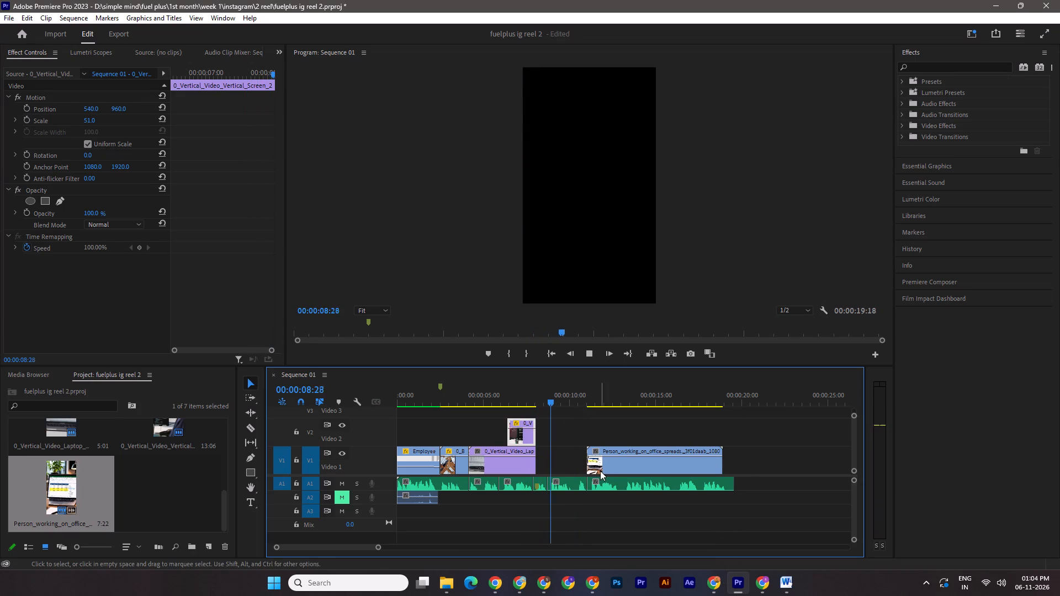
key(space)
drag(640, 469, 614, 464)
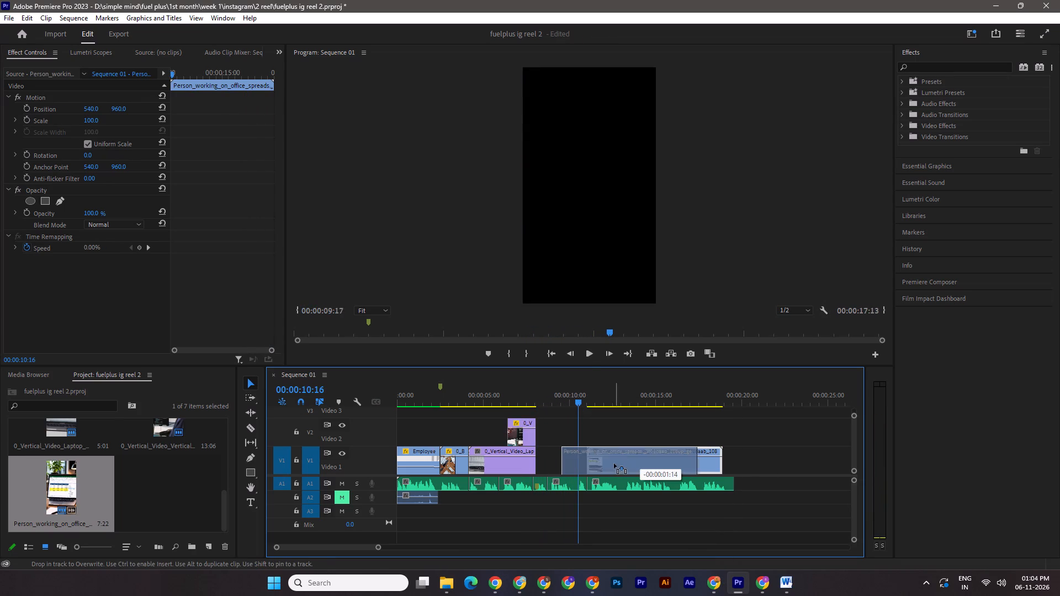
drag(614, 464, 604, 462)
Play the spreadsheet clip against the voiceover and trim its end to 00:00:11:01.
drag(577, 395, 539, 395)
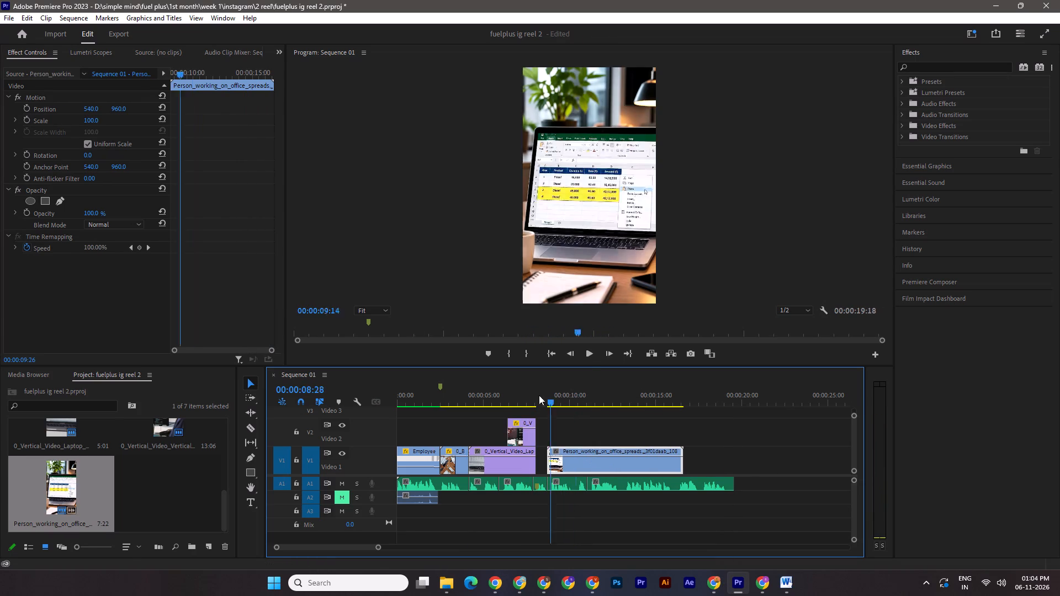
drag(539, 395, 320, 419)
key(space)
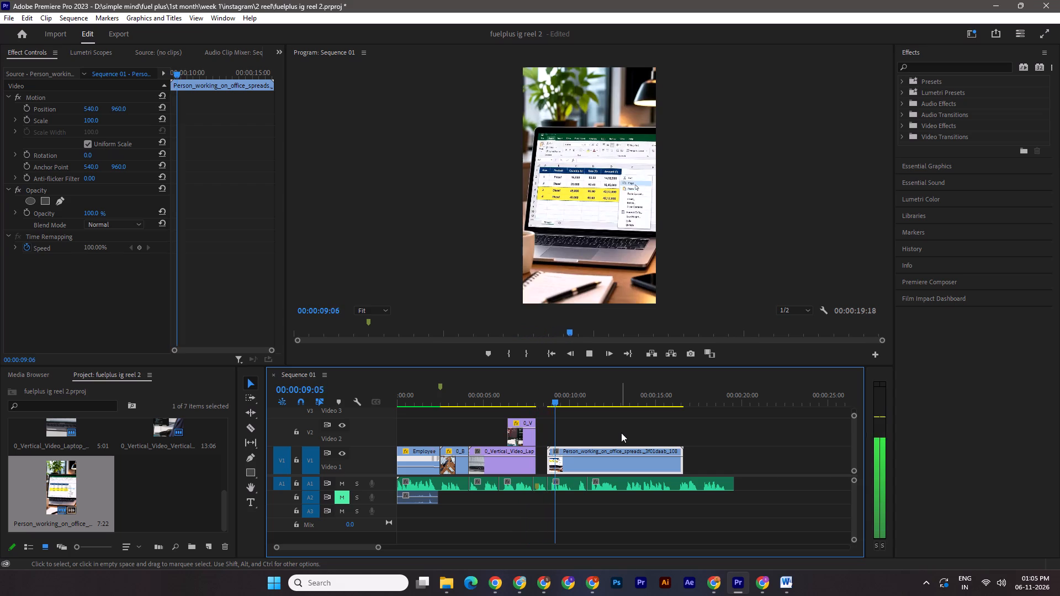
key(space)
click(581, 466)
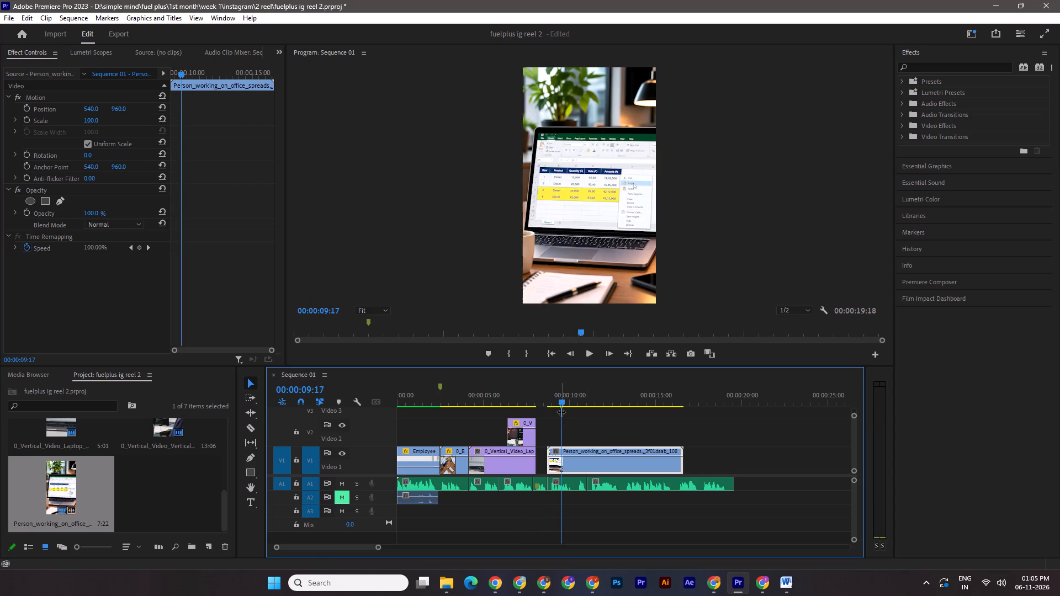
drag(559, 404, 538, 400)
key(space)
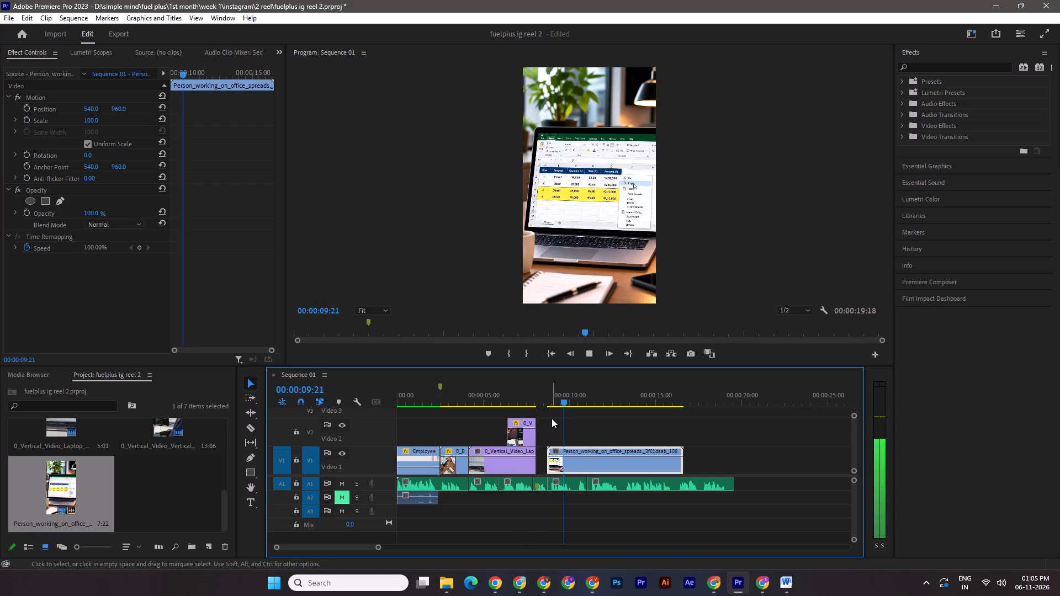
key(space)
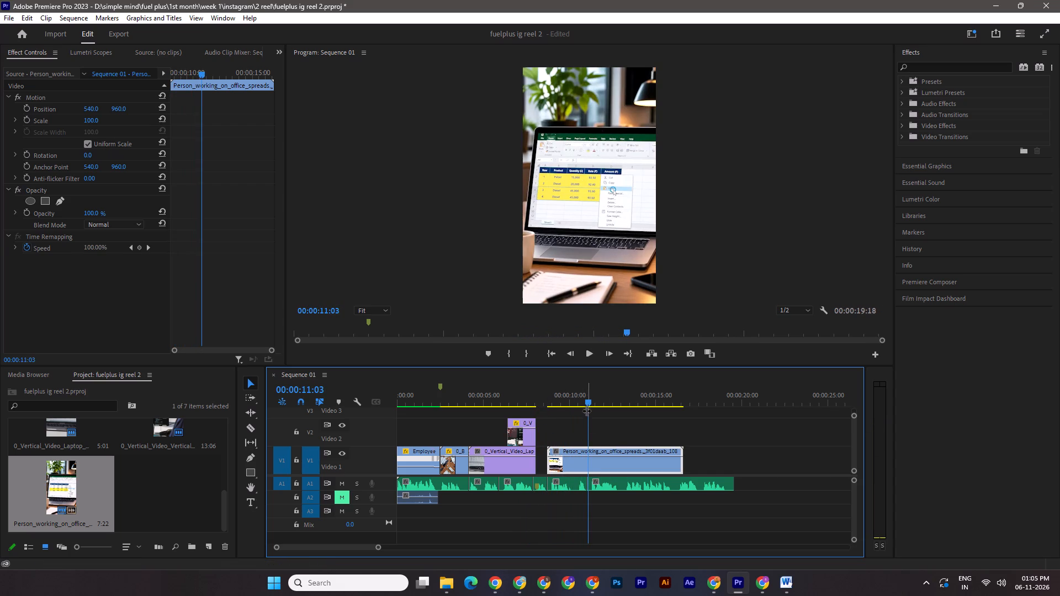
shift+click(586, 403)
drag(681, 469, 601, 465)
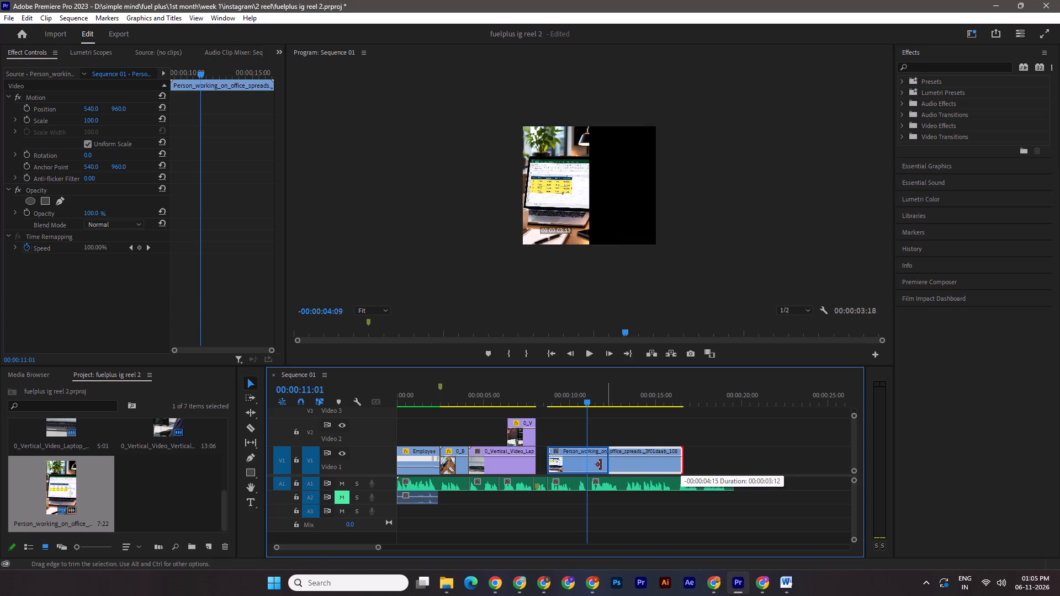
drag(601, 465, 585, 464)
Replace the trimmed spreadsheet clip on V1 with a full-length copy from the project that includes its audio on A2, and save.
drag(63, 501, 548, 431)
click(569, 458)
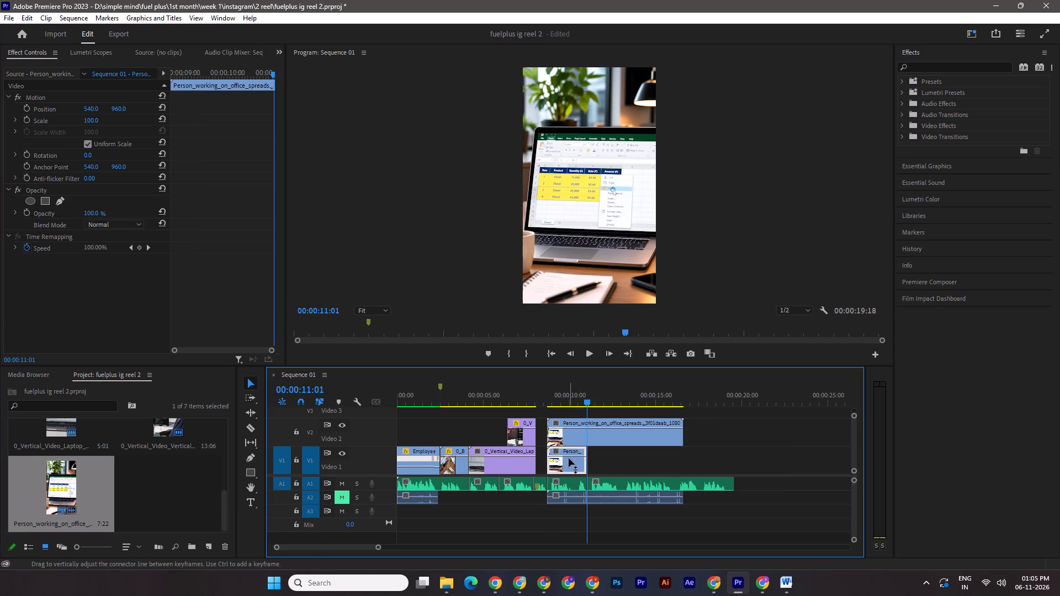
key(Delete)
key(ctrl+s)
drag(565, 436, 565, 455)
Trim the end of the new spreadsheet clip and its audio to 00:00:11:01 and save the project.
drag(687, 470, 593, 460)
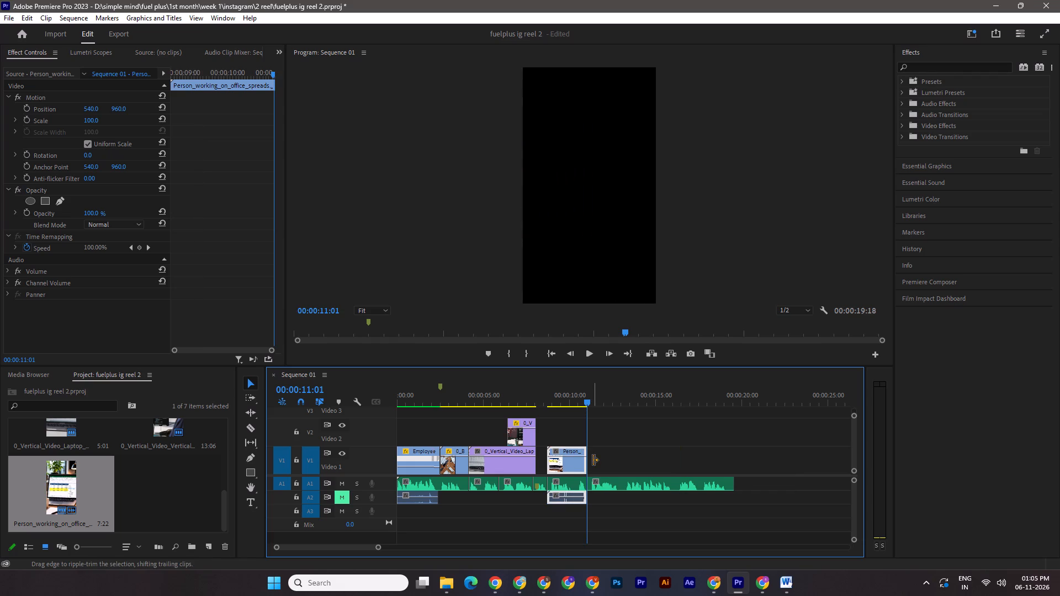
key(ctrl+s)
Open the first reel's folder in a new File Explorer window: D:, simple mind, fuel plus, 1st month, week 1, instagram, 1 reel.
drag(589, 393, 543, 394)
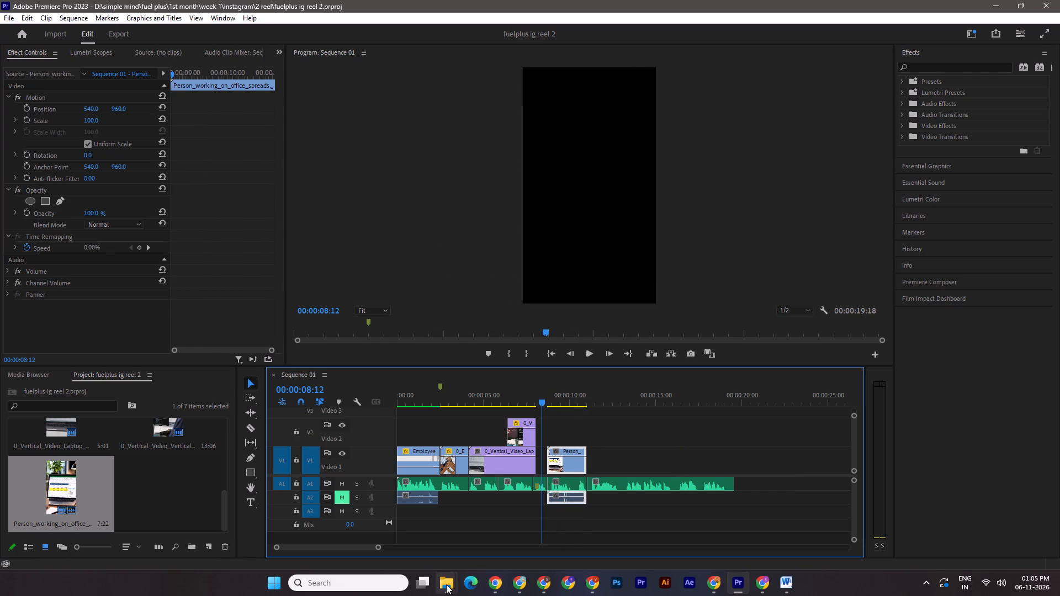
click(446, 584)
click(348, 593)
click(330, 591)
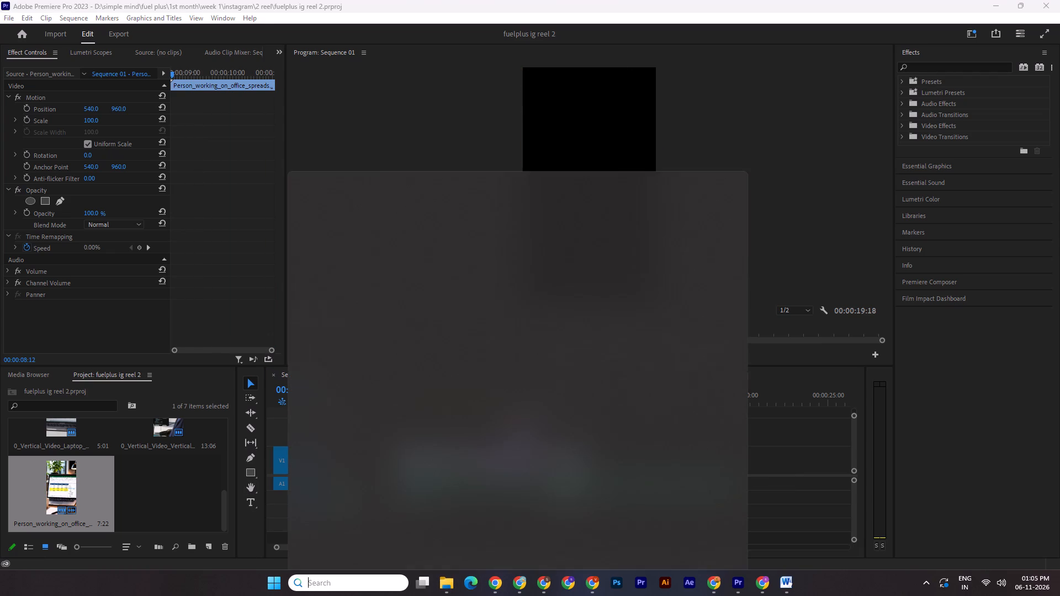
click(336, 310)
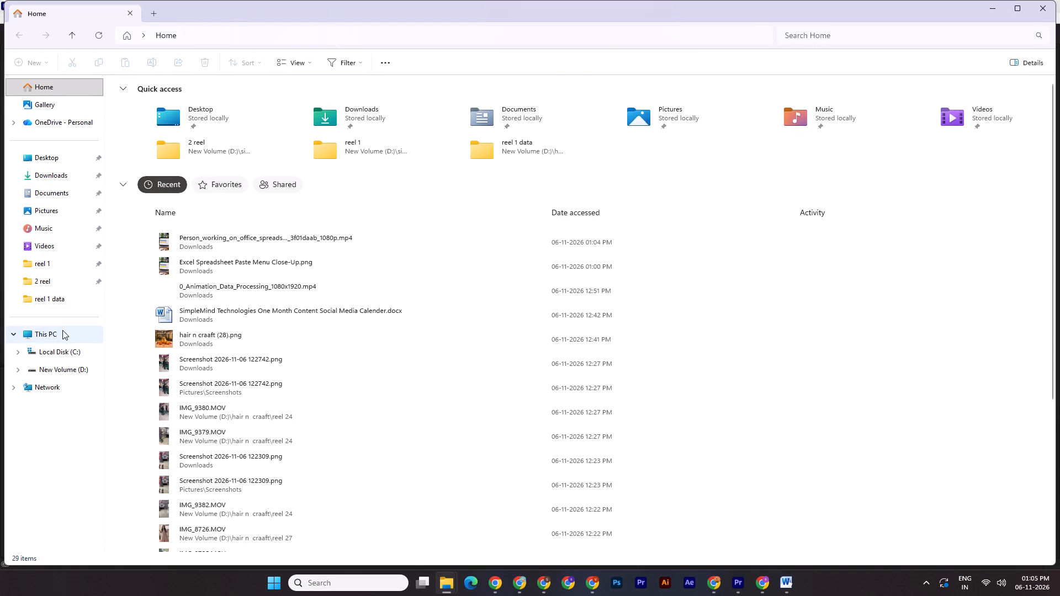
click(63, 329)
double_click(324, 111)
double_click(901, 115)
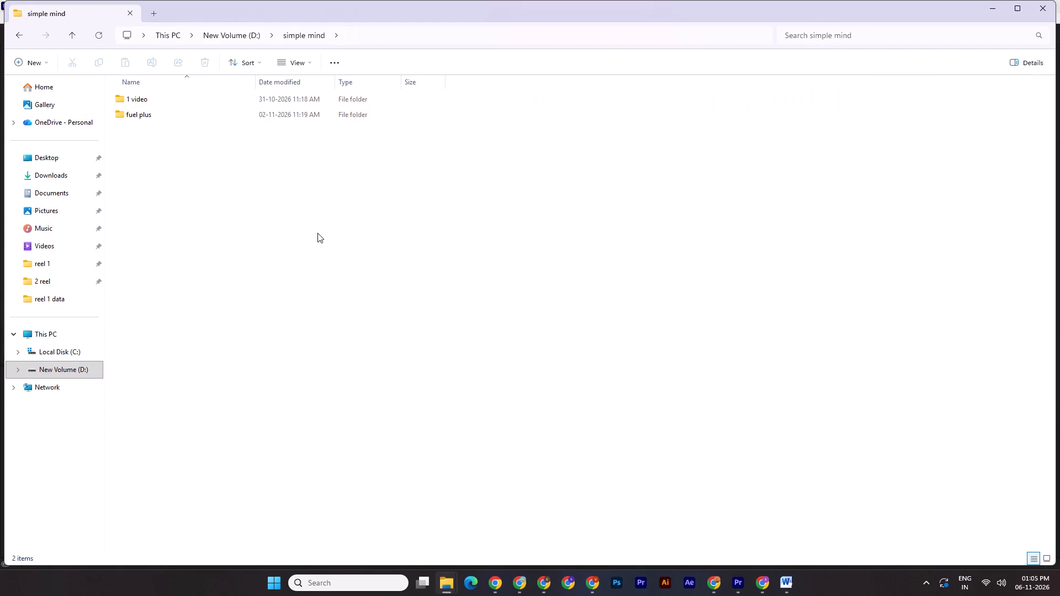
double_click(196, 117)
double_click(170, 102)
double_click(170, 102)
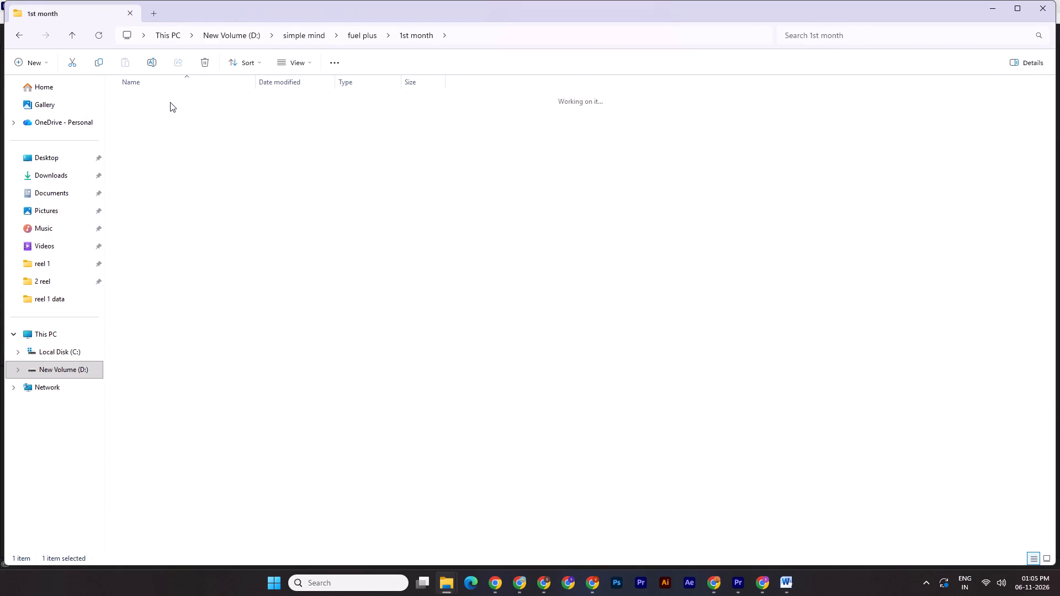
double_click(170, 102)
double_click(170, 102)
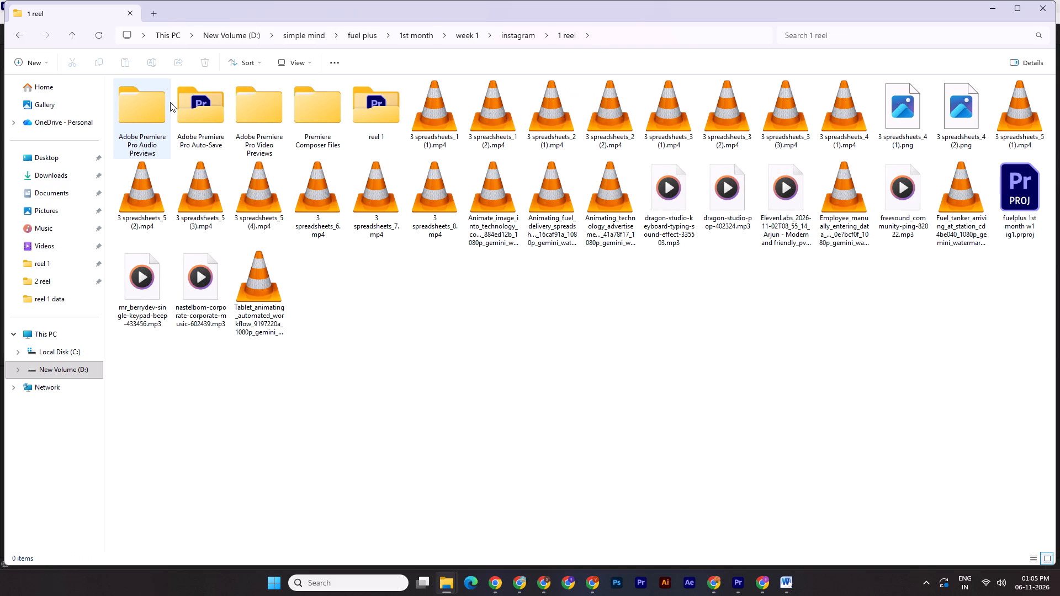
ctrl+scroll(483, 401, up, 3)
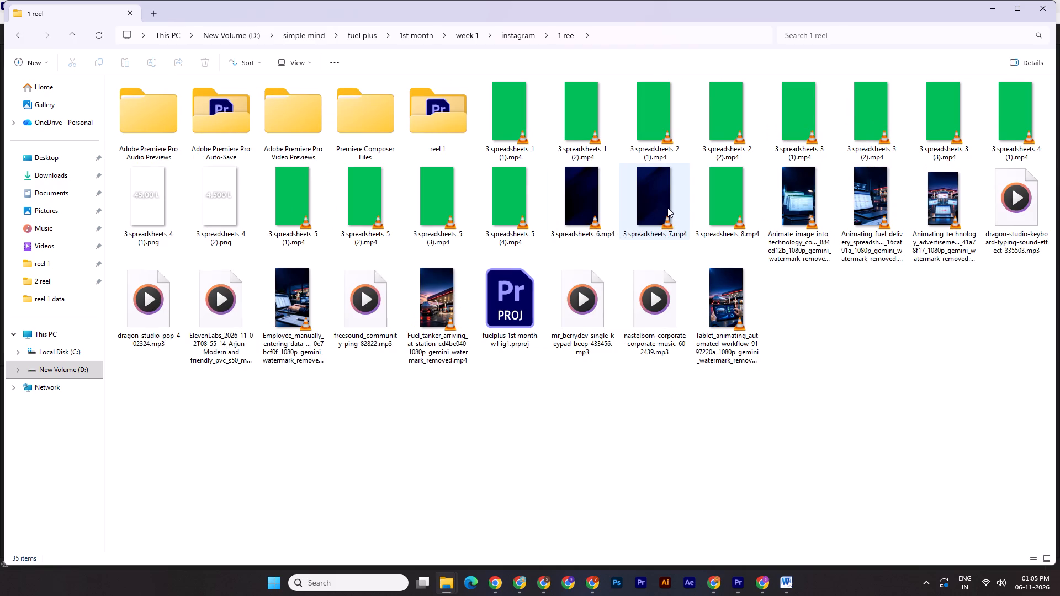
Preview the 3 spreadsheets_7.mp4 clip in the video player and close it.
double_click(651, 210)
click(1052, 0)
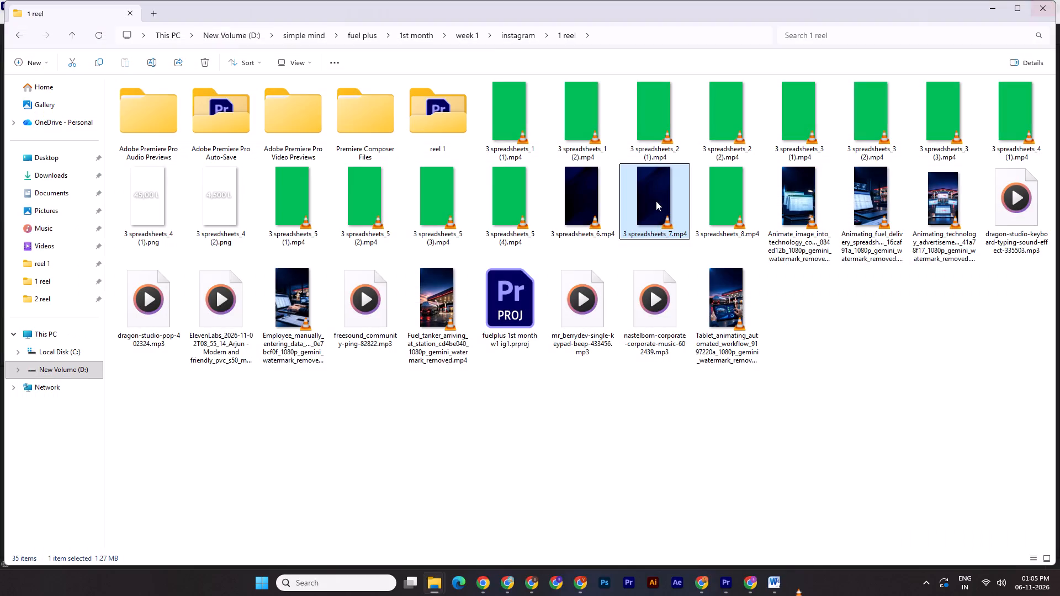
Preview the 3 spreadsheets_6.mp4 clip from the first reel's folder in the video player and close it.
double_click(577, 202)
click(1052, 3)
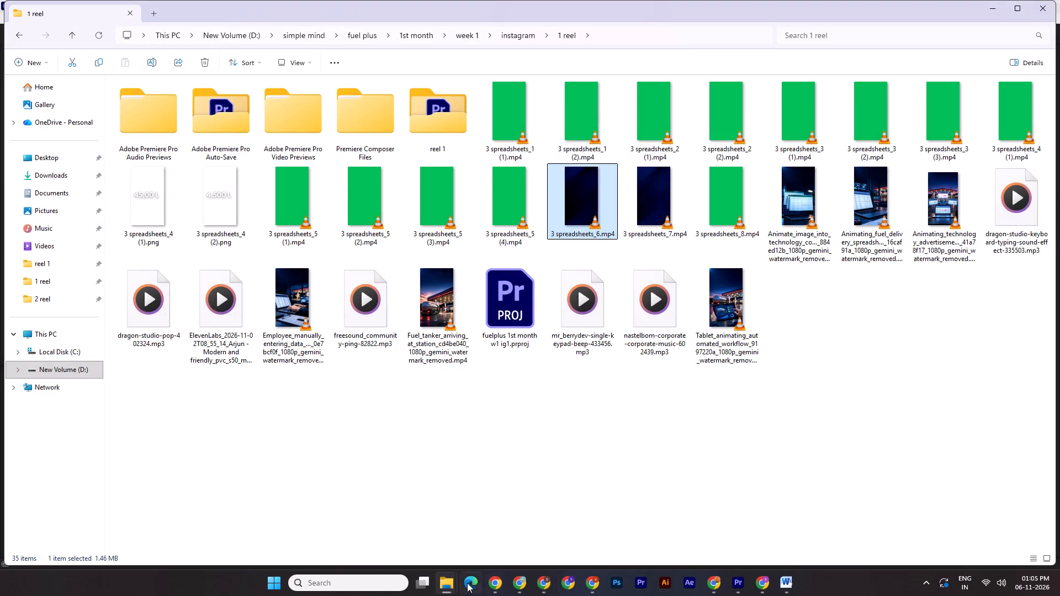
In the Downloads folder, preview Creating_logo_animation_051ec65d_1080p.mp4 and fuel plus reel.mp4, closing the player after each.
click(450, 583)
click(367, 551)
drag(1054, 102, 1054, 105)
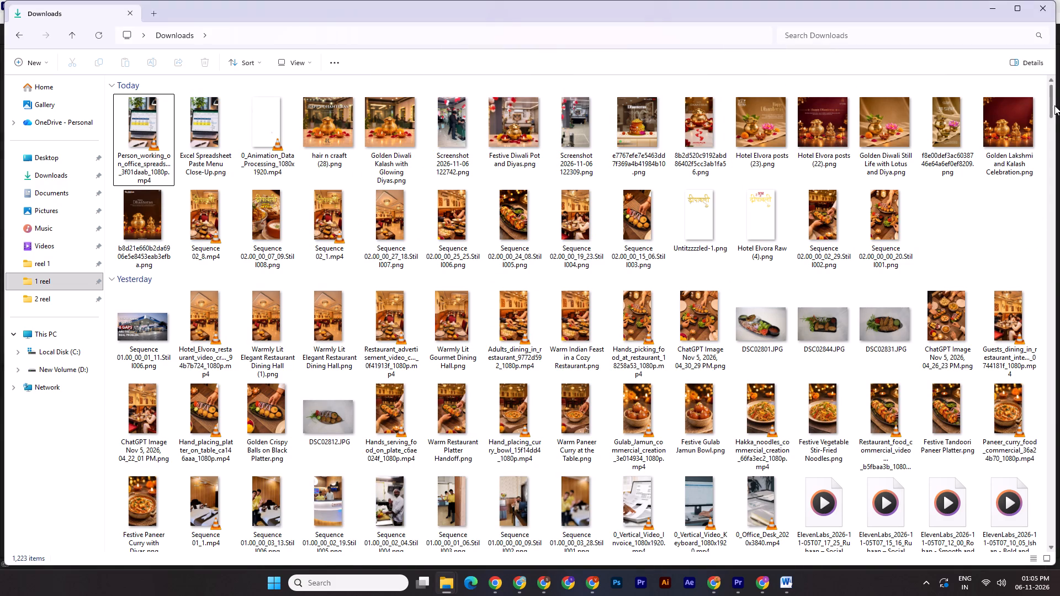
drag(1054, 105, 1041, 137)
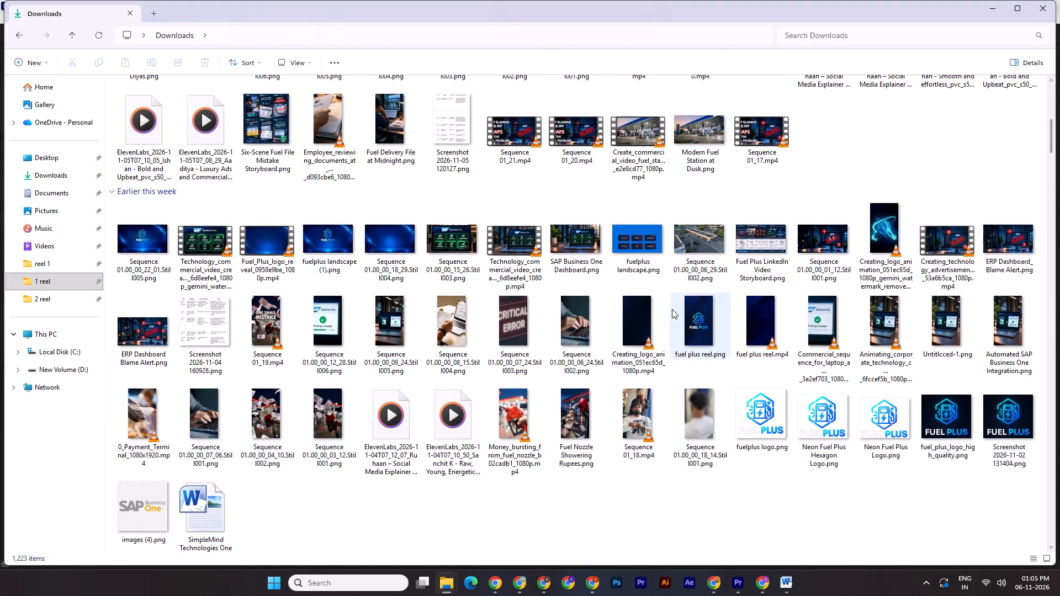
double_click(652, 322)
click(1040, 0)
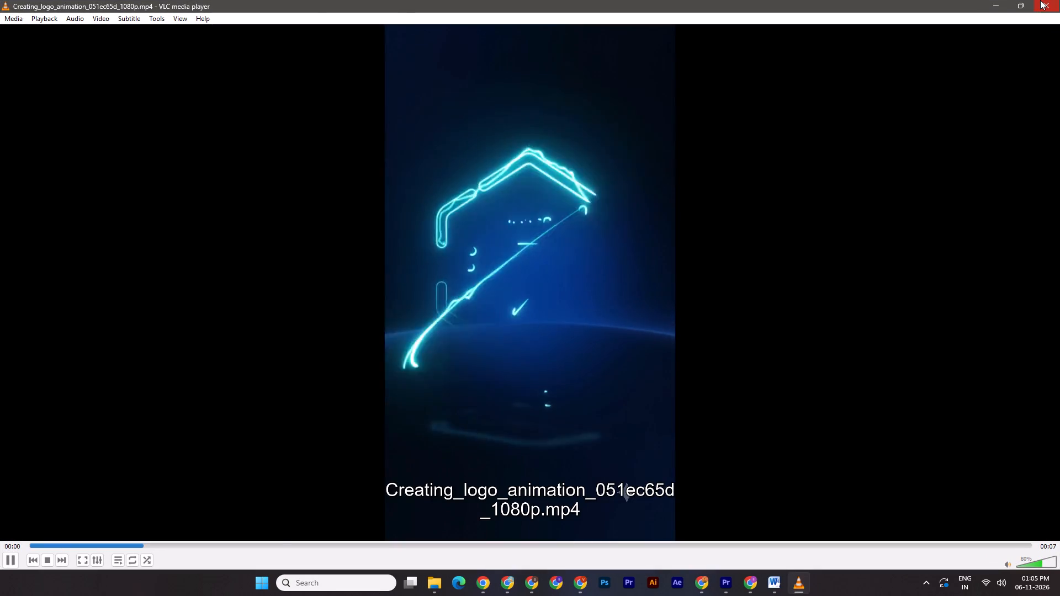
double_click(756, 329)
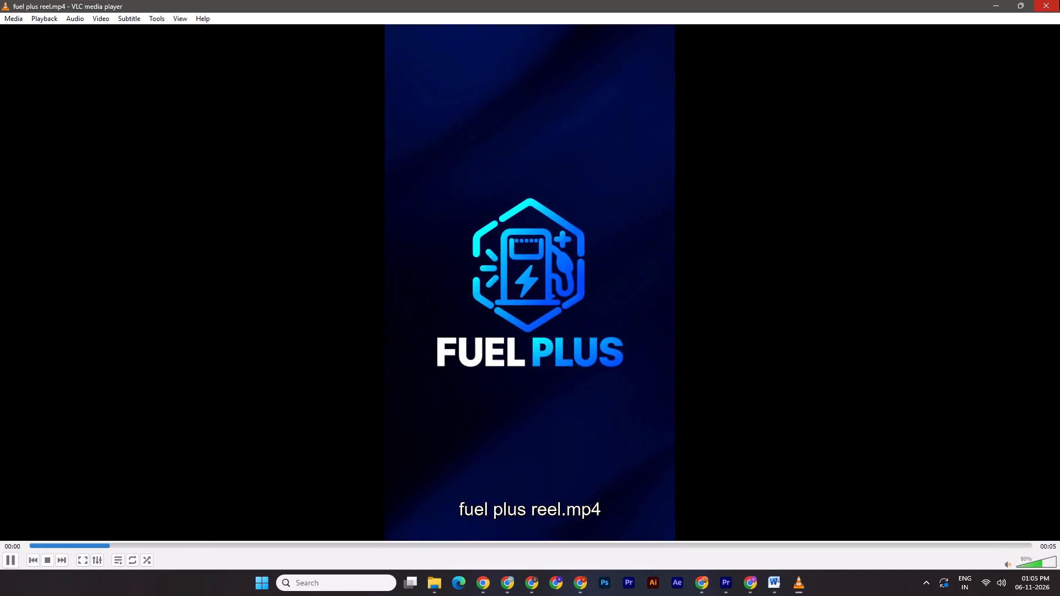
click(1059, 0)
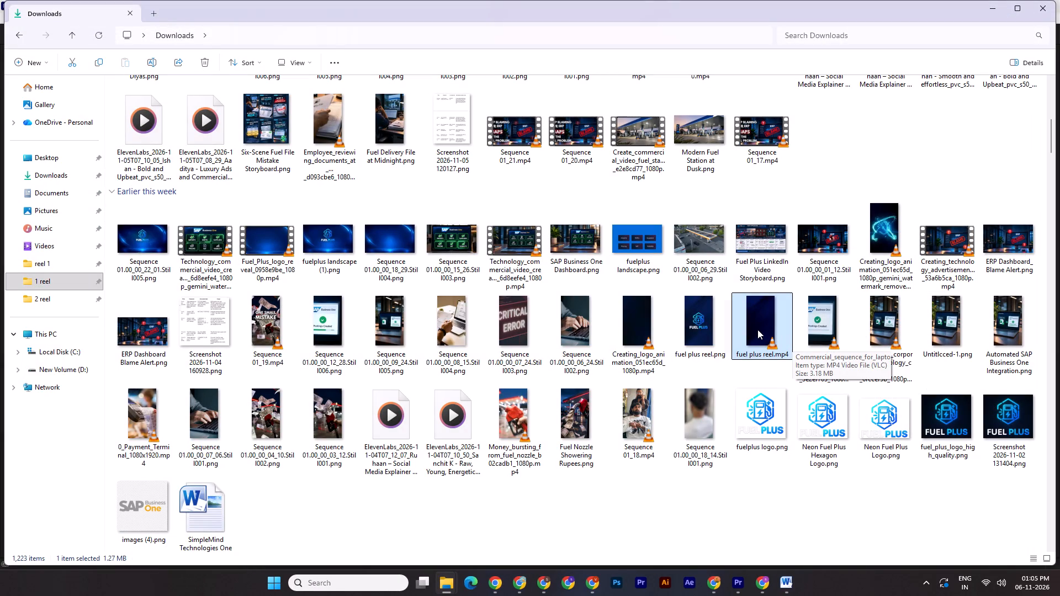
Switch to Chrome, close the hair n craaft and Hotel Elvora Raw designs, and bring up the fuel plus reel design in Canva.
click(544, 582)
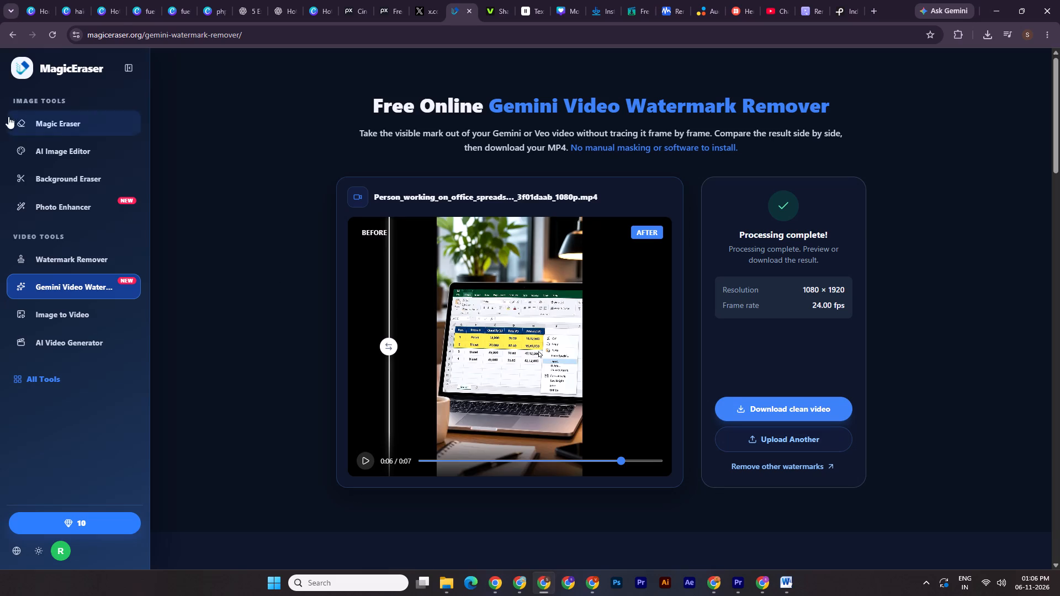
click(115, 0)
click(153, 0)
click(102, 0)
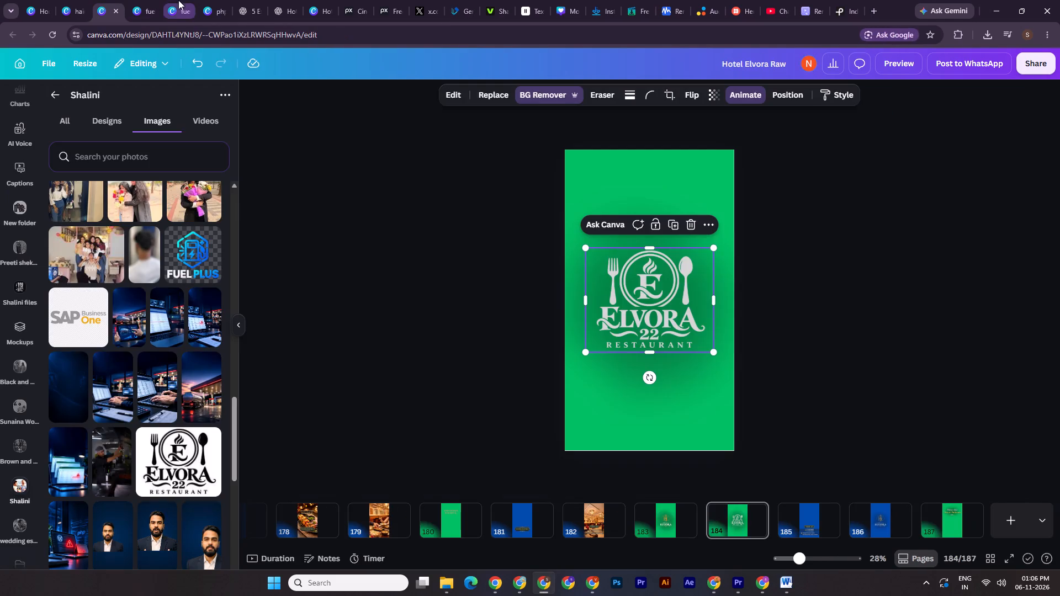
click(178, 0)
click(77, 0)
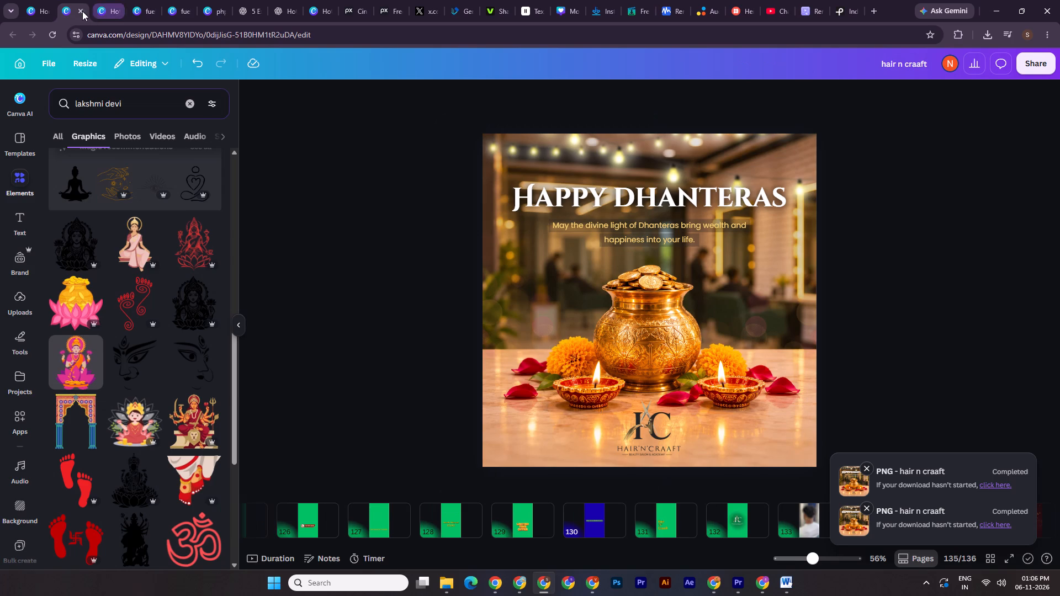
double_click(82, 11)
click(120, 0)
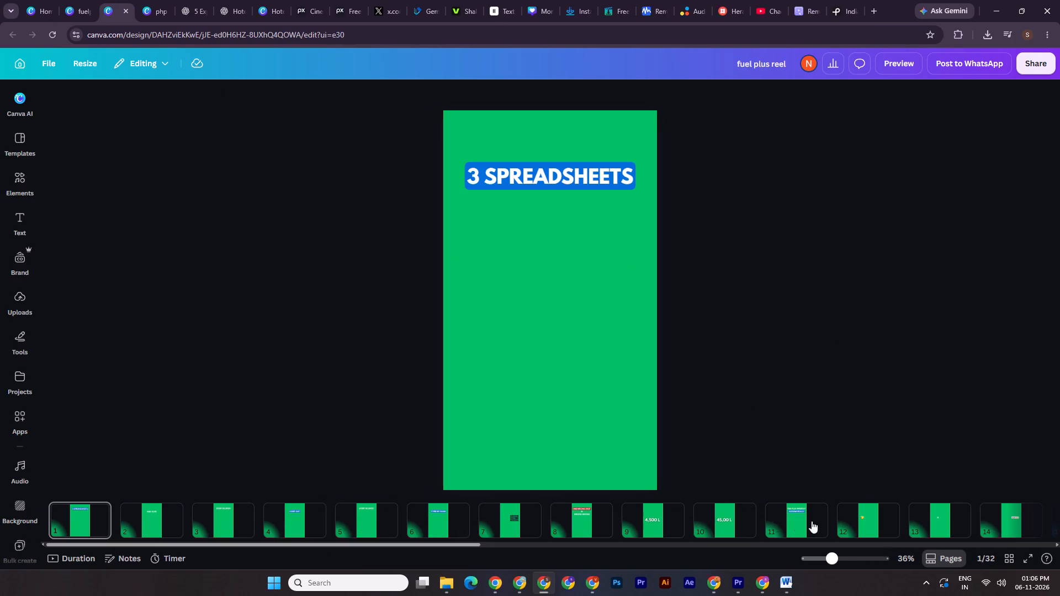
Look through the pages of the fuel plus reel design for the Fuel Plus logo video page and open it.
drag(386, 542, 977, 542)
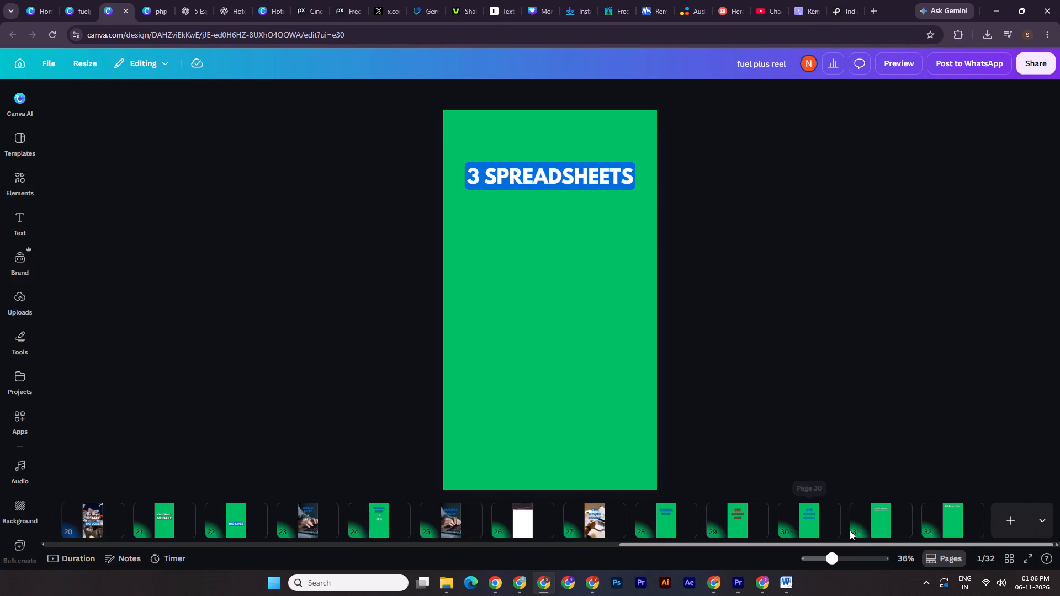
click(502, 529)
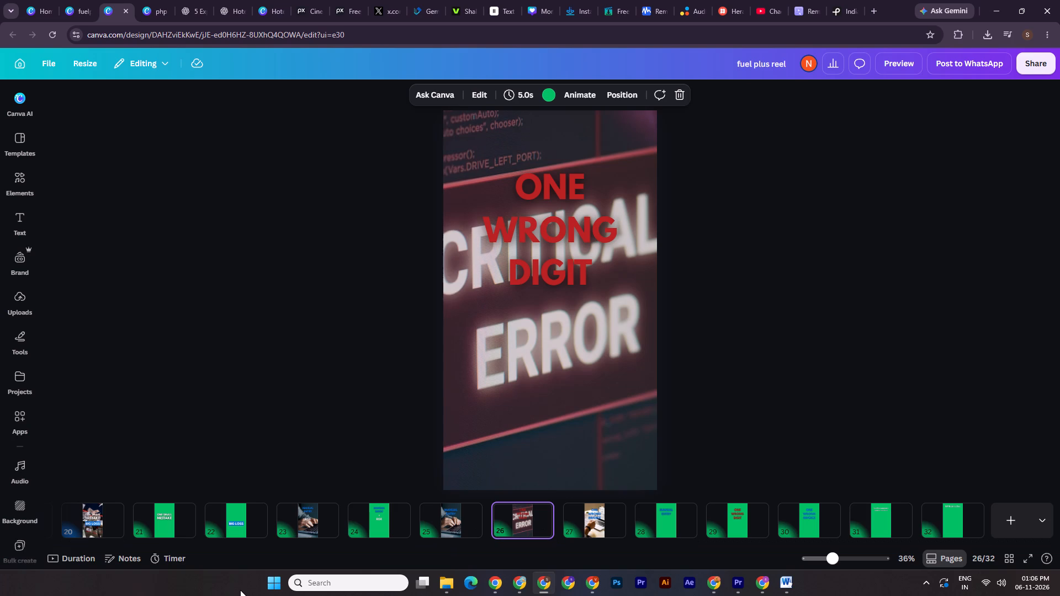
key(Left)
key(Left)
key(Left)
key(Left)
key(Left)
key(Left)
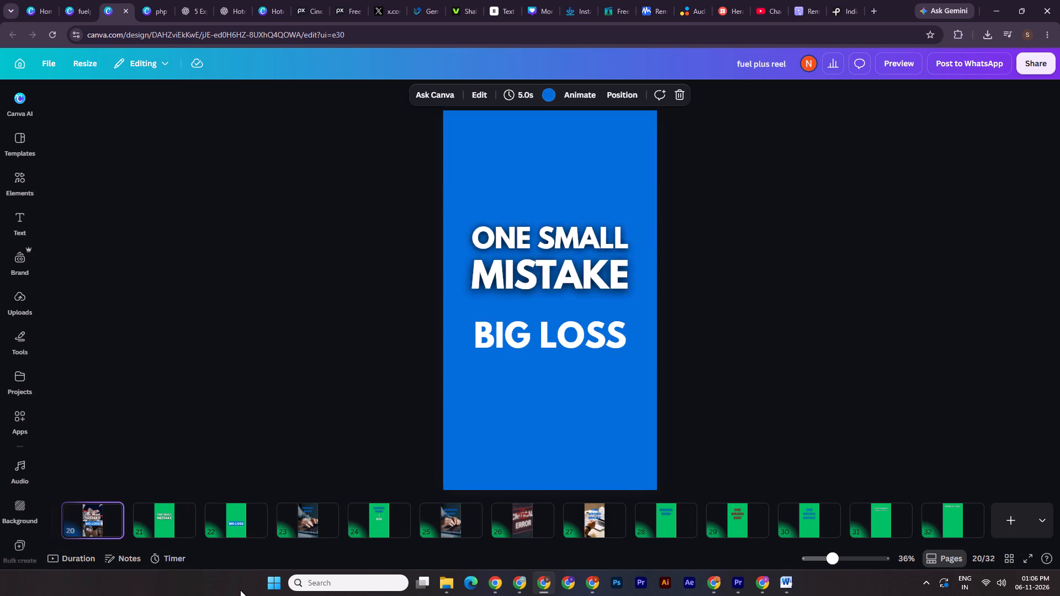
key(Left)
key(Left)
key(Left)
key(Left)
key(Left)
key(Left)
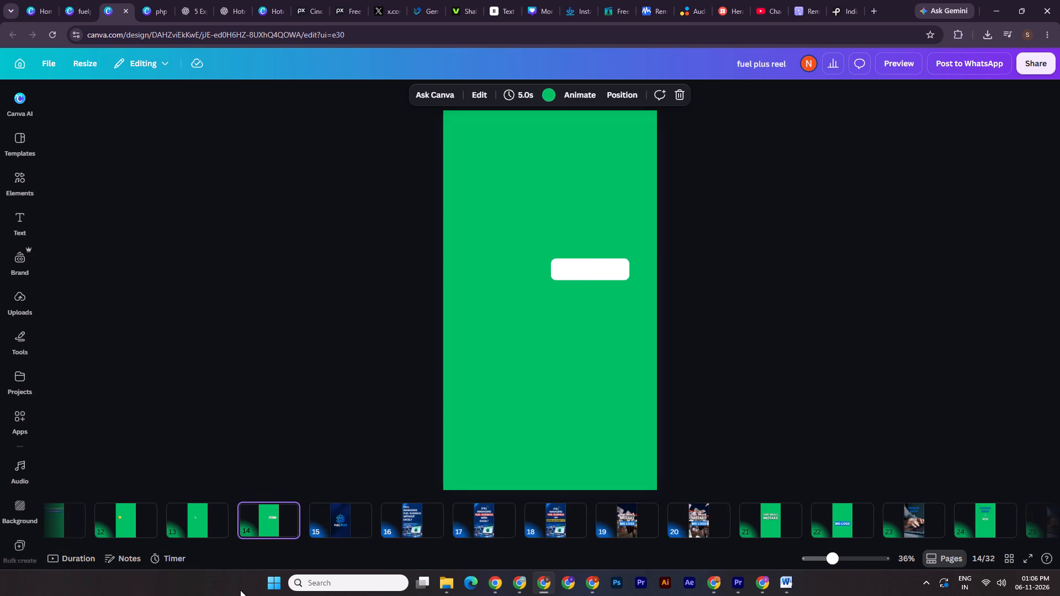
click(330, 514)
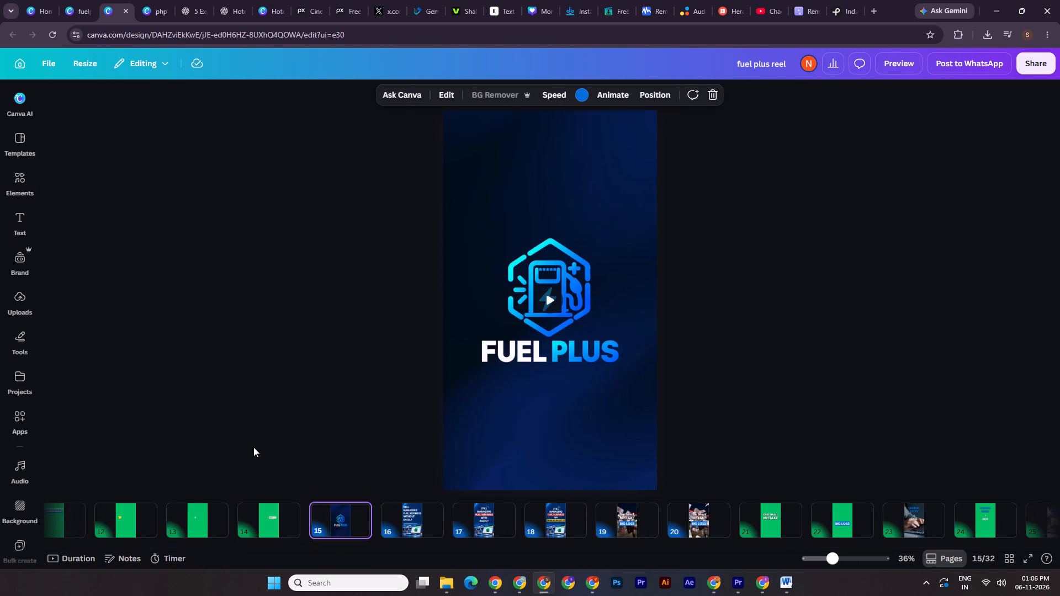
Look through the images in the Shalini project folder for a blue Fuel Plus background.
scroll(3, 498, down, 10)
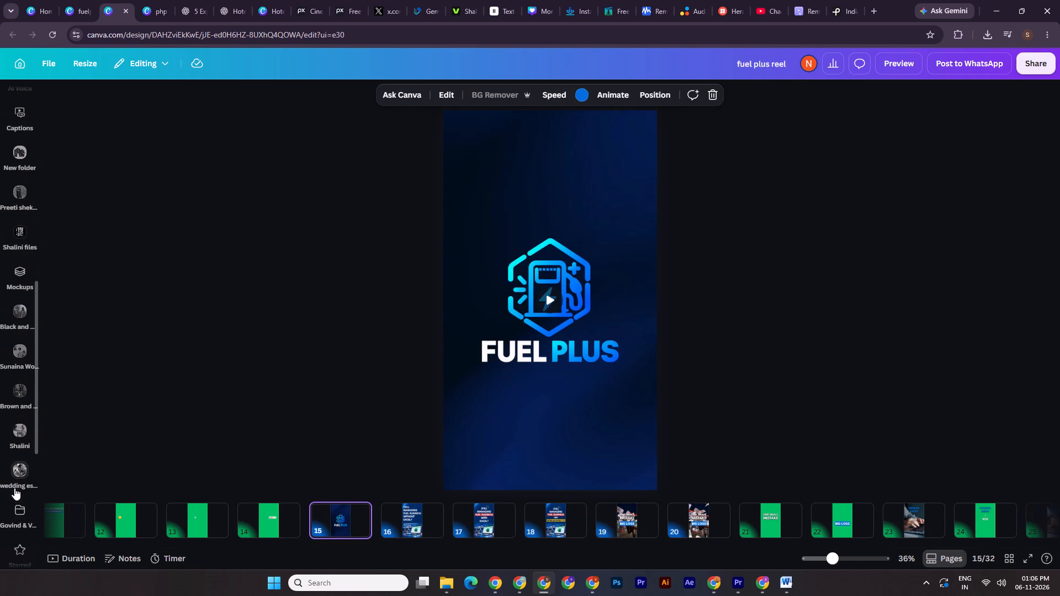
click(17, 438)
click(139, 119)
scroll(130, 528, down, 4)
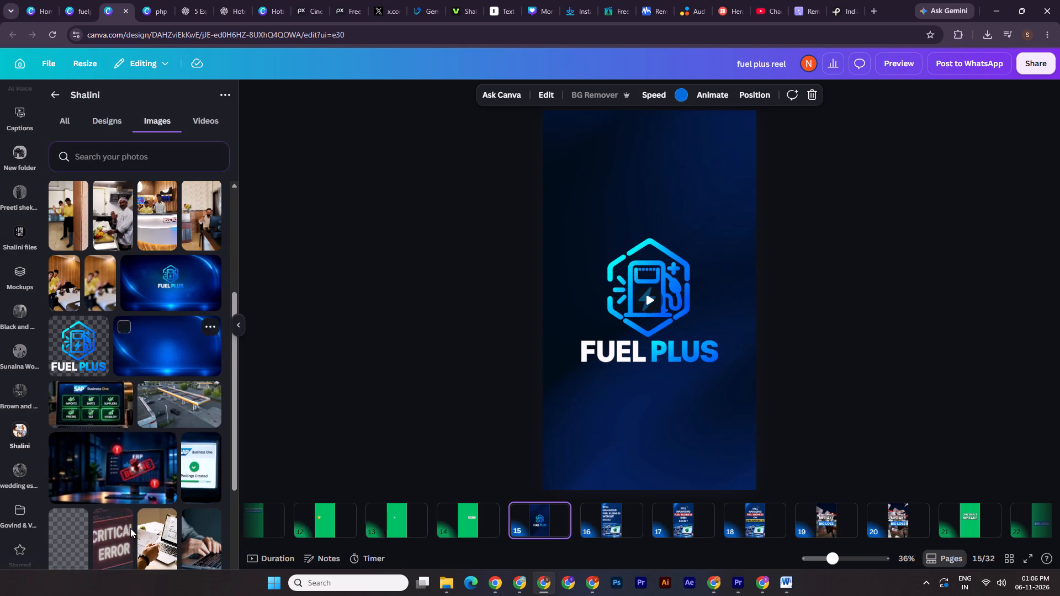
scroll(184, 365, down, 6)
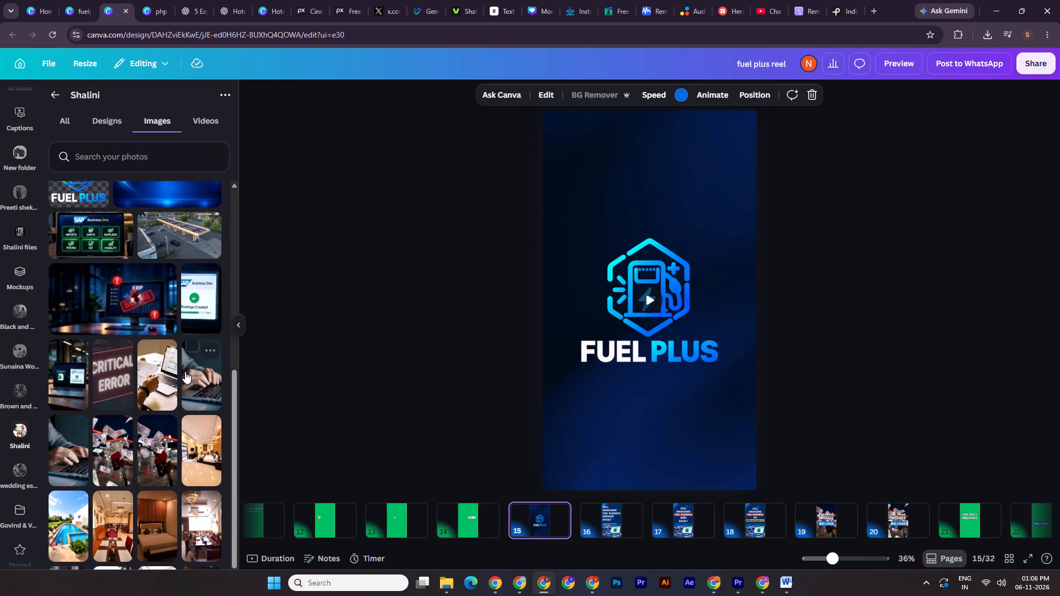
scroll(185, 371, down, 6)
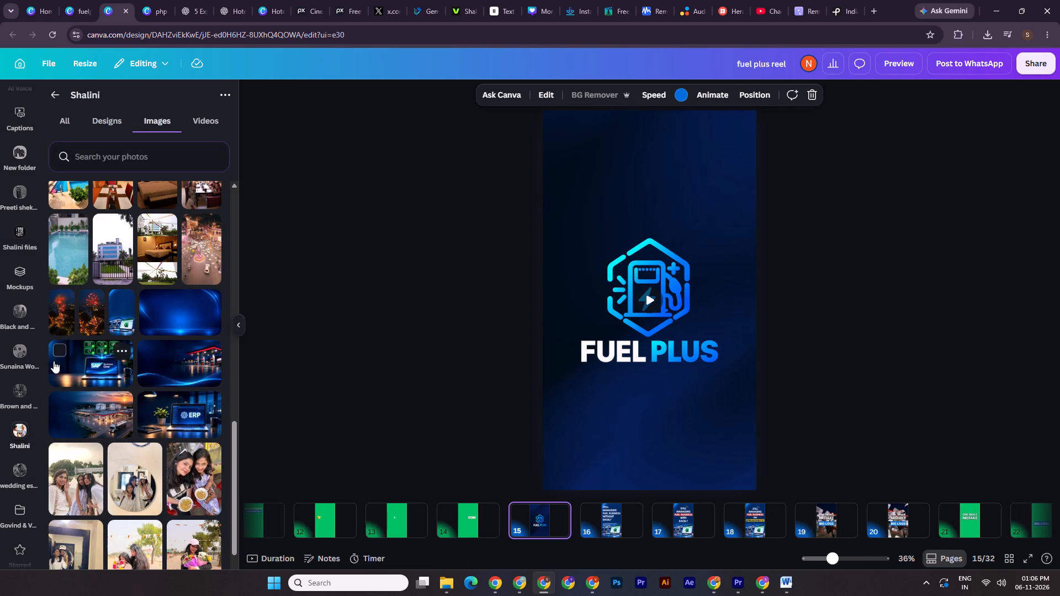
scroll(103, 451, down, 7)
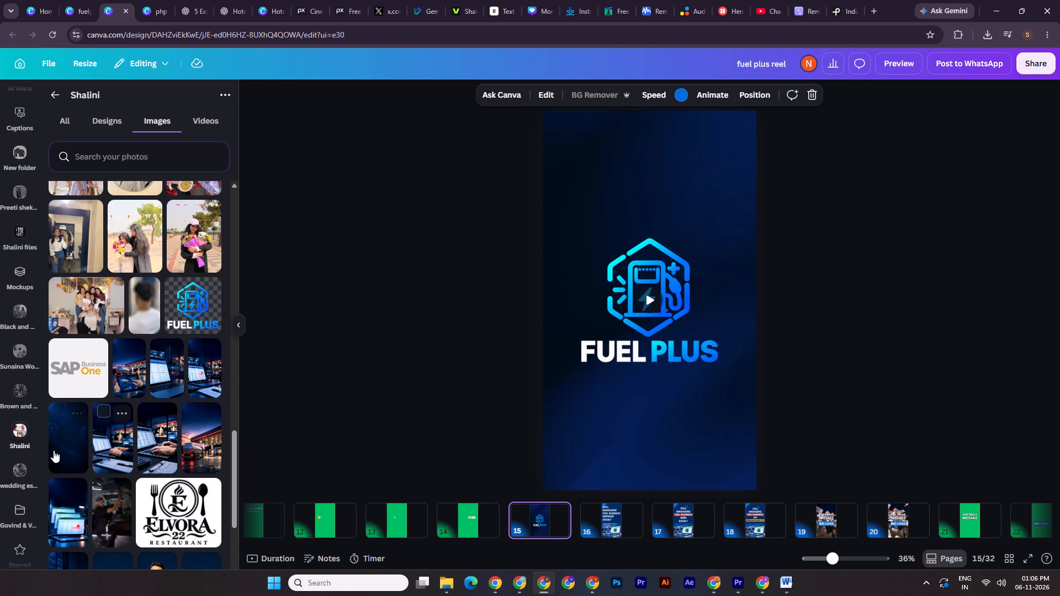
scroll(135, 494, down, 3)
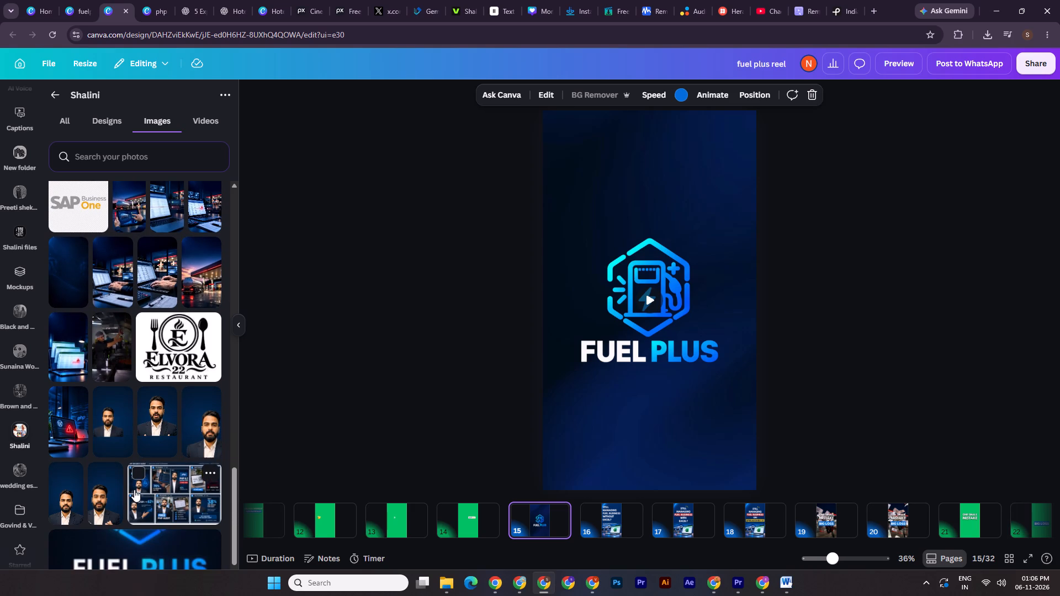
scroll(689, 566, down, 1)
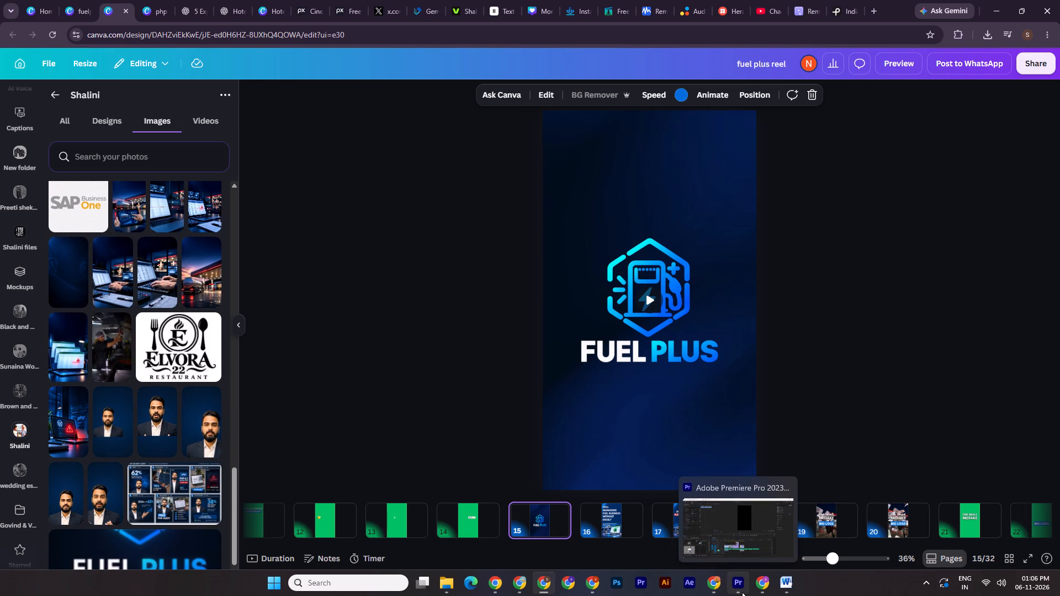
In Downloads, preview the Fuel_Plus_logo_reveal video and the blue Sequence 01.00_00_18_29.Still004.png, then look through the other files.
click(447, 587)
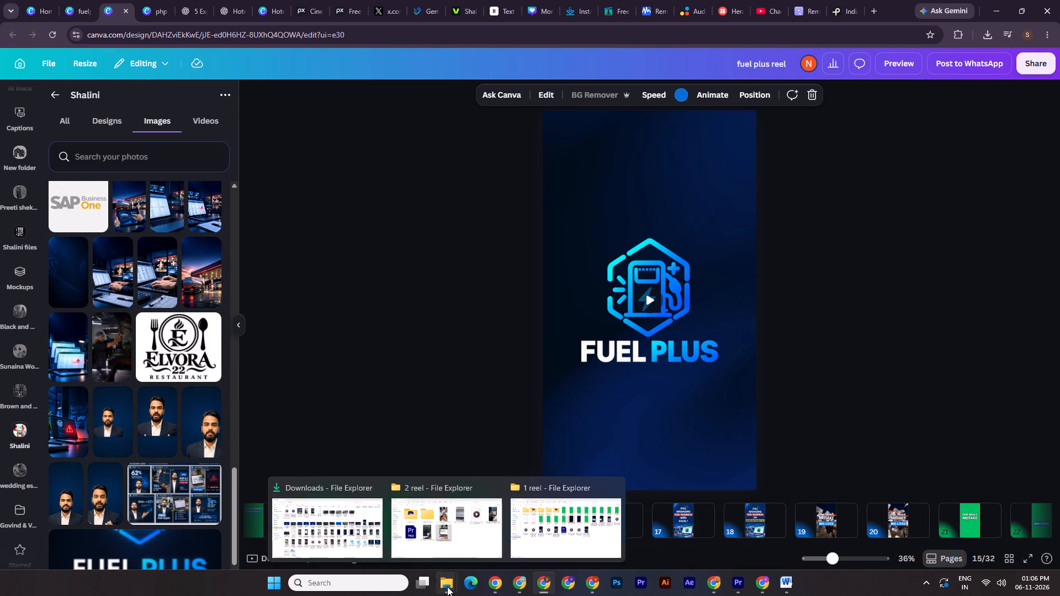
click(361, 530)
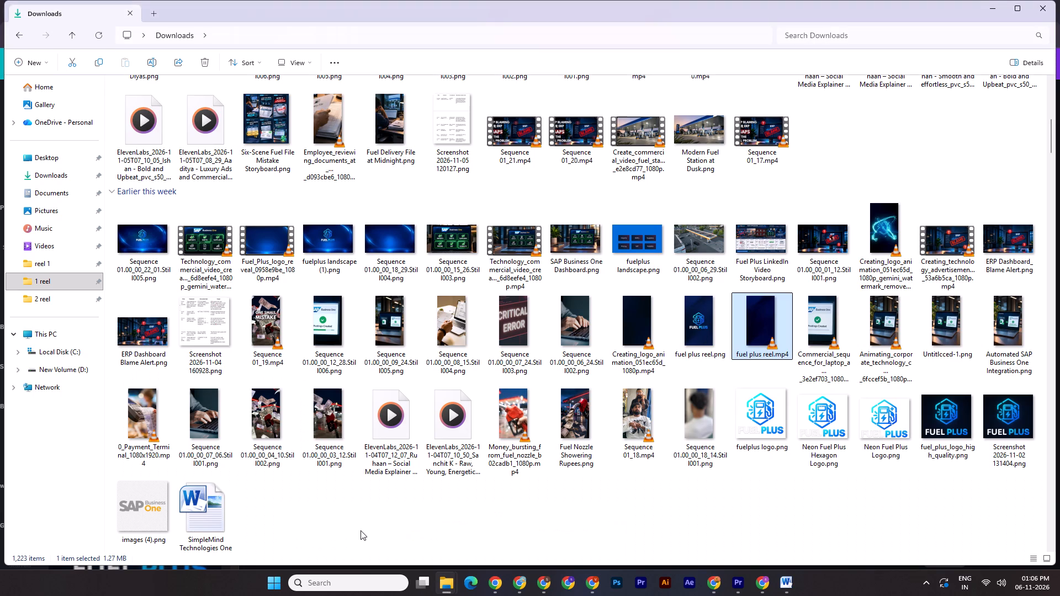
double_click(256, 258)
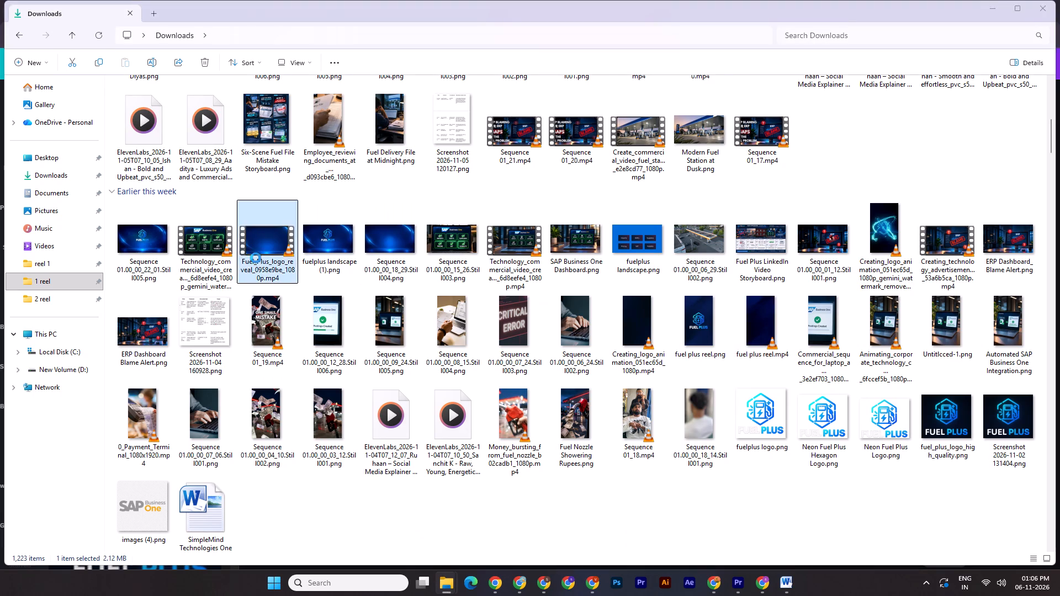
click(1057, 0)
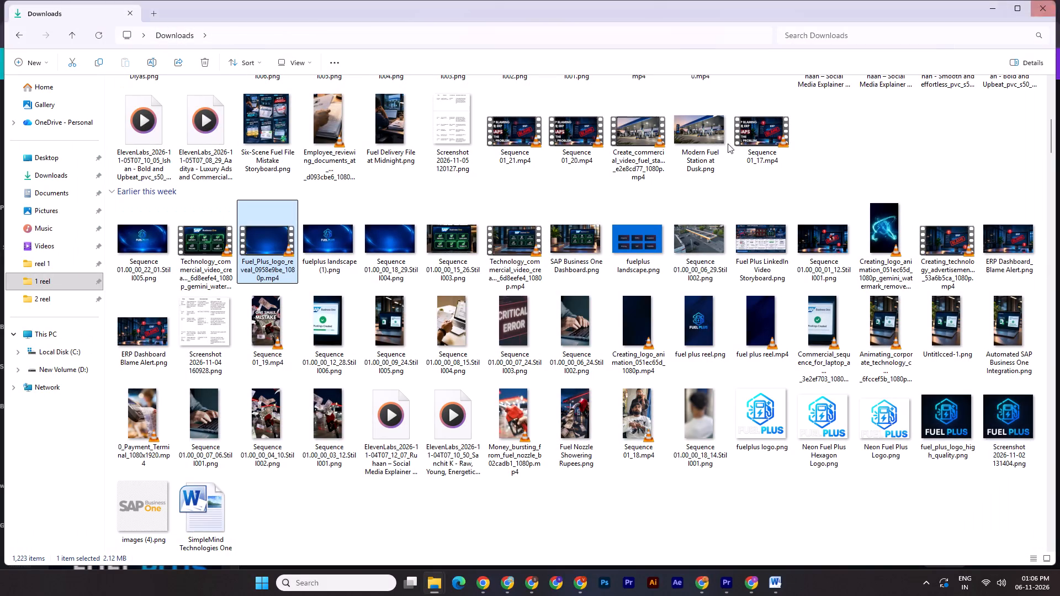
click(401, 233)
double_click(393, 246)
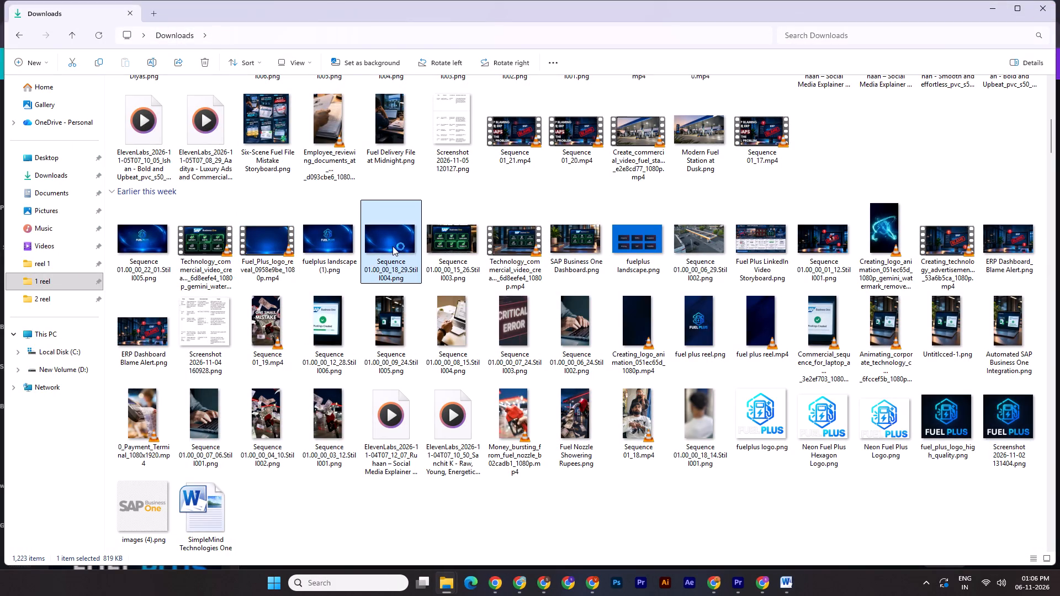
click(884, 104)
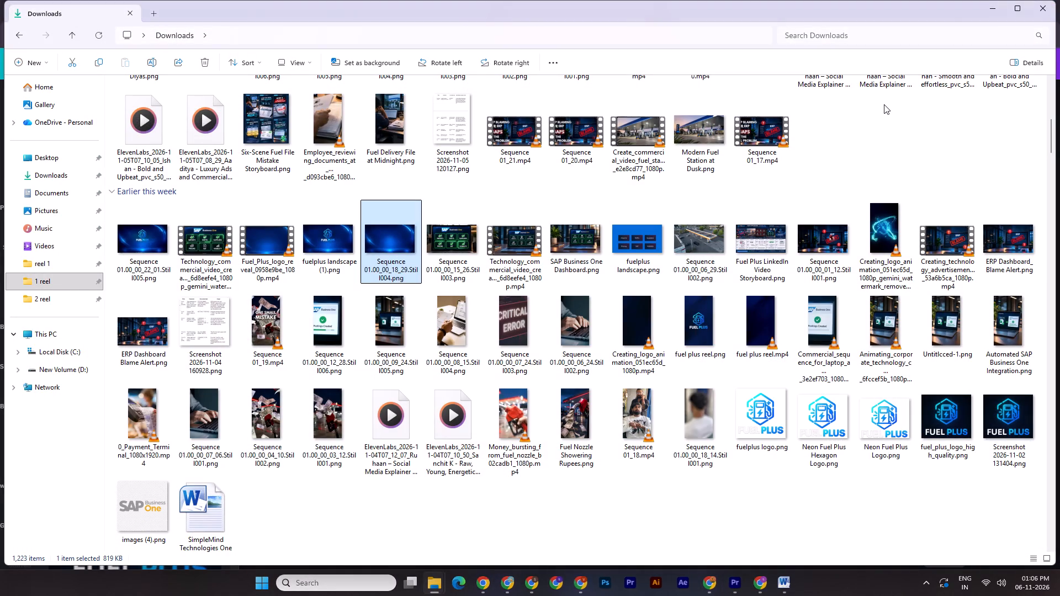
scroll(768, 329, up, 4)
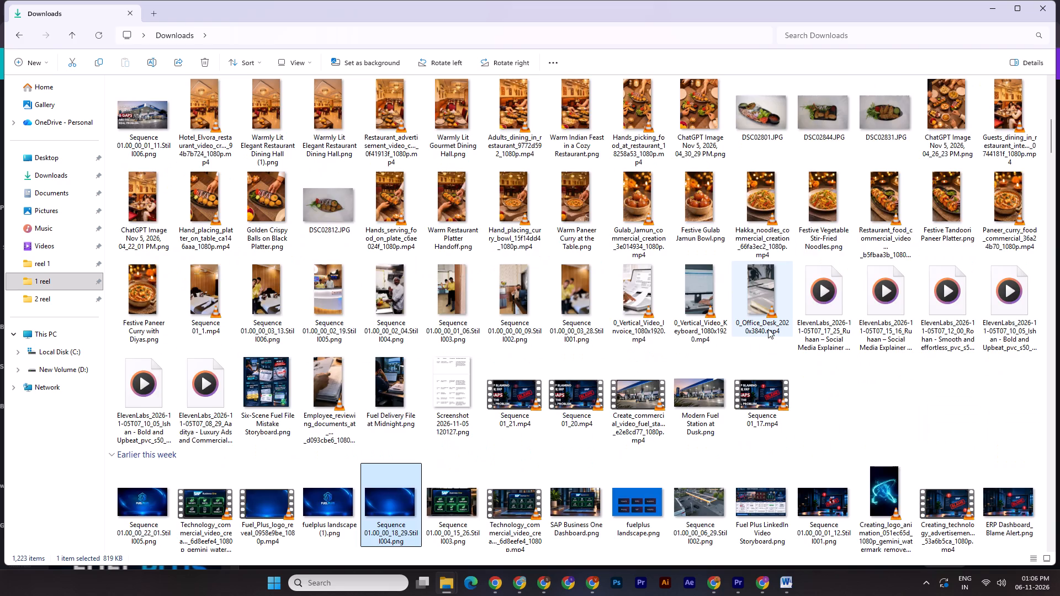
Return to the fuel plus reel design in Chrome and add a new page 33 after its last page.
click(542, 588)
click(903, 248)
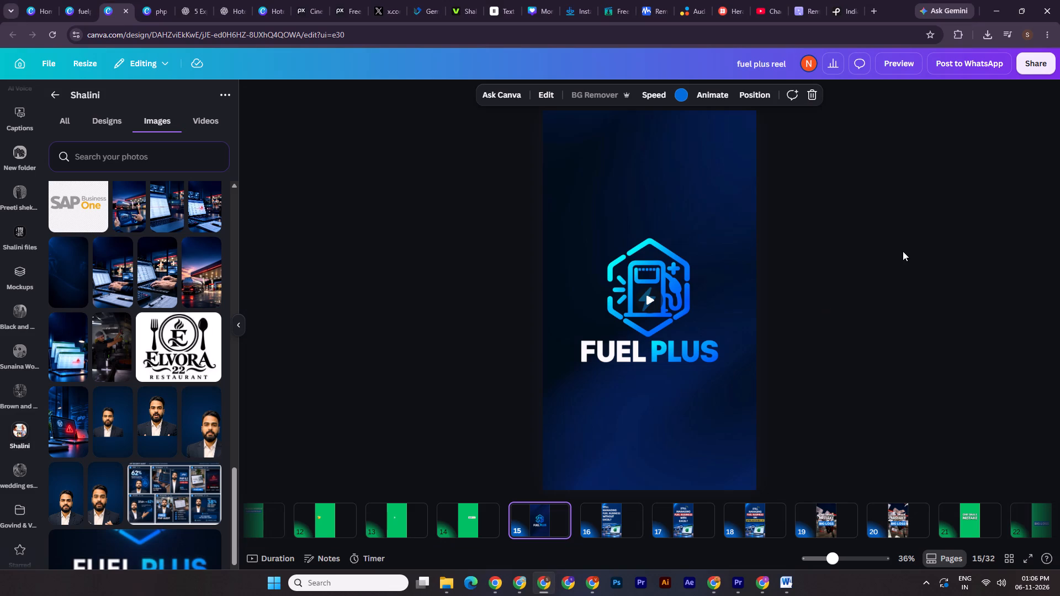
drag(701, 544, 1053, 466)
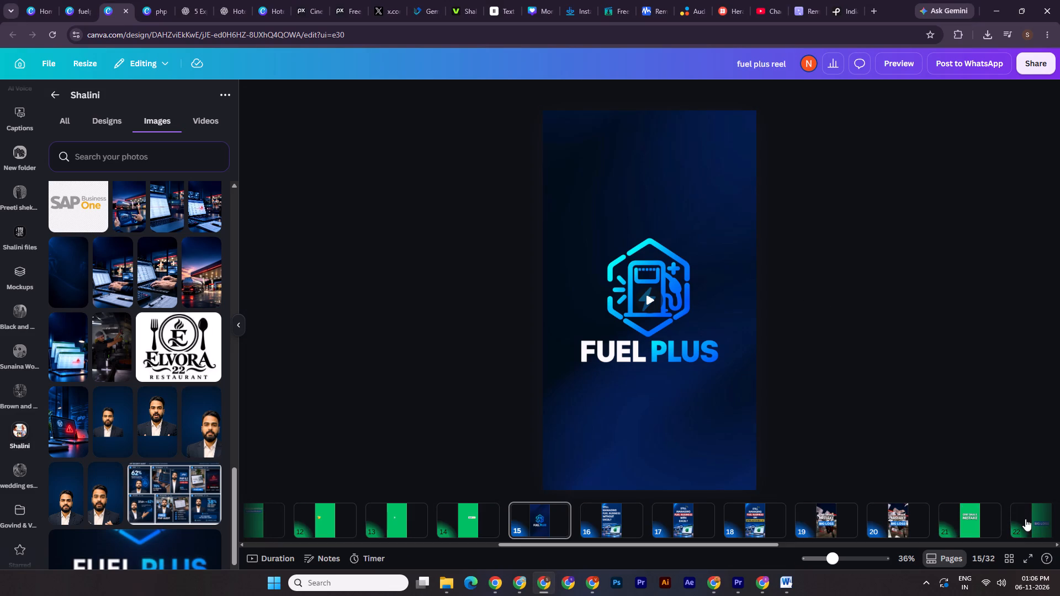
drag(760, 546, 1029, 546)
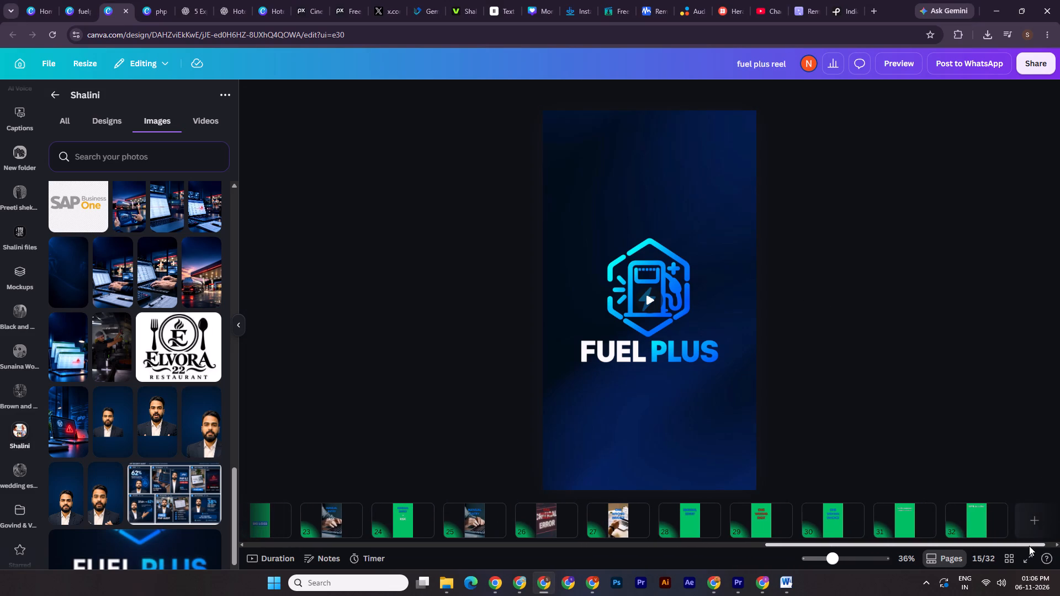
click(1025, 519)
Search the element videos for "blue" and add the 15.0s dark blue diagonal-stripe video to page 33.
scroll(20, 184, up, 10)
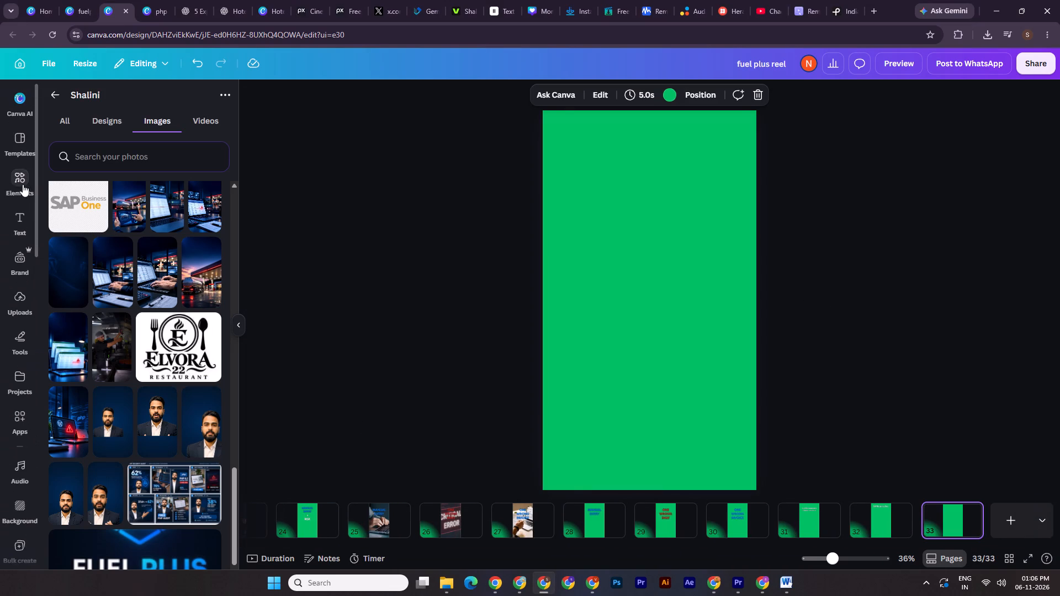
click(11, 180)
click(93, 109)
text(blue)
key(Return)
click(166, 129)
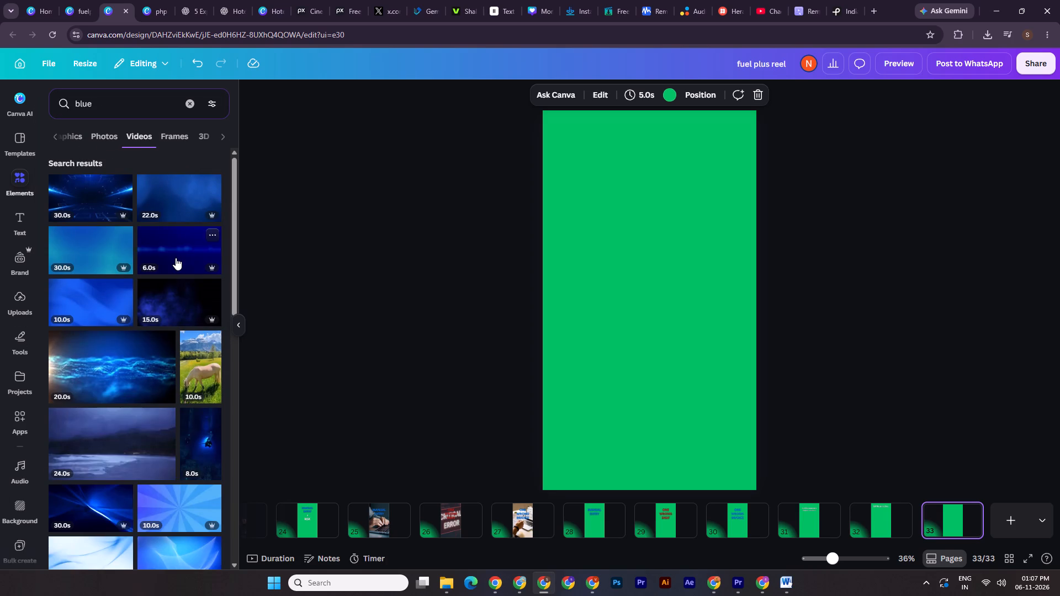
scroll(87, 447, down, 4)
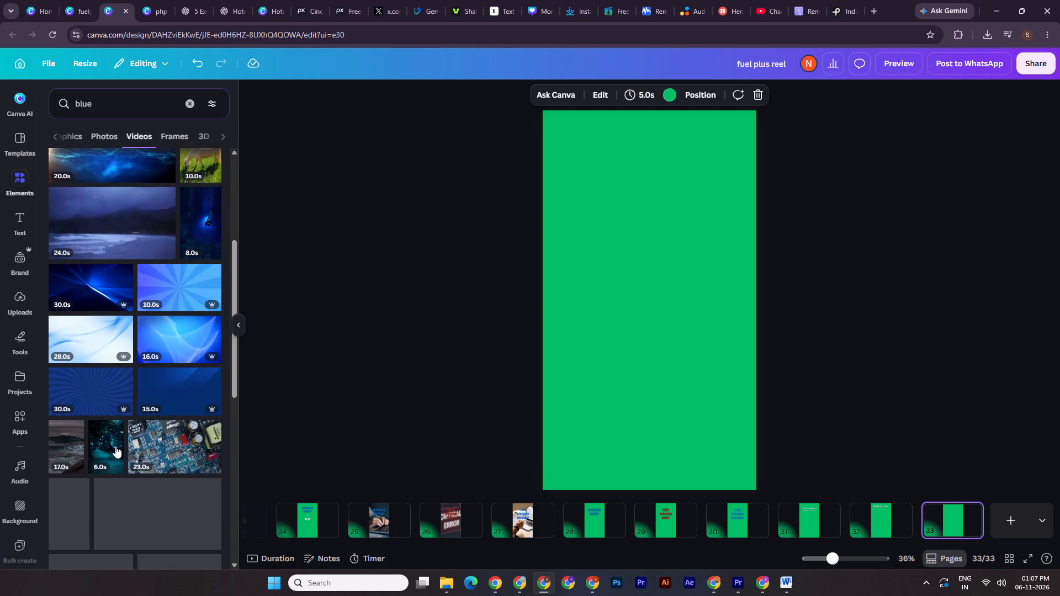
click(180, 401)
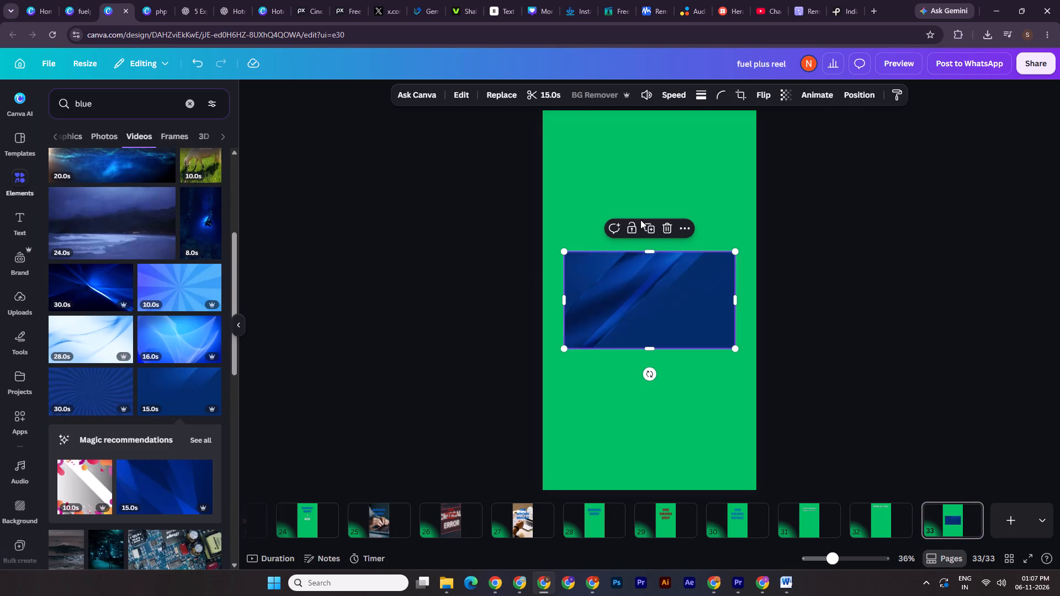
click(668, 228)
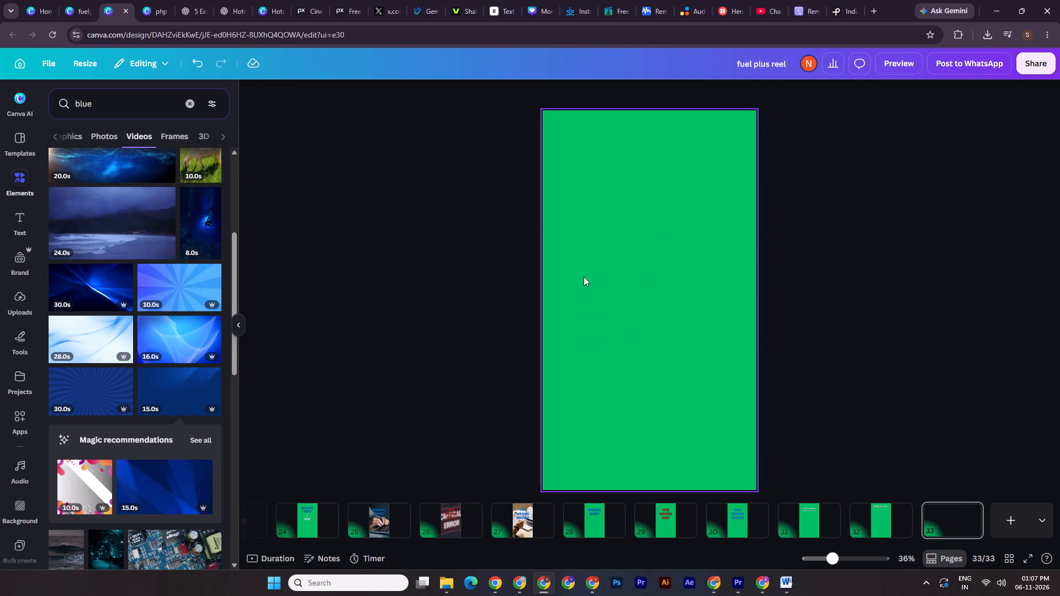
click(186, 391)
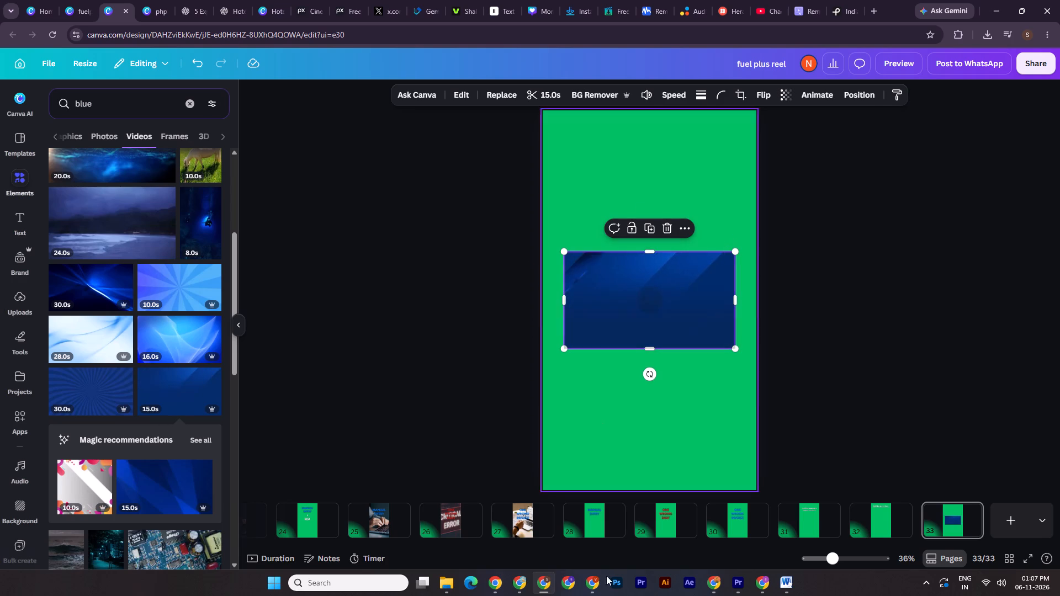
Enlarge the blue video on page 33 until it covers the full page height, aligned with the page's right edge.
drag(826, 558, 820, 559)
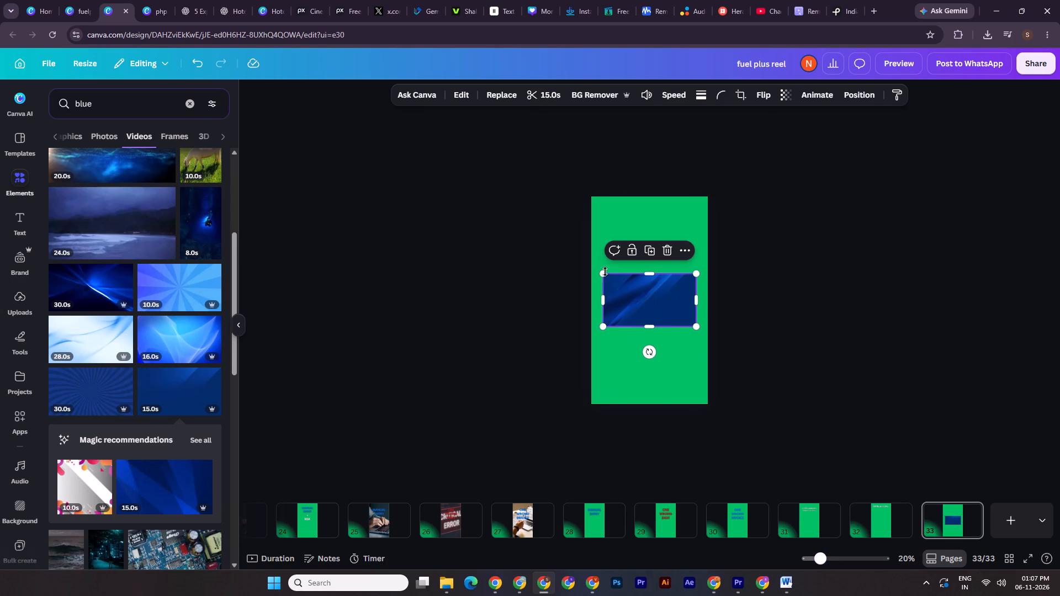
drag(652, 306, 665, 307)
drag(665, 315, 677, 316)
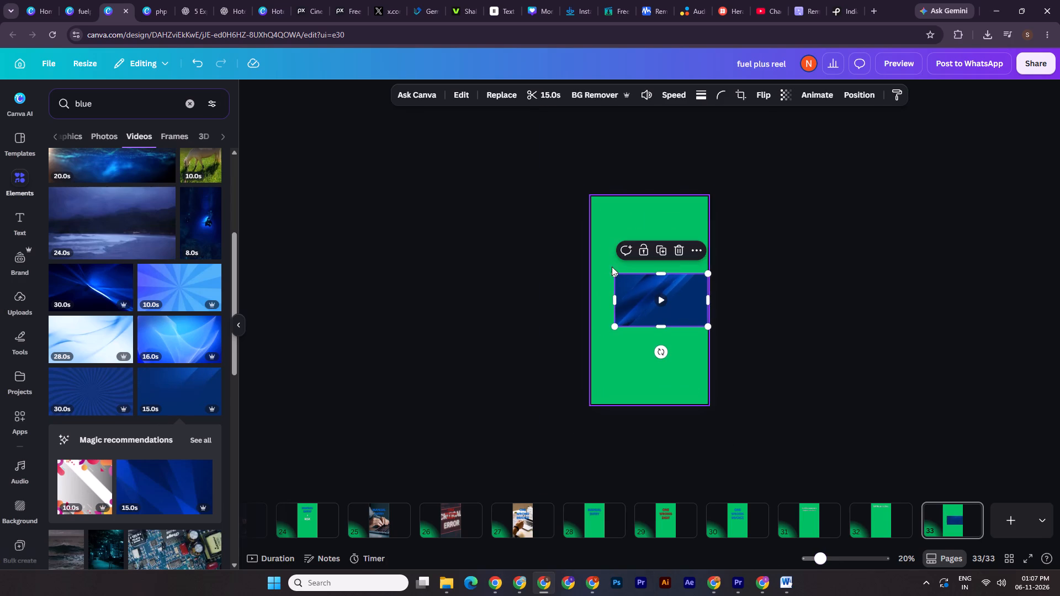
drag(617, 274, 485, 187)
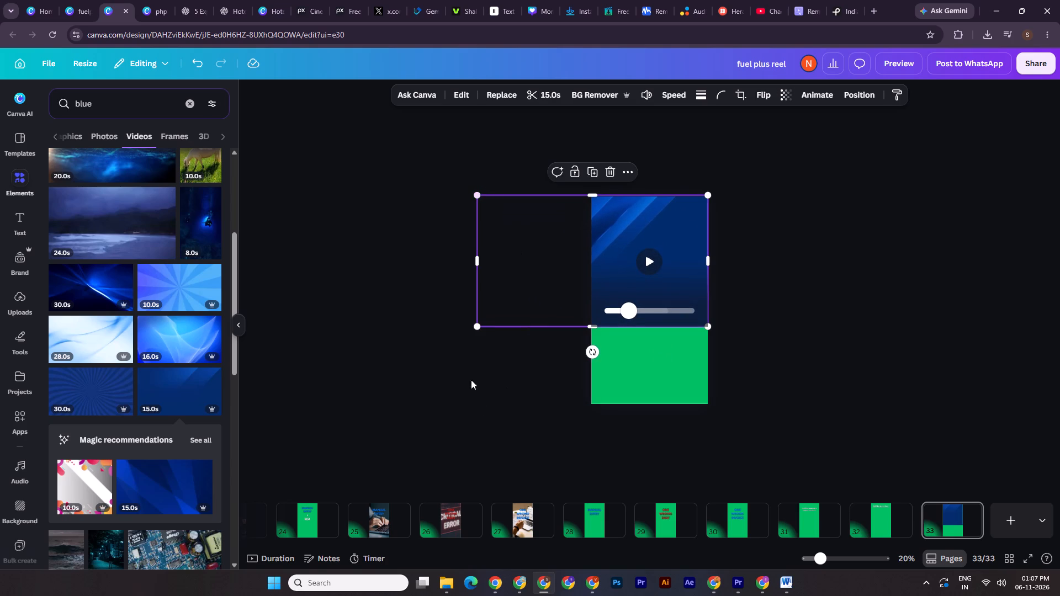
drag(473, 327, 359, 453)
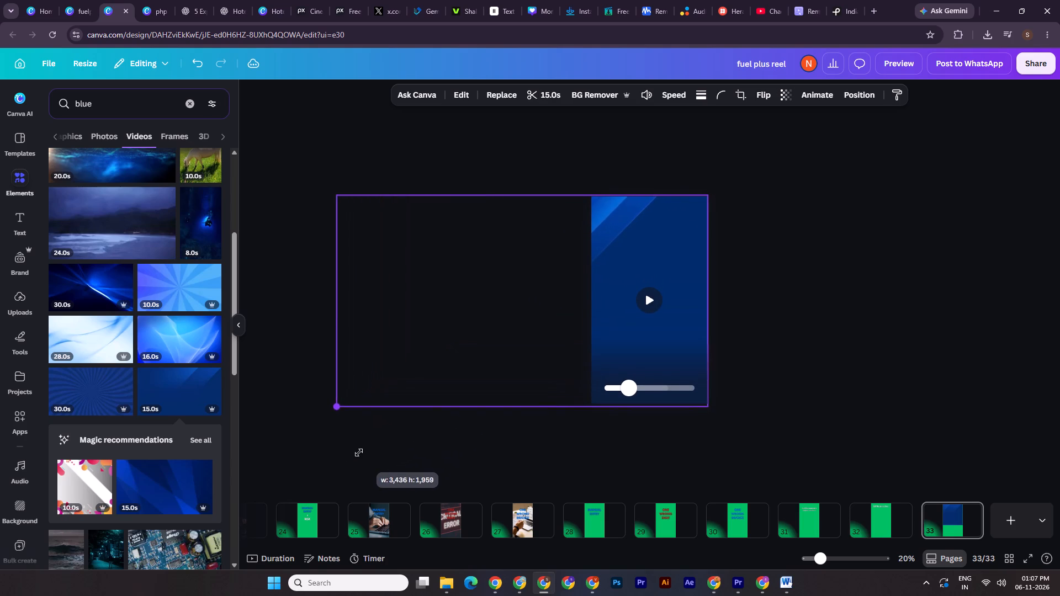
drag(359, 453, 363, 450)
click(787, 359)
click(642, 361)
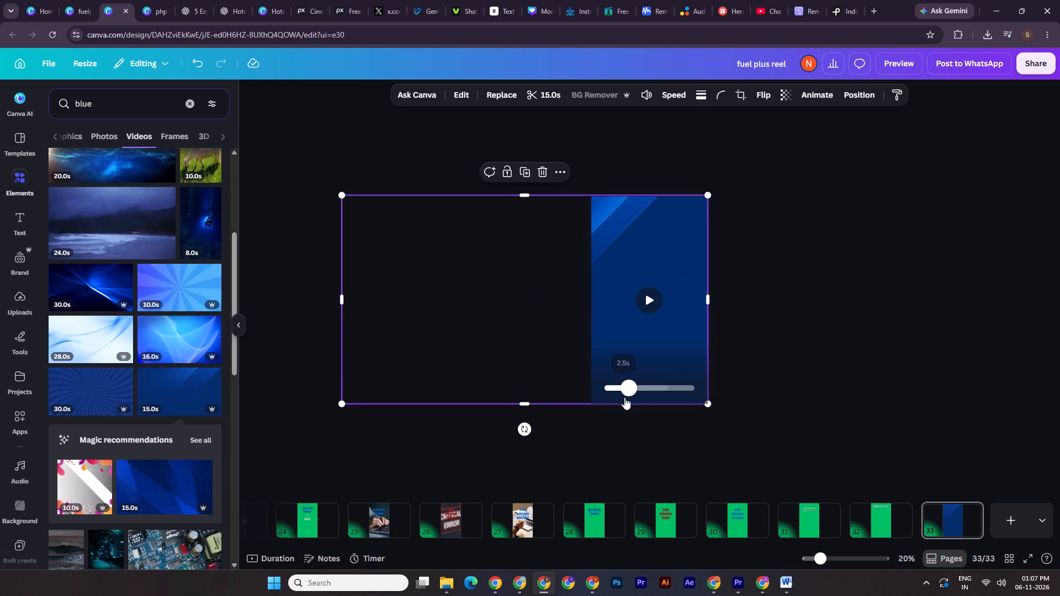
drag(629, 387, 624, 387)
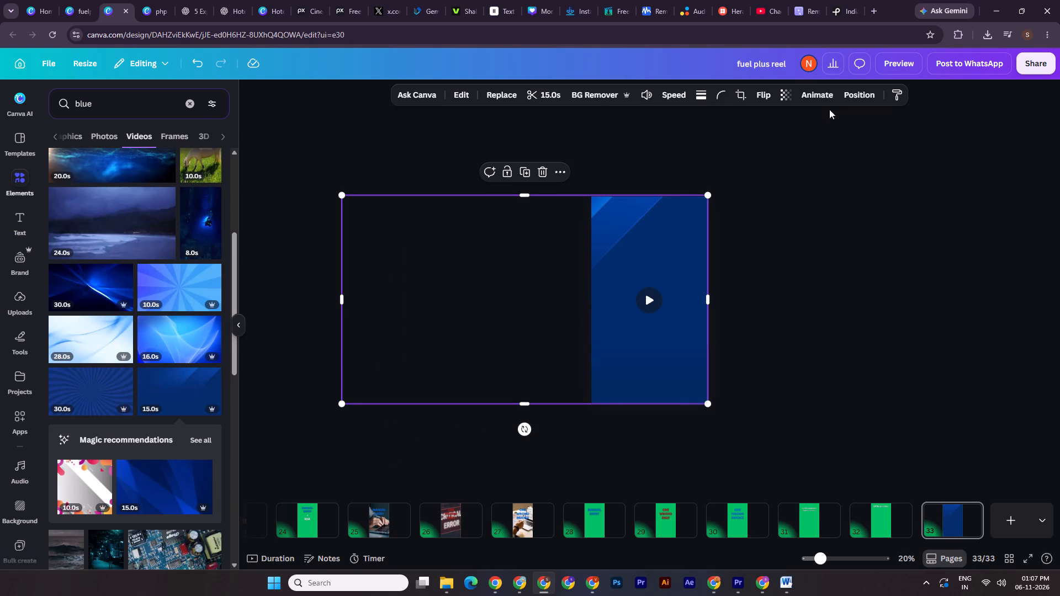
Change page 33's green background layer to the dark navy already used in the design.
click(852, 94)
click(187, 126)
click(147, 227)
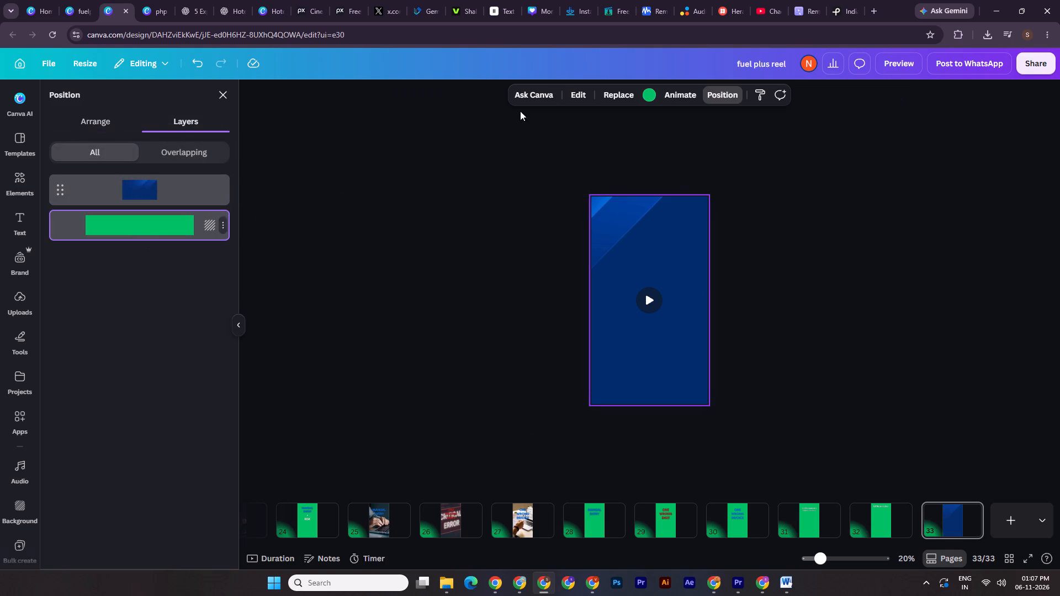
click(646, 91)
click(132, 218)
Set the blue video's transparency to 49 so the navy background darkens it.
click(630, 222)
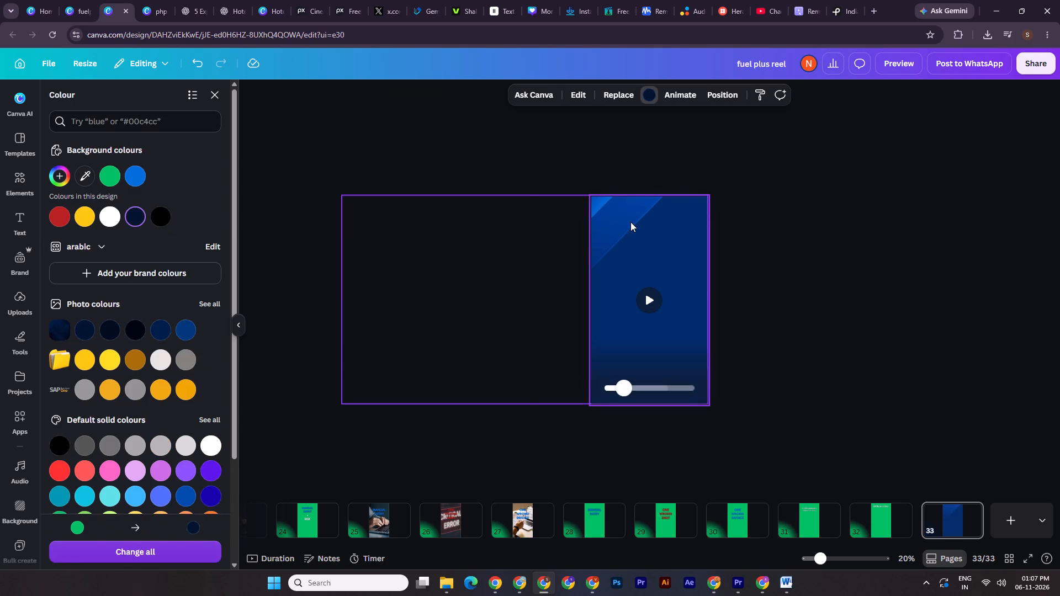
click(787, 93)
drag(785, 135, 770, 137)
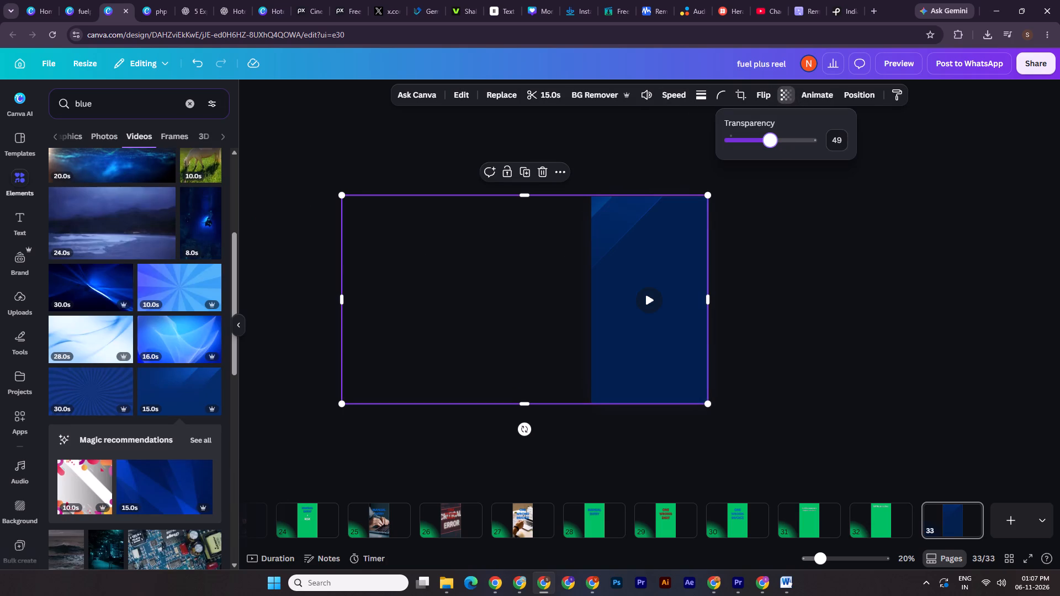
drag(770, 137, 770, 137)
double_click(785, 275)
click(650, 297)
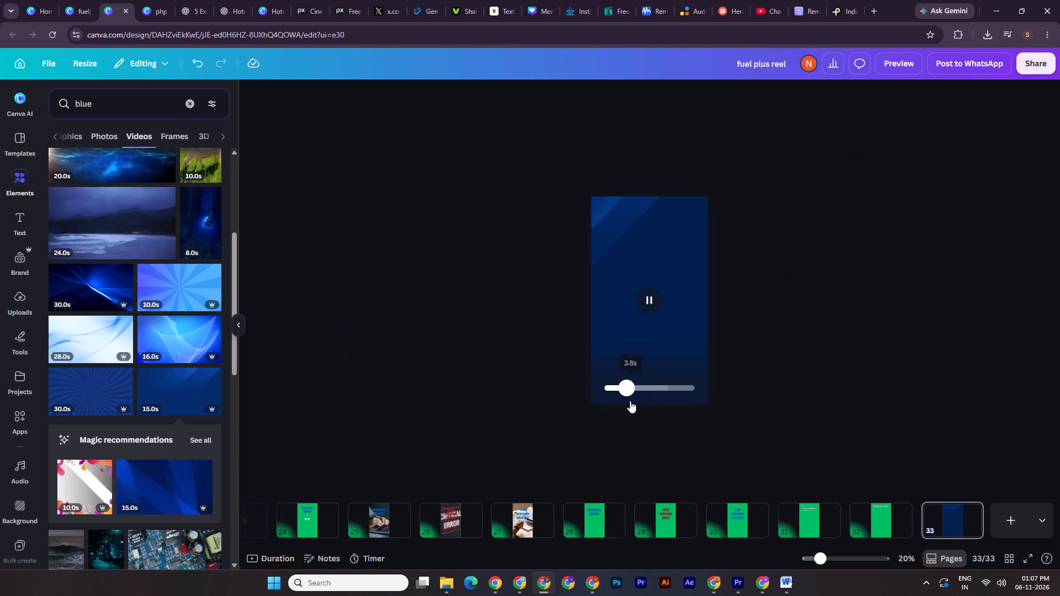
Scrub page 33's blue background video through to its end at 15.0s to check the motion.
drag(626, 392, 673, 397)
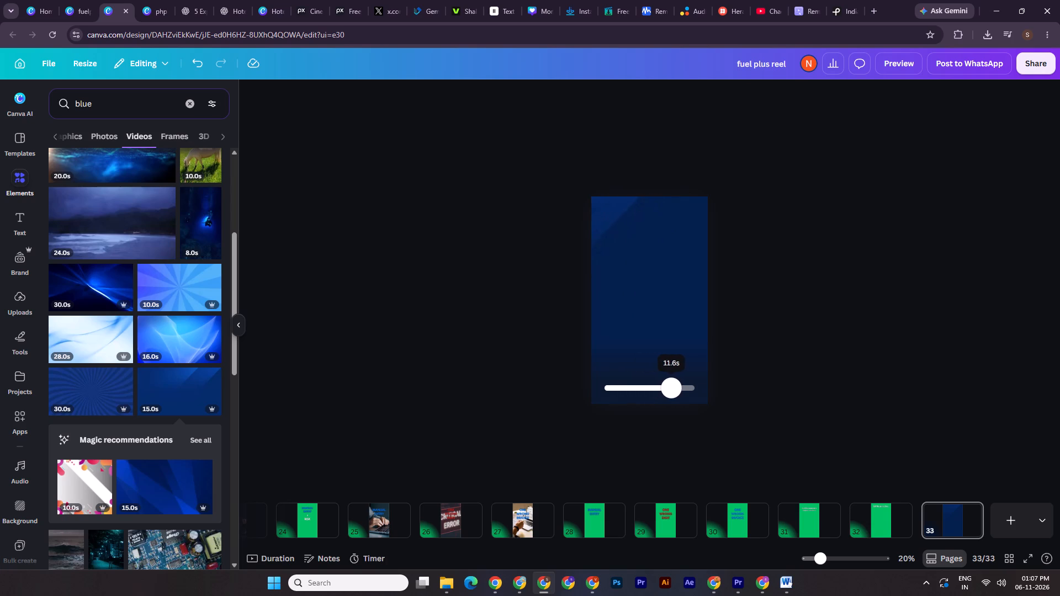
drag(673, 397, 704, 390)
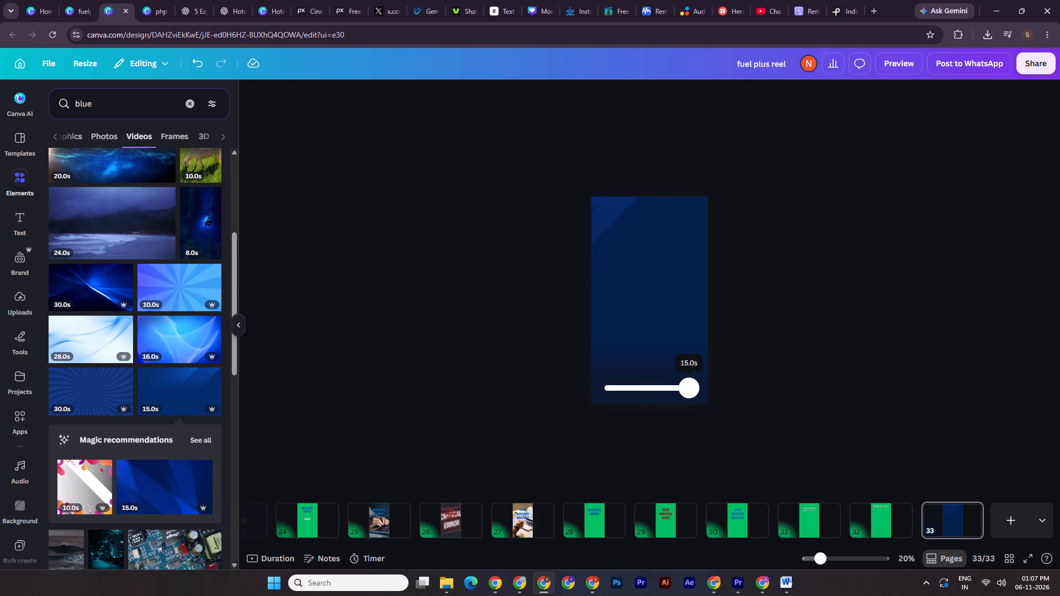
drag(704, 390, 705, 390)
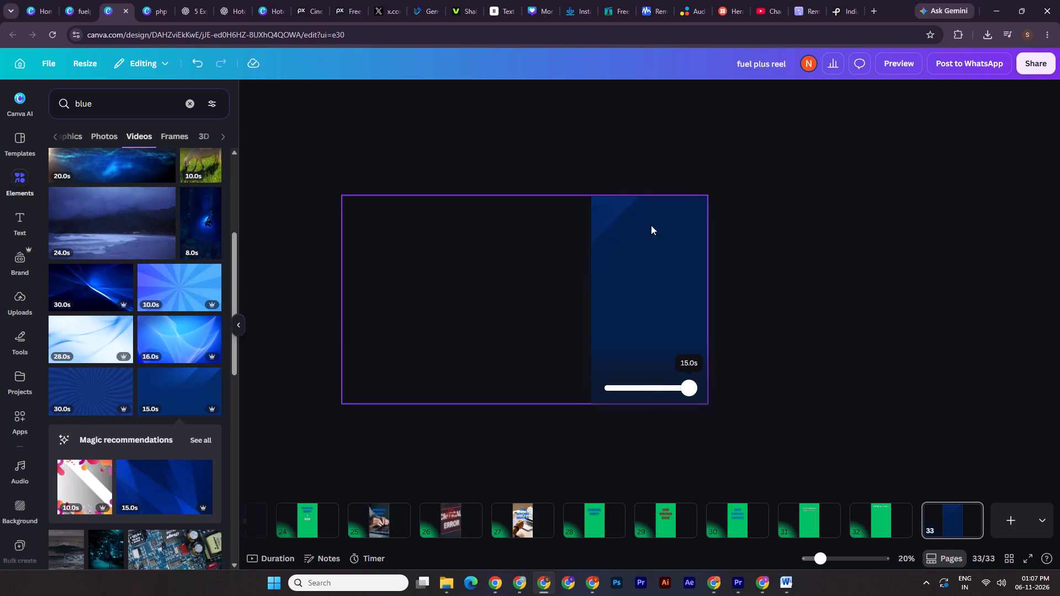
Download only page 33 of the design as a 1080p MP4 video.
click(1057, 63)
click(1044, 63)
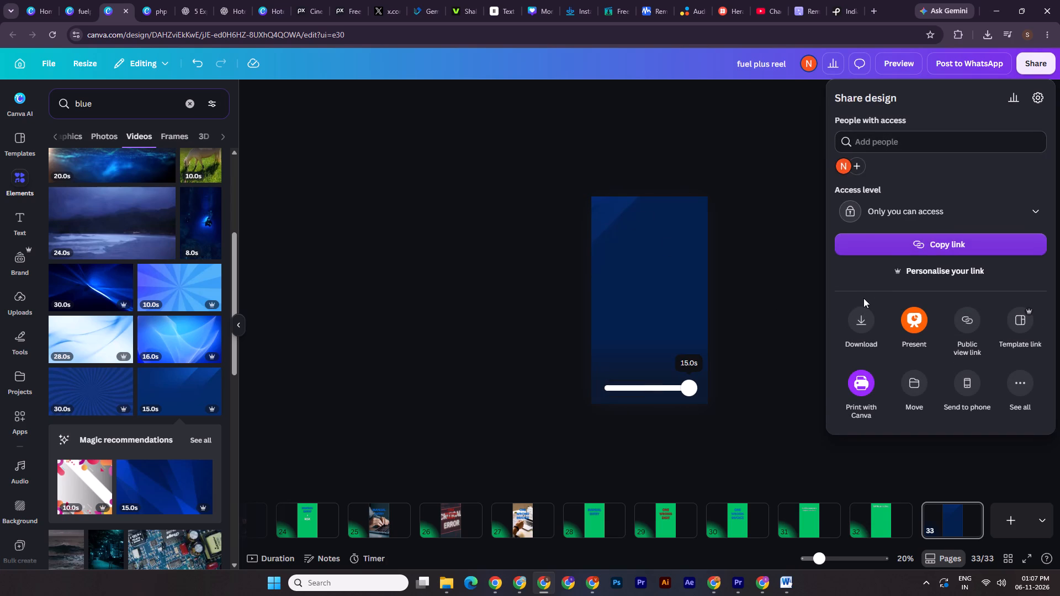
click(866, 315)
click(944, 274)
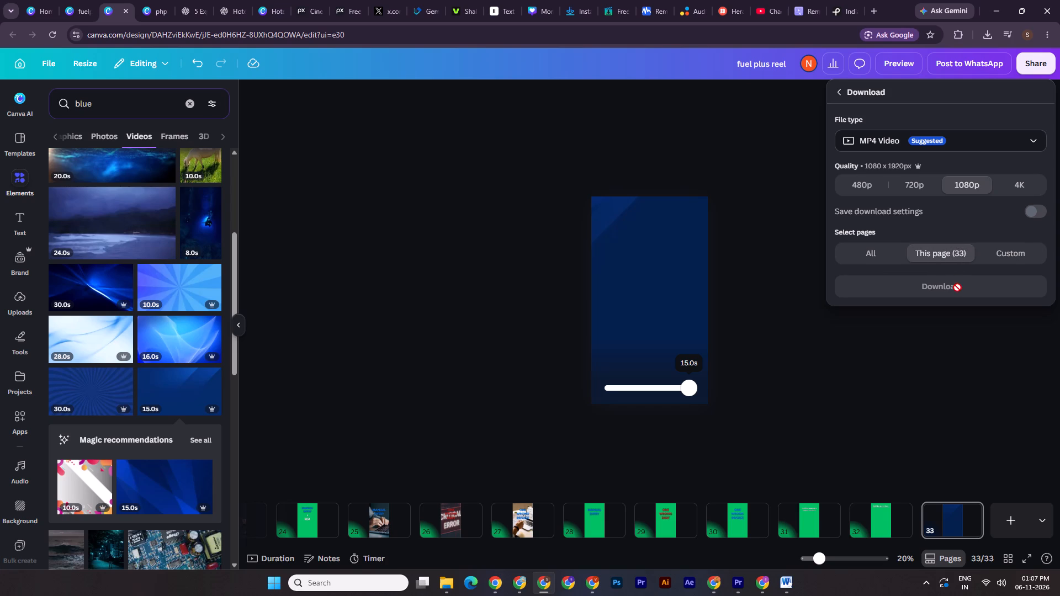
click(957, 288)
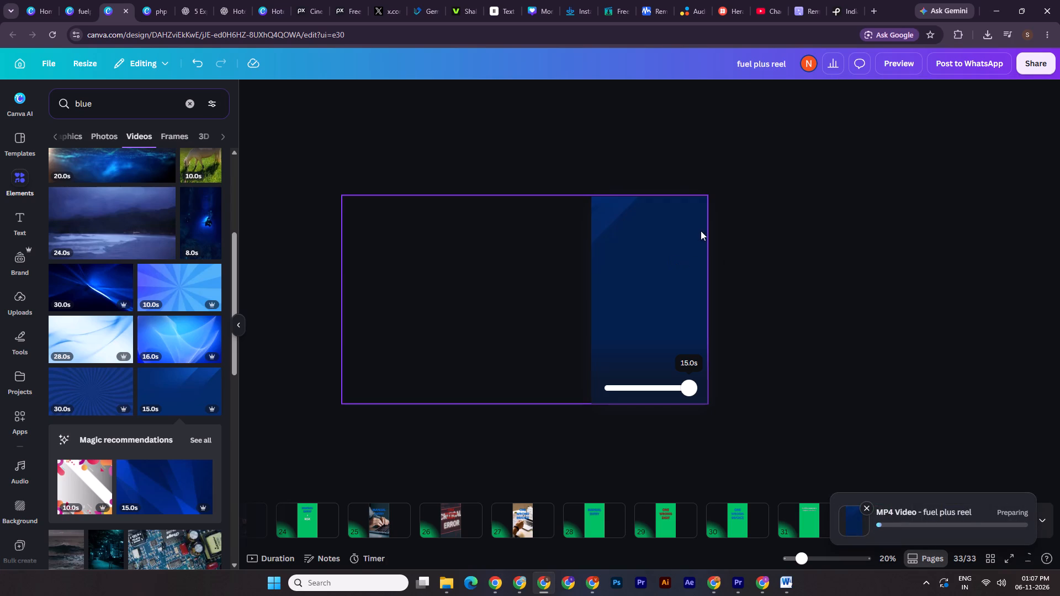
In File Explorer's Downloads folder, rename the new navy background video to "fuel plus reel (1)_1.mp4".
click(448, 579)
click(529, 540)
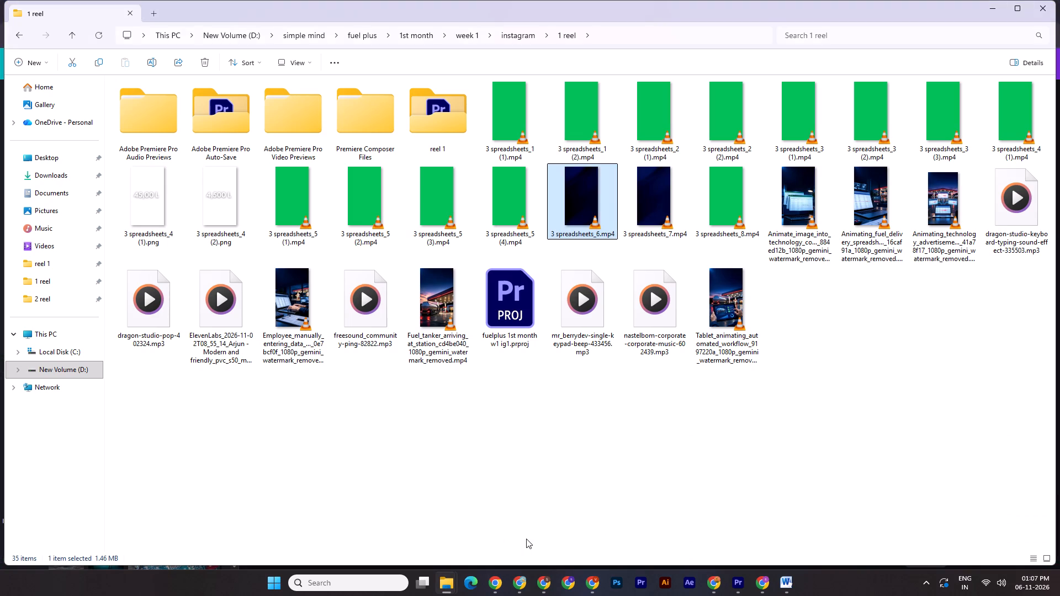
click(449, 587)
click(426, 542)
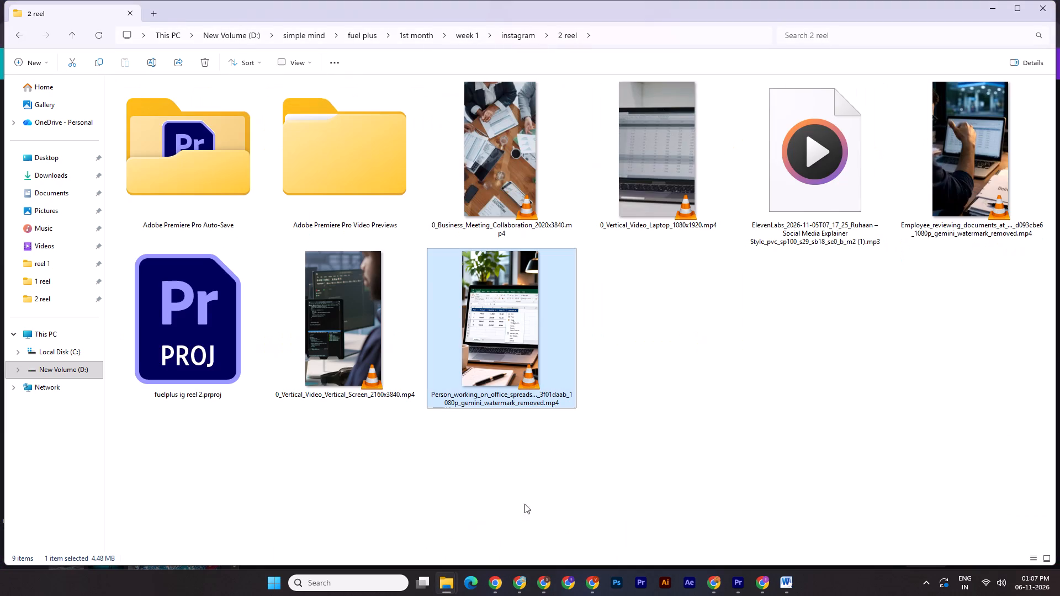
click(447, 588)
click(337, 528)
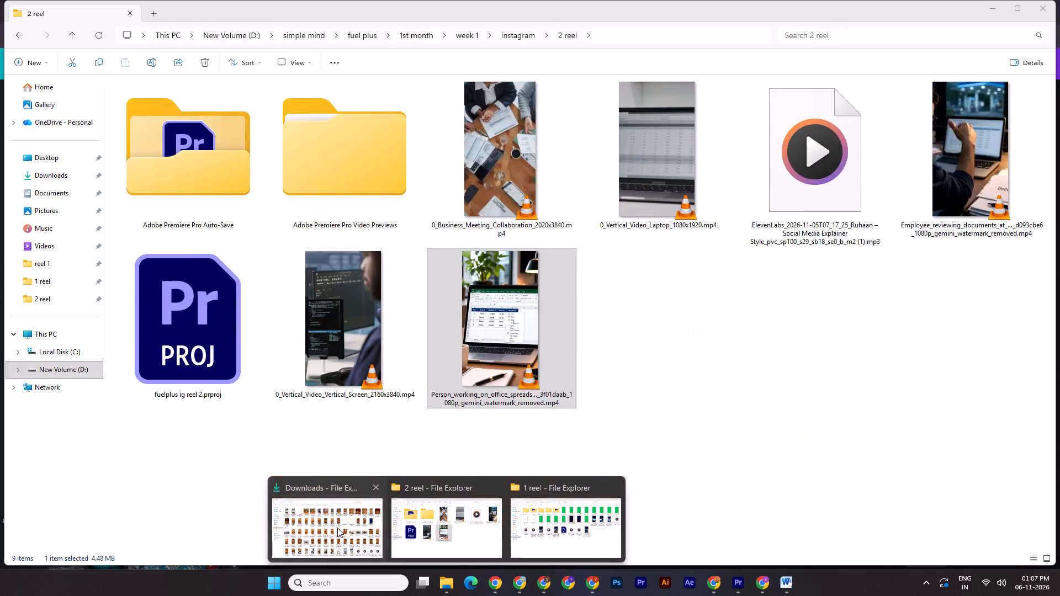
click(942, 257)
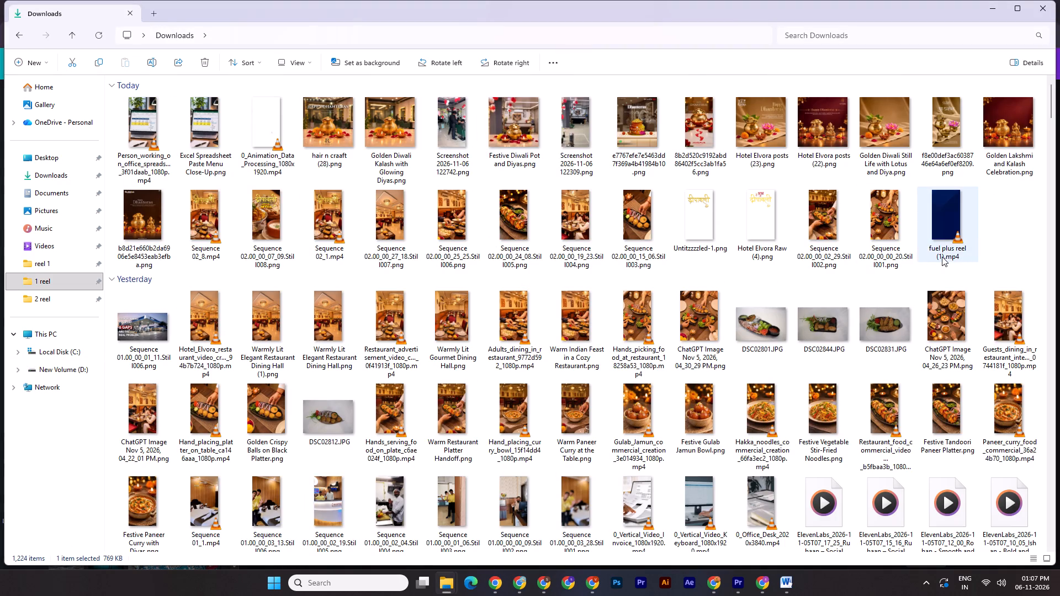
click(942, 257)
click(1059, 0)
click(942, 257)
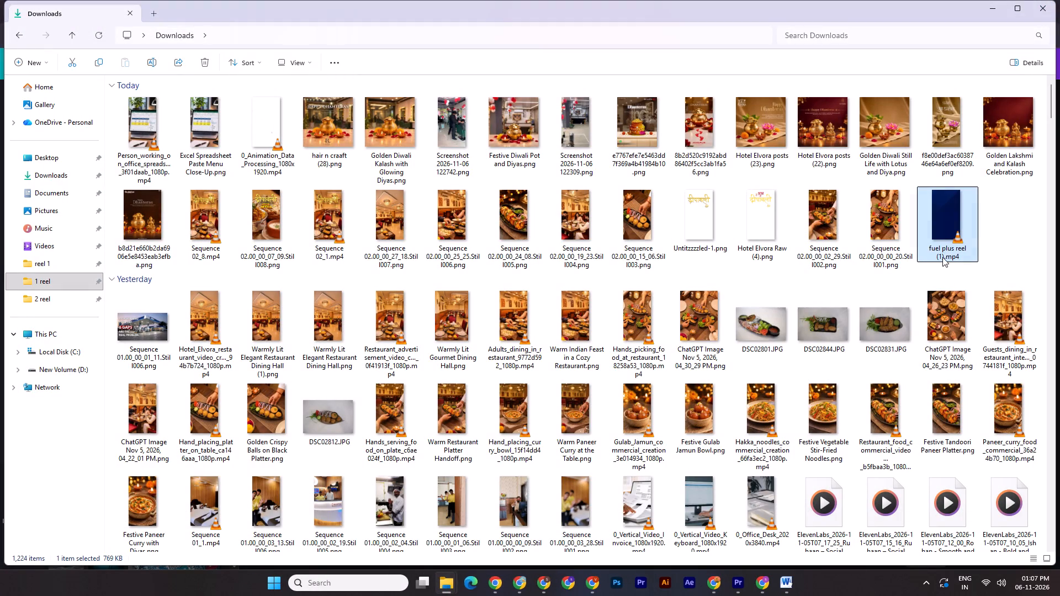
click(941, 256)
key(Right)
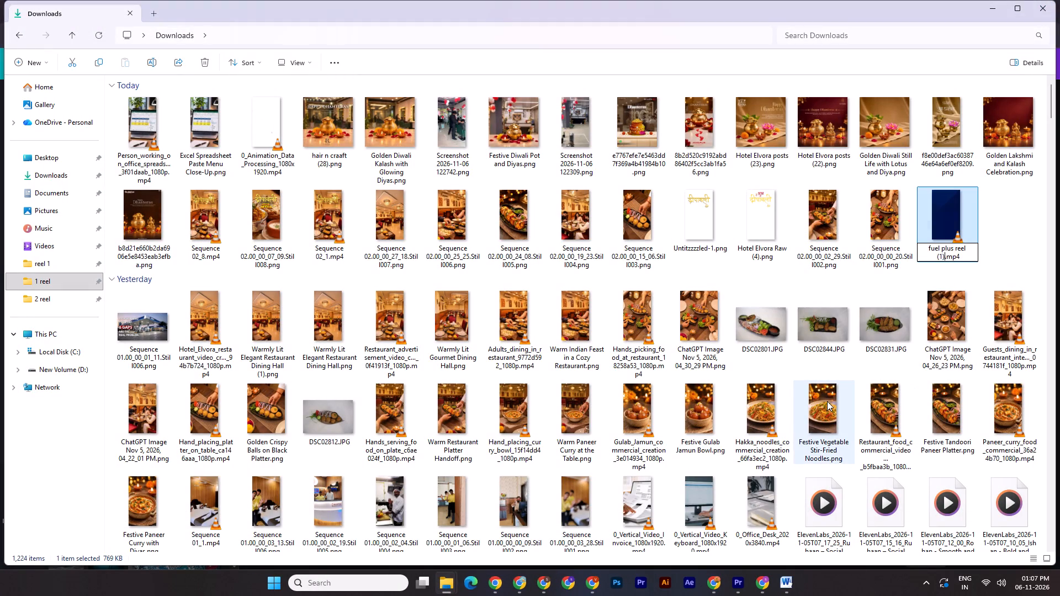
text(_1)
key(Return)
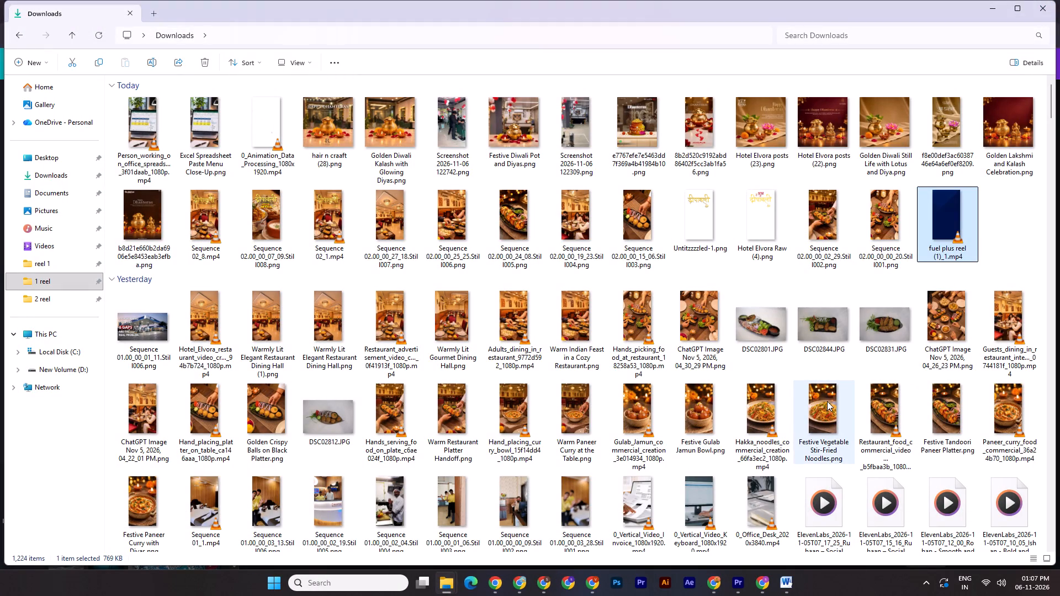
Move the renamed "fuel plus reel (1)_1.mp4" video from Downloads into the "2 reel" project folder.
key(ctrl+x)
click(443, 592)
click(439, 555)
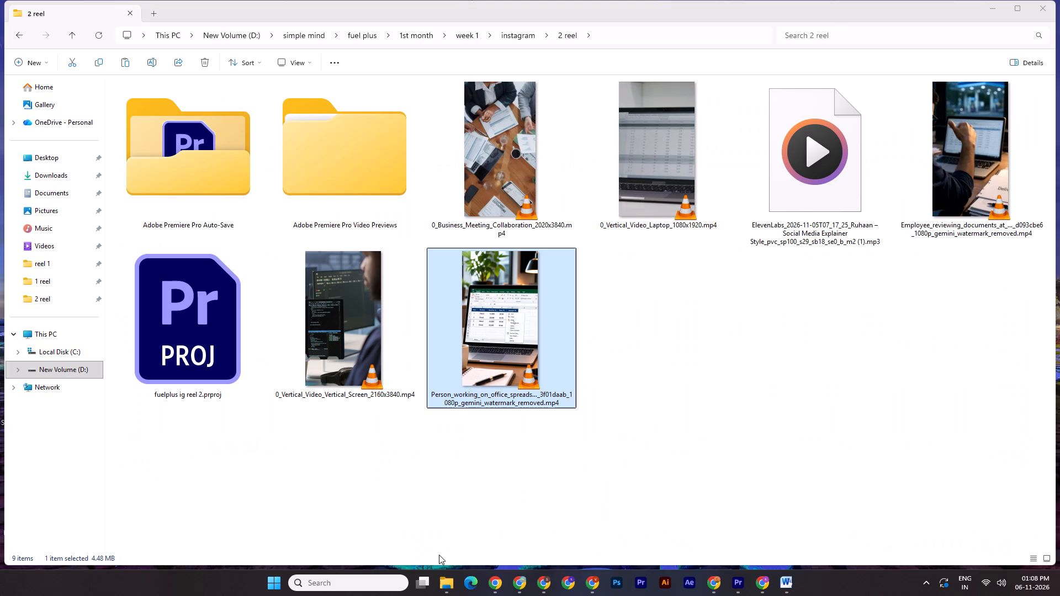
Paste the fuel plus reel (1)_1.mp4 file into the 2 reel folder in File Explorer.
key(ctrl+v)
Add fuel plus reel (1)_1.mp4 to Video 2 in Premiere Pro after the laptop clip, trimming it to the Person_working clip's start.
drag(645, 338, 736, 574)
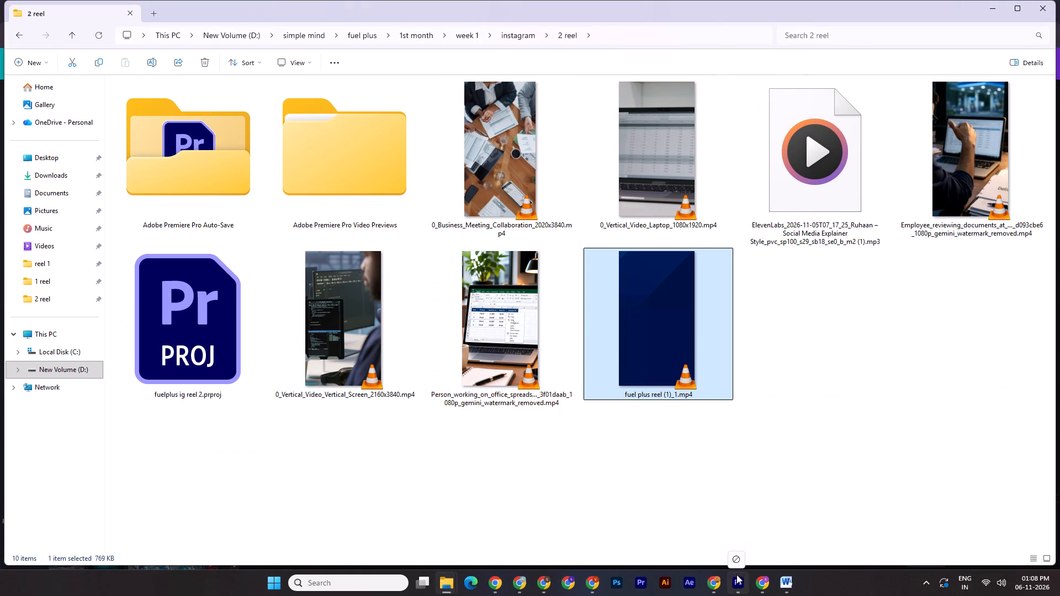
drag(736, 574, 579, 413)
drag(610, 411, 612, 432)
drag(620, 440, 590, 438)
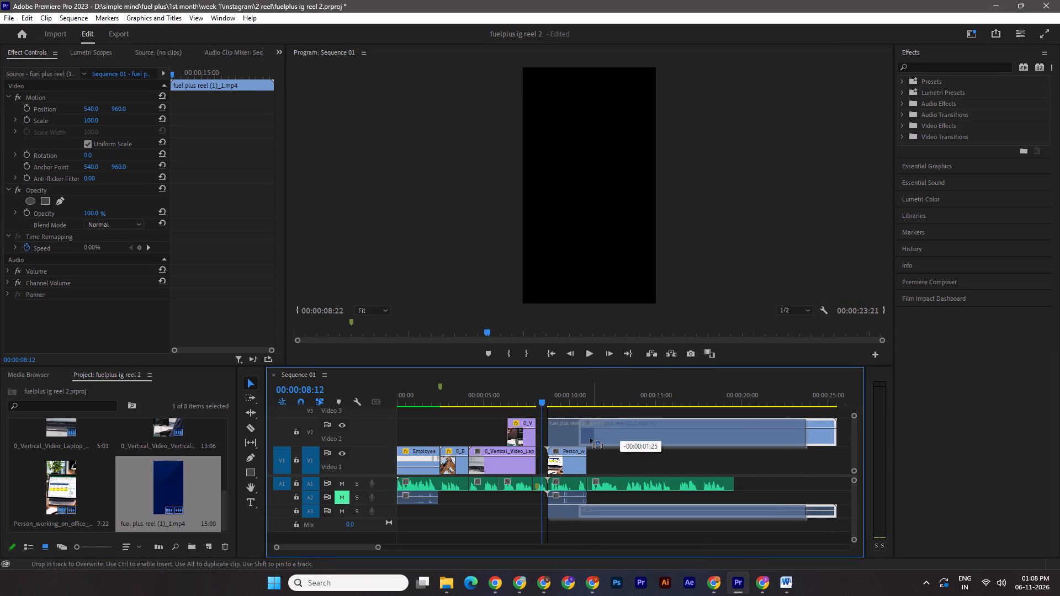
drag(590, 438, 579, 438)
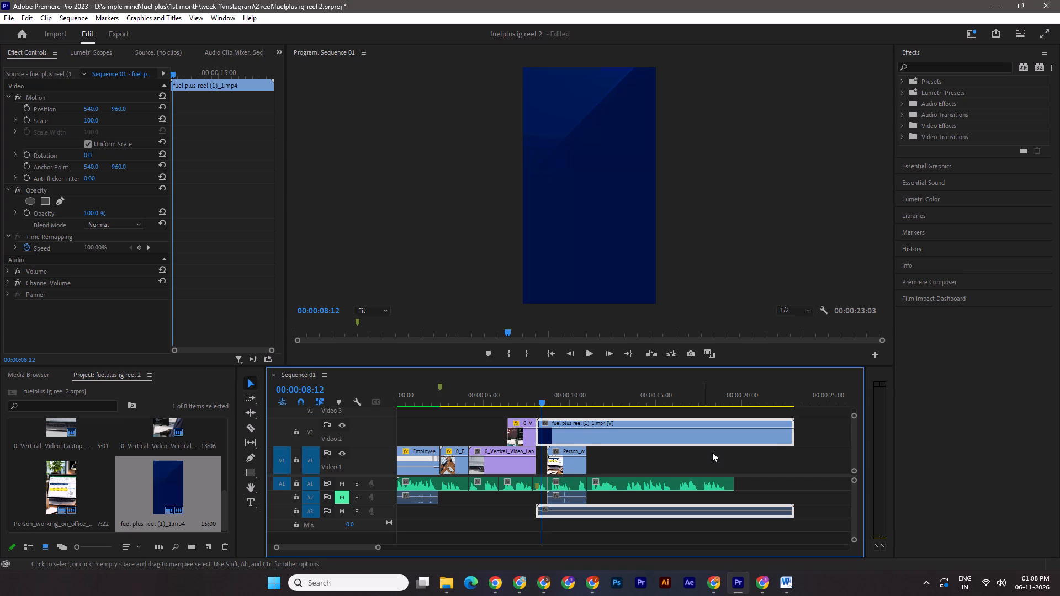
drag(796, 439, 549, 433)
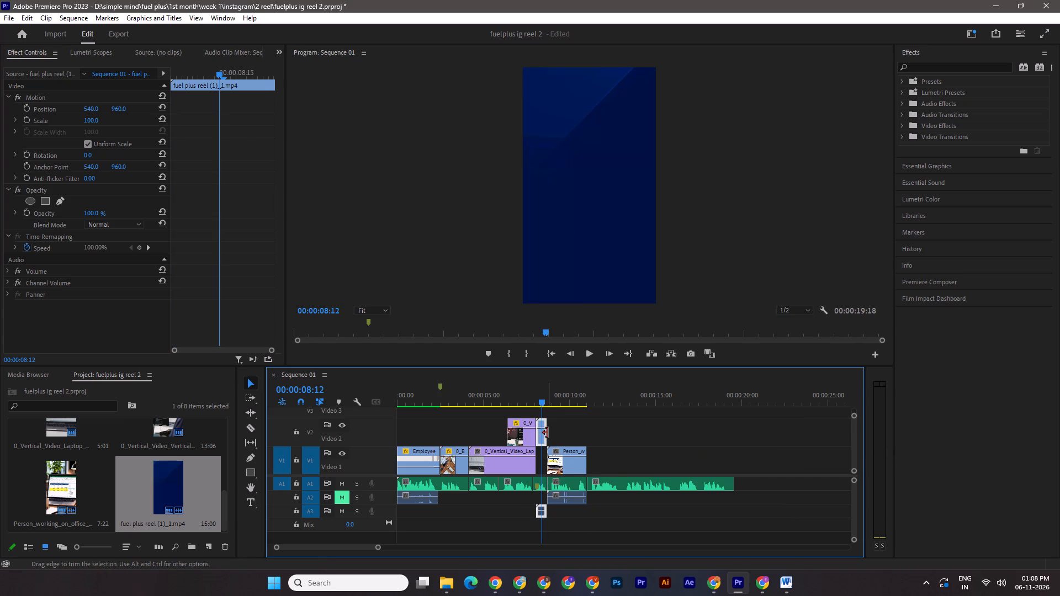
Unlink the blue clip's audio from its video and delete the audio from track A3.
right_click(540, 437)
click(560, 209)
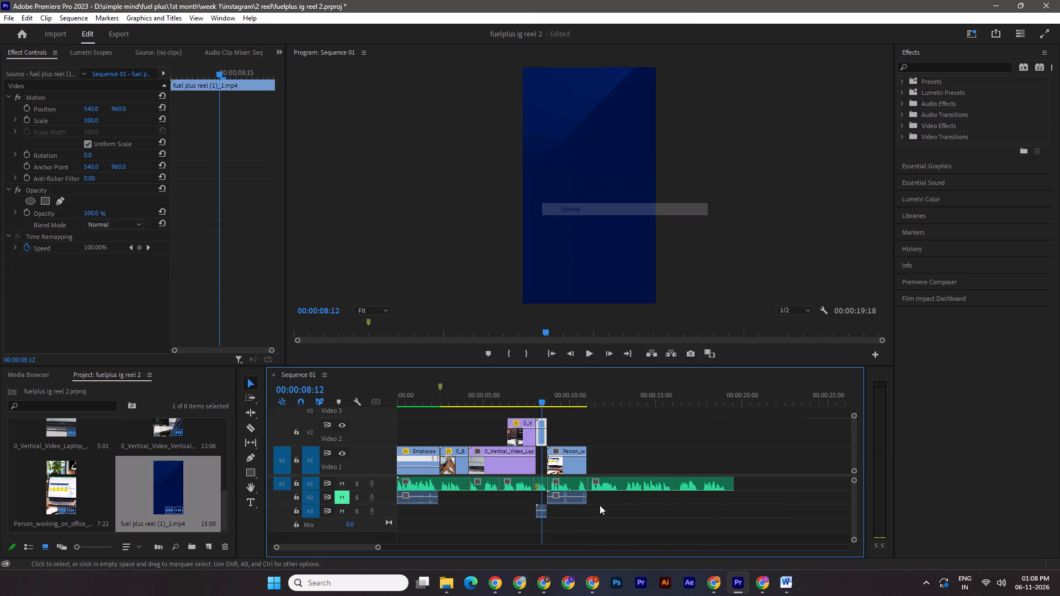
click(542, 512)
key(Delete)
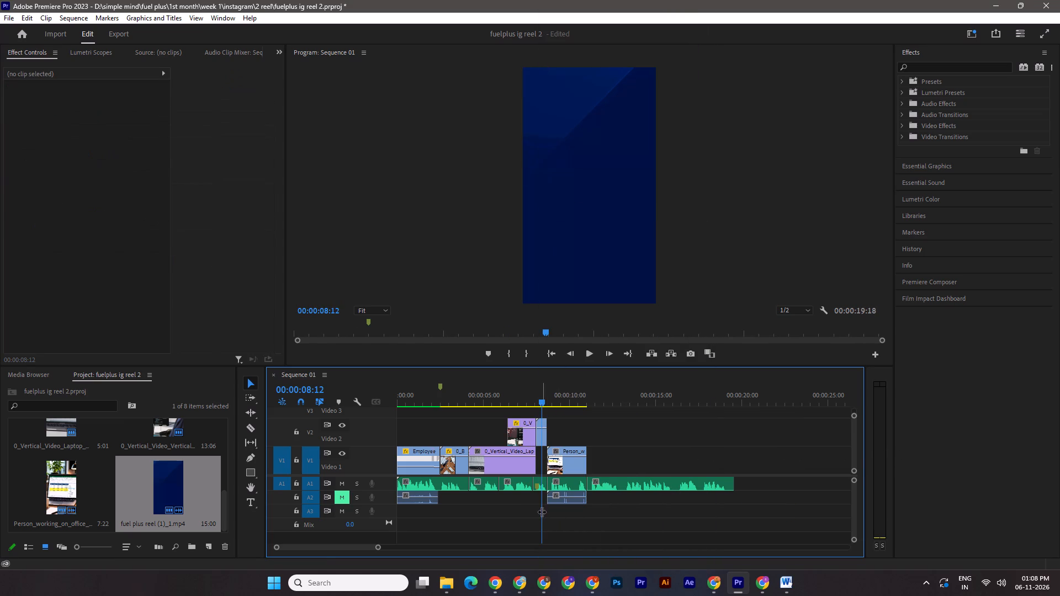
Move the trimmed blue clip down into the Video 1 gap before the Person_working clip and save the project.
shift+drag(540, 440, 540, 459)
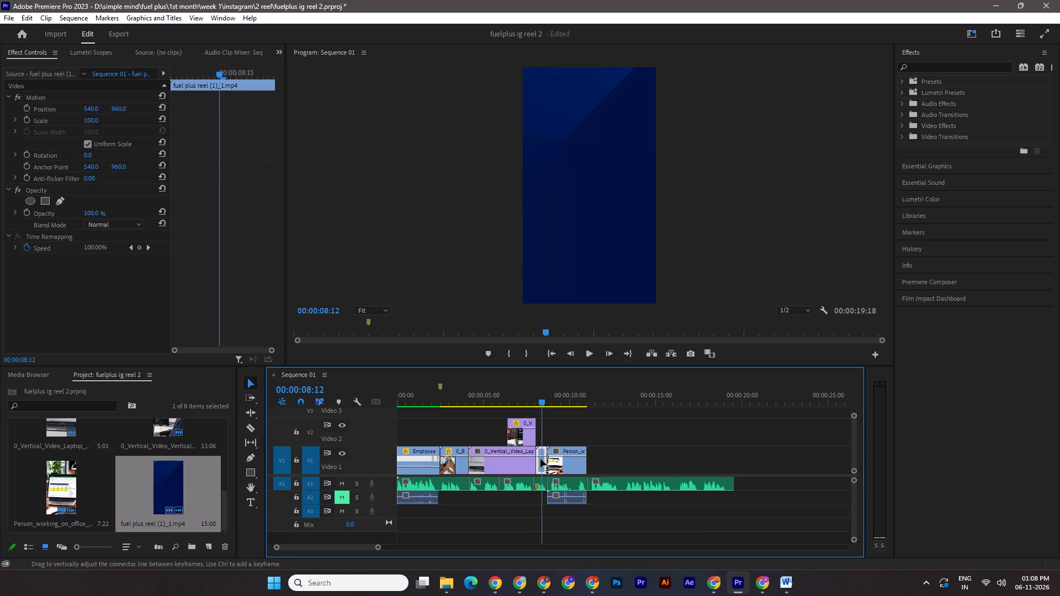
key(ctrl+s)
Review the sequence from its start to the Person_working clip, checking the cuts and the blue clip against the voiceover.
drag(542, 403, 383, 432)
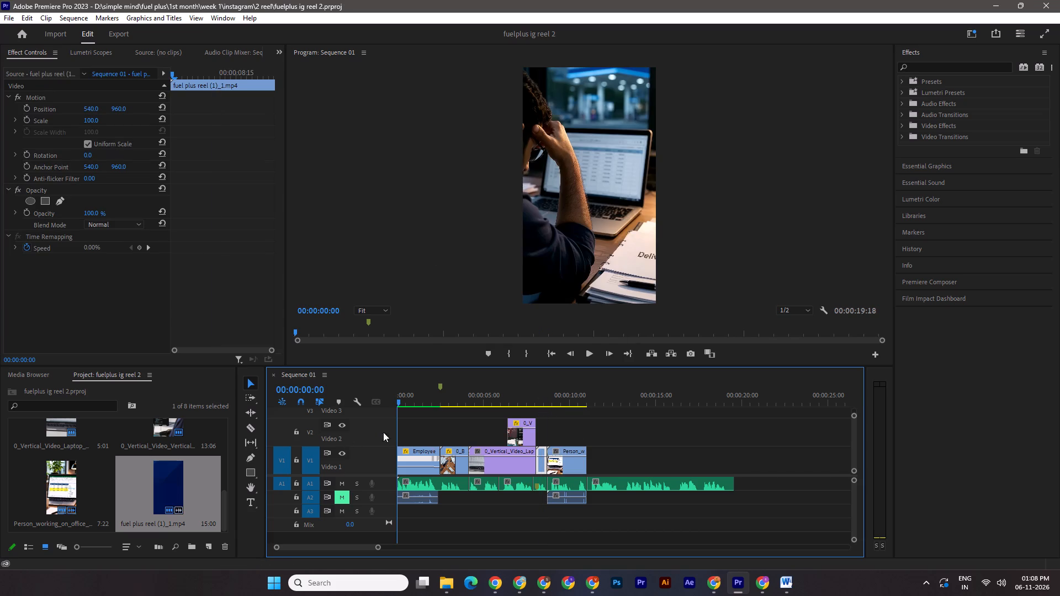
drag(383, 432, 439, 425)
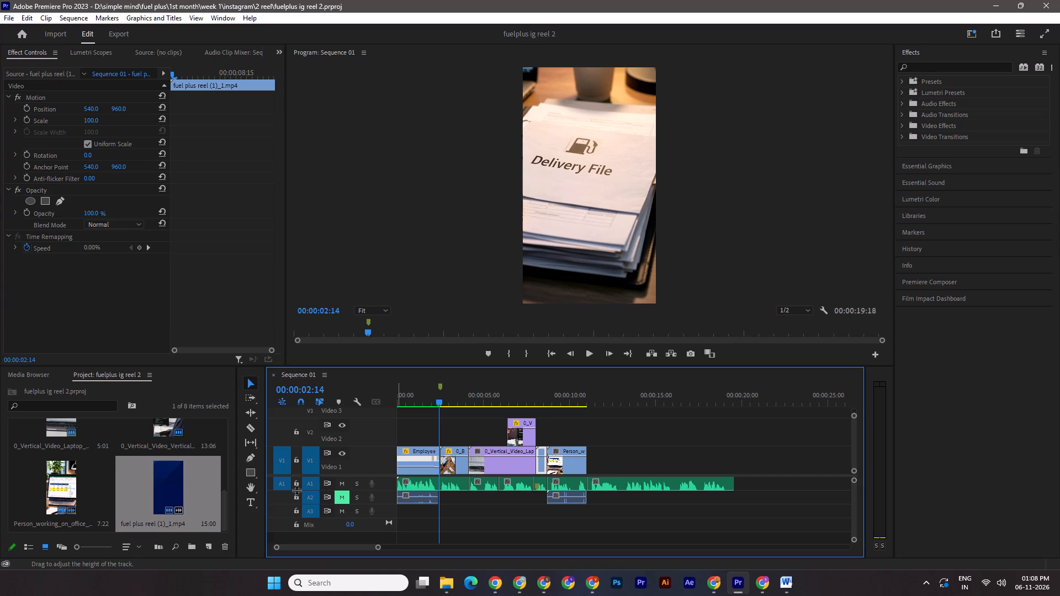
key(ctrl+s)
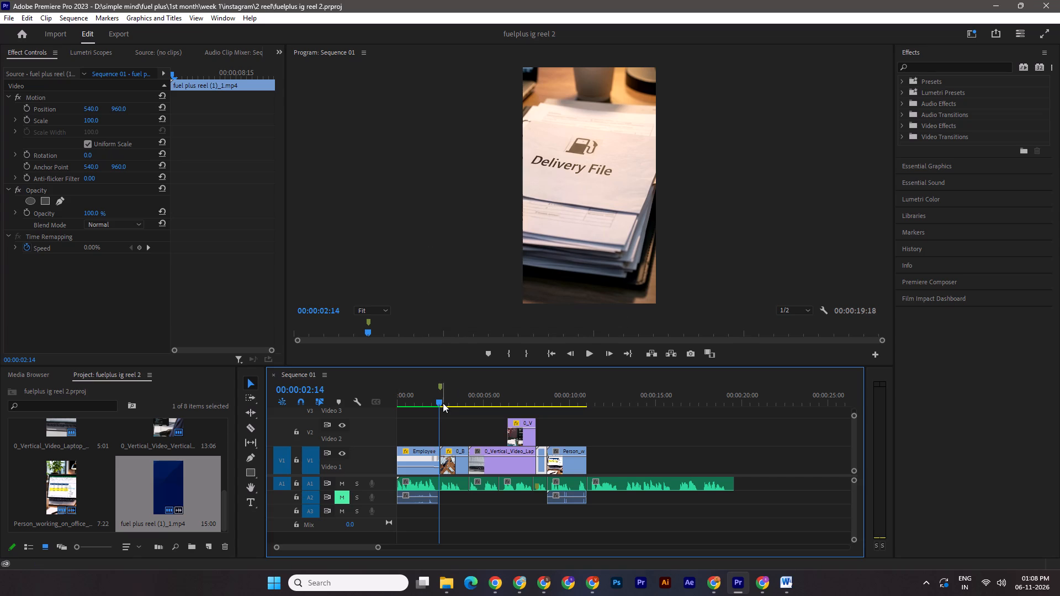
click(438, 403)
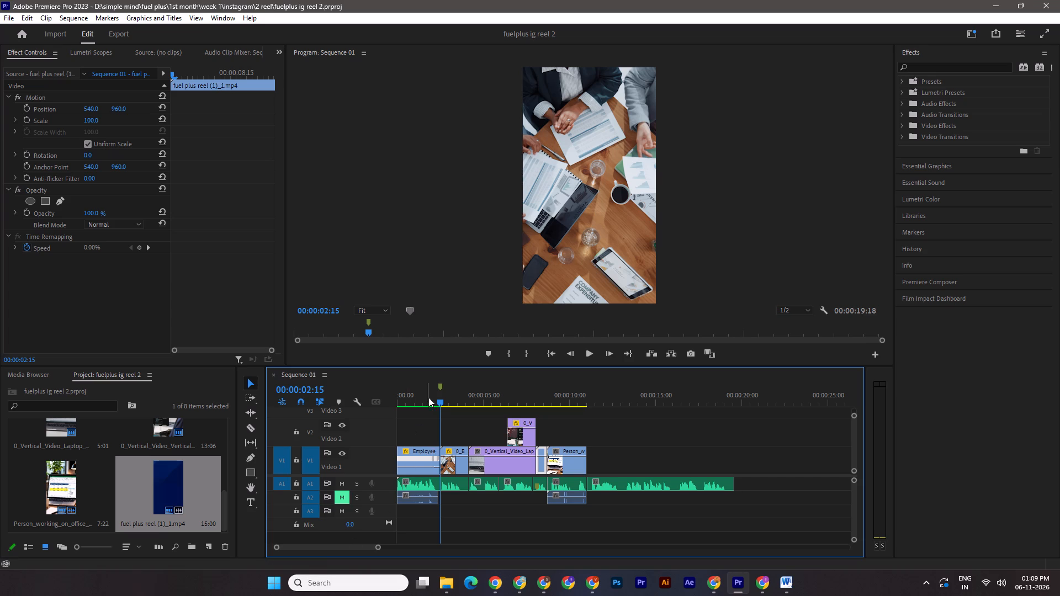
drag(440, 403, 443, 418)
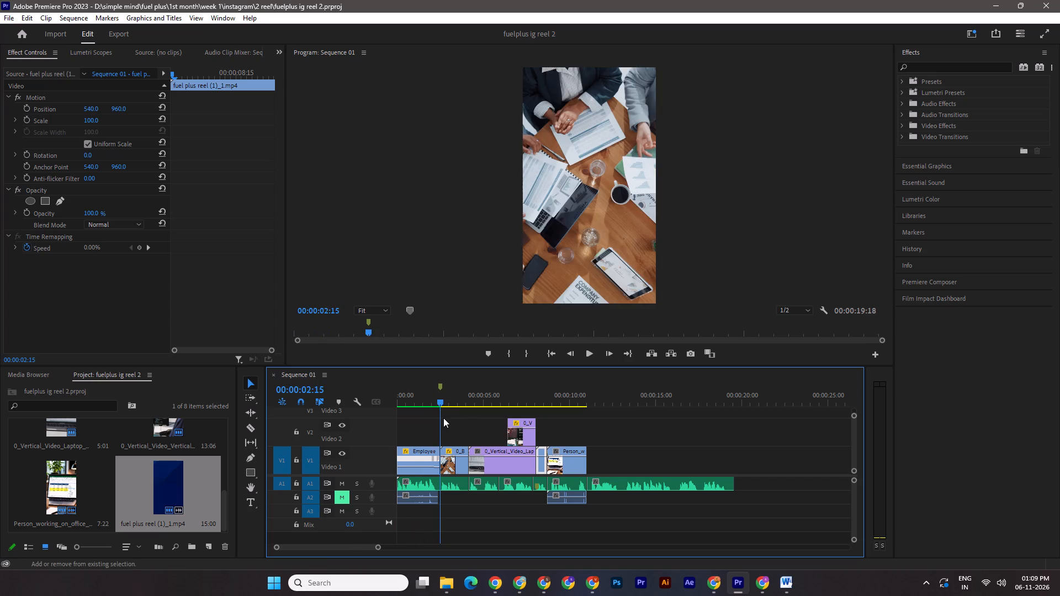
drag(443, 418, 544, 418)
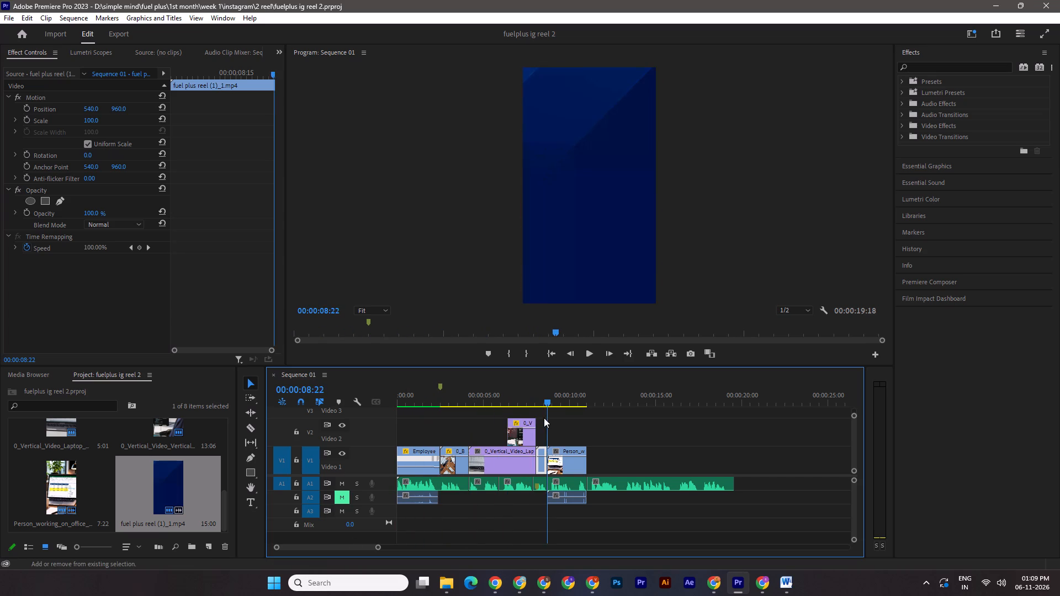
drag(544, 418, 547, 418)
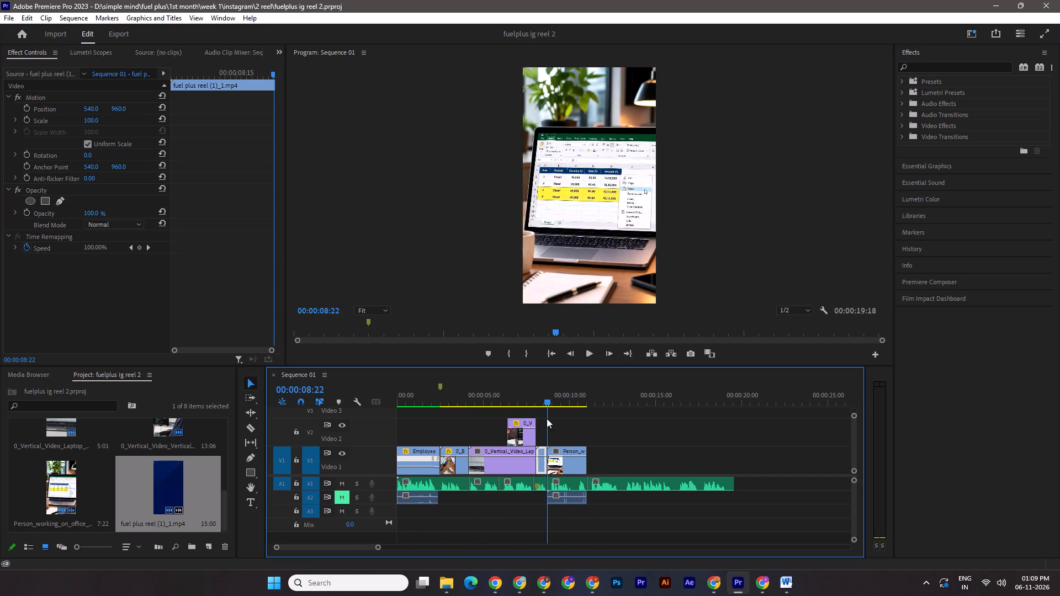
drag(547, 418, 467, 428)
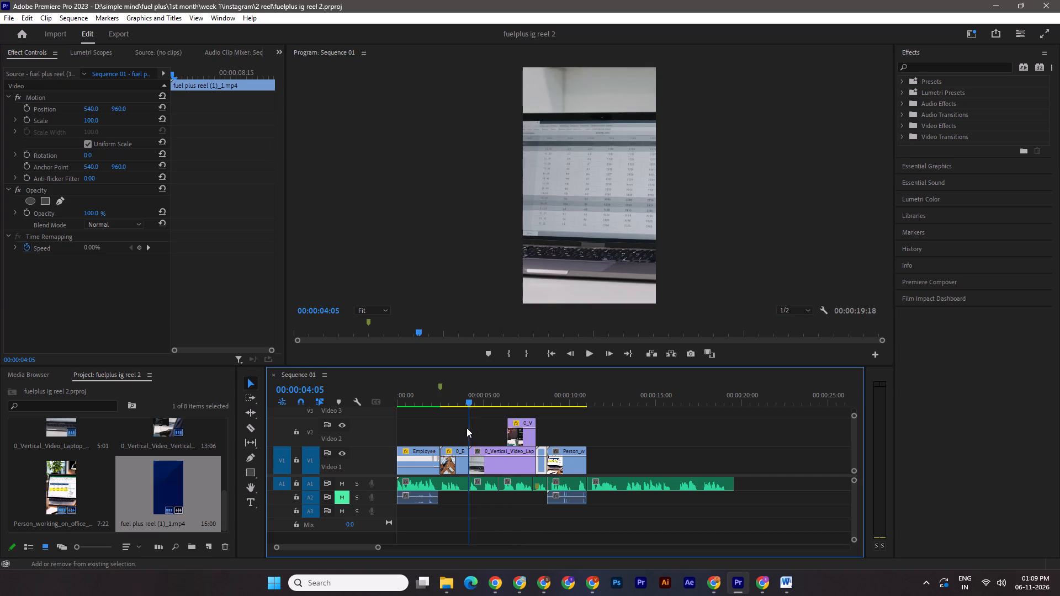
drag(467, 428, 473, 437)
drag(473, 437, 552, 436)
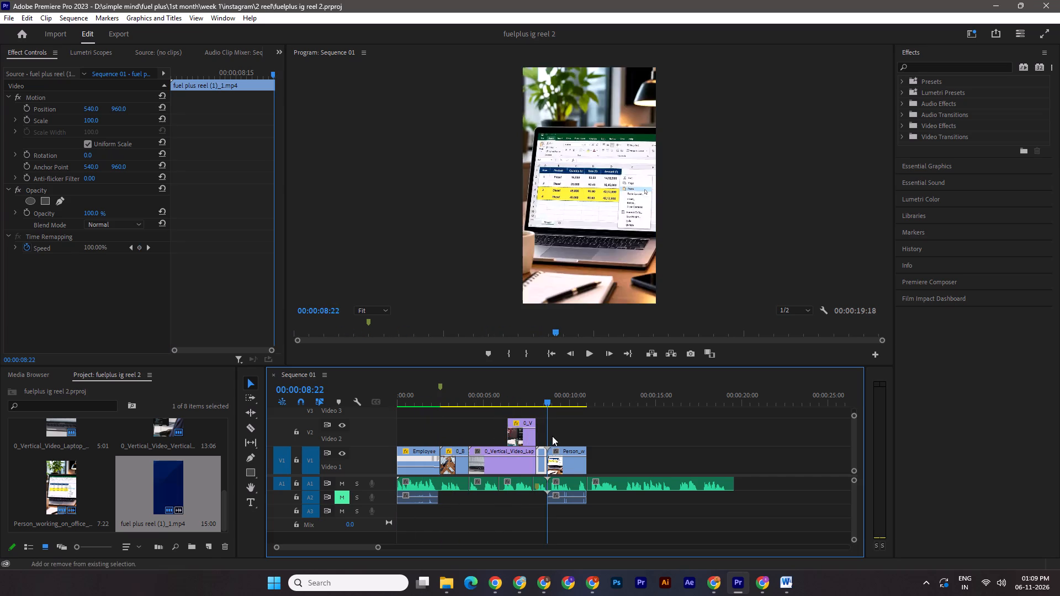
drag(552, 436, 511, 431)
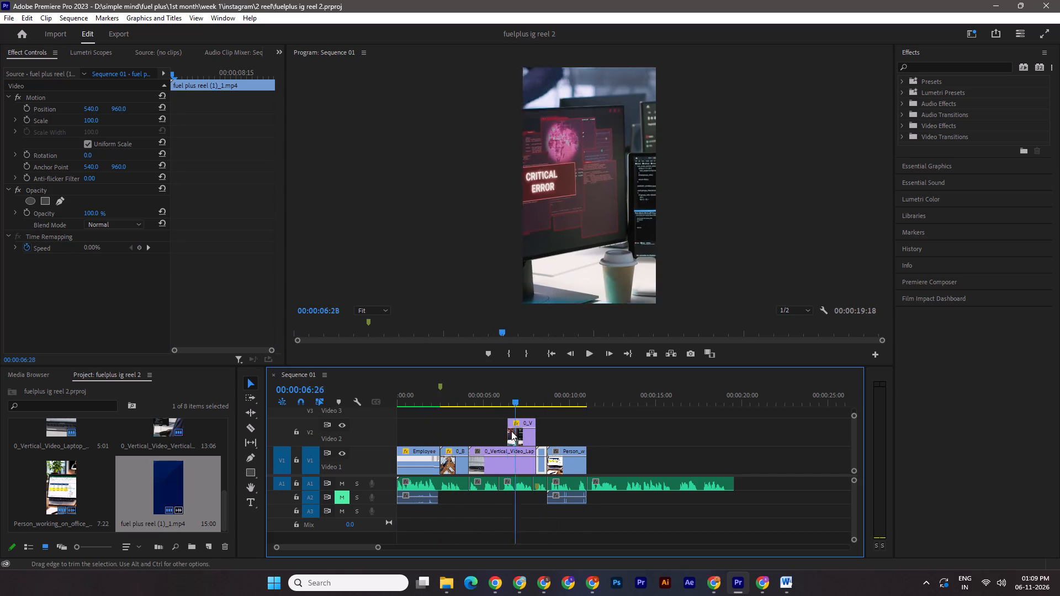
drag(511, 431, 386, 447)
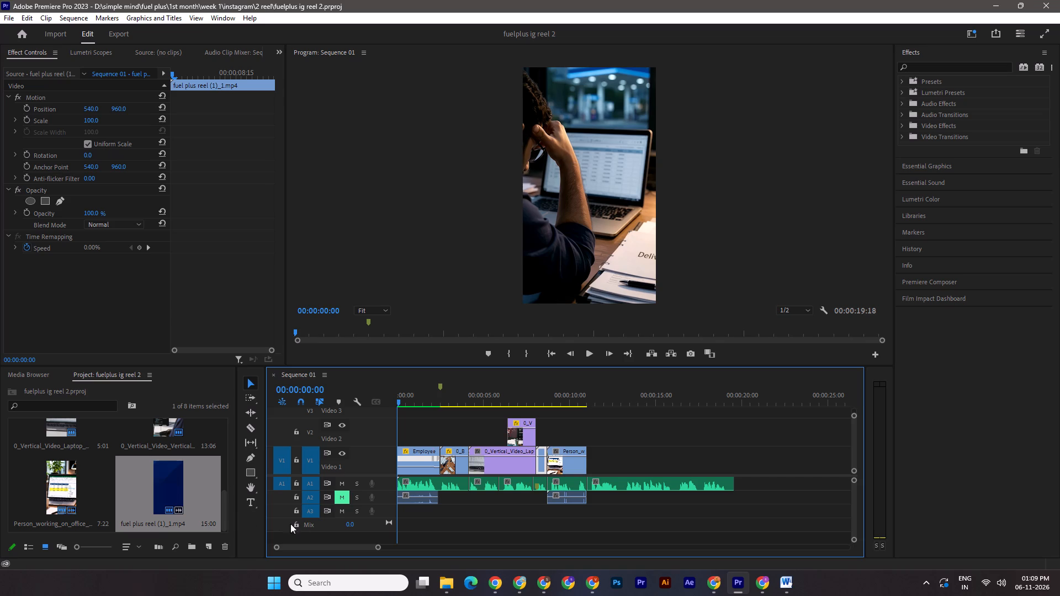
Save the project and check the opening clips from the sequence start to the first Video 2 clip.
key(ctrl+s)
drag(400, 400, 479, 408)
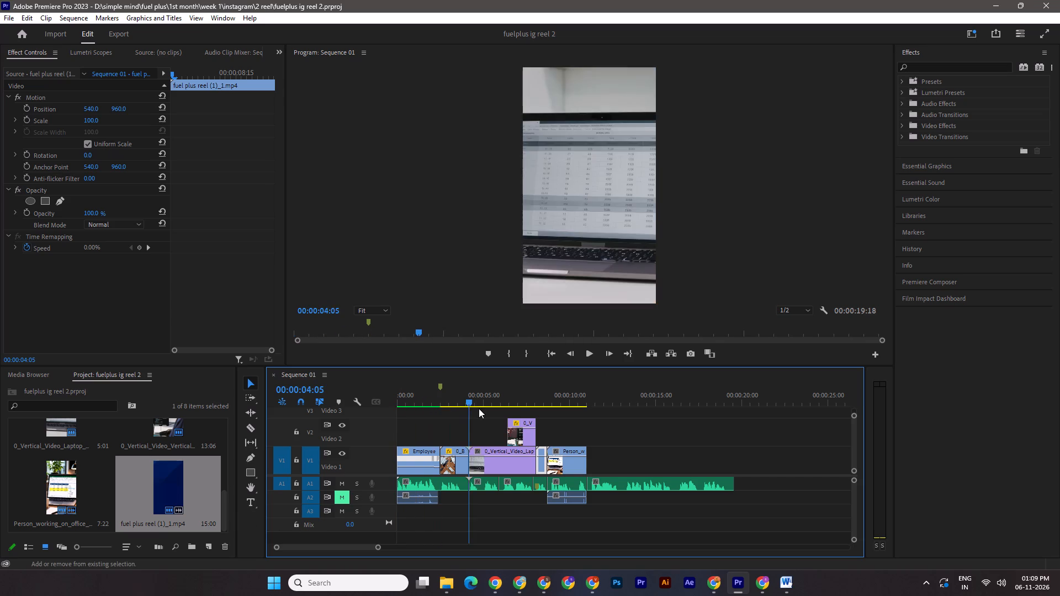
drag(479, 408, 507, 400)
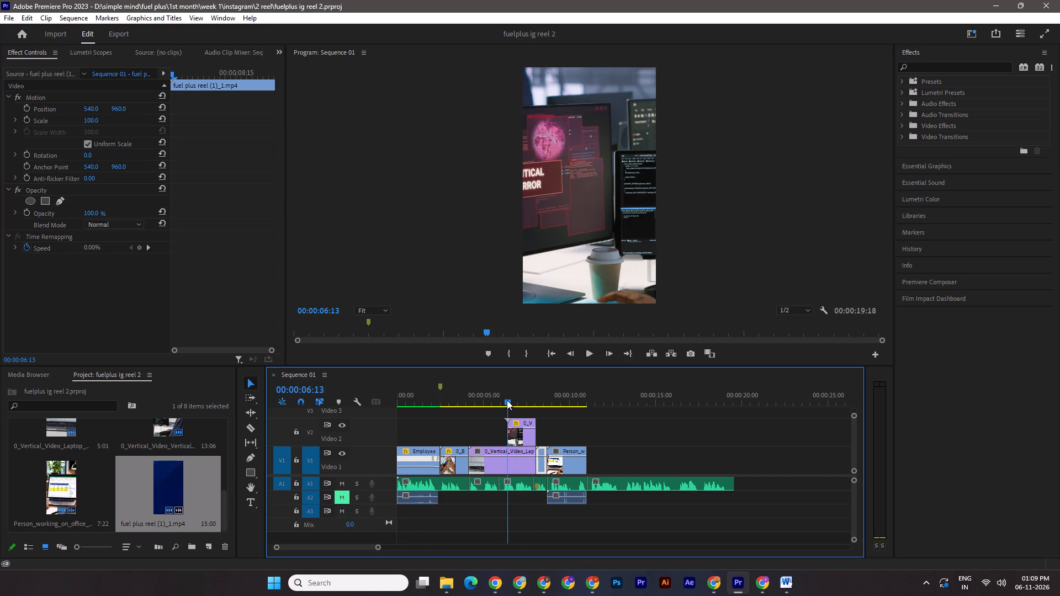
drag(507, 400, 436, 427)
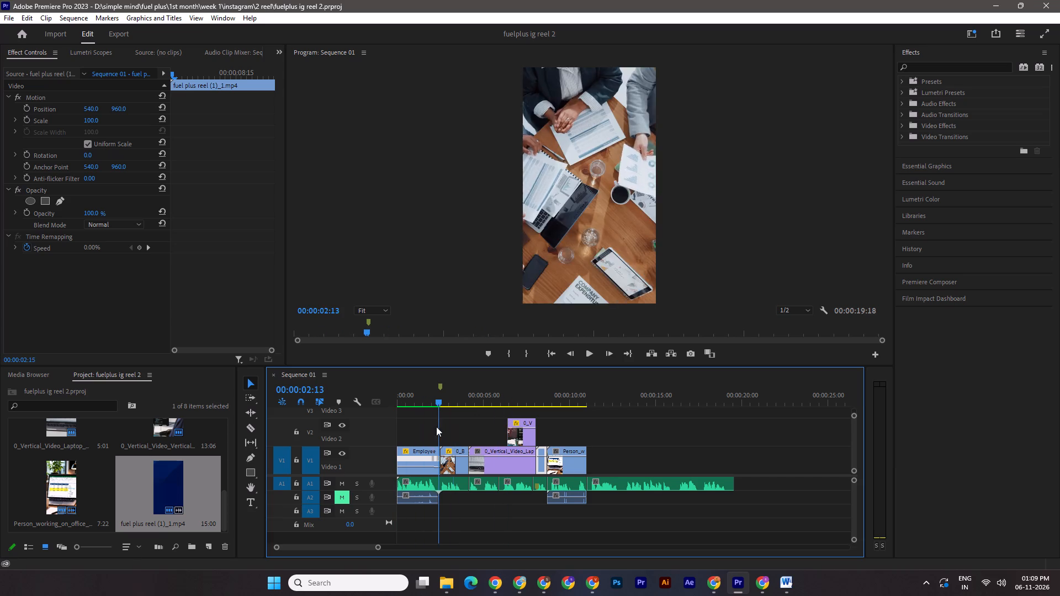
drag(436, 427, 444, 427)
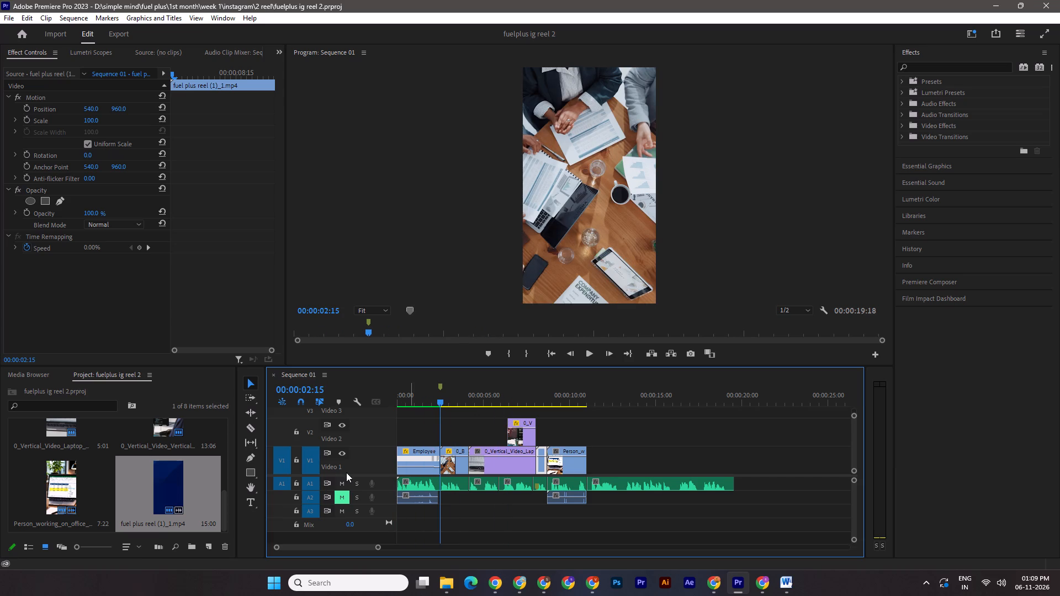
shift+drag(437, 398, 390, 397)
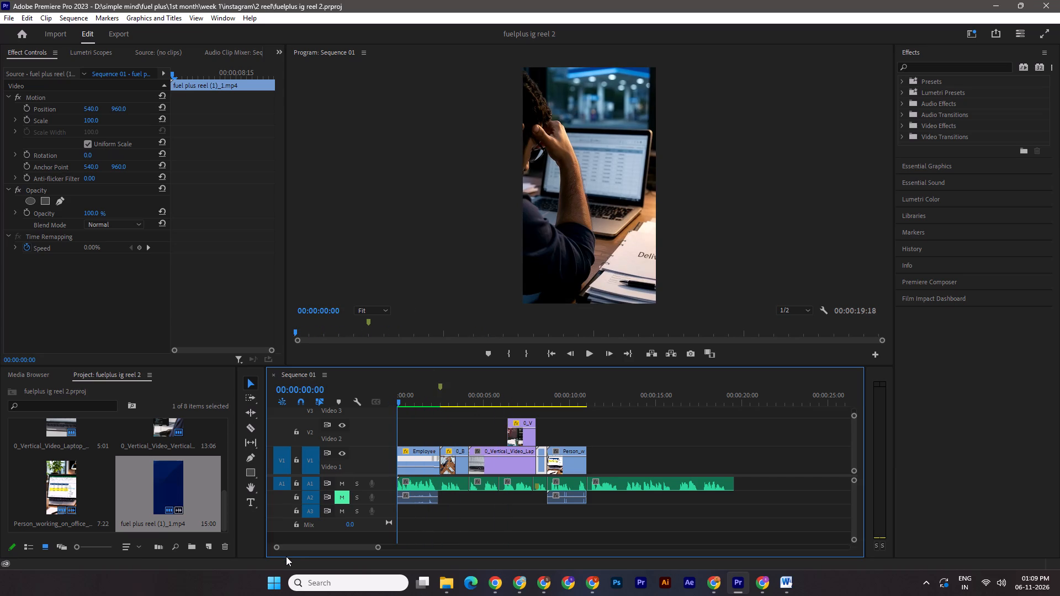
key(ctrl+s)
key(ctrl+s)
Review the Employee clip from the sequence start through its cut at 00:00:02:15, saving the project between passes.
click(587, 350)
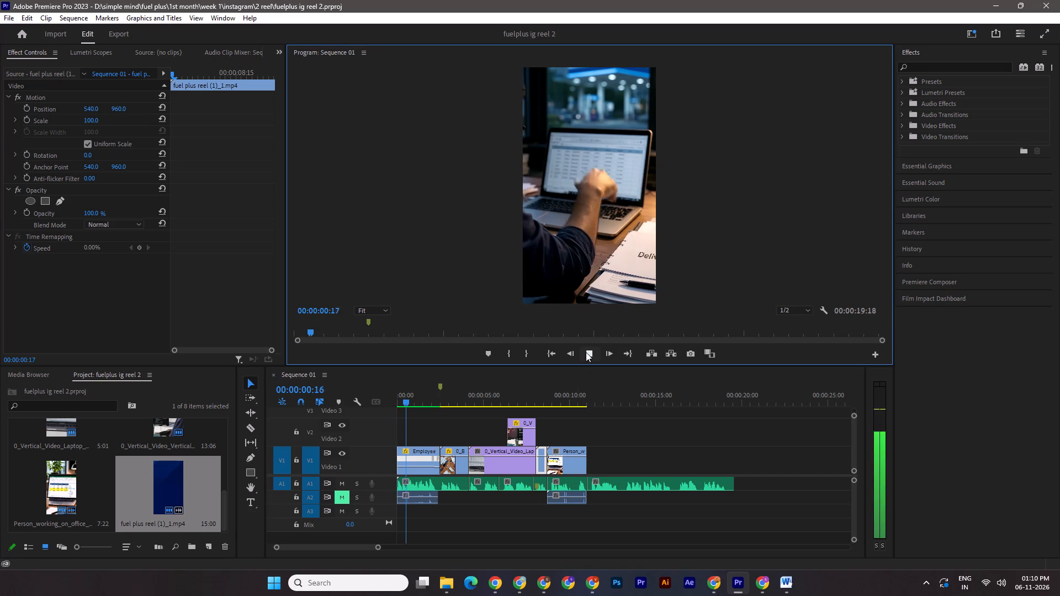
click(586, 352)
drag(406, 403, 369, 405)
key(ctrl+s)
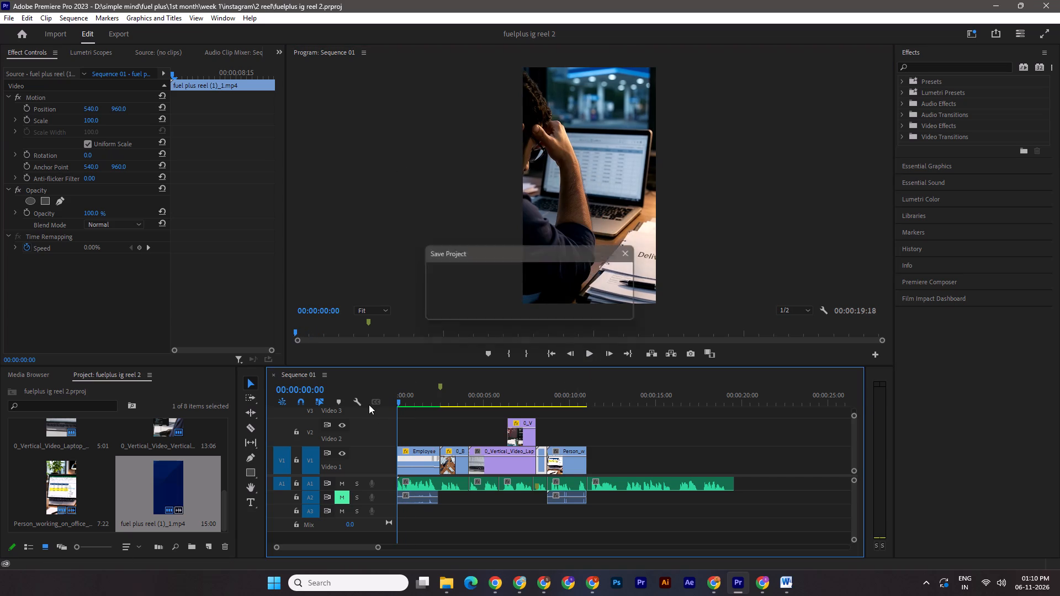
click(592, 353)
click(589, 353)
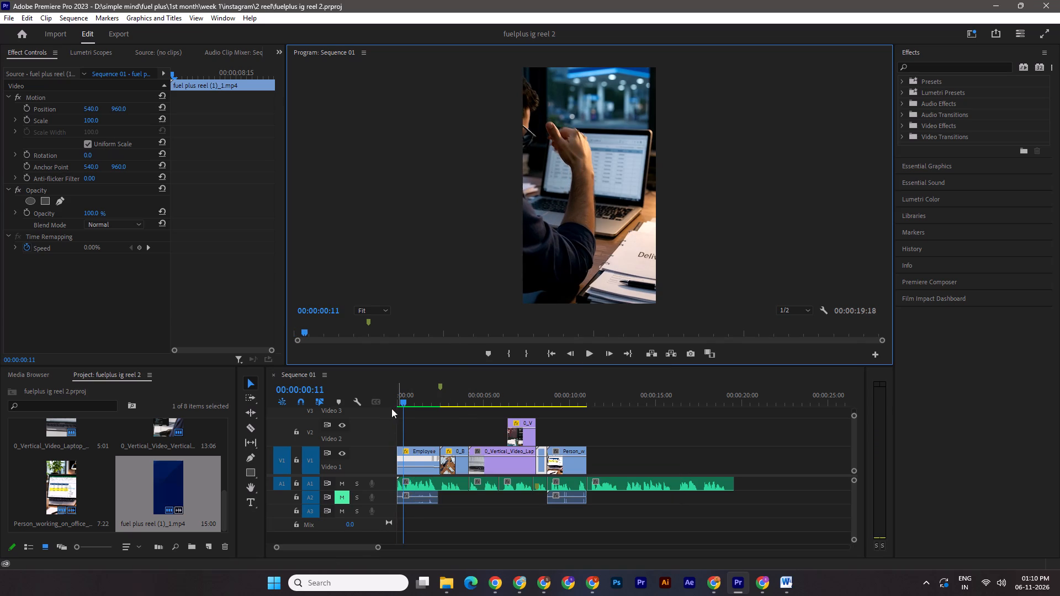
drag(403, 405, 391, 400)
key(ctrl+s)
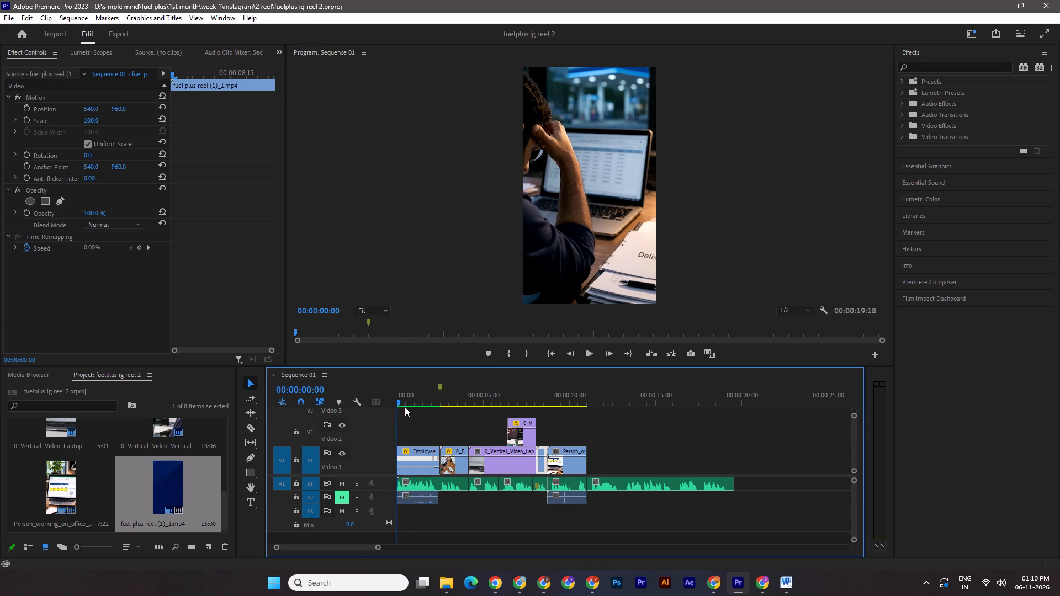
shift+drag(397, 401, 441, 400)
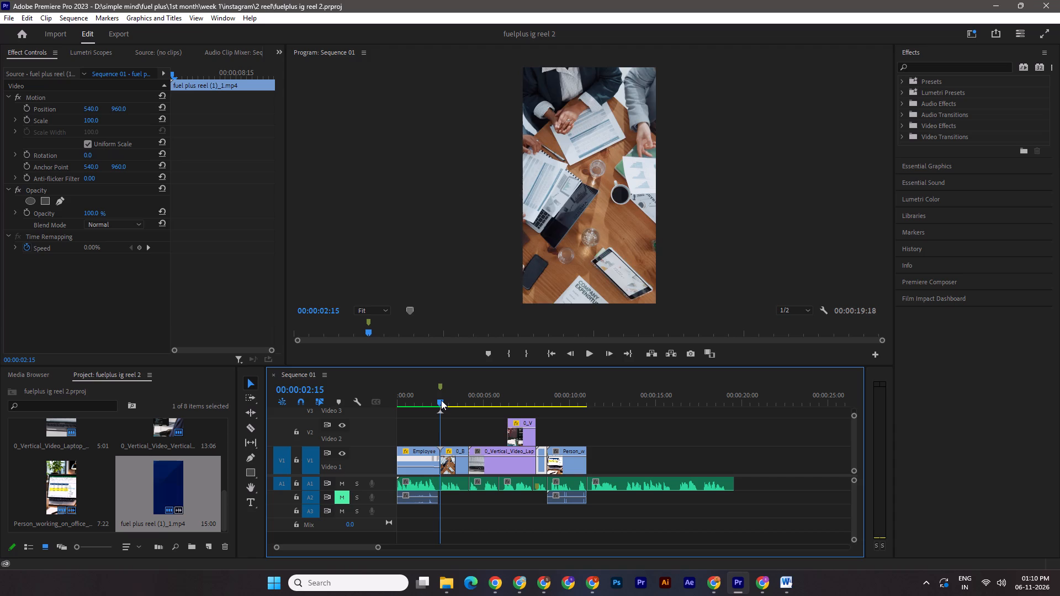
shift+drag(441, 400, 418, 406)
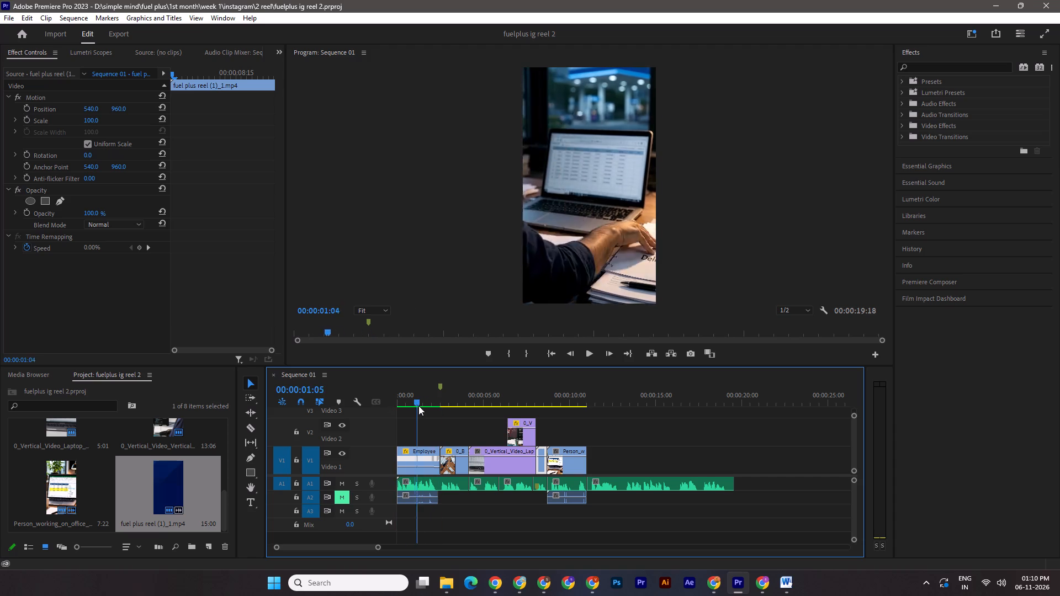
shift+drag(418, 406, 404, 406)
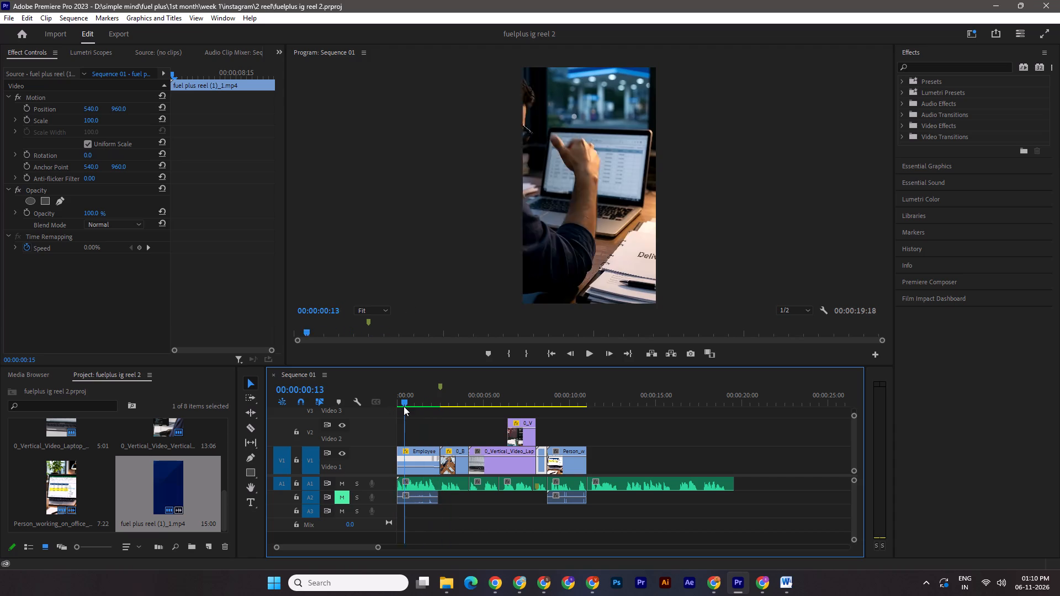
shift+drag(404, 406, 402, 406)
key(ctrl+s)
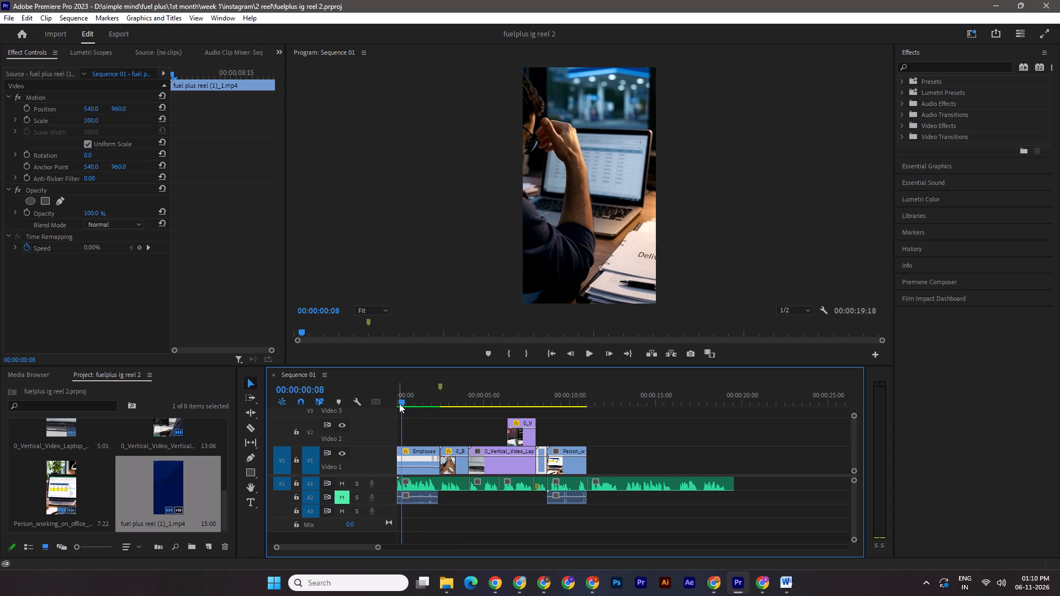
Save the project, recheck the opening cut, and play the sequence from the start into the Person_working clip.
click(855, 417)
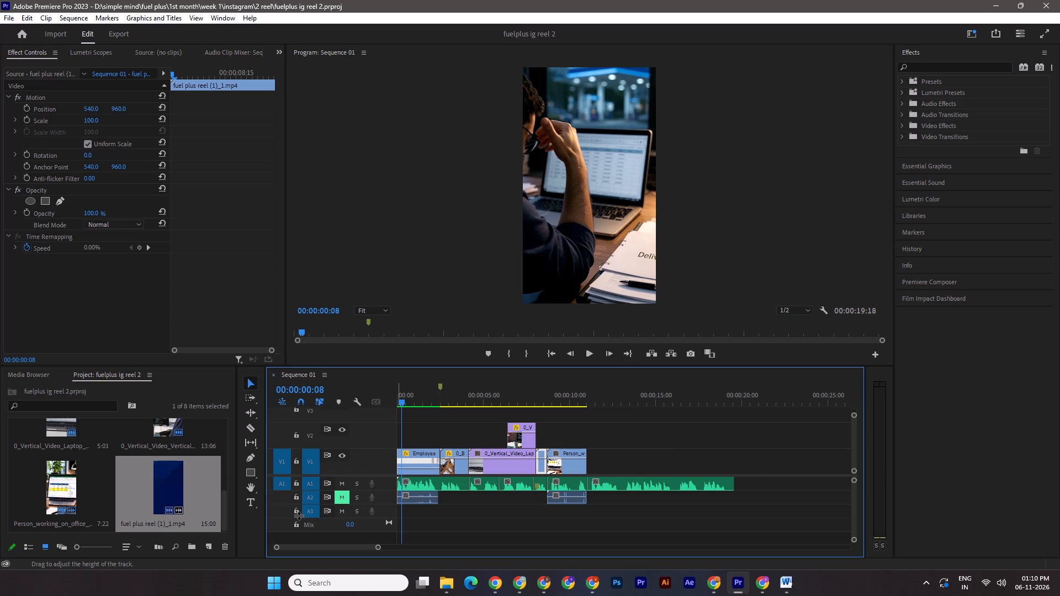
key(ctrl+s)
key(ctrl+s)
drag(401, 402, 415, 405)
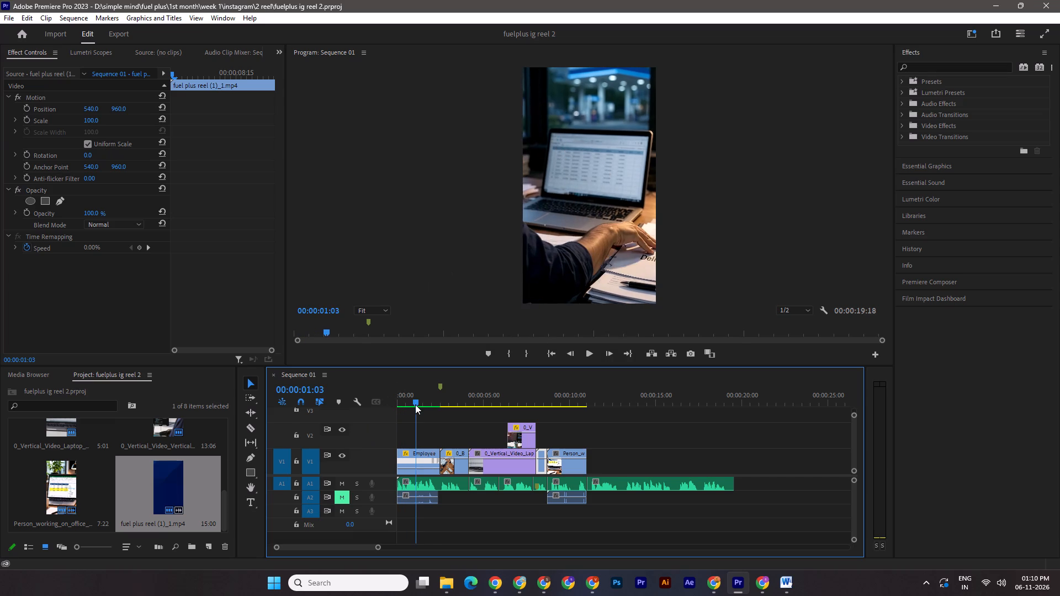
drag(415, 405, 442, 406)
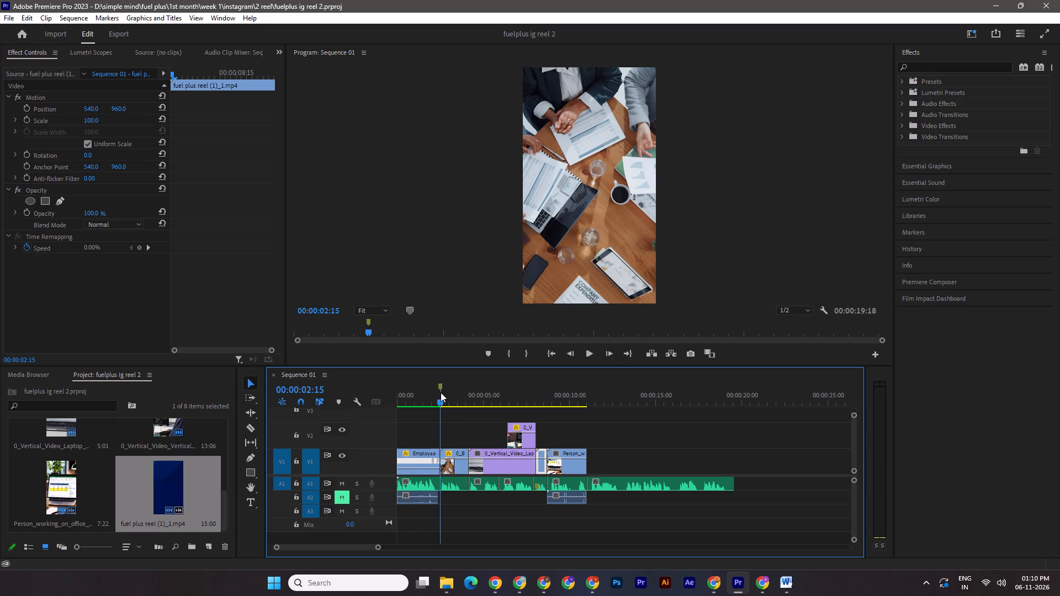
drag(441, 403, 383, 402)
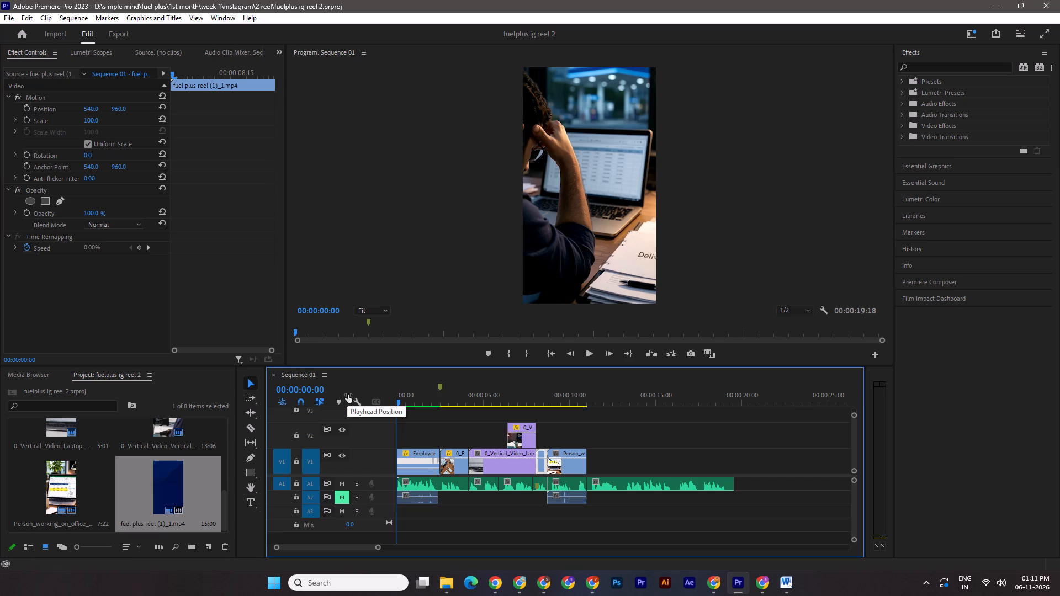
key(ctrl+s)
click(589, 356)
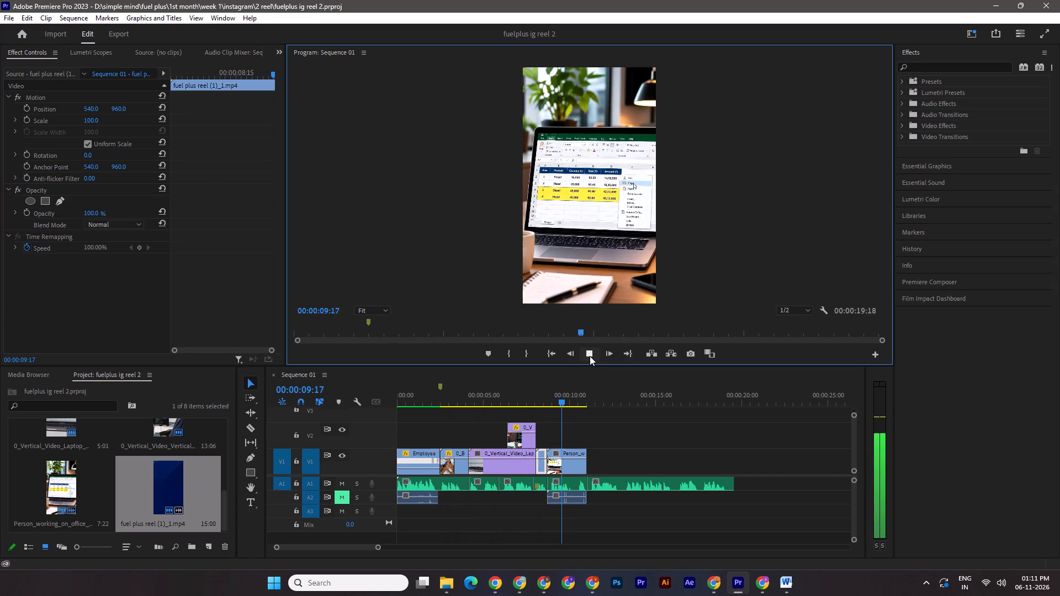
click(590, 356)
Shift the Person_working clip to start at 00:00:08:29 on the voiceover, and trim its end back to about 00:00:11:00.
drag(558, 401, 542, 397)
key(space)
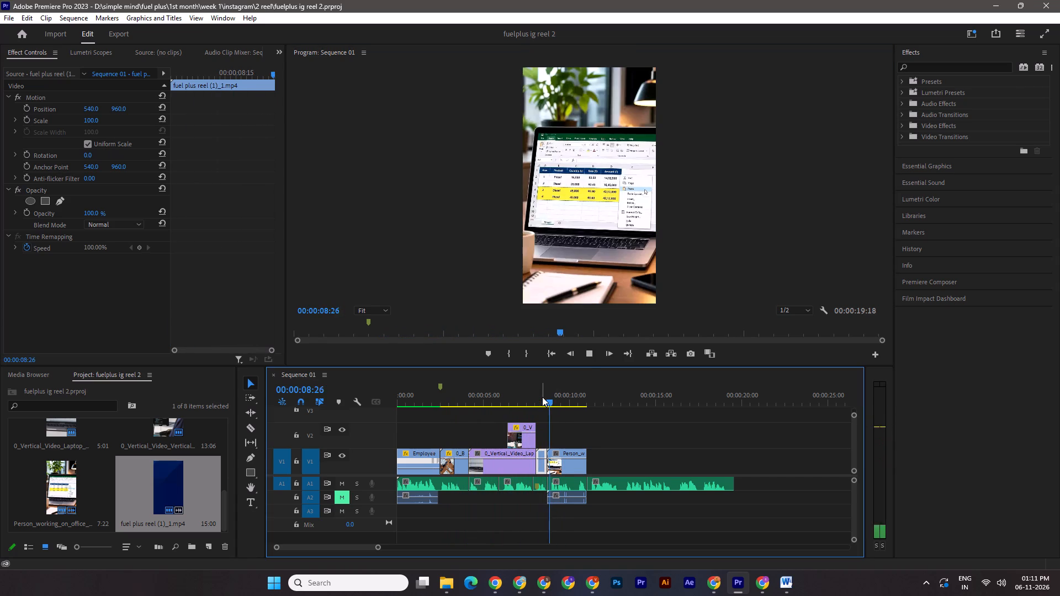
key(space)
click(555, 401)
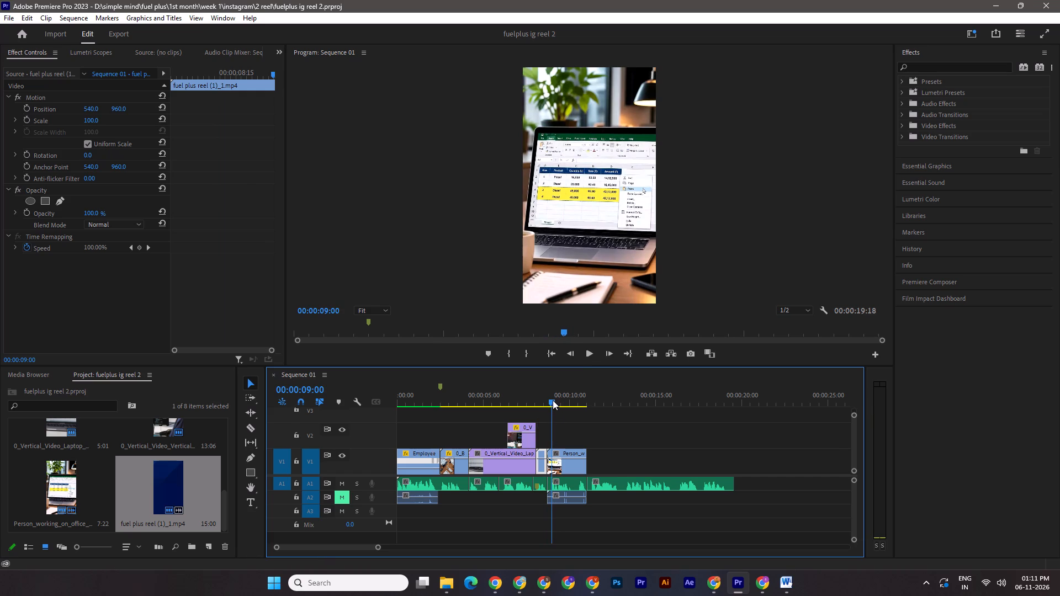
drag(558, 466, 564, 466)
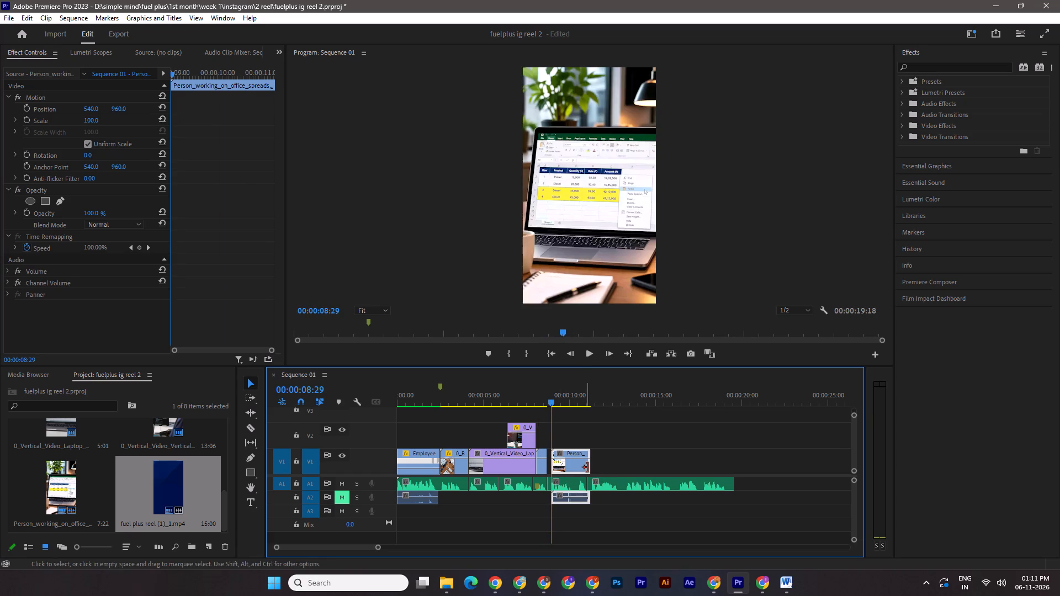
click(587, 467)
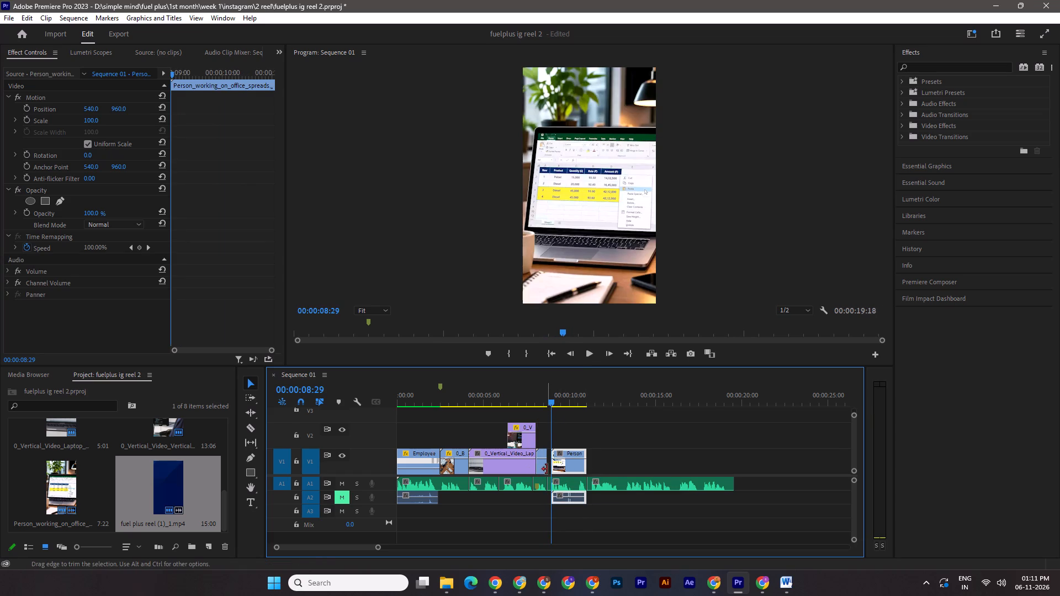
Extend the blue clip's end on Video 1 to meet the Person_working clip at 00:00:08:29 and save the project.
drag(547, 469, 555, 471)
key(ctrl+s)
Examine the extended blue clip and its cuts with the laptop and Person_working clips.
drag(552, 402, 545, 402)
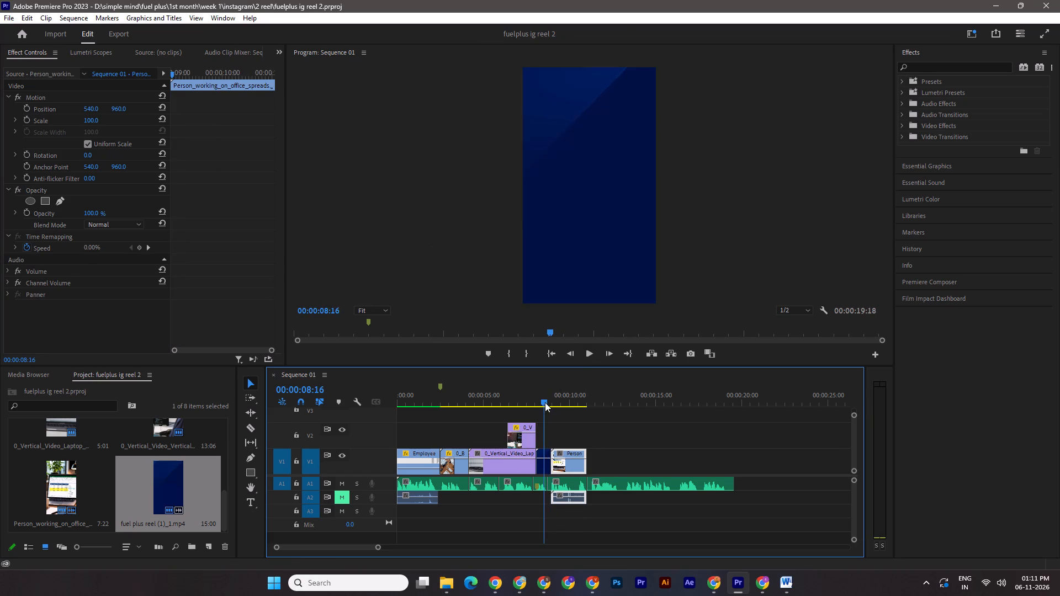
drag(545, 402, 561, 408)
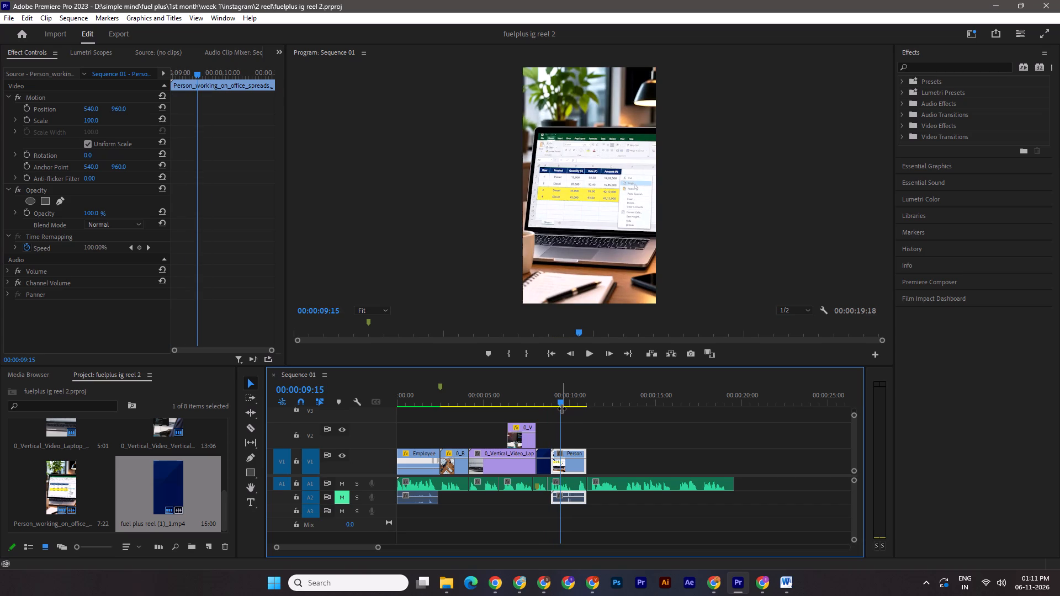
drag(559, 399, 556, 398)
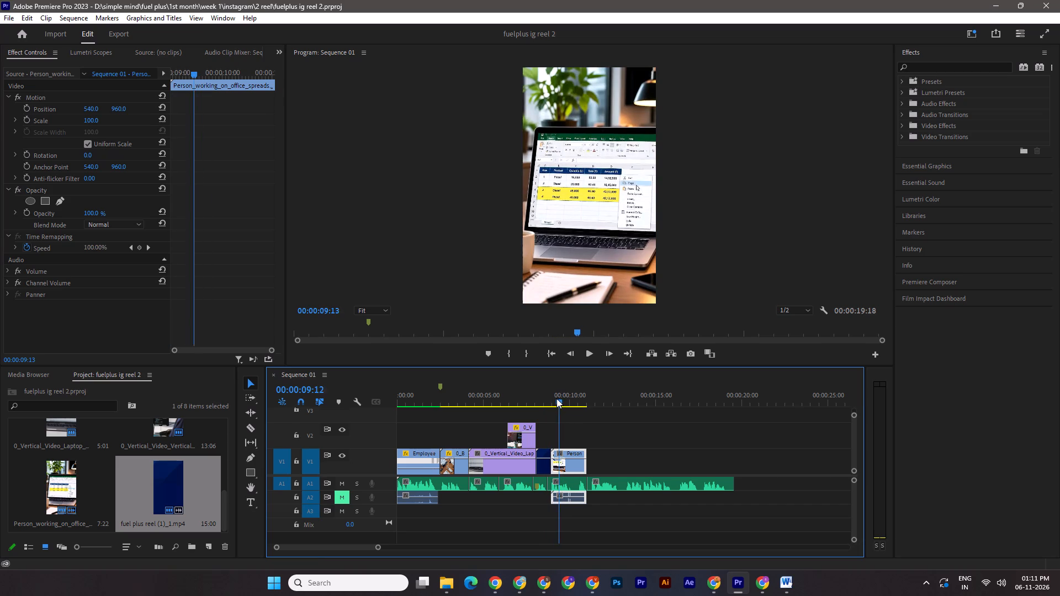
drag(556, 398, 549, 400)
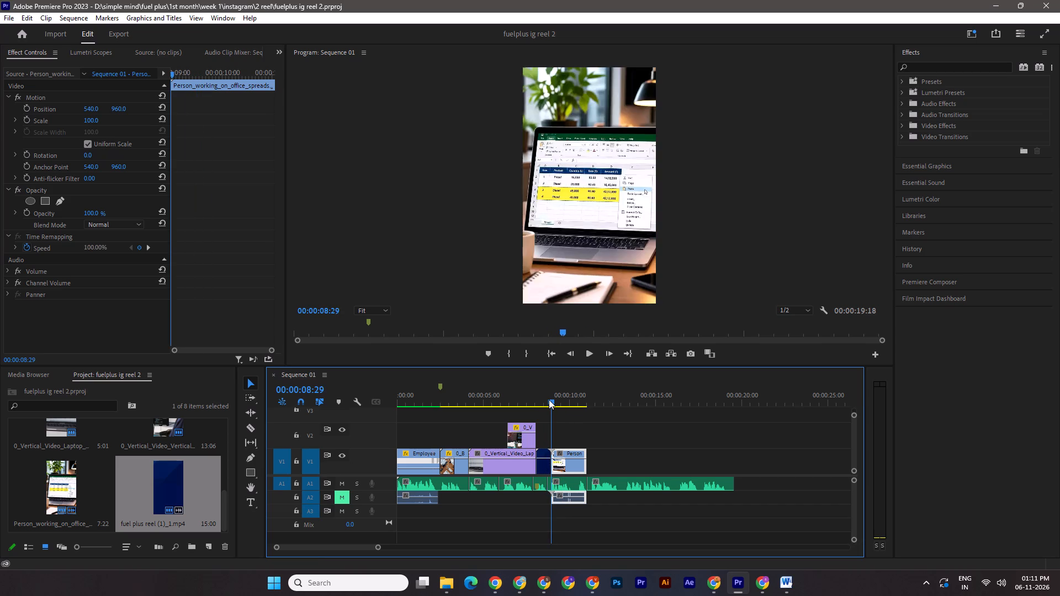
drag(549, 400, 533, 400)
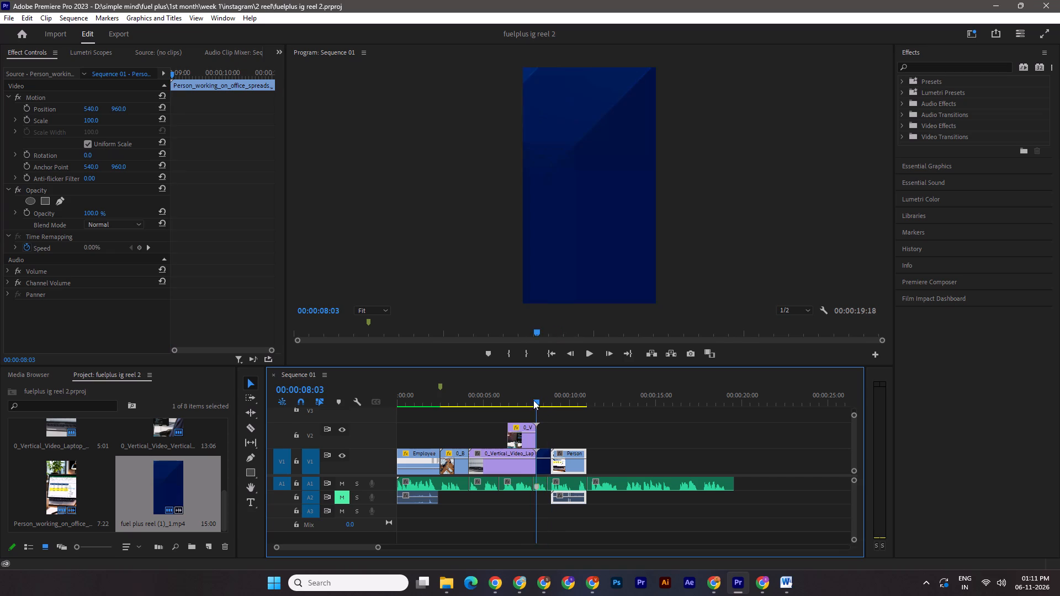
drag(533, 400, 548, 404)
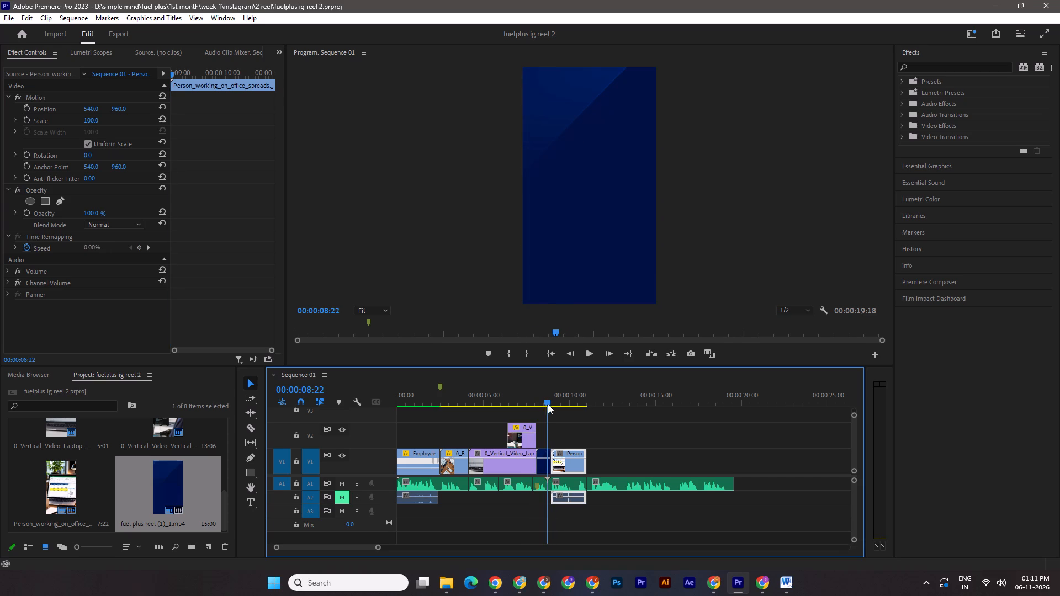
drag(548, 404, 540, 403)
drag(538, 400, 544, 402)
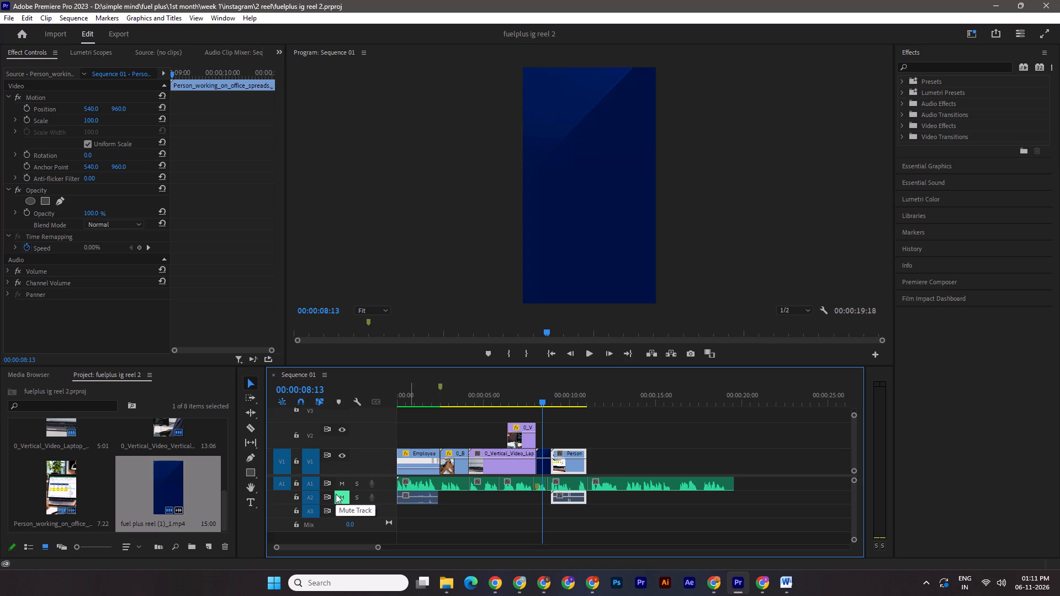
drag(542, 403, 544, 403)
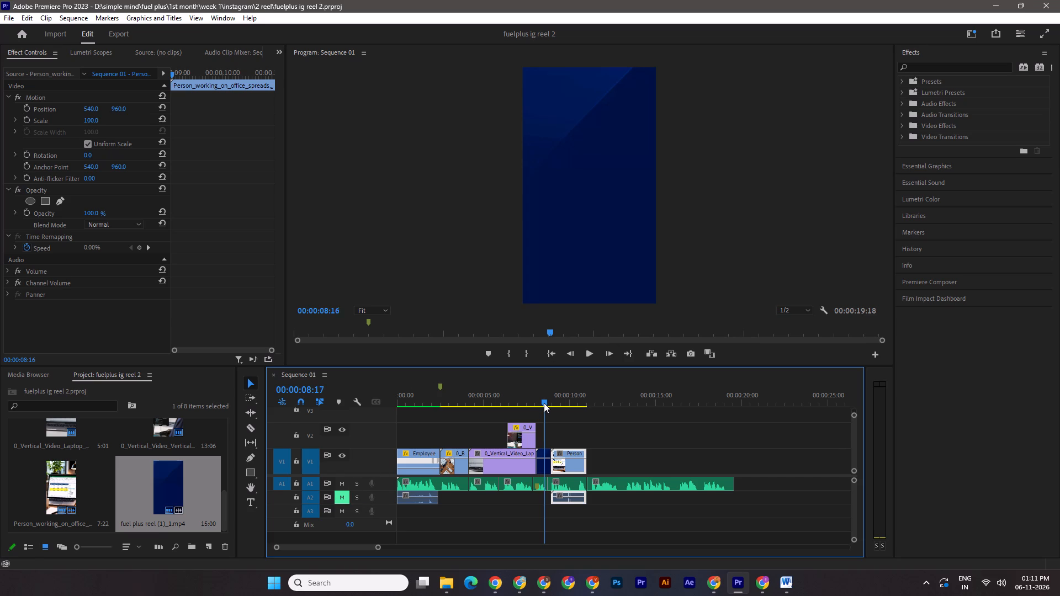
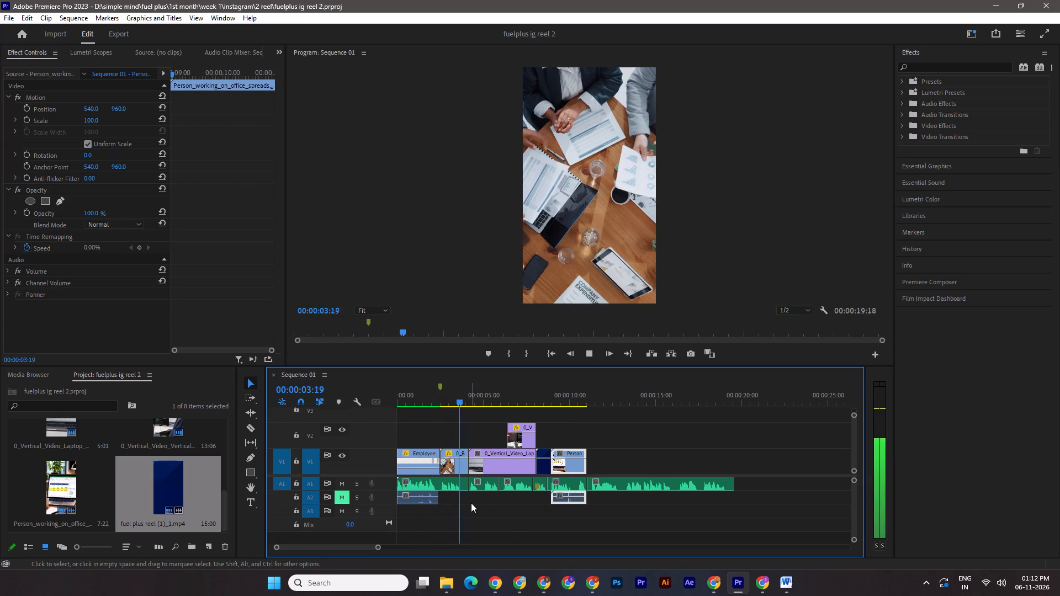
Trim the start of the laptop clip on Video 1 to 00:00:05:03 on the voiceover.
key(space)
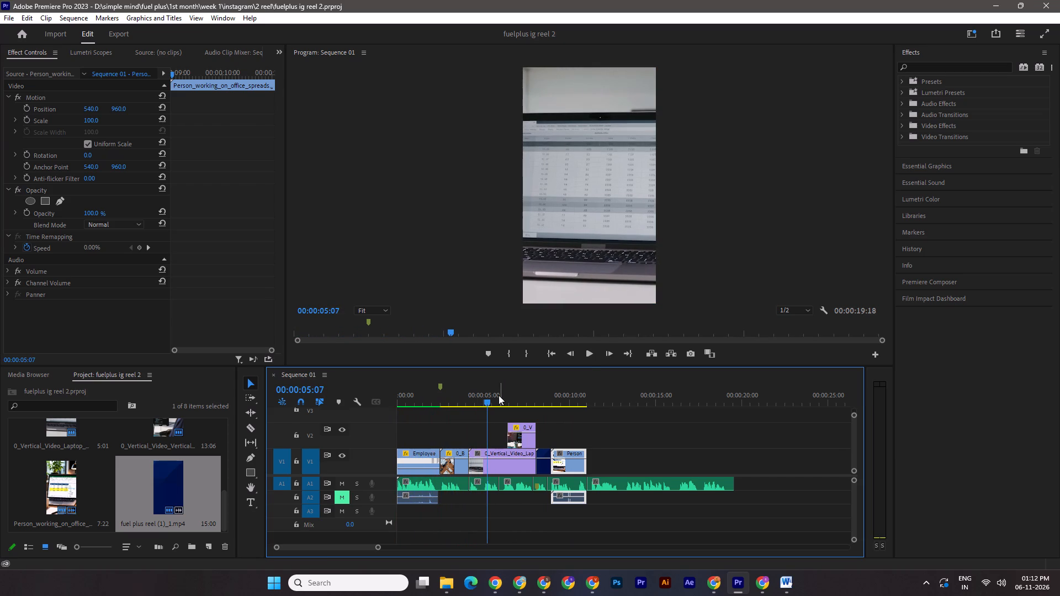
click(488, 403)
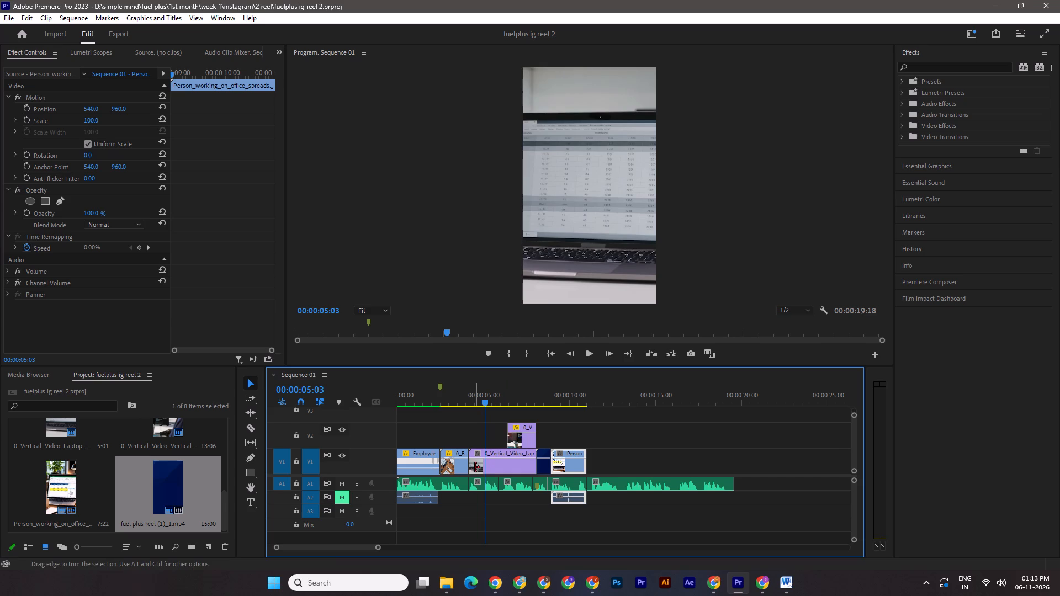
drag(473, 467, 487, 466)
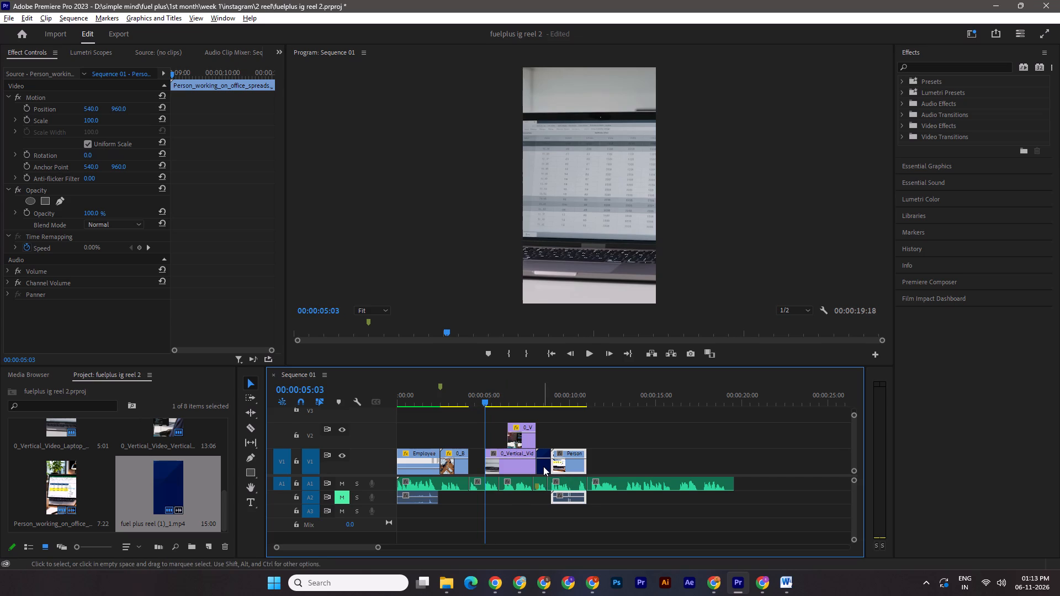
Duplicate the blue background clip into the gap before the laptop clip on Video 1, check the cut, and save the project.
alt+drag(543, 466, 475, 458)
drag(484, 391, 467, 391)
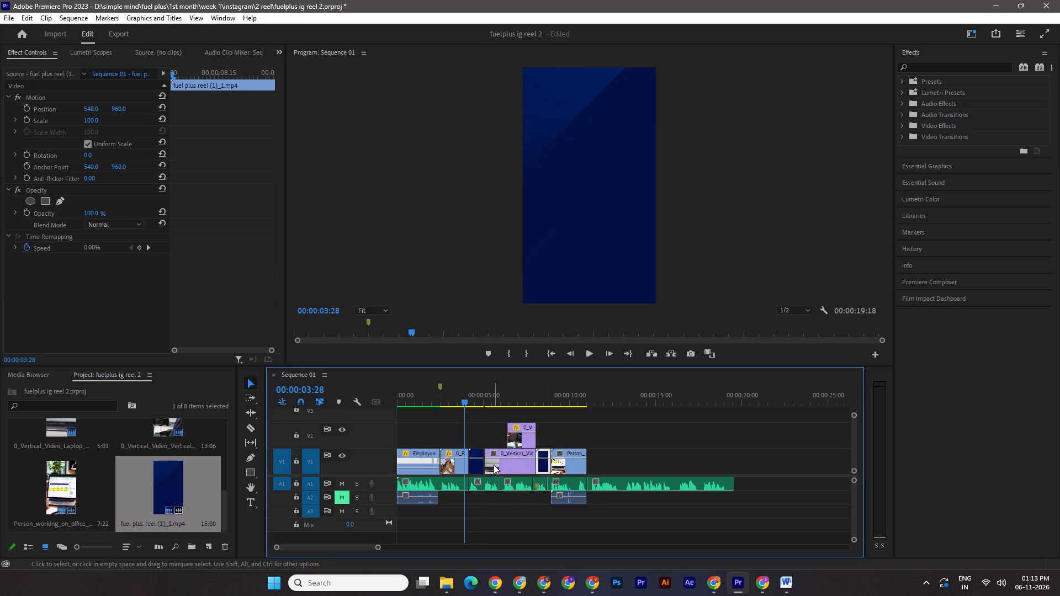
click(480, 468)
key(ctrl+s)
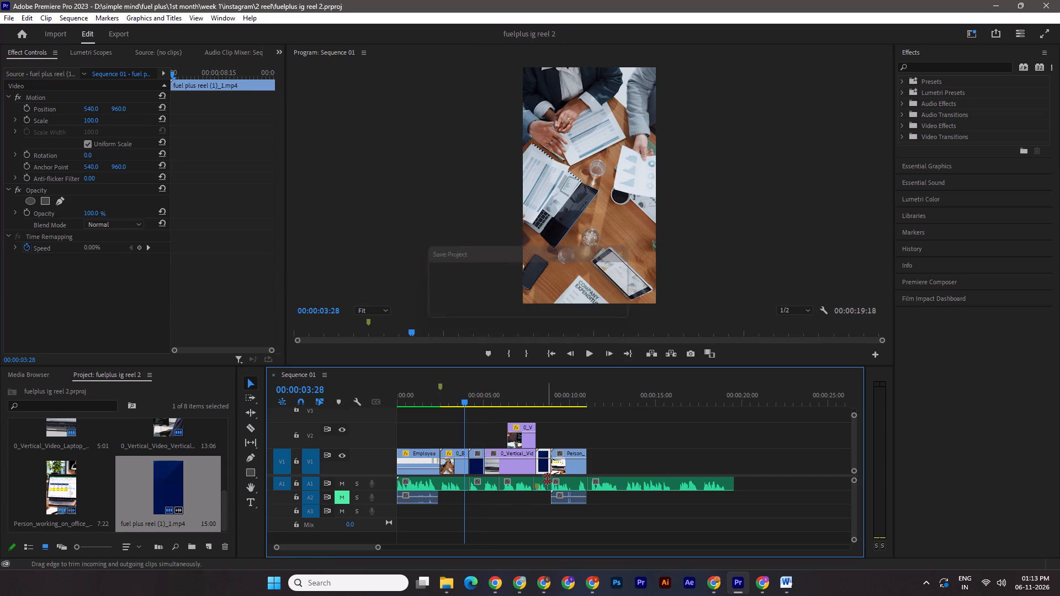
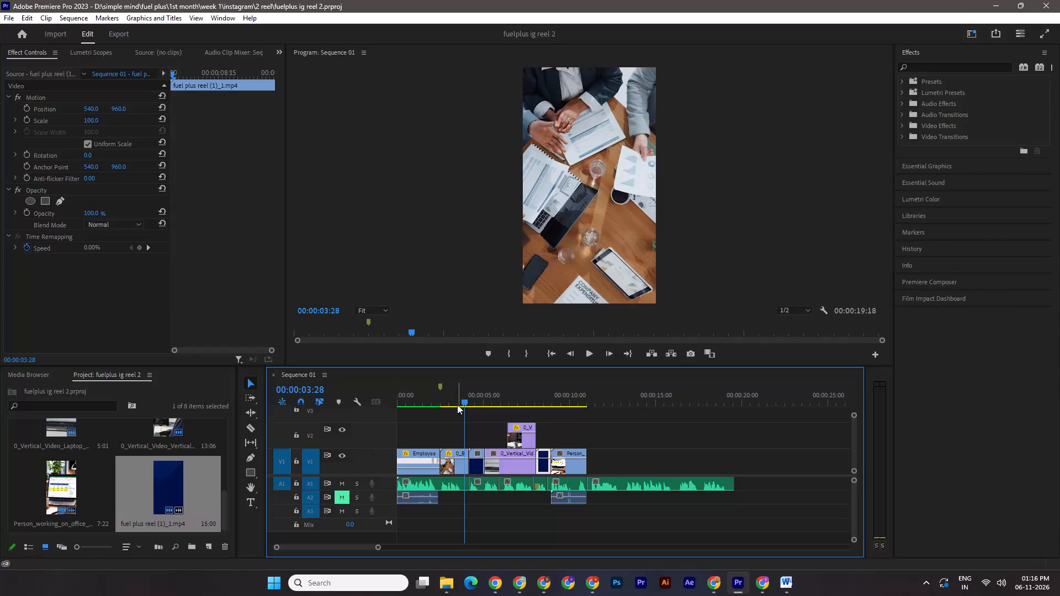
Review the cuts from the sequence start through the last clip on Video 1, return the playhead to 00:00:00:00, and save the project.
drag(468, 398, 445, 395)
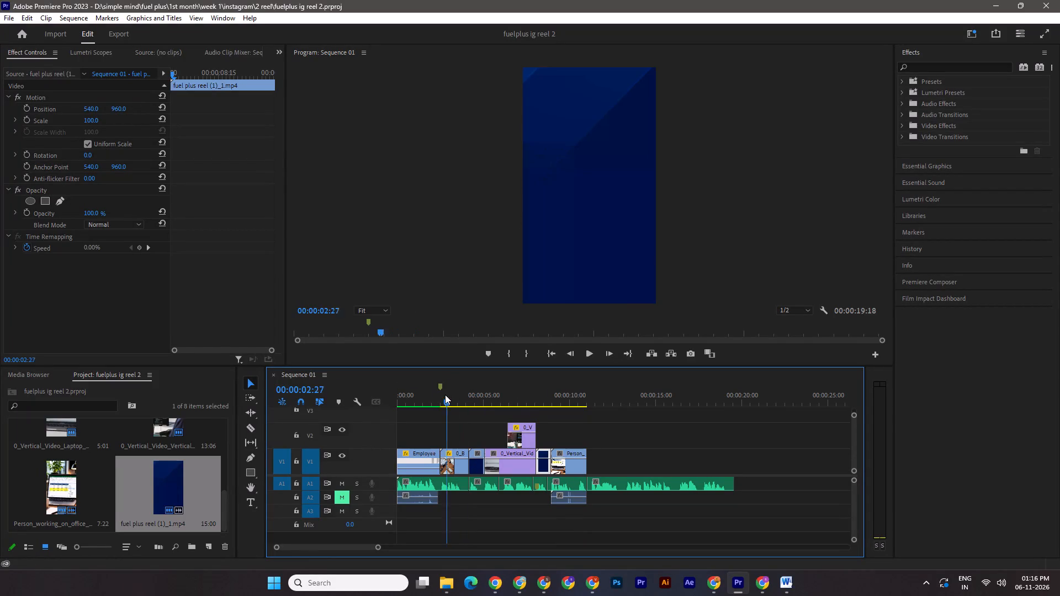
drag(445, 395, 441, 395)
key(ctrl+s)
drag(440, 397, 382, 398)
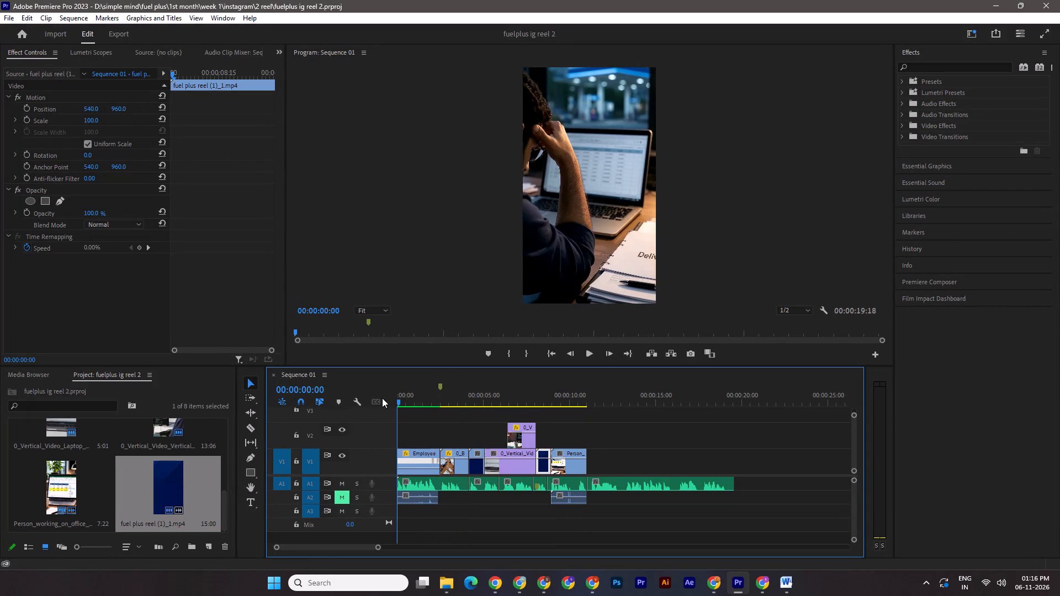
drag(382, 398, 470, 411)
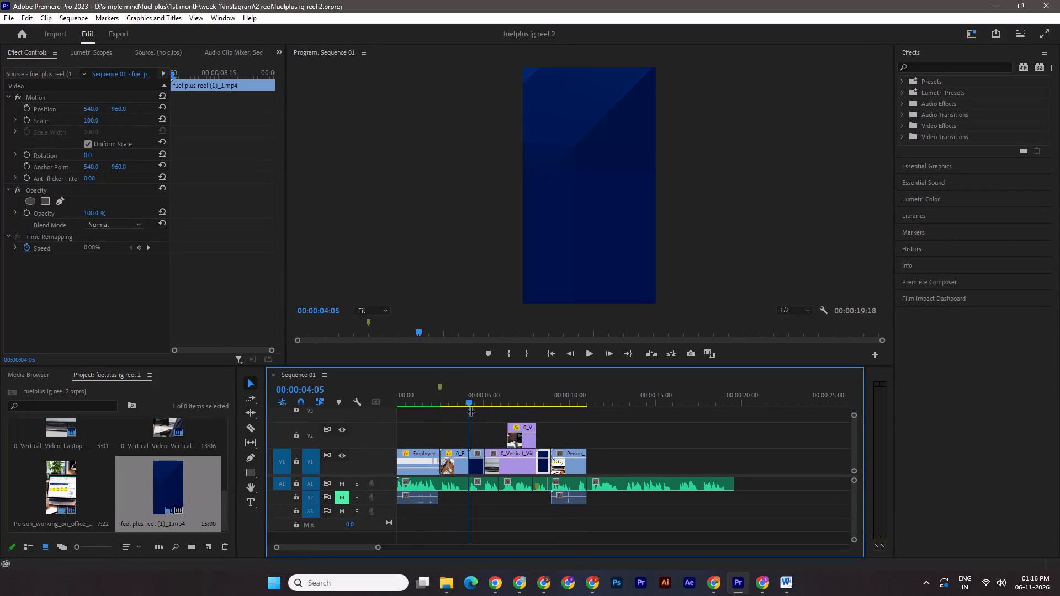
drag(470, 411, 549, 414)
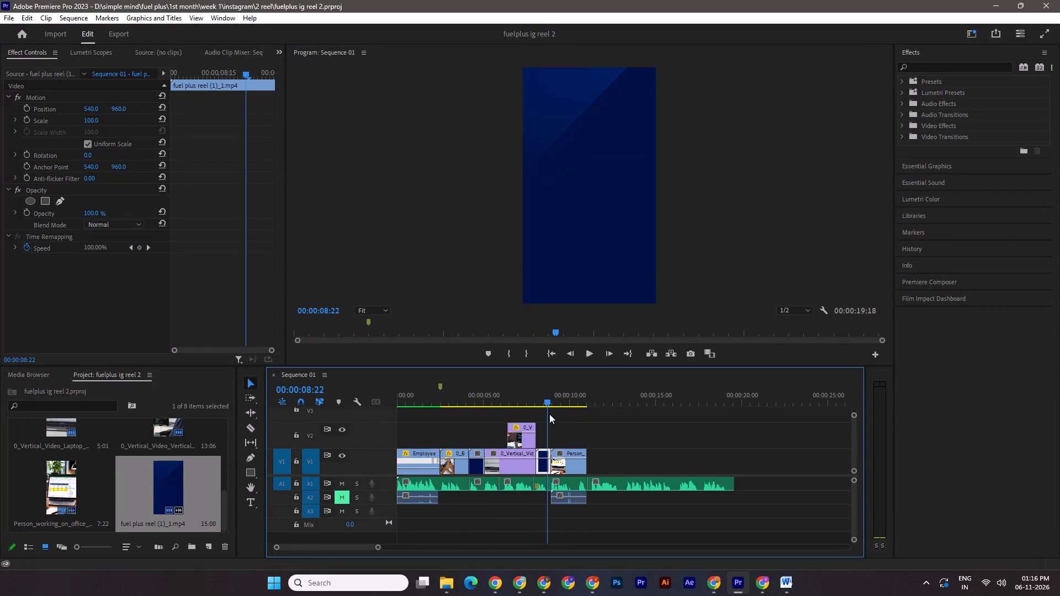
drag(549, 414, 585, 417)
drag(586, 401, 374, 401)
key(ctrl+s)
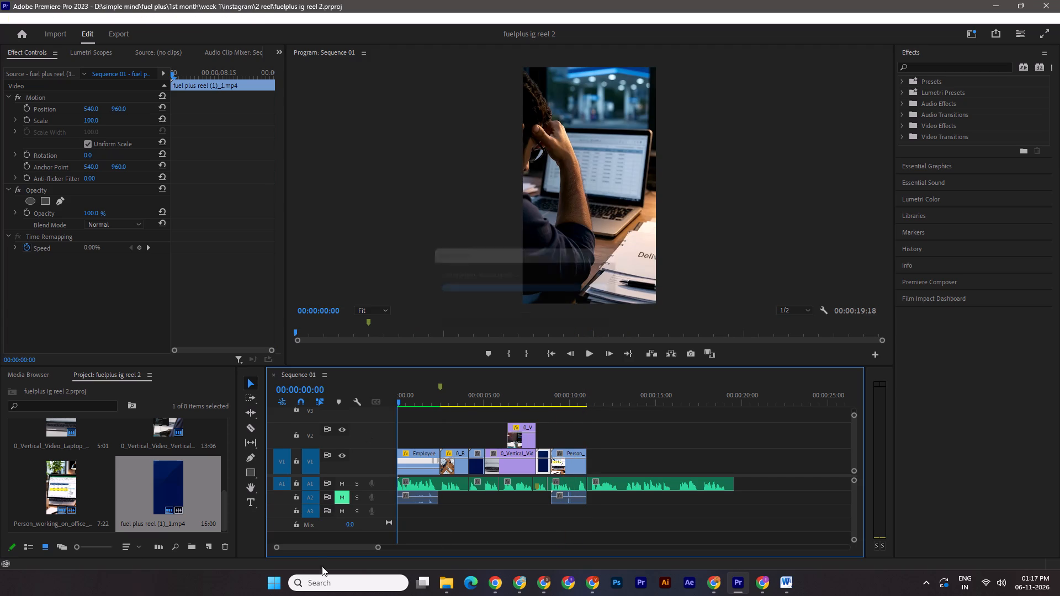
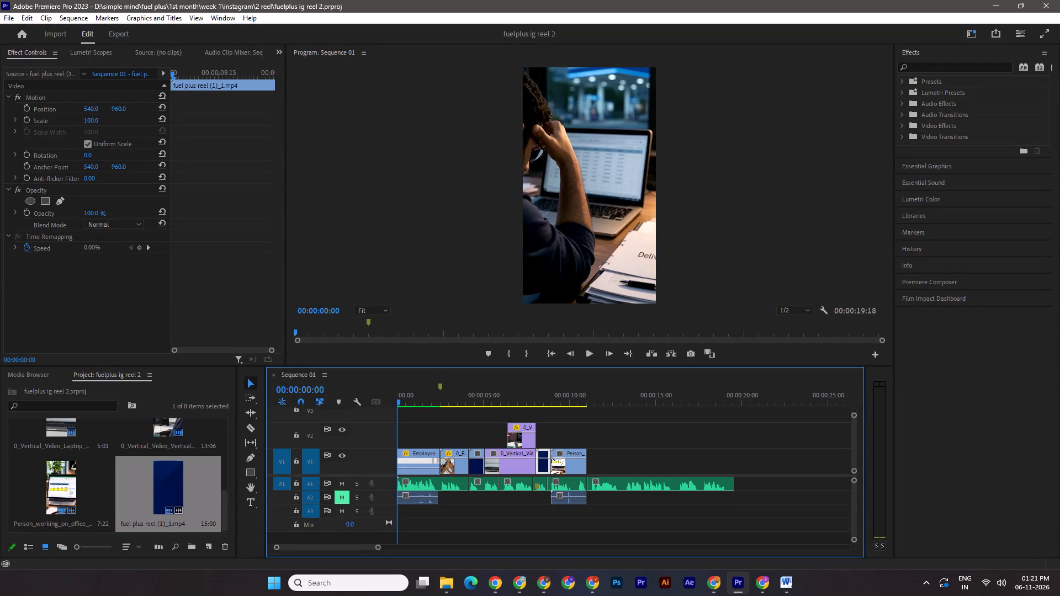
Check the cut between the first two clips on Video 1, save the project, and return the playhead to 00:00:00:00.
key(ctrl+s)
shift+drag(400, 401, 445, 409)
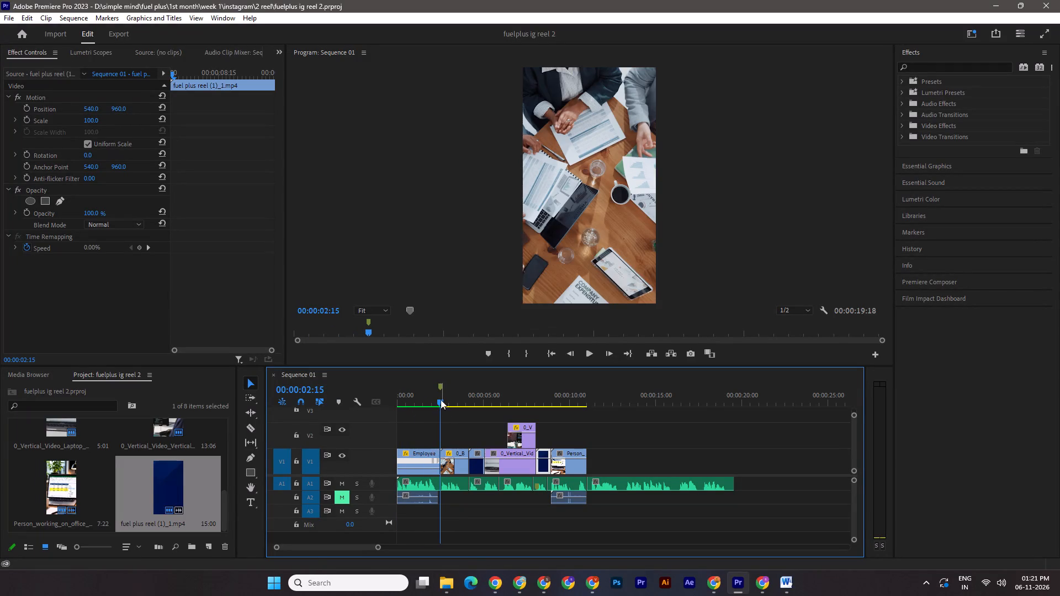
click(441, 400)
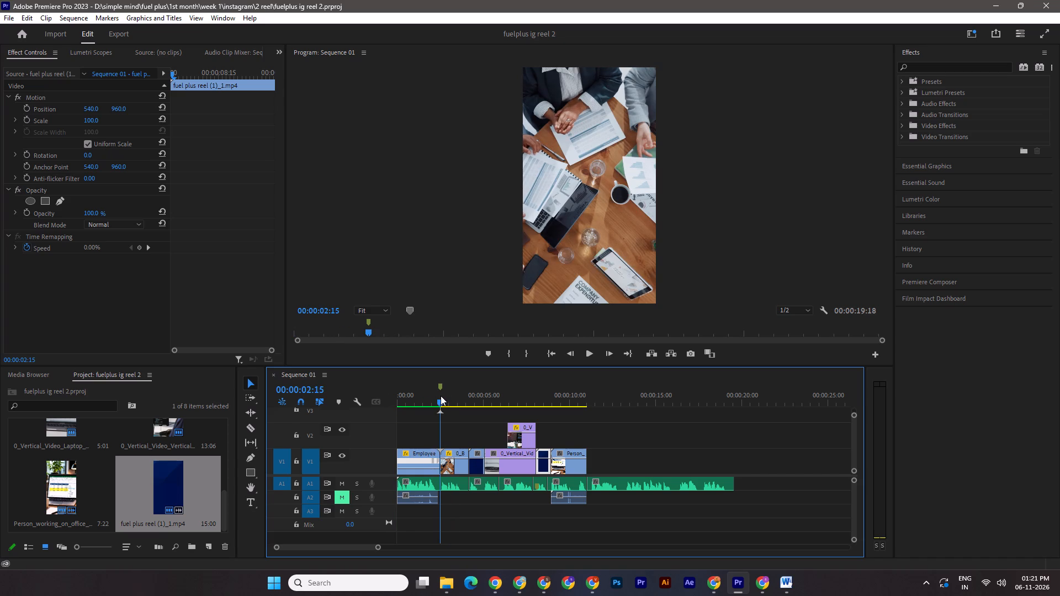
click(443, 401)
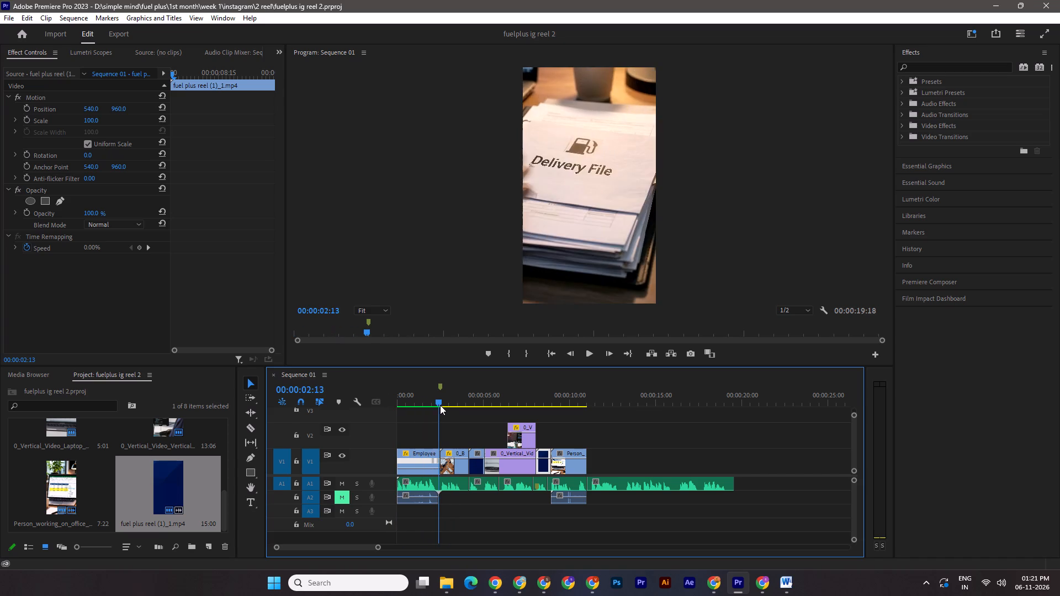
key(ctrl+s)
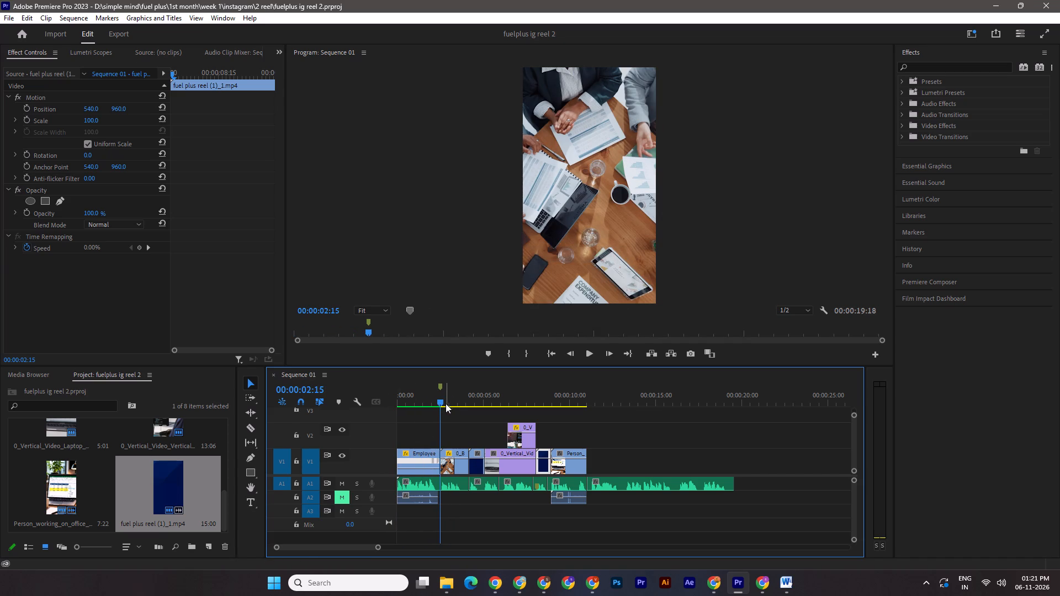
drag(444, 405, 388, 404)
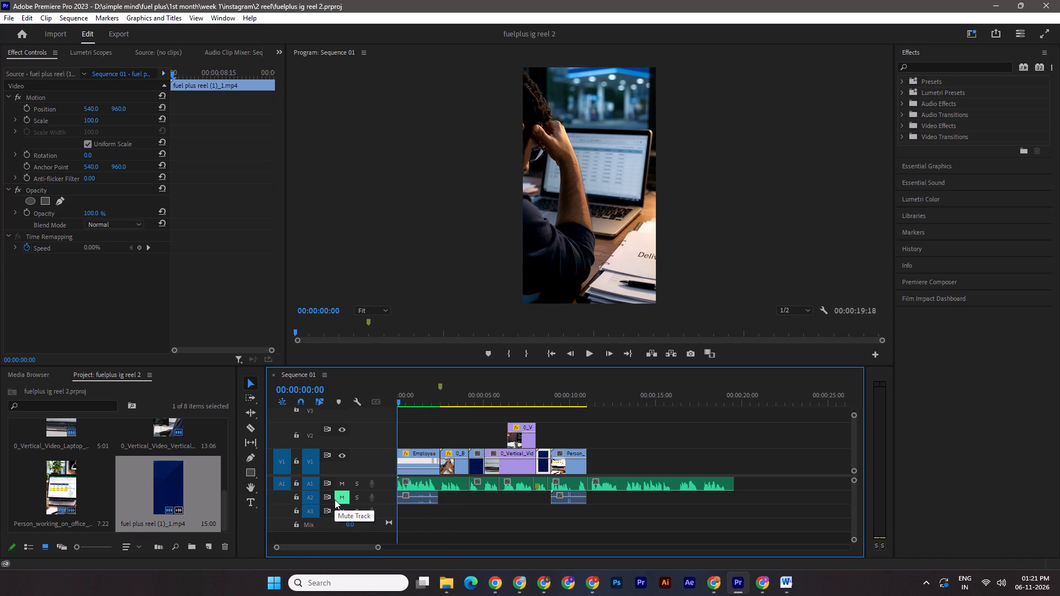
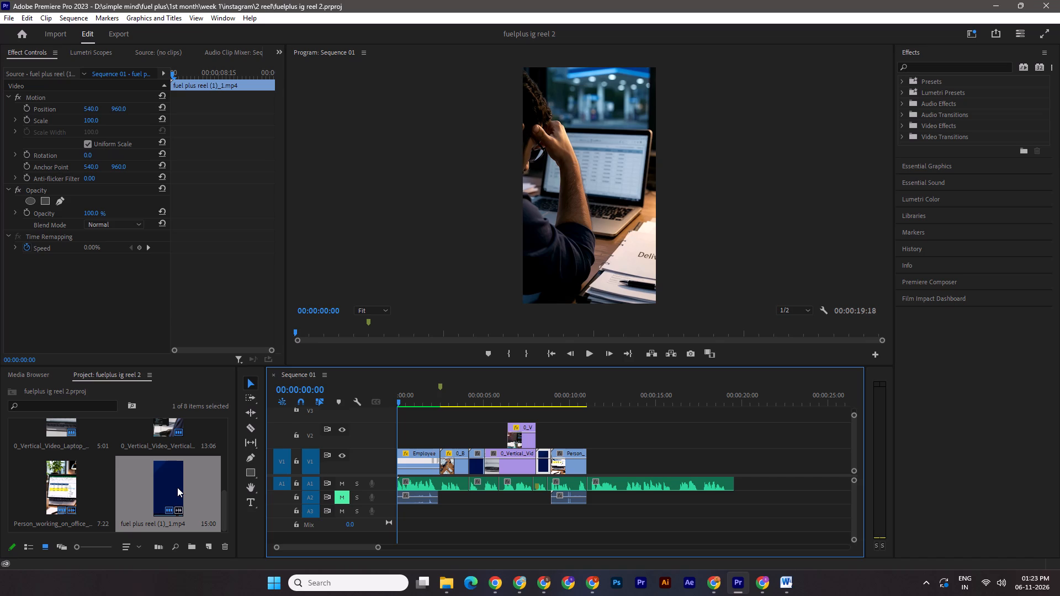
Save the project and play the sequence from the start through the end of the last Video 1 clip.
key(ctrl+s)
key(space)
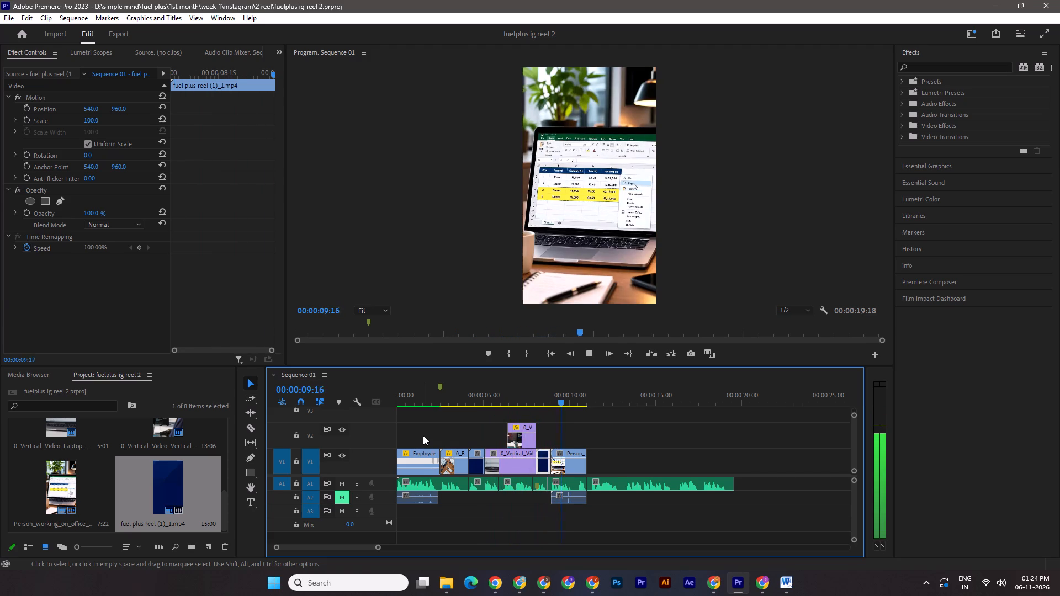
key(space)
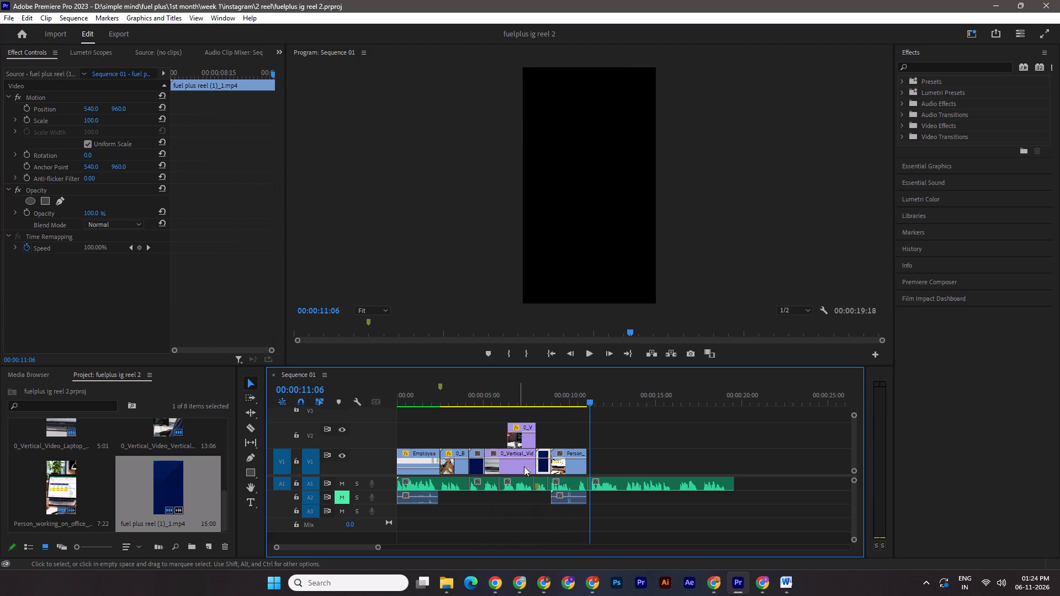
Duplicate the blue background insert onto Video 1 right after the Person_working_on_office clip and trim its end to 00:00:11:11.
key(space)
key(space)
drag(606, 396, 599, 396)
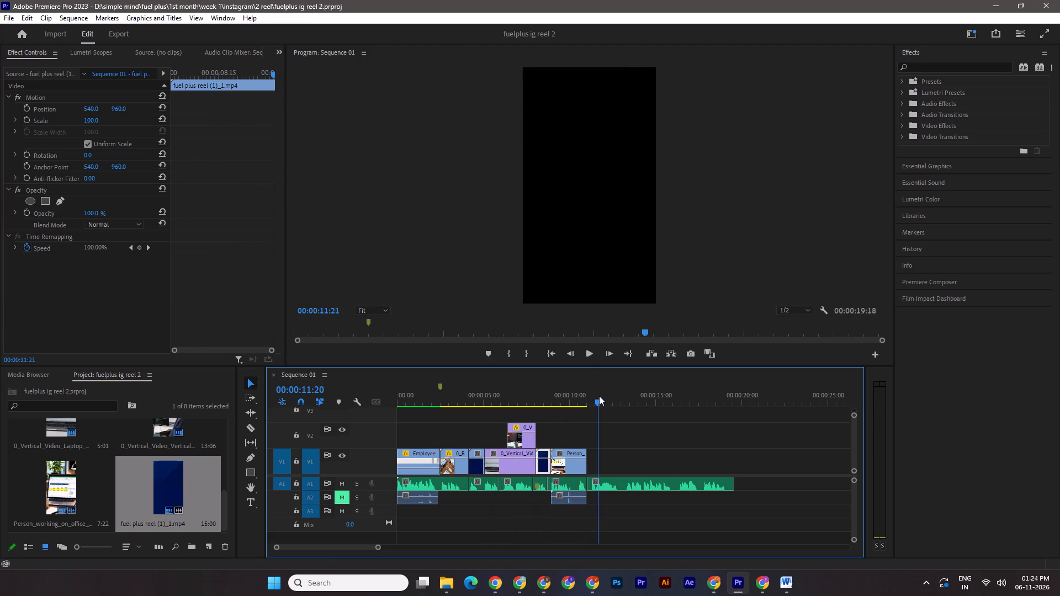
drag(599, 396, 595, 394)
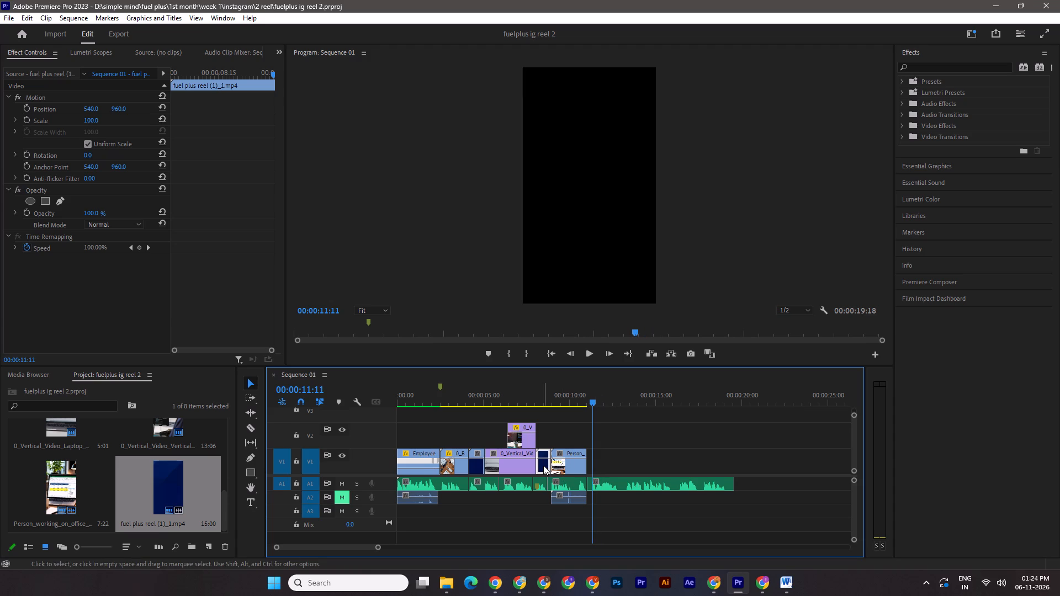
alt+drag(543, 465, 594, 469)
drag(601, 468, 599, 468)
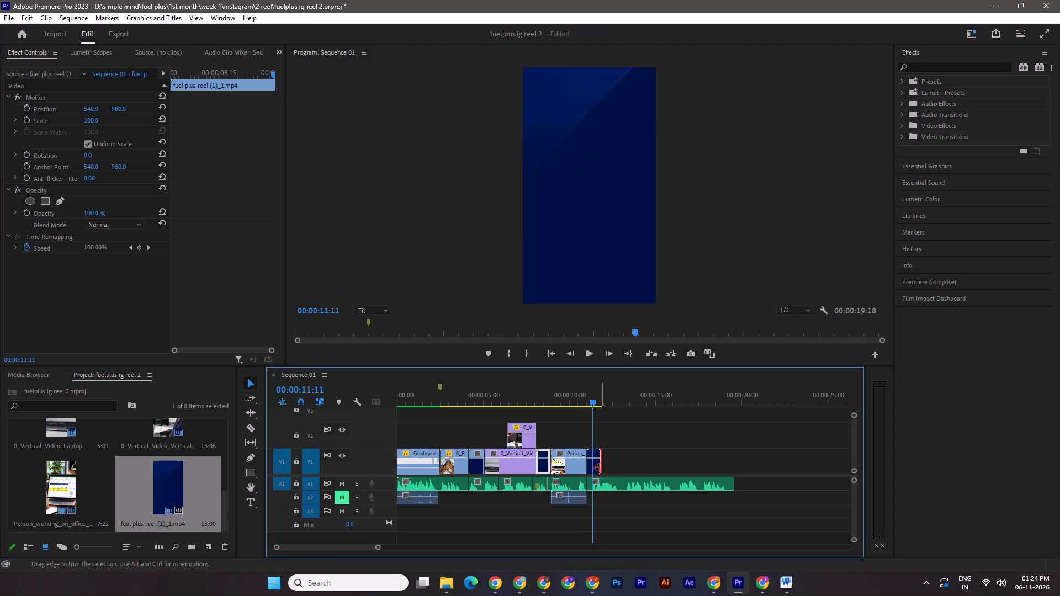
drag(599, 468, 593, 467)
Check the new blue insert against the voiceover, extend its end to 00:00:11:18, and save the project.
drag(595, 402, 553, 401)
key(space)
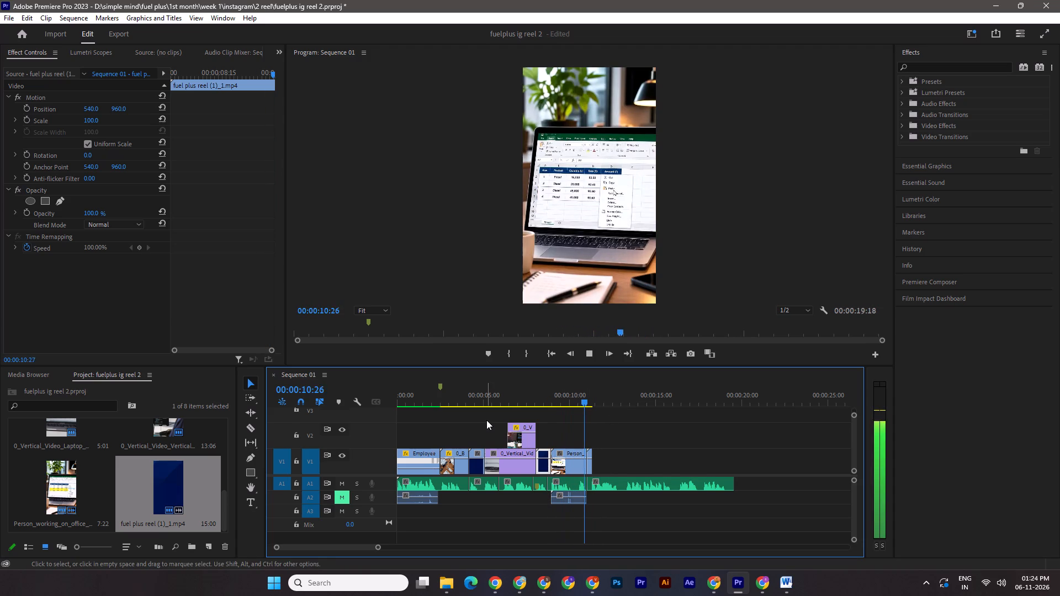
key(space)
drag(601, 400, 579, 398)
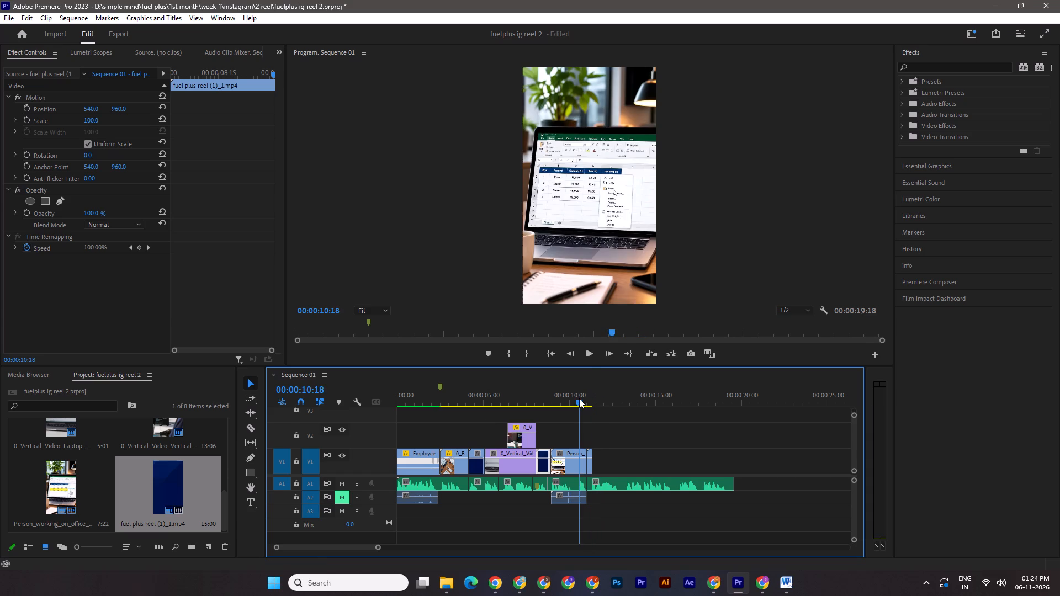
drag(579, 398, 569, 400)
key(space)
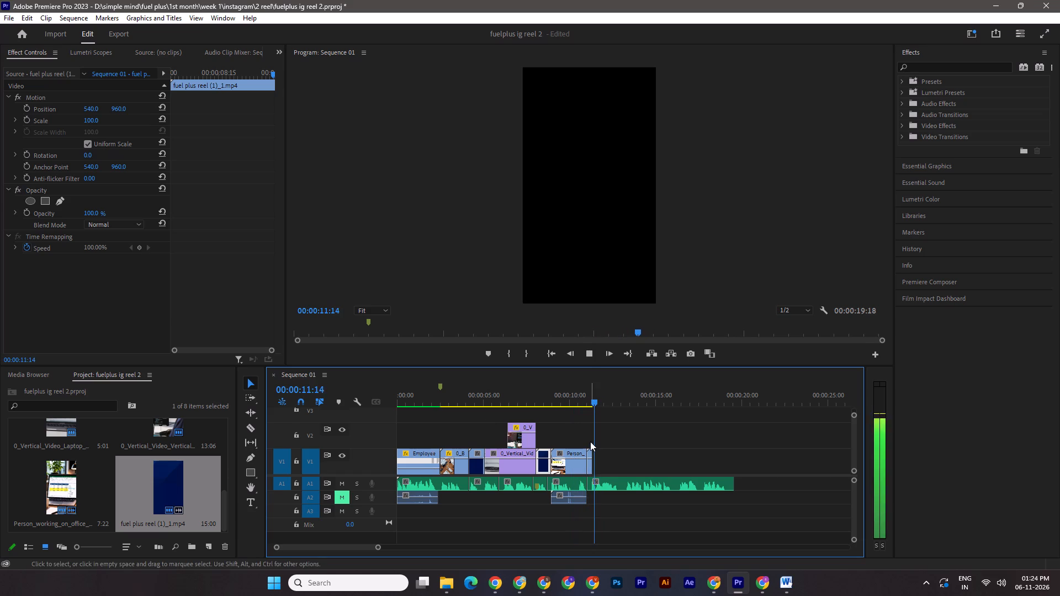
key(space)
click(591, 467)
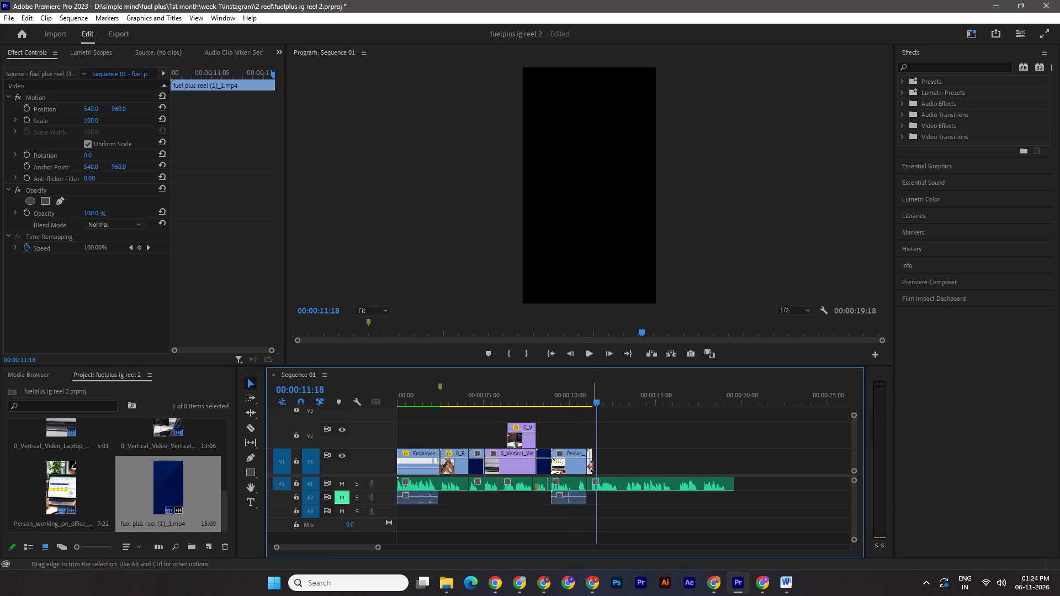
click(592, 467)
key(ctrl+s)
drag(596, 396, 595, 396)
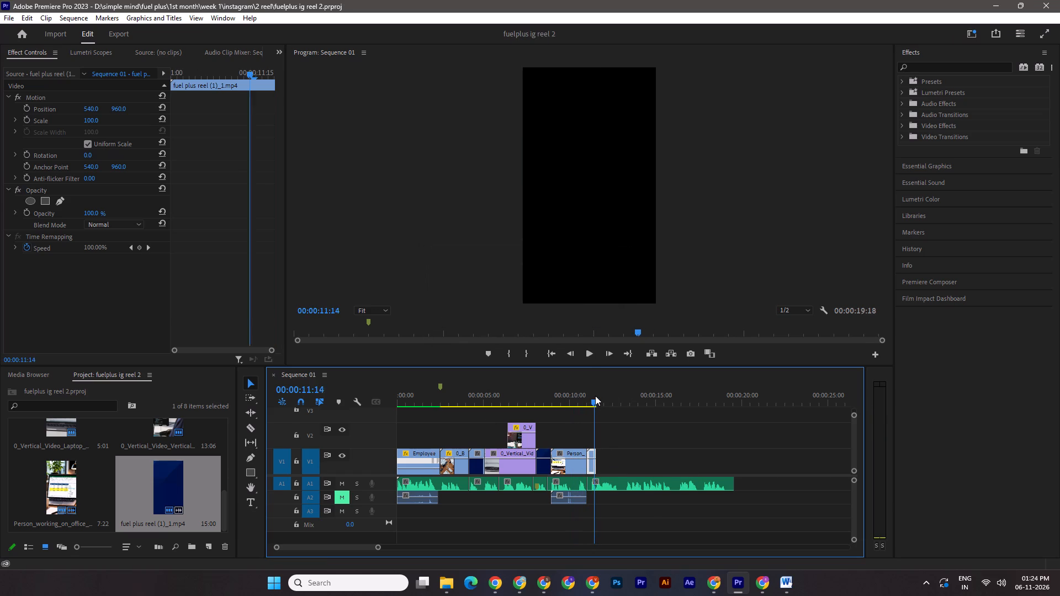
drag(595, 396, 603, 399)
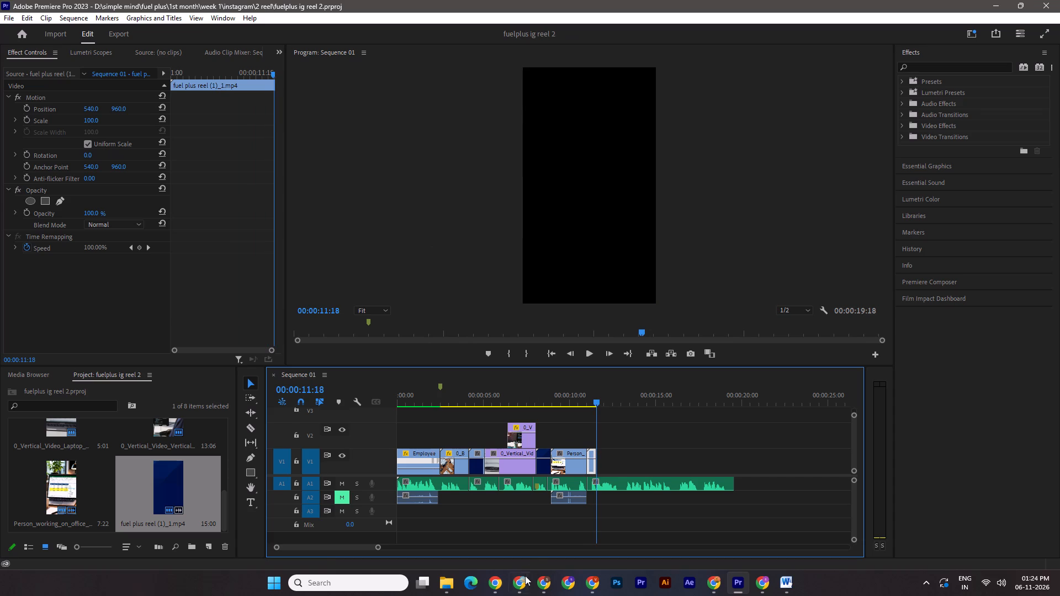
Switch to the ChatGPT scene plan in Chrome and copy the keyword "Business invoice documents close up" listed just before Scene 6.
click(756, 581)
scroll(523, 377, up, 11)
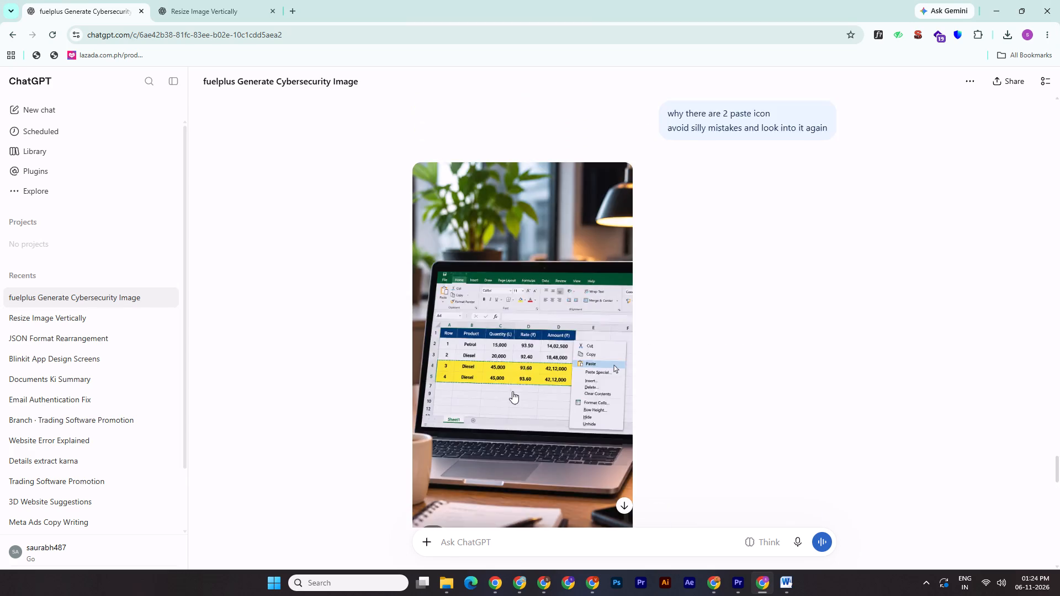
scroll(512, 391, up, 20)
scroll(512, 391, up, 20)
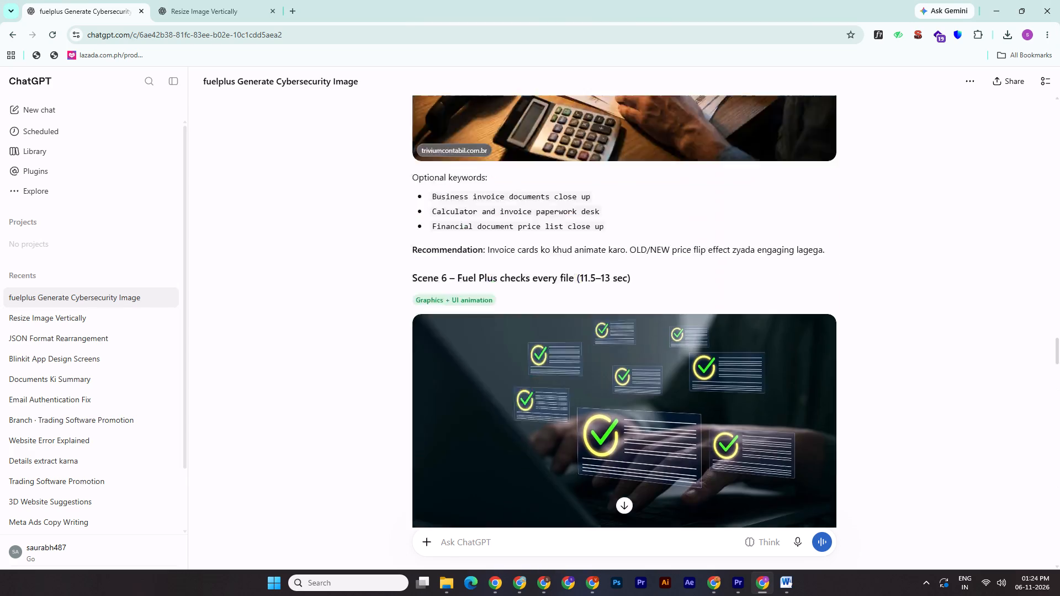
scroll(496, 416, up, 7)
scroll(496, 415, down, 6)
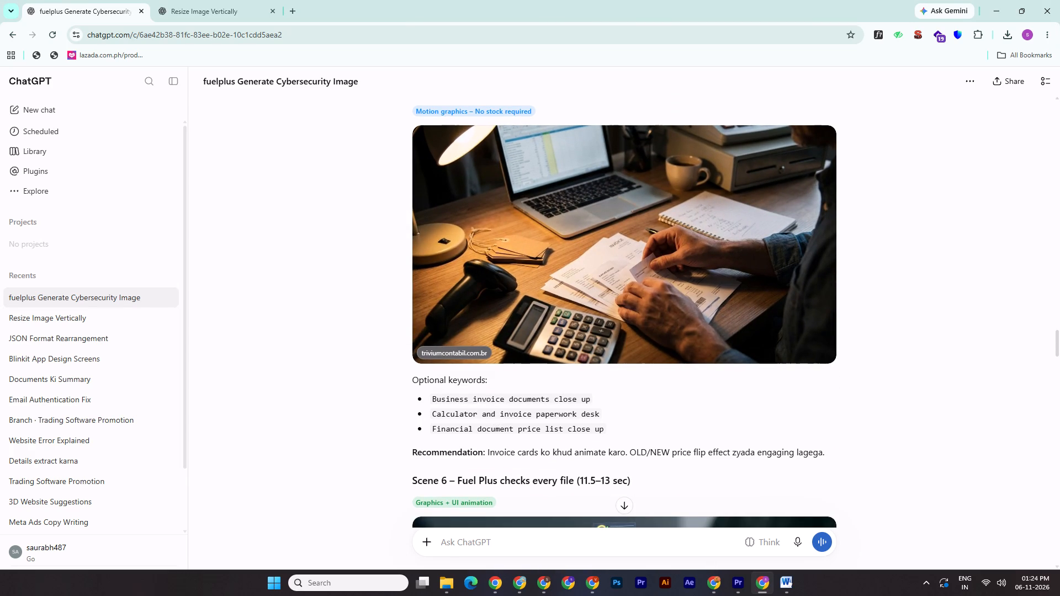
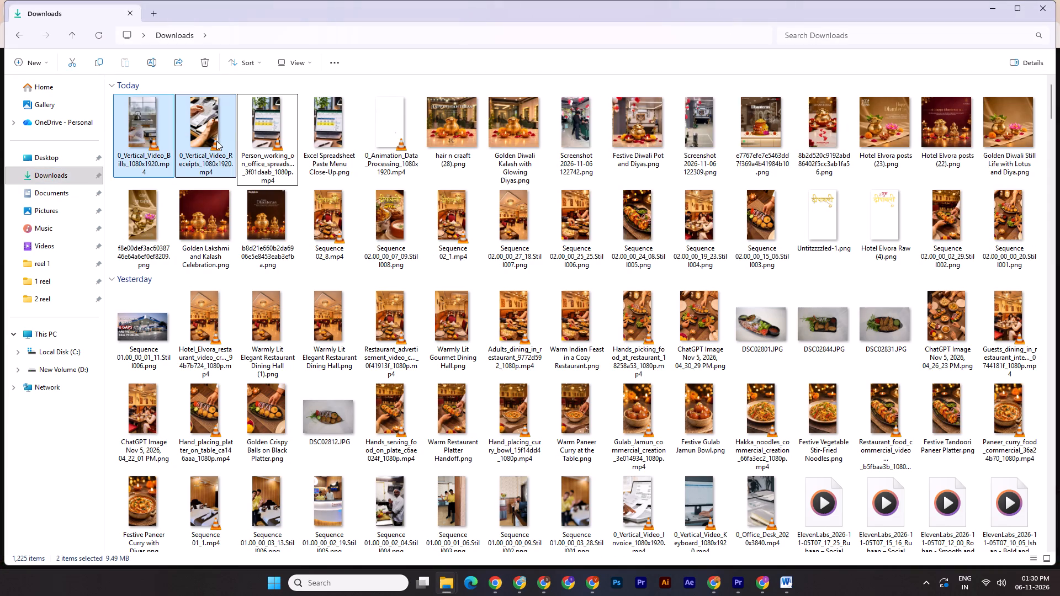
key(ctrl+x)
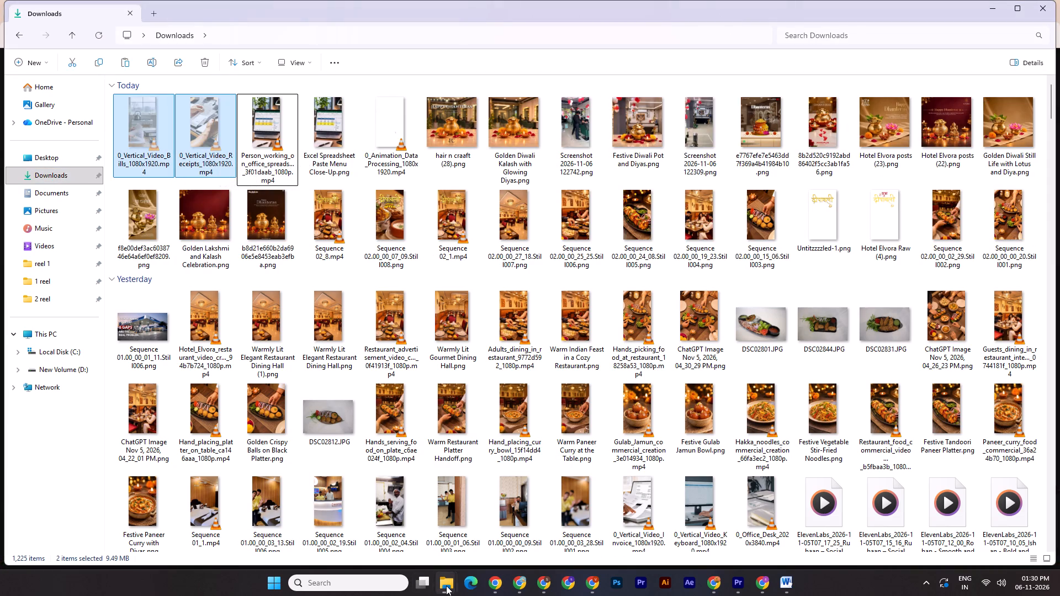
click(446, 586)
click(534, 535)
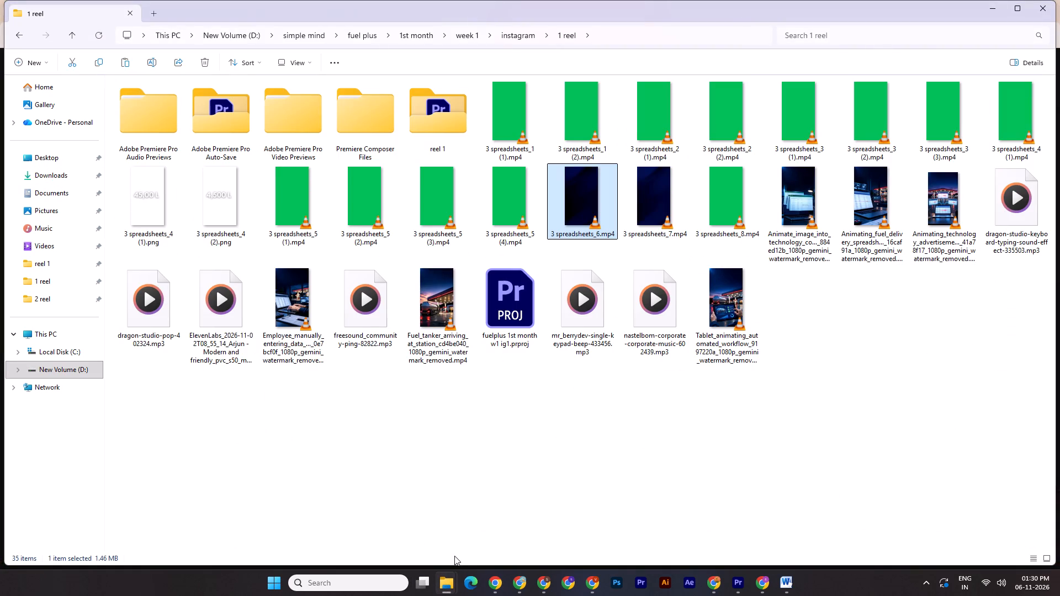
click(454, 583)
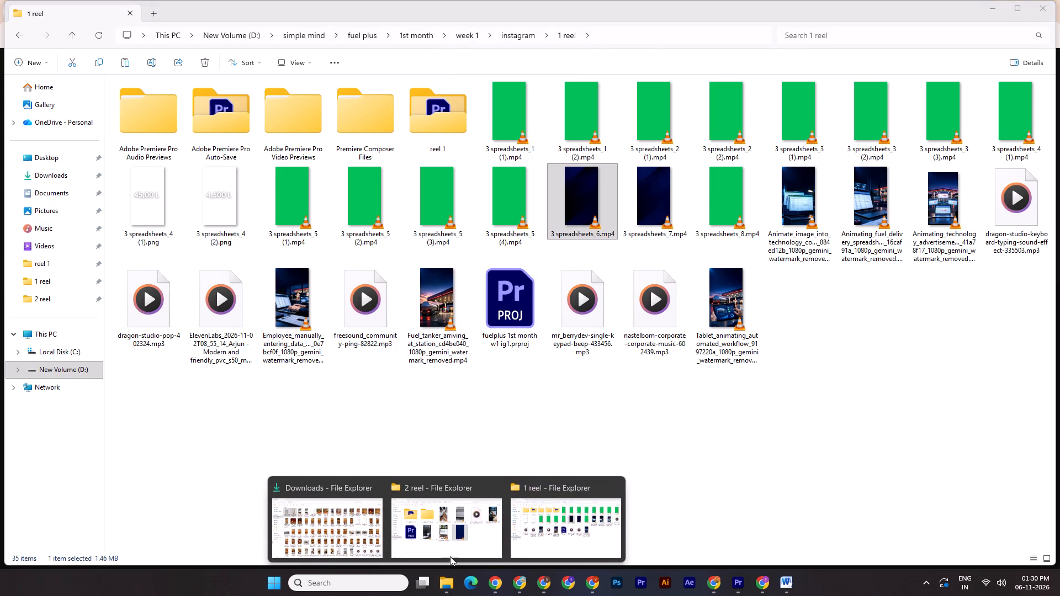
Paste the vertical Bills and Receipts 1080x1920 videos into the 2 reel folder.
click(457, 536)
click(555, 480)
key(ctrl+v)
drag(537, 486, 529, 487)
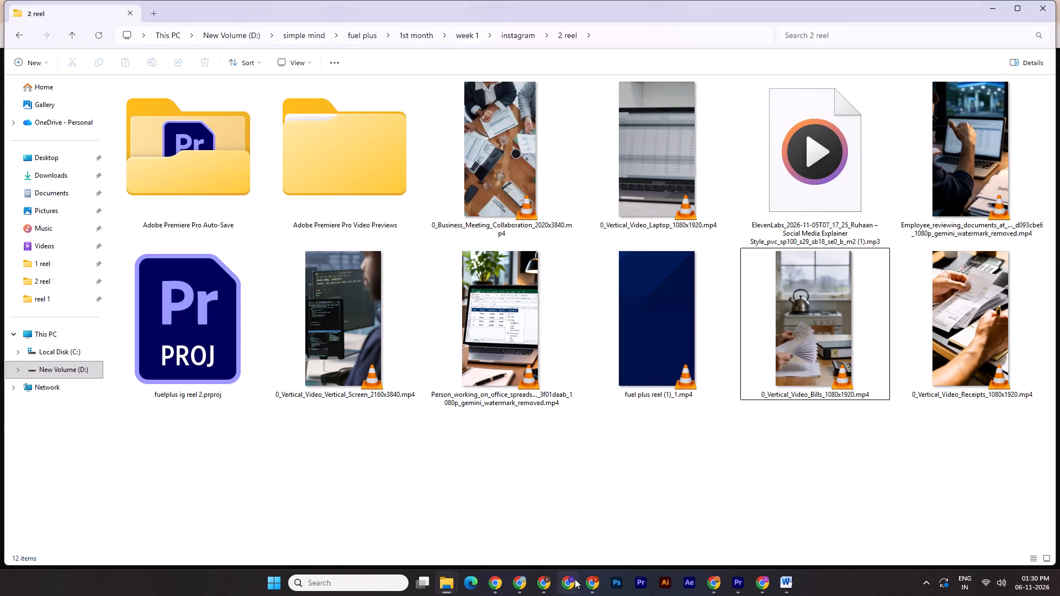
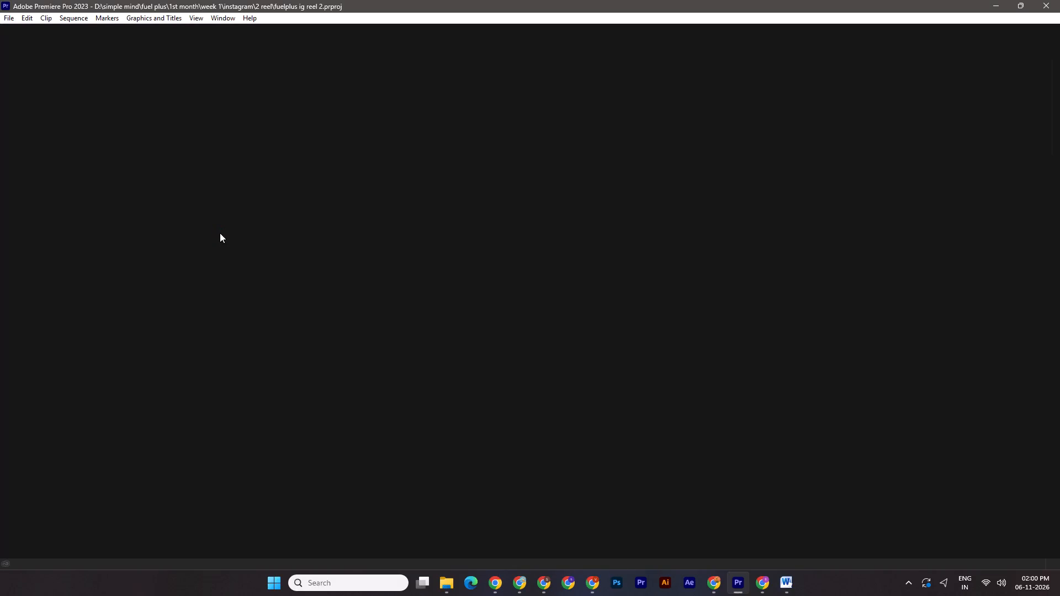
Save the reel 2 project.
drag(625, 398, 364, 397)
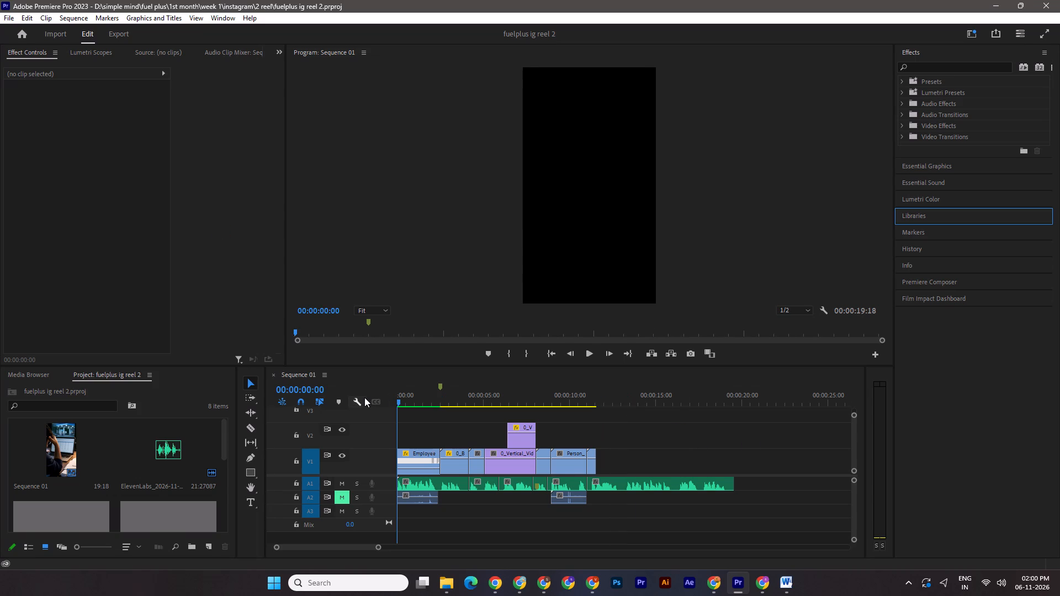
key(ctrl+s)
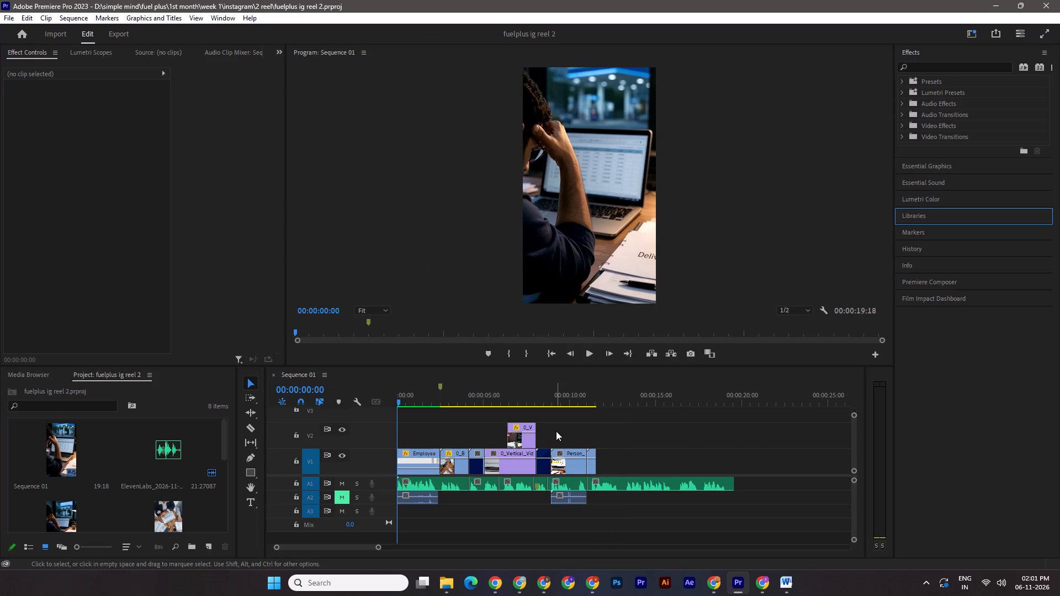
Switch to the Canva design and copy the MANUAL ENTRY heading from page 28 onto the blue page 33.
click(547, 587)
click(799, 378)
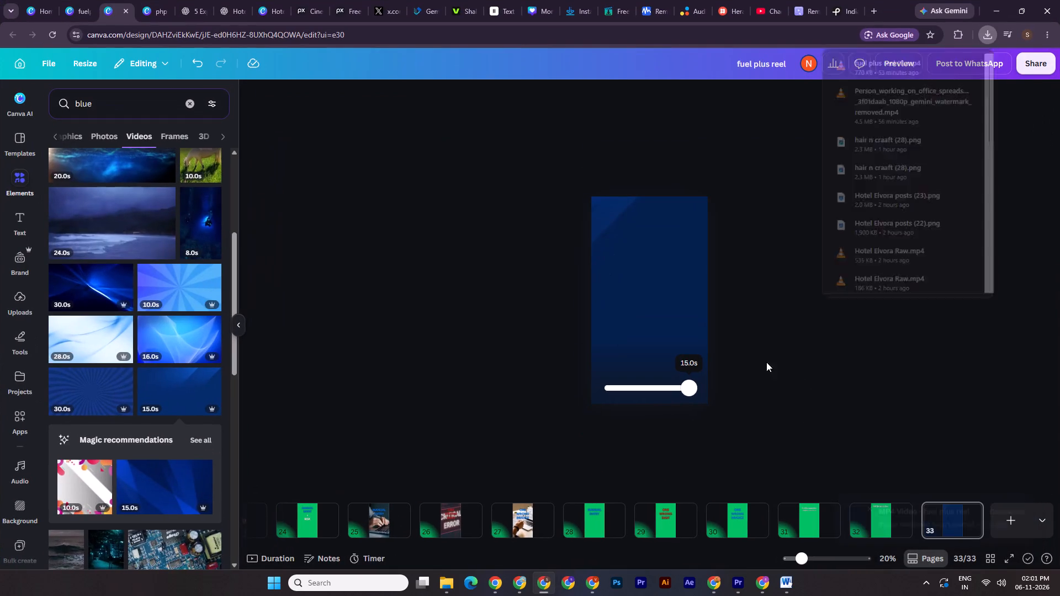
scroll(9, 220, up, 1)
click(593, 516)
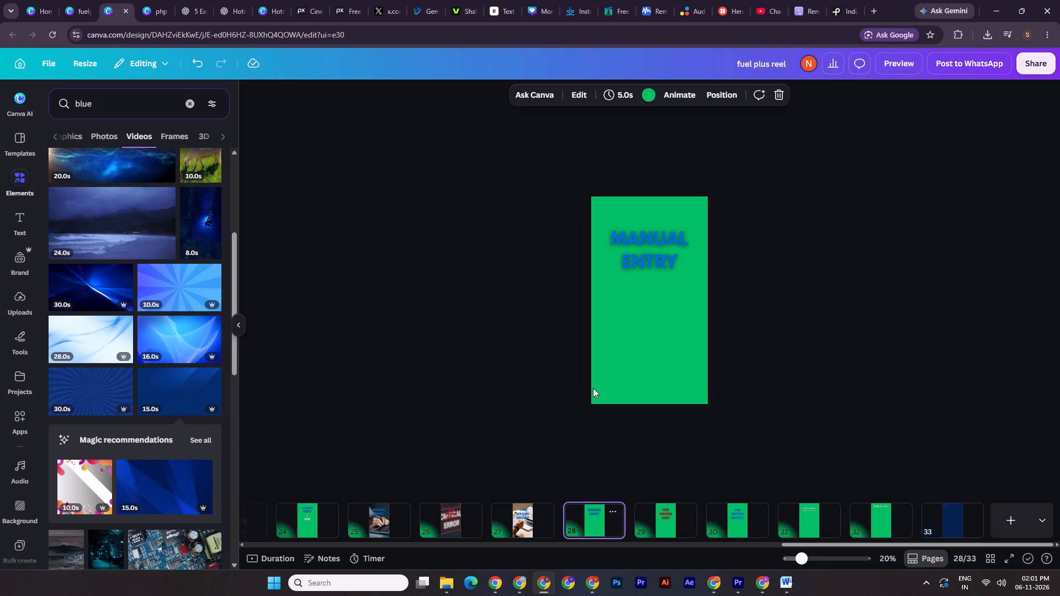
click(675, 233)
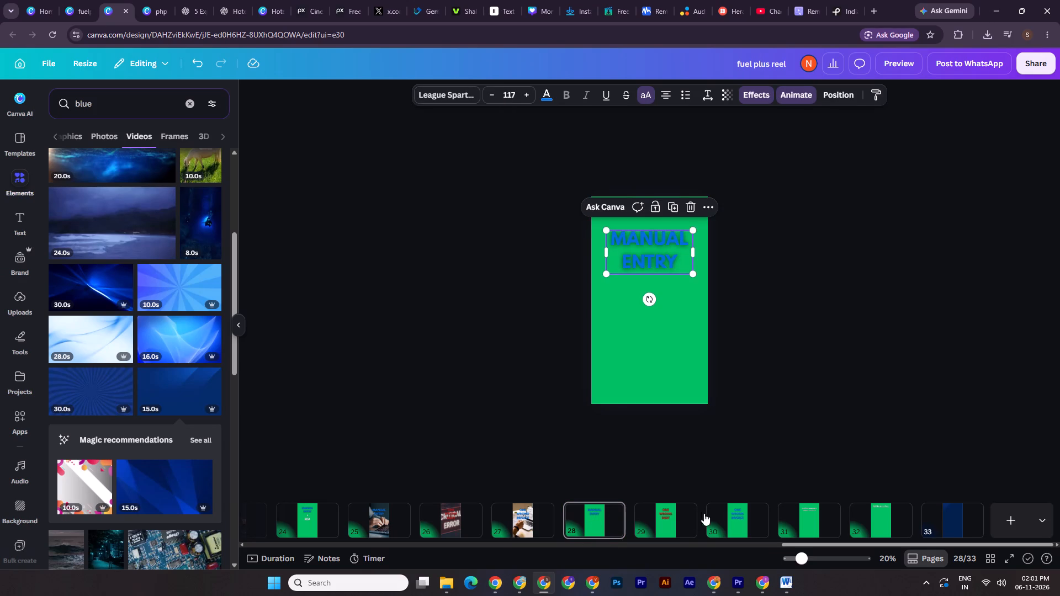
key(ctrl+c)
click(942, 529)
key(ctrl+v)
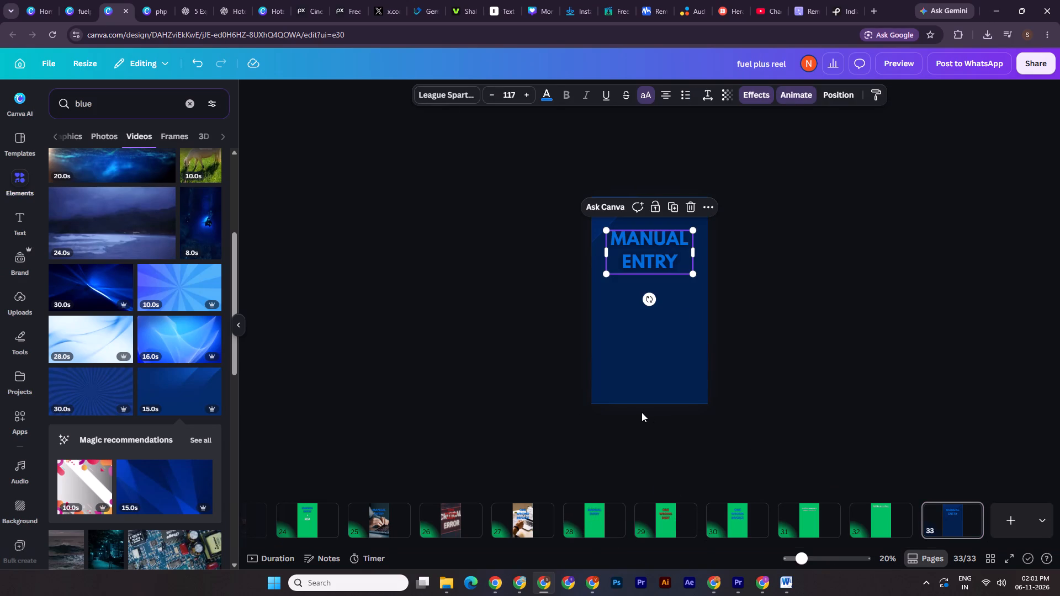
Replace the pasted heading's text on page 33 with #1 and narrow its text box to about 251 px.
click(551, 98)
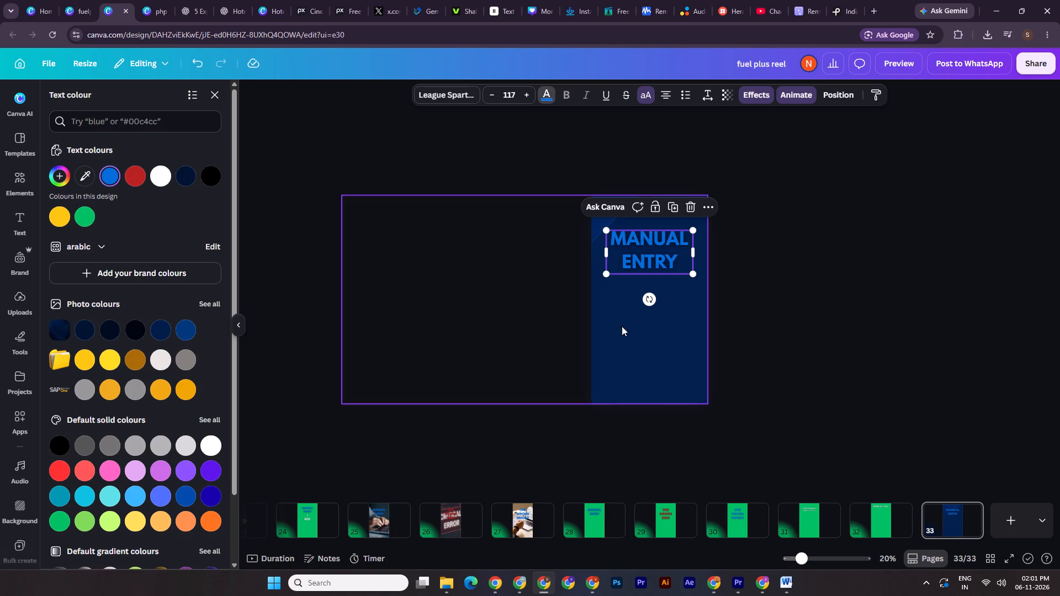
click(630, 265)
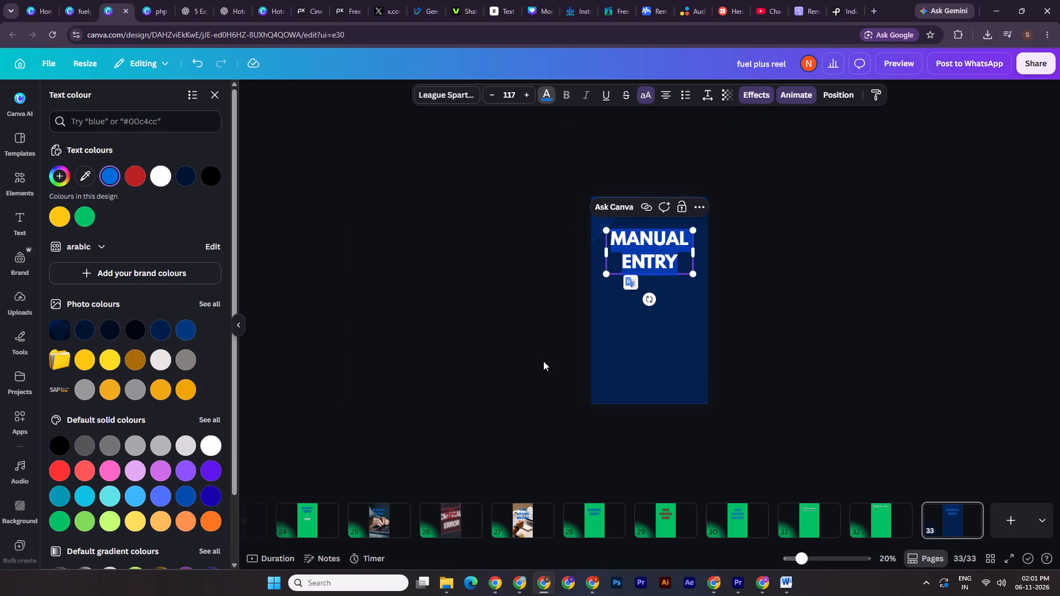
text(#1)
alt+drag(694, 241, 666, 241)
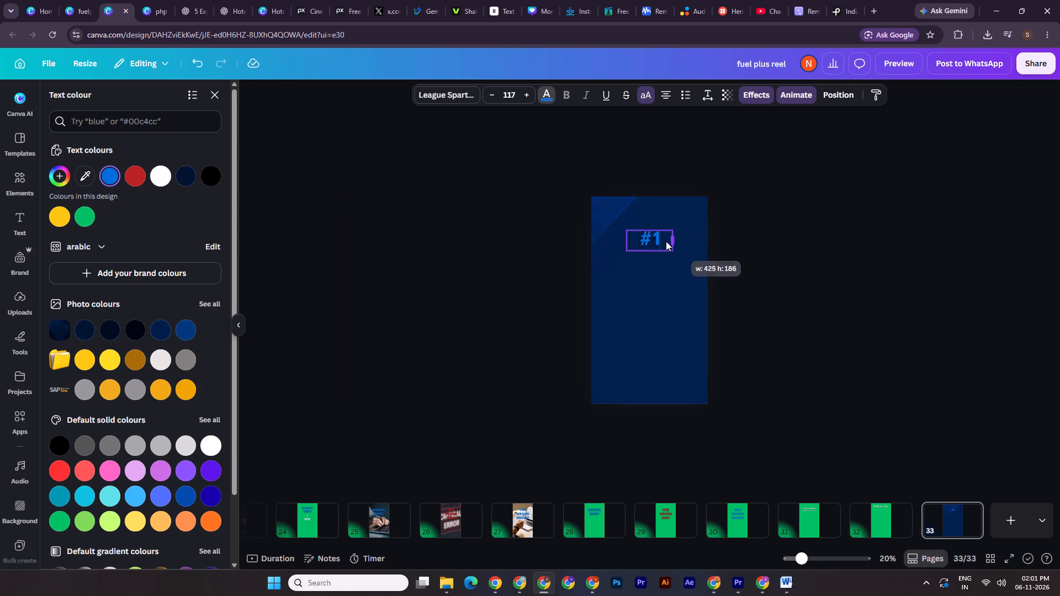
alt+drag(666, 241, 664, 241)
Align the #1 text to the middle of page 33 and enlarge it to a font size of about 331.
click(834, 94)
click(89, 131)
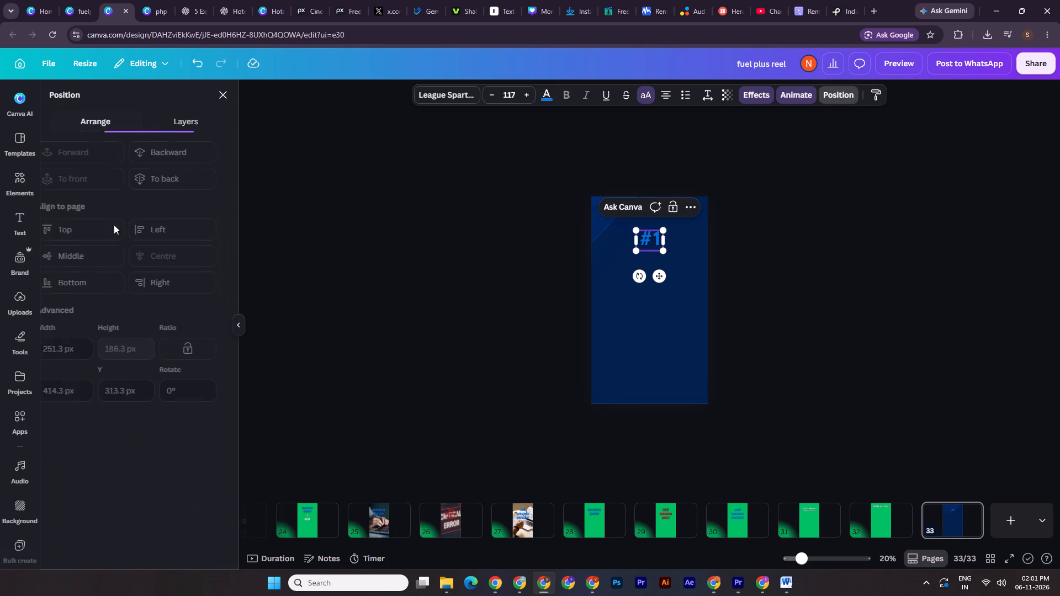
click(99, 259)
alt+drag(666, 289, 685, 276)
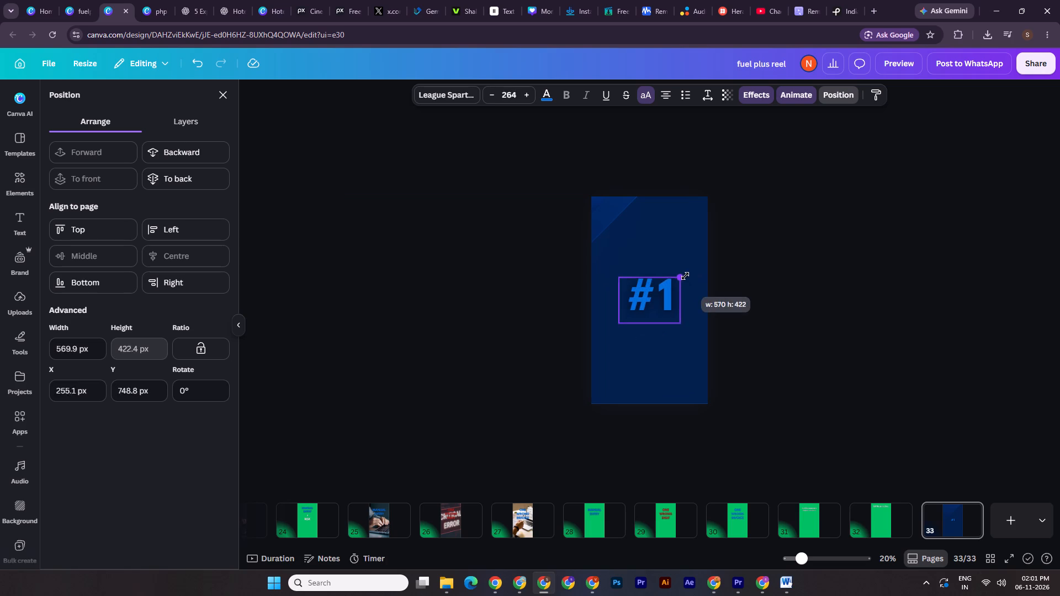
alt+drag(685, 276, 690, 273)
double_click(781, 261)
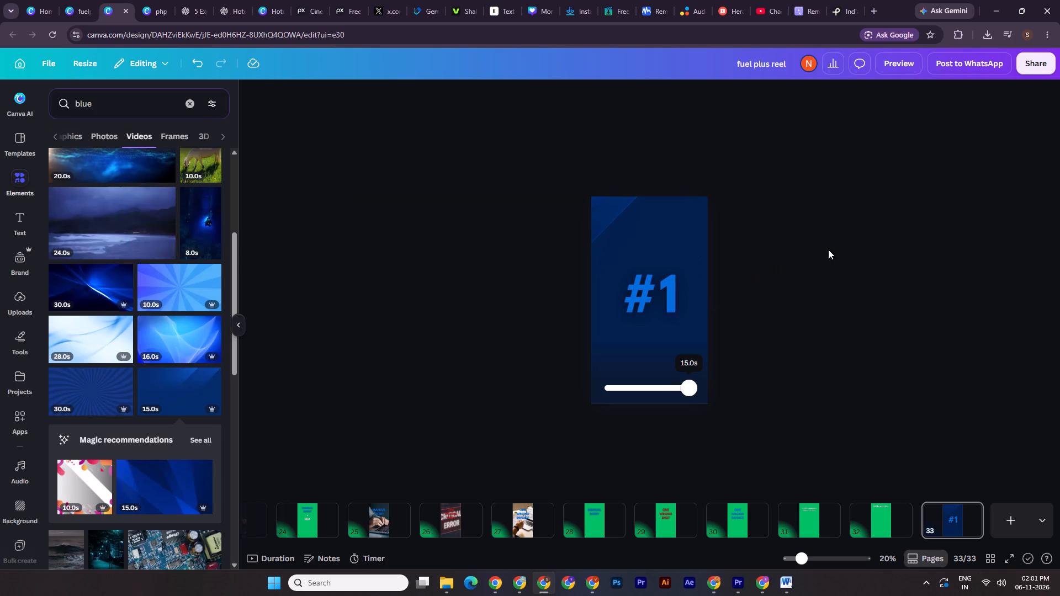
click(659, 299)
alt+drag(692, 271, 699, 265)
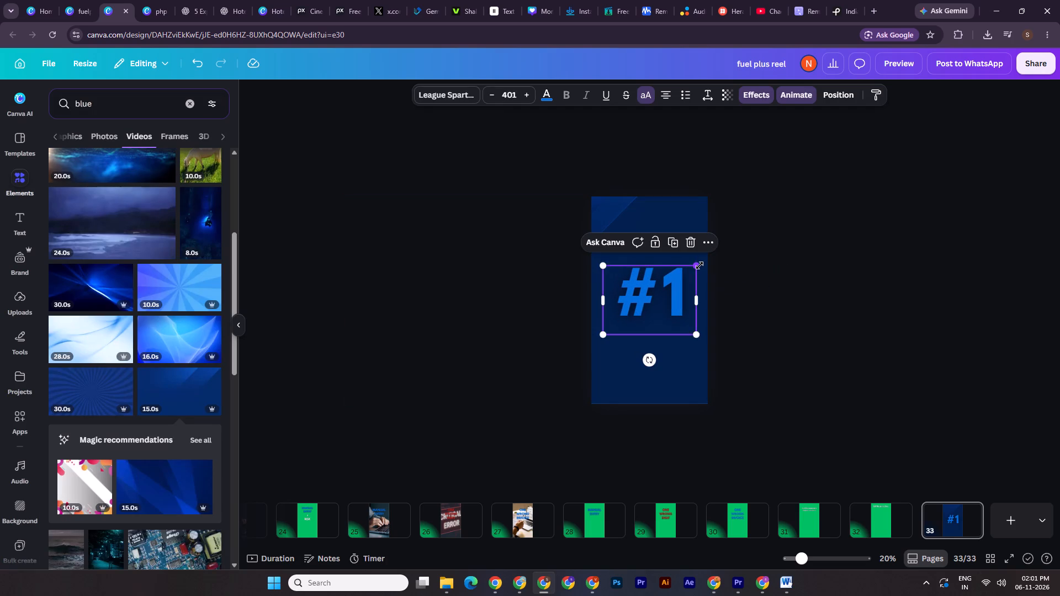
double_click(770, 264)
alt+click(659, 291)
alt+drag(699, 265, 688, 268)
double_click(772, 258)
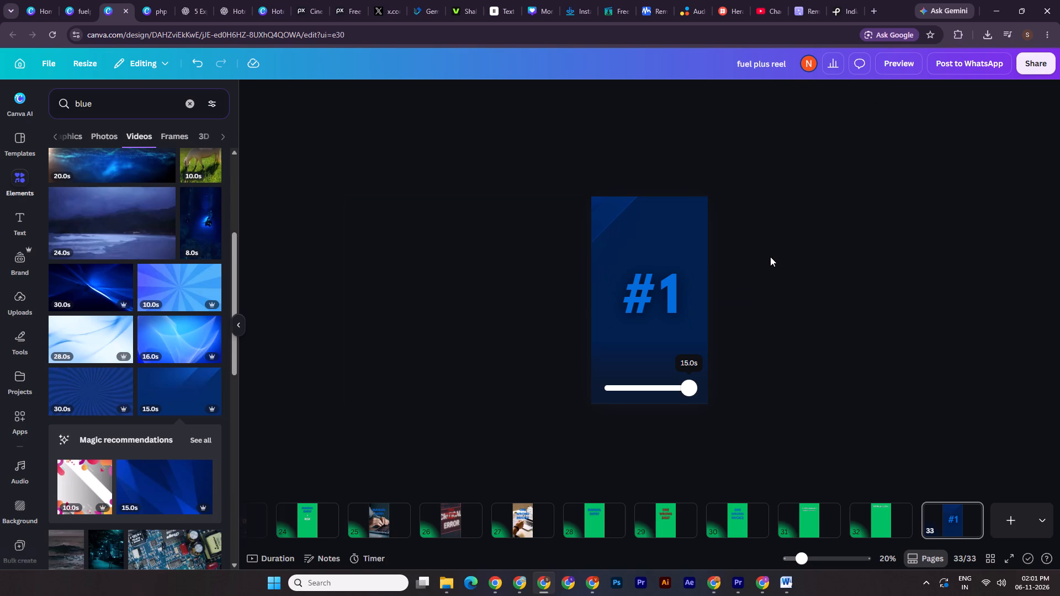
Change the #1 text's animation to Rise, applied on enter.
click(649, 305)
click(792, 99)
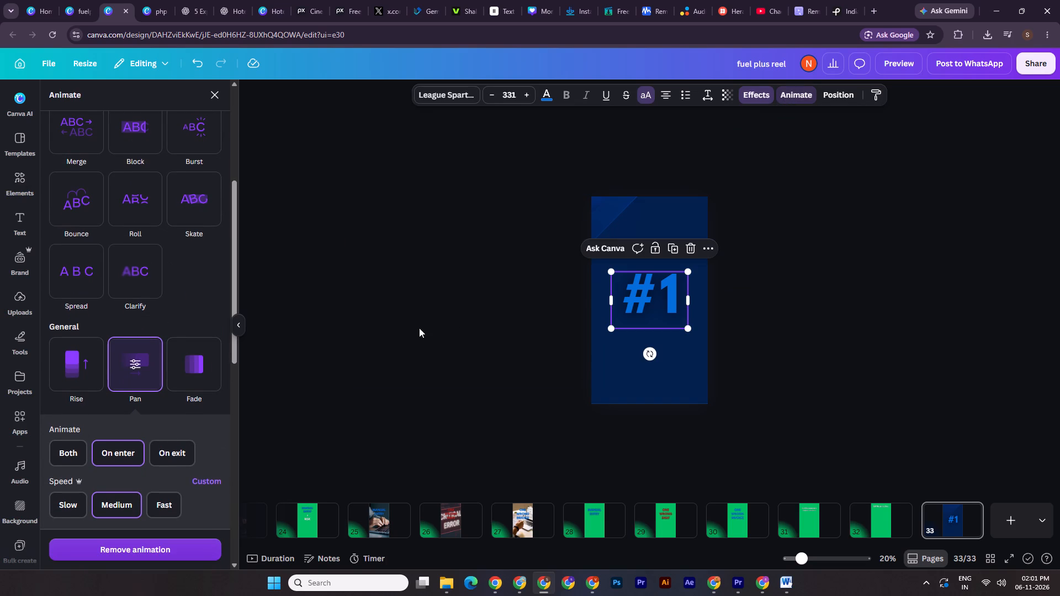
click(76, 387)
click(109, 416)
double_click(956, 276)
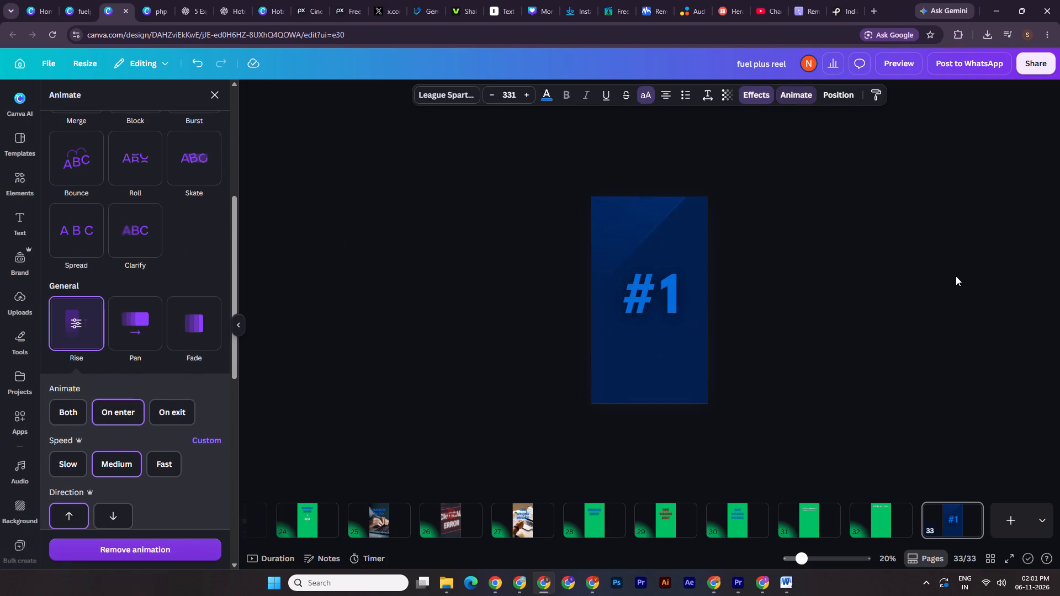
Copy the #1 text onto a new page 34 and set that page's background to green.
click(673, 281)
key(ctrl+c)
click(998, 525)
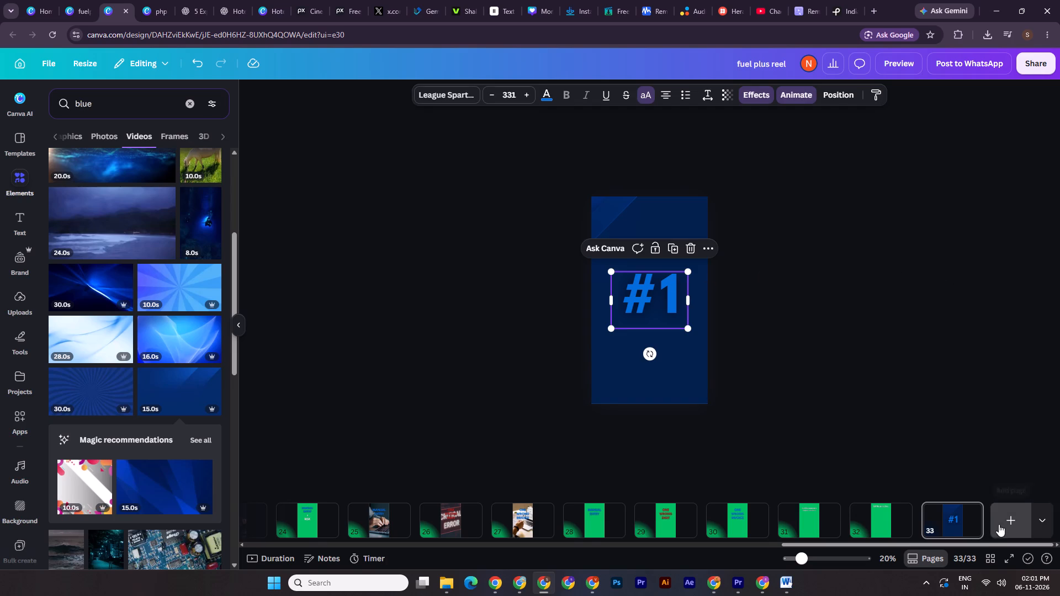
key(ctrl+v)
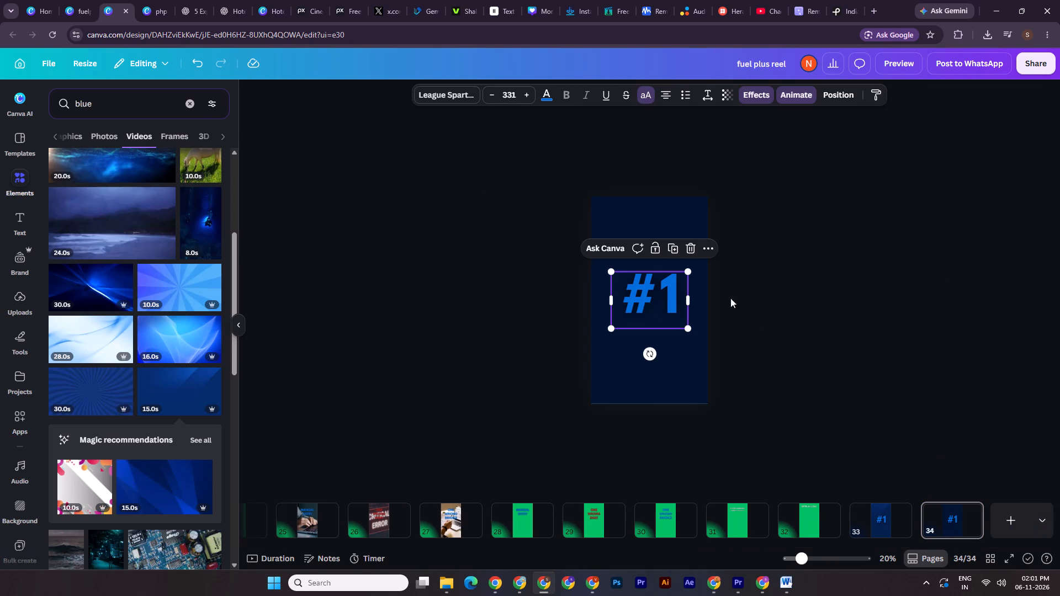
click(673, 237)
click(663, 92)
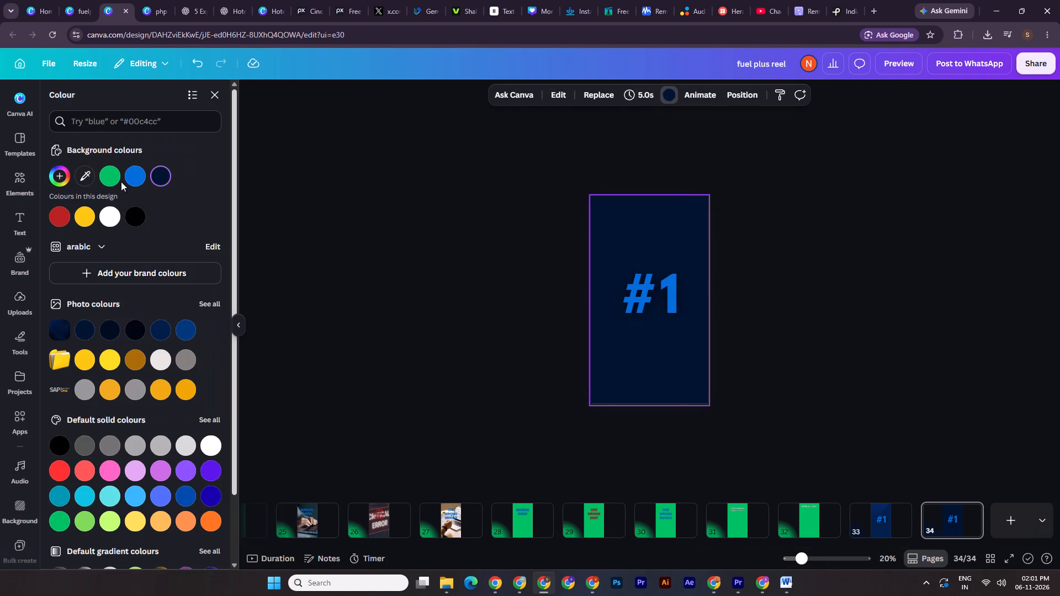
click(113, 177)
double_click(768, 289)
Download only page 34, the green #1 page, as a 1080p MP4 video.
click(643, 298)
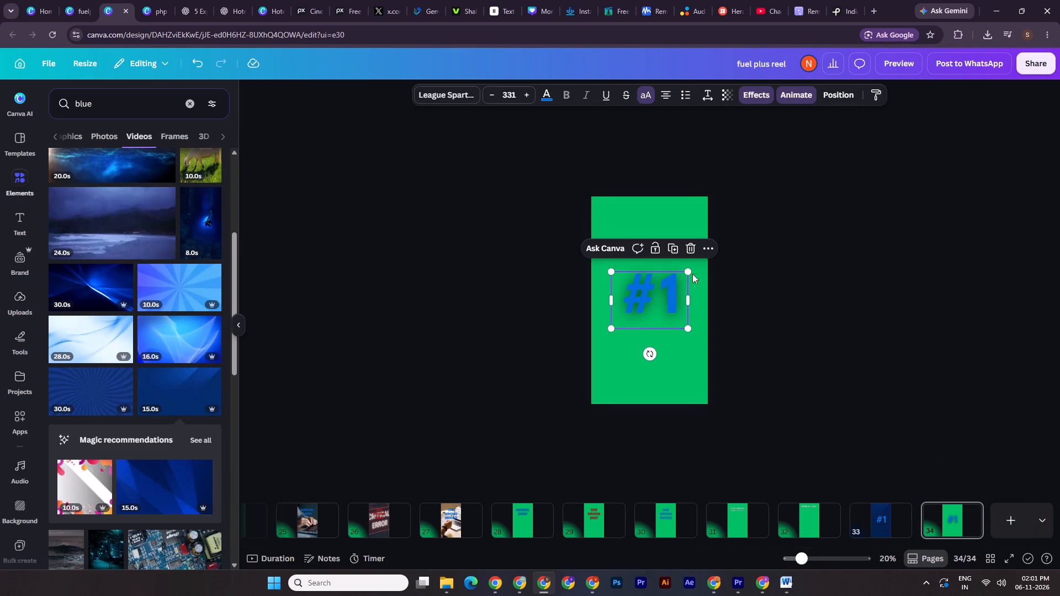
click(844, 94)
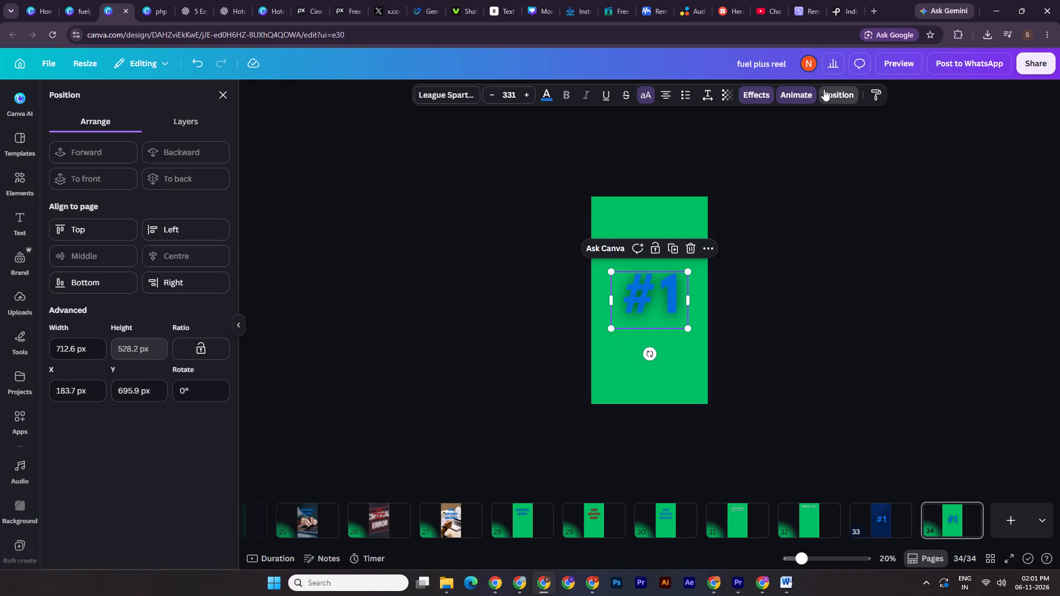
click(1041, 58)
click(867, 327)
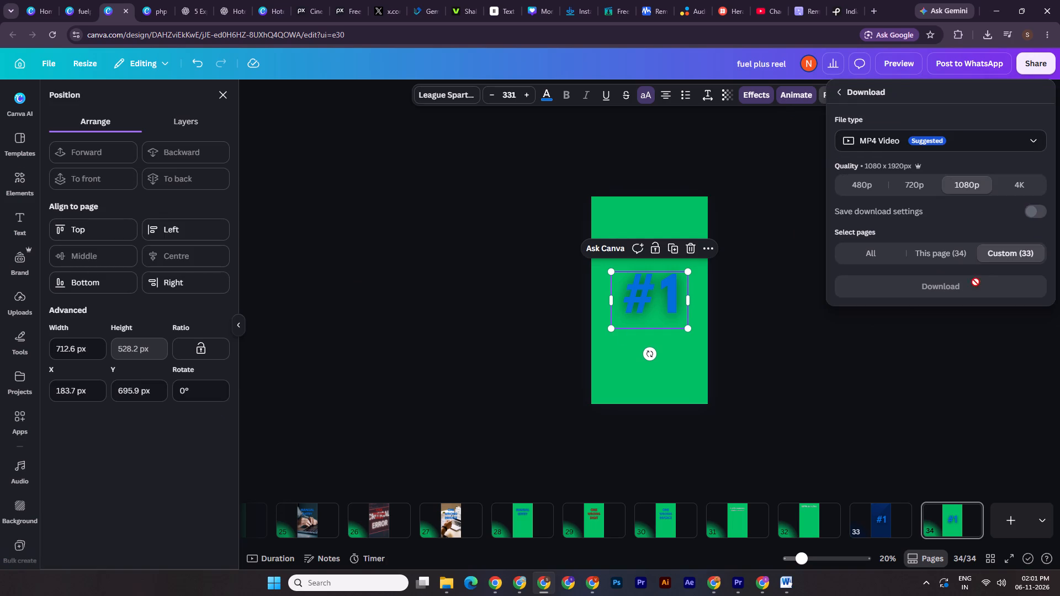
click(958, 256)
click(961, 291)
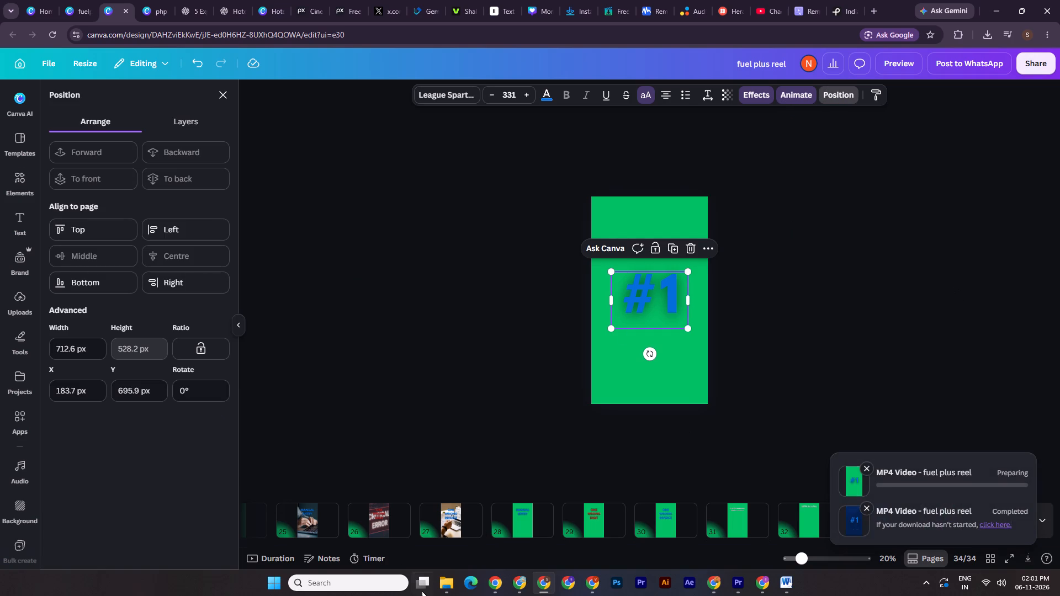
In the Downloads folder, rename the new green video as fuel plus reel (1_2).mp4.
click(436, 588)
click(474, 547)
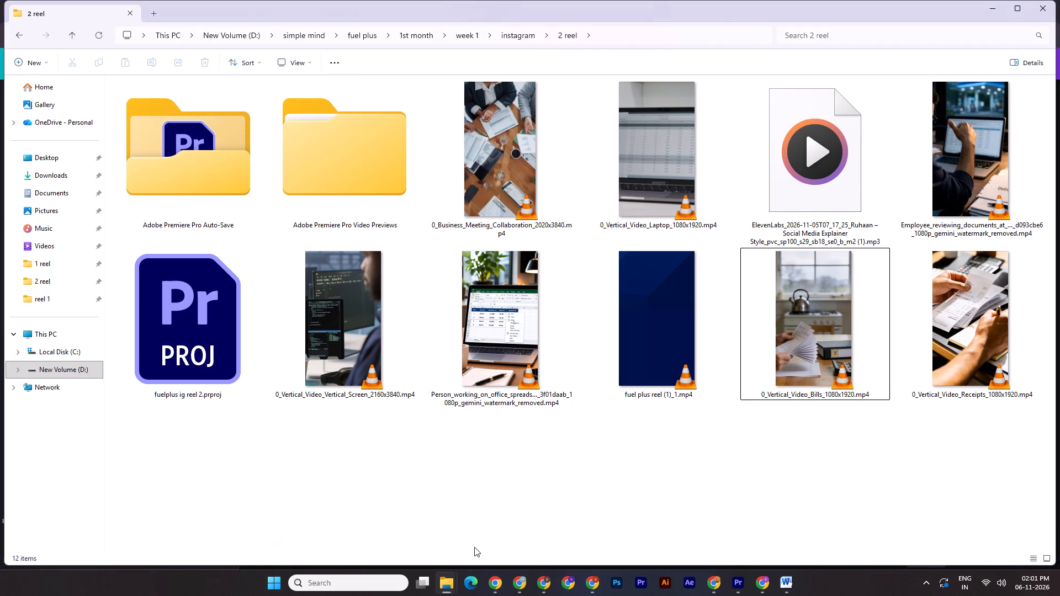
click(451, 586)
click(313, 528)
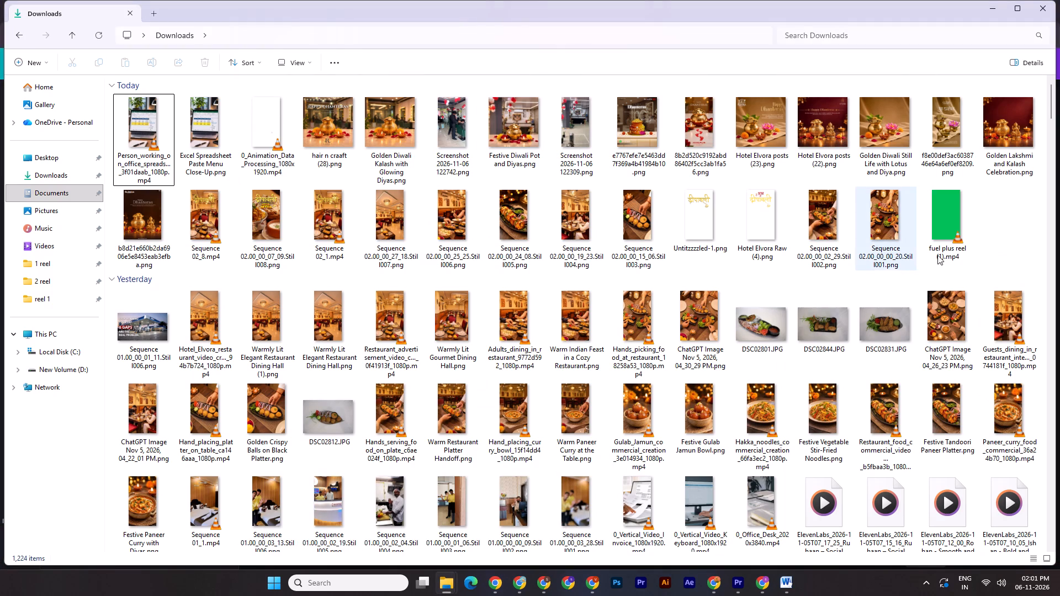
click(945, 257)
click(940, 256)
click(941, 256)
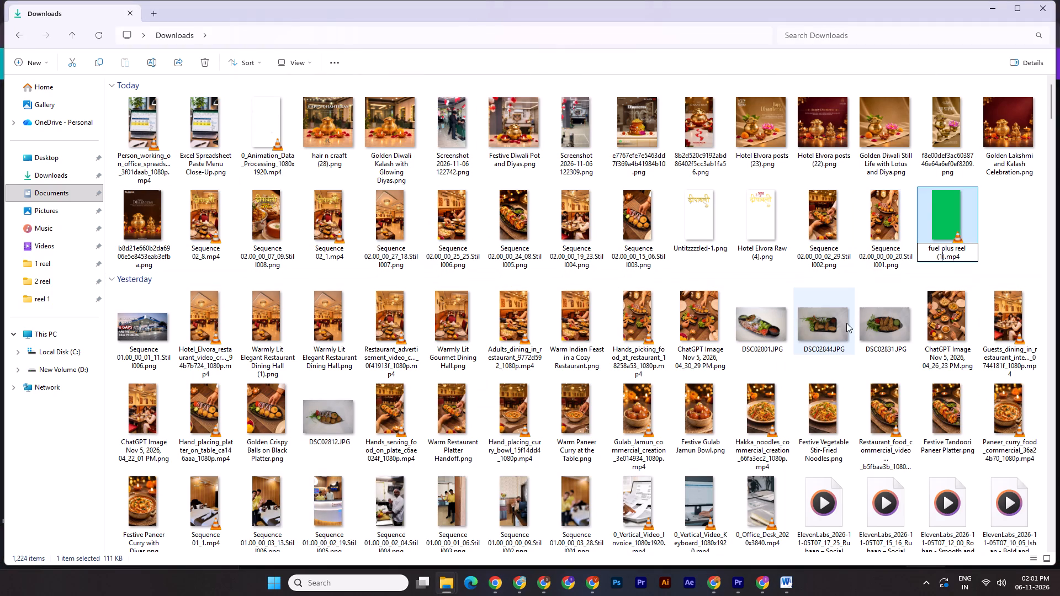
key(Down)
text(_2)
key(Return)
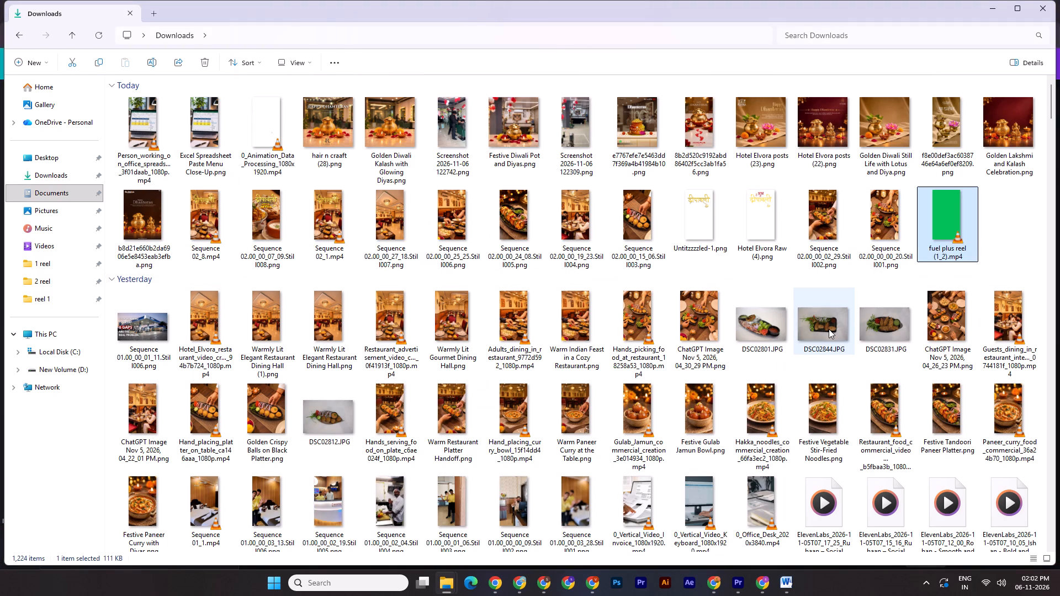
Move fuel plus reel (1_2).mp4 from Downloads to the 2 reel folder.
key(ctrl+x)
click(448, 593)
click(548, 539)
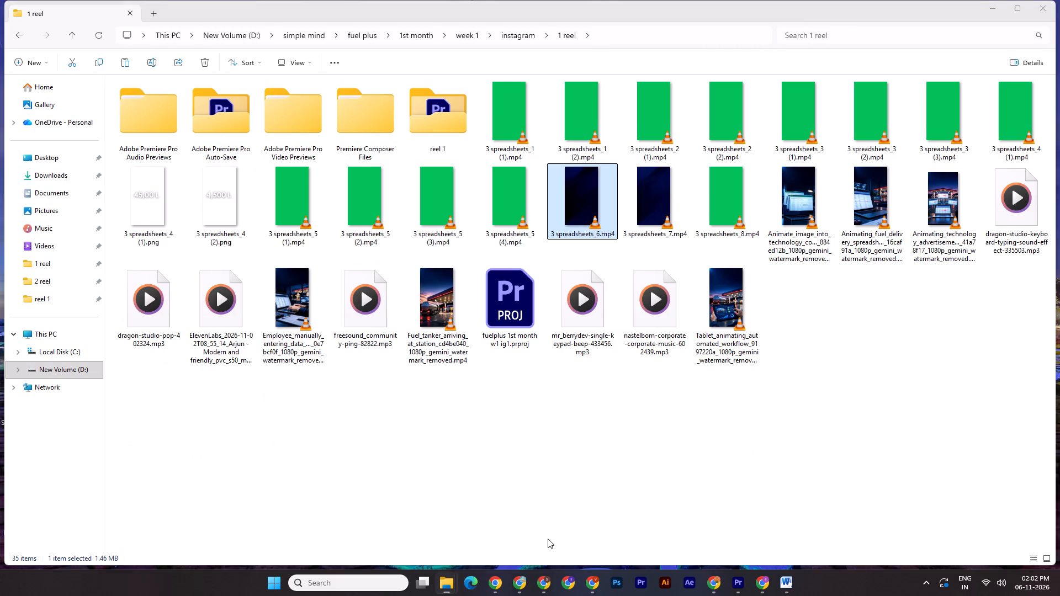
click(451, 591)
click(449, 554)
key(ctrl+v)
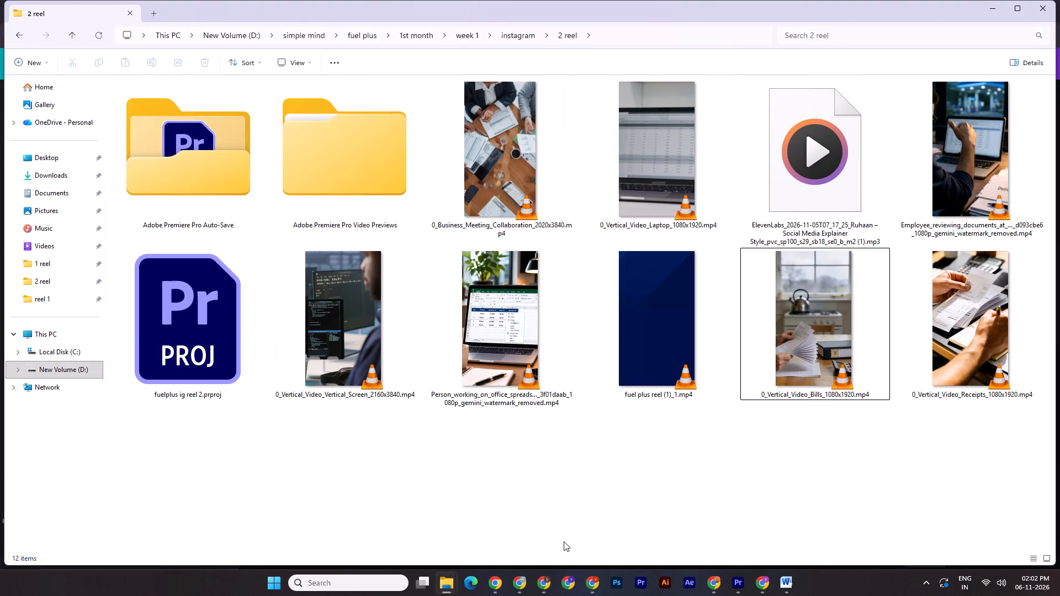
Place fuel plus reel (1_2).mp4 on track V3 in Premiere Pro, starting with the first blue background clip, and trim its end to match.
drag(229, 481, 567, 450)
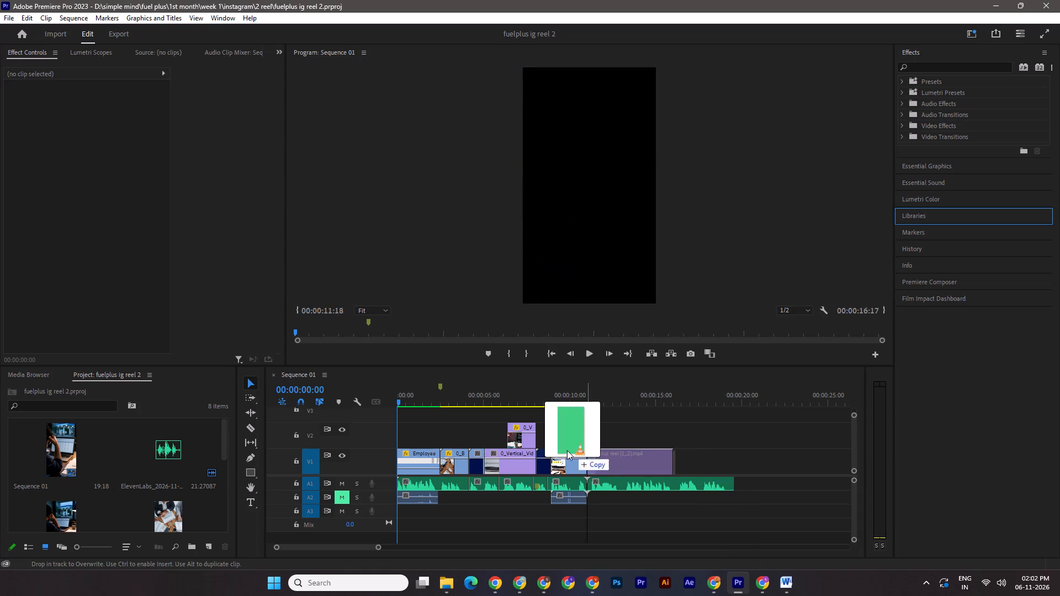
drag(567, 450, 483, 414)
drag(517, 412, 510, 409)
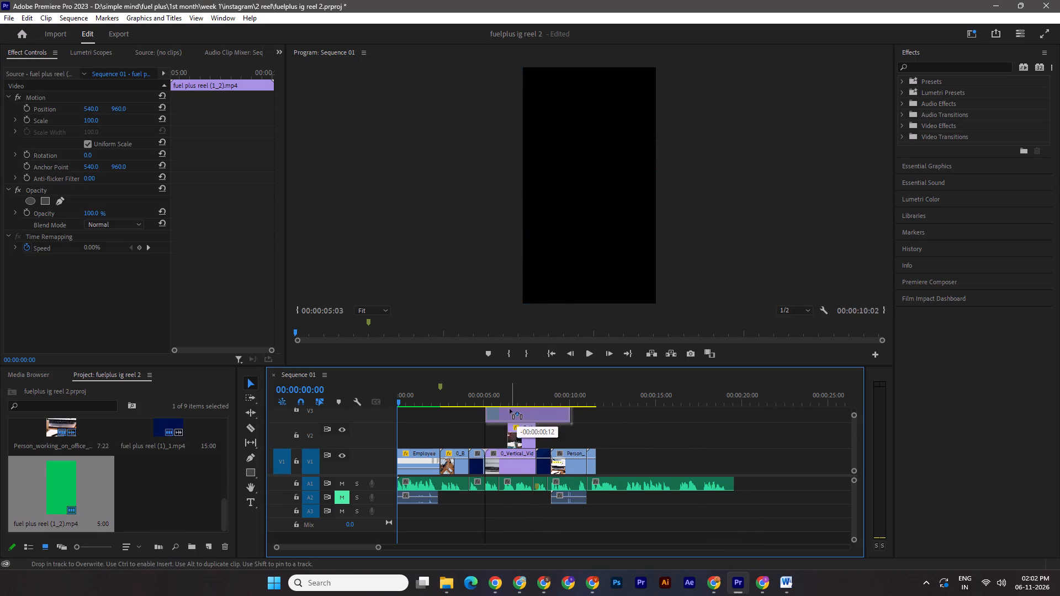
drag(510, 409, 504, 406)
drag(524, 410, 509, 410)
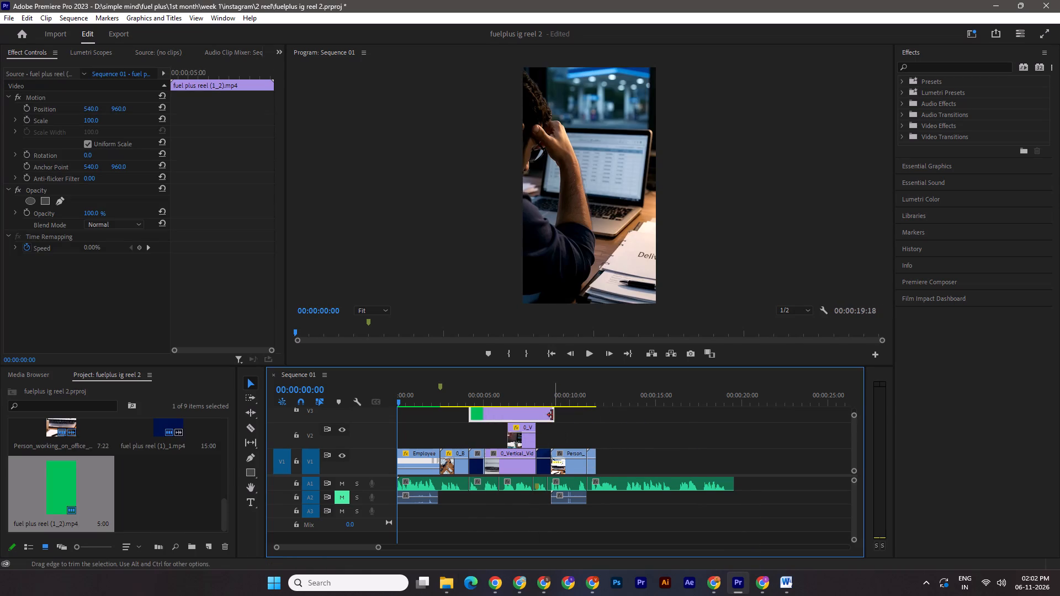
drag(552, 415, 482, 418)
shift+click(471, 412)
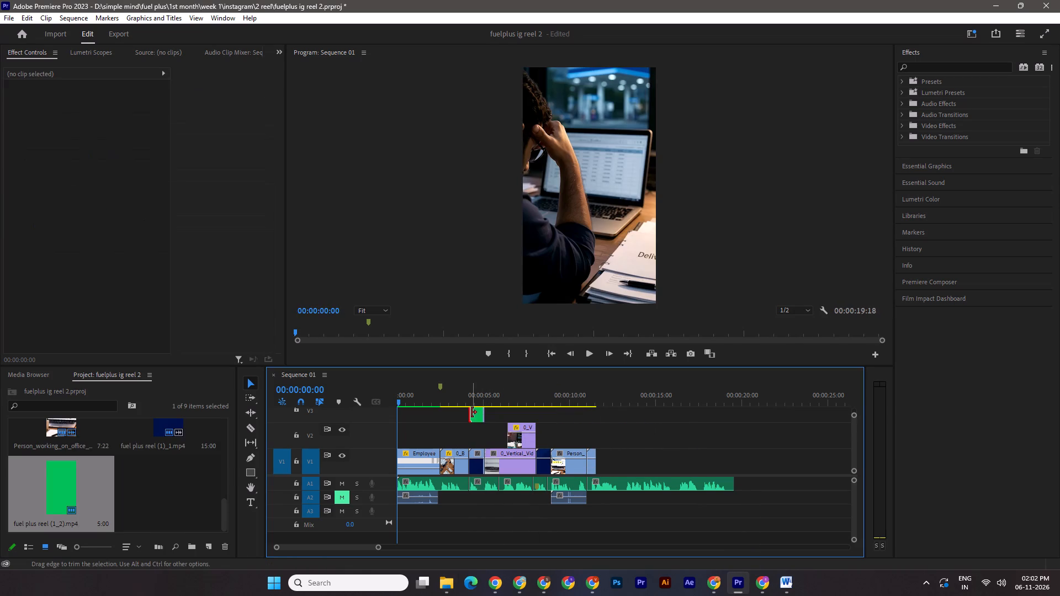
Move the green #1 clip from track V3 down to V2, directly above the first blue background clip, and save the project.
shift+drag(479, 414, 476, 444)
click(476, 392)
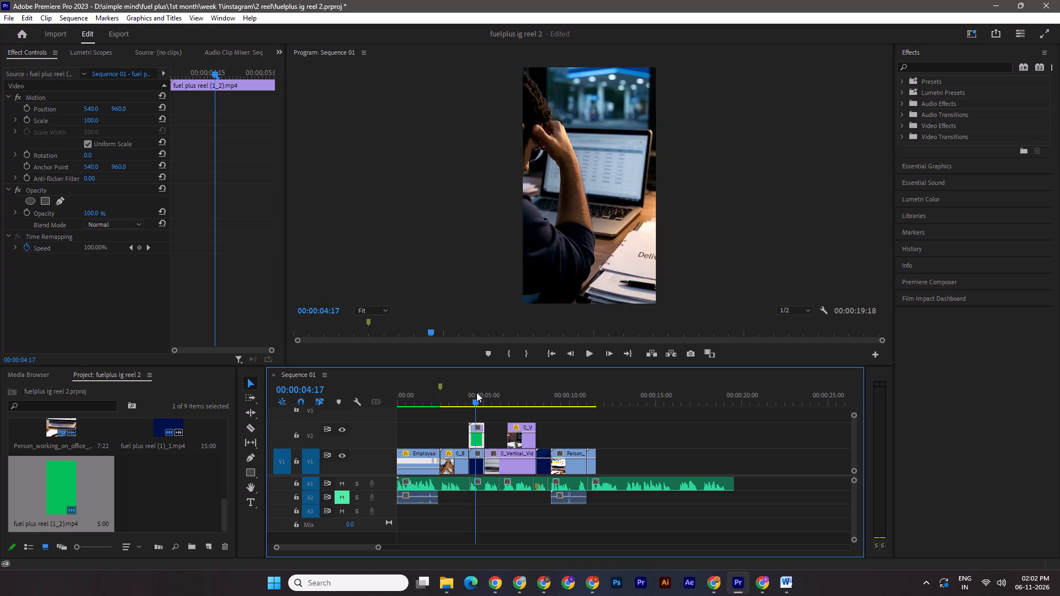
key(ctrl+s)
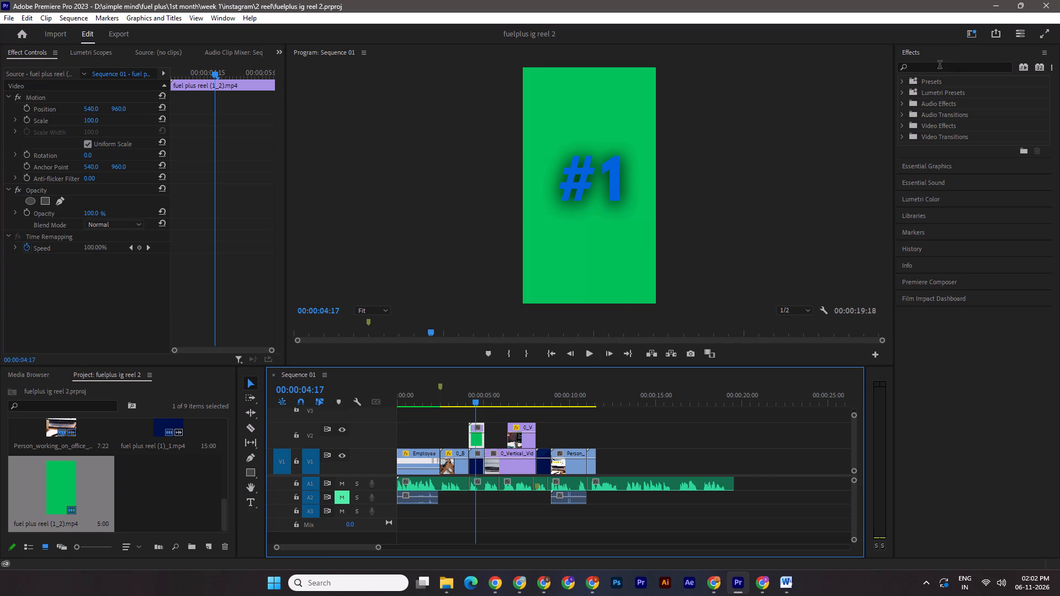
Apply Ultra Key to the #1 clip with its green background as the key color, save, and play the sequence from the start.
click(940, 66)
text(ultr)
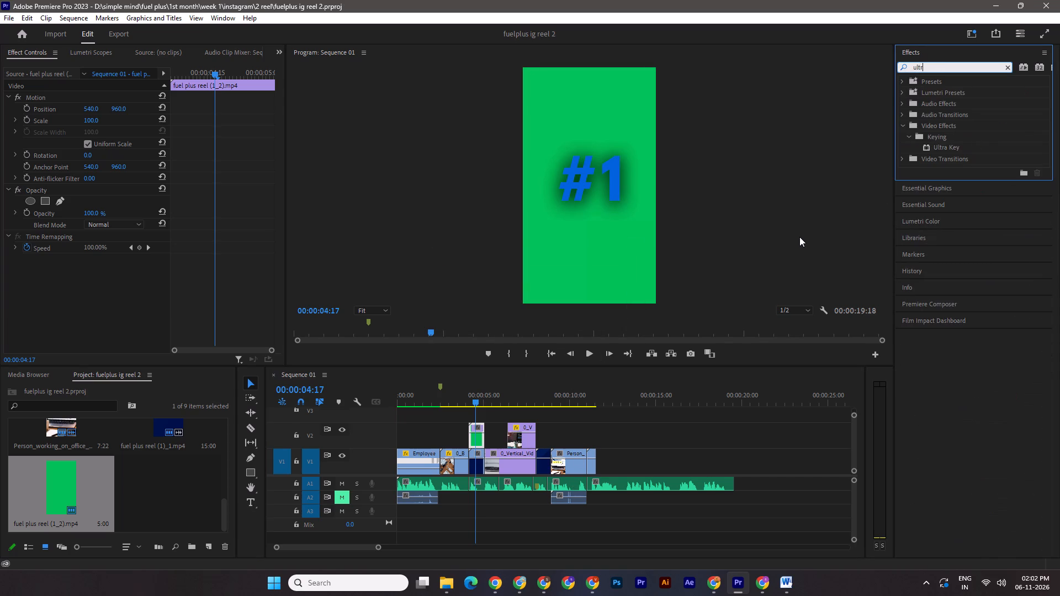
click(946, 144)
drag(952, 146, 951, 146)
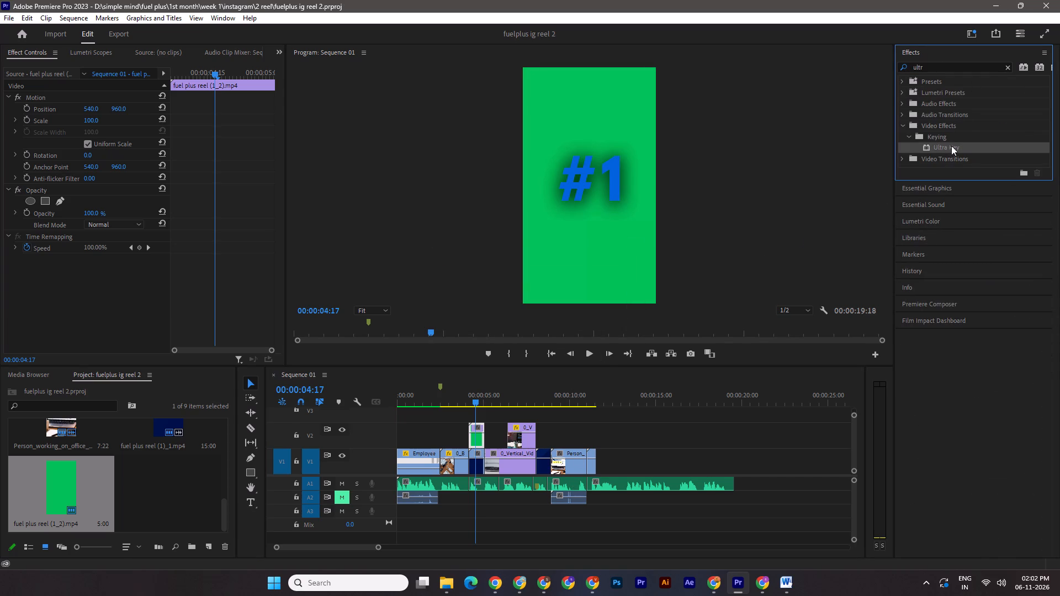
drag(951, 146, 479, 446)
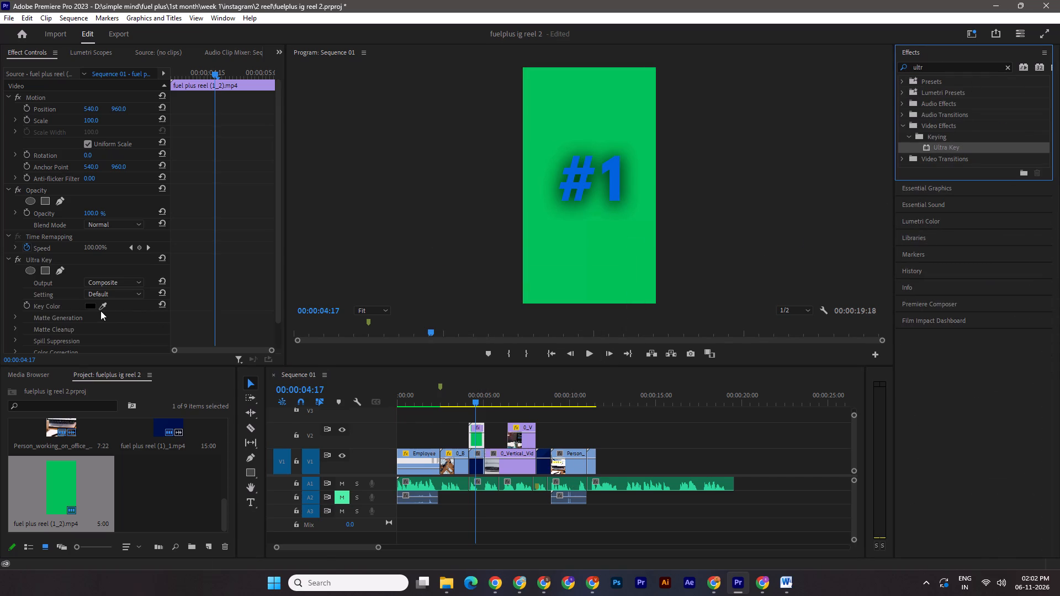
click(100, 311)
click(101, 304)
click(553, 270)
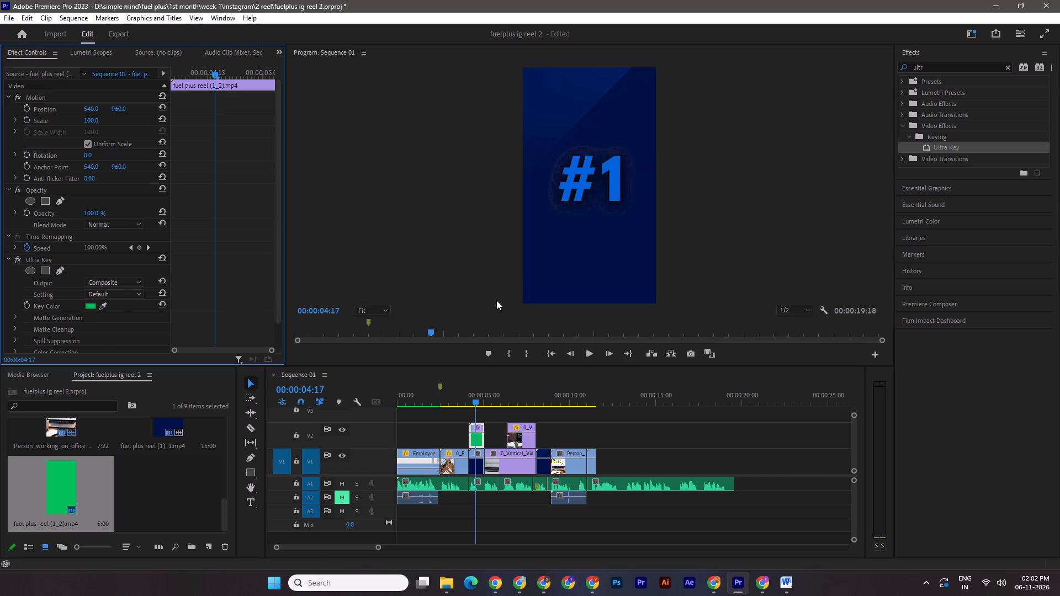
key(ctrl+s)
drag(475, 397, 365, 395)
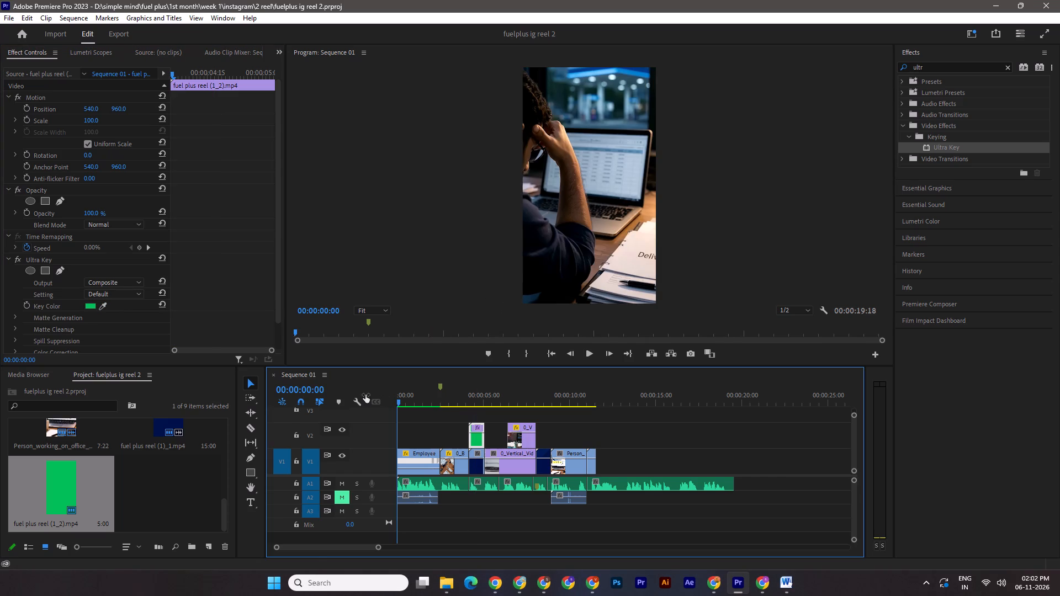
key(ctrl+s)
key(space)
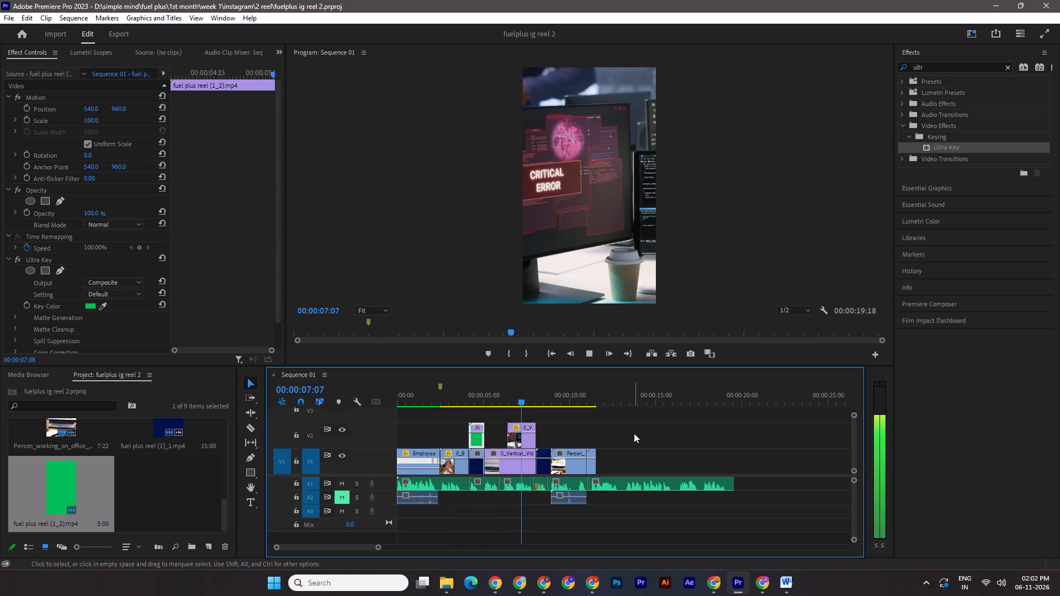
key(space)
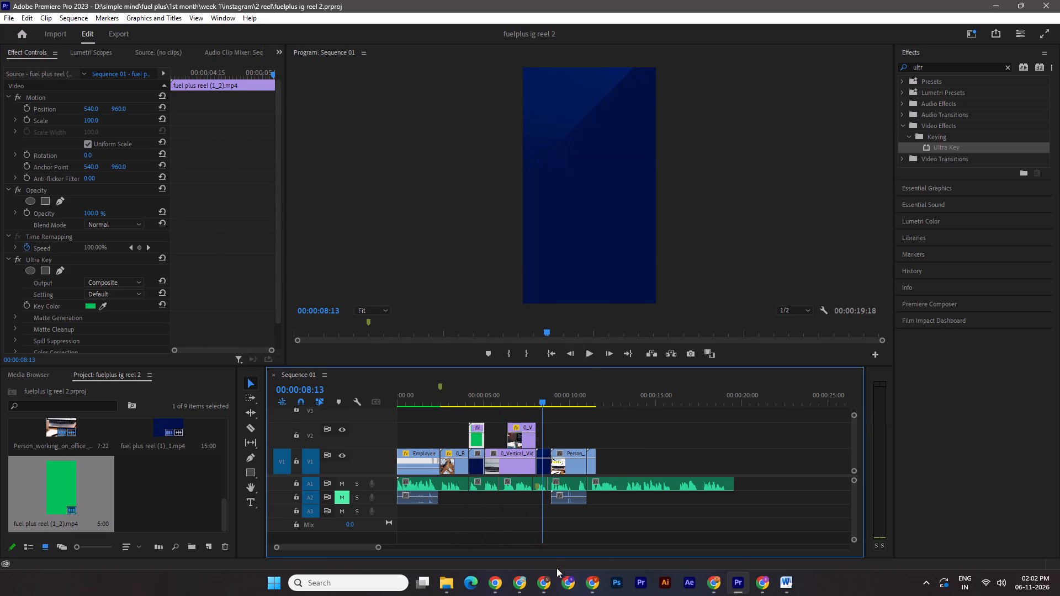
In Canva, duplicate page 34, the green #1 page, and change the copy's text to #2.
click(547, 581)
click(767, 361)
right_click(934, 520)
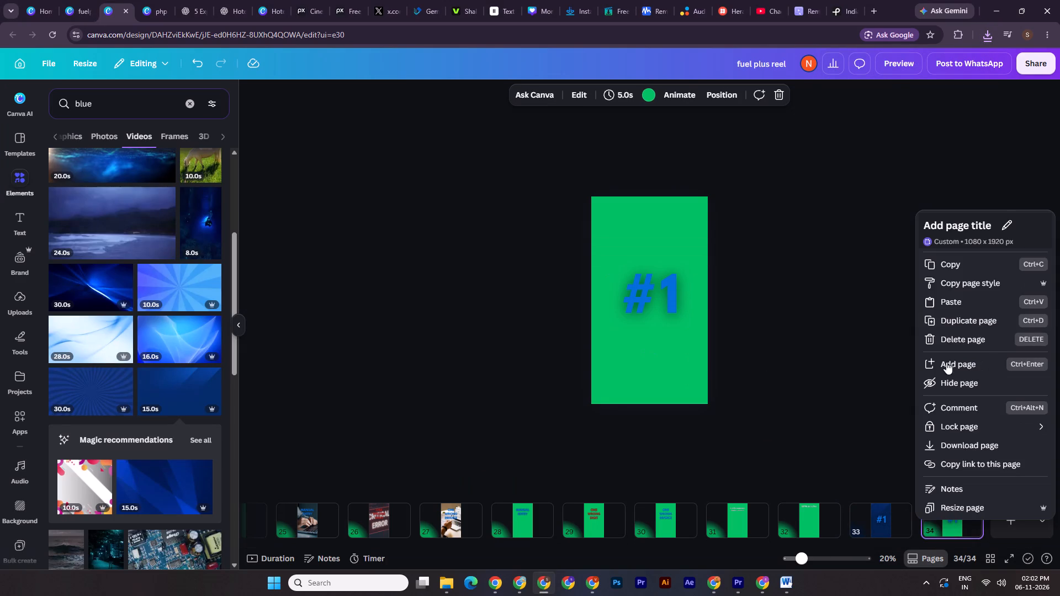
click(953, 316)
click(648, 294)
click(664, 300)
click(668, 301)
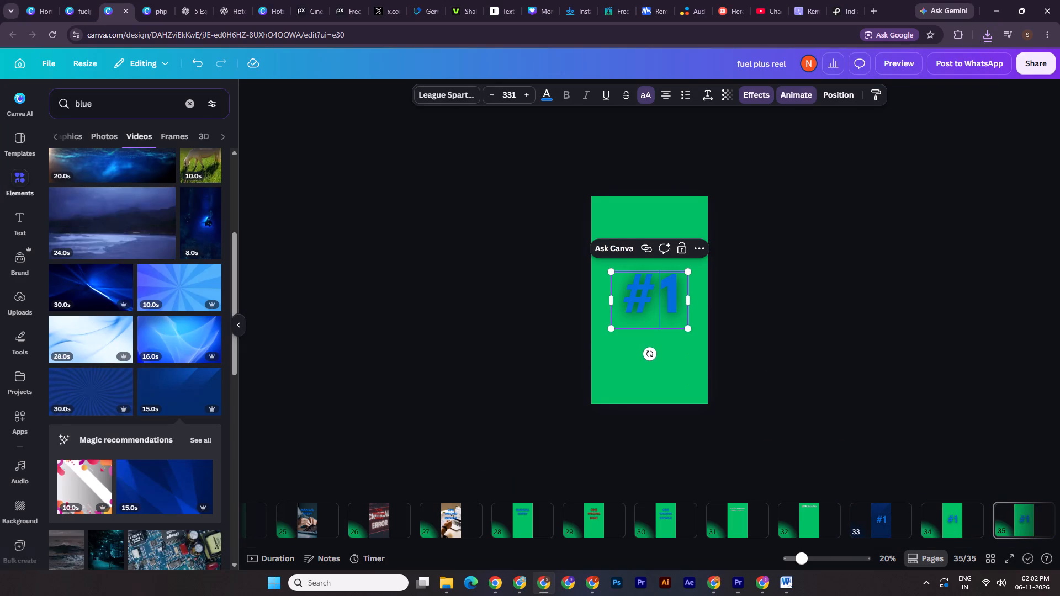
key(Right)
key(BackSpace)
key(2)
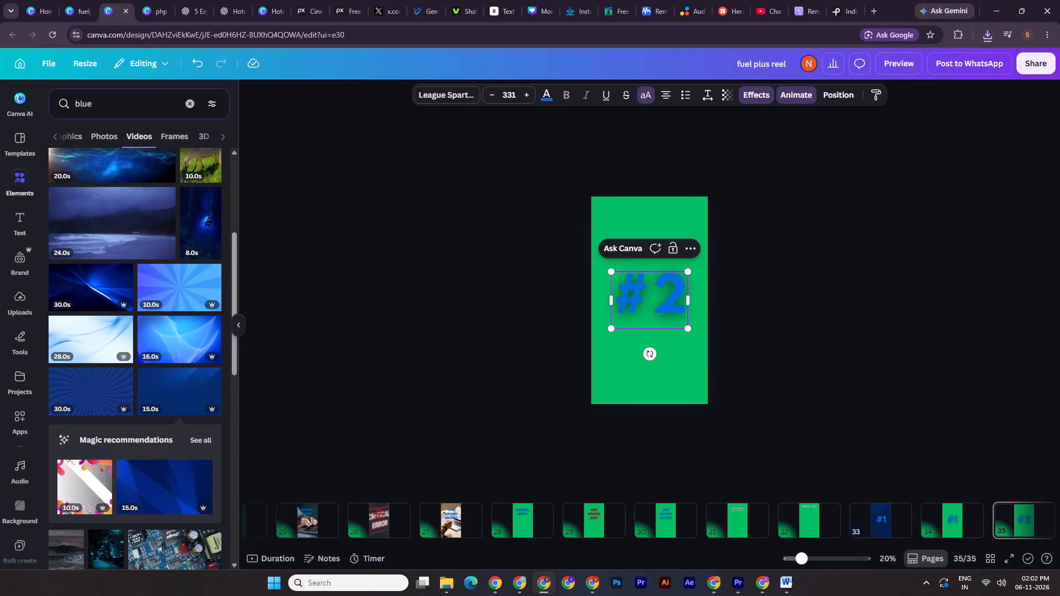
click(907, 343)
Download only page 35, the green #2 page, as a 1080p MP4 video.
click(1034, 69)
click(859, 331)
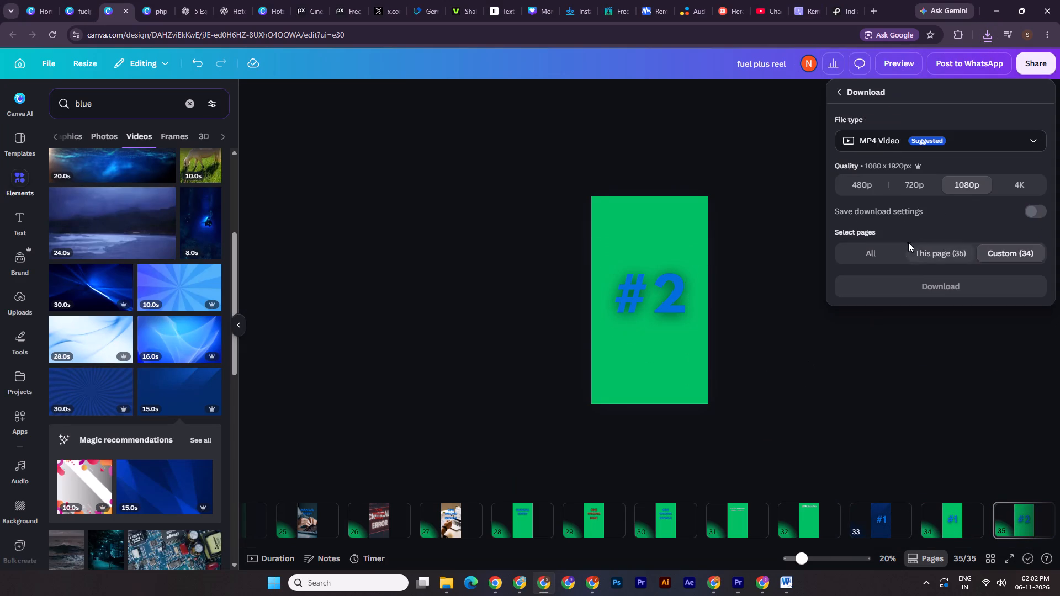
click(932, 251)
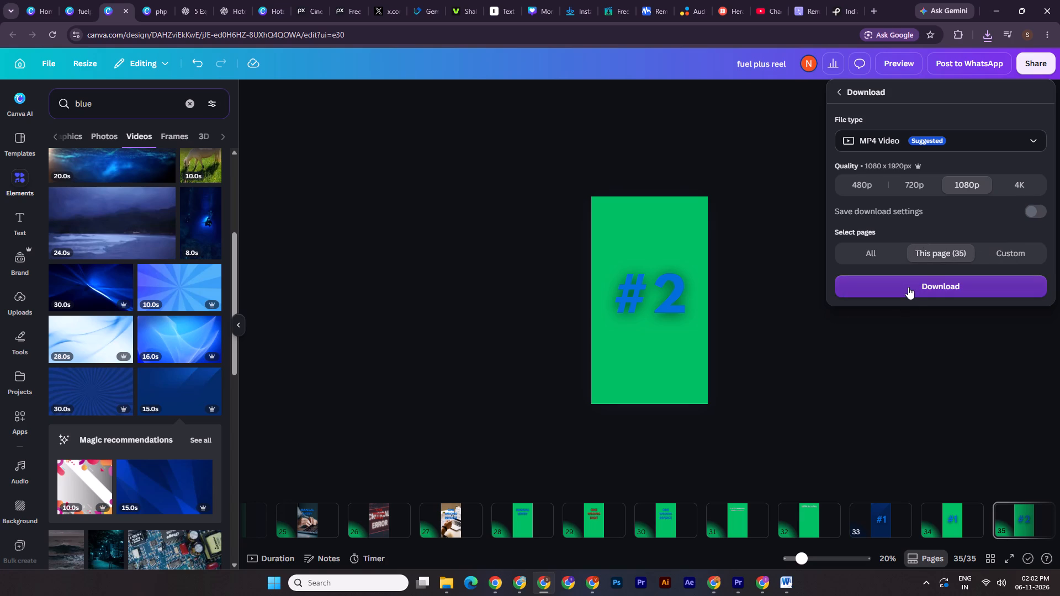
click(908, 287)
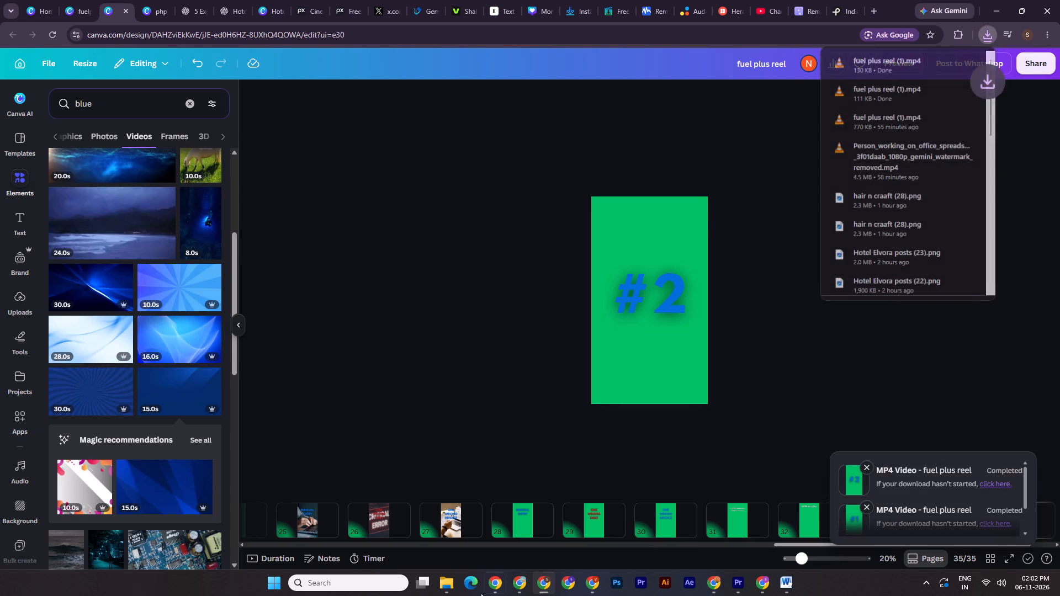
In the Downloads folder, rename the new green video as fuel plus reel (1)_3.mp4.
click(451, 582)
click(321, 525)
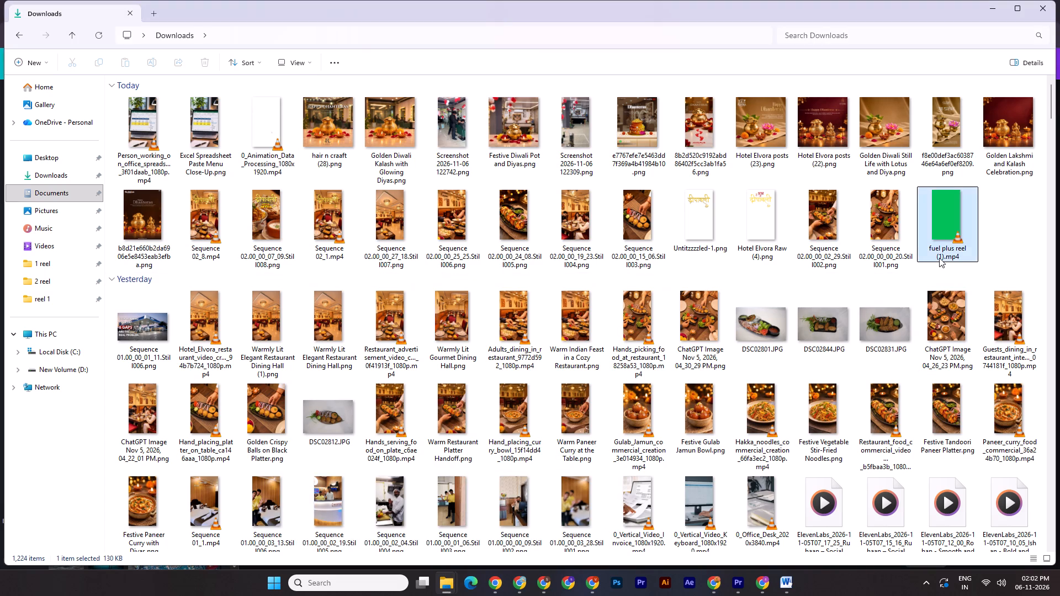
click(939, 258)
click(940, 257)
click(942, 257)
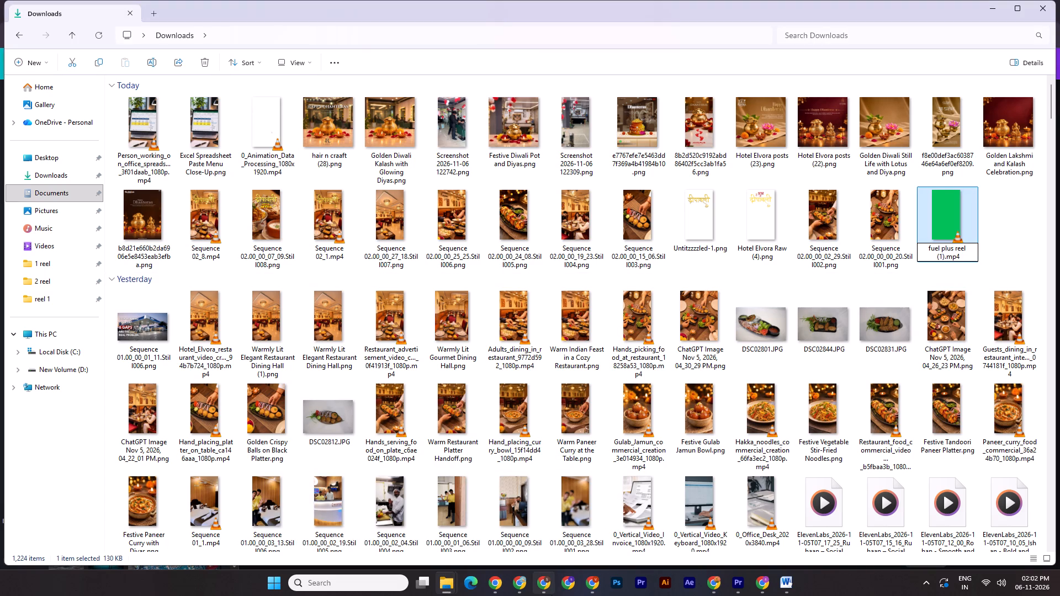
key(Right)
text(_3)
key(Return)
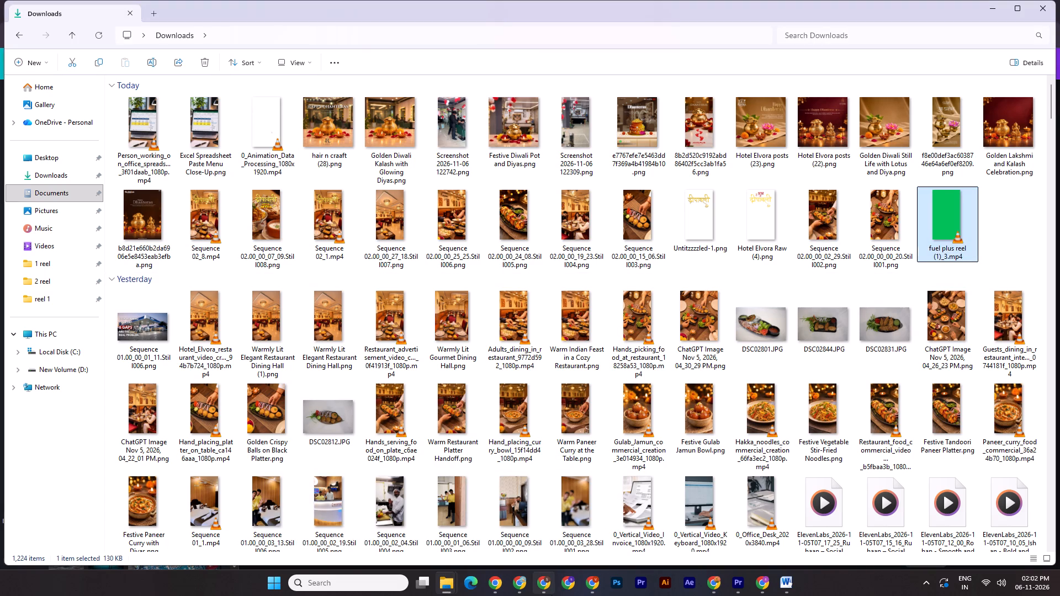
Move fuel plus reel (1)_3.mp4 from Downloads to the 2 reel folder.
key(ctrl+x)
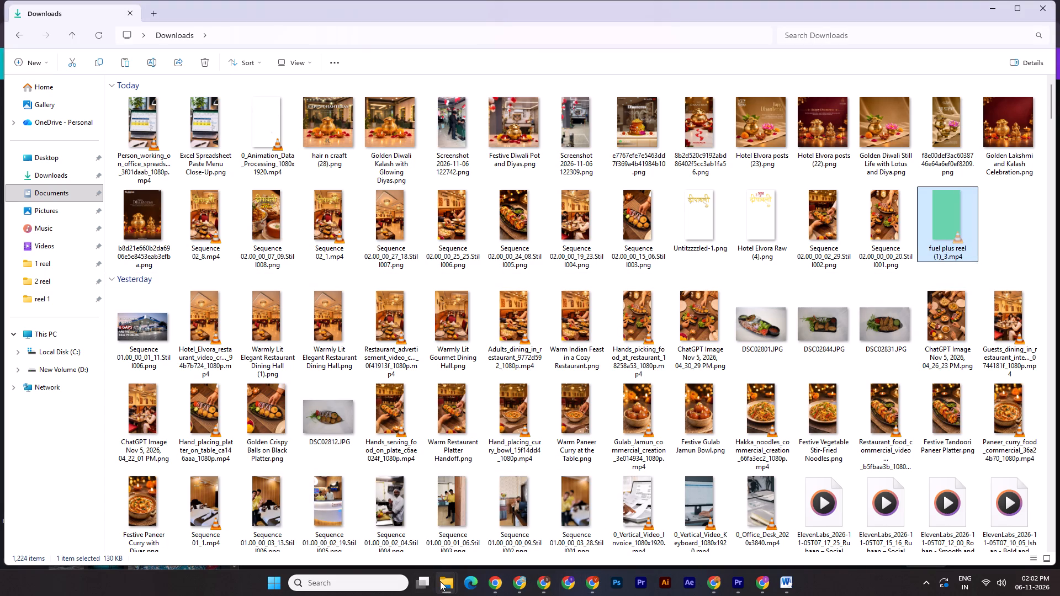
click(440, 581)
click(472, 550)
key(ctrl+v)
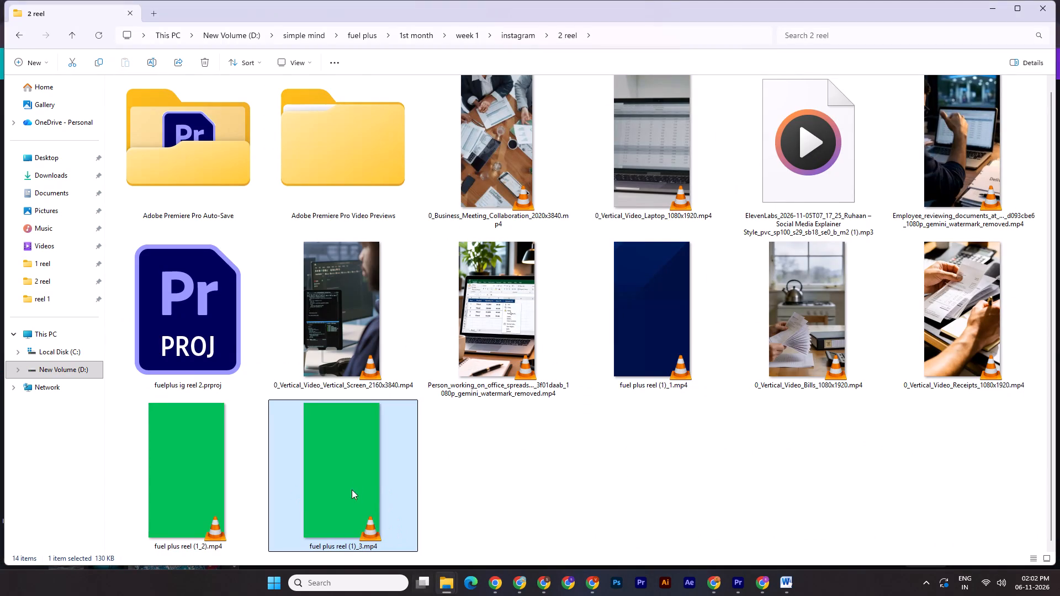
Place fuel plus reel (1)_3.mp4 on track V2 in Premiere Pro above the second blue background clip, trim its end to match, and save.
drag(351, 487, 563, 435)
drag(596, 445, 569, 442)
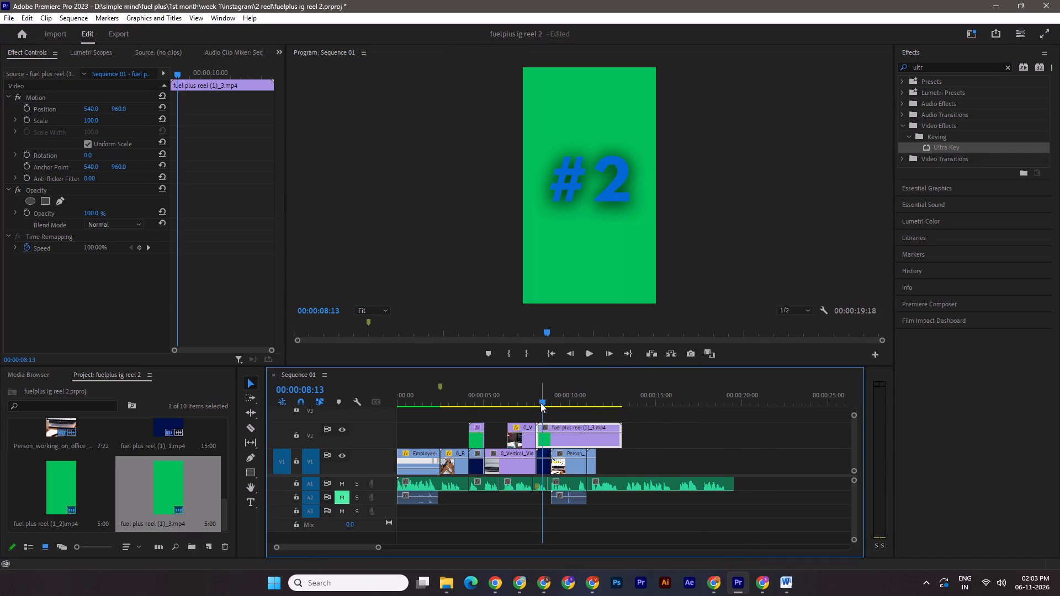
shift+drag(540, 402, 549, 401)
drag(619, 441, 546, 441)
drag(547, 441, 553, 440)
click(544, 396)
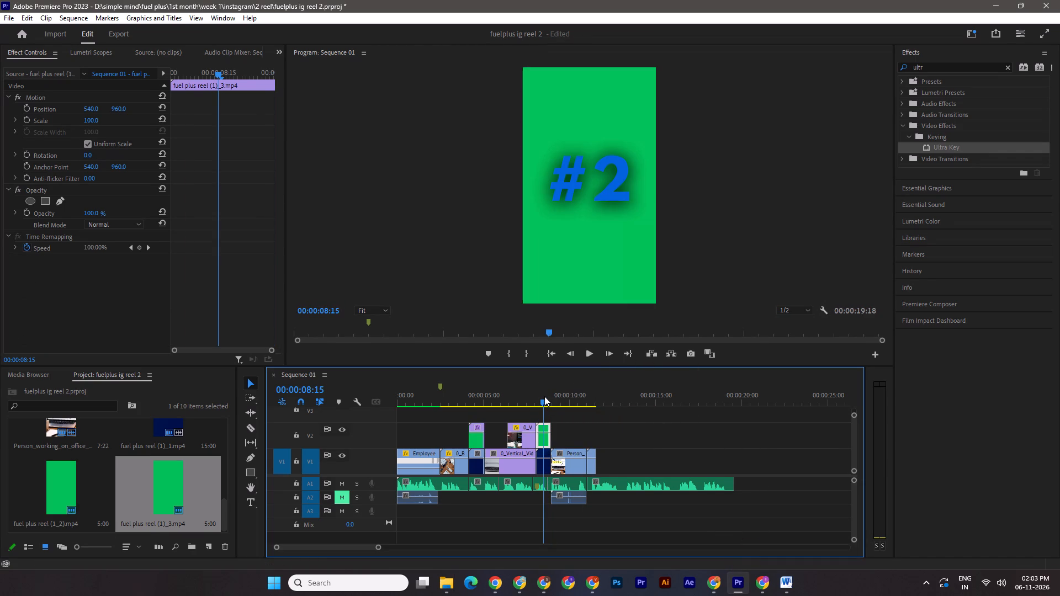
key(ctrl+s)
Apply Ultra Key to the #2 clip with its green background as the key color, save, and play the sequence from the start.
drag(948, 143, 545, 438)
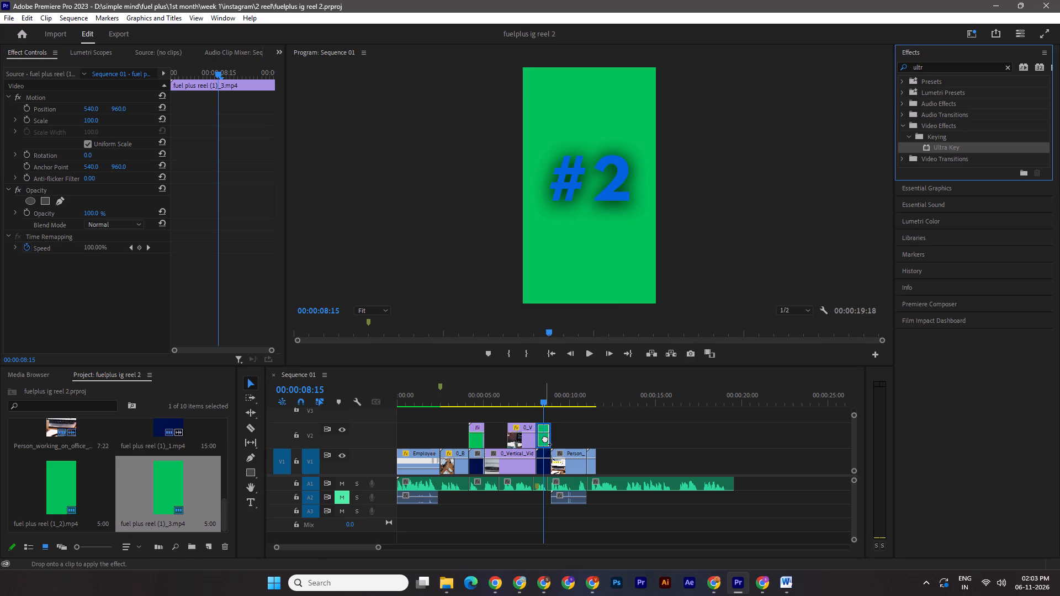
drag(545, 438, 545, 439)
click(102, 305)
click(612, 278)
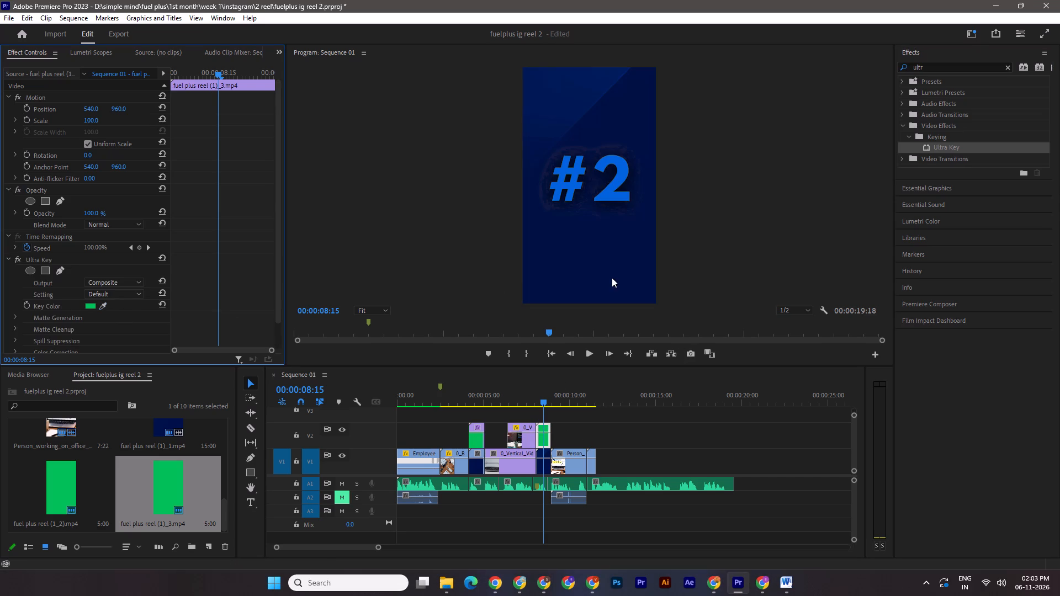
key(ctrl+s)
drag(545, 397, 351, 401)
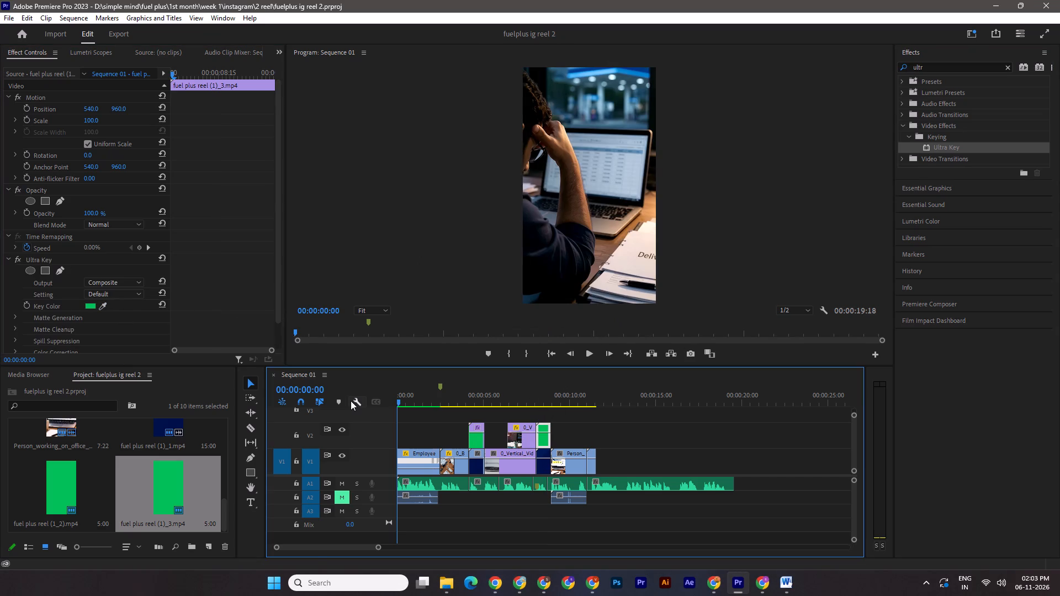
key(ctrl+s)
key(space)
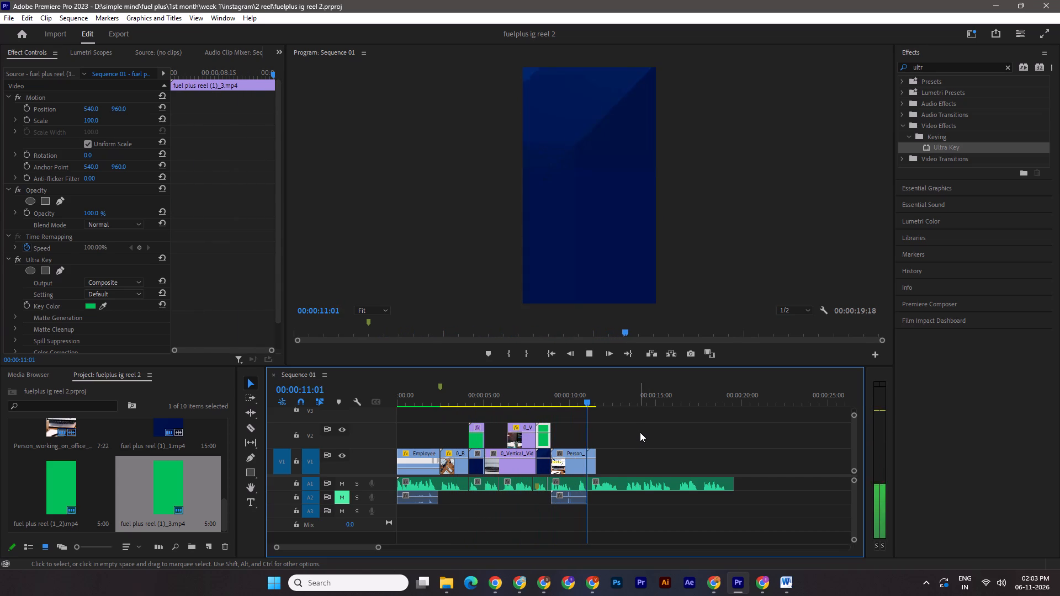
key(space)
In Canva, duplicate page 35, the green #2 page.
click(539, 580)
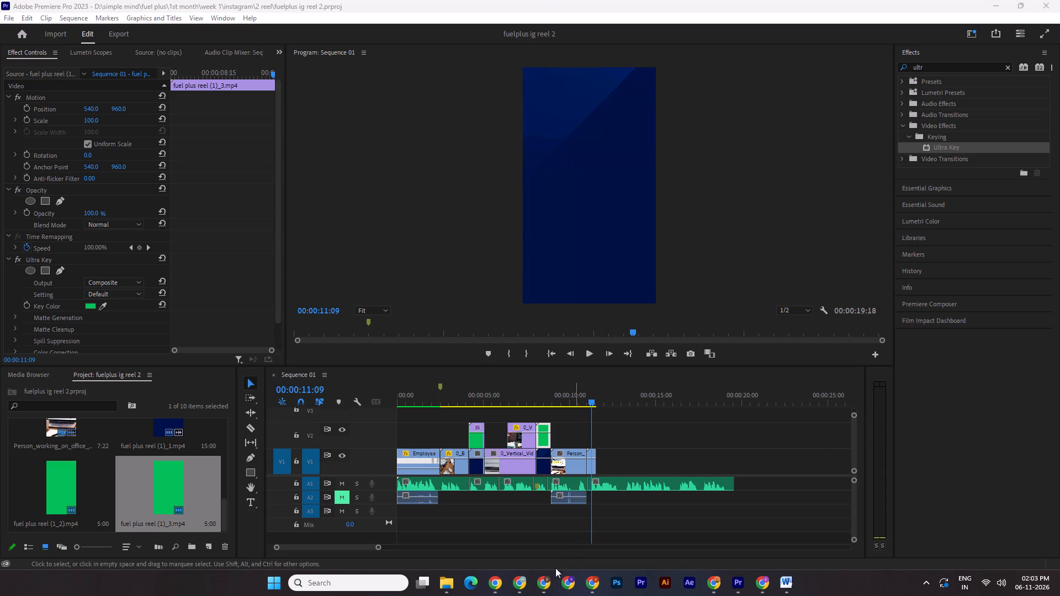
click(547, 582)
click(1014, 387)
right_click(1006, 508)
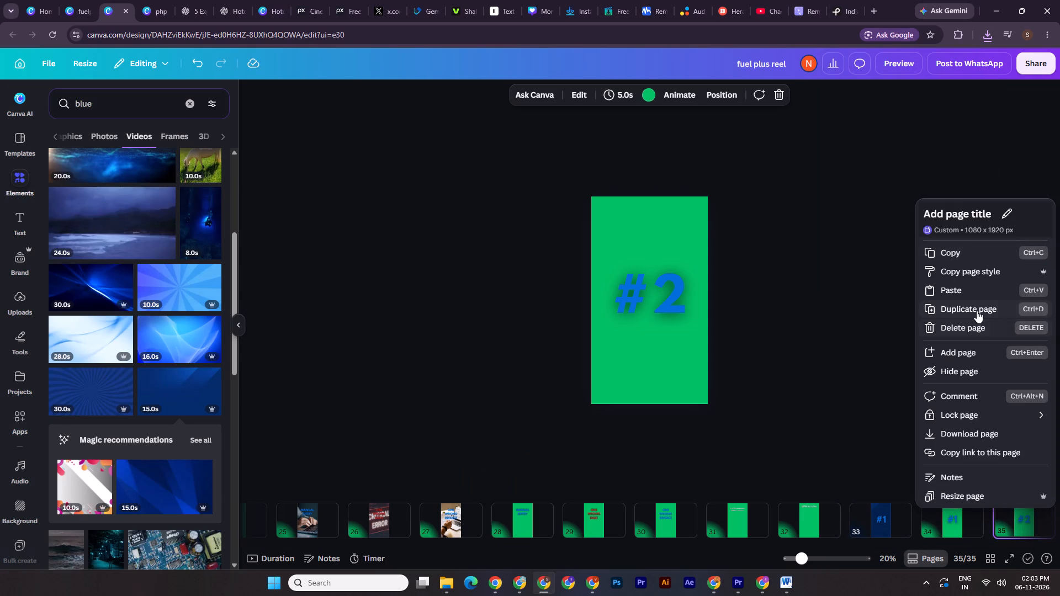
click(977, 311)
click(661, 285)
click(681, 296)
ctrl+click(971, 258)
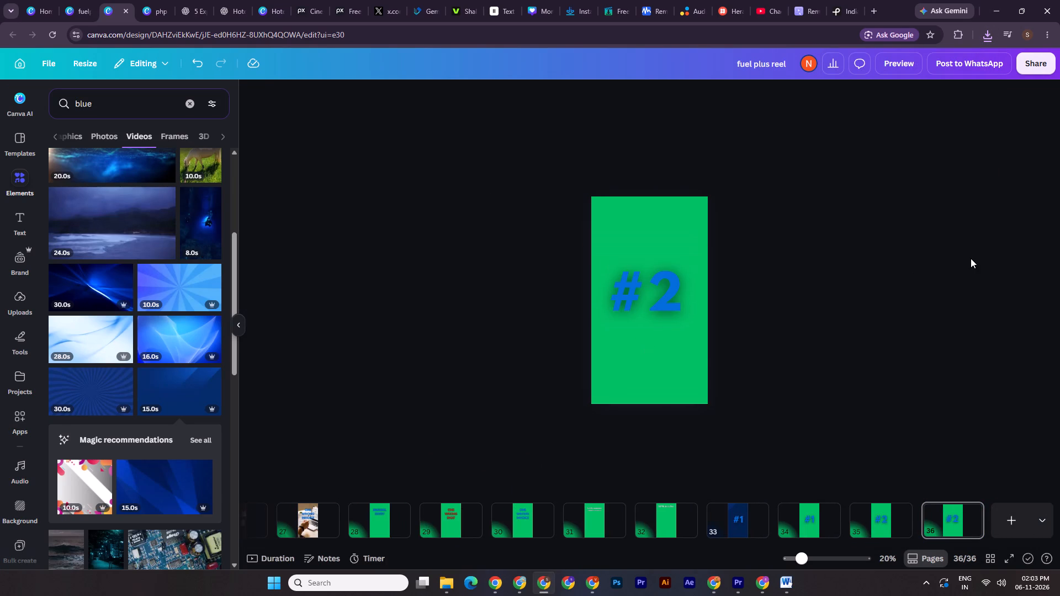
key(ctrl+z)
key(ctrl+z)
Change the title text on the duplicated page 36 to #3.
click(676, 297)
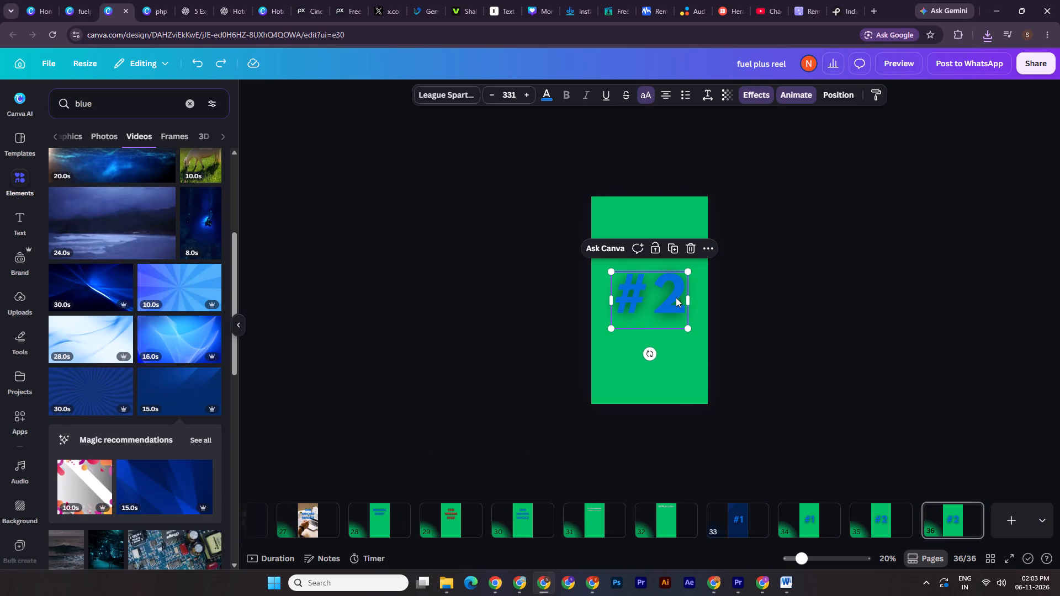
double_click(661, 294)
click(676, 322)
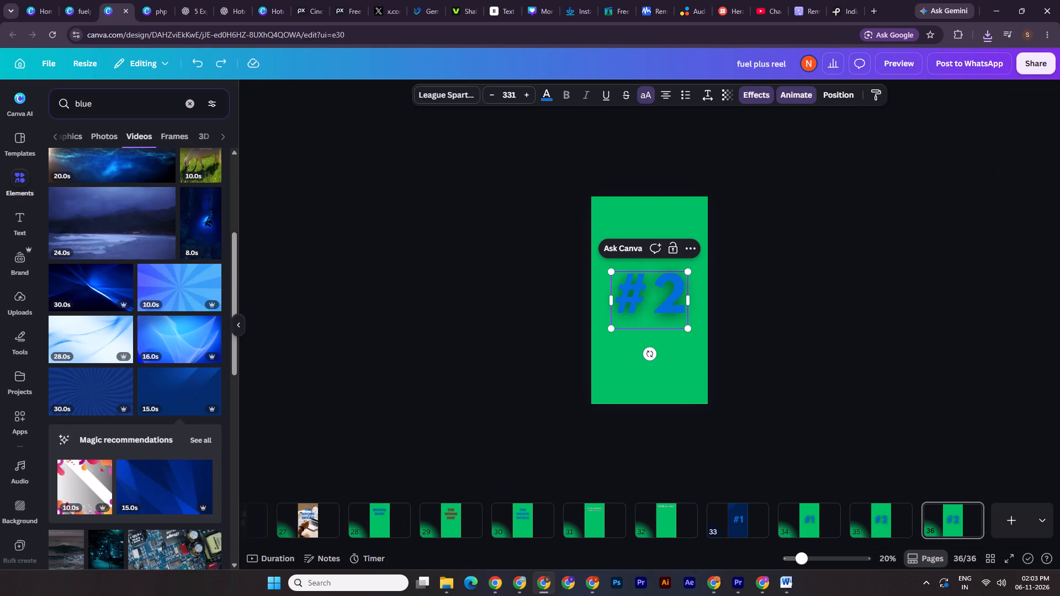
key(BackSpace)
key(3)
click(958, 168)
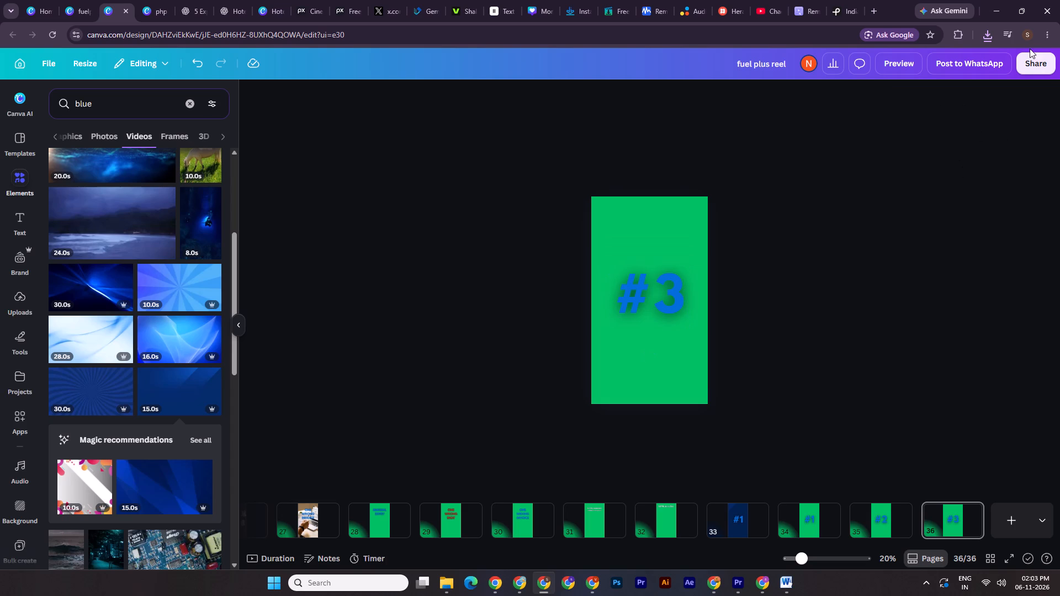
Download only page 36, the green #3 page, as a 1080p MP4 video.
click(1035, 57)
click(853, 325)
click(928, 248)
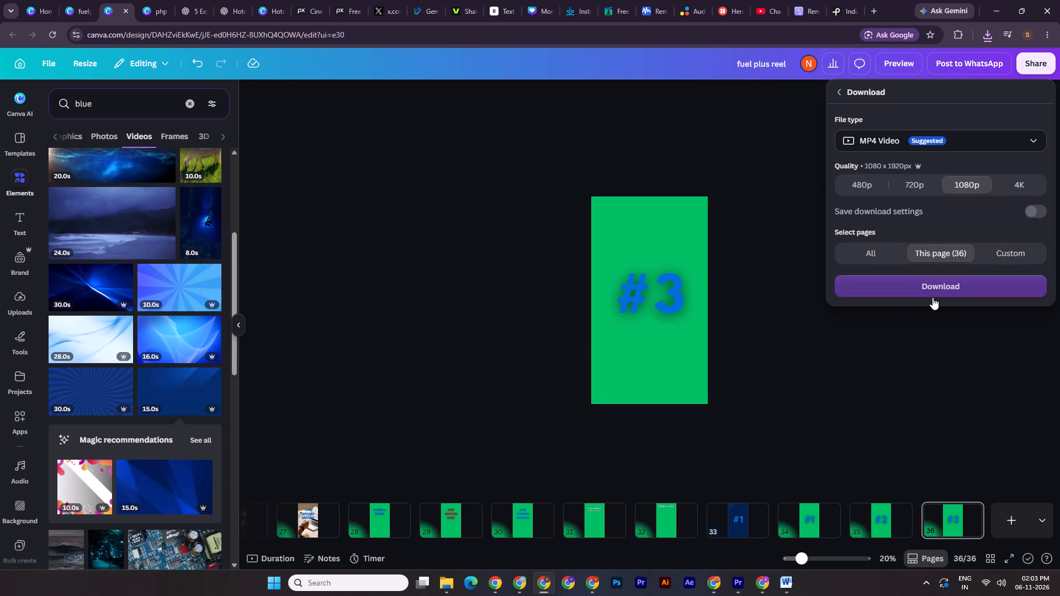
click(931, 286)
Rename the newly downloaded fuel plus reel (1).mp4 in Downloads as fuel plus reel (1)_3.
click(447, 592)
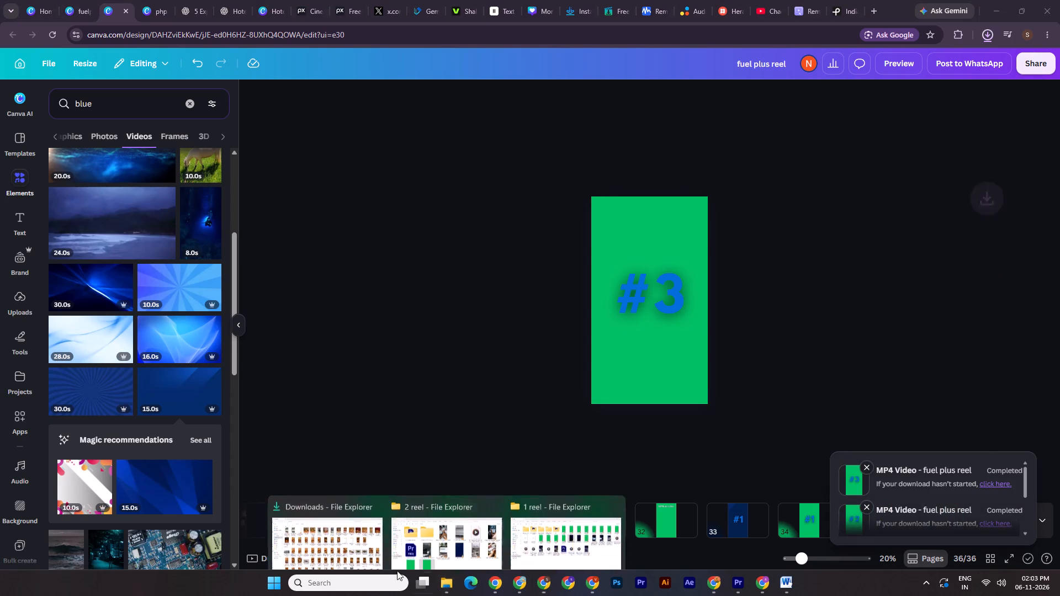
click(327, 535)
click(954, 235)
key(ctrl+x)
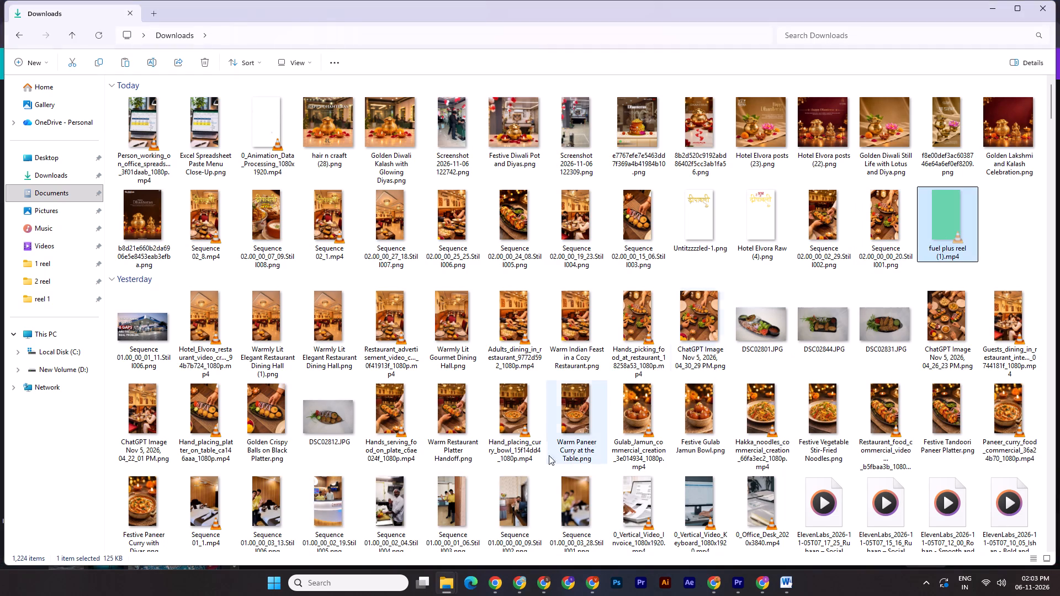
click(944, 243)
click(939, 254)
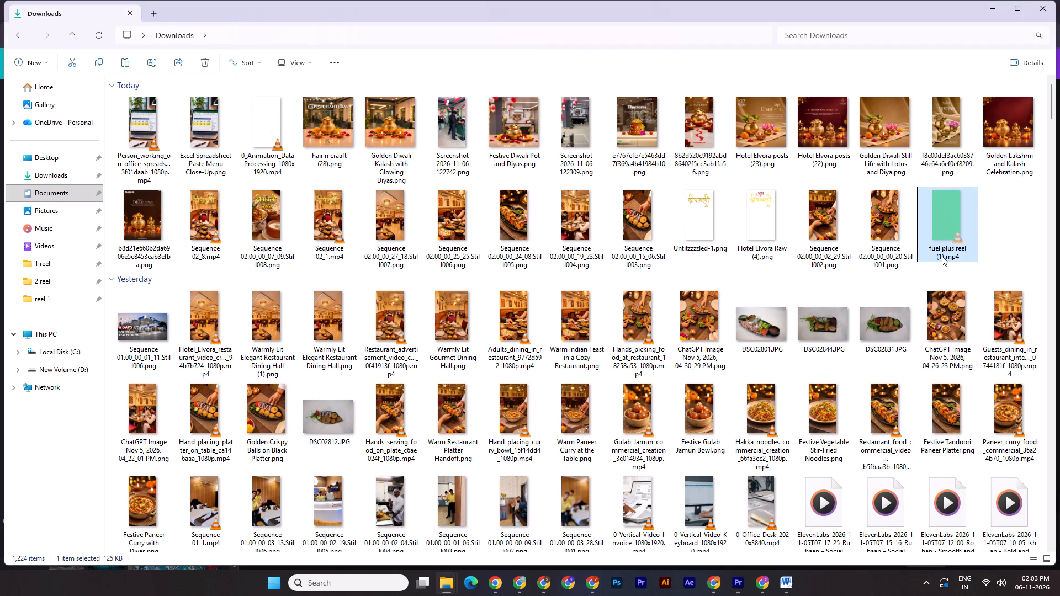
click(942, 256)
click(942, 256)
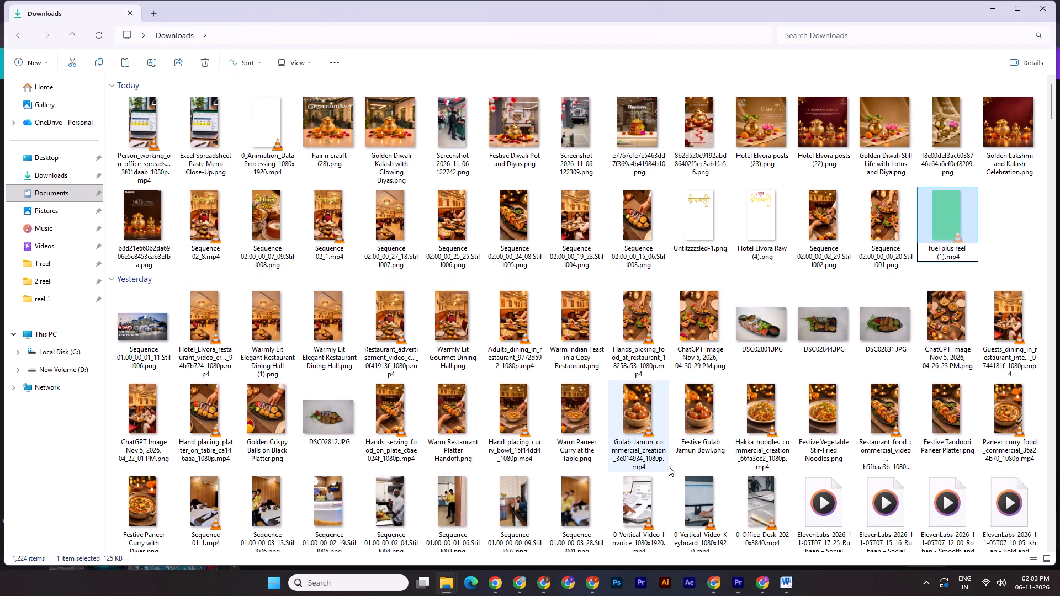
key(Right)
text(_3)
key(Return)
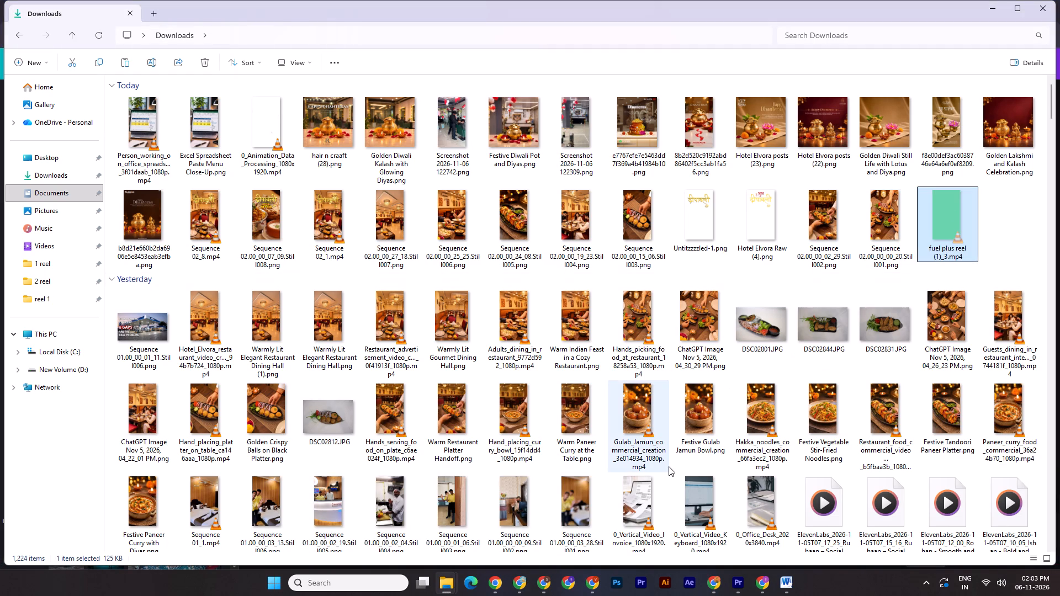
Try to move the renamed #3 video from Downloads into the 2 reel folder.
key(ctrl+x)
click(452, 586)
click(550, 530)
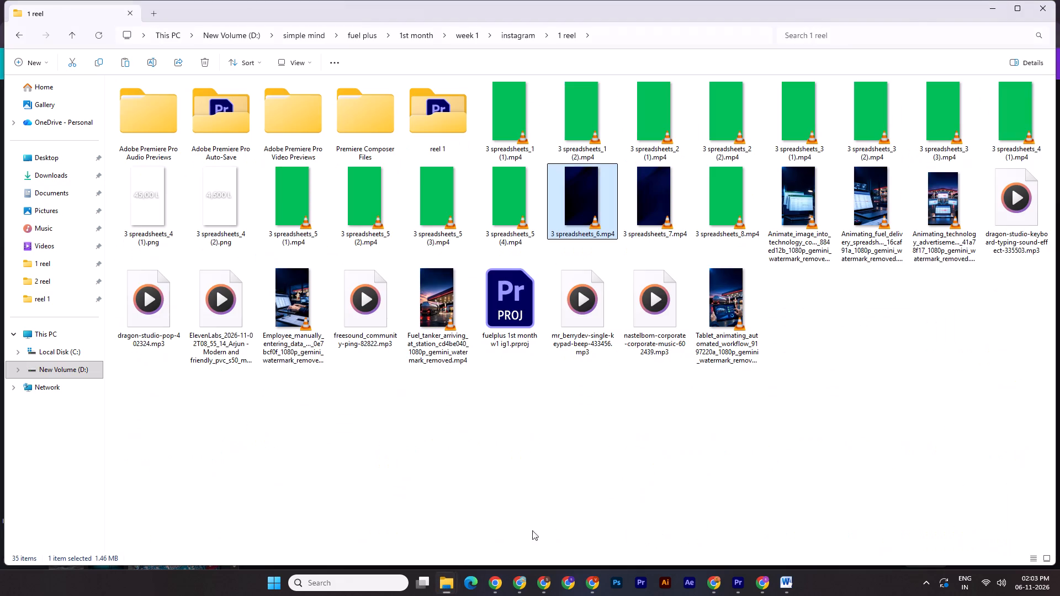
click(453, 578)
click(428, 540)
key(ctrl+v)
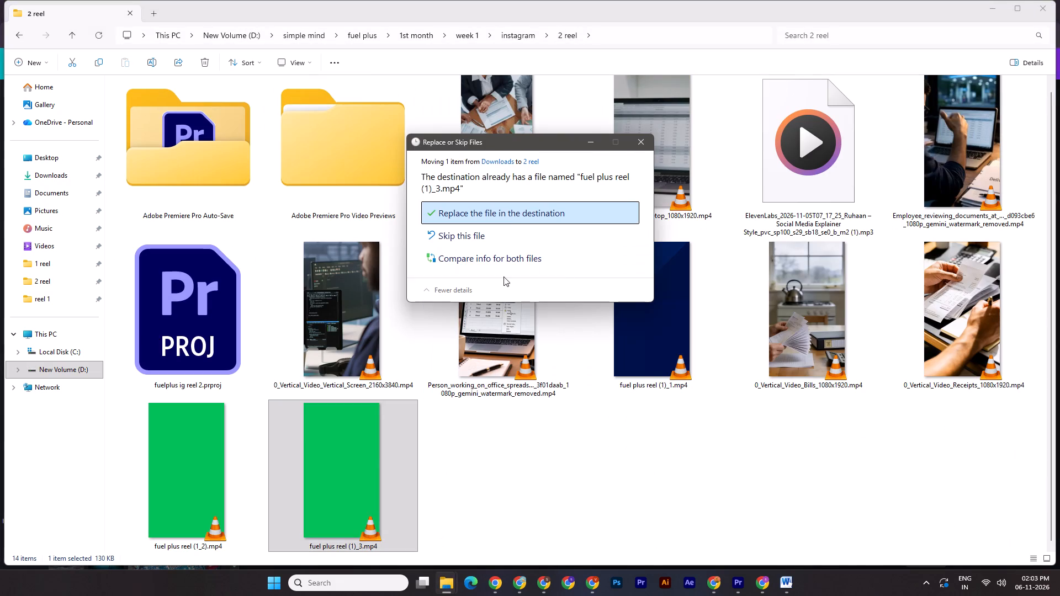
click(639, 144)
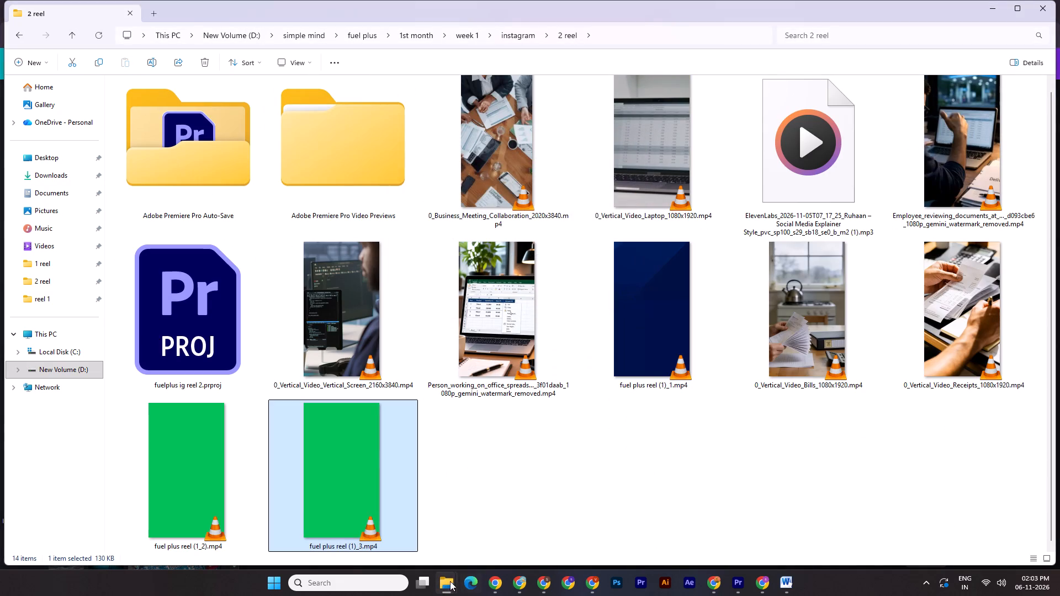
Rename the #3 video in Downloads as fuel plus reel (1)_4.
click(450, 581)
click(341, 538)
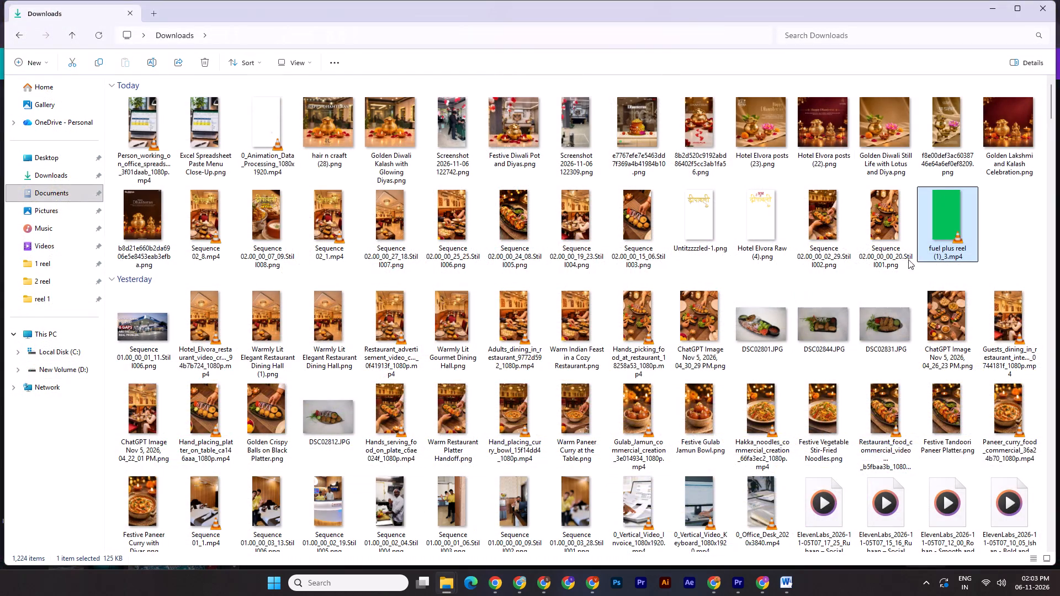
click(940, 254)
click(944, 257)
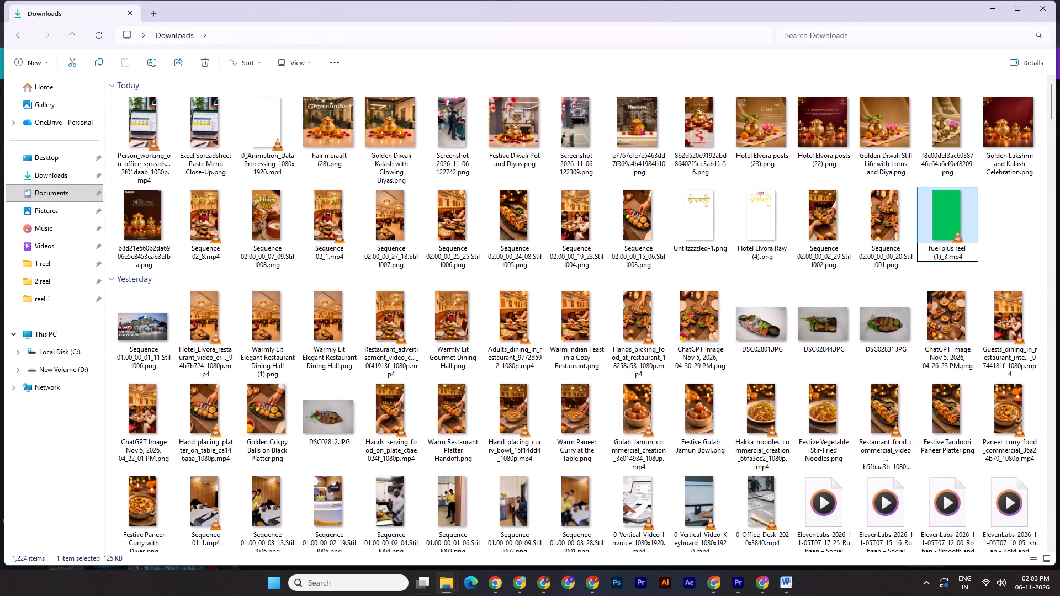
key(Right)
key(BackSpace)
key(4)
key(Return)
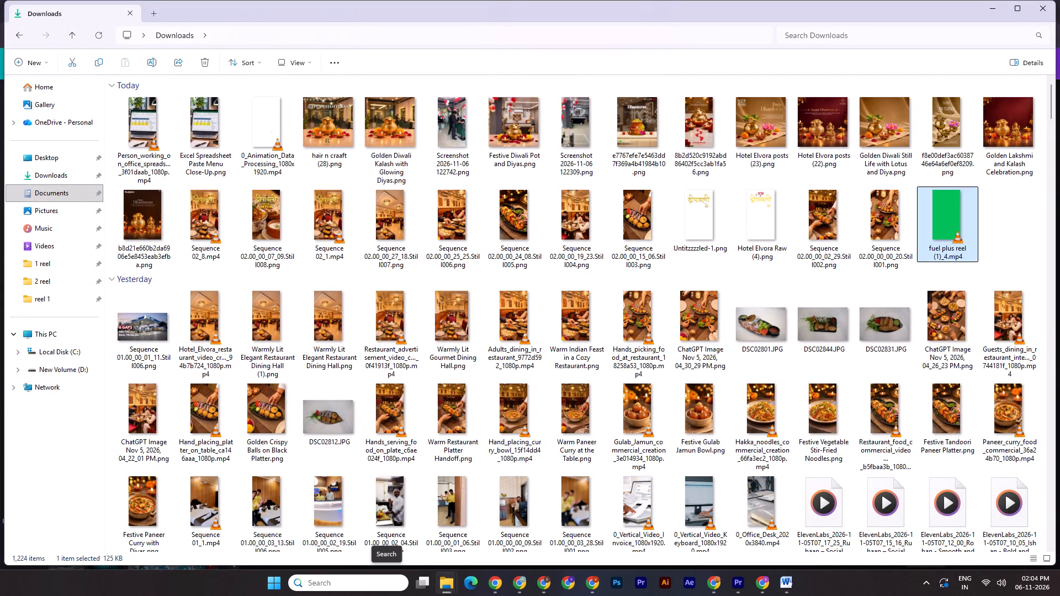
Move fuel plus reel (1)_4.mp4 from Downloads into the 2 reel folder.
key(ctrl+x)
click(452, 579)
click(436, 542)
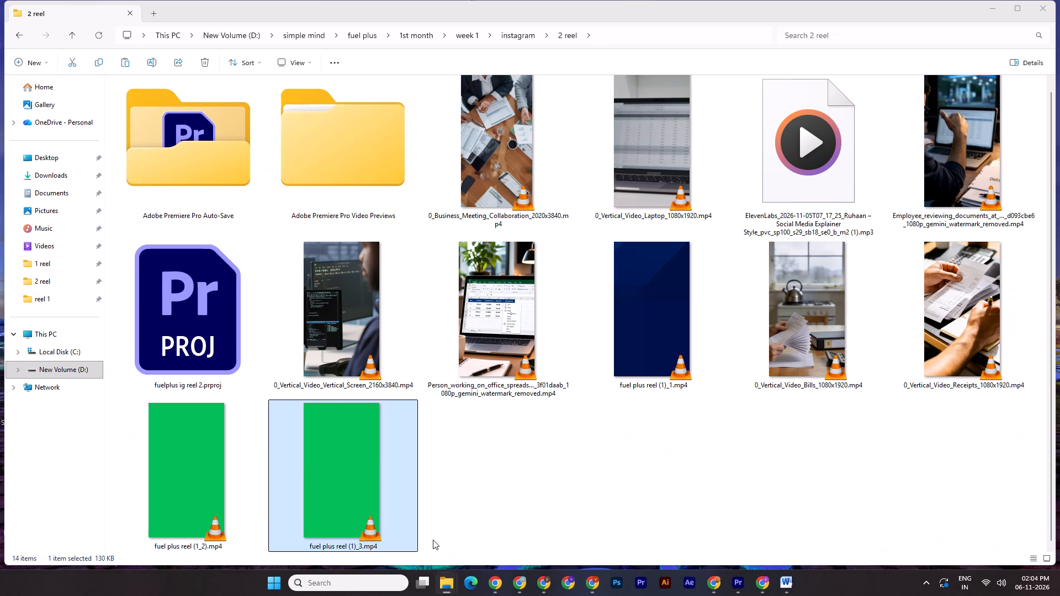
key(ctrl+v)
Place fuel plus reel (1)_4.mp4 on V2 in Premiere Pro above the last blue background clip and trim it to that clip's end.
drag(504, 471, 735, 576)
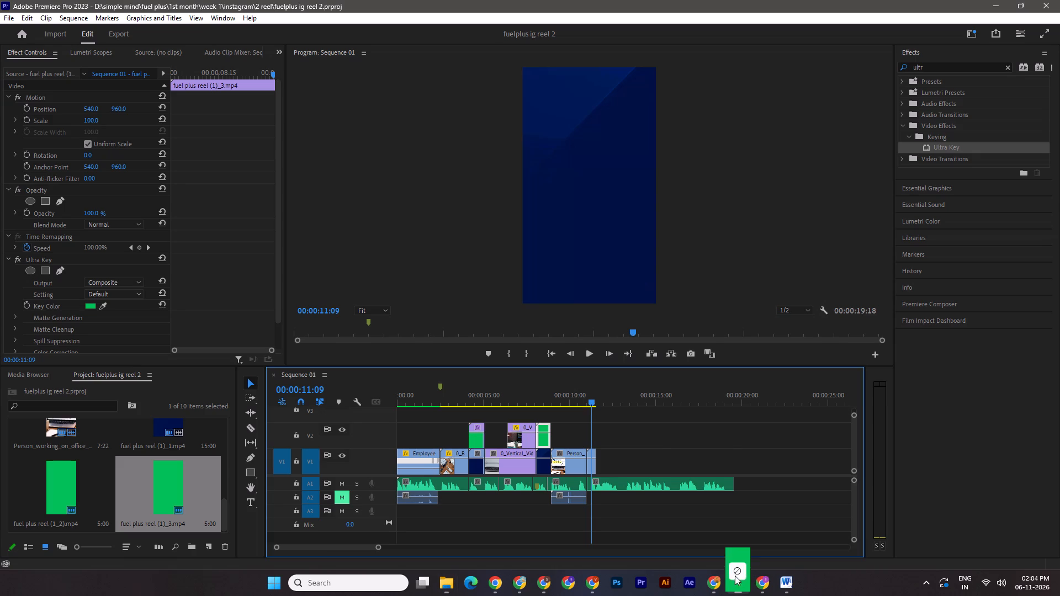
drag(735, 576, 588, 437)
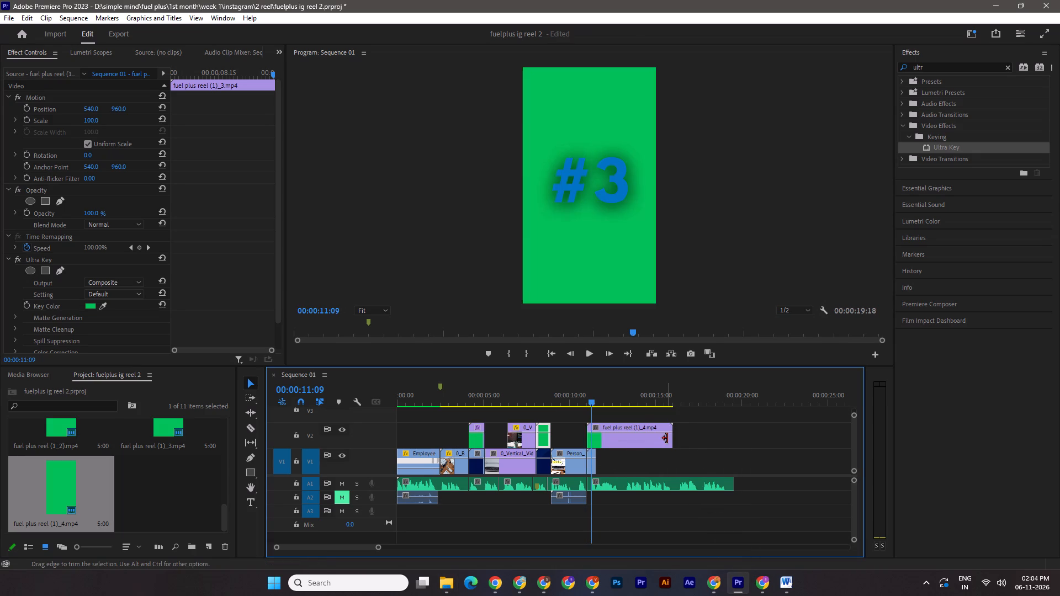
drag(672, 438, 595, 436)
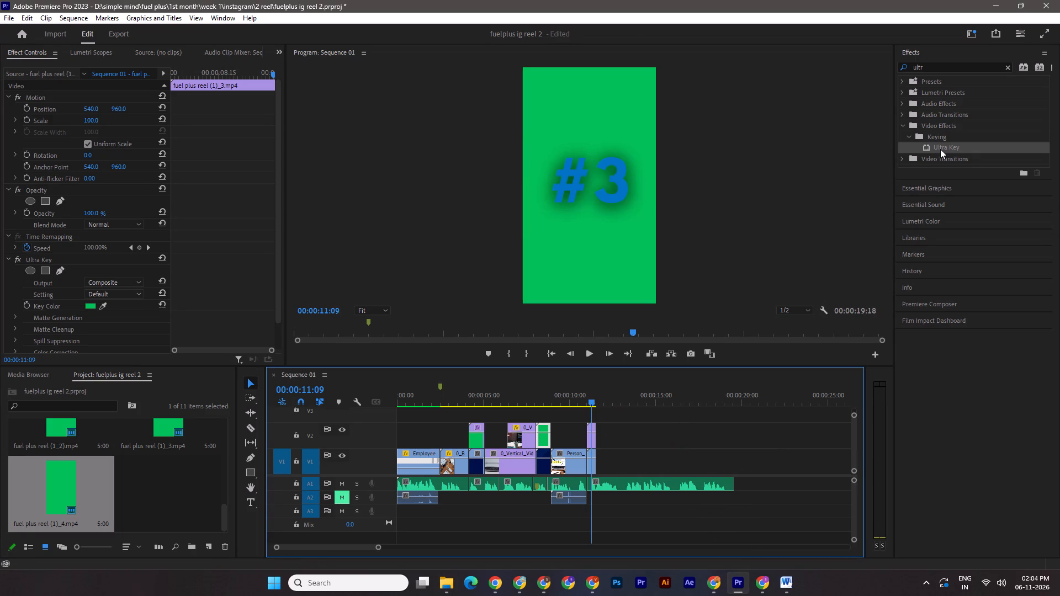
Apply Ultra Key to the #3 clip with its green background as the key color, save, and return the playhead to the start.
drag(940, 148, 593, 438)
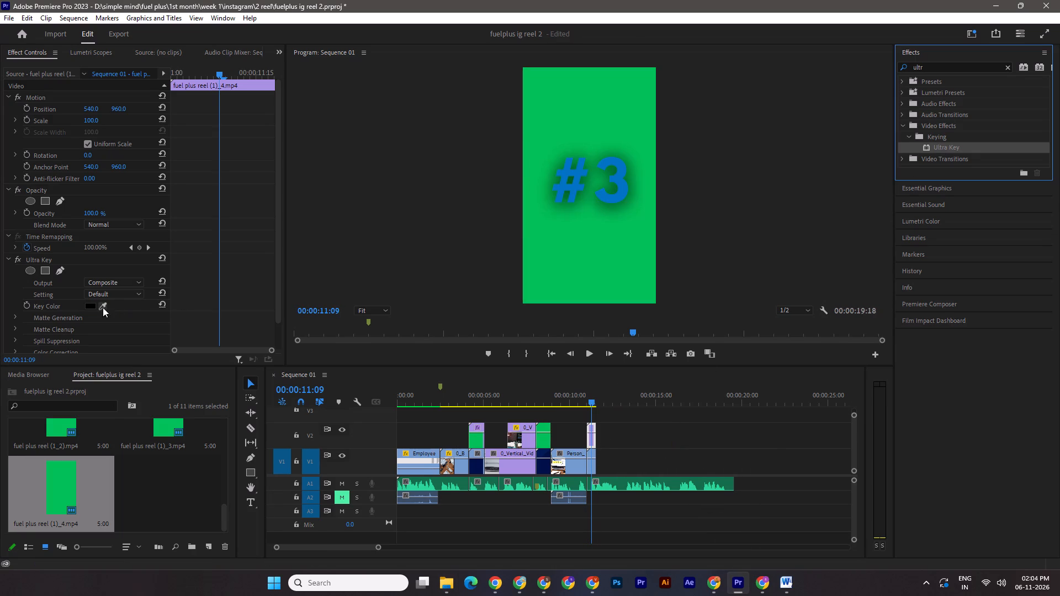
click(103, 307)
click(641, 273)
key(ctrl+s)
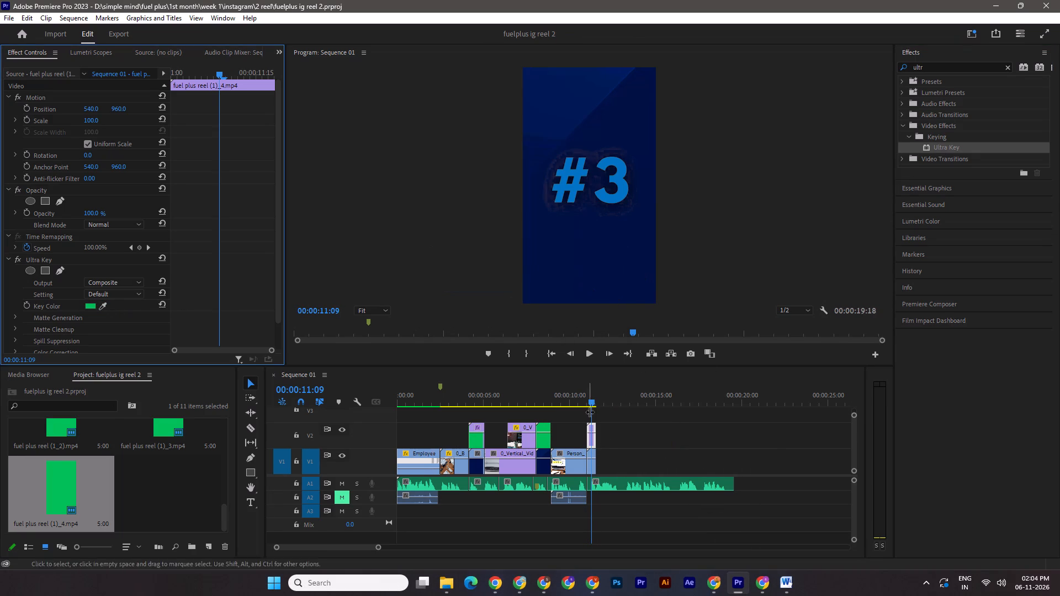
drag(591, 394, 256, 440)
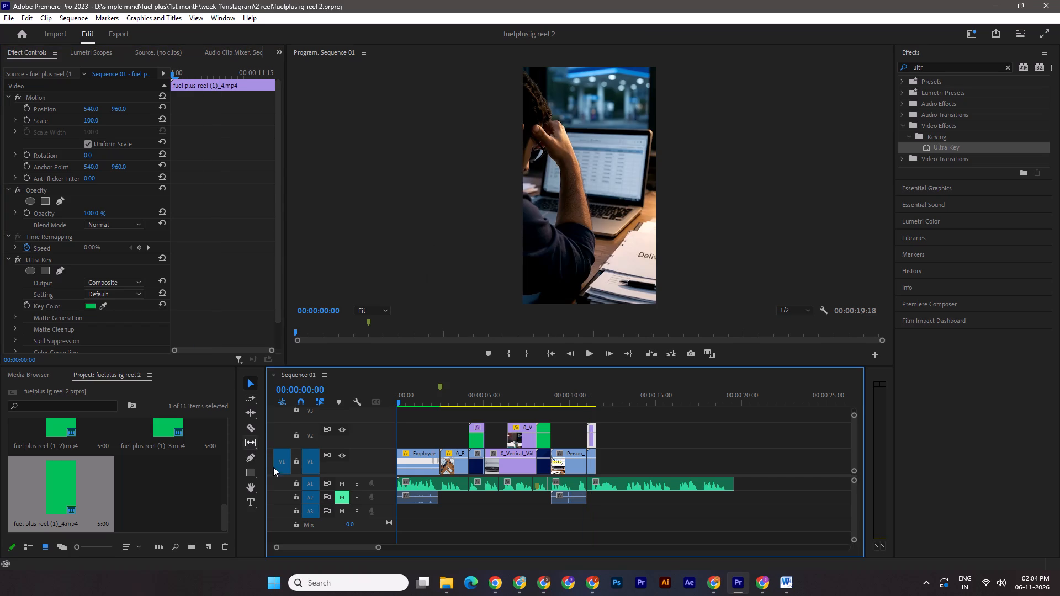
Search Pixabay sound effects for "ping", preview the Ping sound by freesound_community, and download it.
click(553, 586)
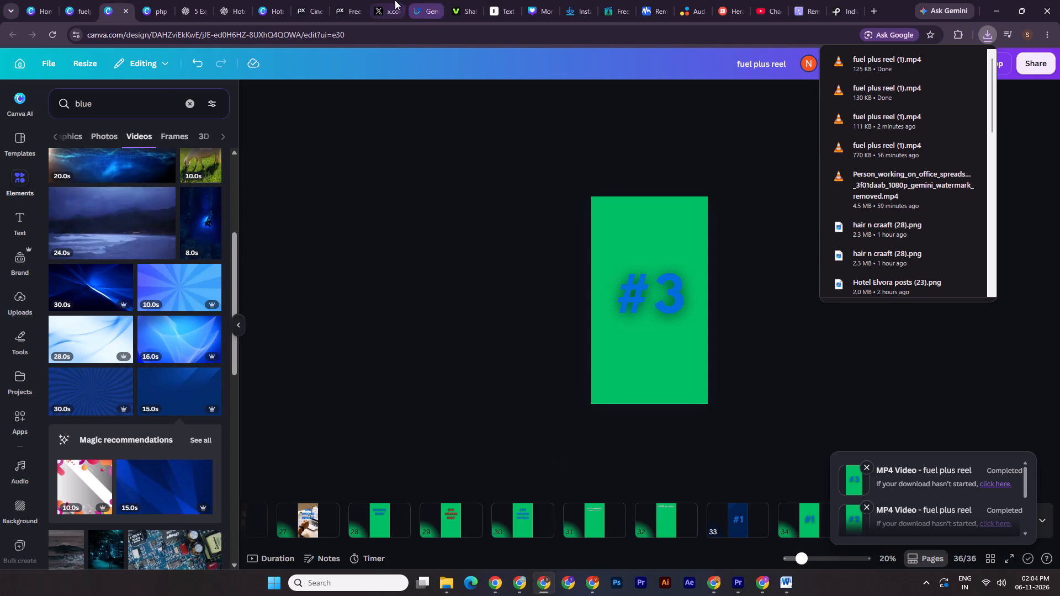
click(348, 0)
triple_click(313, 66)
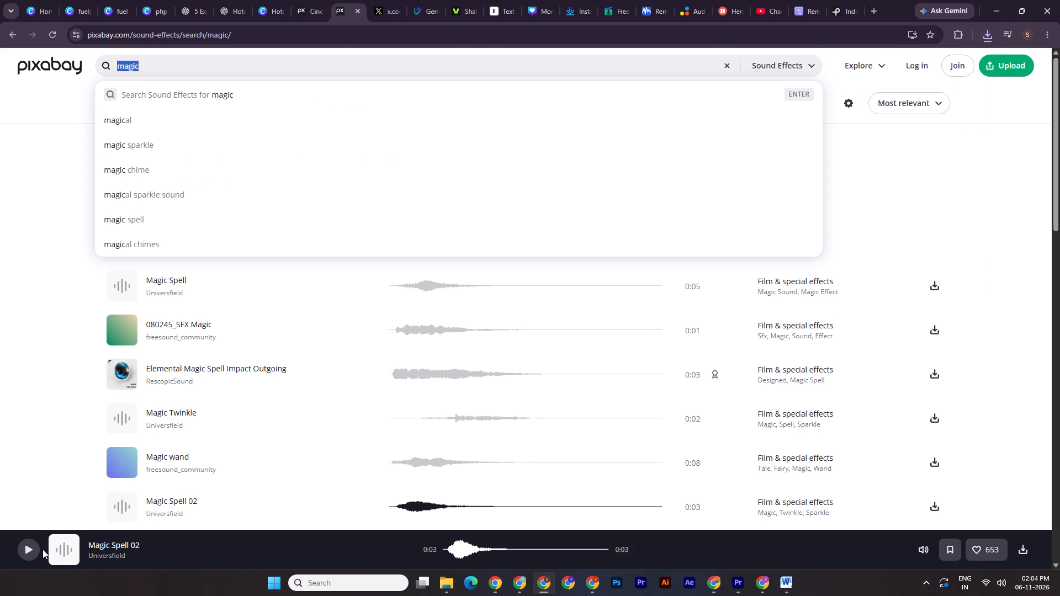
text(ping)
key(Return)
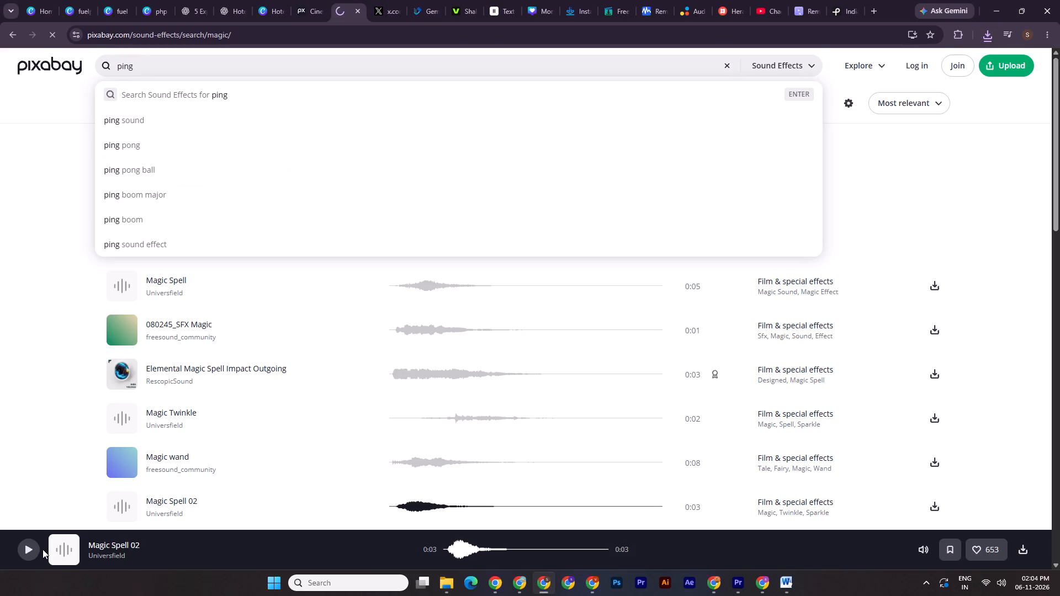
click(120, 285)
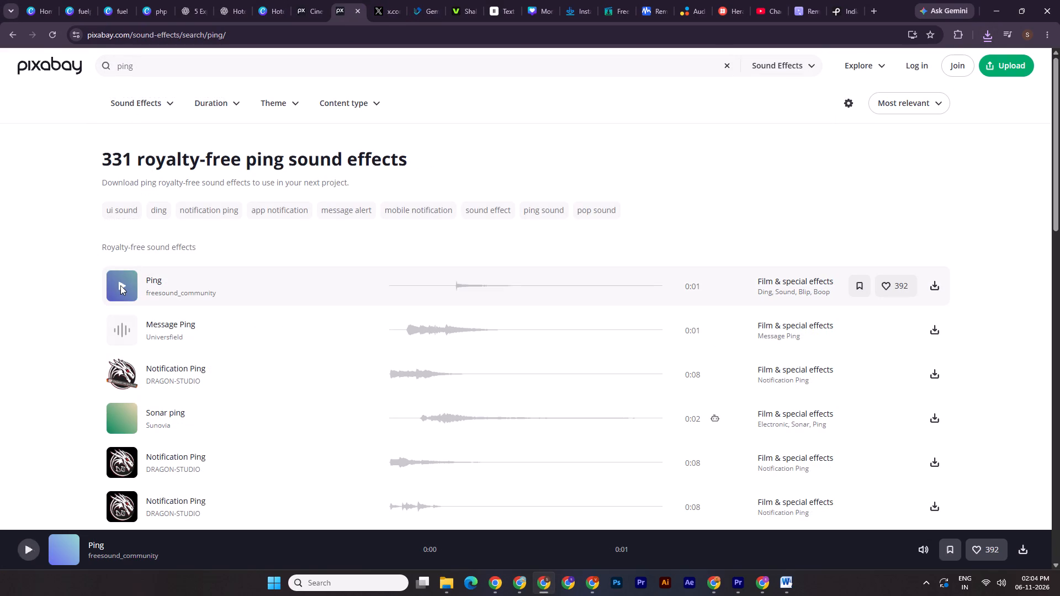
click(934, 278)
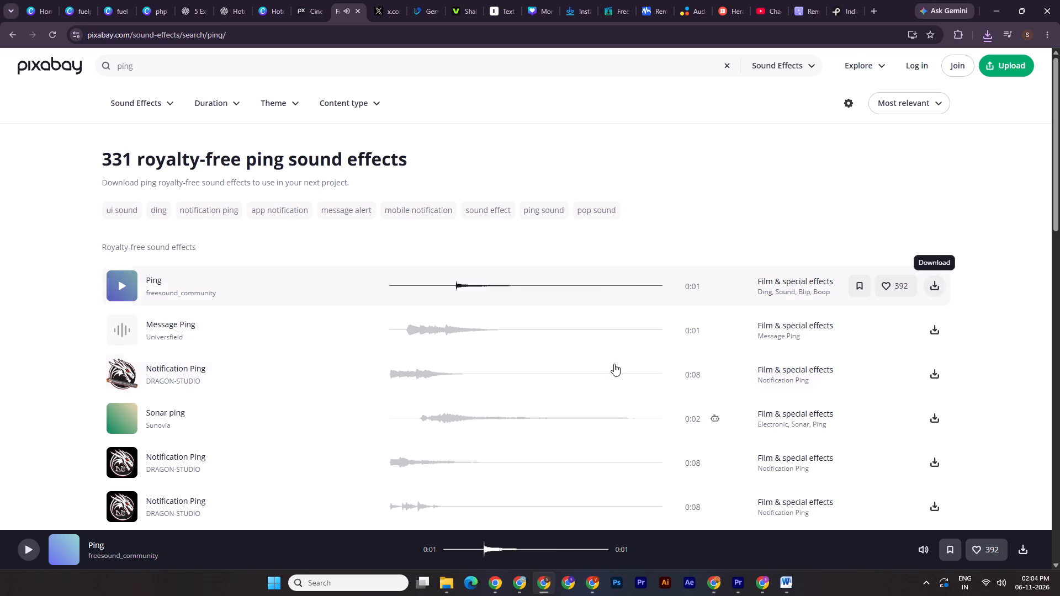
Move freesound_community-ping-82822.mp3 from Downloads into the 2 reel folder.
click(446, 589)
click(366, 550)
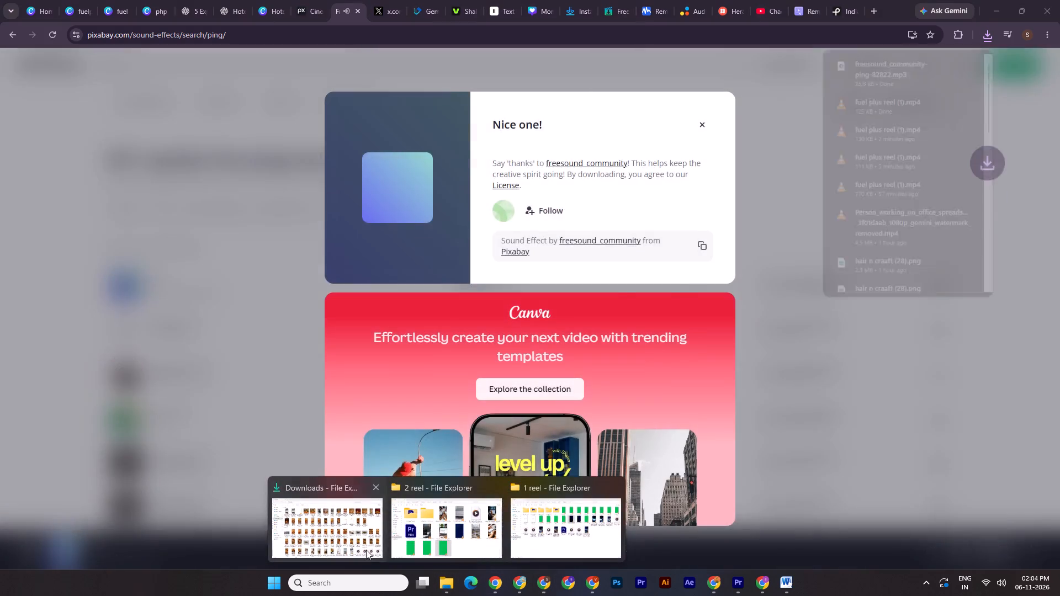
click(939, 238)
key(ctrl+x)
click(449, 579)
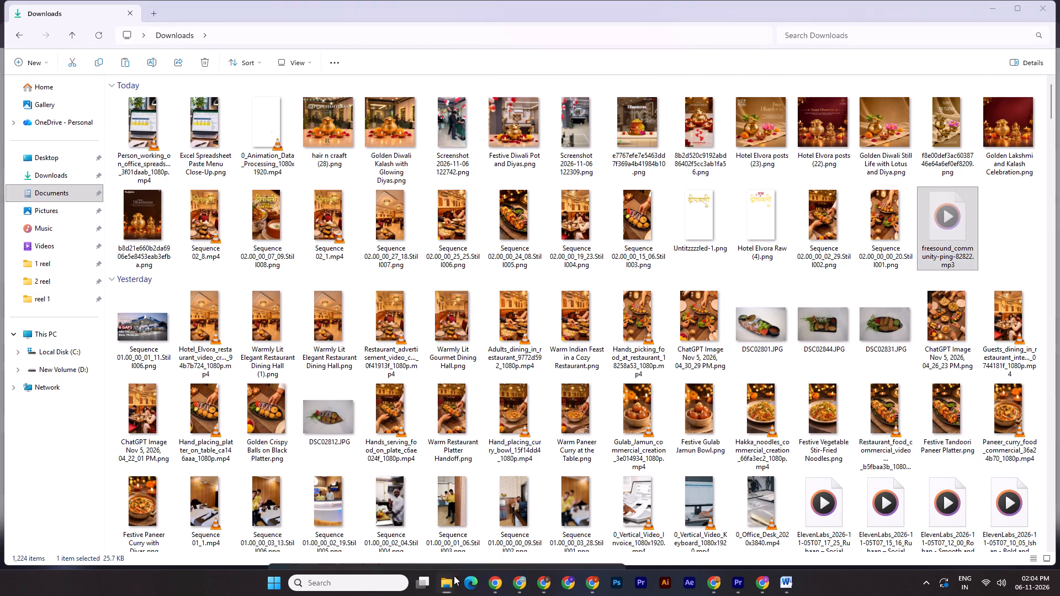
click(466, 539)
key(ctrl+v)
Add the ping sound file from the 2 reel folder to audio track A2 of the Premiere Pro sequence, after the #1 title.
drag(671, 470, 741, 587)
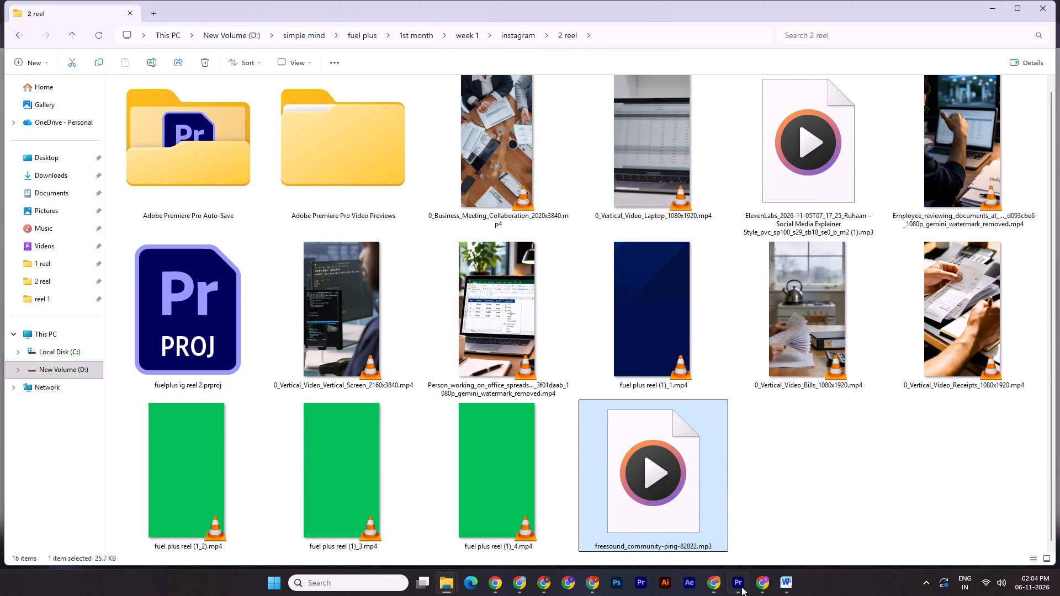
drag(741, 587, 483, 501)
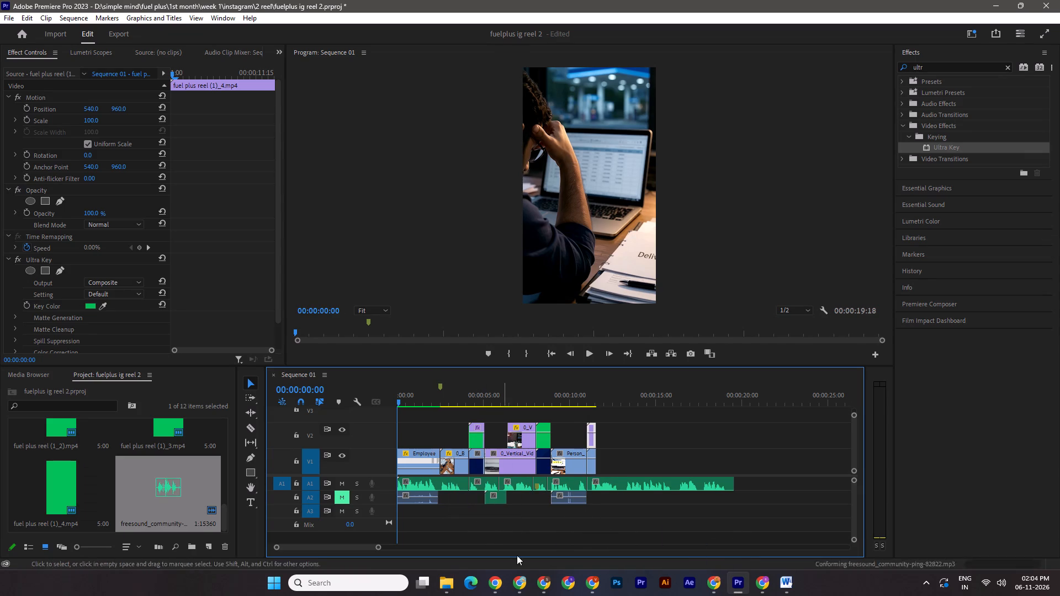
Trim the silent beginning of the ping clip on A2 up to 00:00:05:11, where its sound starts.
drag(379, 547, 357, 545)
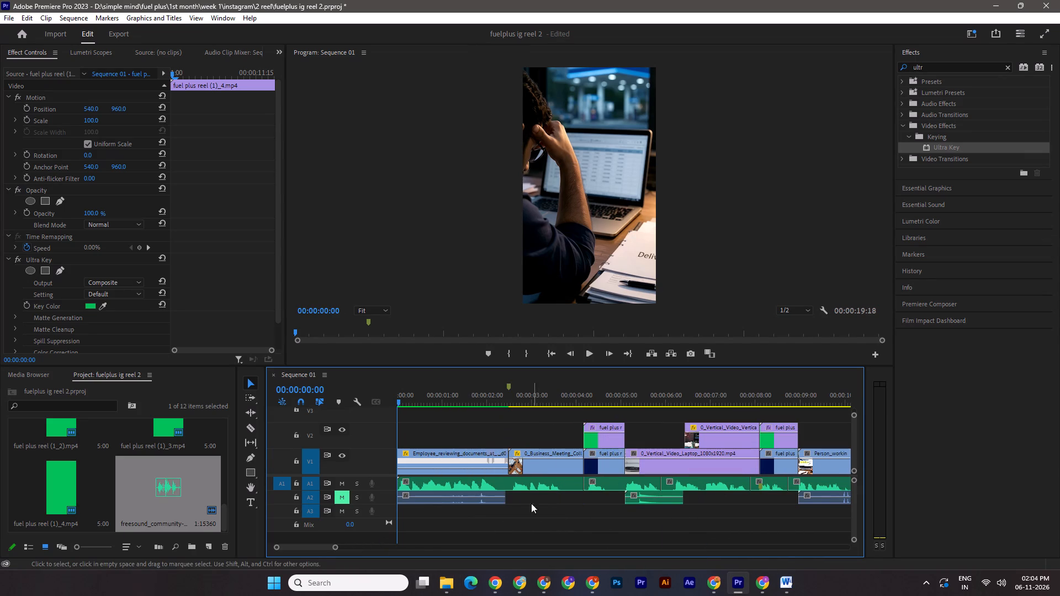
click(630, 407)
click(627, 401)
drag(625, 401, 634, 402)
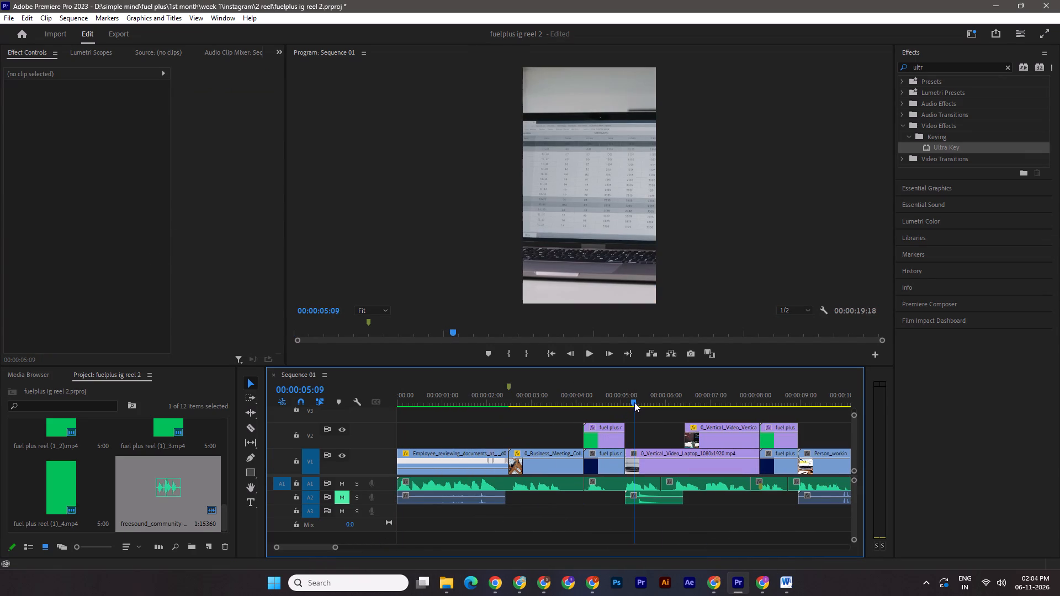
drag(634, 402, 639, 404)
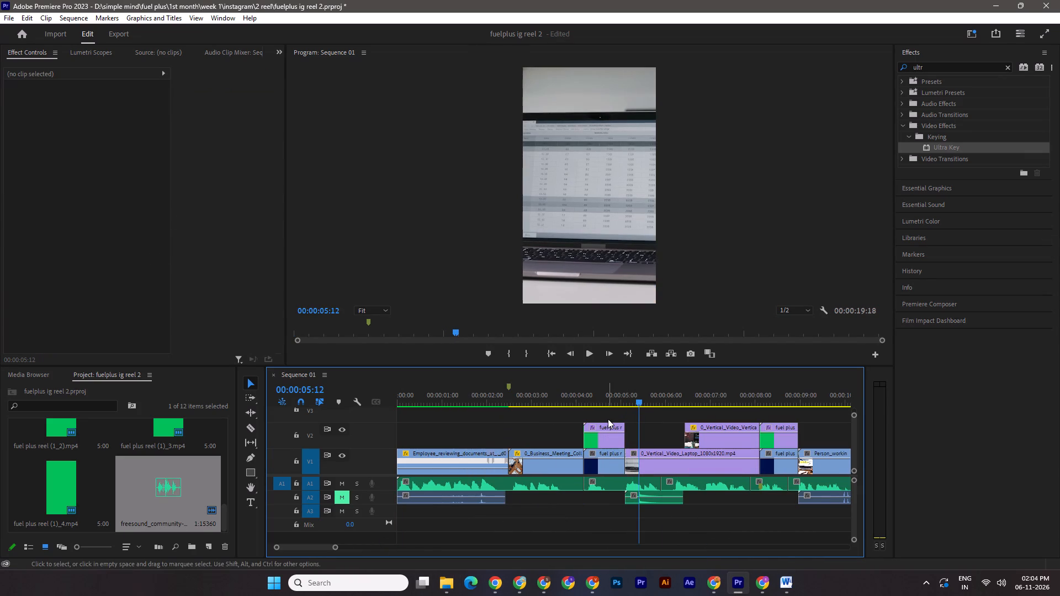
key(Left)
drag(622, 501, 632, 501)
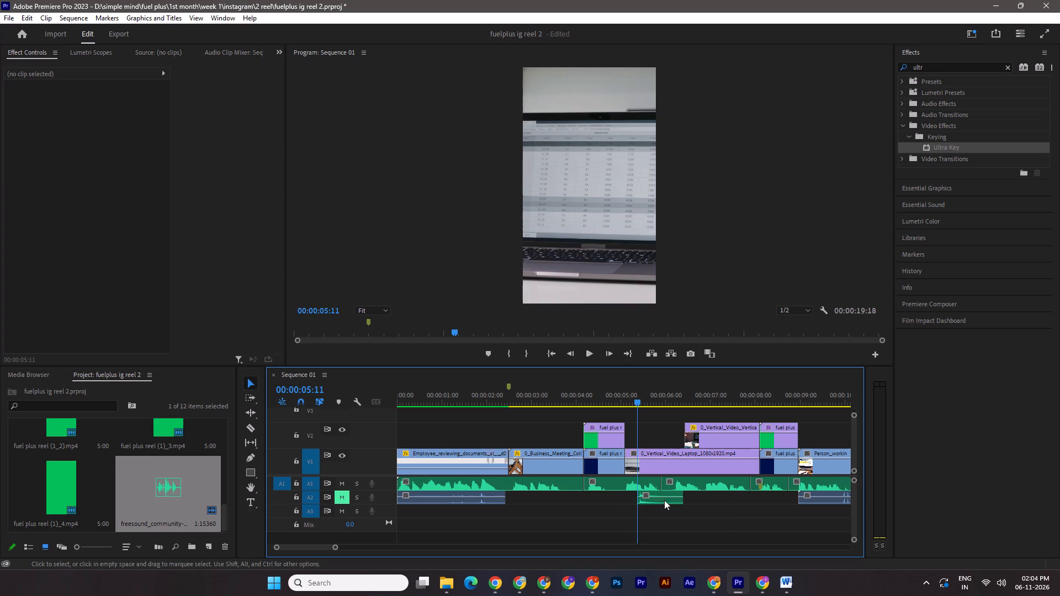
Align the trimmed ping clip with the start of the #1 title and play that section.
drag(664, 500, 613, 501)
click(580, 390)
key(space)
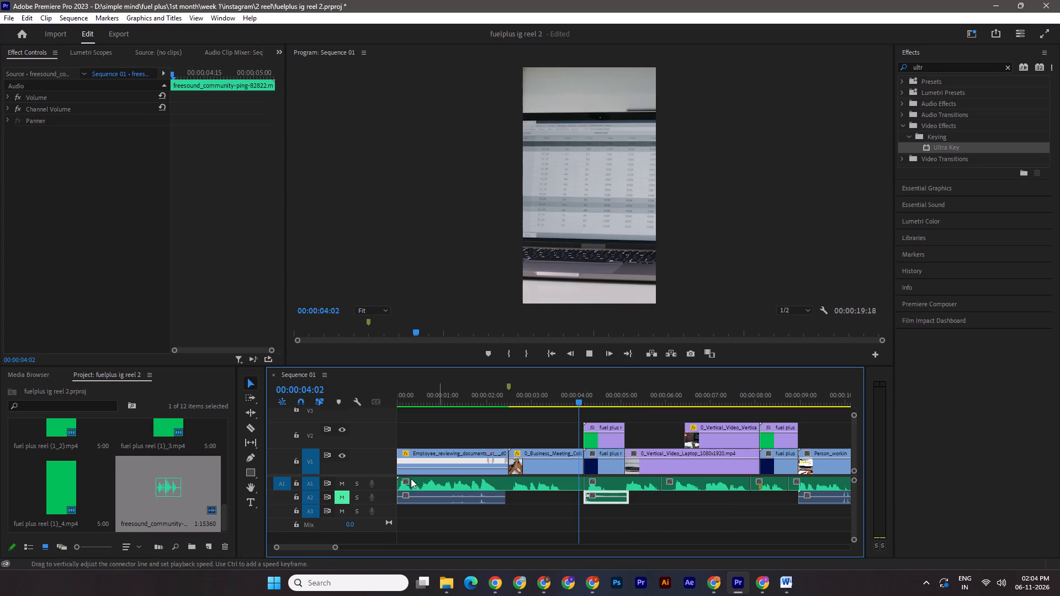
key(space)
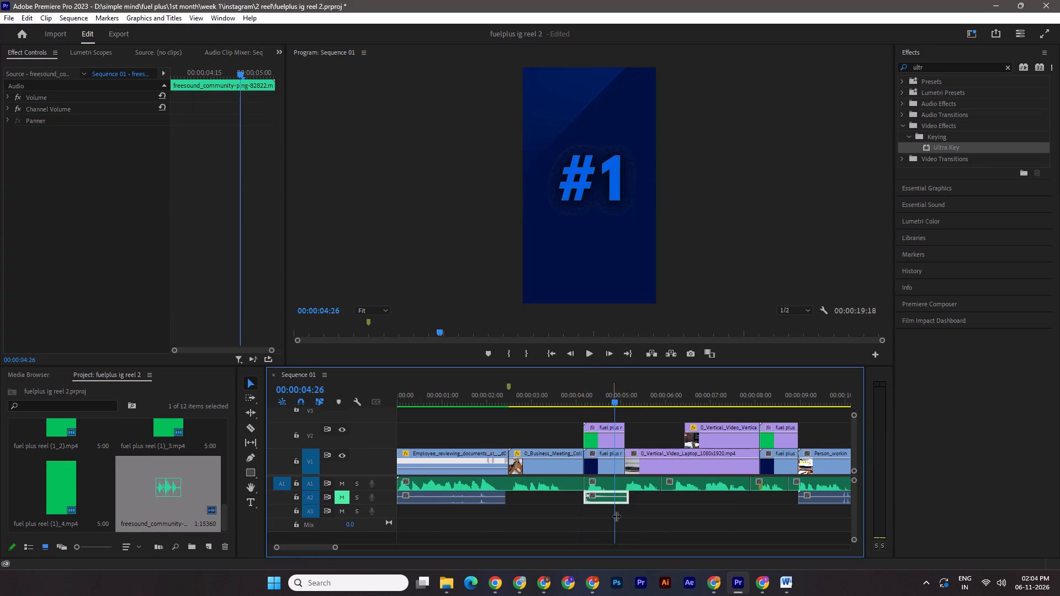
Move the ping clip from A2 down to track A3 under the #1 title and play that section again.
shift+drag(602, 497, 603, 512)
click(557, 390)
key(space)
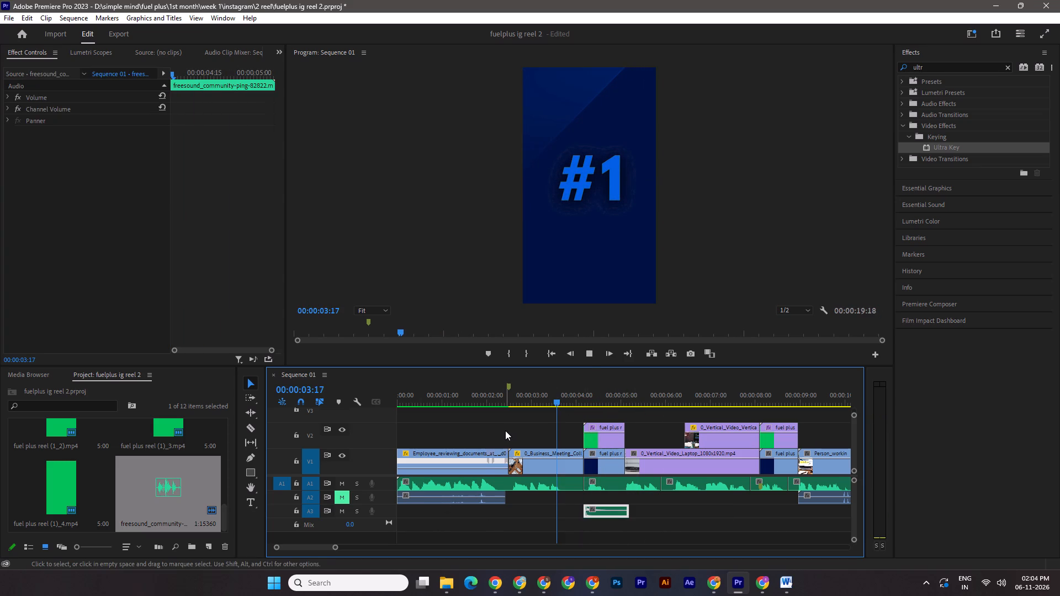
key(space)
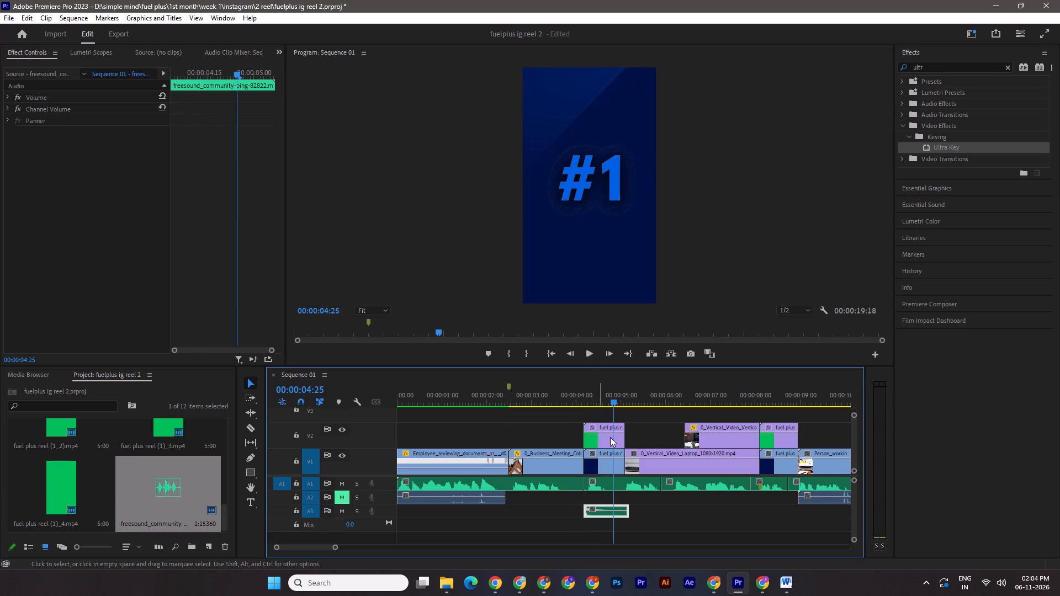
Shift the ping clip on A3 to start at 00:00:04:03, just before the #1 title, and play that section.
drag(613, 397, 582, 395)
click(606, 513)
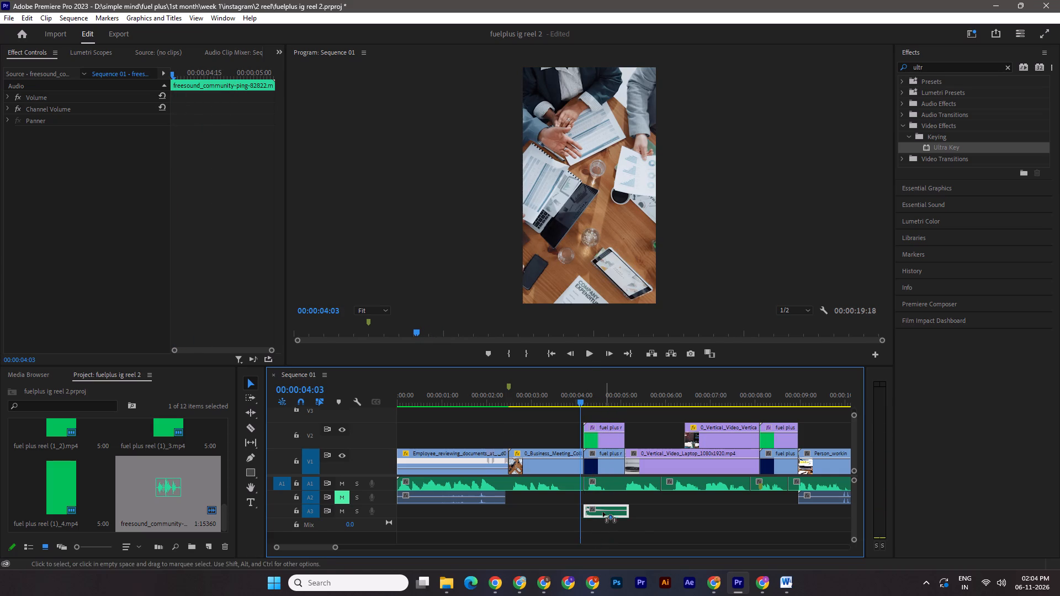
drag(582, 392, 556, 401)
key(space)
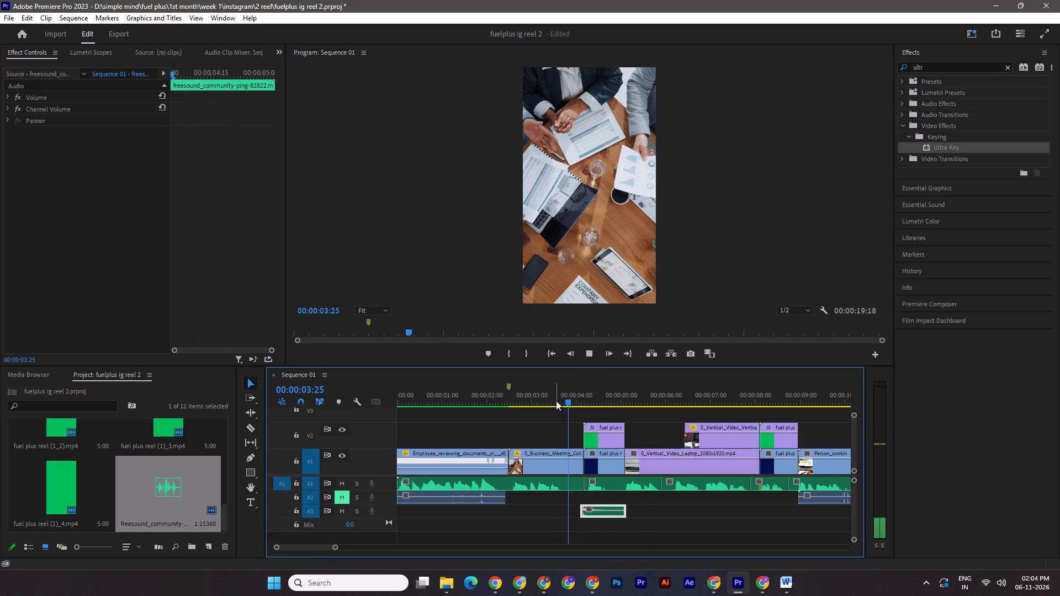
key(space)
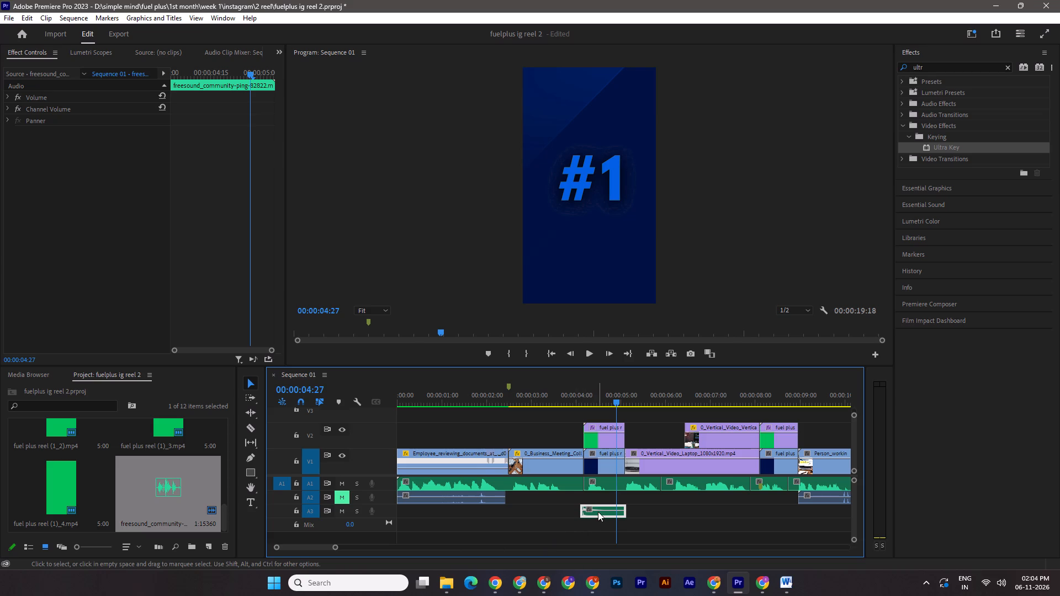
Duplicate the ping clip on A3 under the #2 title, start the copy at 00:00:08:01, and play that section.
alt+drag(598, 512, 776, 517)
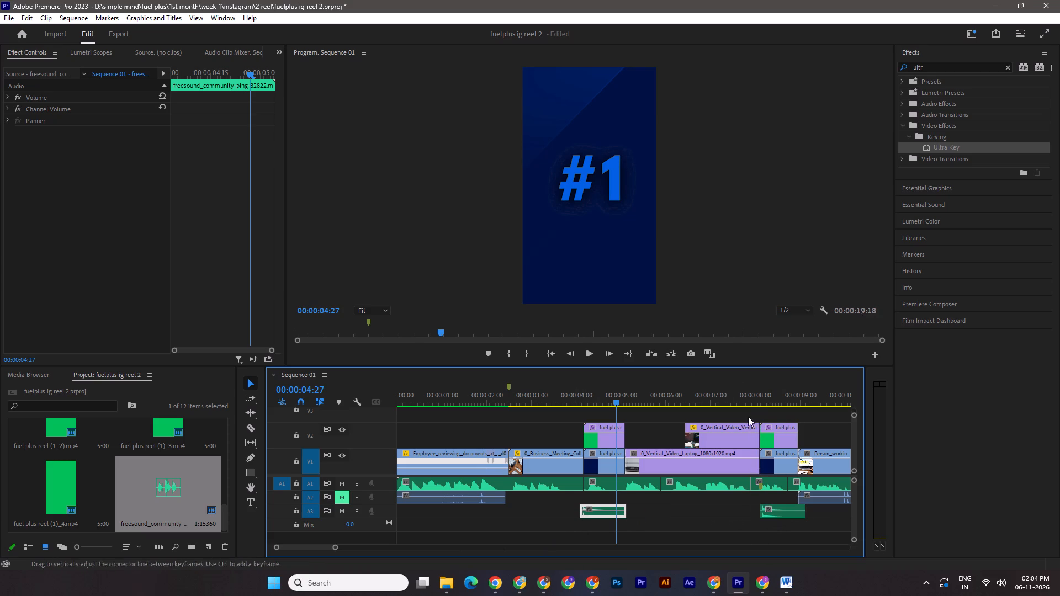
click(758, 398)
shift+drag(755, 401, 760, 402)
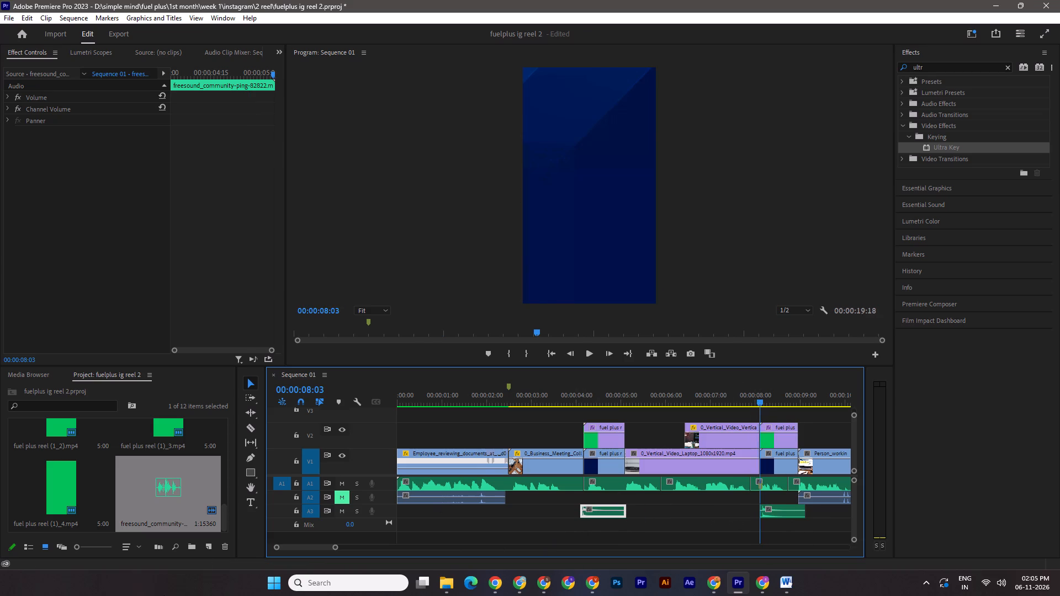
key(Left)
key(Left)
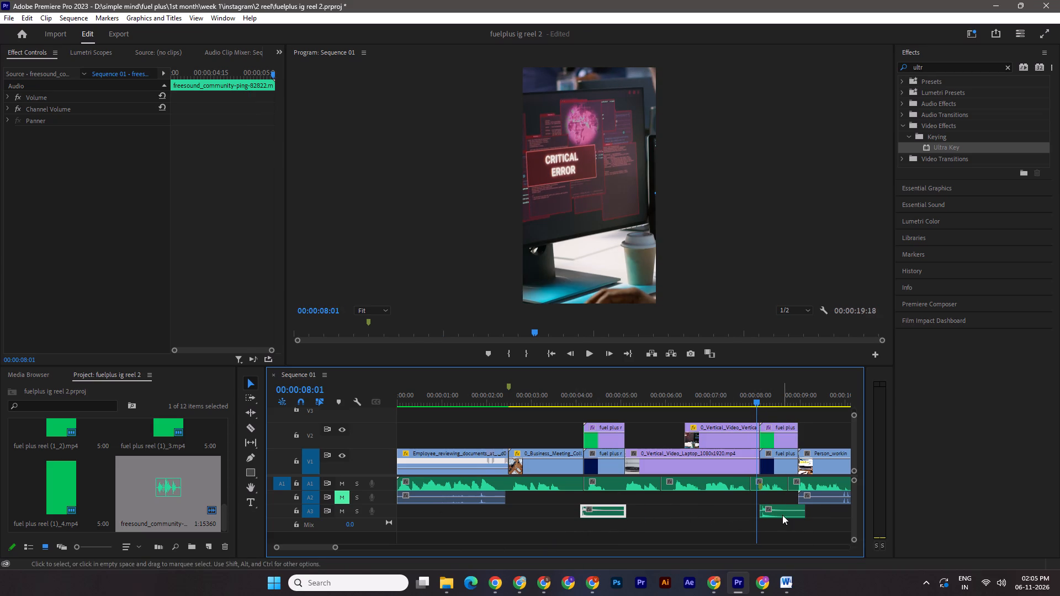
click(782, 515)
drag(759, 402, 747, 403)
key(space)
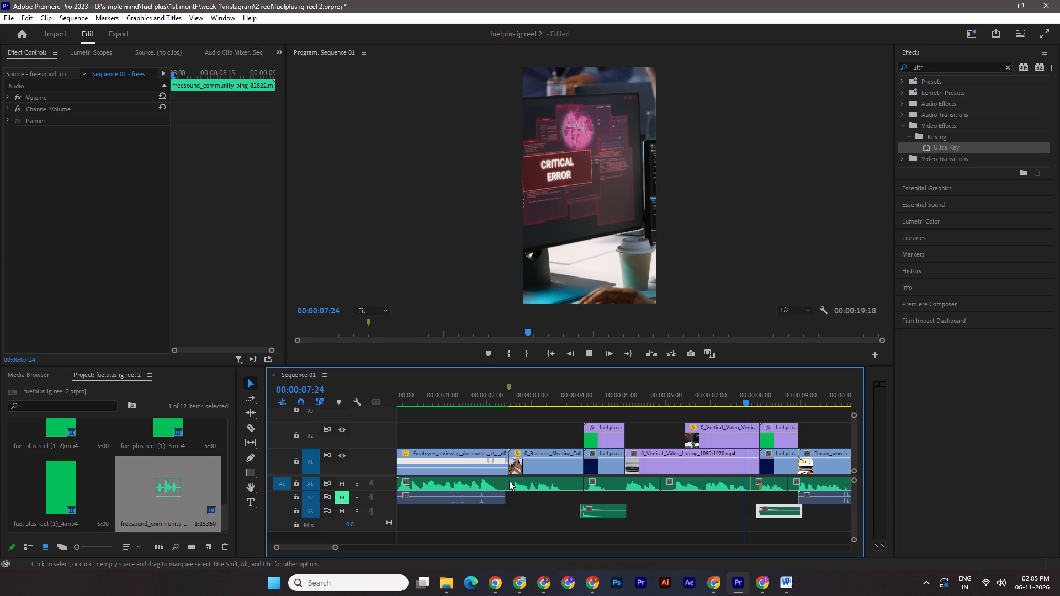
key(space)
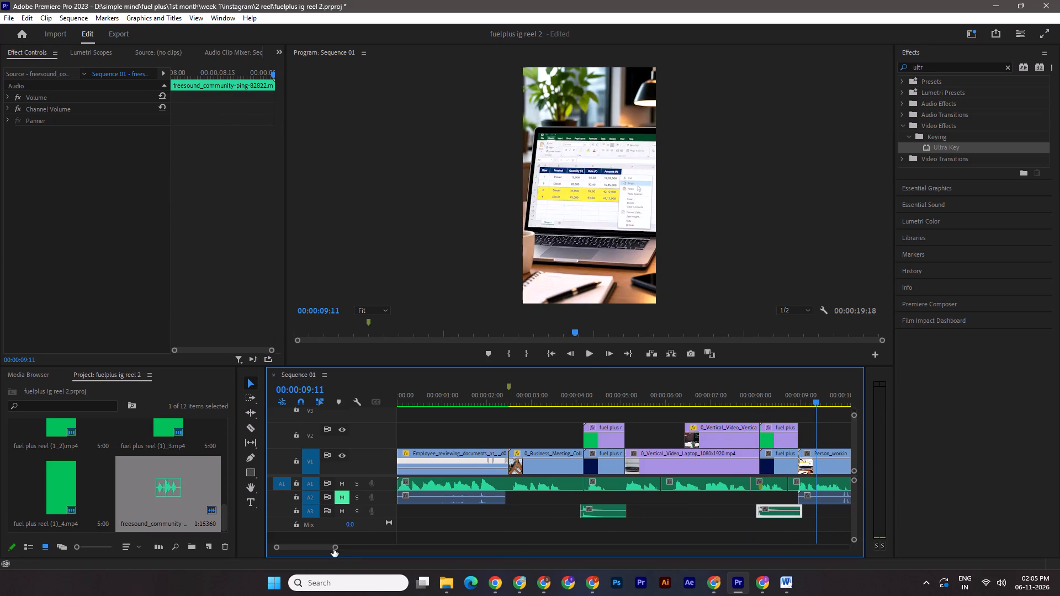
Duplicate the ping clip on A3 under the #3 title, start the copy at 00:00:10:28, and save the project.
drag(333, 549, 340, 549)
shift+drag(745, 398, 806, 398)
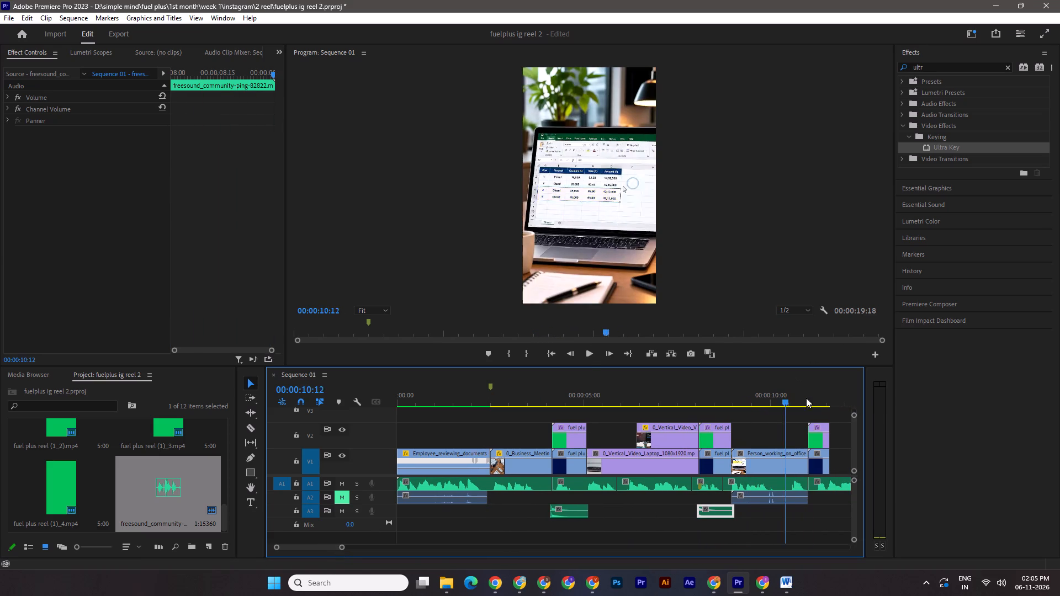
shift+drag(806, 398, 803, 403)
alt+drag(708, 512, 802, 504)
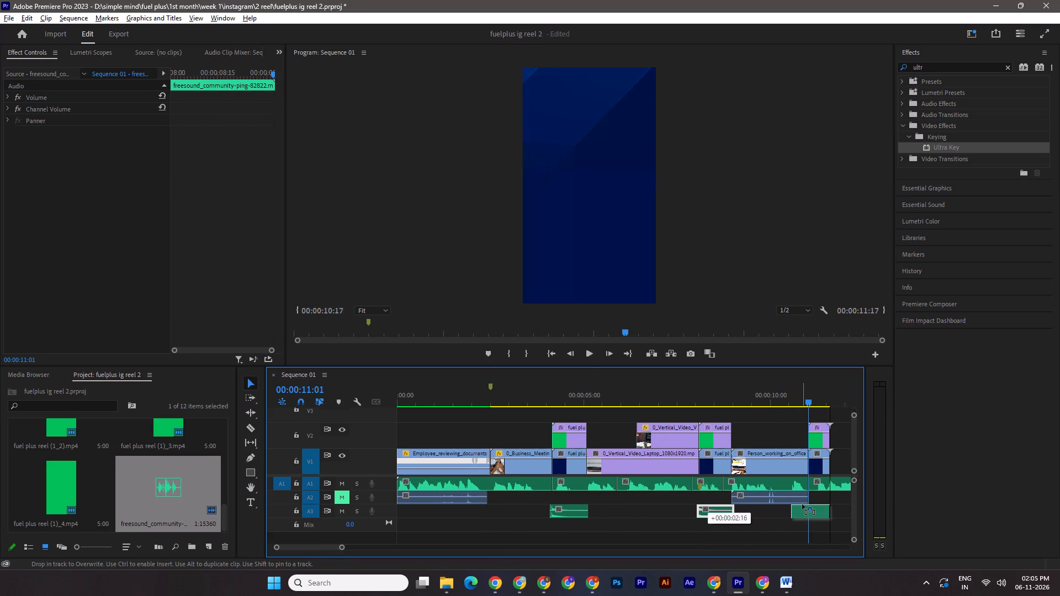
alt+drag(802, 504, 820, 505)
key(Left)
key(Left)
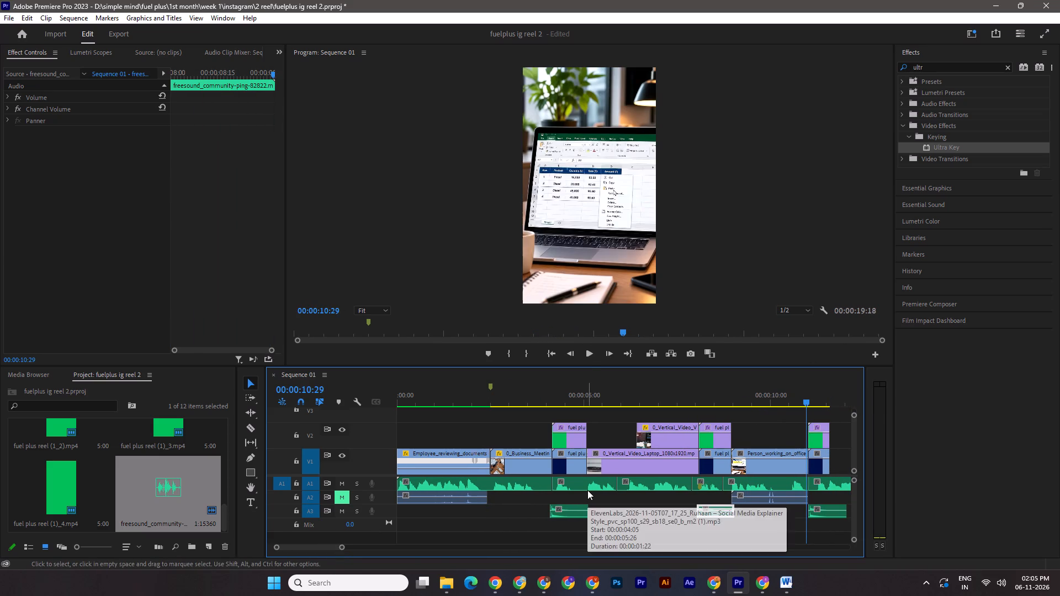
key(Left)
key(Left)
key(Right)
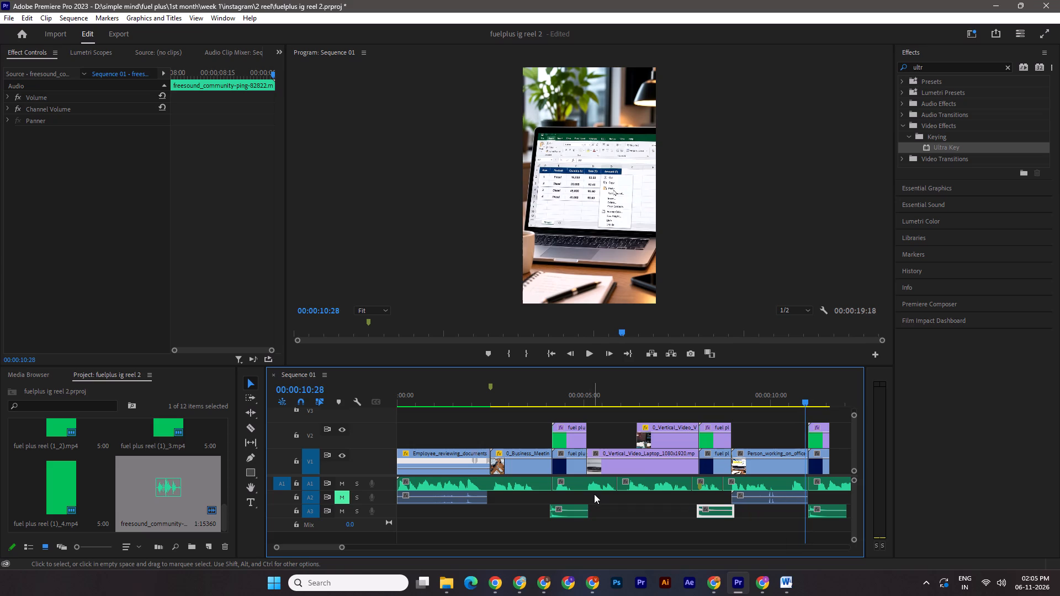
drag(825, 515, 820, 515)
key(ctrl+s)
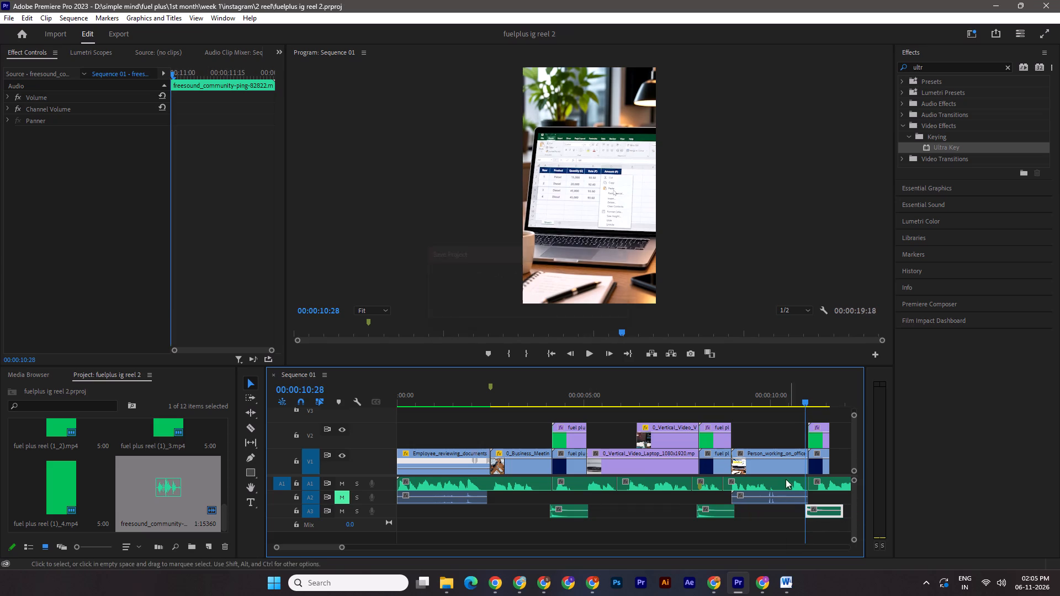
Play the sequence from the beginning through the #3 title to review the edit with the pings.
drag(803, 401, 375, 445)
key(space)
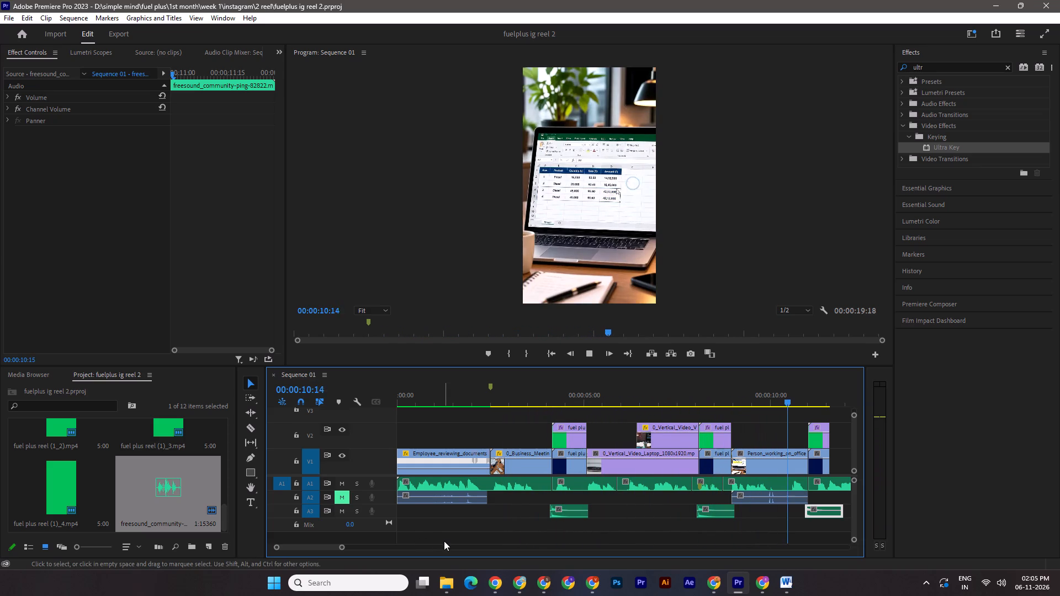
key(space)
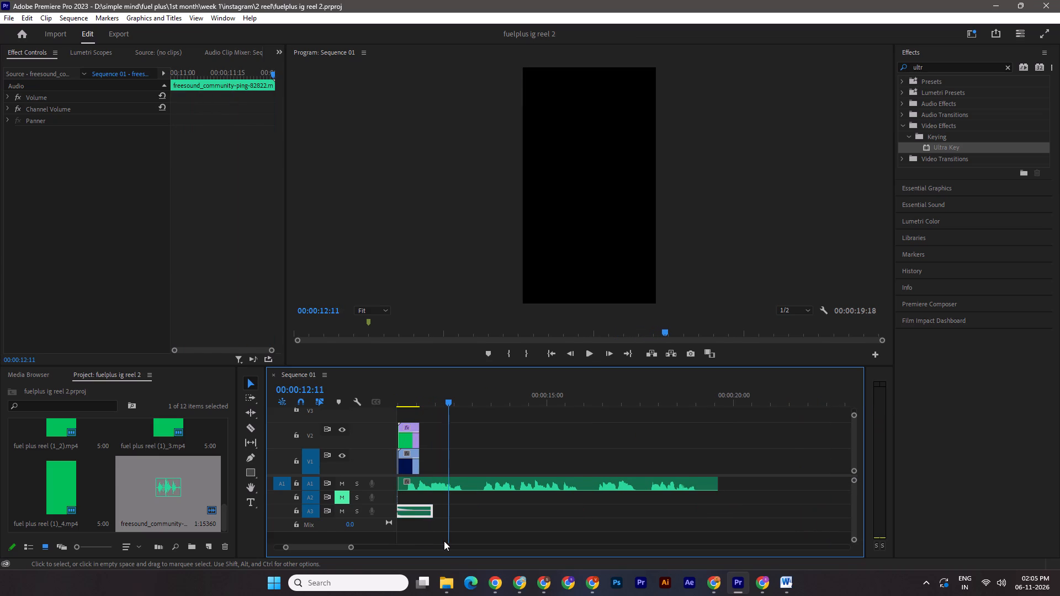
Add the 0_Vertical_Video_Bills and 0_Vertical_Video_Receipts clips from the 2 reel folder to track V1 at 00:00:12:11.
click(445, 592)
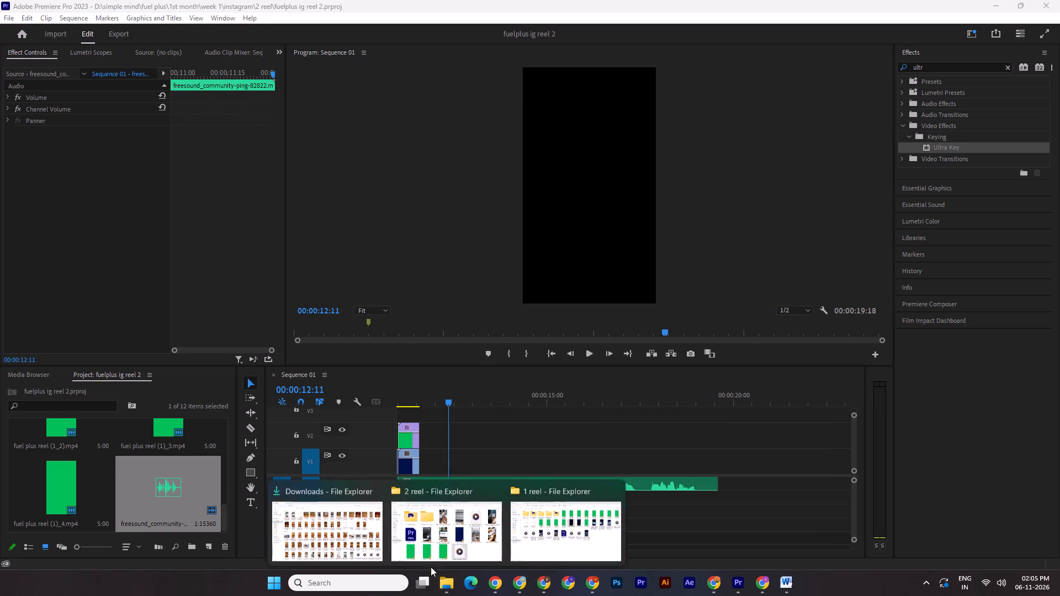
click(439, 551)
click(816, 346)
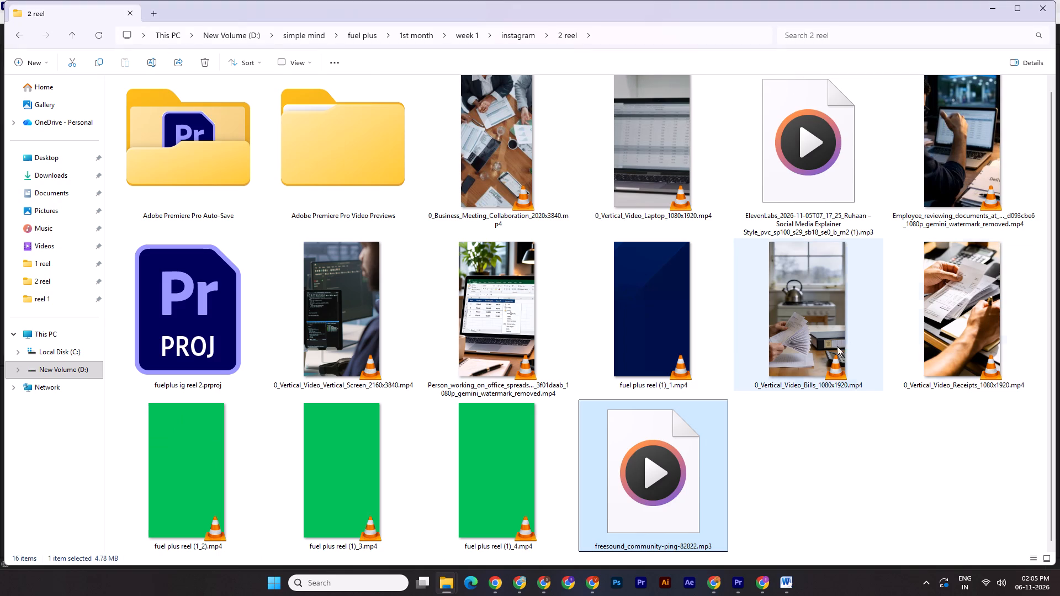
ctrl+click(969, 322)
drag(843, 330, 737, 573)
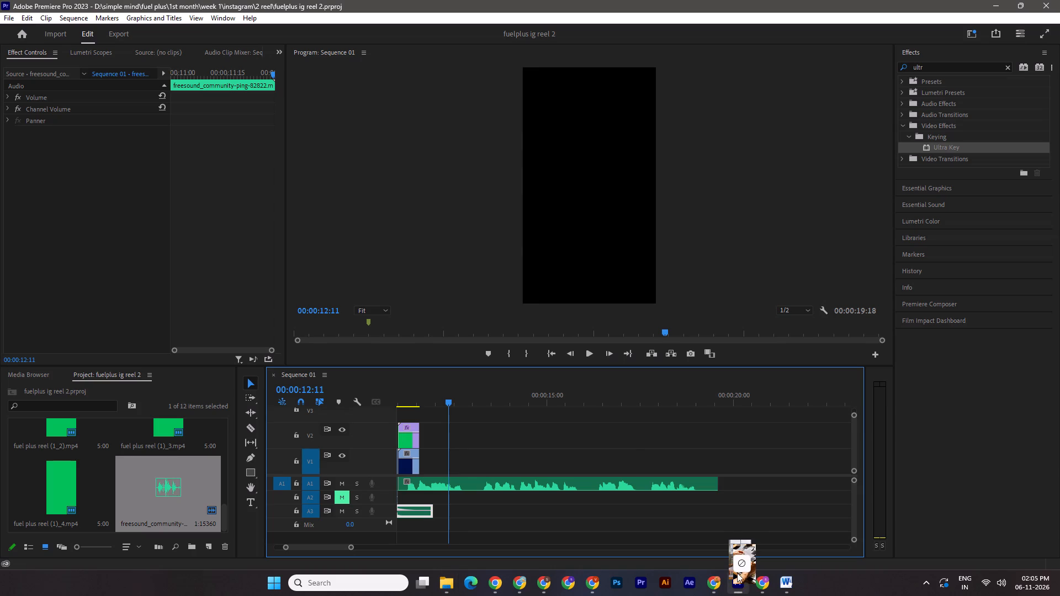
drag(737, 573, 641, 456)
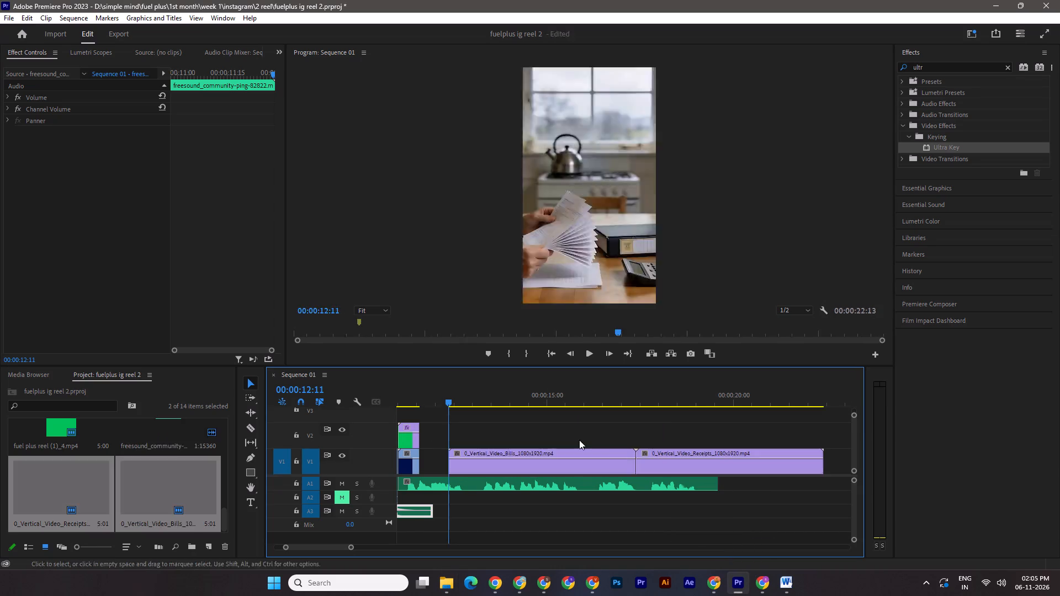
Check the framing and Scale setting of the Bills and Receipts clips on V1.
click(520, 390)
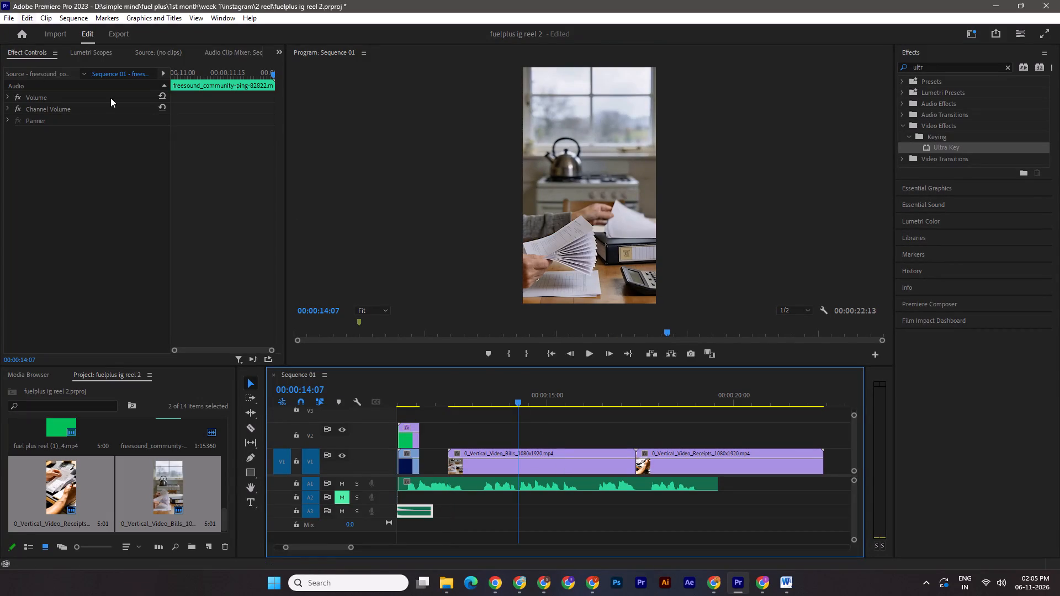
click(601, 451)
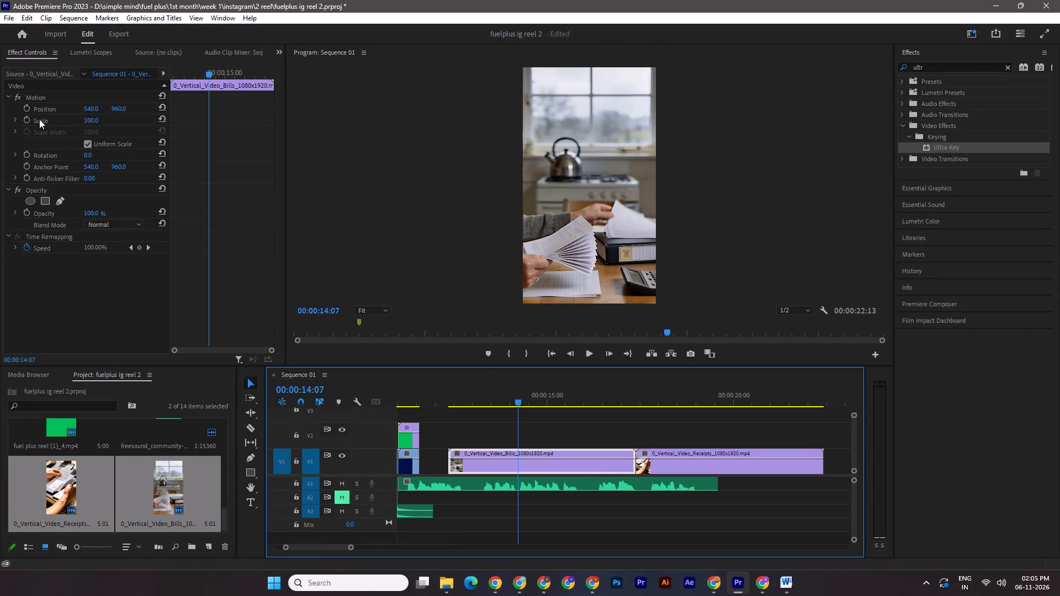
click(39, 119)
click(696, 397)
click(682, 462)
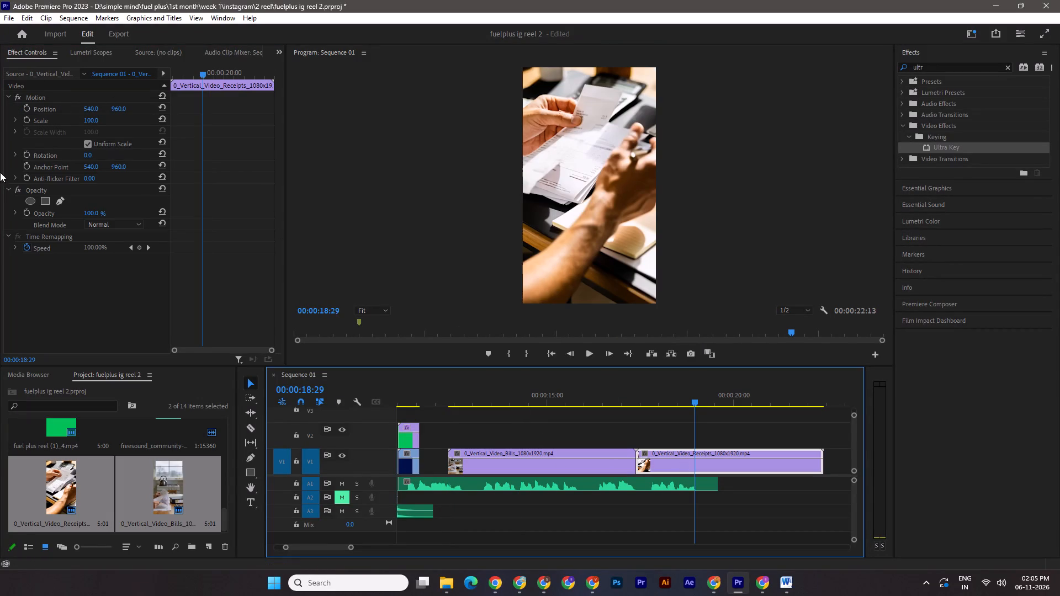
click(52, 120)
Play from the #3 title and move the Bills clip on V1 so it starts directly after the title.
drag(699, 393, 417, 405)
key(space)
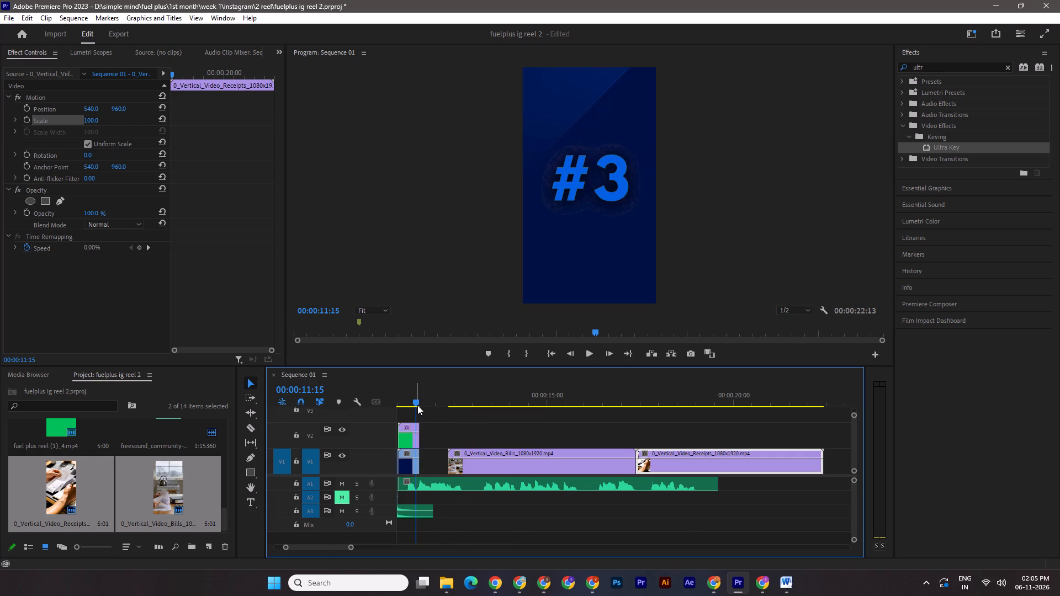
key(space)
key(space)
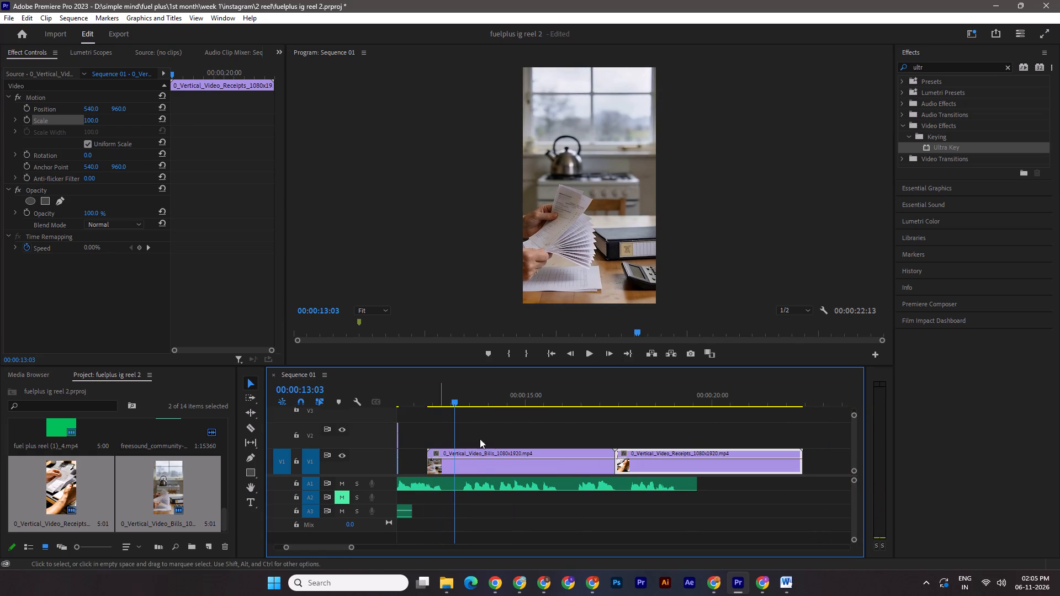
drag(482, 468, 454, 464)
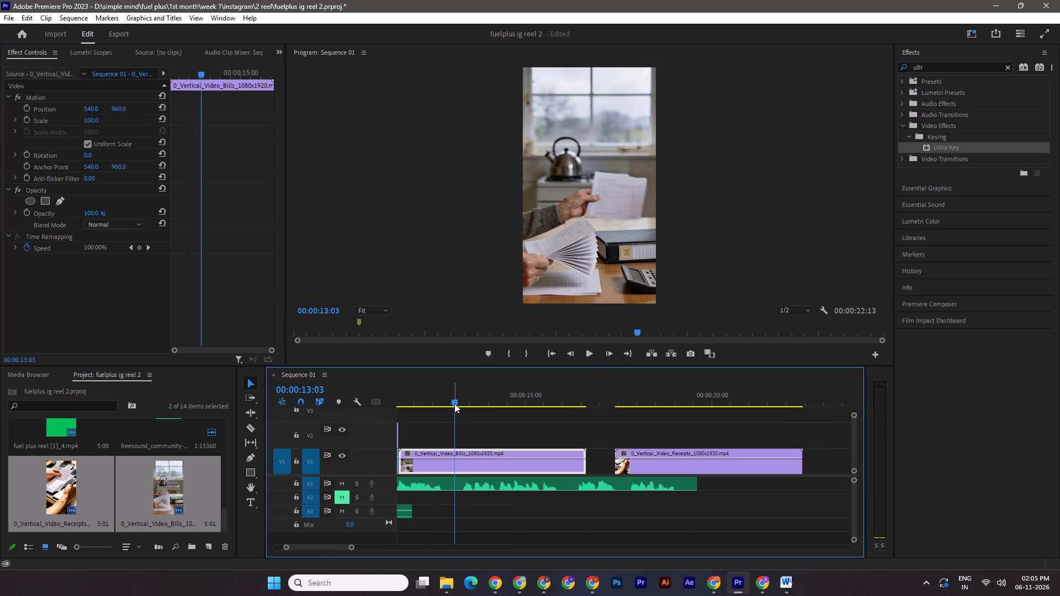
Cut the silent part of the A1 voiceover between 00:00:12:29 and 00:00:13:06, delete it, close the gap, and save the project.
drag(456, 397, 411, 398)
key(space)
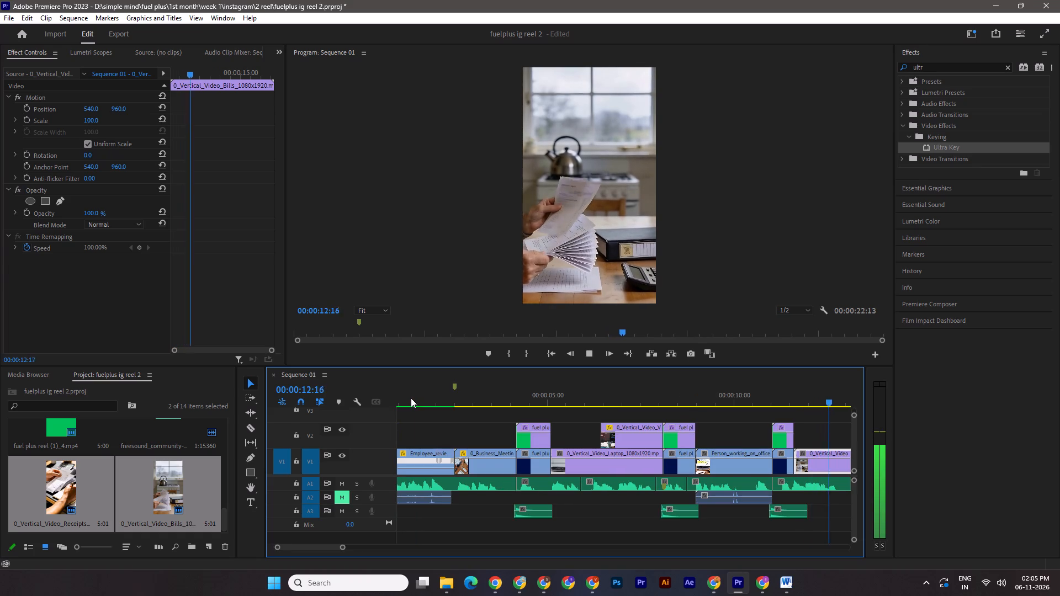
key(space)
click(252, 430)
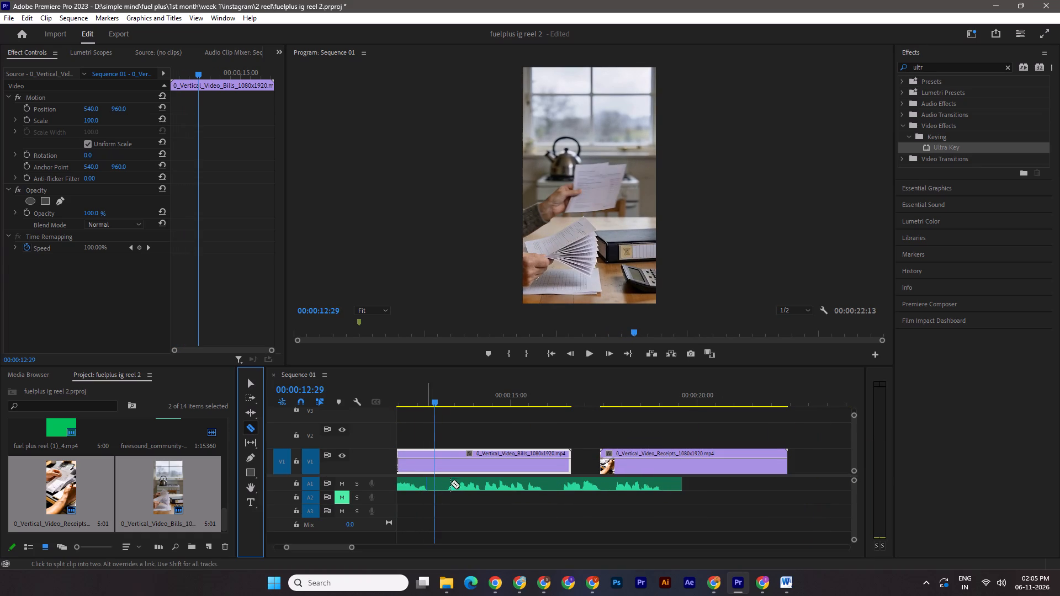
click(437, 483)
drag(436, 402, 444, 406)
click(442, 483)
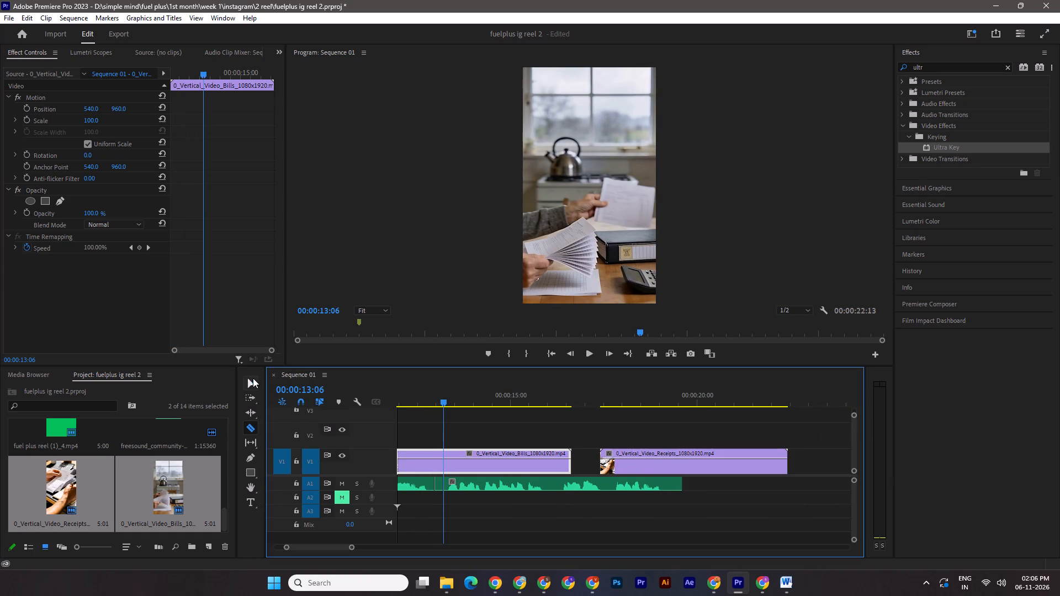
click(253, 378)
click(439, 485)
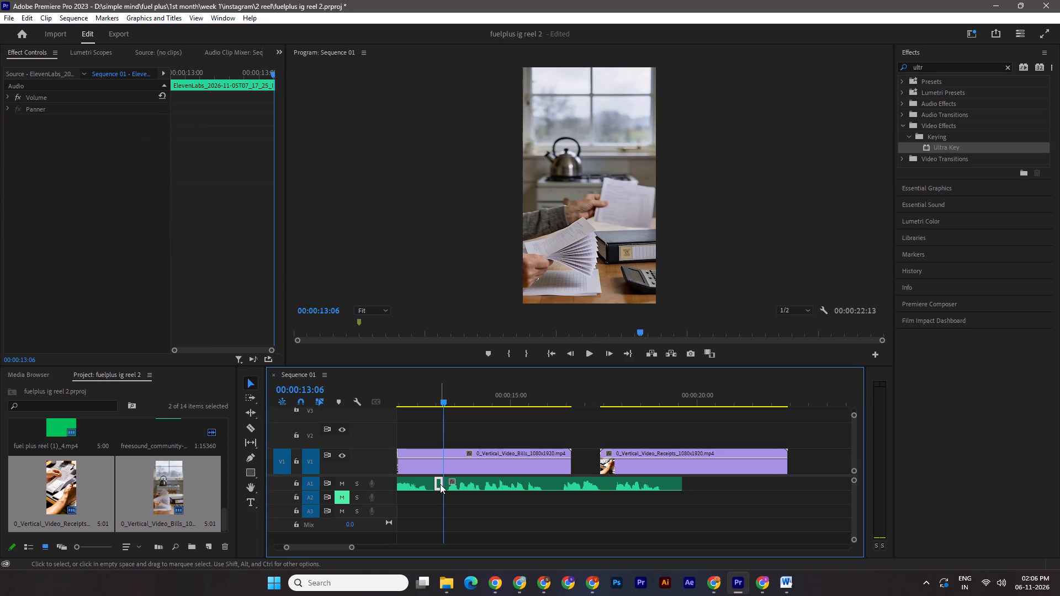
key(Delete)
click(438, 483)
right_click(438, 483)
click(474, 494)
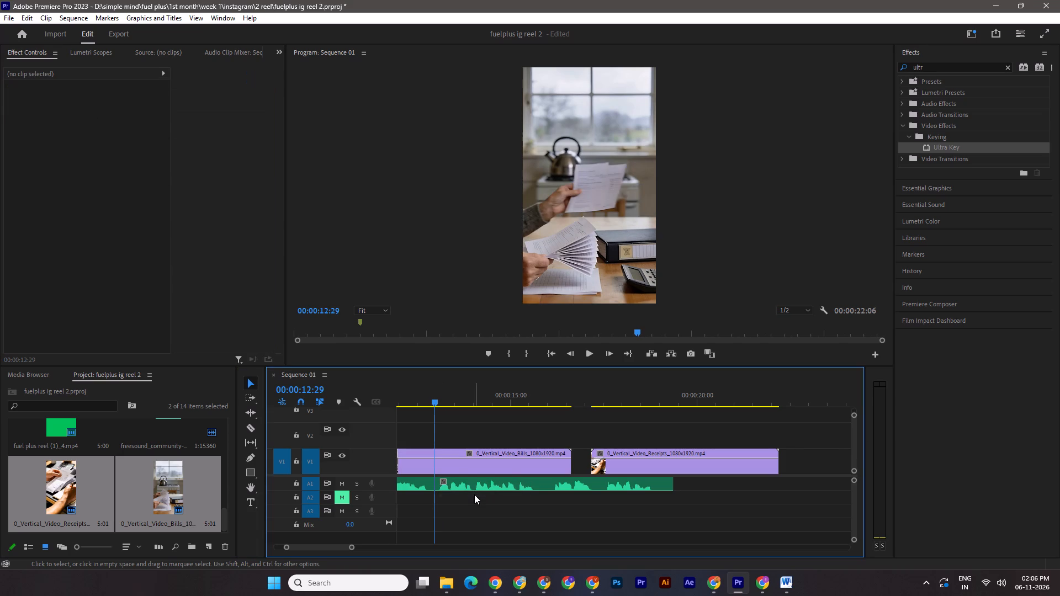
key(ctrl+s)
Play from the #3 title across the voiceover cut, then return the playhead to the cut at 00:00:12:29.
click(335, 546)
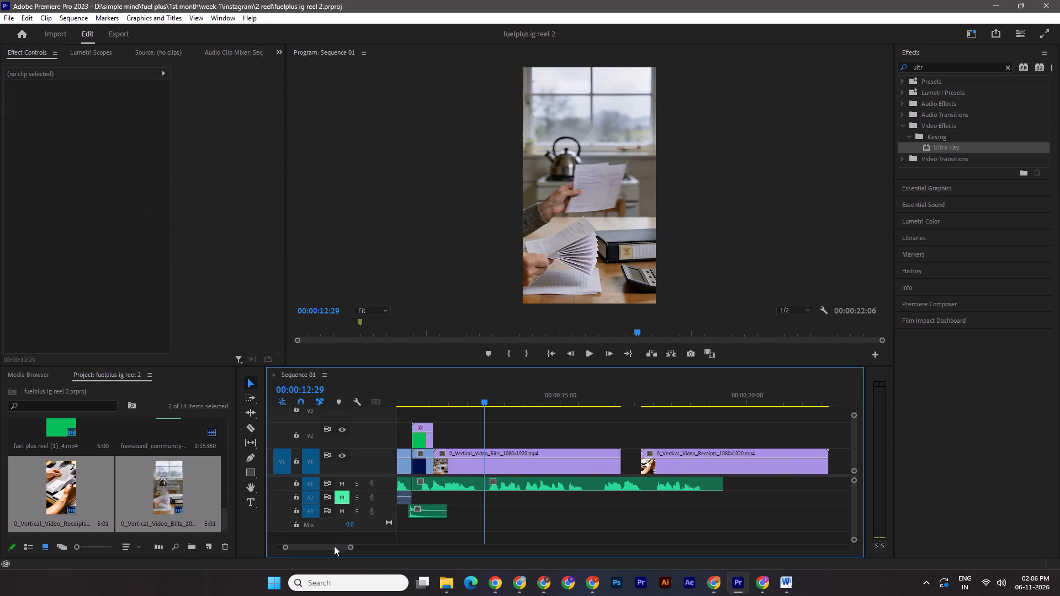
drag(485, 401, 429, 396)
key(ctrl+s)
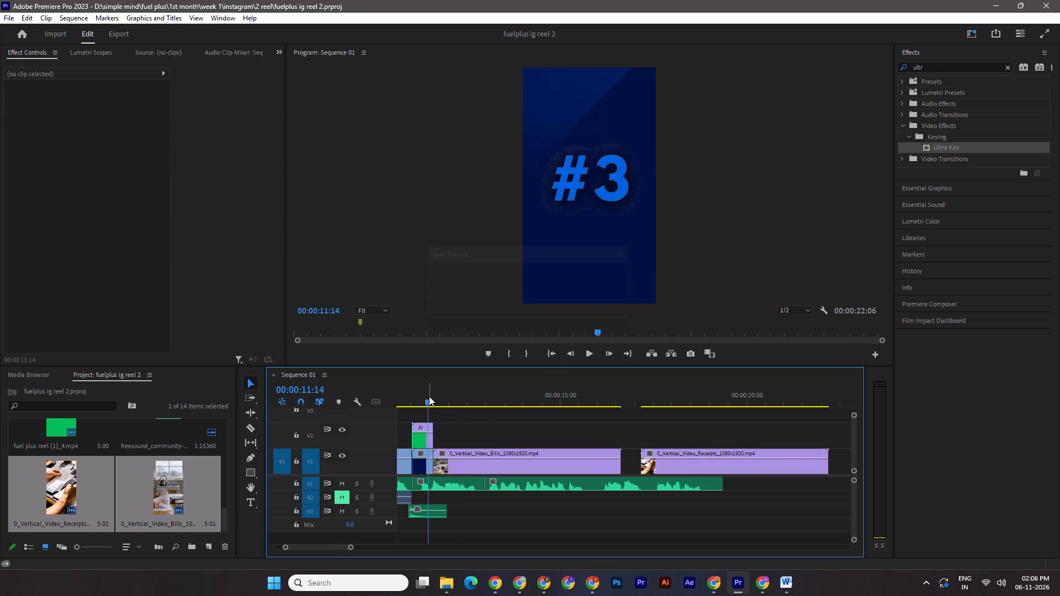
key(space)
key(space)
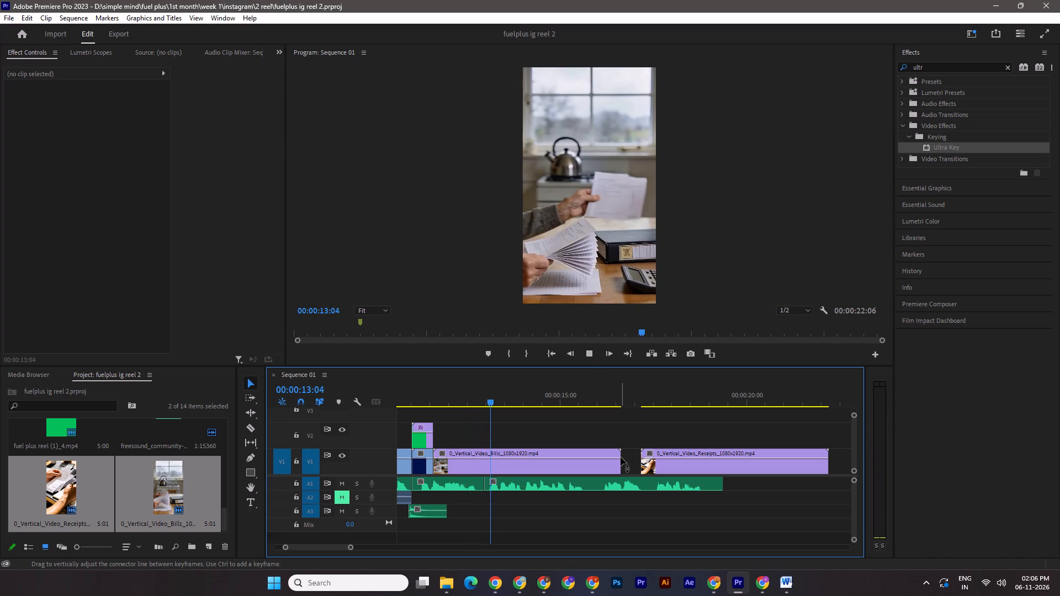
shift+drag(492, 403, 485, 403)
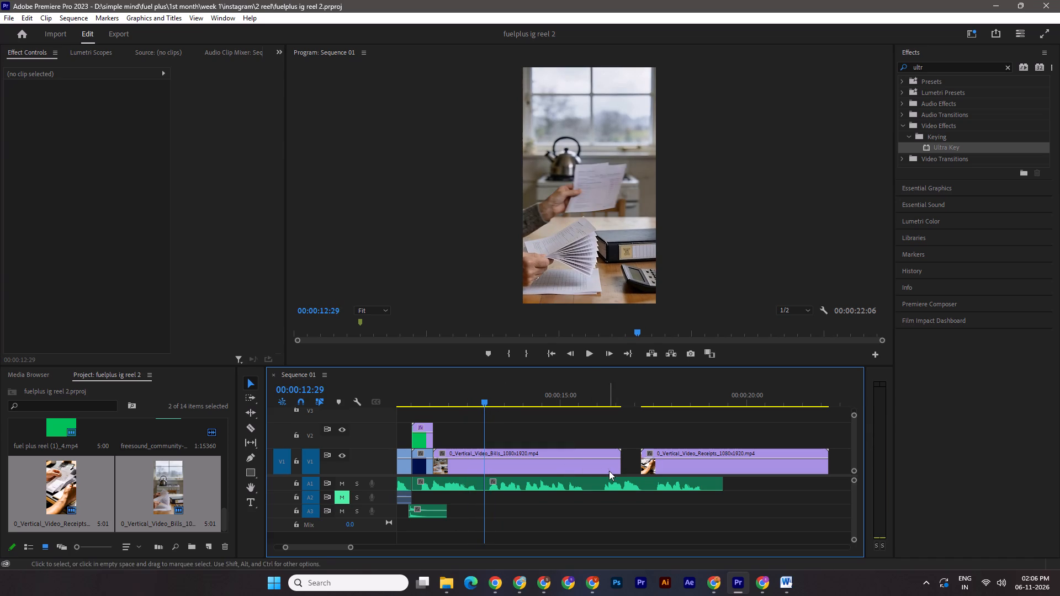
Trim the end of the Bills clip on V1 to the voiceover cut at 00:00:12:29 and move the Receipts clip directly after it.
drag(617, 471, 477, 470)
drag(671, 470, 646, 470)
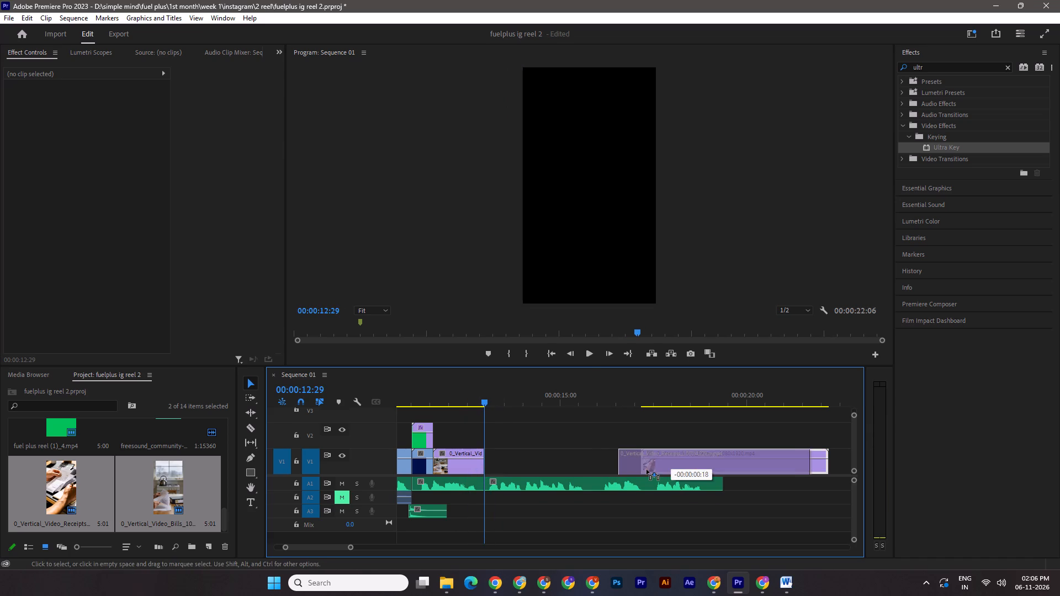
drag(646, 470, 515, 469)
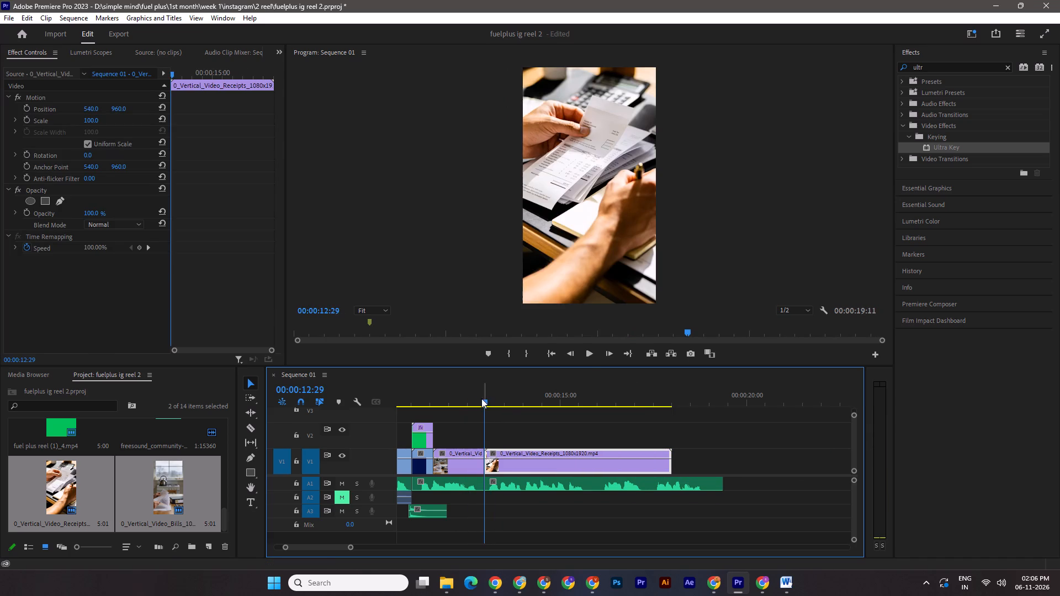
Move the Receipts clip to V2 over the second half of the Bills clip and trim its end to the Bills clip's end.
drag(481, 398, 449, 414)
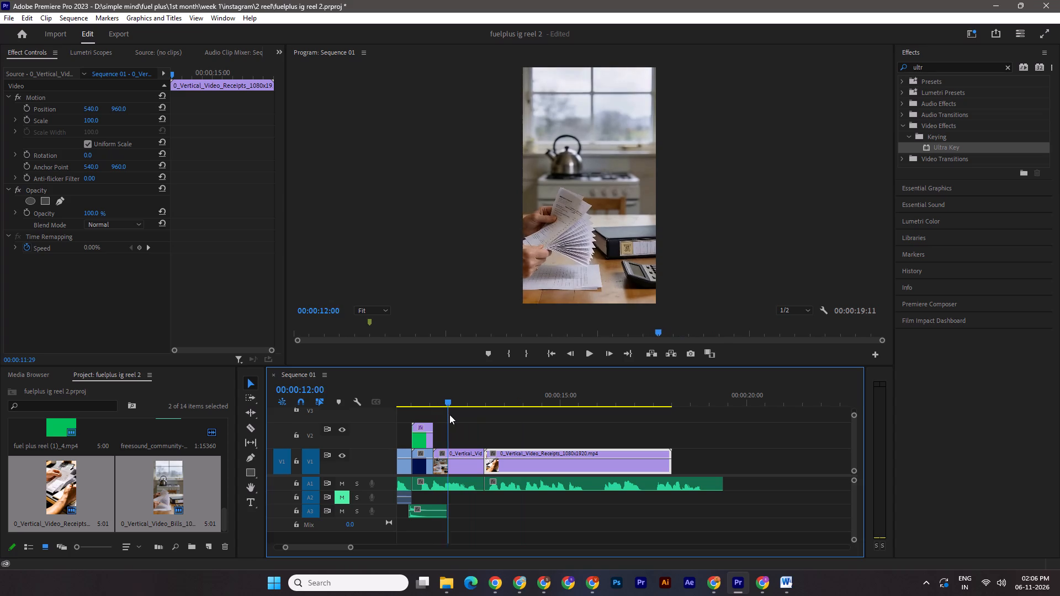
drag(449, 414, 501, 417)
drag(526, 472, 510, 443)
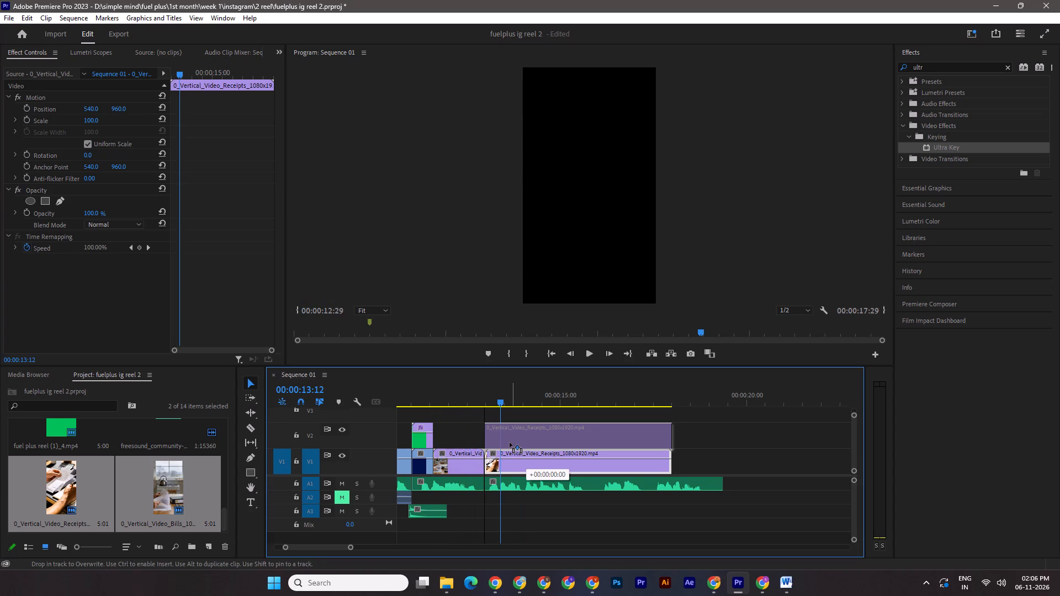
drag(510, 443, 500, 443)
drag(645, 443, 510, 443)
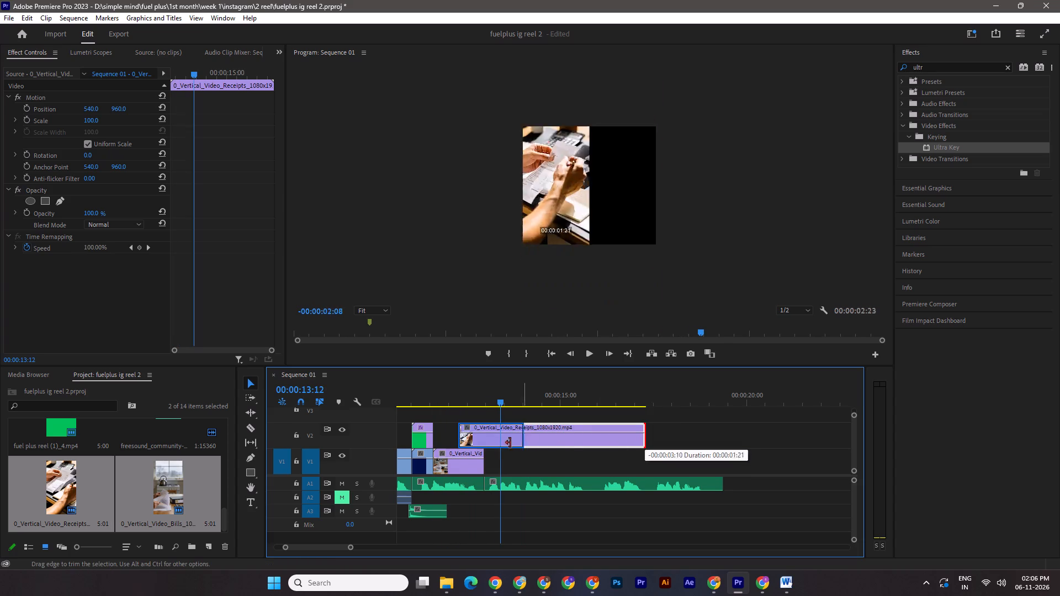
drag(510, 443, 484, 439)
Play through the #3 section, move the Receipts clip down to V1 over the end of the Bills clip, and save the project.
click(404, 399)
key(space)
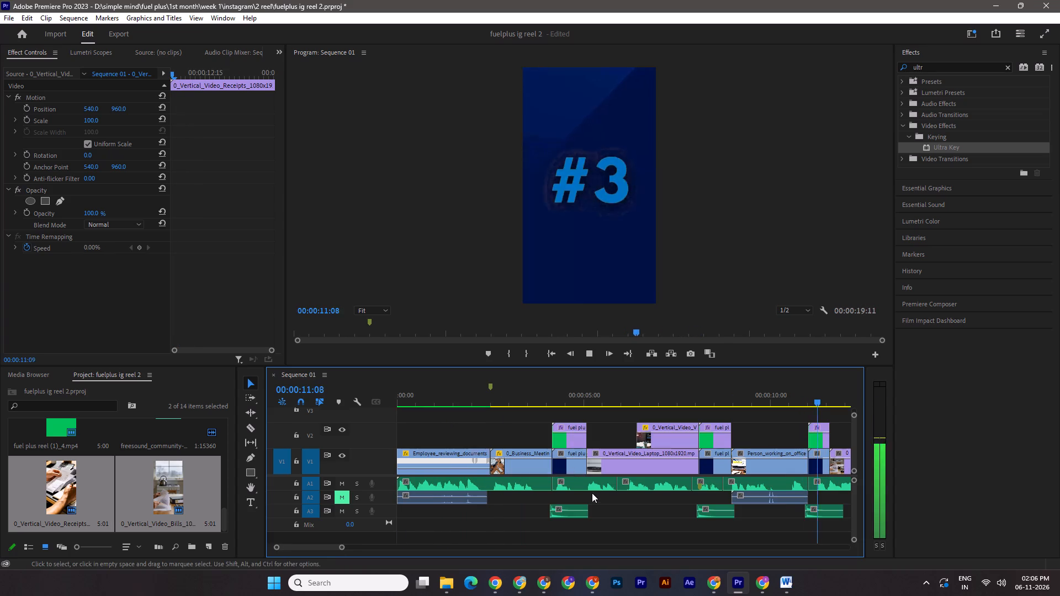
key(space)
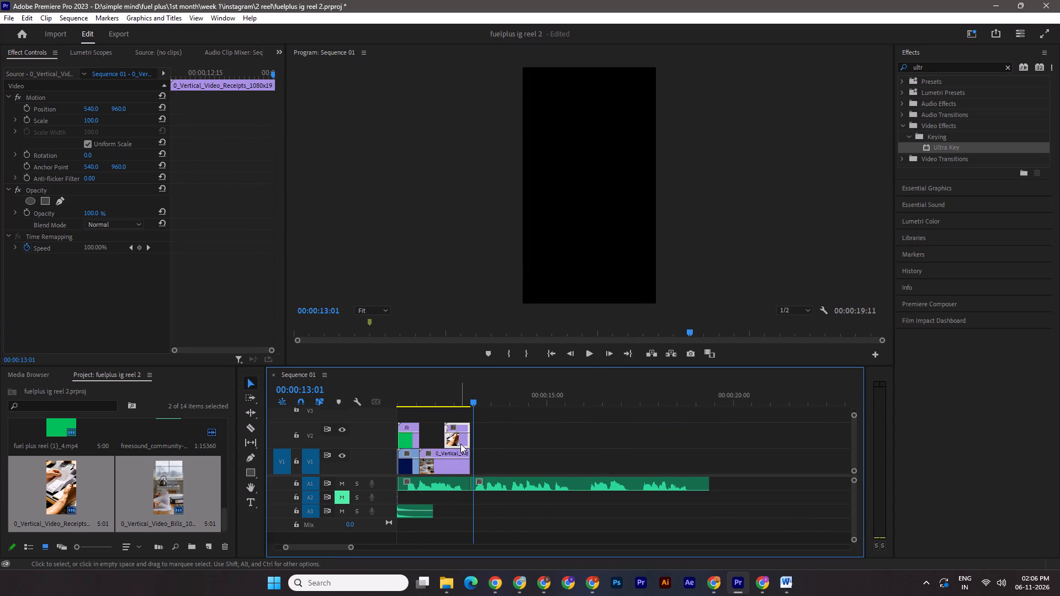
shift+drag(458, 436, 455, 460)
key(ctrl+s)
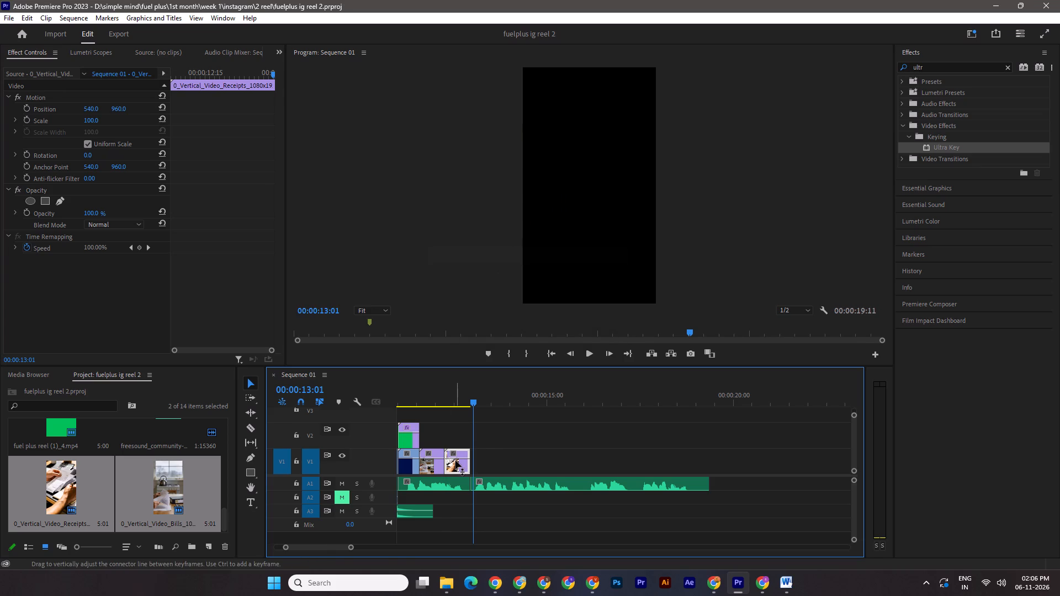
key(ctrl+s)
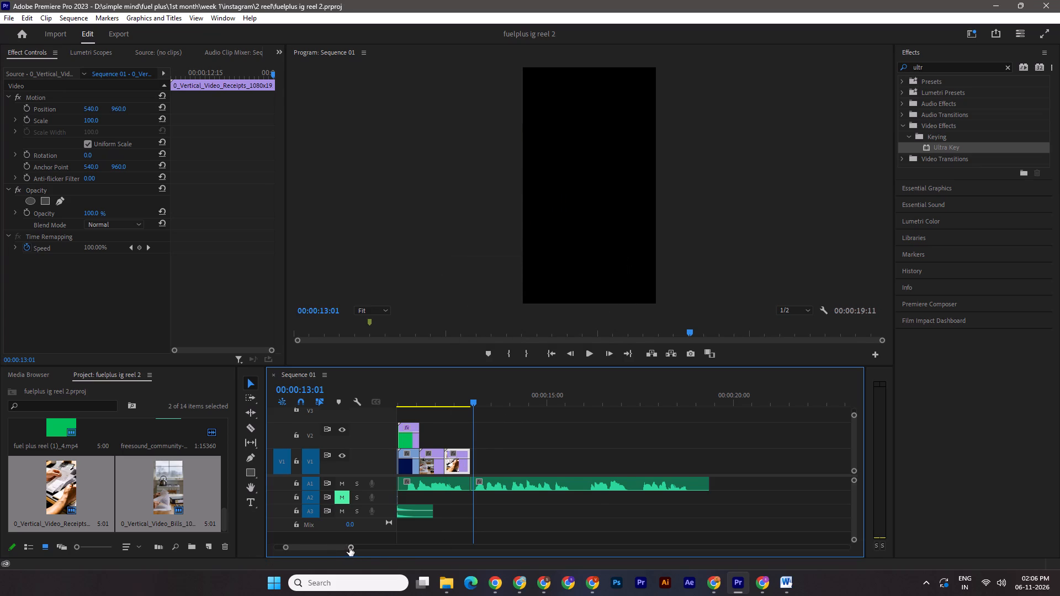
Play the whole sequence from the beginning past the last V1 clip, and restart playback from the beginning.
drag(349, 548, 380, 550)
drag(579, 397, 318, 412)
key(space)
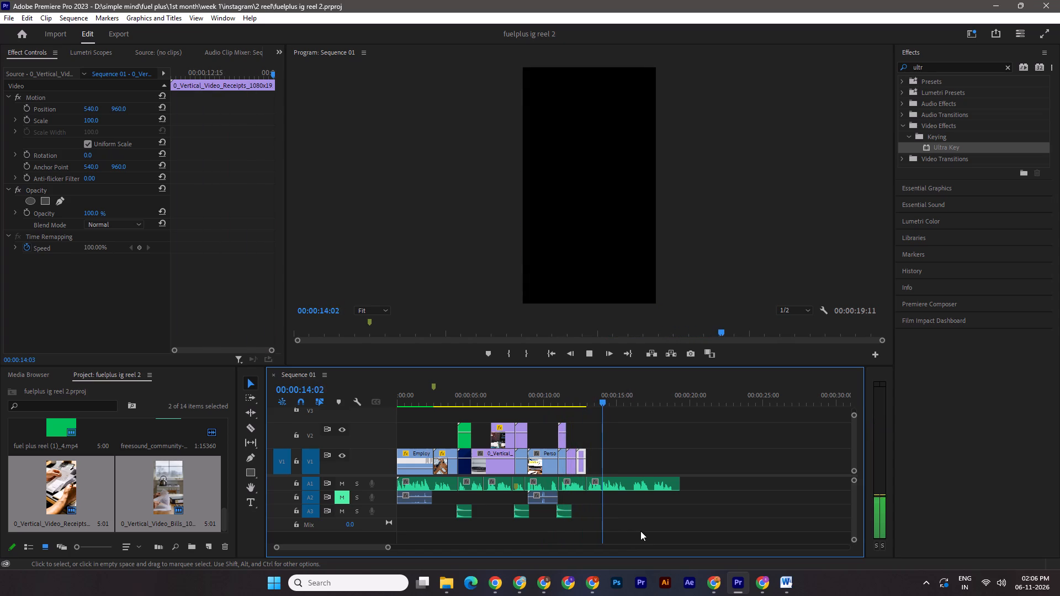
key(space)
drag(609, 404, 348, 418)
key(space)
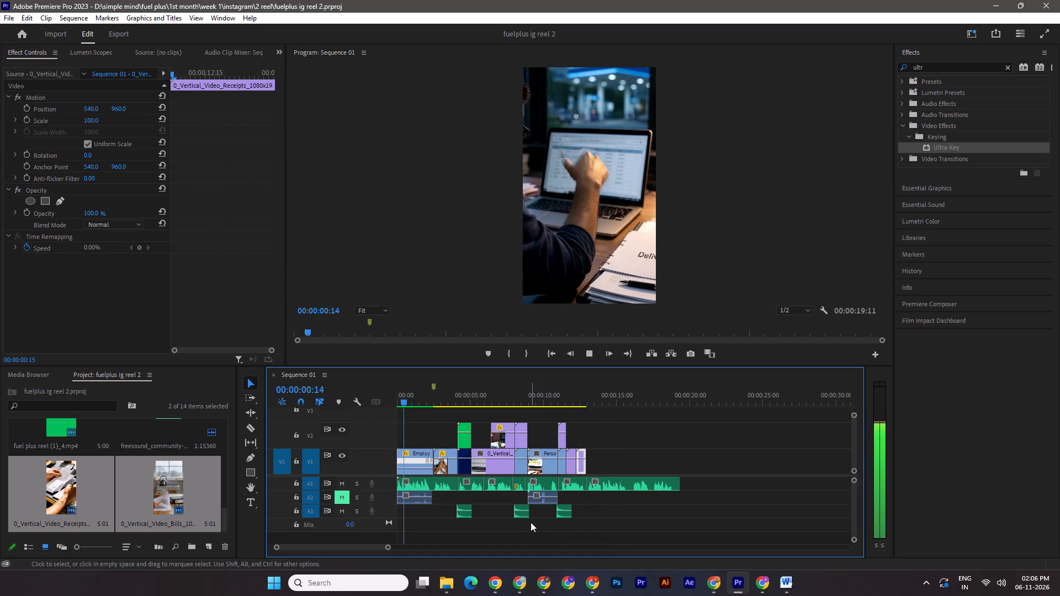
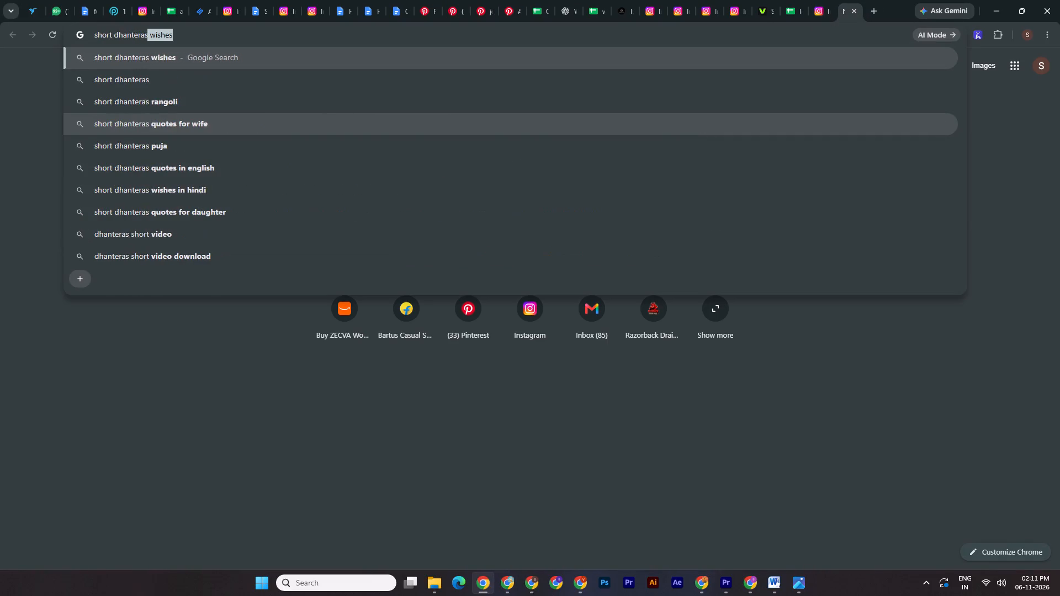
key(Return)
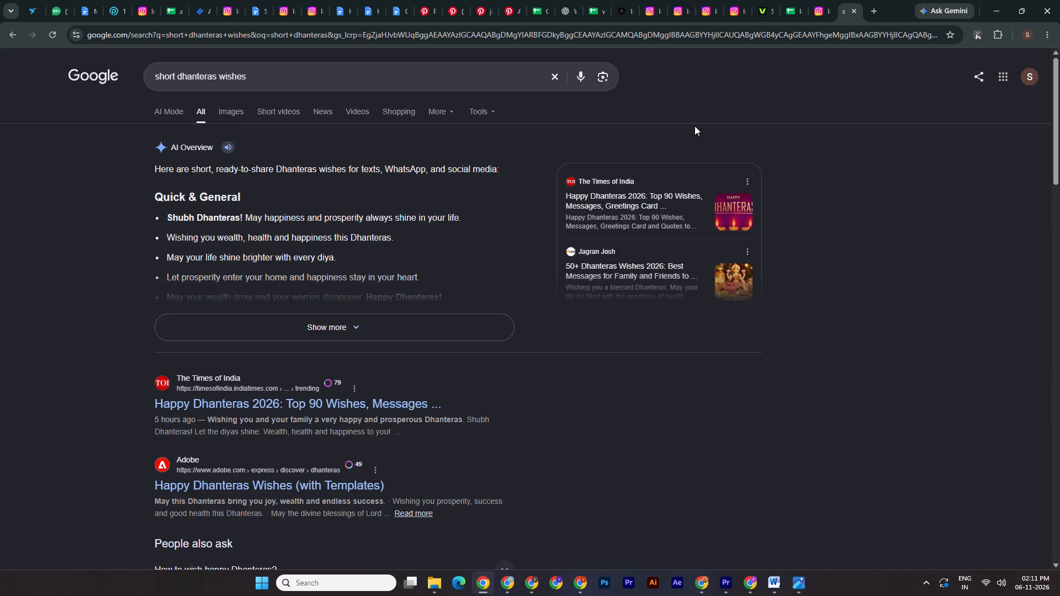
click(269, 326)
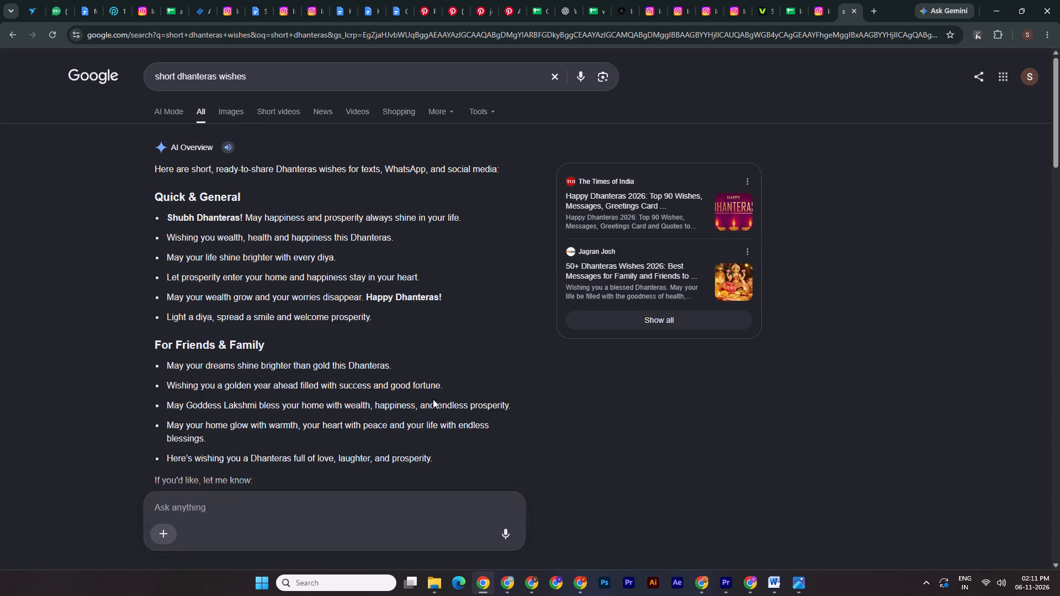
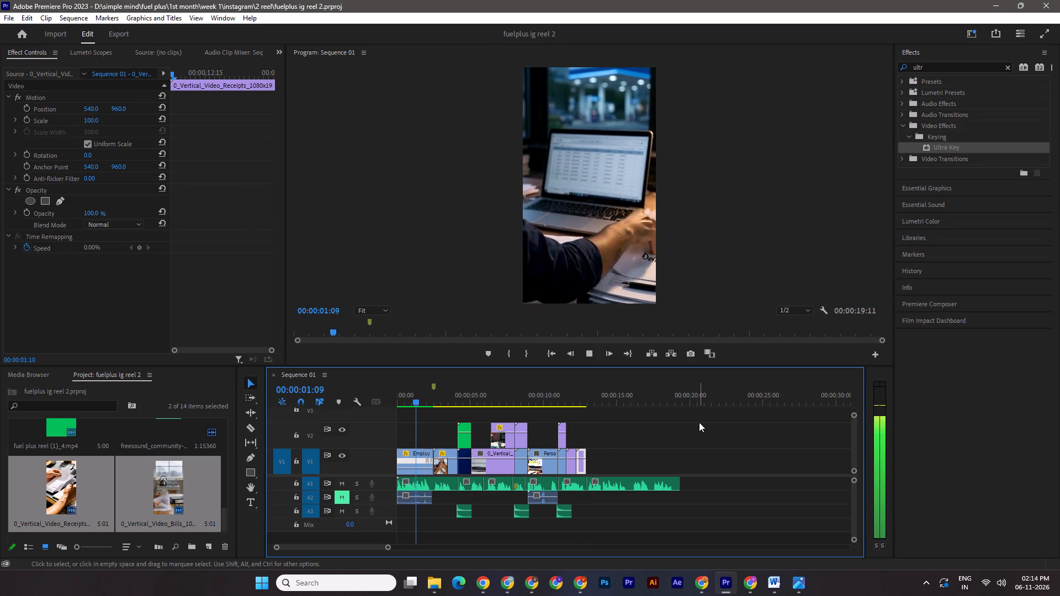
key(space)
drag(430, 399, 413, 400)
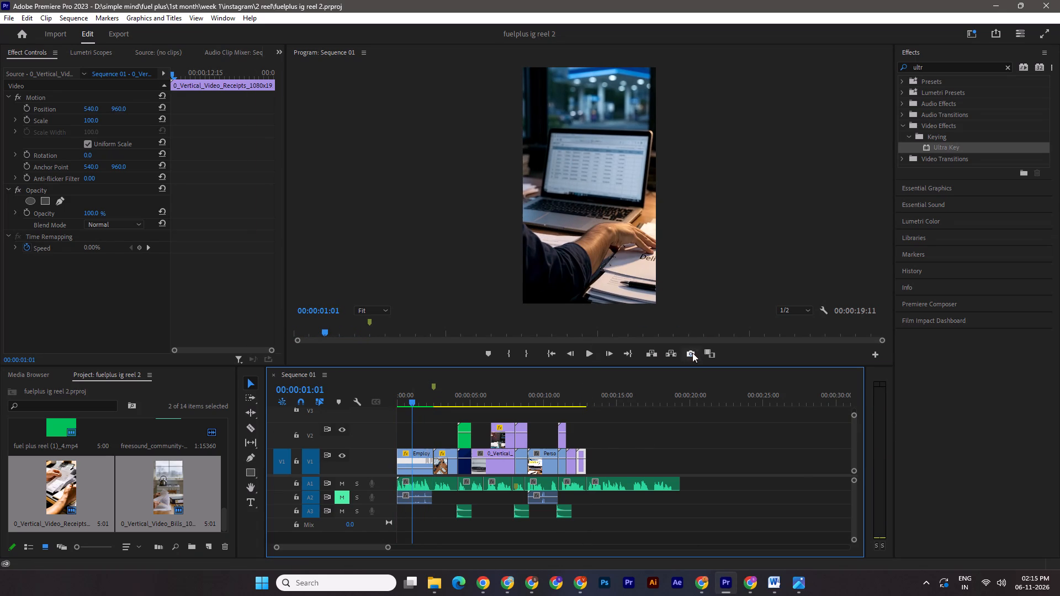
click(692, 353)
click(552, 328)
Export the Delivery File frame at 00:00:02:05 as a PNG still to the Downloads folder.
drag(410, 397, 427, 398)
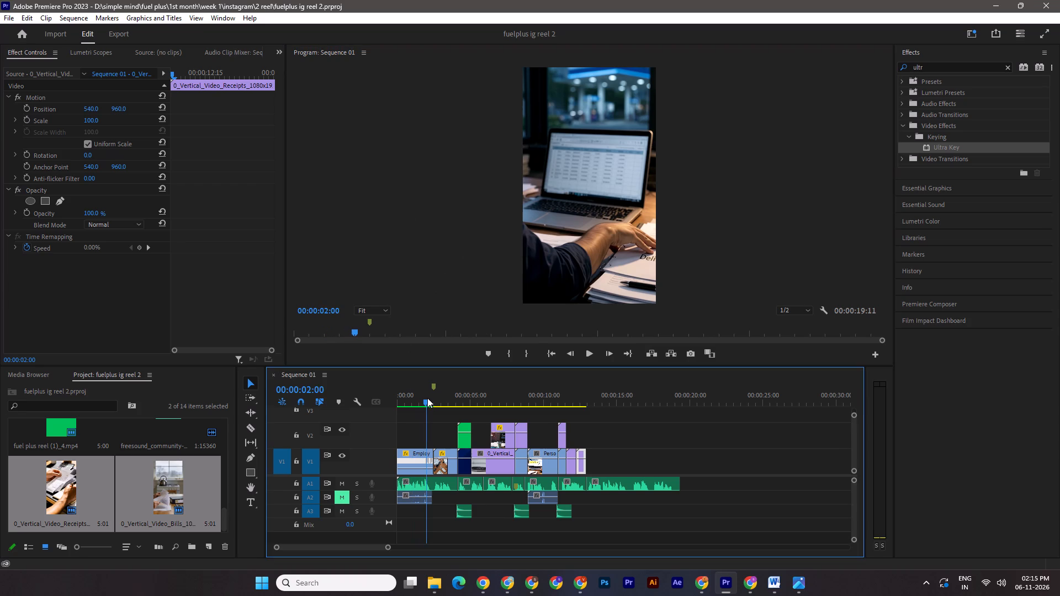
drag(427, 398, 430, 398)
click(692, 358)
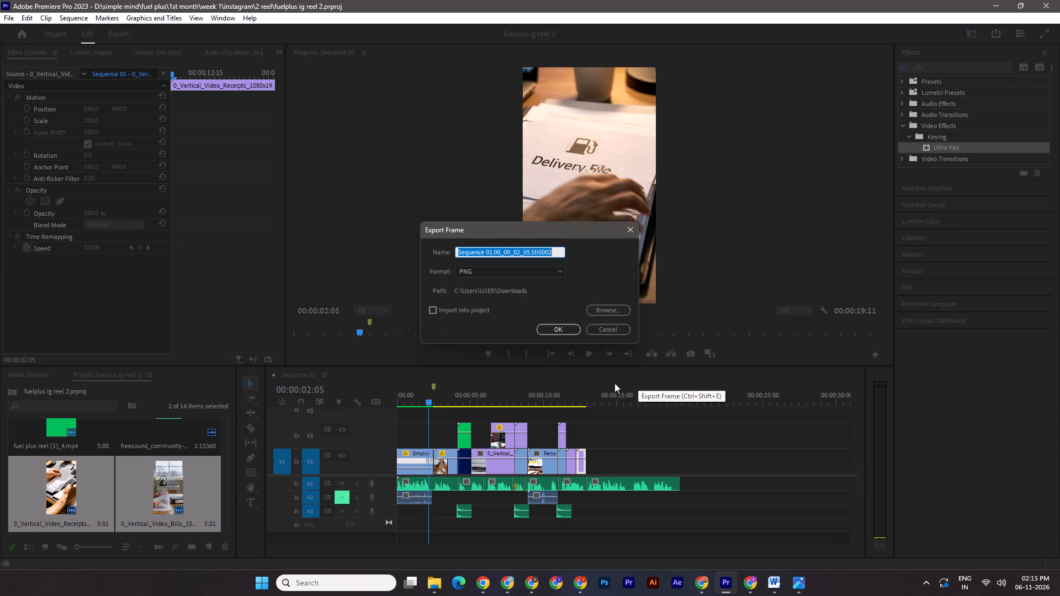
click(558, 334)
Look at the Six-Scene Fuel File Mistake Storyboard image in Photos for the scenes' on-screen text.
click(797, 588)
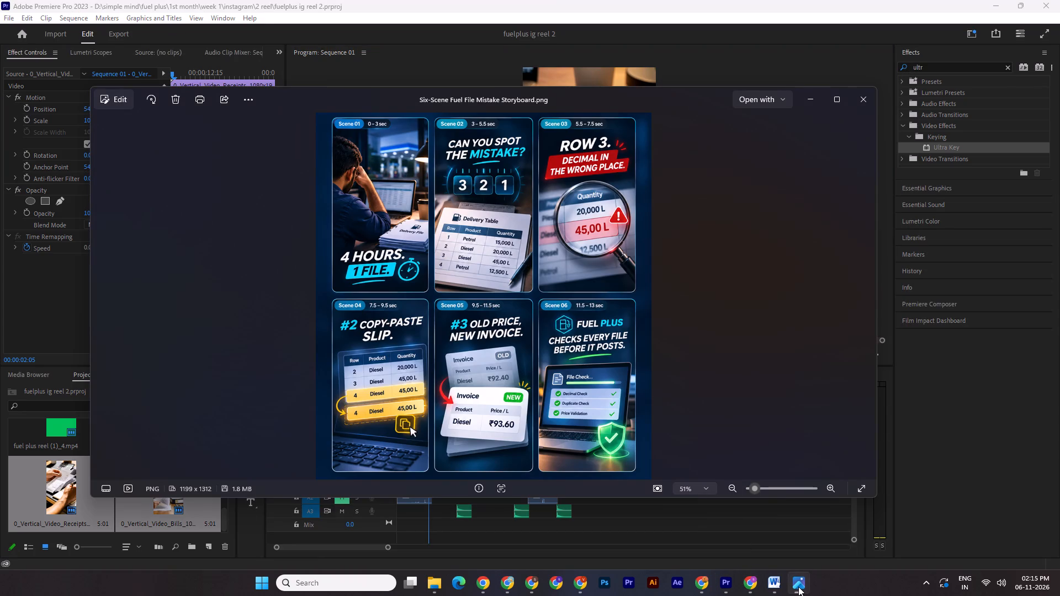
click(798, 587)
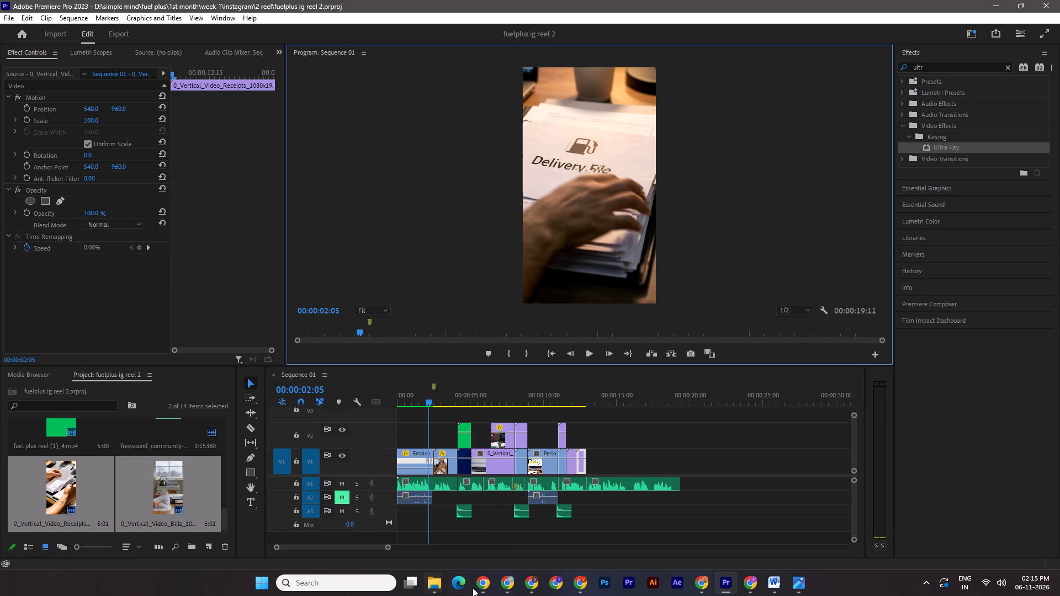
Switch to the fuel plus reel design in Canva and upload the two exported Sequence 01 stills from Downloads to the Shalini folder.
click(534, 587)
click(85, 0)
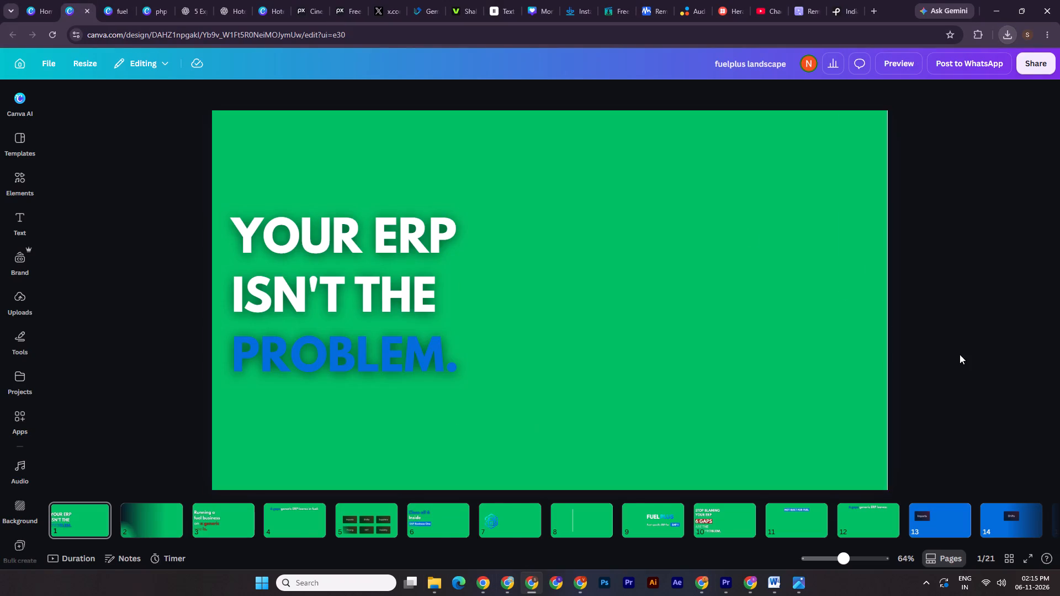
click(114, 0)
click(958, 328)
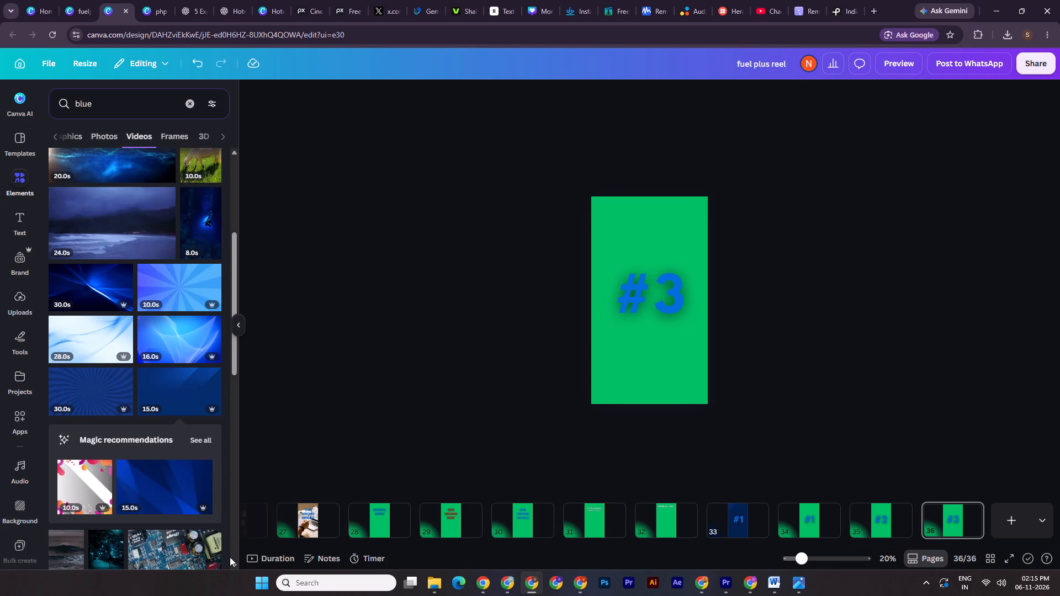
scroll(12, 367, down, 6)
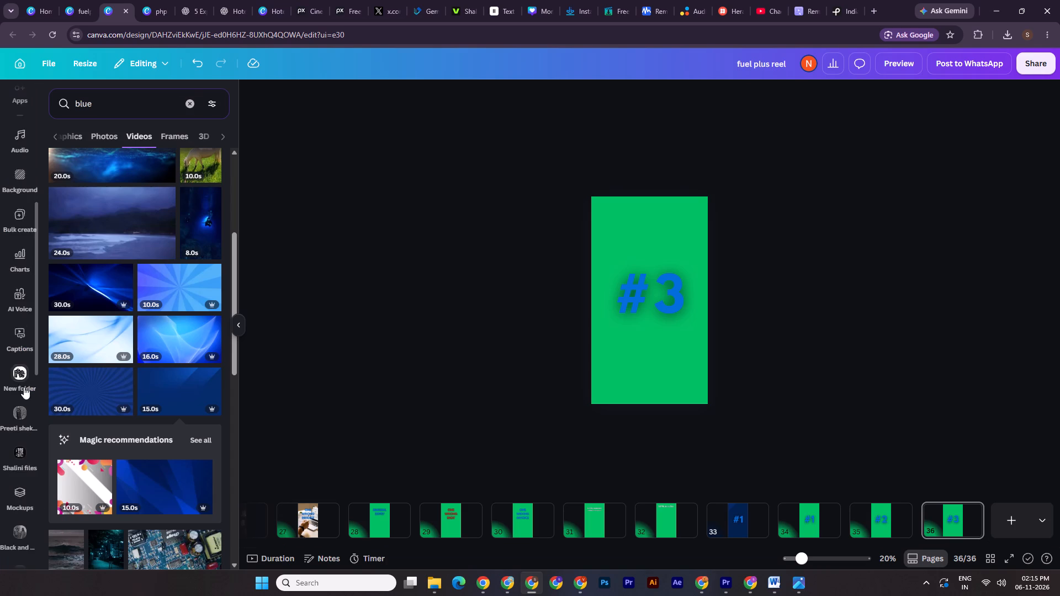
scroll(23, 416, down, 5)
click(20, 393)
click(434, 583)
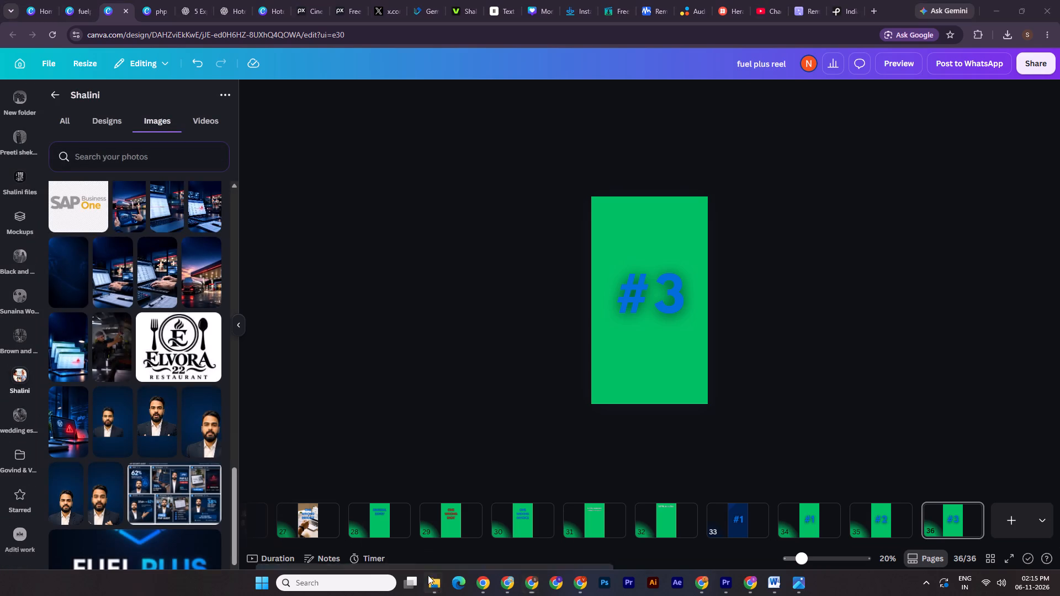
click(313, 533)
click(43, 177)
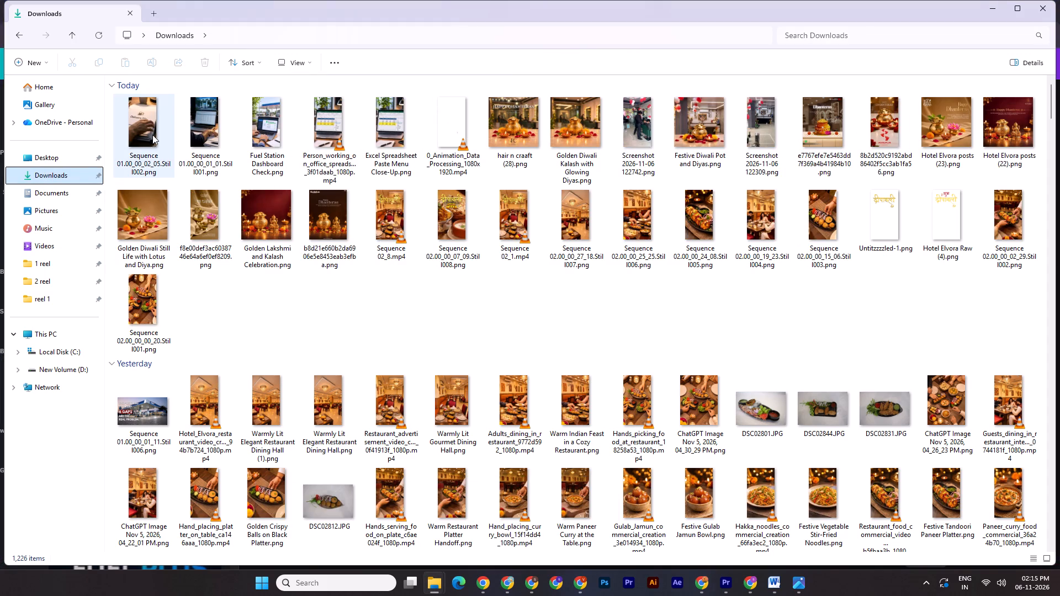
click(137, 135)
ctrl+click(208, 138)
drag(197, 134, 240, 166)
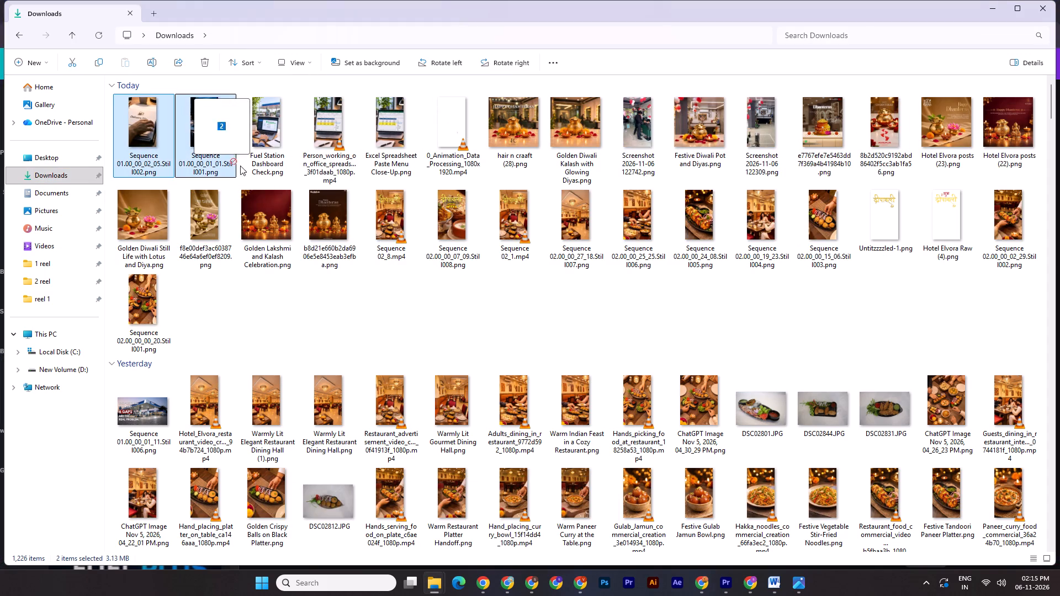
drag(240, 166, 162, 418)
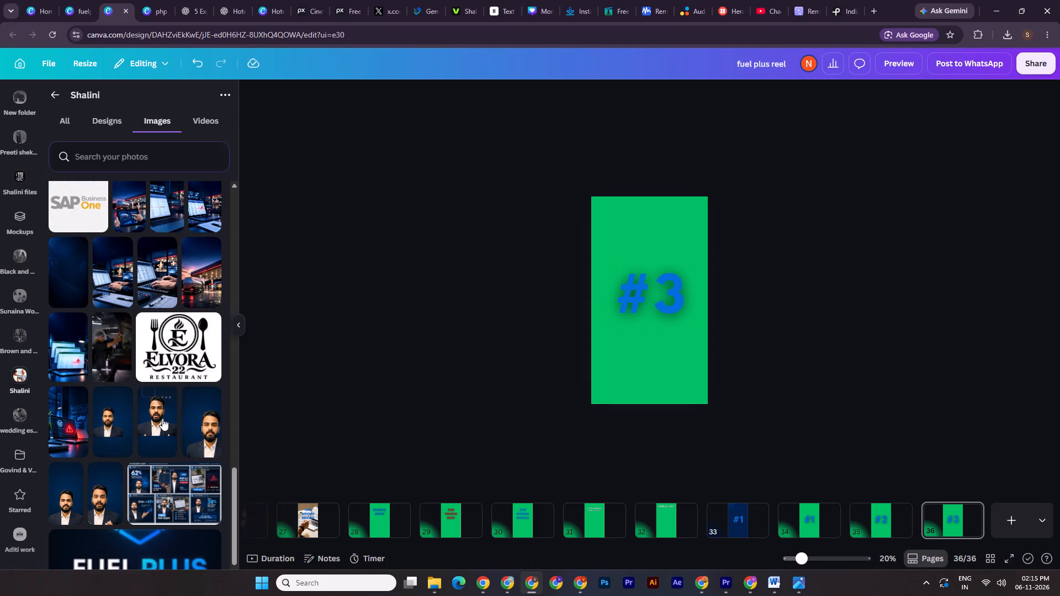
Add a new page after page 36 and fill it with the uploaded laptop spreadsheet still.
click(1008, 515)
scroll(154, 385, up, 4)
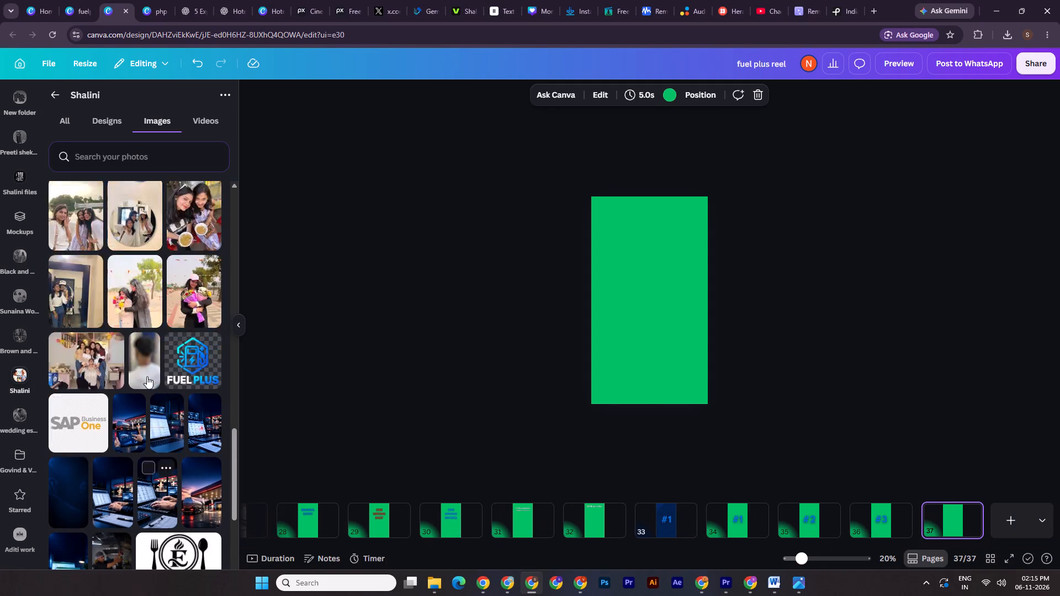
scroll(147, 376, up, 20)
scroll(147, 376, up, 6)
click(129, 231)
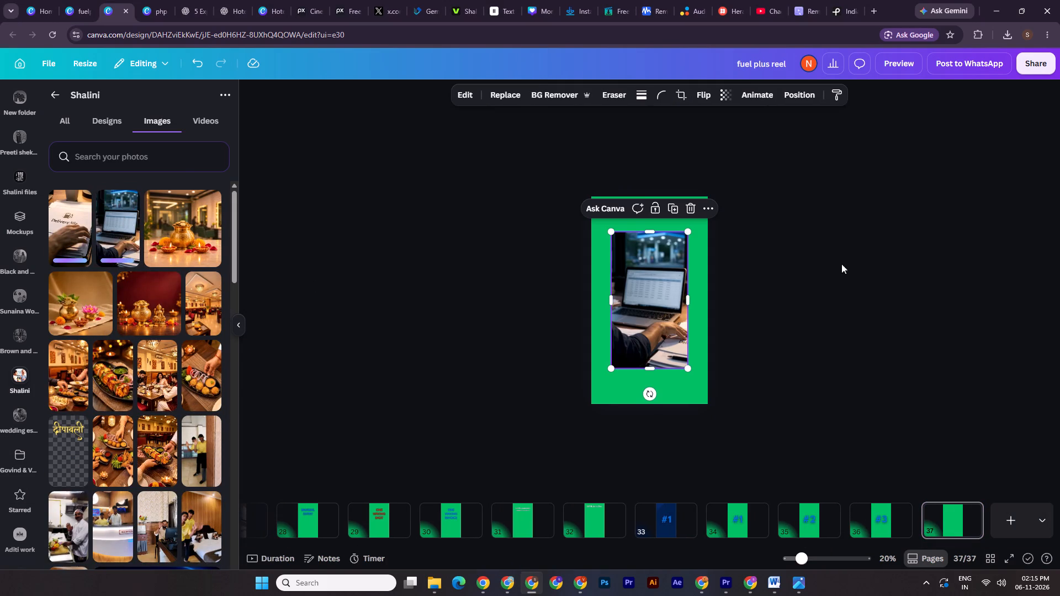
drag(689, 233, 711, 200)
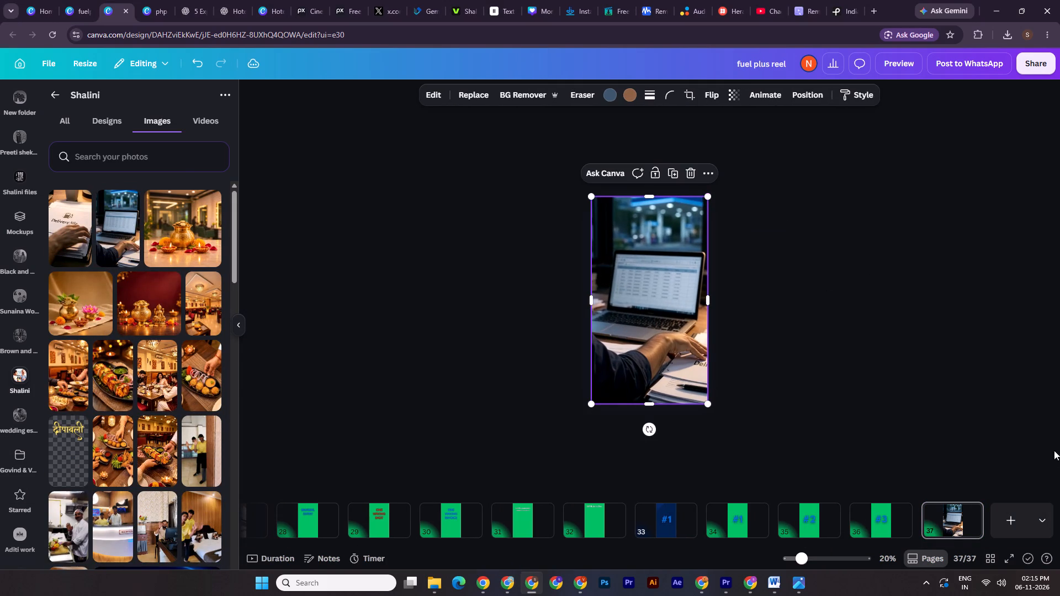
Add another page after the laptop page and fill it with the uploaded Delivery File still.
click(1024, 514)
click(72, 245)
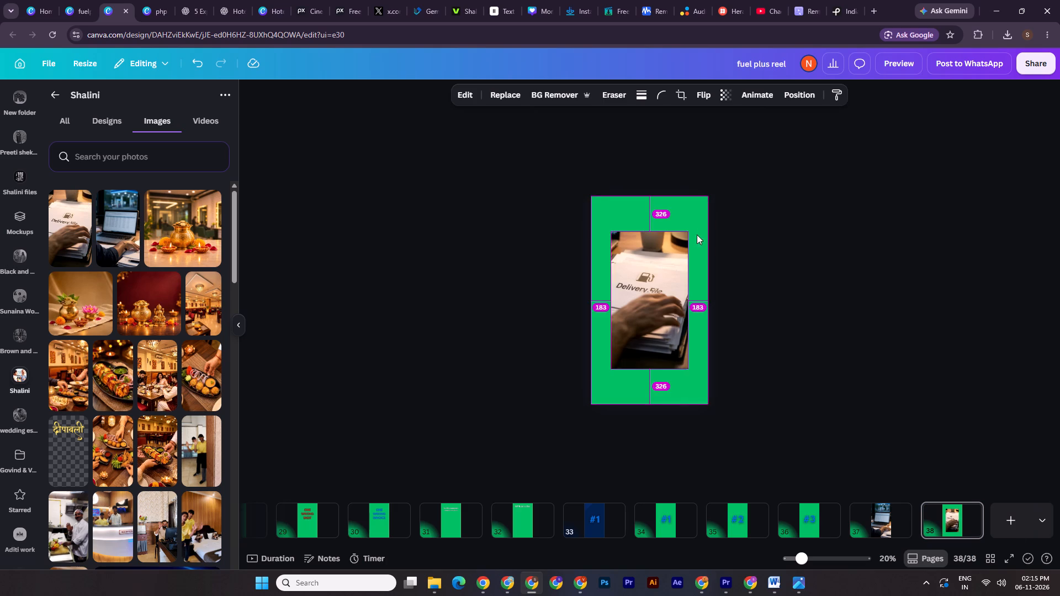
alt+drag(687, 231, 708, 196)
double_click(886, 260)
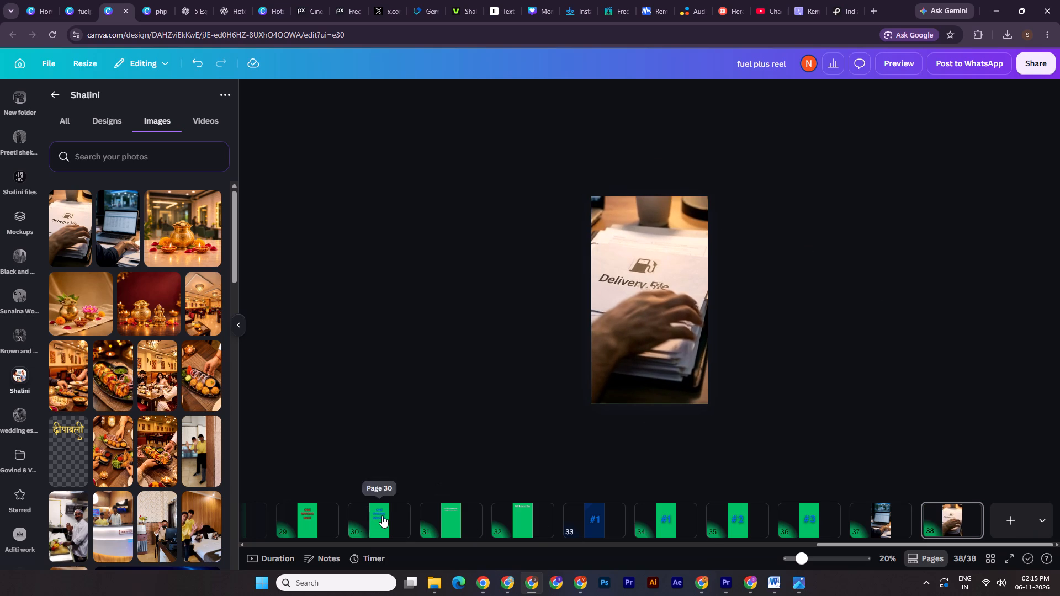
Find page 20 and copy its ONE SMALL MISTAKE and BIG LOSS text without the background image.
click(382, 515)
key(Left)
key(Left)
key(Left)
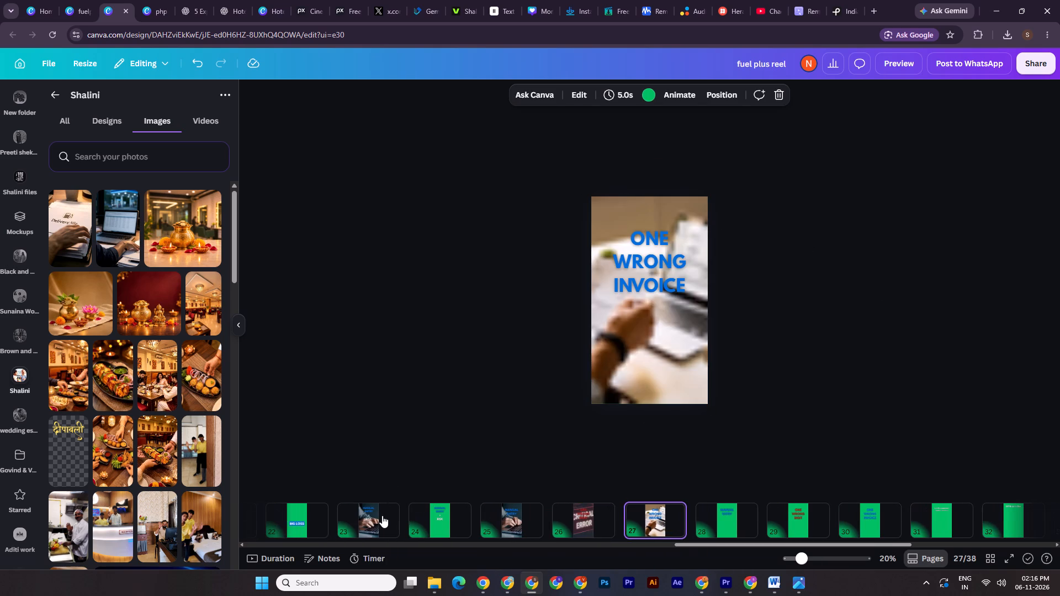
key(Left)
key(Left)
key(Left)
key(Left)
key(Left)
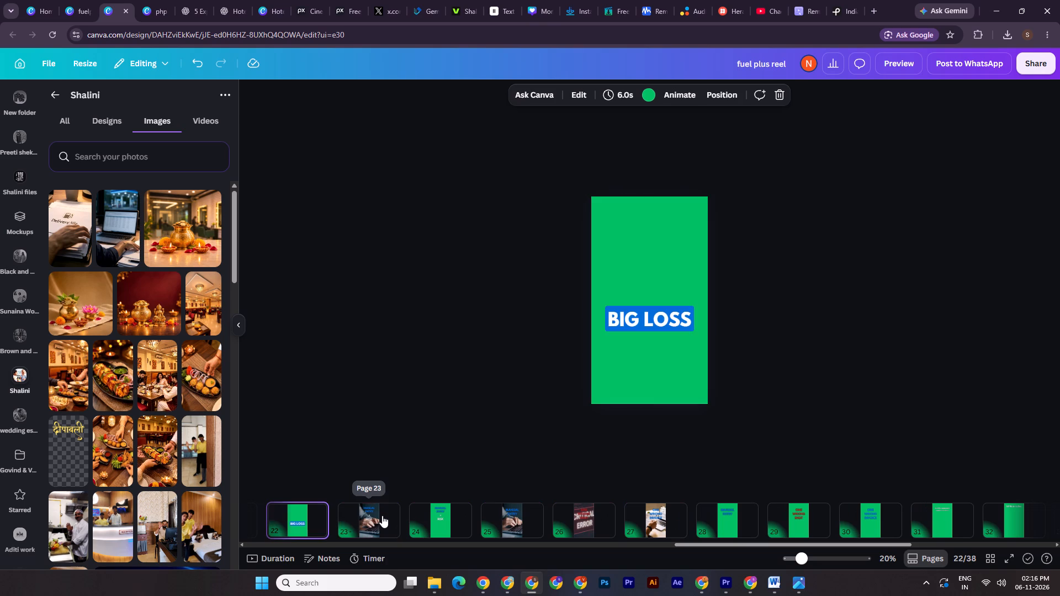
key(Left)
key(Left)
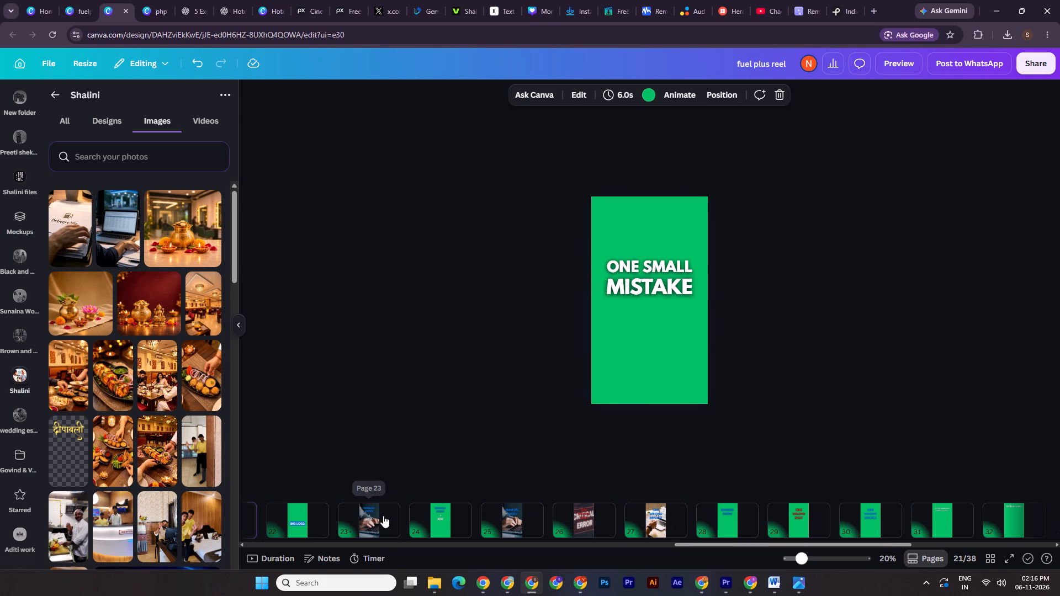
drag(739, 256, 641, 320)
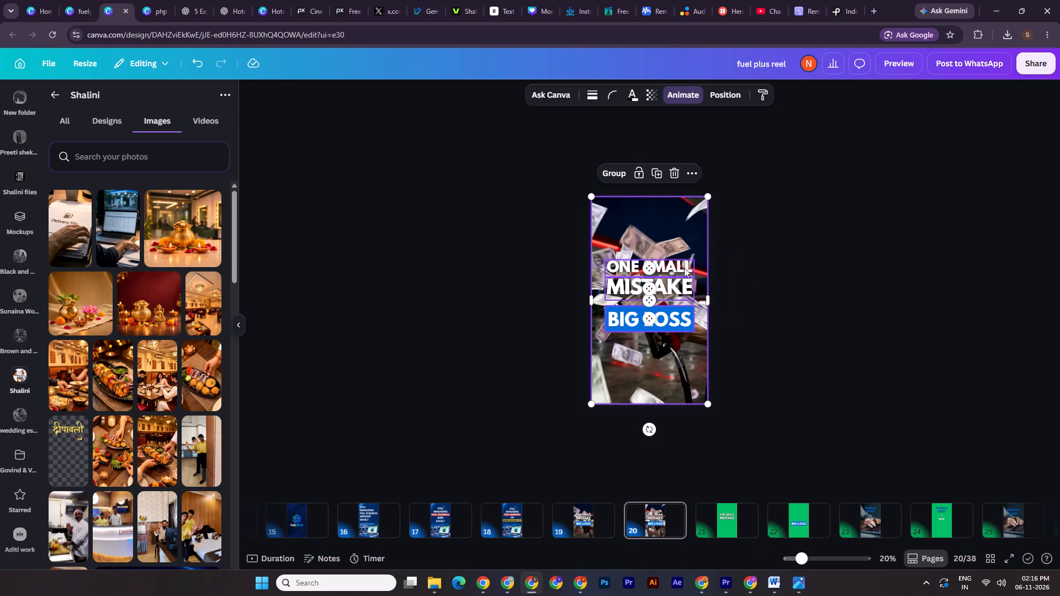
shift+click(697, 222)
key(ctrl+c)
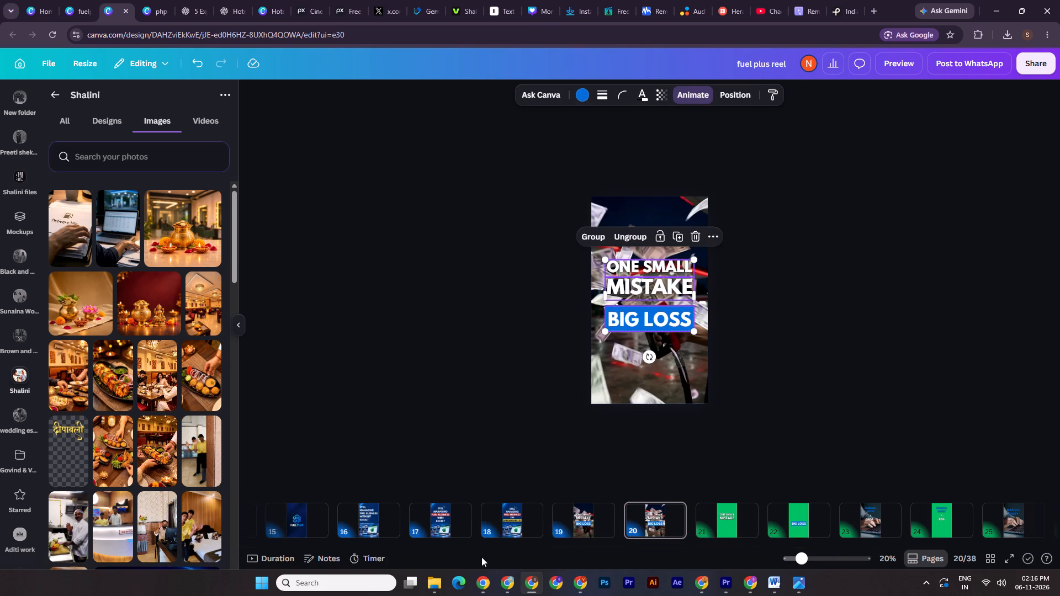
Paste the copied text group onto page 37 over the laptop still.
drag(564, 543, 1057, 538)
click(876, 525)
drag(826, 307, 660, 367)
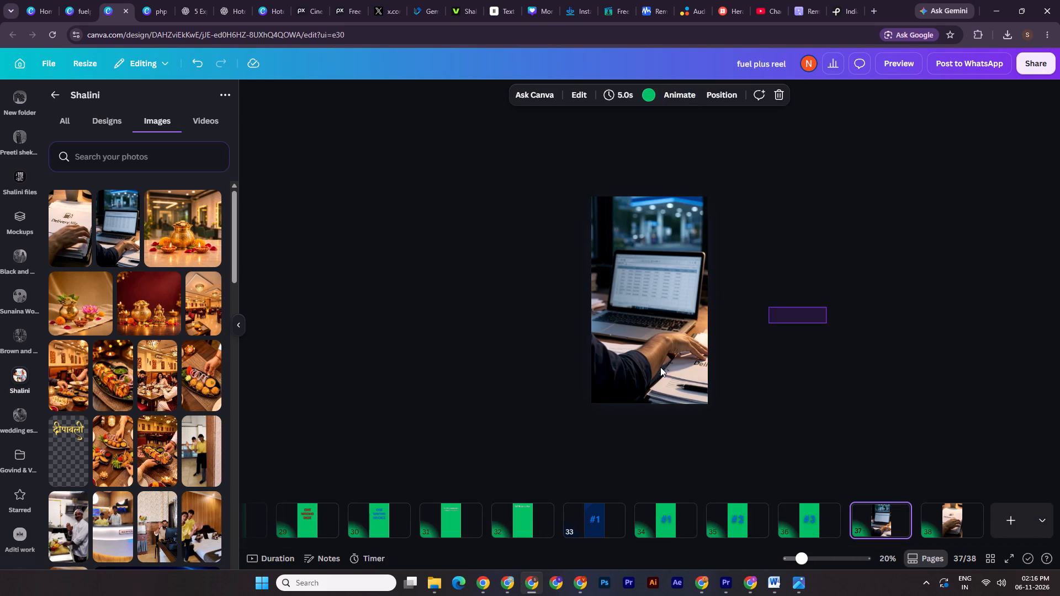
drag(660, 367, 632, 378)
click(958, 541)
click(957, 522)
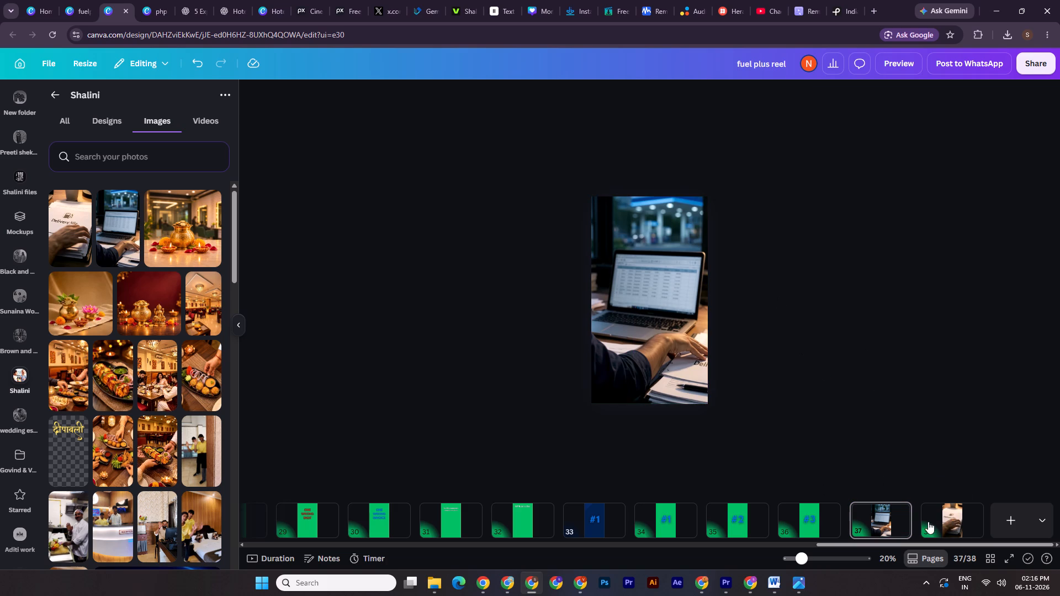
click(932, 513)
drag(750, 353, 571, 399)
click(893, 519)
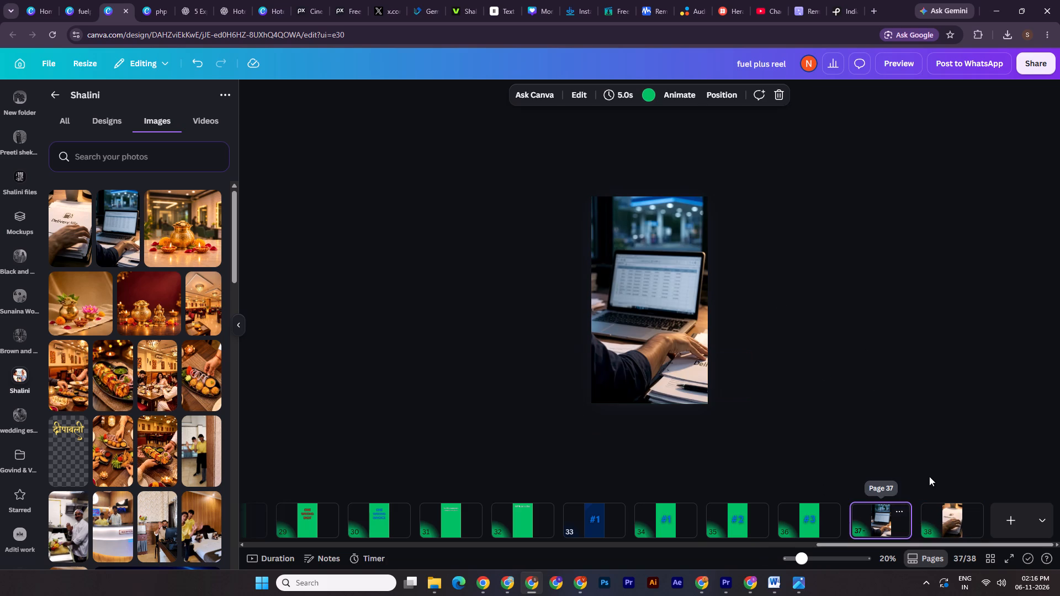
key(ctrl+v)
double_click(759, 322)
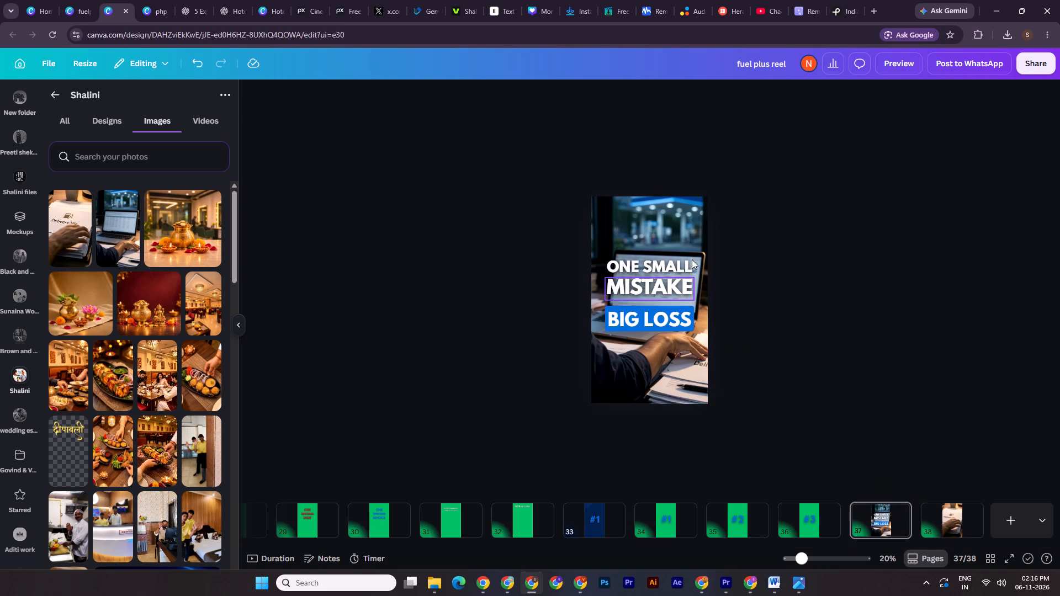
Remove all animations from page 37 after selecting its pasted text.
drag(789, 223, 532, 376)
click(701, 84)
click(684, 100)
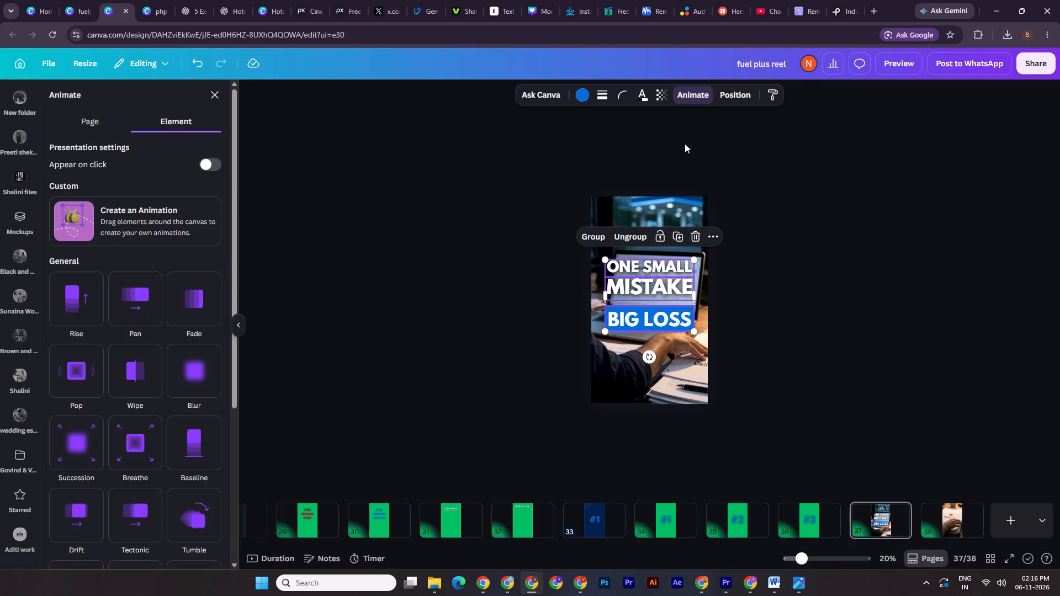
drag(92, 104, 87, 116)
click(83, 123)
click(149, 552)
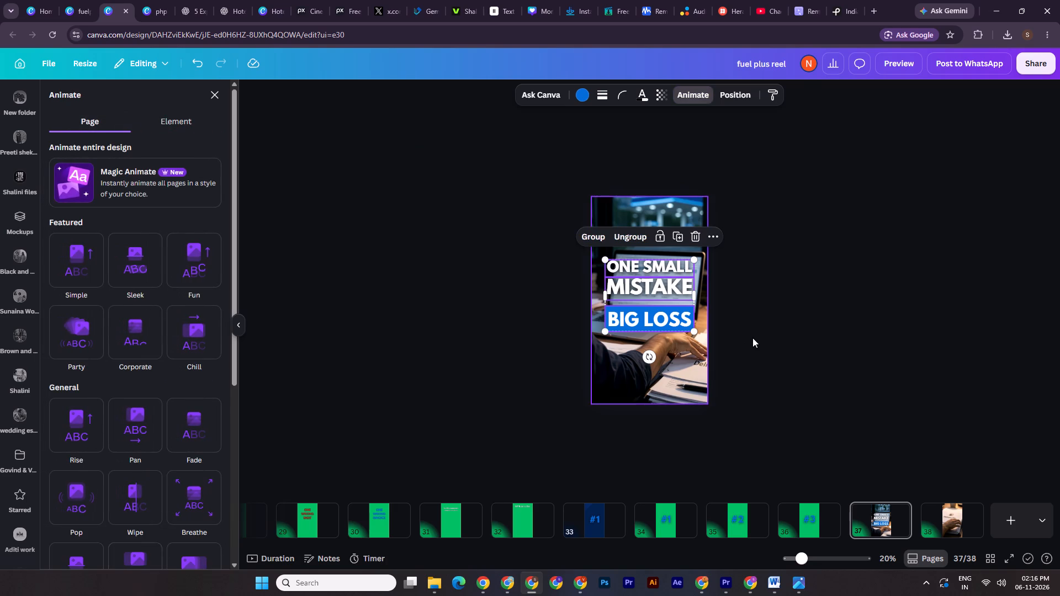
double_click(752, 338)
drag(752, 338, 745, 333)
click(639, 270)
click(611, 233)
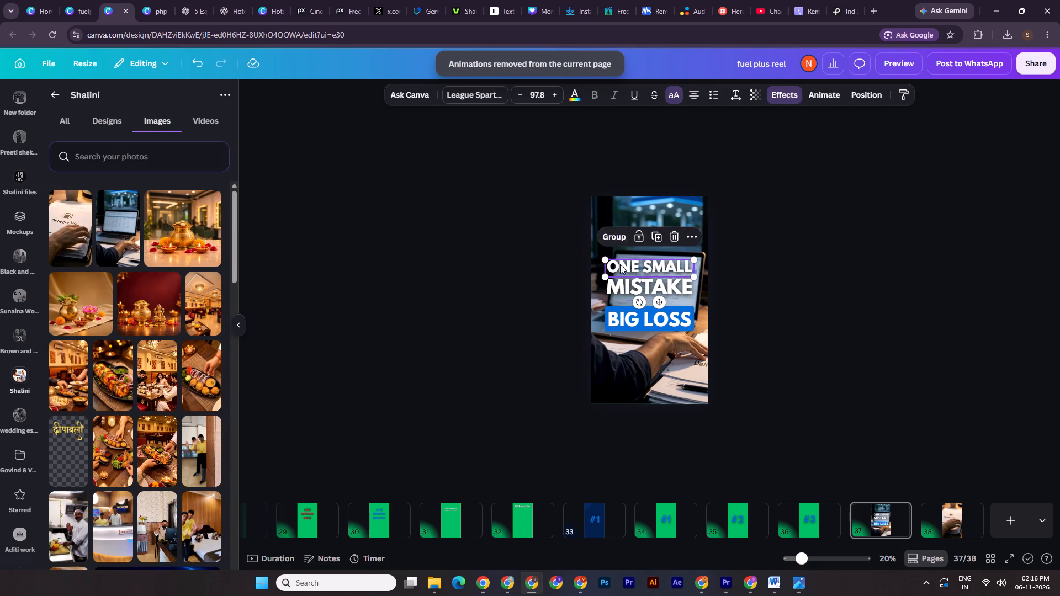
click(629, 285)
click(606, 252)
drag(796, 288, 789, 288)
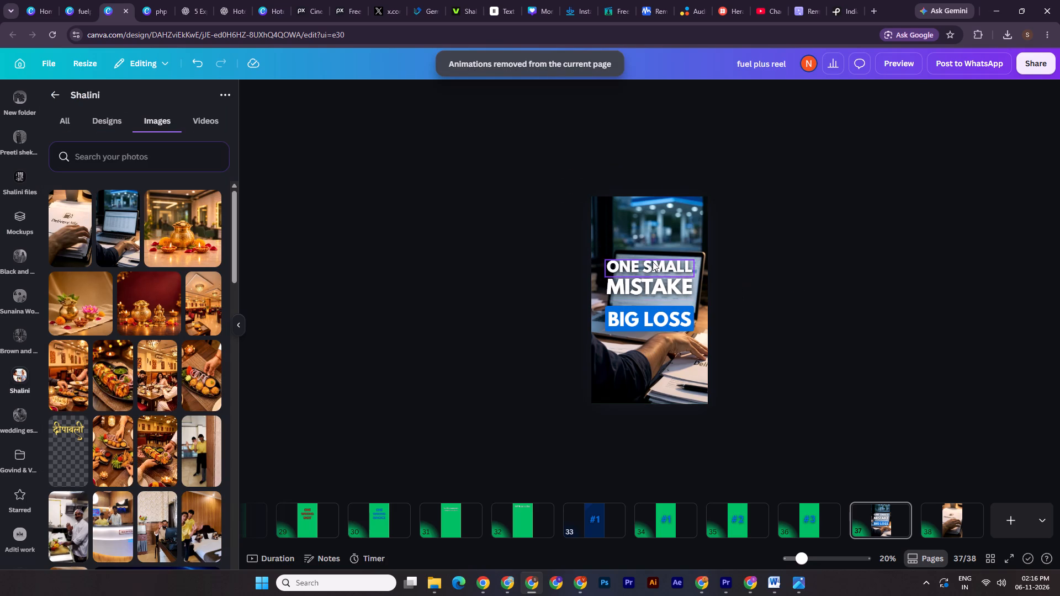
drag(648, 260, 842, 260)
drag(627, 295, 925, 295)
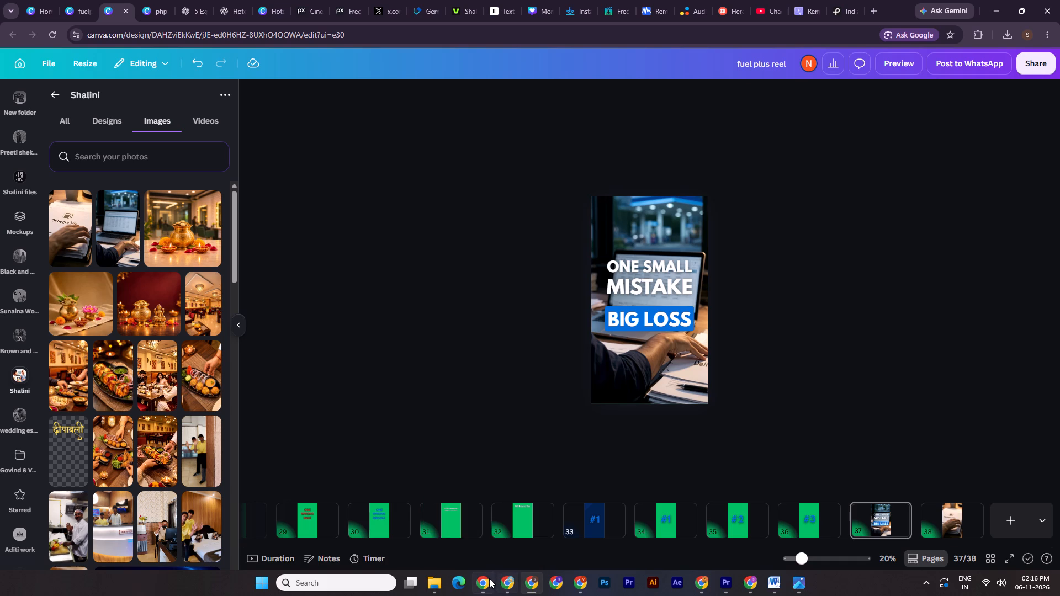
Copy "4 HOURS" from the hook row of the fuel plus Google Docs script and replace the BIG LOSS text on page 37 with it.
click(473, 584)
scroll(408, 275, up, 5)
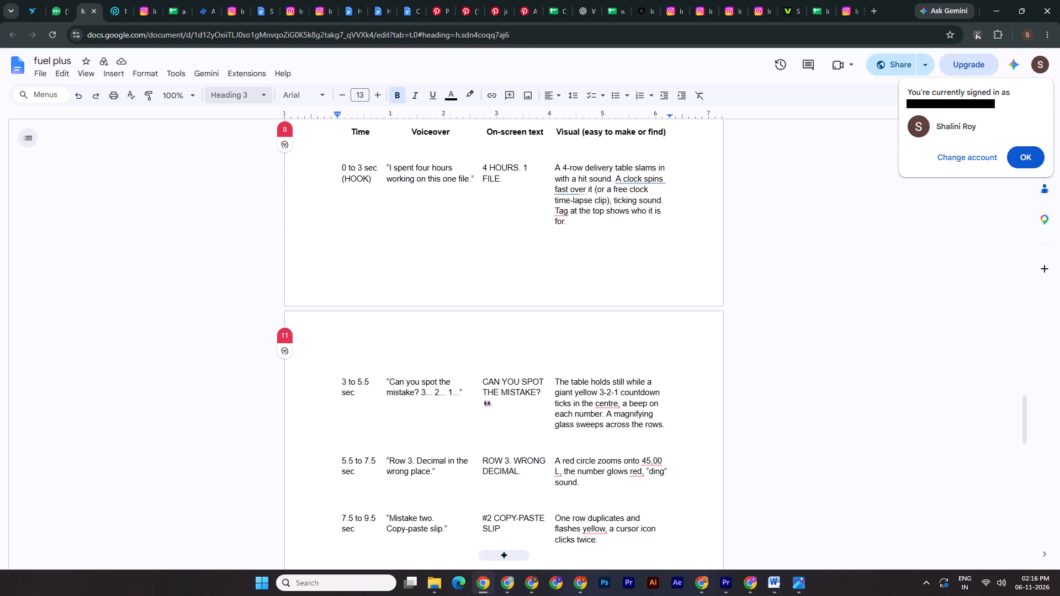
scroll(468, 346, down, 3)
scroll(465, 345, up, 5)
drag(481, 278, 518, 276)
key(ctrl+c)
key(ctrl+c)
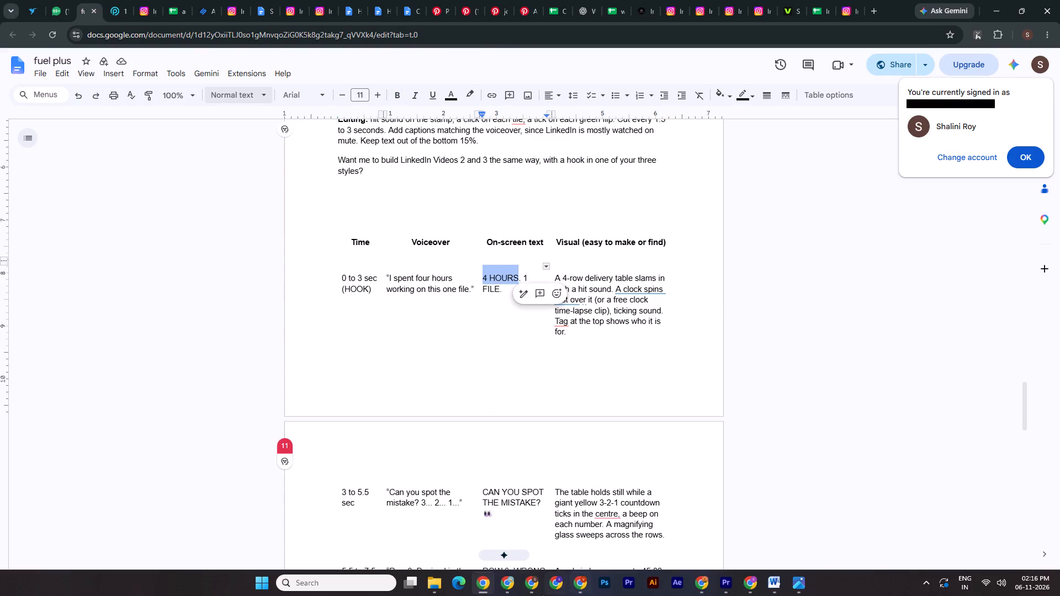
click(539, 593)
double_click(623, 312)
key(ctrl+v)
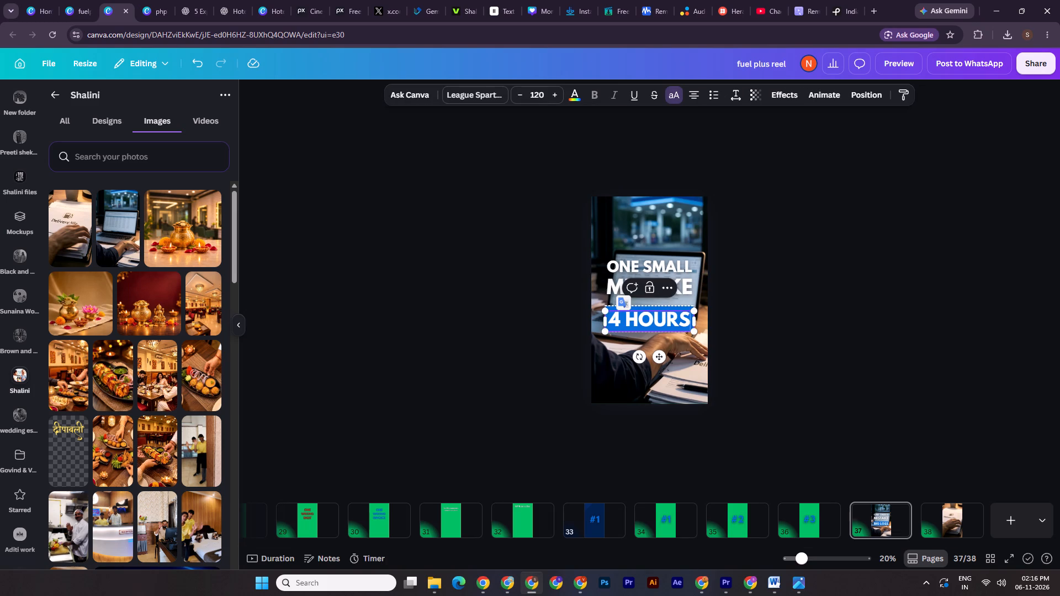
double_click(850, 323)
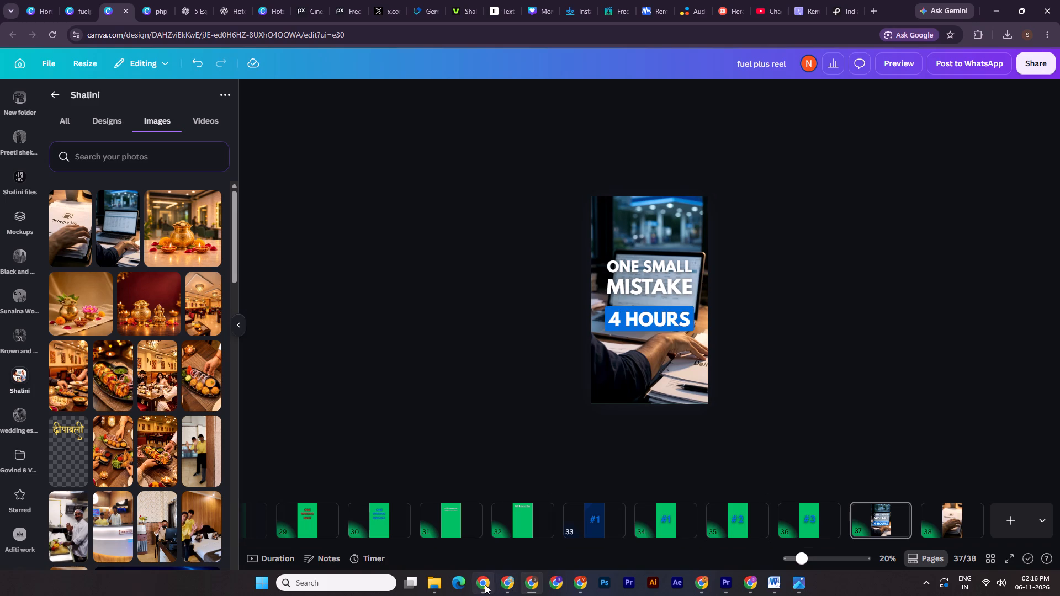
Copy "1 FILE" from the same script row and replace the MISTAKE text on page 37 with it.
click(485, 584)
drag(524, 278, 505, 285)
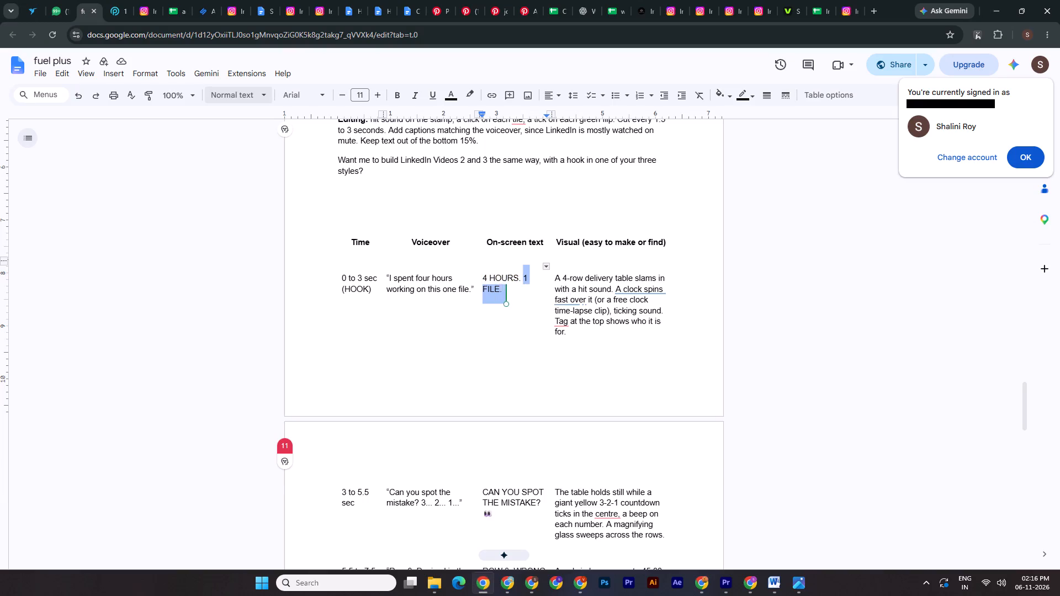
drag(505, 285, 500, 288)
key(ctrl+c)
click(537, 592)
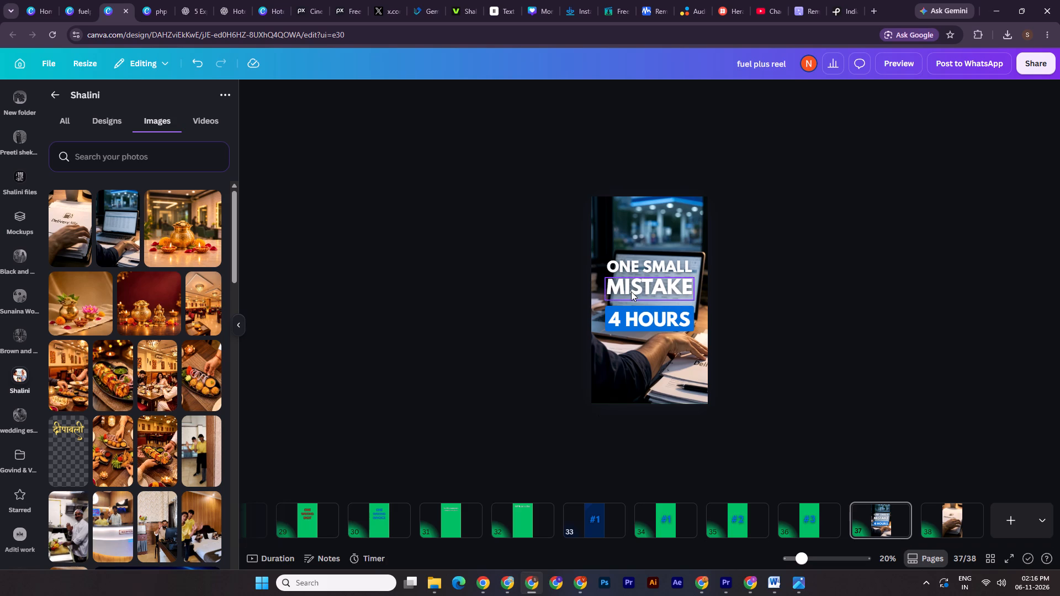
double_click(631, 291)
key(ctrl+v)
click(839, 261)
Remove the ONE SMALL text line from page 37.
drag(637, 259, 1032, 220)
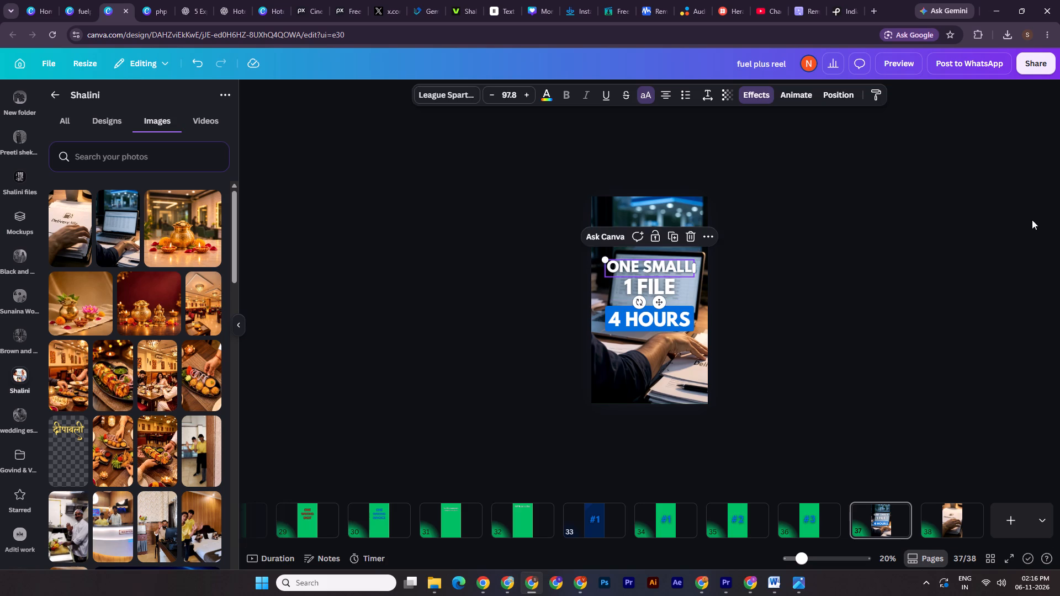
drag(1032, 220, 1037, 220)
drag(680, 265, 1046, 195)
Move the 4 HOURS label above 1 FILE, and shift both lines down together to around the middle of page 37.
shift+drag(664, 317, 663, 259)
double_click(758, 269)
drag(751, 253, 638, 289)
shift+drag(681, 263, 678, 278)
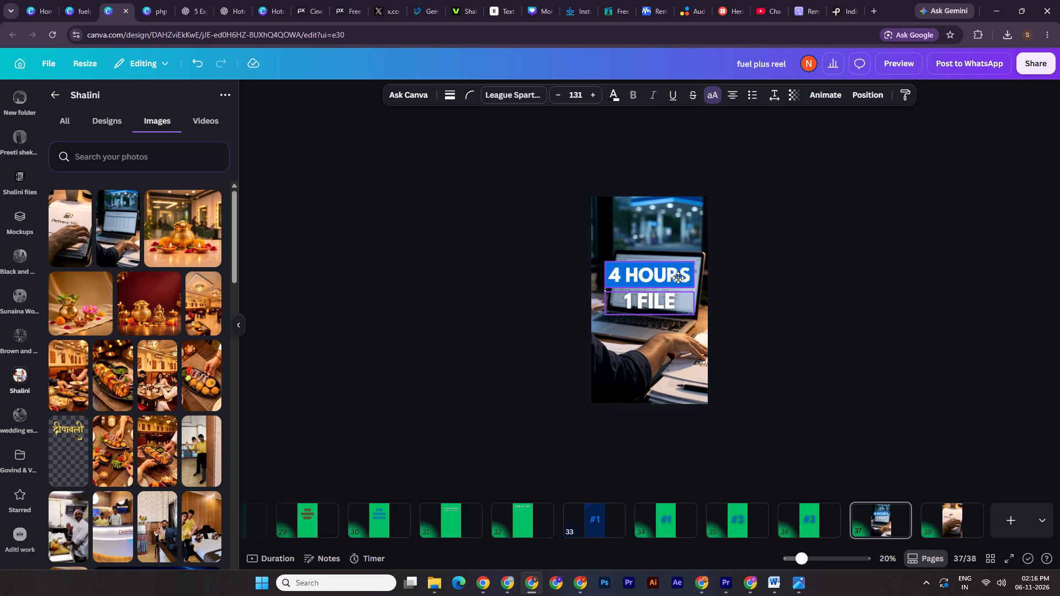
shift+drag(678, 278, 675, 290)
double_click(846, 269)
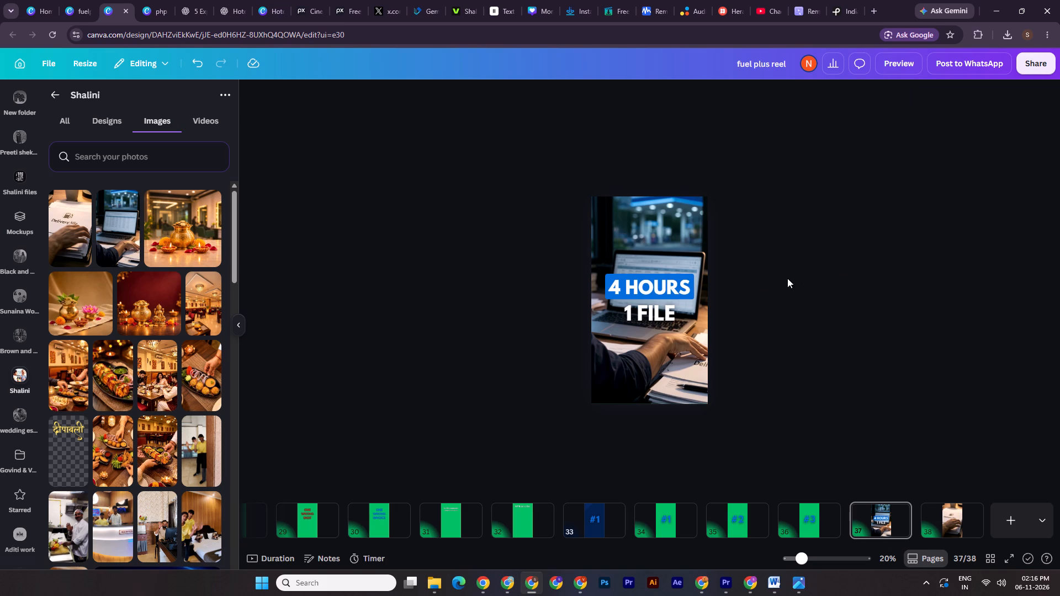
Copy the 4 HOURS and 1 FILE text lines from page 37 onto page 38.
drag(747, 270, 646, 332)
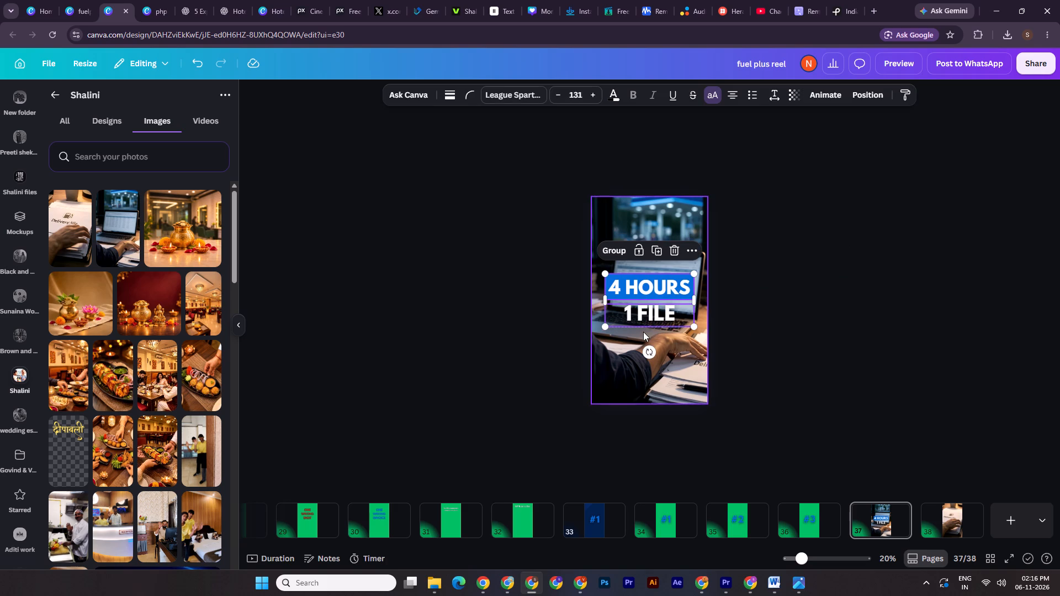
key(ctrl+c)
click(942, 520)
key(ctrl+v)
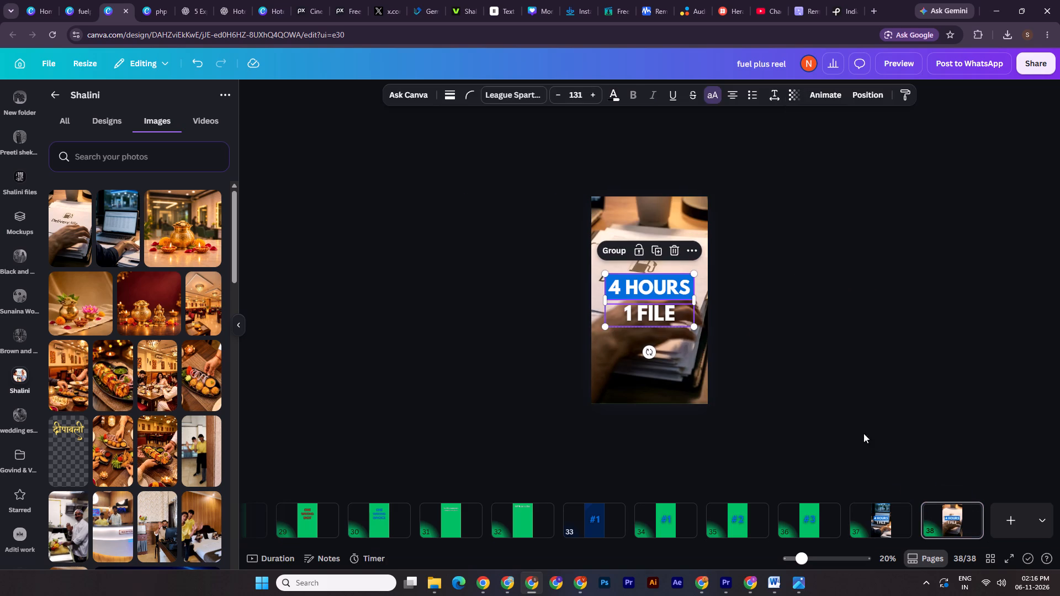
double_click(845, 390)
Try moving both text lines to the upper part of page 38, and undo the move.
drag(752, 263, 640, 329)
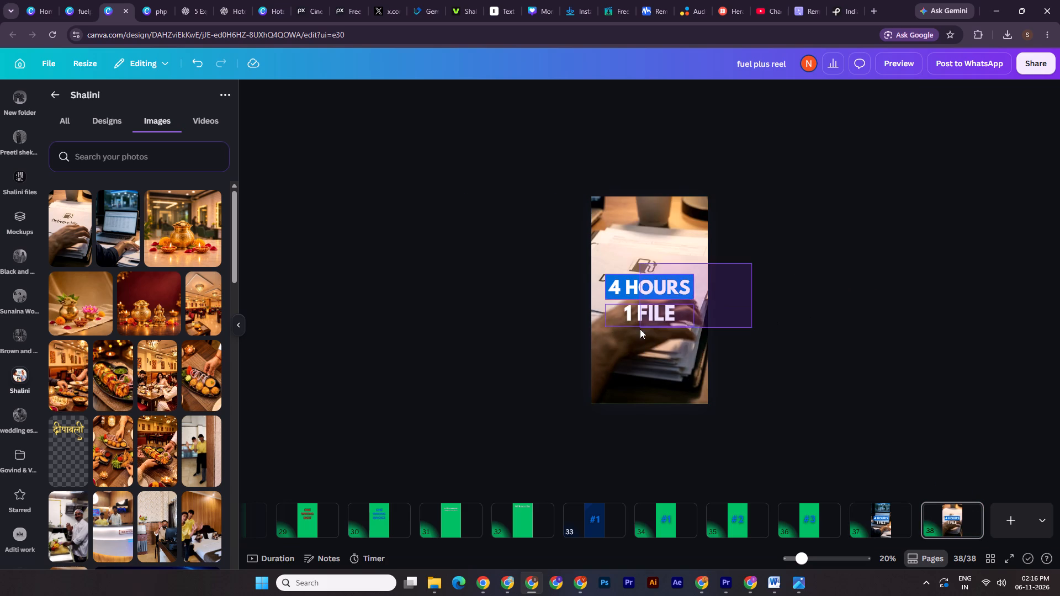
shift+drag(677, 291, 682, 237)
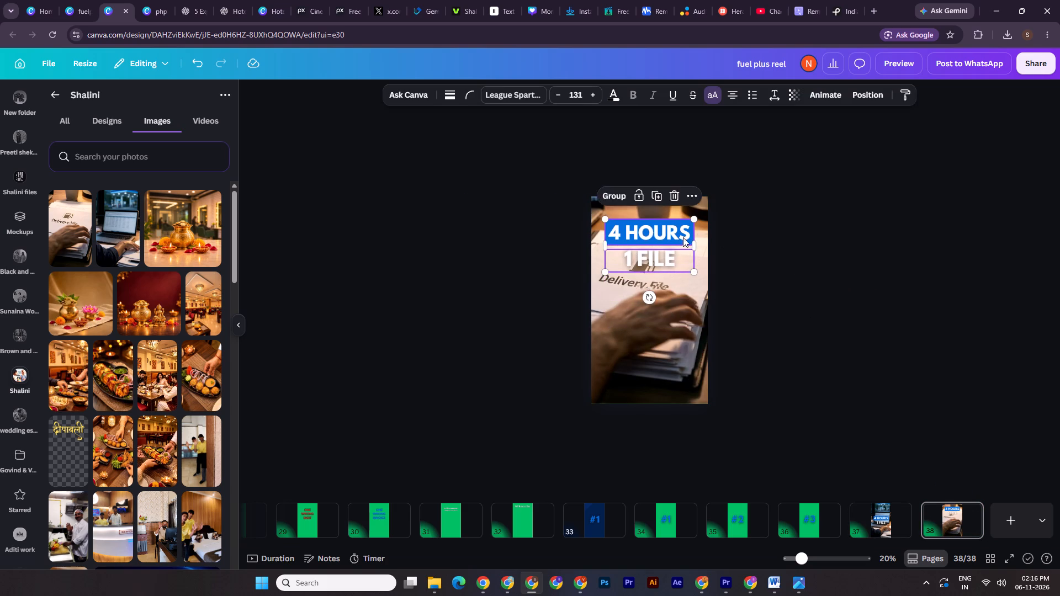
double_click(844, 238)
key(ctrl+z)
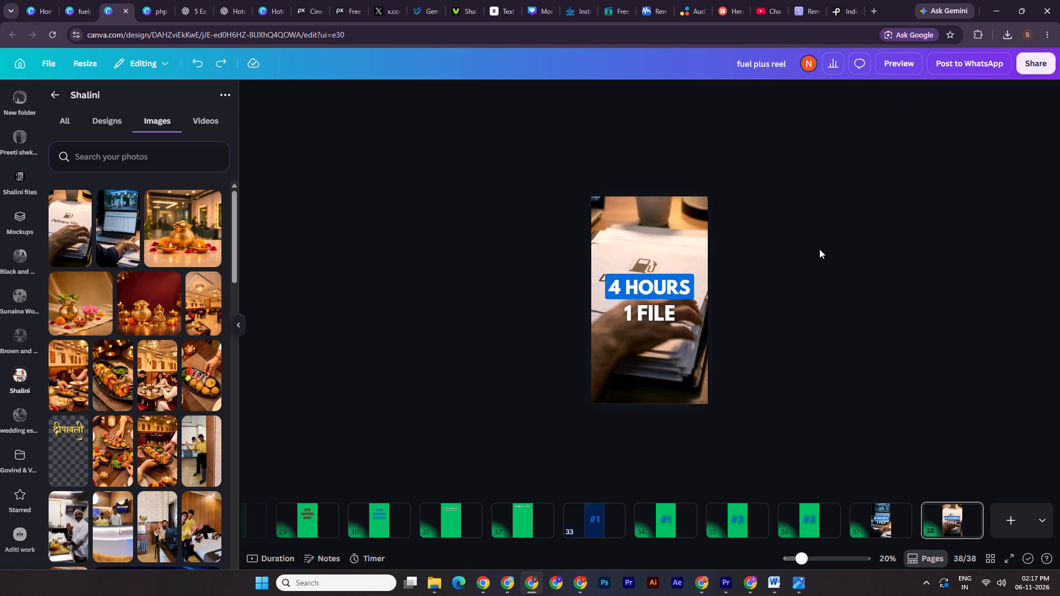
Shift the 4 HOURS and 1 FILE lines together slightly below the middle of page 38.
drag(722, 262, 646, 308)
shift+drag(675, 286, 677, 308)
double_click(827, 269)
Copy the lowered text pair from page 38, move page 37's existing pair off the page, and paste the copy in its place.
drag(740, 311, 651, 339)
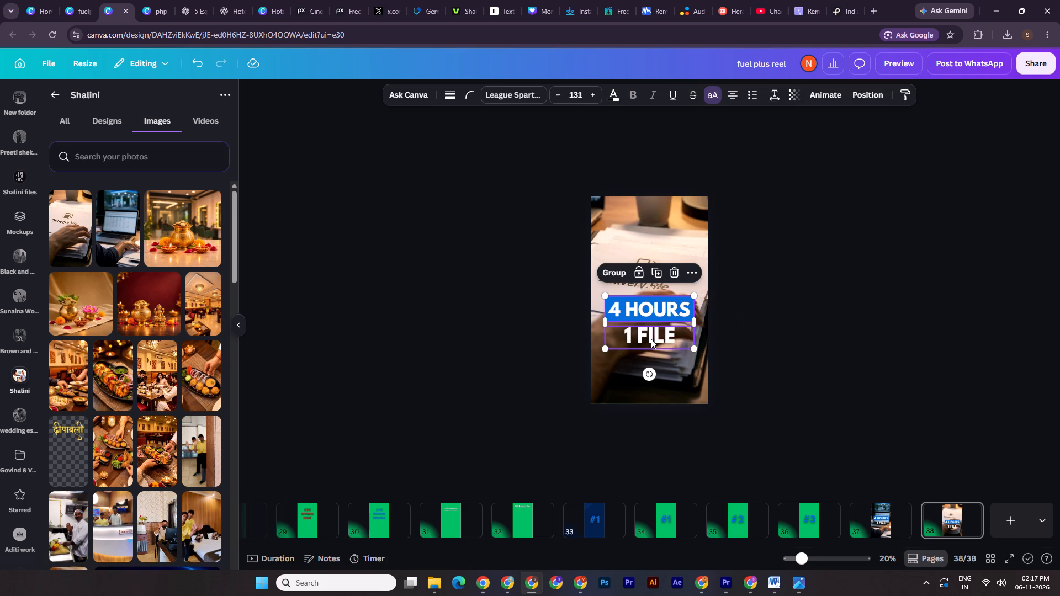
key(ctrl+c)
click(878, 516)
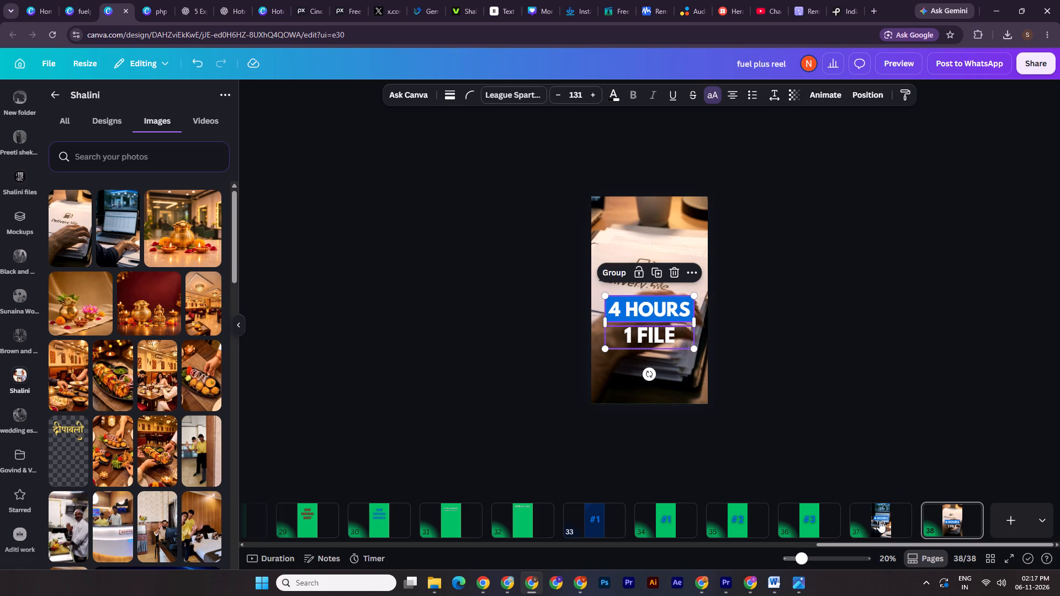
click(879, 521)
drag(717, 249, 639, 348)
drag(644, 314, 889, 305)
key(ctrl+v)
double_click(820, 323)
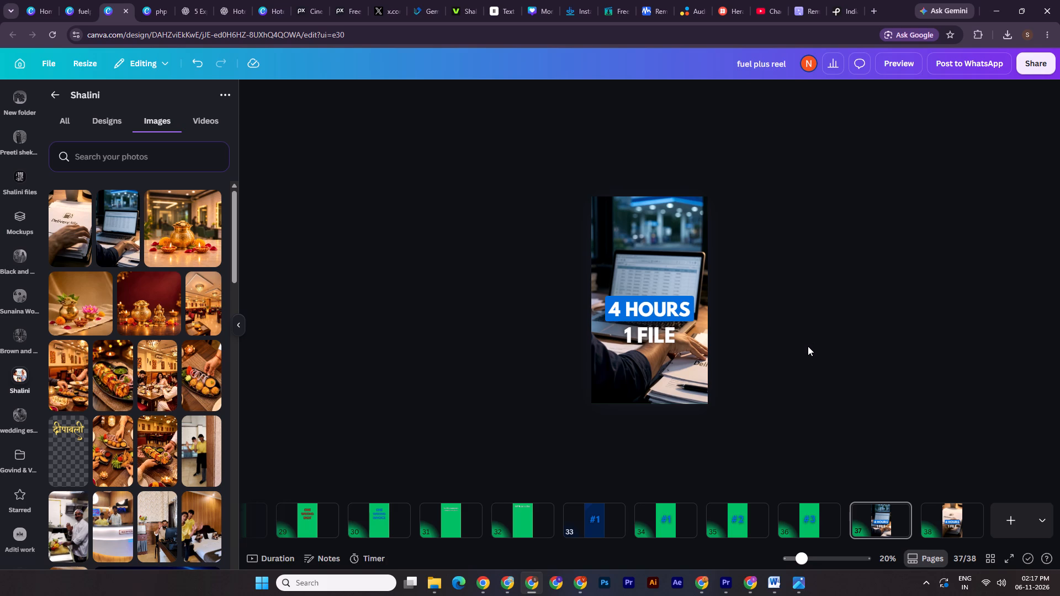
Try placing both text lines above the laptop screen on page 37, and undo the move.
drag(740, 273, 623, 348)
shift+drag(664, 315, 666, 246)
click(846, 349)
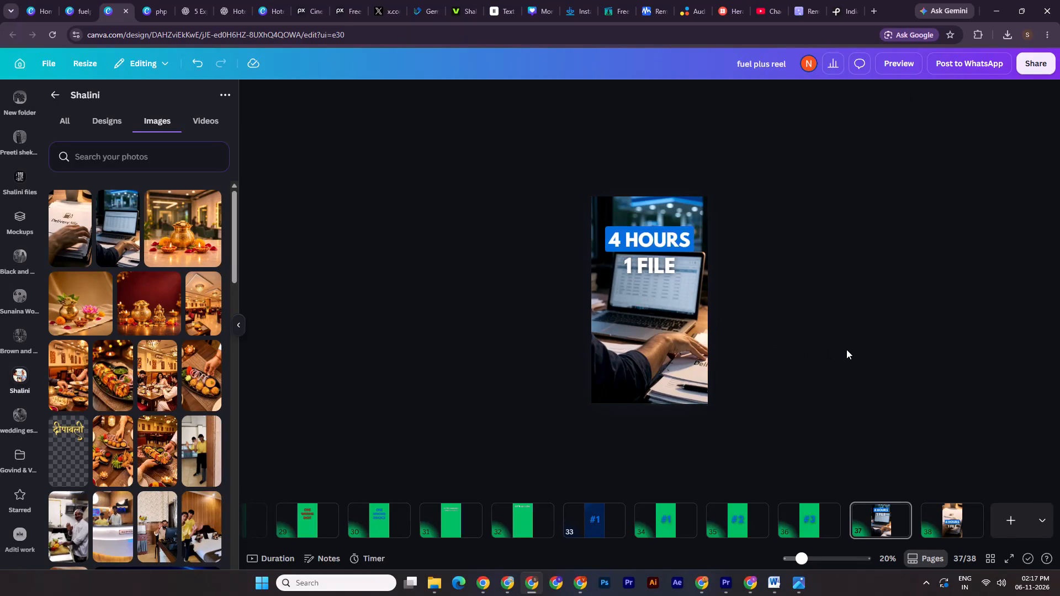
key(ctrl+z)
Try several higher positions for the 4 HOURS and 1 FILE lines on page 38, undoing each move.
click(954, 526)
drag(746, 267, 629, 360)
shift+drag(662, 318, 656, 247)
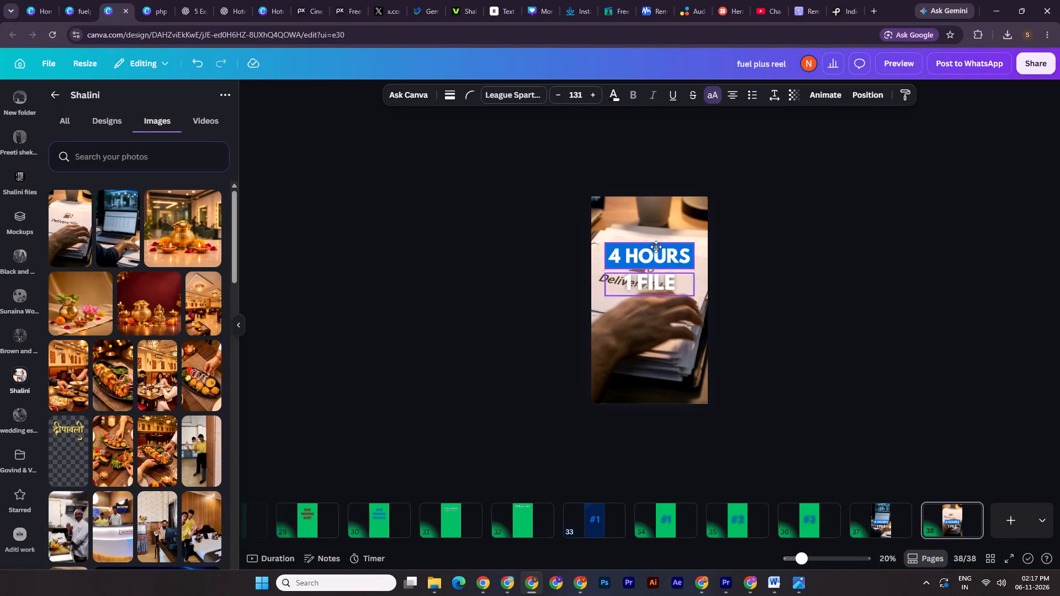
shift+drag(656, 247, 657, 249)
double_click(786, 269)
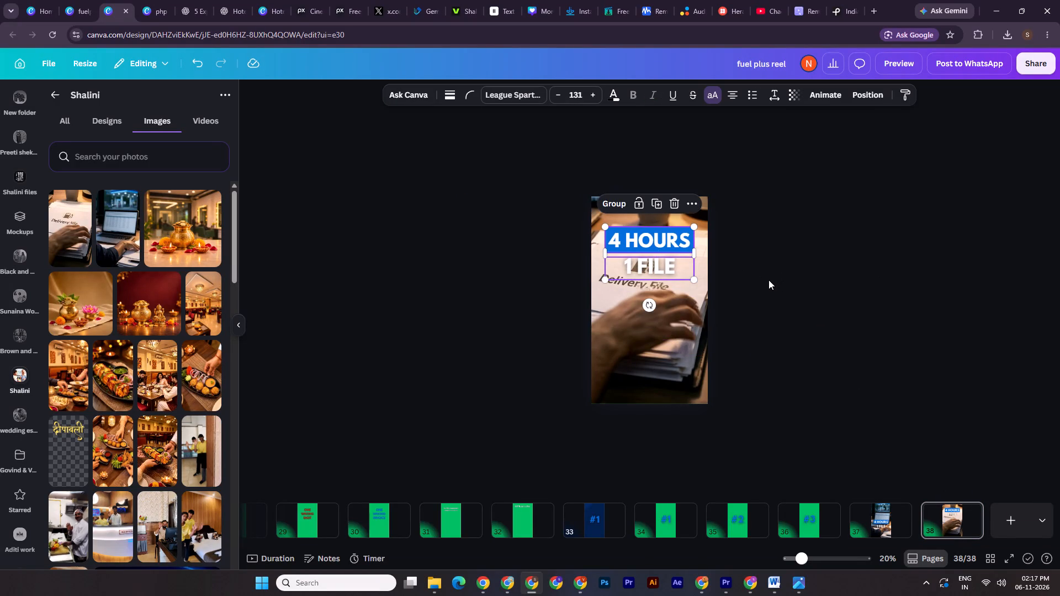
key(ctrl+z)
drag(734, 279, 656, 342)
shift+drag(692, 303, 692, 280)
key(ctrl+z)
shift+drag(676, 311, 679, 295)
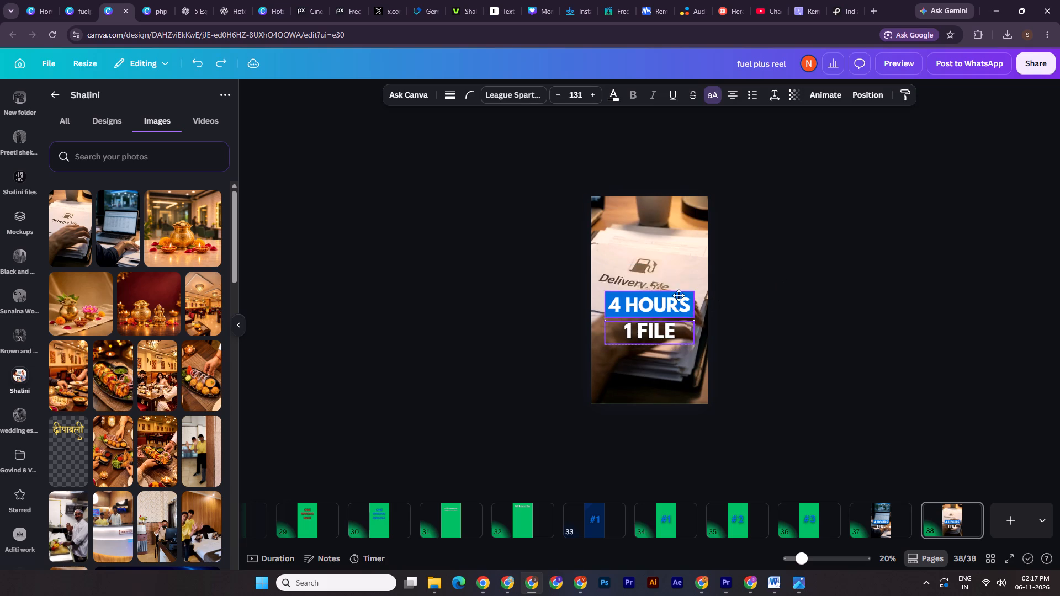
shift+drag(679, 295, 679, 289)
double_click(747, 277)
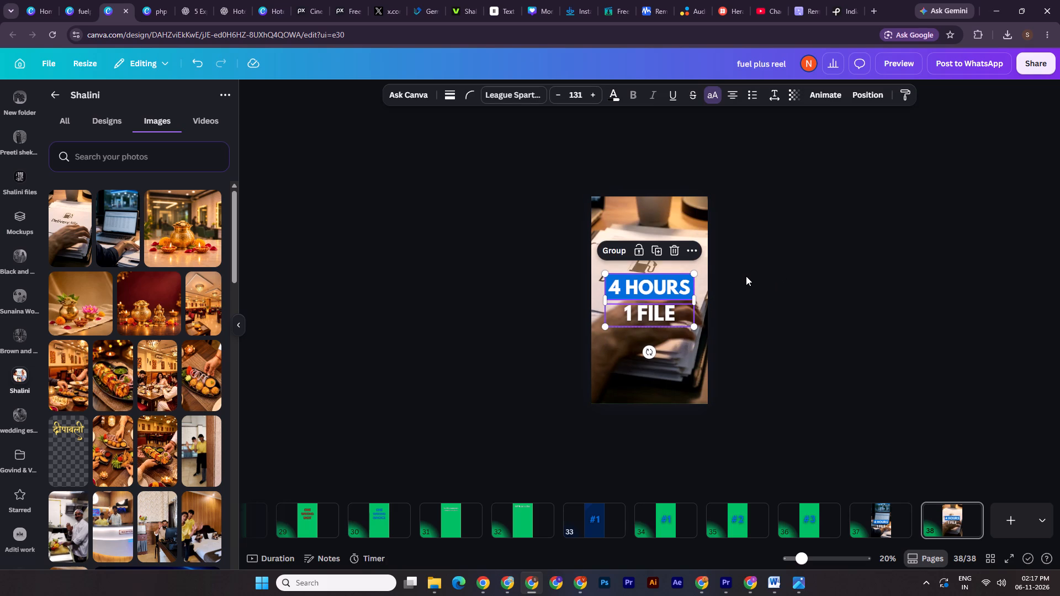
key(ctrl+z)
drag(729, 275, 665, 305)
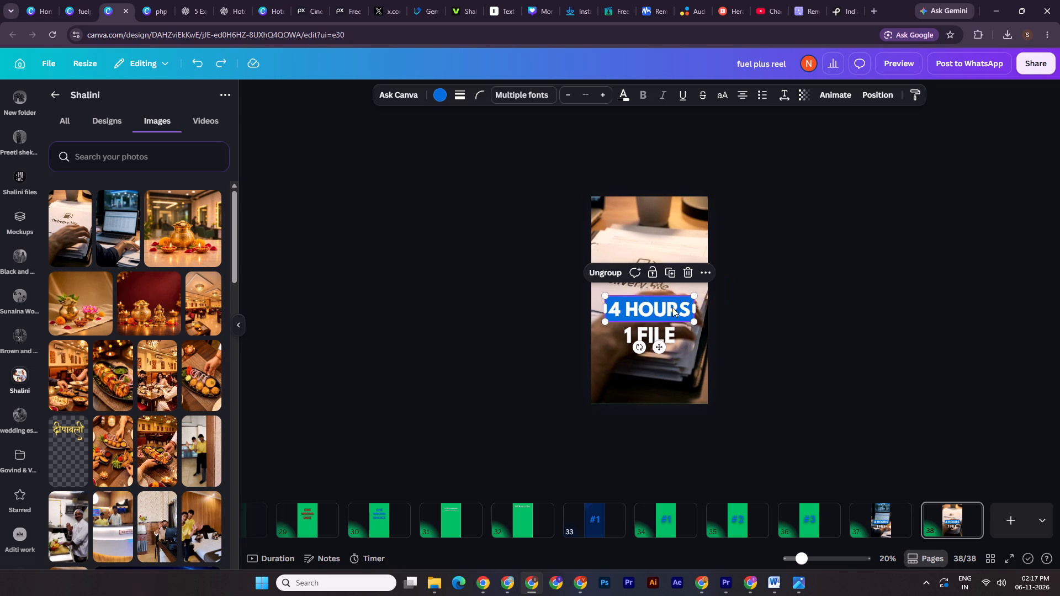
Duplicate page 38 as page 39.
right_click(962, 517)
click(952, 316)
Raise the 4 HOURS label above the fuel pump icon on page 39 and enlarge it to about 938 px wide.
drag(766, 282, 601, 323)
shift+drag(666, 307, 667, 248)
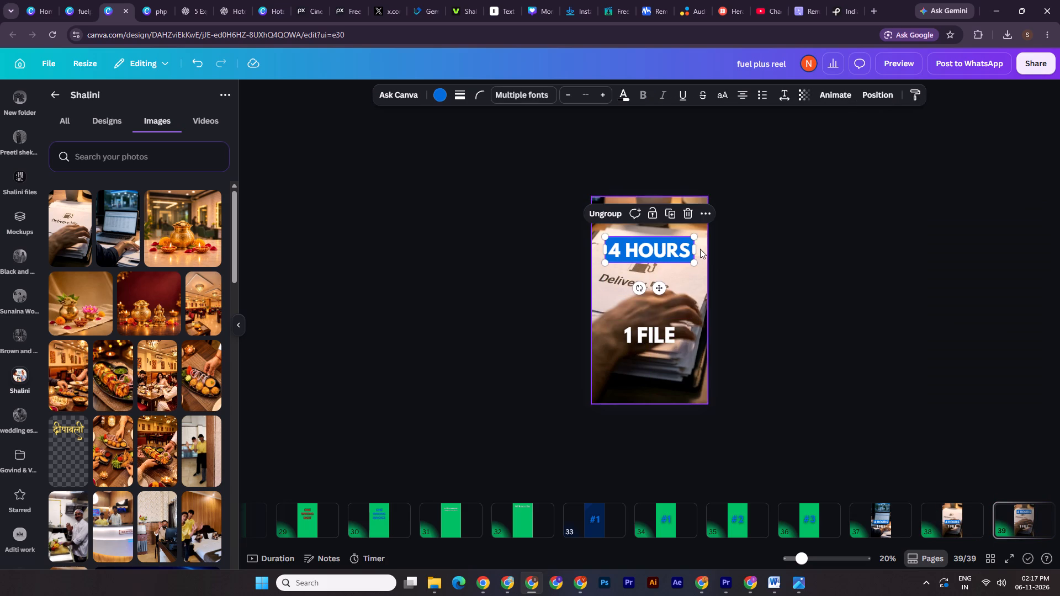
alt+click(697, 249)
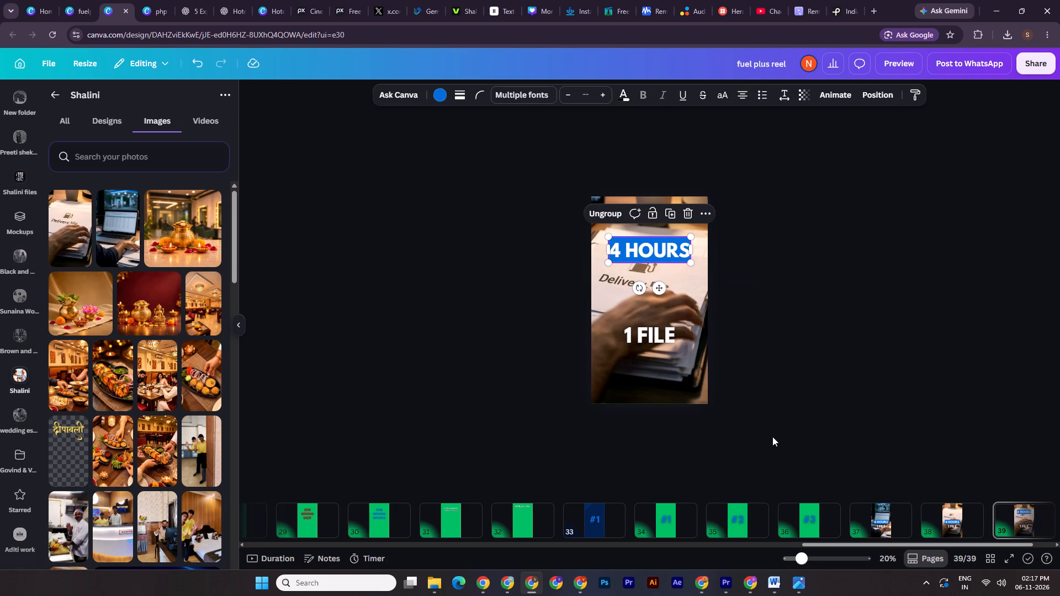
drag(810, 557, 825, 560)
scroll(748, 401, up, 2)
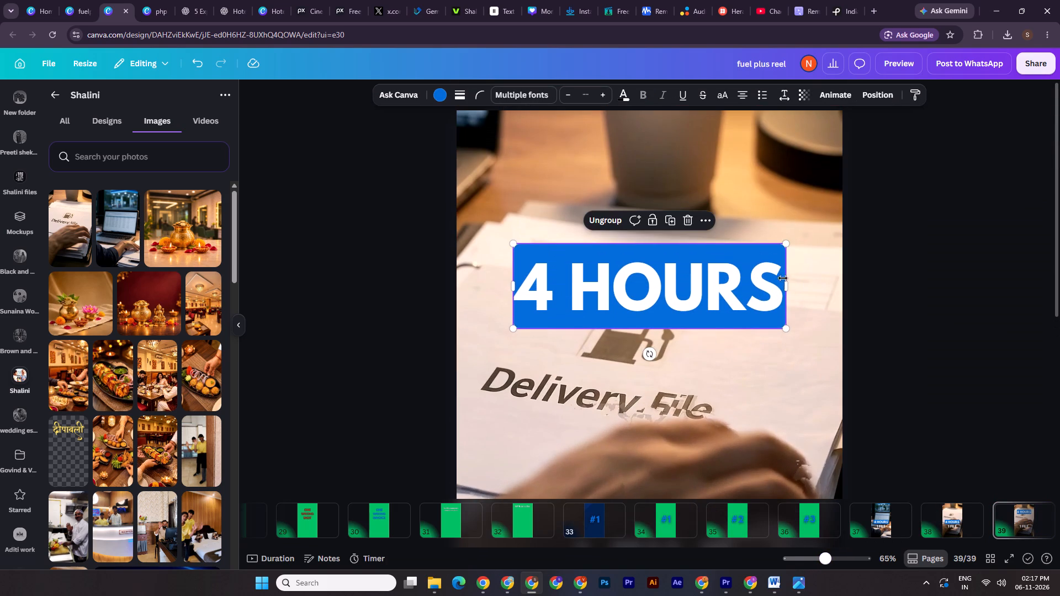
alt+drag(787, 285, 792, 288)
alt+drag(792, 328, 816, 340)
drag(826, 558, 806, 546)
Narrow the 1 FILE text box on page 39 to fit its text and enlarge the text to about size 159.
click(660, 344)
double_click(831, 206)
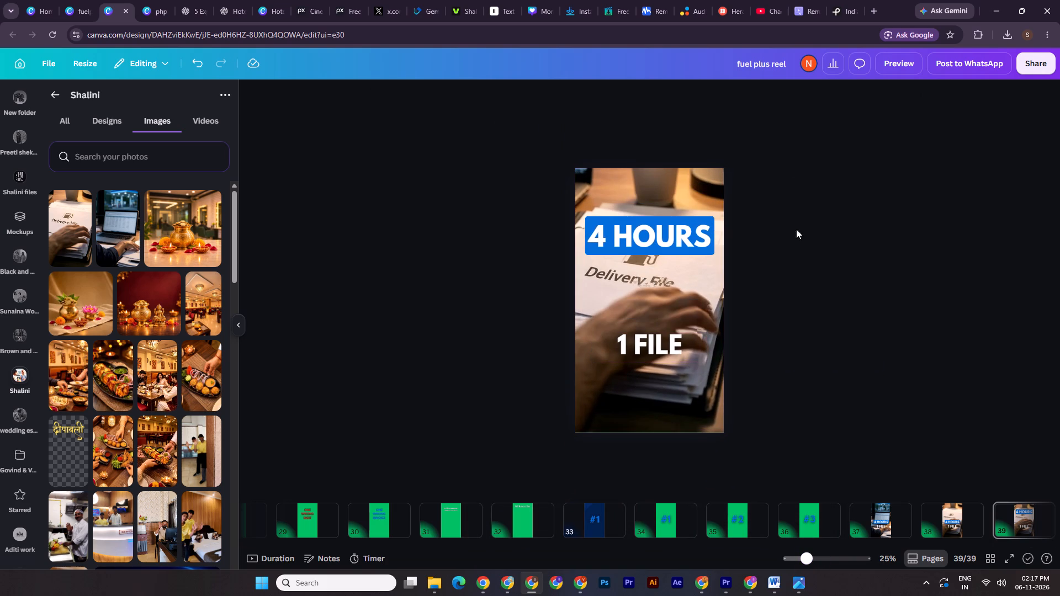
click(661, 351)
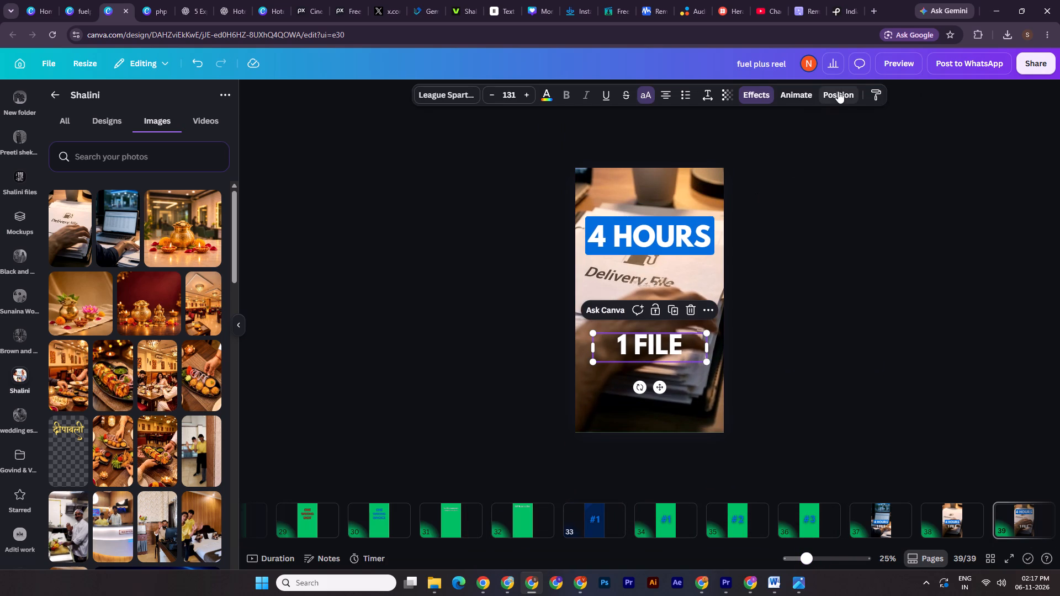
click(838, 91)
click(599, 230)
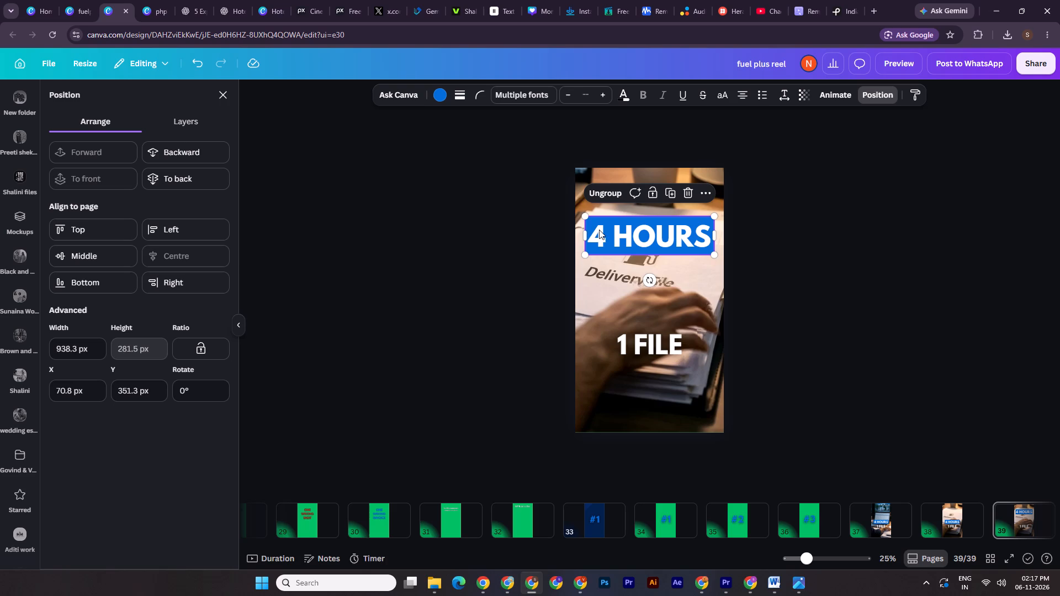
click(657, 347)
drag(713, 349, 708, 349)
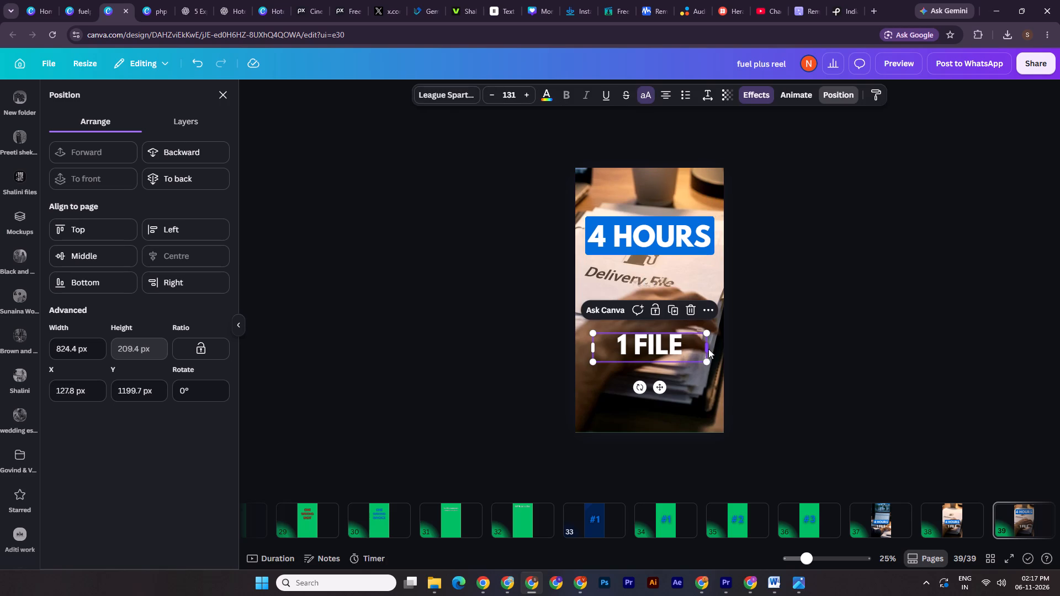
drag(708, 349, 692, 351)
alt+drag(688, 332, 693, 329)
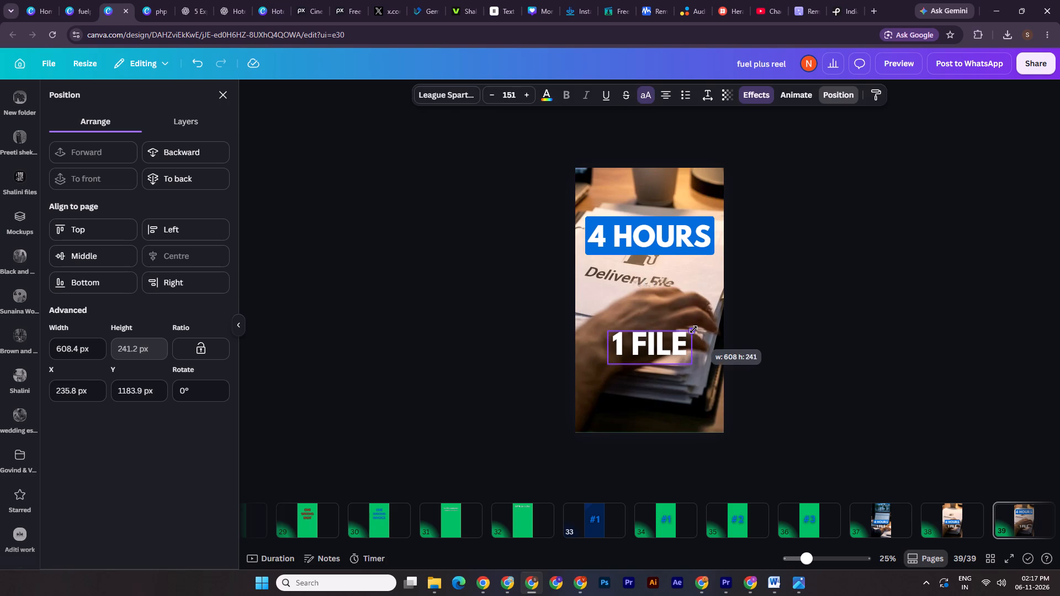
alt+drag(693, 329, 696, 328)
alt+click(696, 349)
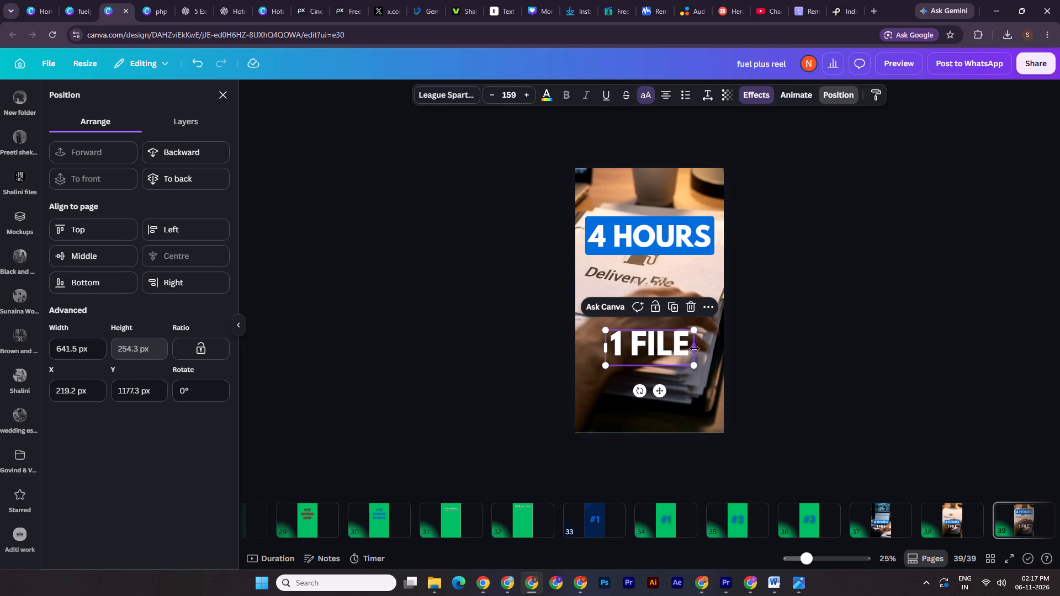
double_click(775, 340)
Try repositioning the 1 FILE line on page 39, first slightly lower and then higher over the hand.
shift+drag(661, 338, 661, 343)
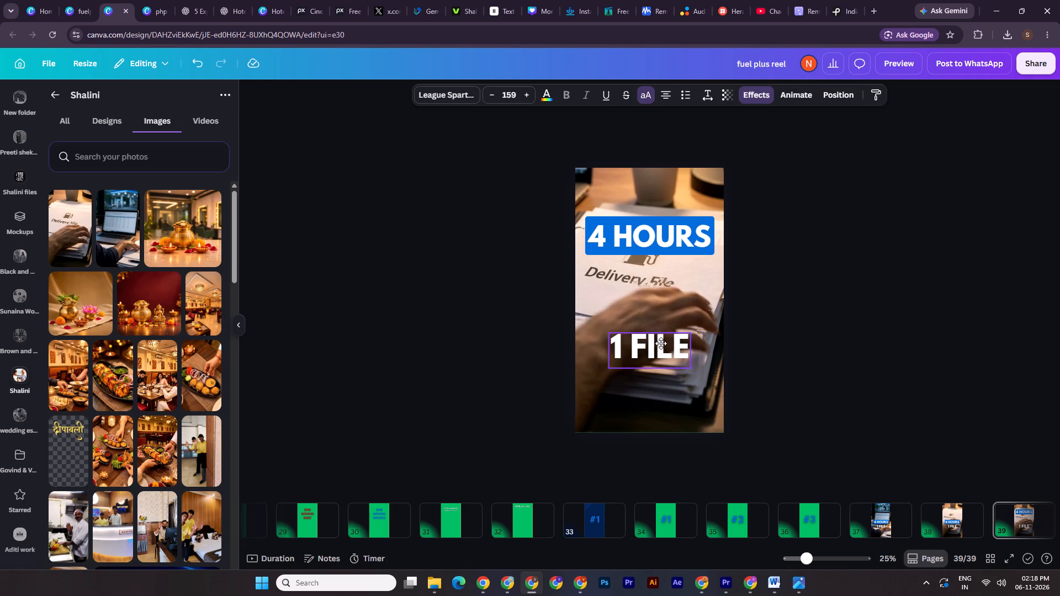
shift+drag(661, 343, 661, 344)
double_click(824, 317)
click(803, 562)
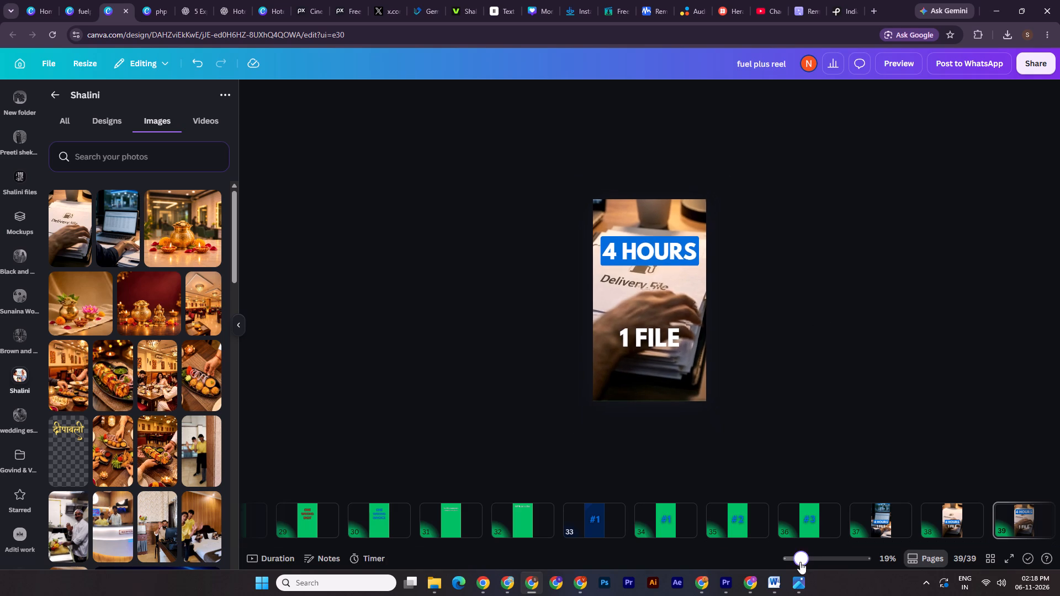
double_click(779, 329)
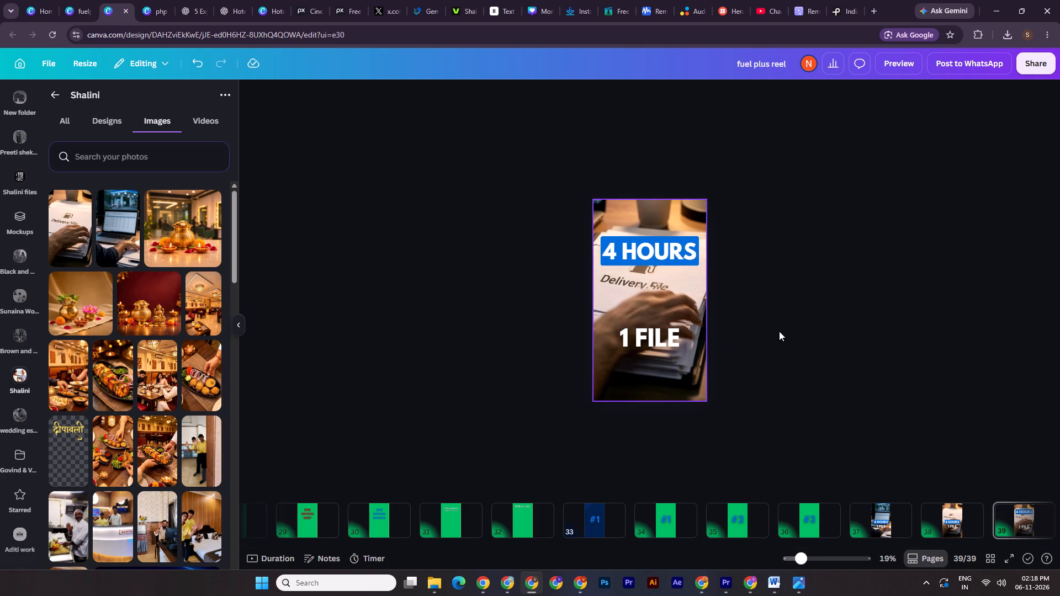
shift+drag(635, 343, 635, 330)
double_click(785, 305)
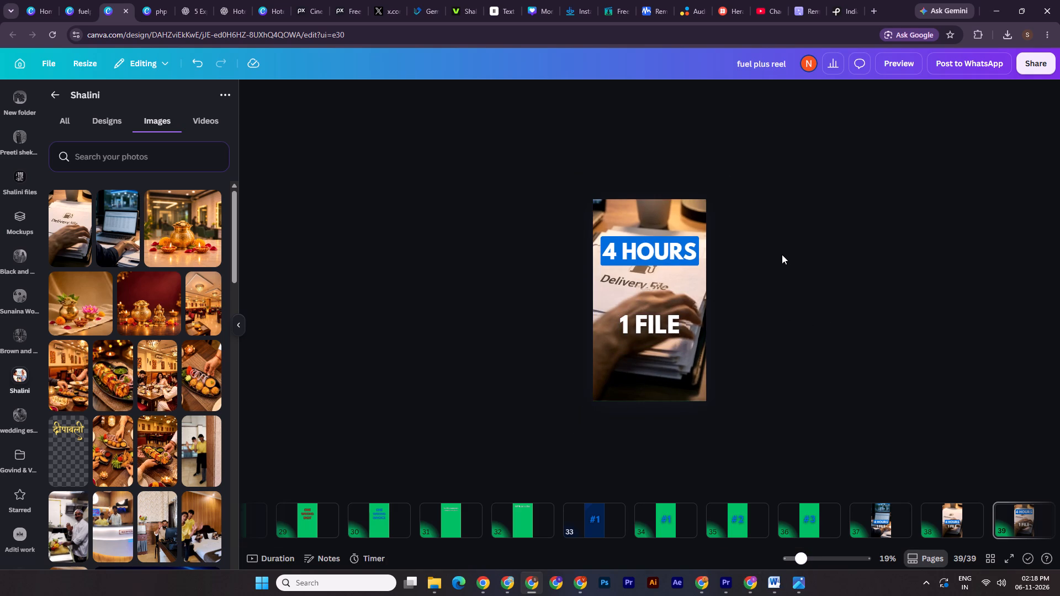
Shrink the 1 FILE text on page 39 to size 92.6 and place it centred directly beneath the 4 HOURS label.
click(658, 327)
alt+drag(686, 342, 677, 341)
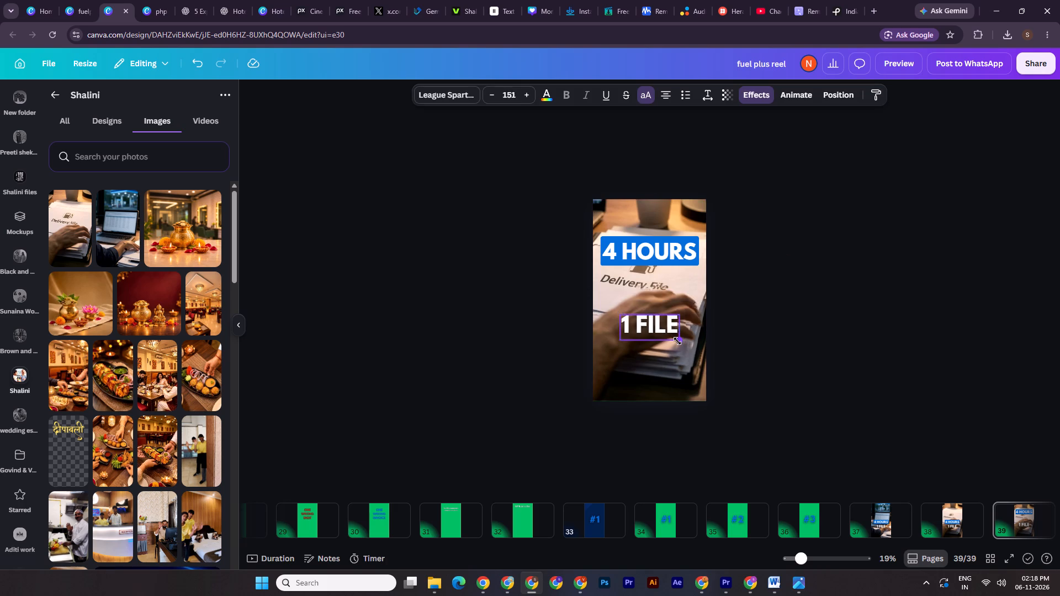
alt+drag(677, 341, 672, 338)
shift+drag(658, 328, 653, 278)
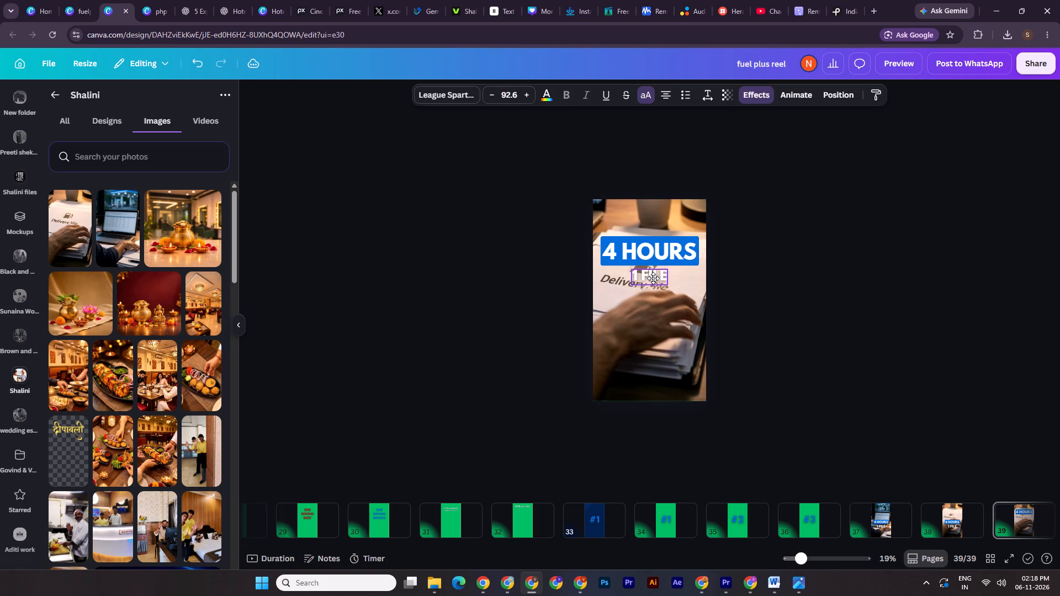
shift+drag(653, 278, 654, 279)
double_click(787, 279)
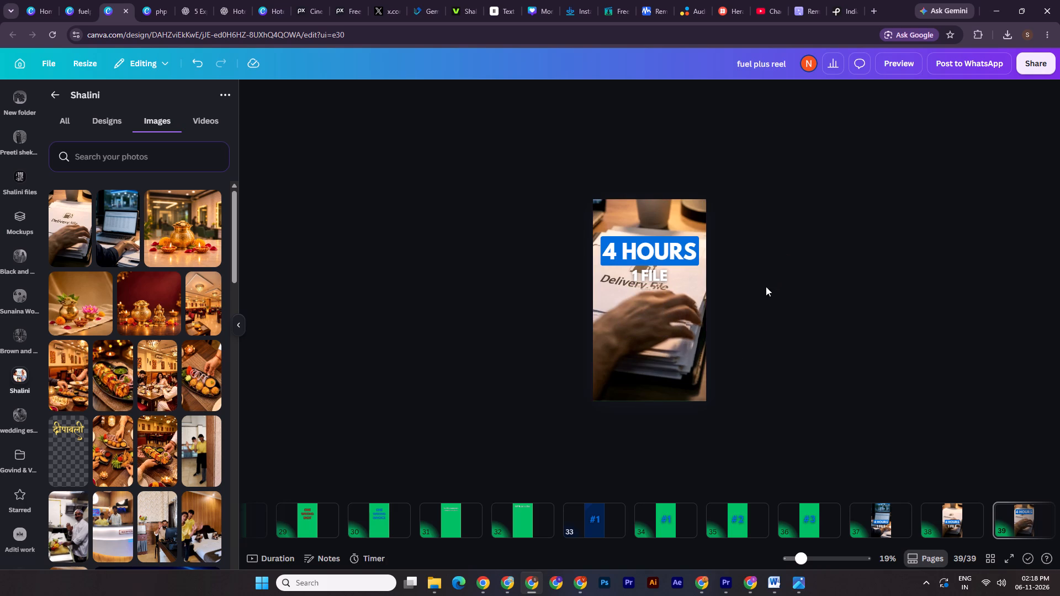
Shift the 4 HOURS label and the 1 FILE line together slightly upward on page 39.
click(655, 281)
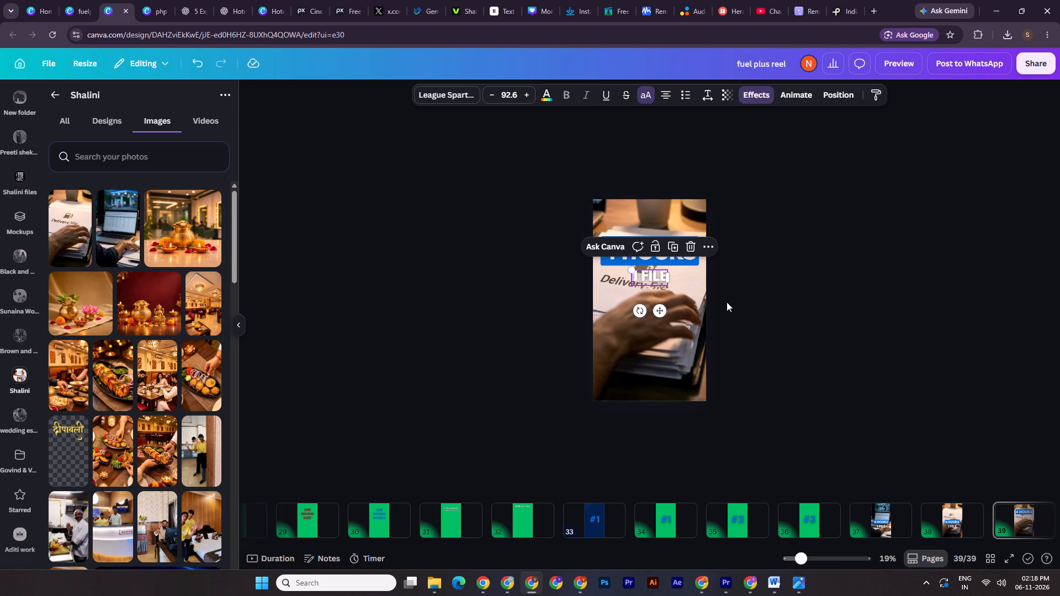
double_click(745, 288)
click(657, 274)
drag(740, 246, 685, 272)
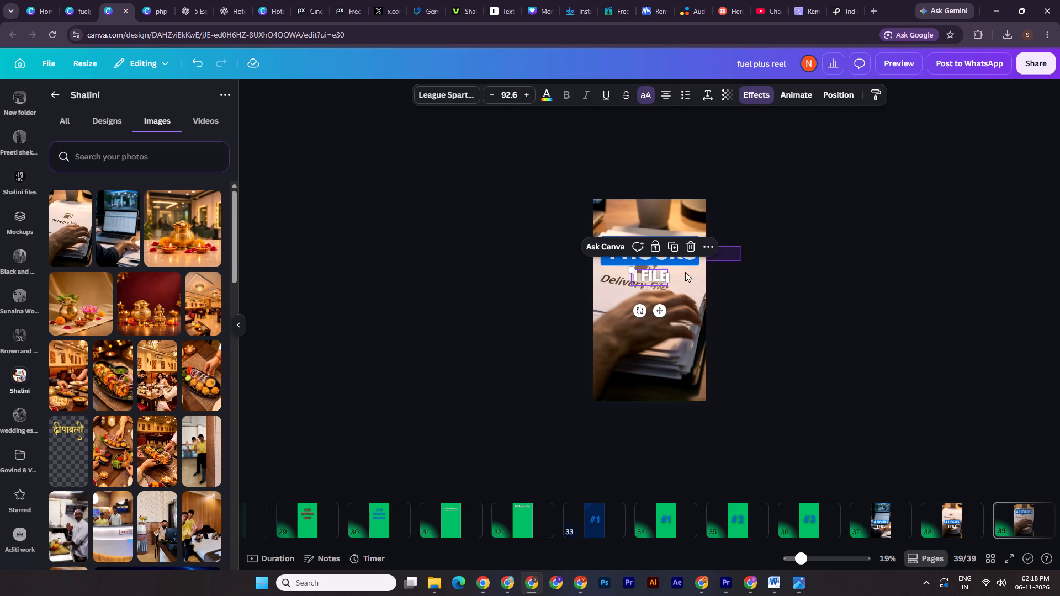
drag(685, 272, 671, 285)
shift+click(684, 257)
key(ctrl+z)
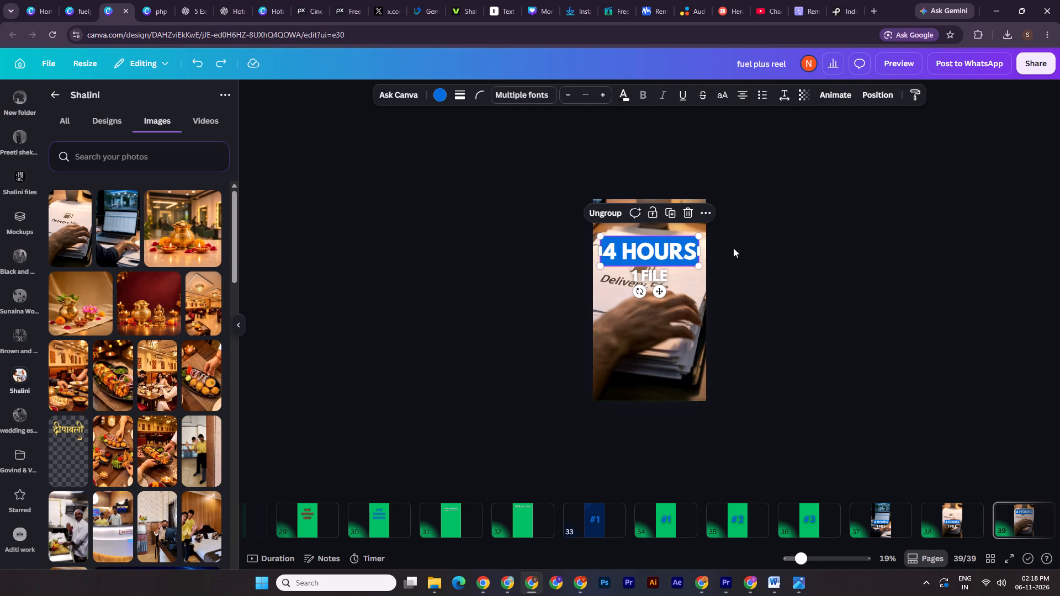
drag(733, 247, 661, 288)
shift+click(679, 260)
double_click(747, 257)
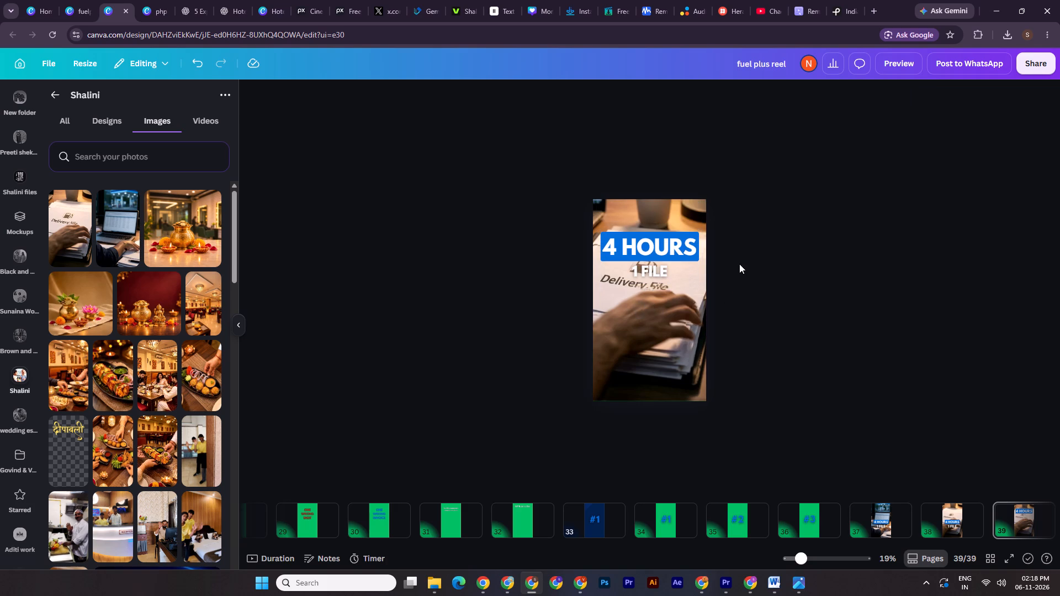
Copy the 4 HOURS label and the 1 FILE line together from page 39.
drag(740, 231, 623, 291)
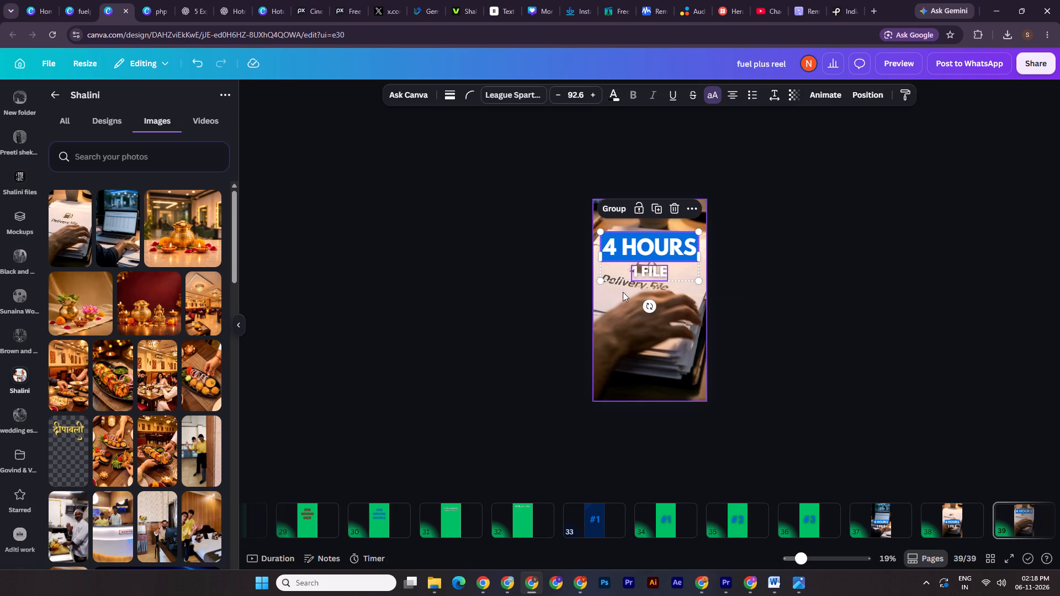
key(ctrl+c)
Move the 4 HOURS label and 1 FILE line on page 38 together slightly upward.
click(956, 524)
drag(828, 275, 650, 357)
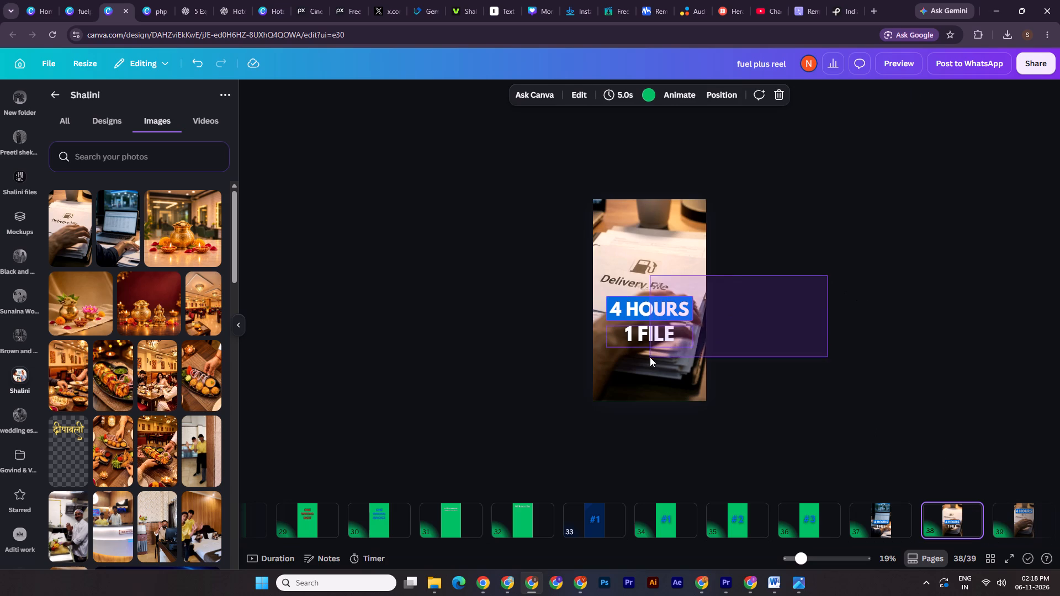
drag(650, 357, 649, 357)
shift+drag(675, 312, 674, 291)
double_click(787, 271)
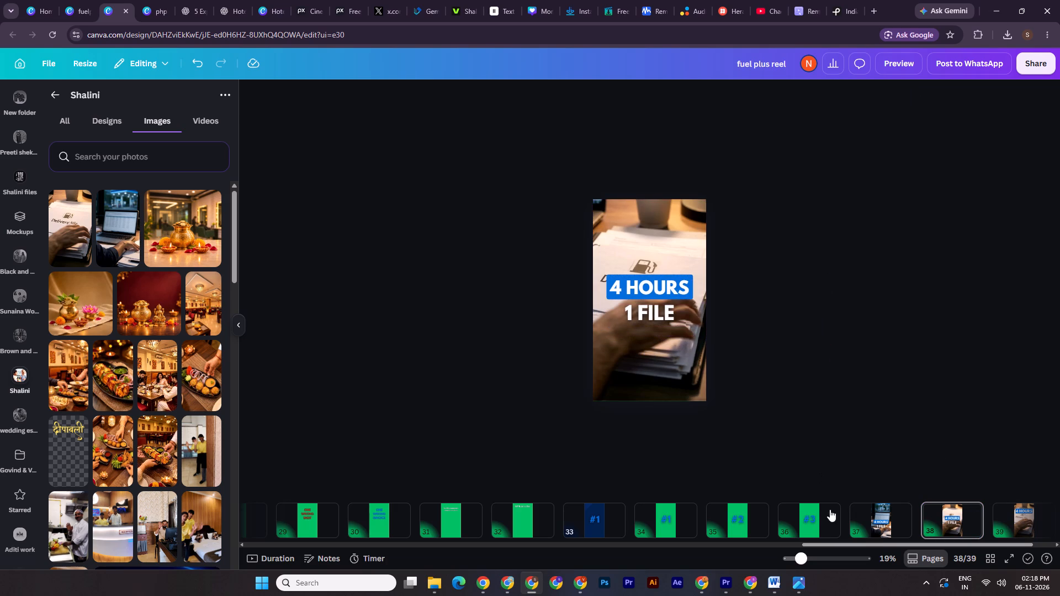
Clear the existing 4 HOURS and 1 FILE text off page 37 and paste in the layout copied from page 39.
click(879, 529)
drag(735, 274, 610, 370)
drag(653, 309, 1017, 242)
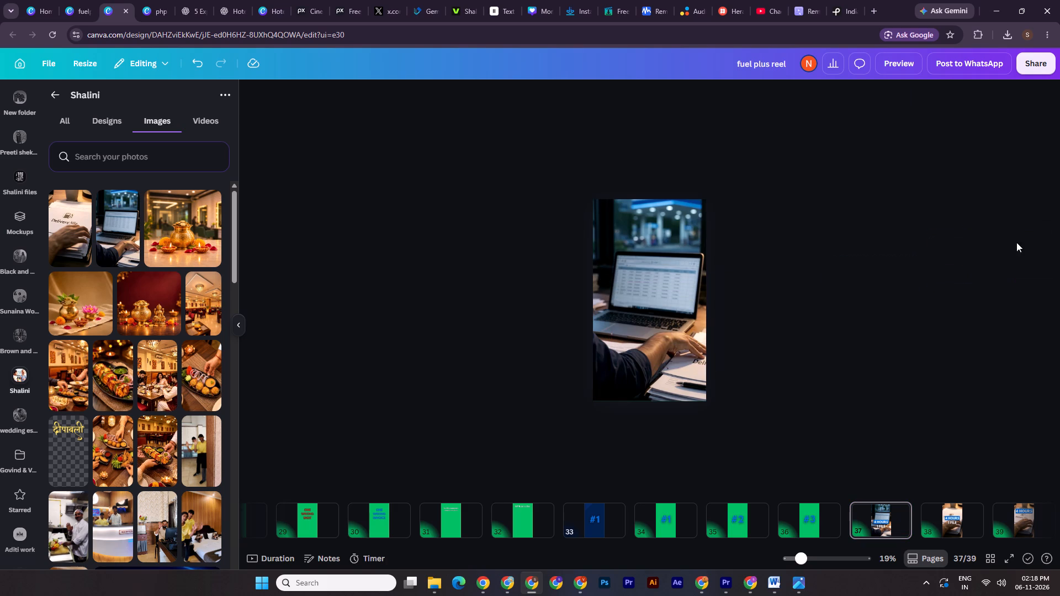
key(ctrl+v)
double_click(925, 276)
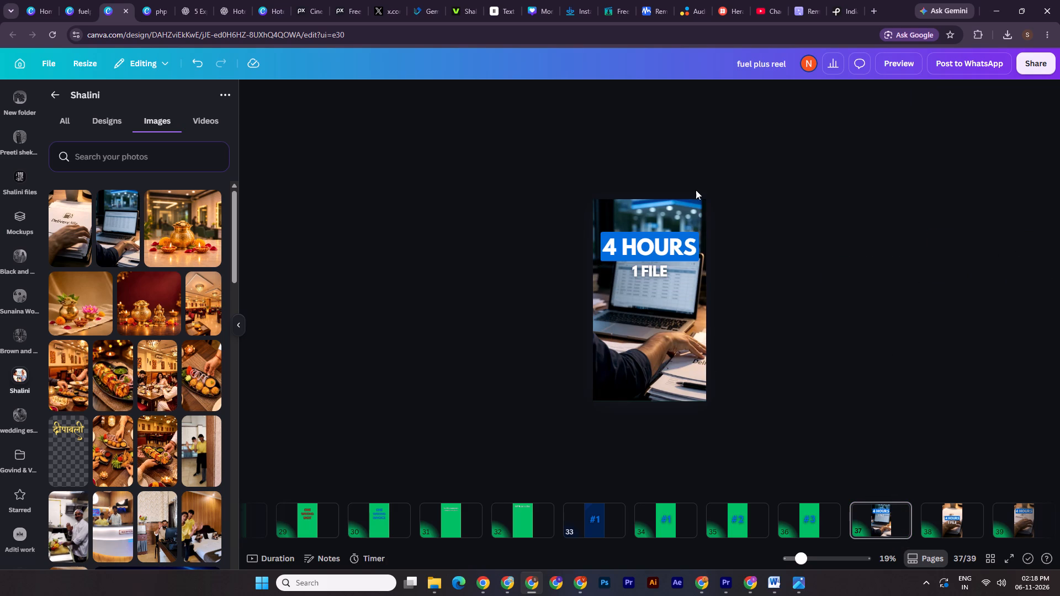
Copy page 37's 4 HOURS and 1 FILE text and paste it onto a new green page 40 at the end.
drag(737, 214, 627, 297)
key(ctrl+c)
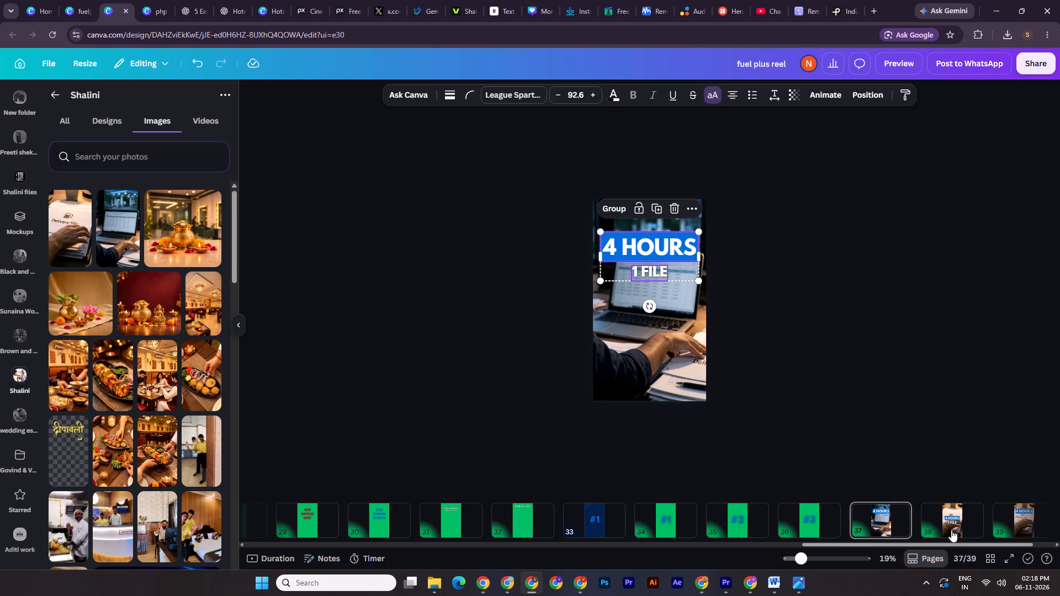
drag(942, 544, 1051, 547)
click(1003, 521)
key(ctrl+v)
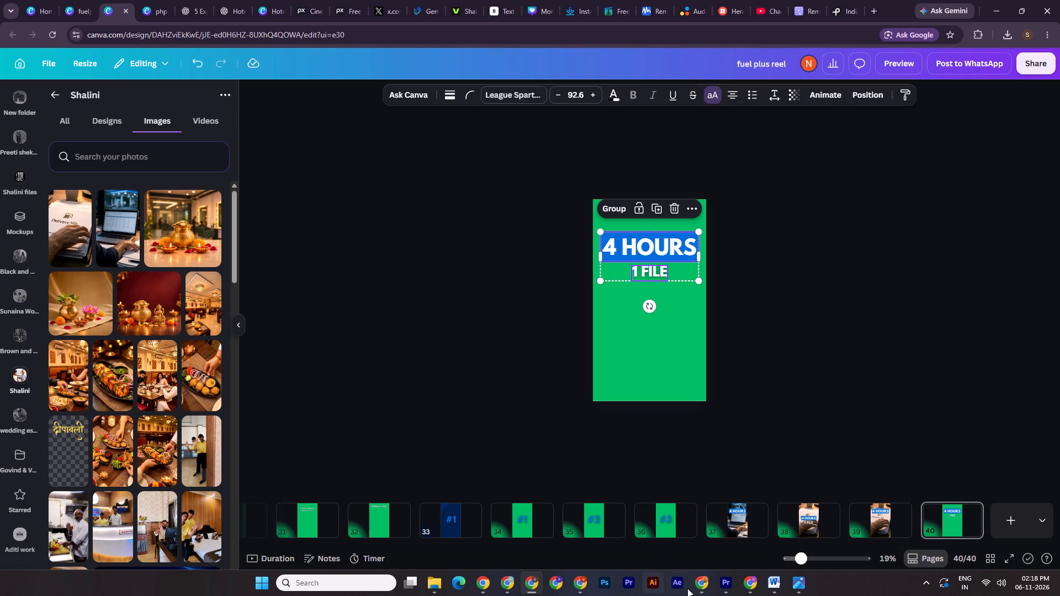
Check in the Premiere Pro sequence where the opening clip ends, then return to the Canva design.
click(733, 585)
shift+click(430, 401)
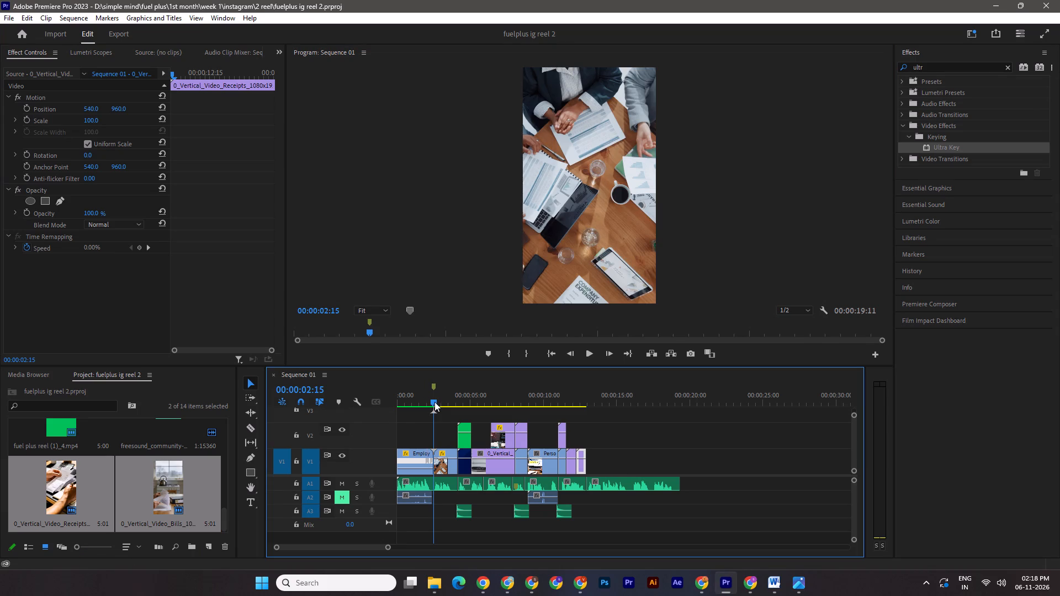
click(538, 581)
Apply the Pop animation, on enter, to both the 4 HOURS label and the 1 FILE line on page 40.
drag(735, 233, 613, 308)
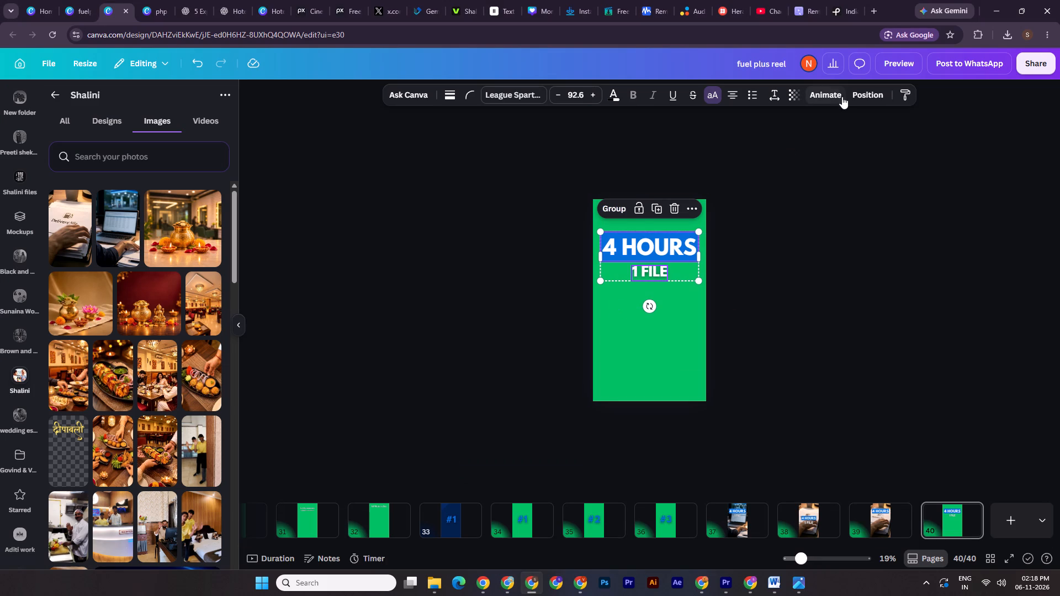
click(840, 94)
click(78, 388)
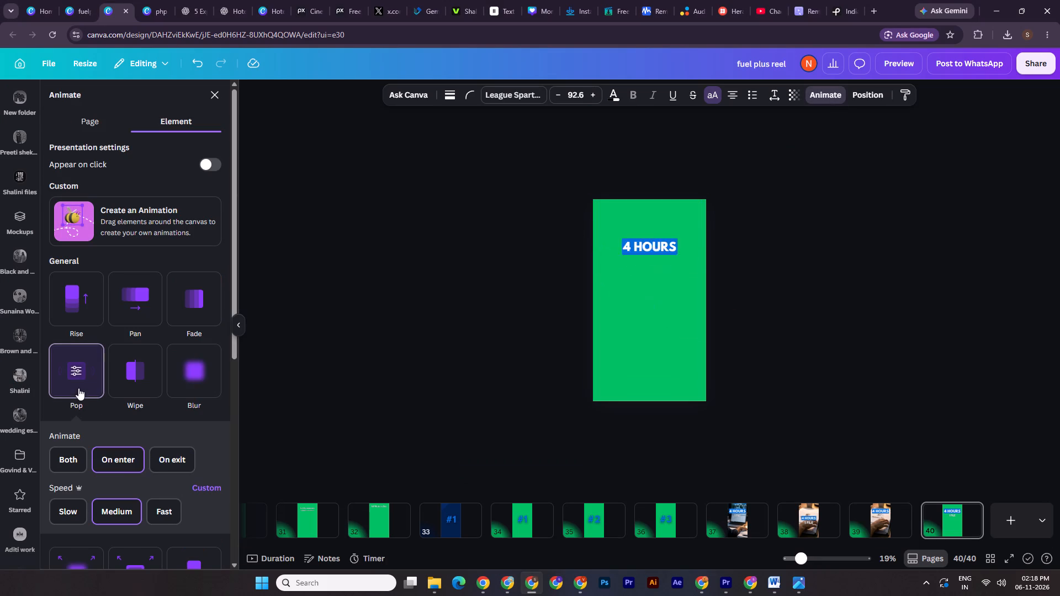
click(118, 458)
double_click(845, 327)
Download only page 40 as a 1080p MP4 video.
click(1020, 61)
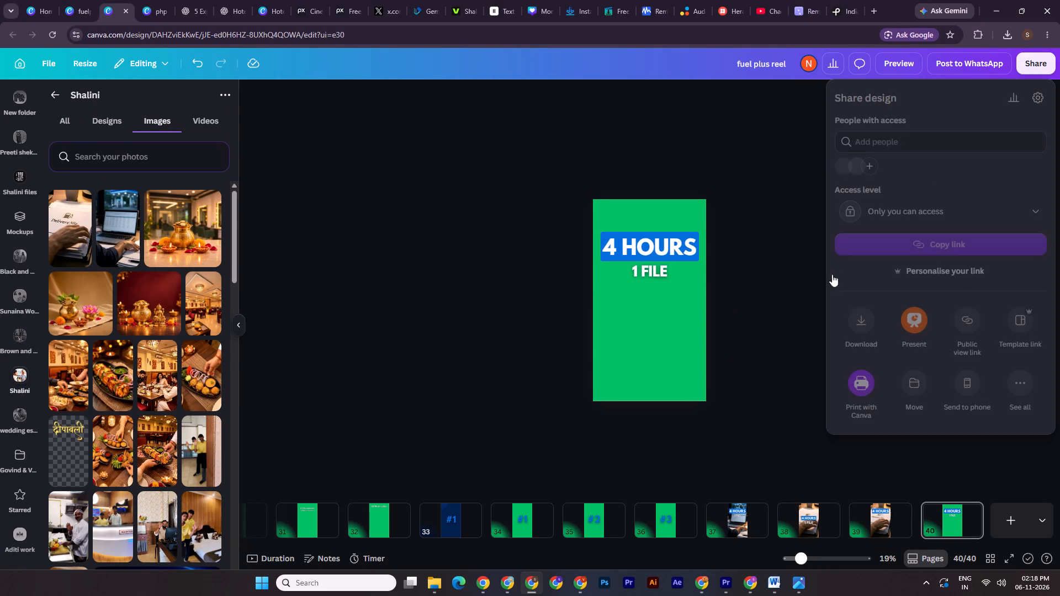
click(875, 326)
click(939, 256)
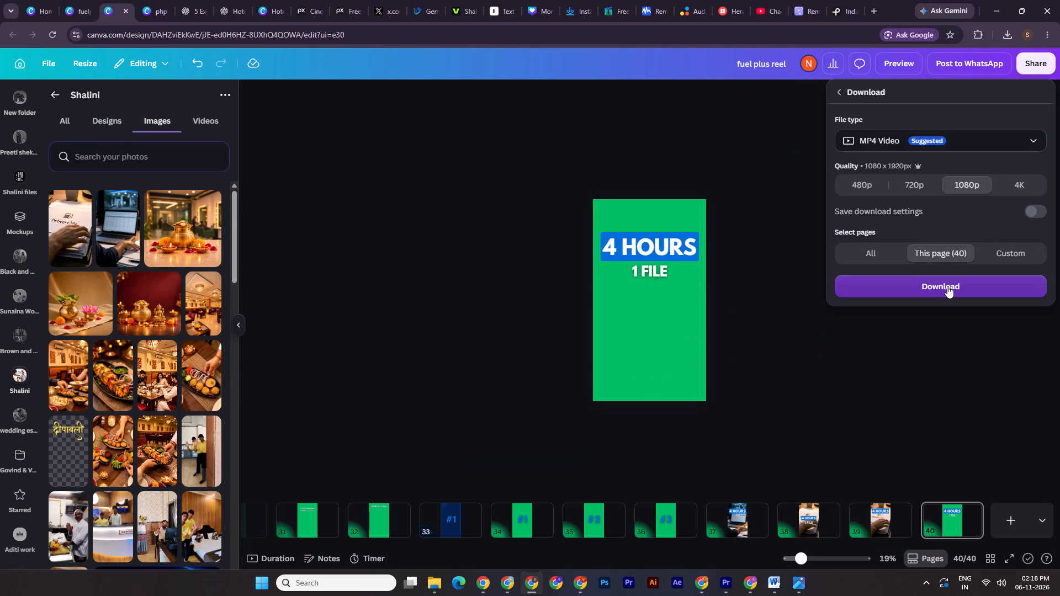
click(947, 286)
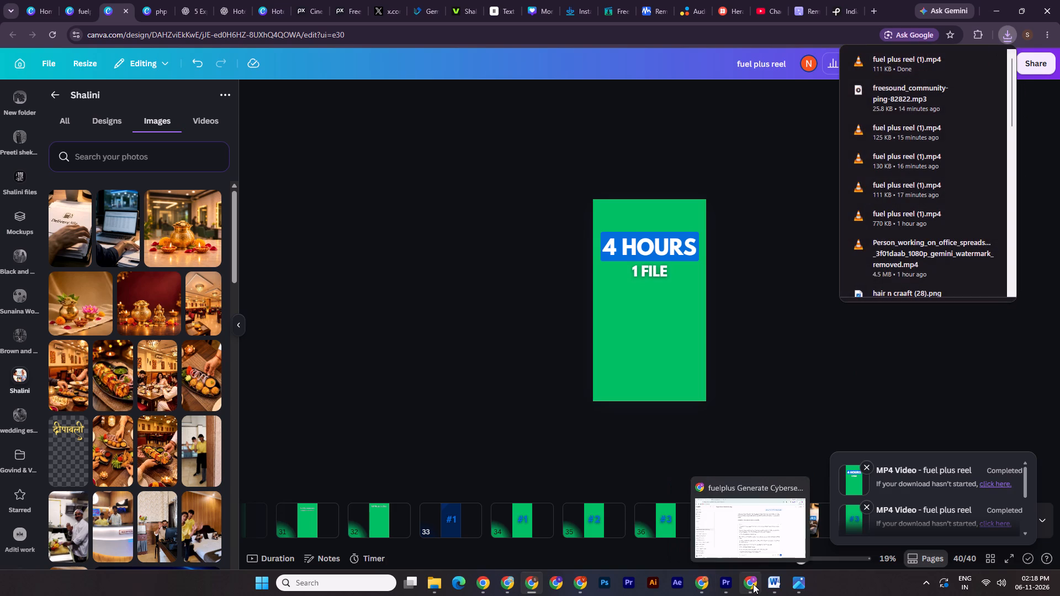
In the Downloads folder, rename the new green fuel plus reel video as fuel plus reel (1)_5.mp4.
click(434, 586)
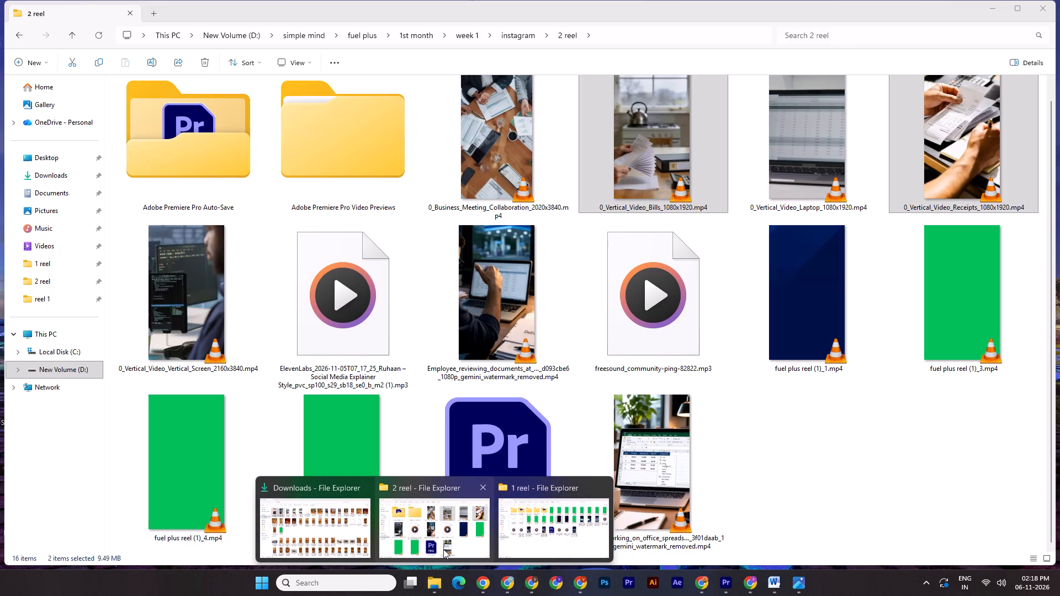
click(321, 525)
click(203, 340)
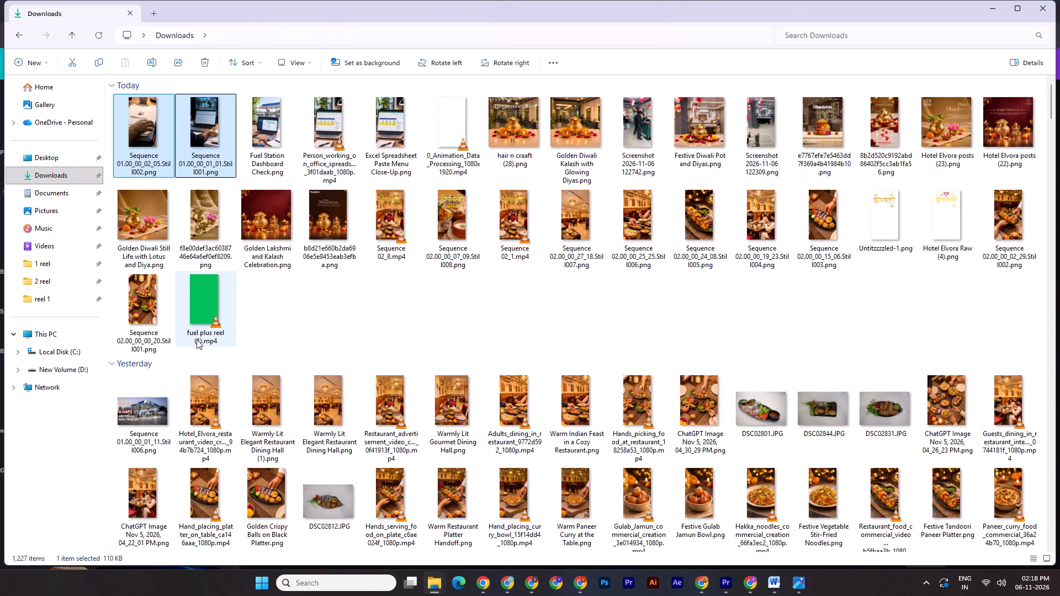
click(197, 340)
click(199, 342)
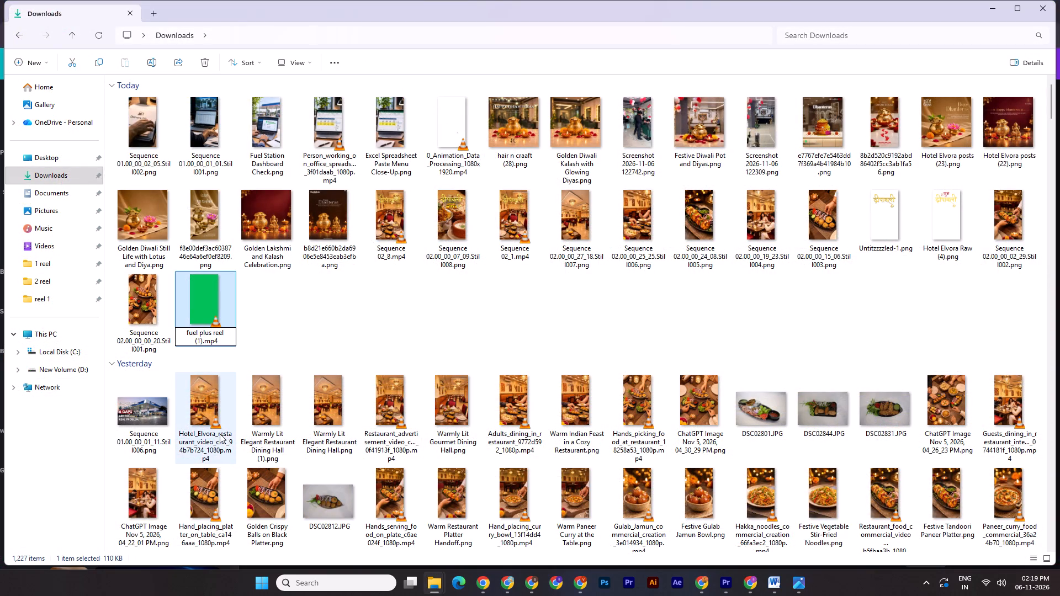
key(Right)
text(_5)
key(Return)
Move fuel plus reel (1)_5.mp4 from Downloads into the 2 reel project folder.
key(ctrl+x)
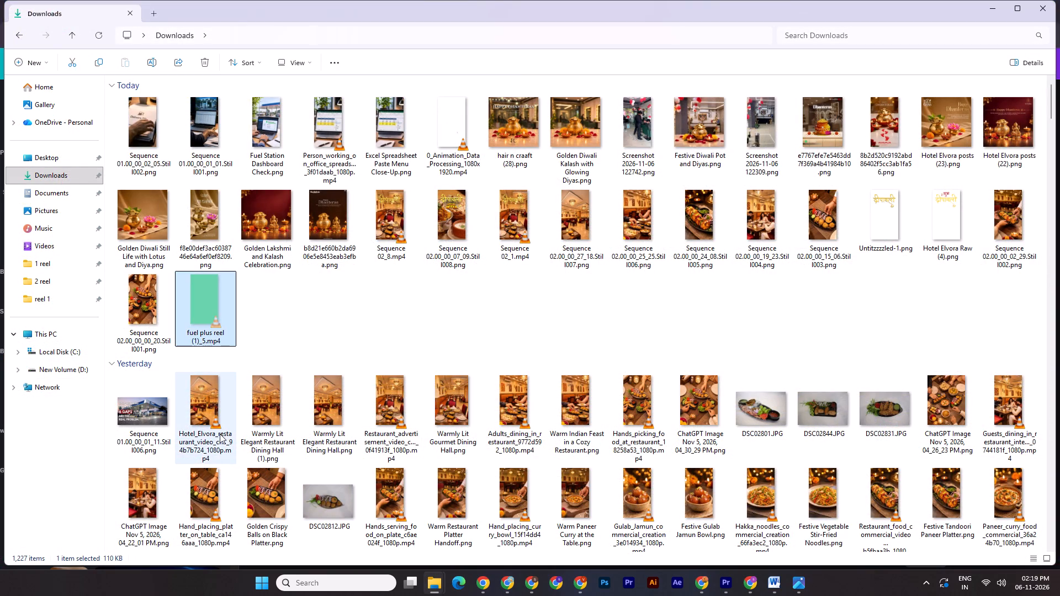
click(438, 586)
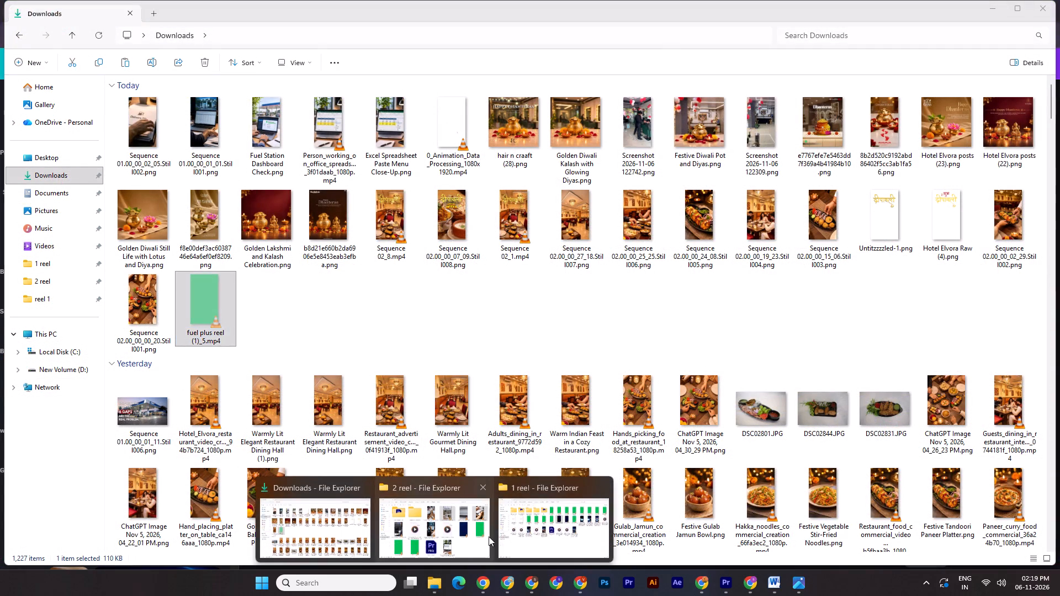
click(477, 538)
click(750, 449)
key(ctrl+v)
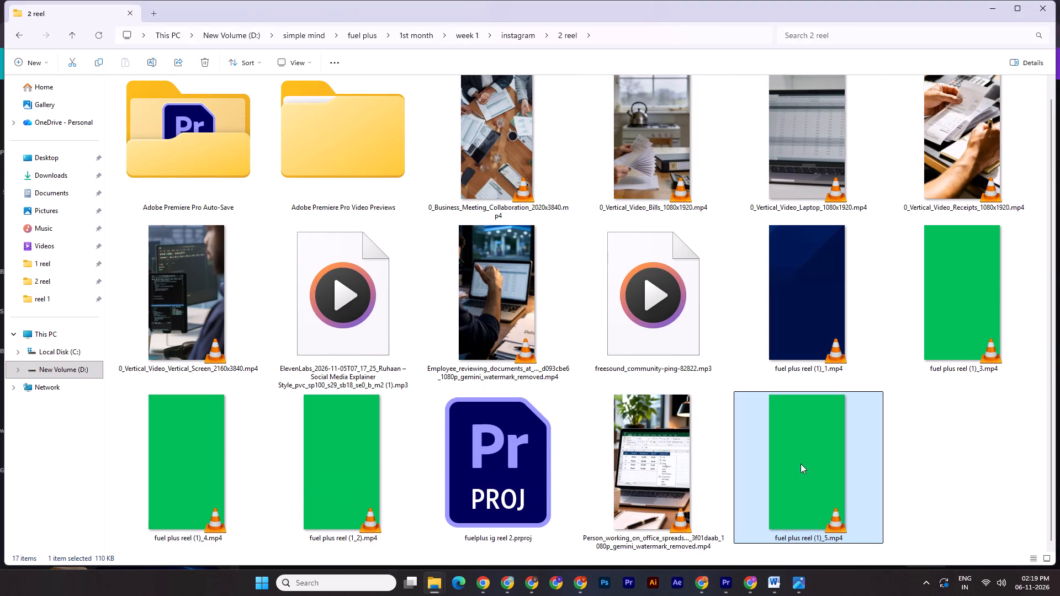
Add fuel plus reel (1)_5.mp4 to the Premiere Pro sequence on V2 above the opening clip, trimmed to end at 00:00:02:15, and save.
drag(801, 464, 619, 450)
drag(662, 470, 428, 416)
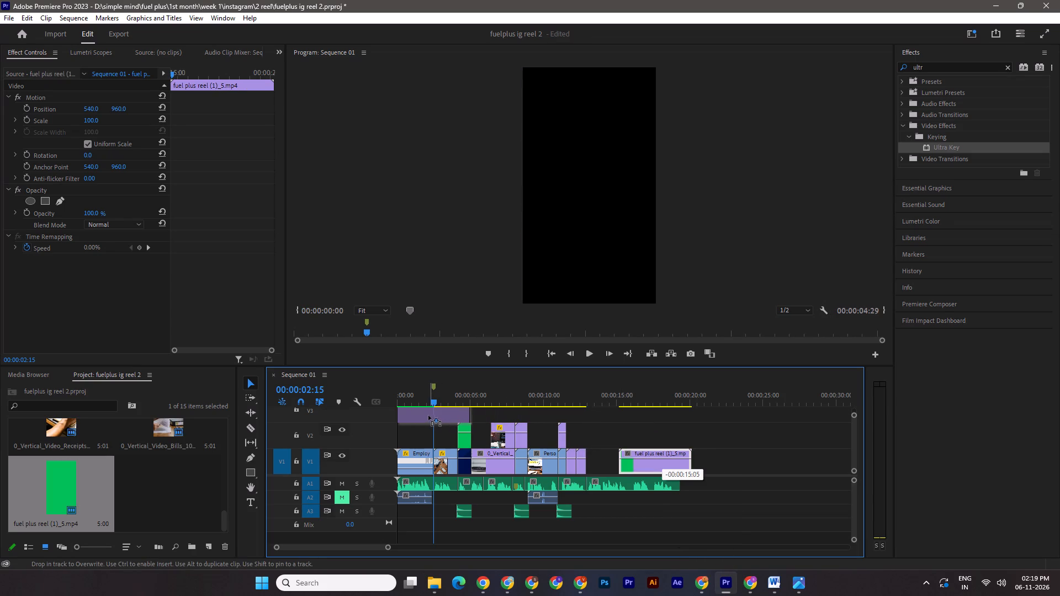
drag(428, 416, 427, 416)
drag(467, 417, 430, 417)
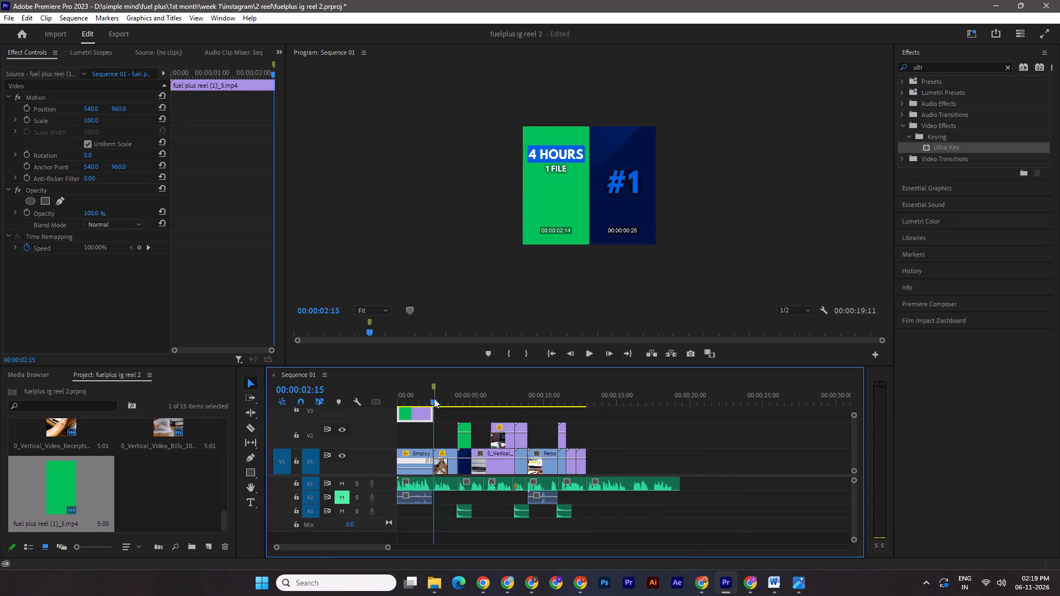
drag(415, 416, 416, 439)
drag(431, 398, 429, 399)
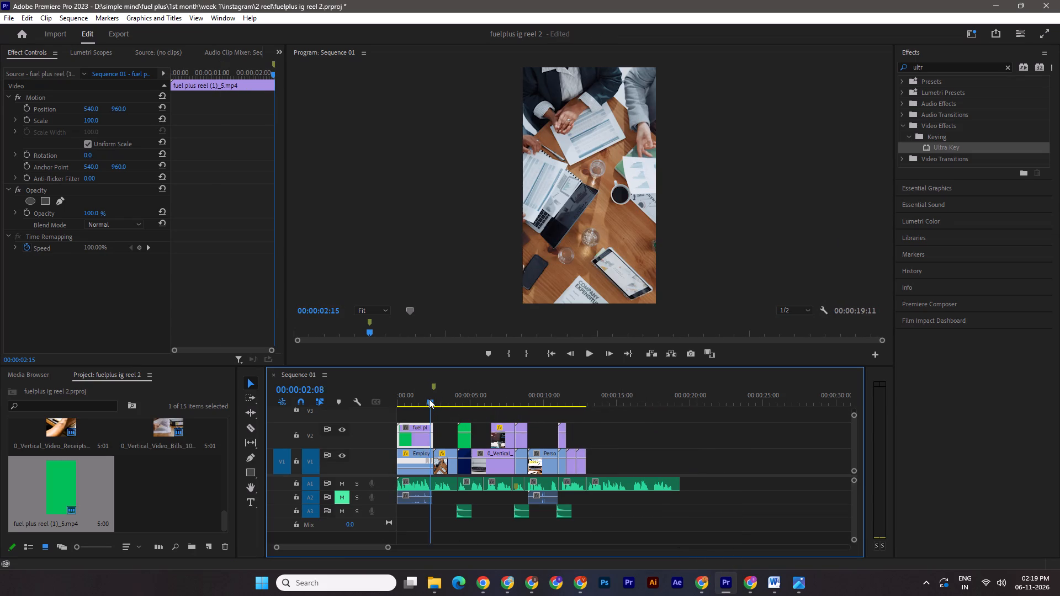
drag(429, 399, 423, 400)
key(ctrl+s)
Apply Ultra Key to the fuel plus reel (1)_5.mp4 clip with its green background as the key colour, and save.
drag(937, 146, 400, 479)
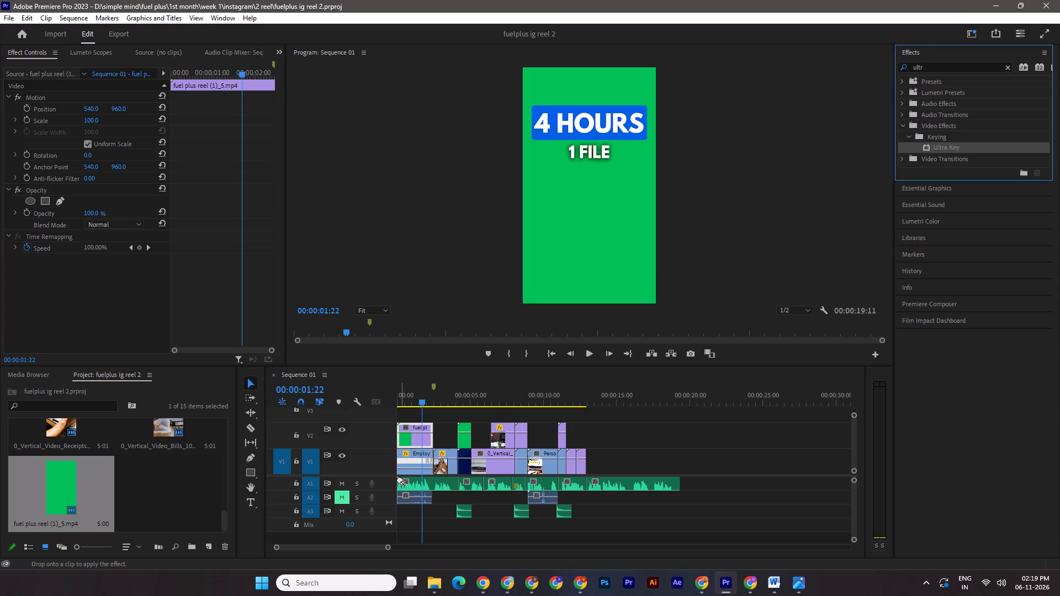
drag(400, 479, 421, 430)
click(104, 304)
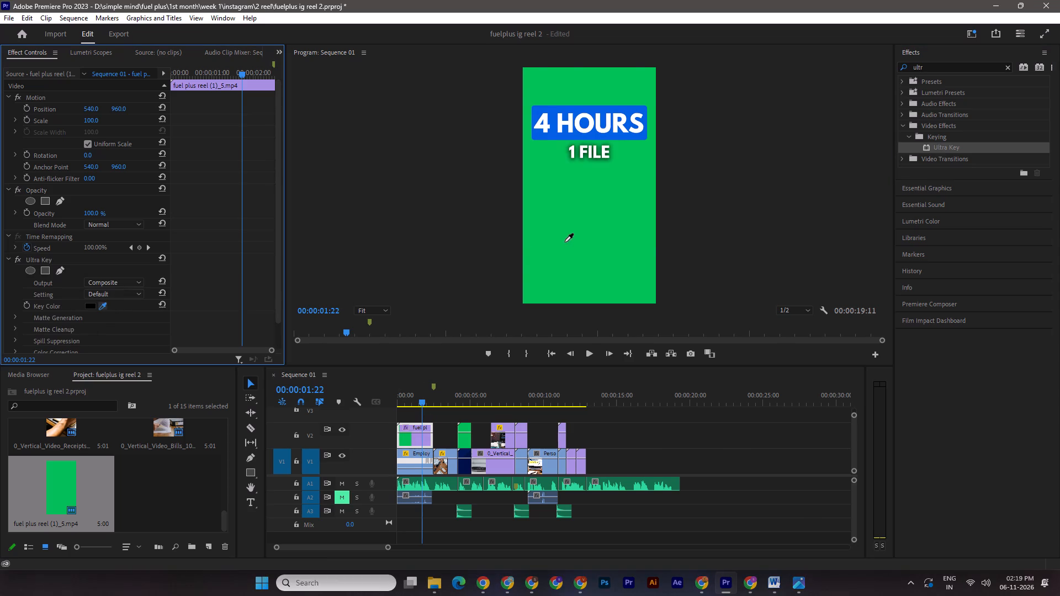
click(565, 242)
key(ctrl+s)
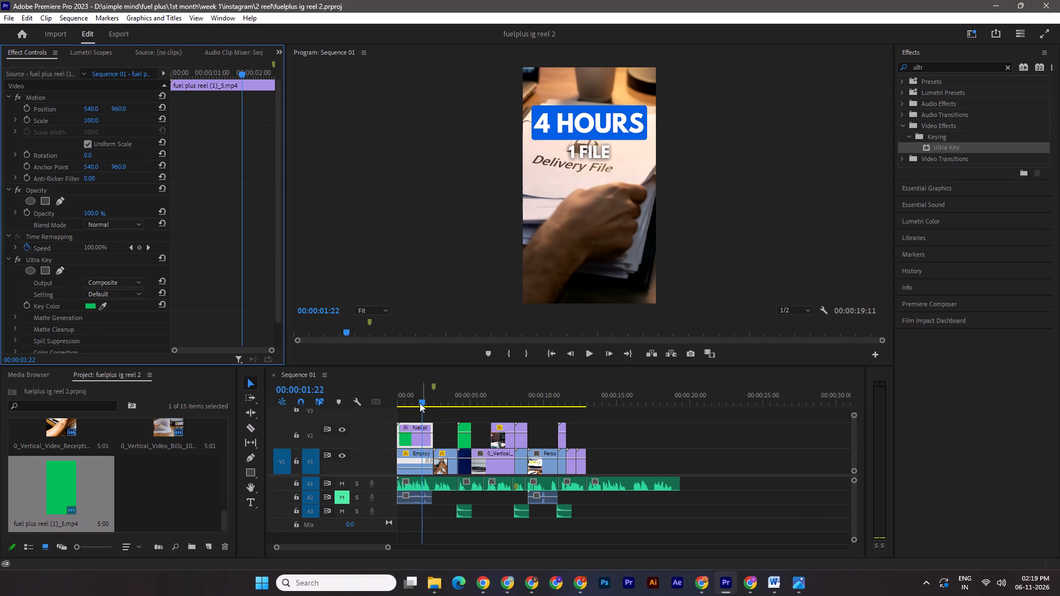
drag(420, 403, 325, 407)
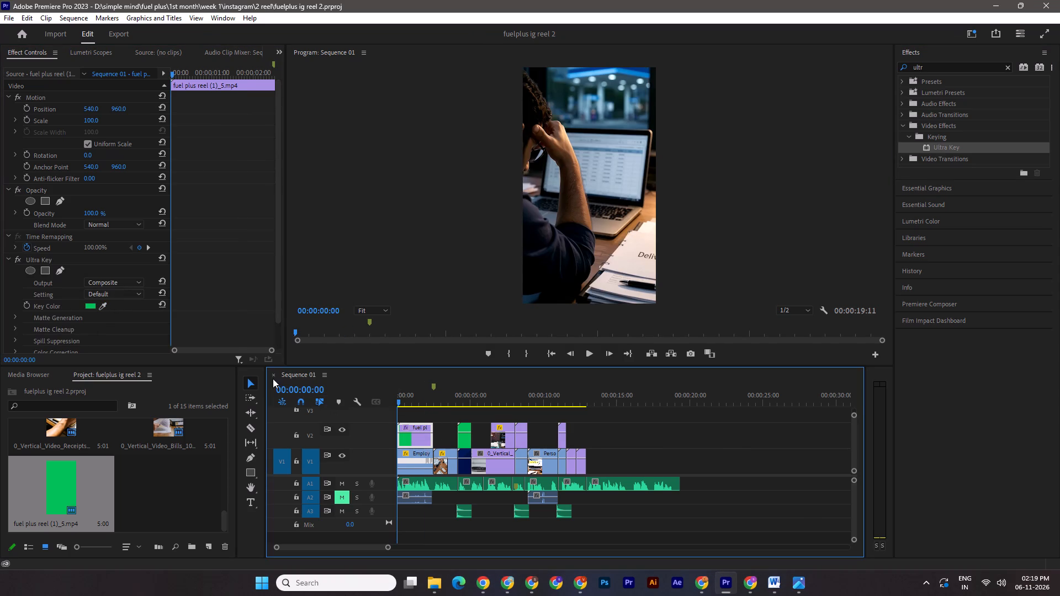
key(space)
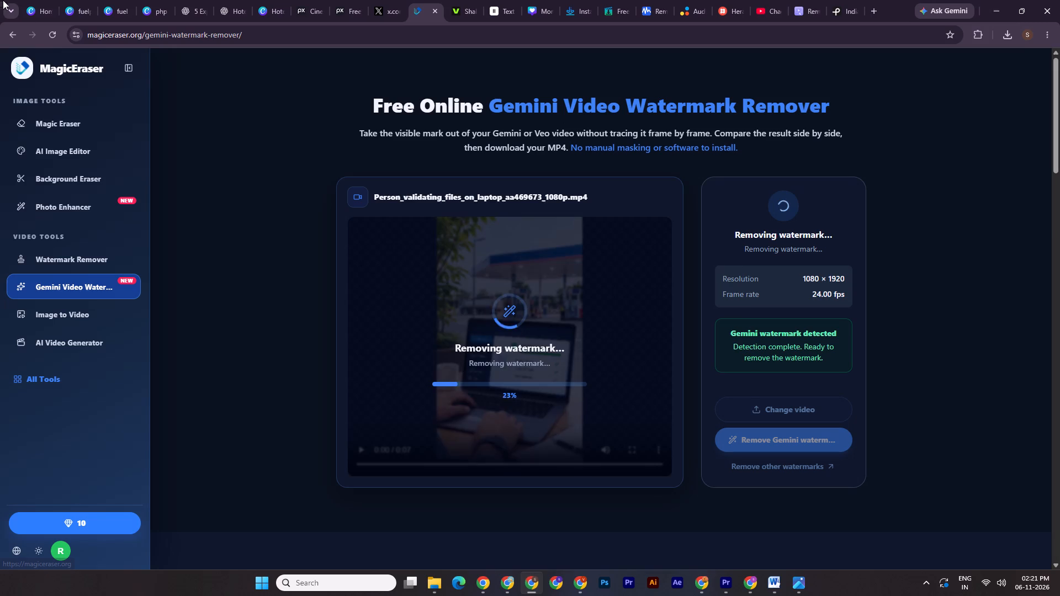
Search Canva's elements for "line" graphics and add the curved brush-stroke line to page 41.
click(113, 0)
scroll(4, 219, up, 17)
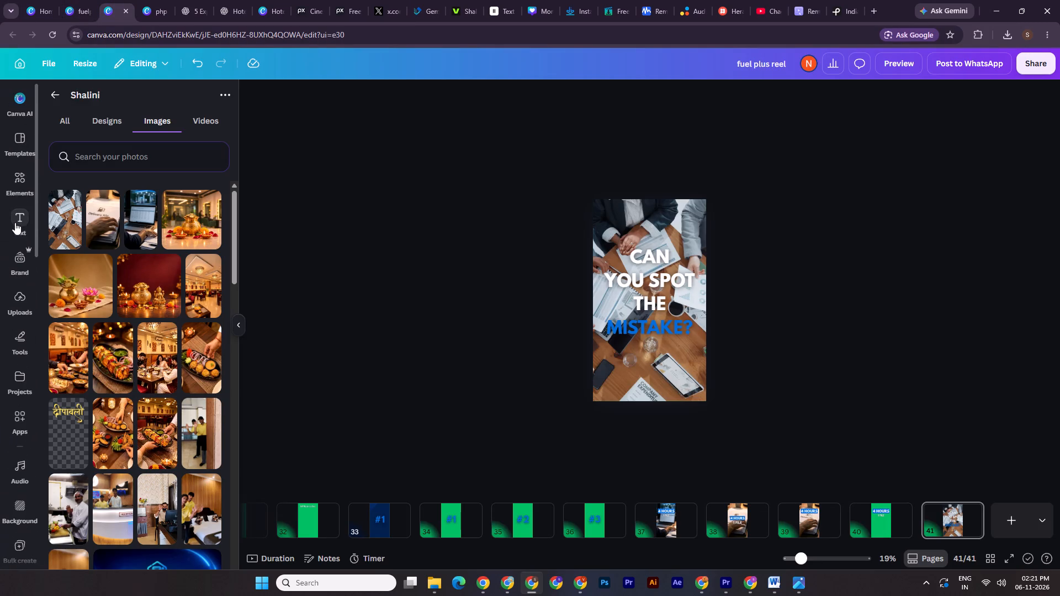
scroll(15, 222, up, 3)
click(13, 180)
click(104, 106)
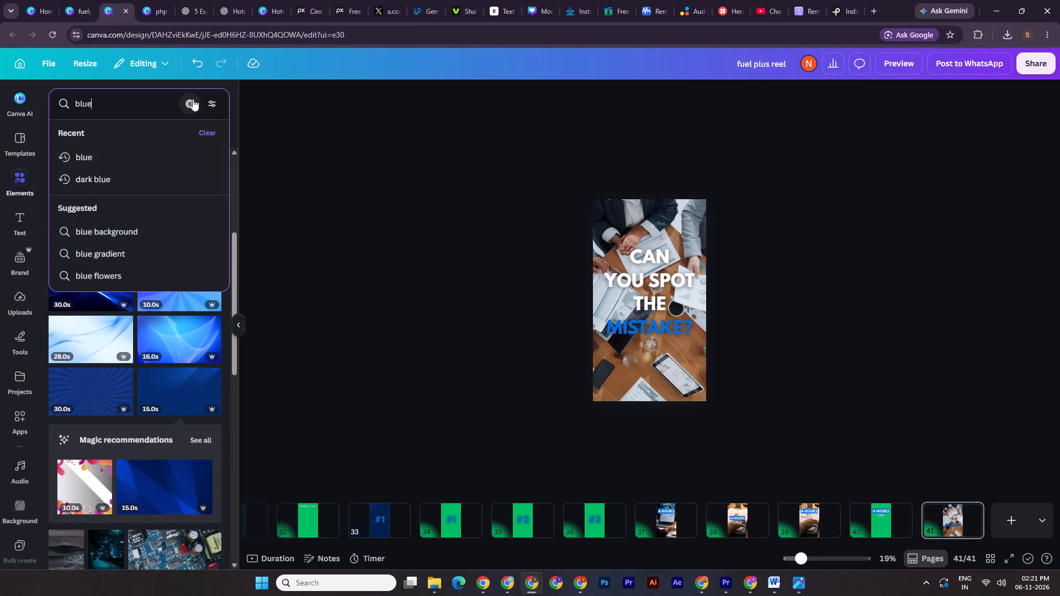
click(193, 100)
click(128, 104)
text(line)
key(Return)
click(126, 140)
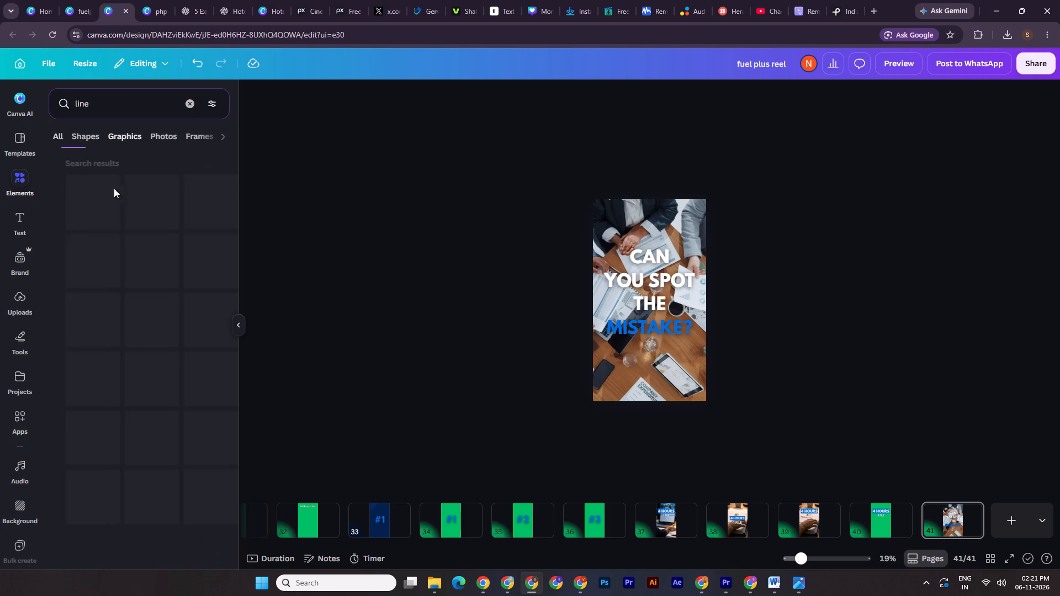
scroll(109, 434, down, 4)
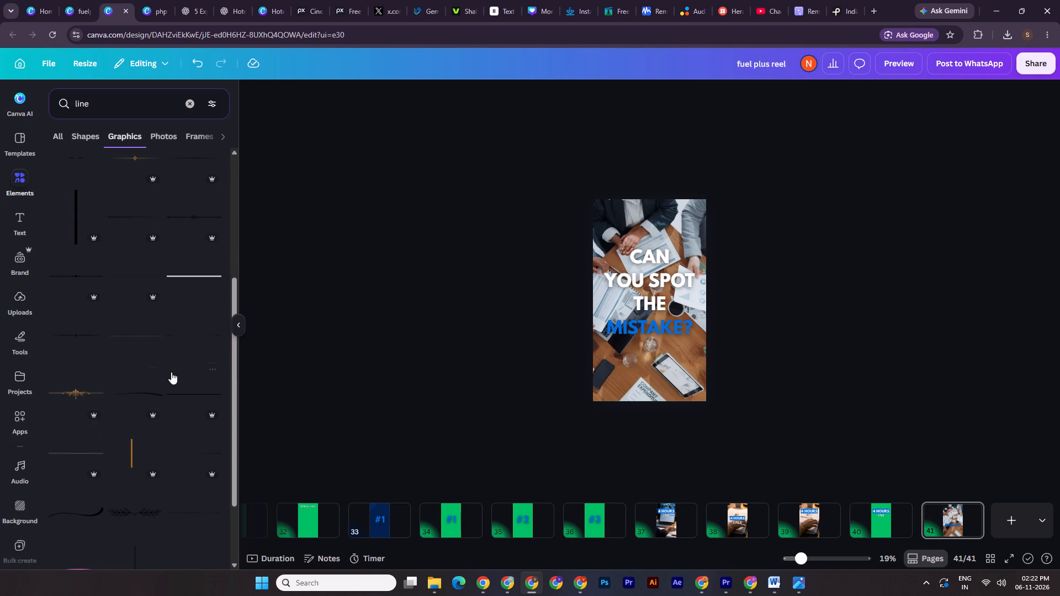
click(160, 400)
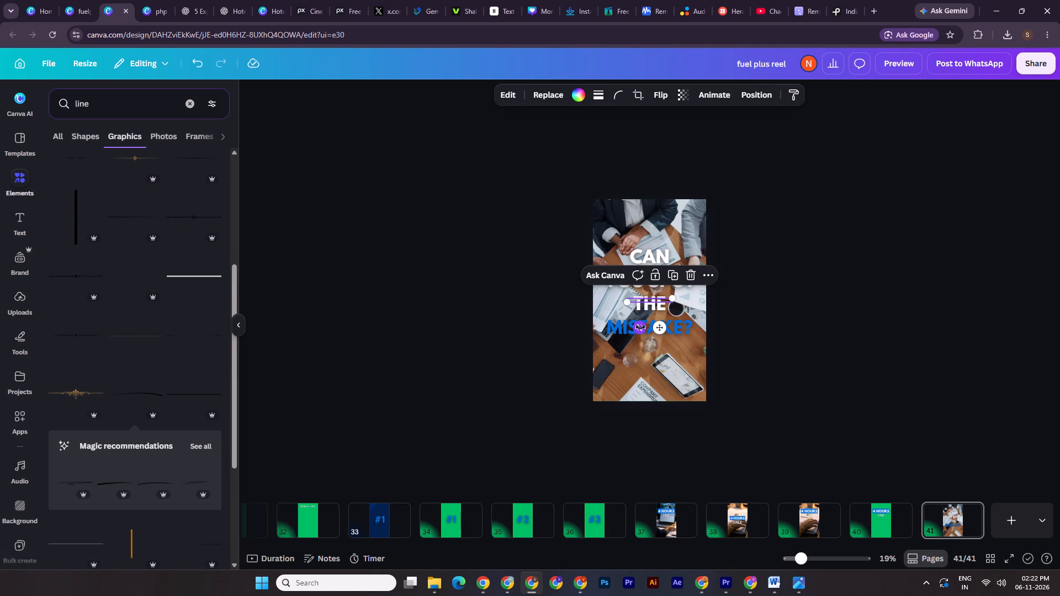
Lengthen the brush-stroke line and place it as an underline just below "MISTAKE?".
alt+drag(672, 295, 690, 294)
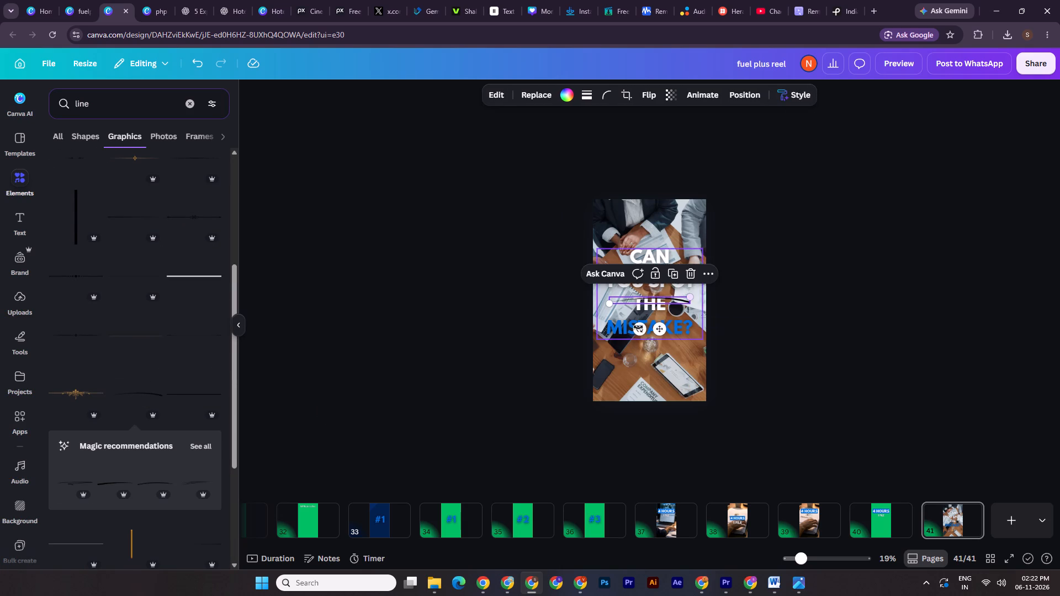
drag(637, 332, 644, 337)
click(645, 332)
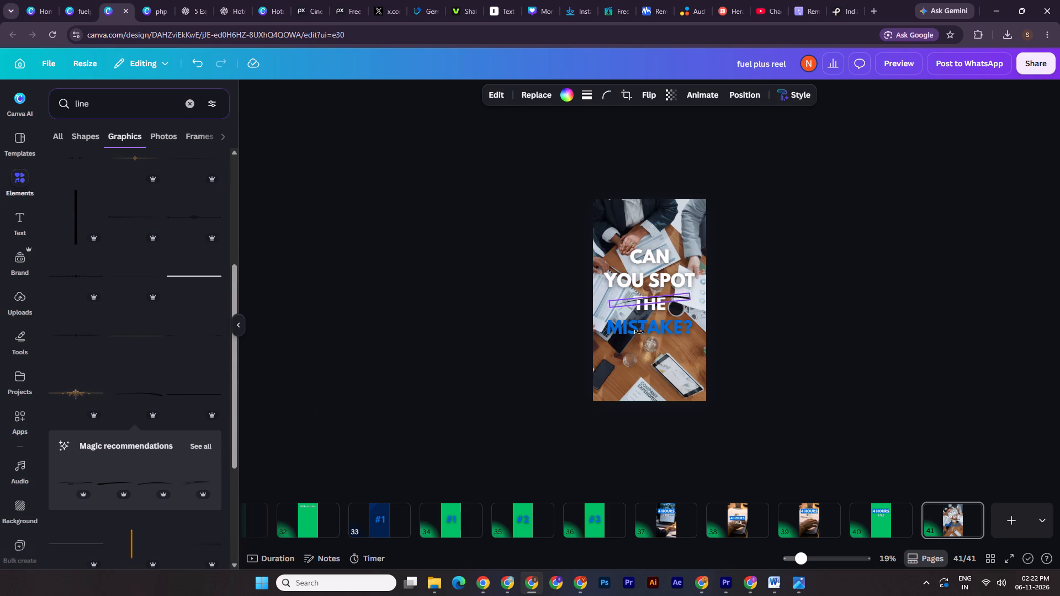
drag(655, 326, 665, 367)
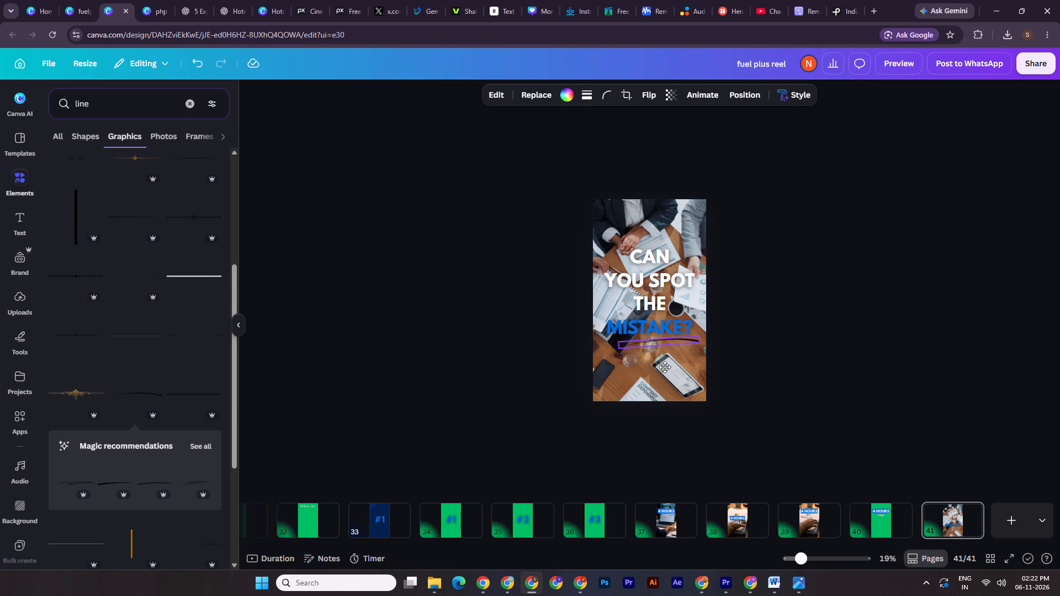
drag(665, 367, 660, 366)
Colour the underline beneath "MISTAKE?" white.
click(573, 92)
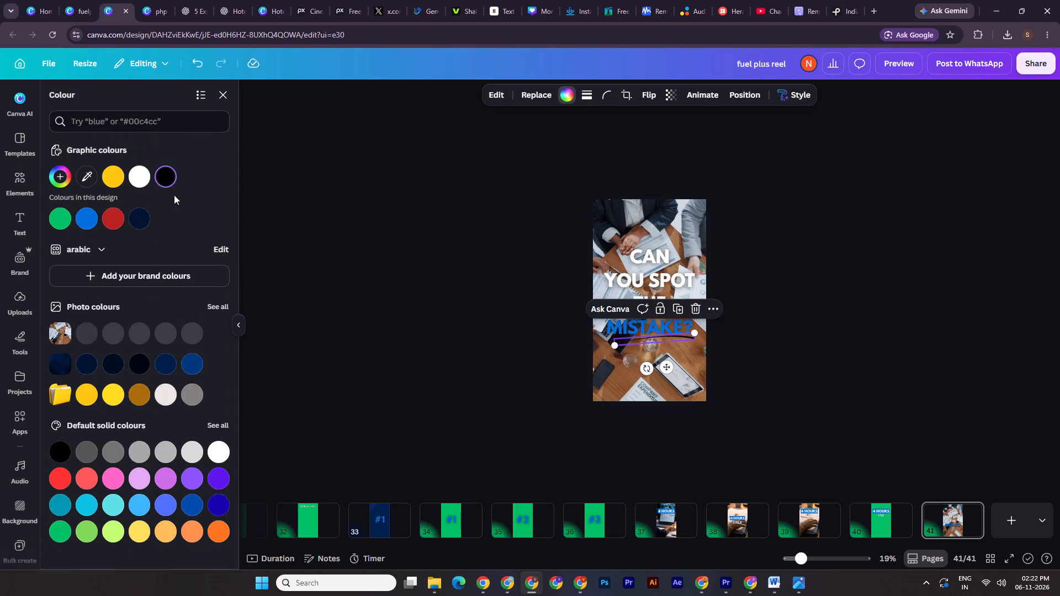
click(148, 176)
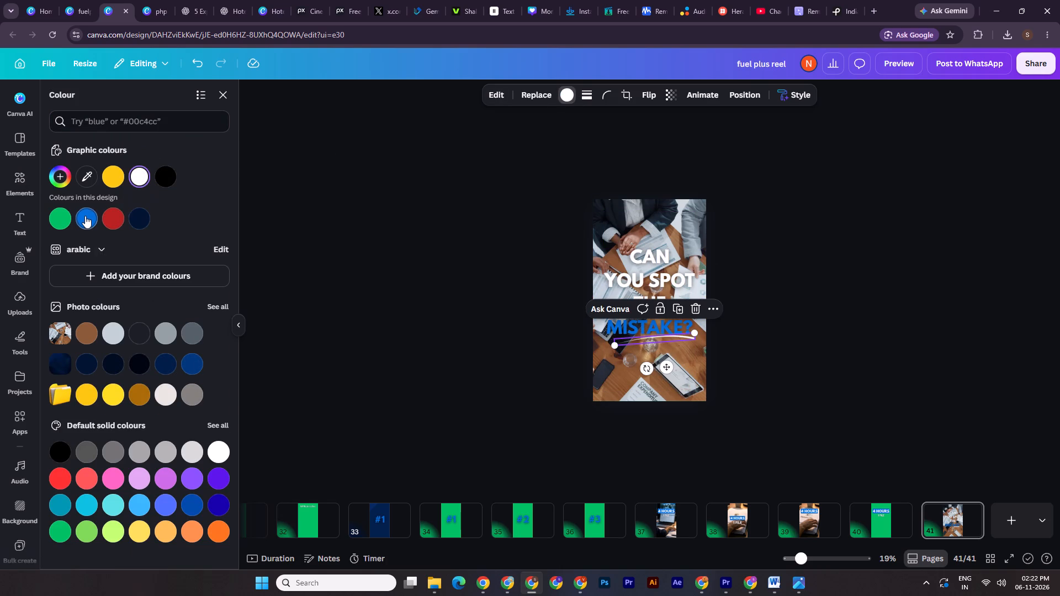
click(85, 216)
click(138, 178)
triple_click(792, 312)
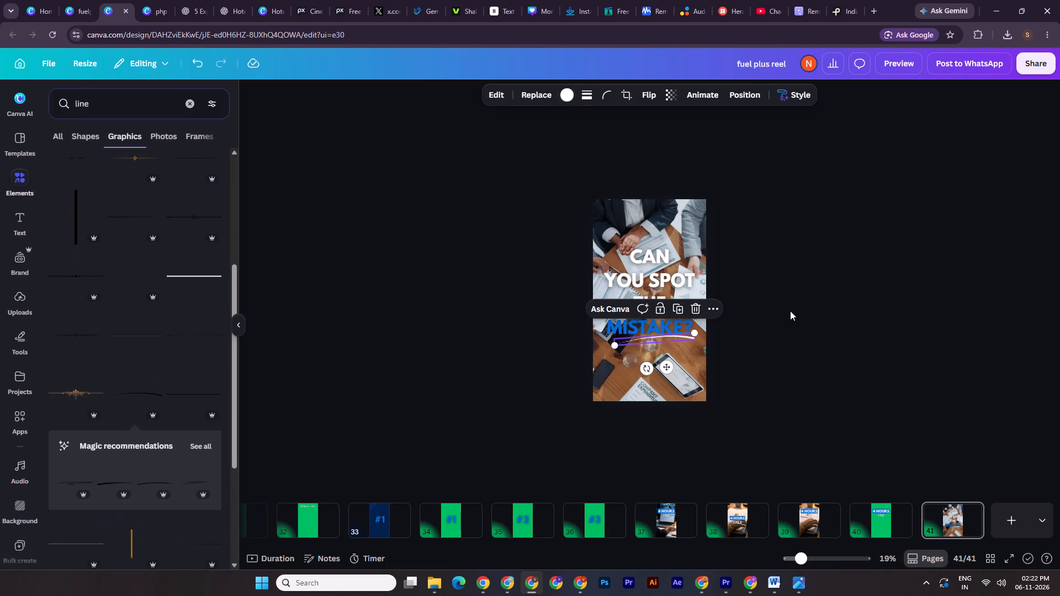
click(790, 311)
Nudge the white underline slightly further down from "MISTAKE?".
click(682, 340)
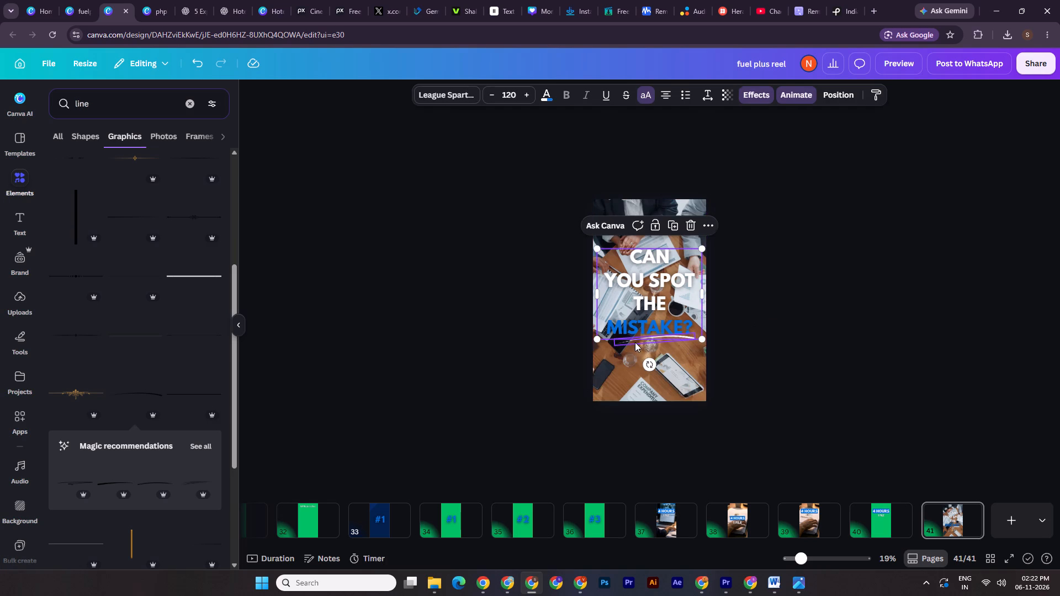
click(635, 342)
key(shift+Down)
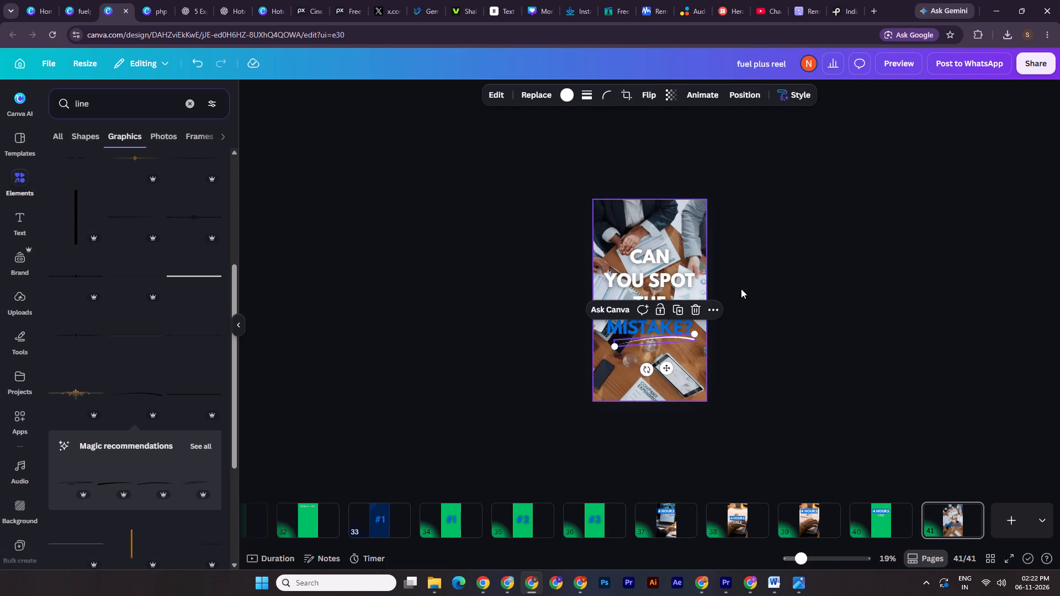
Apply the Wipe animation, on enter only, to the white underline beneath "MISTAKE?".
click(717, 100)
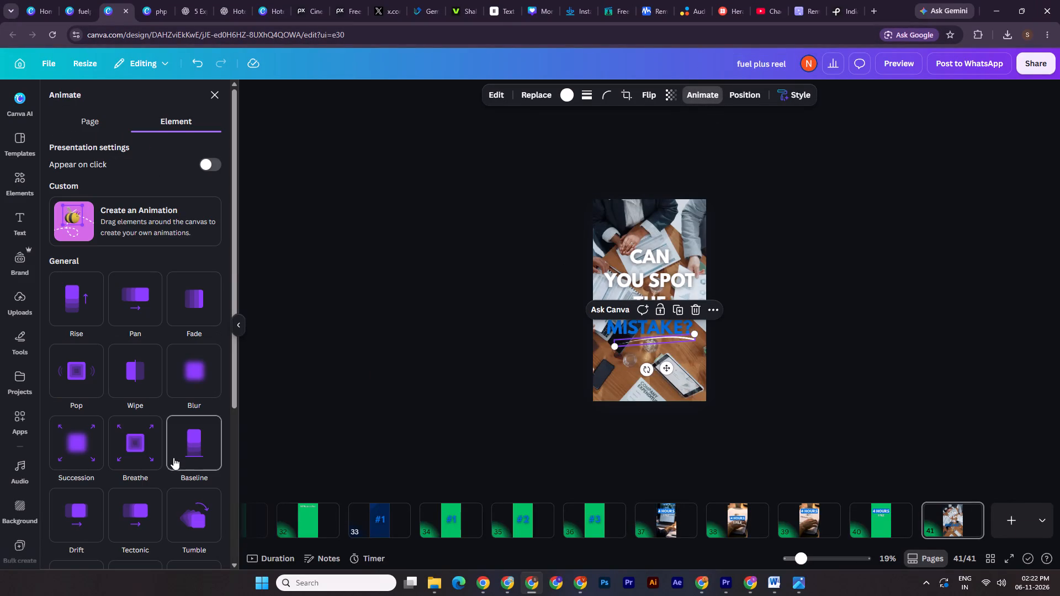
click(144, 372)
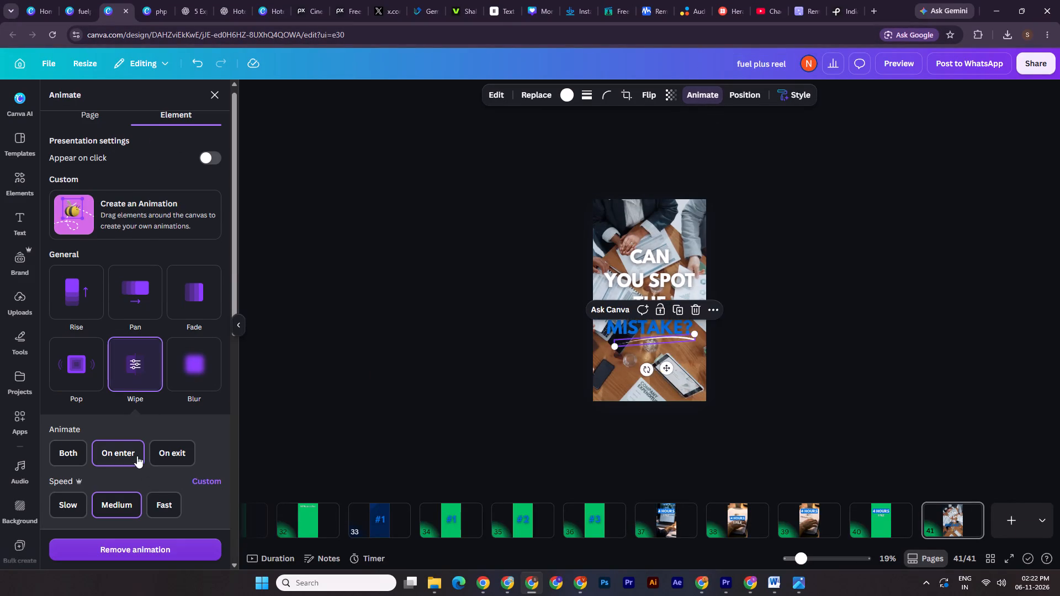
click(136, 454)
double_click(788, 307)
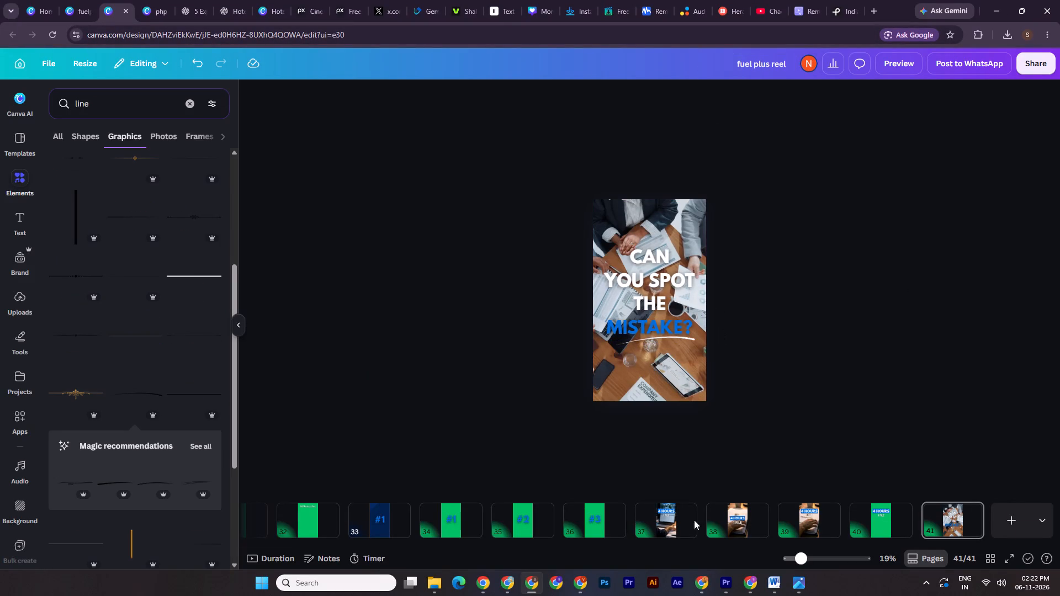
Show page durations, scrub to page 41, then search graphics for "shadow" and add the soft dark blurred spot.
click(267, 558)
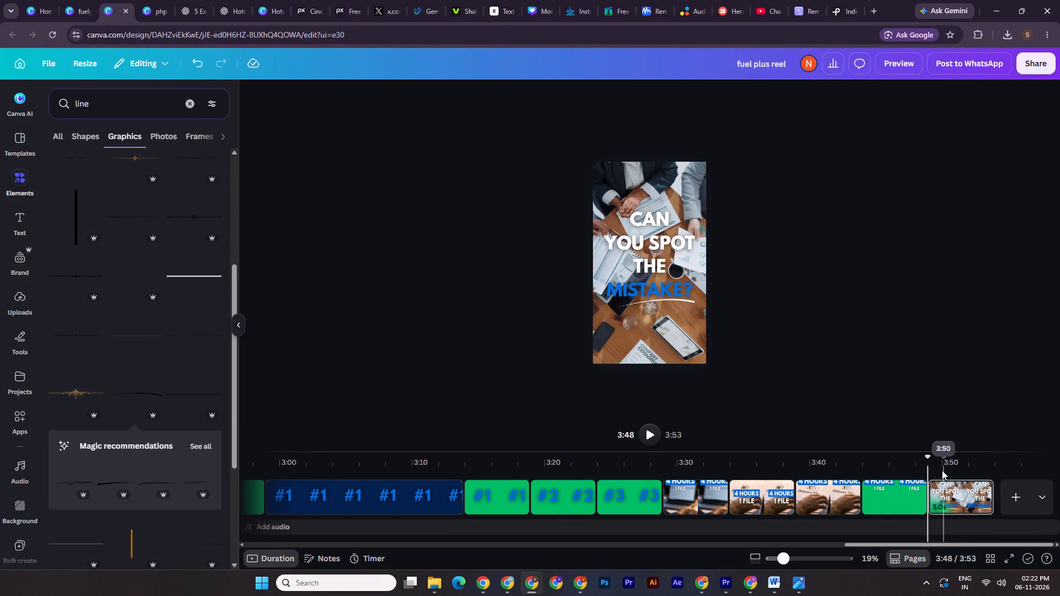
drag(929, 455, 924, 459)
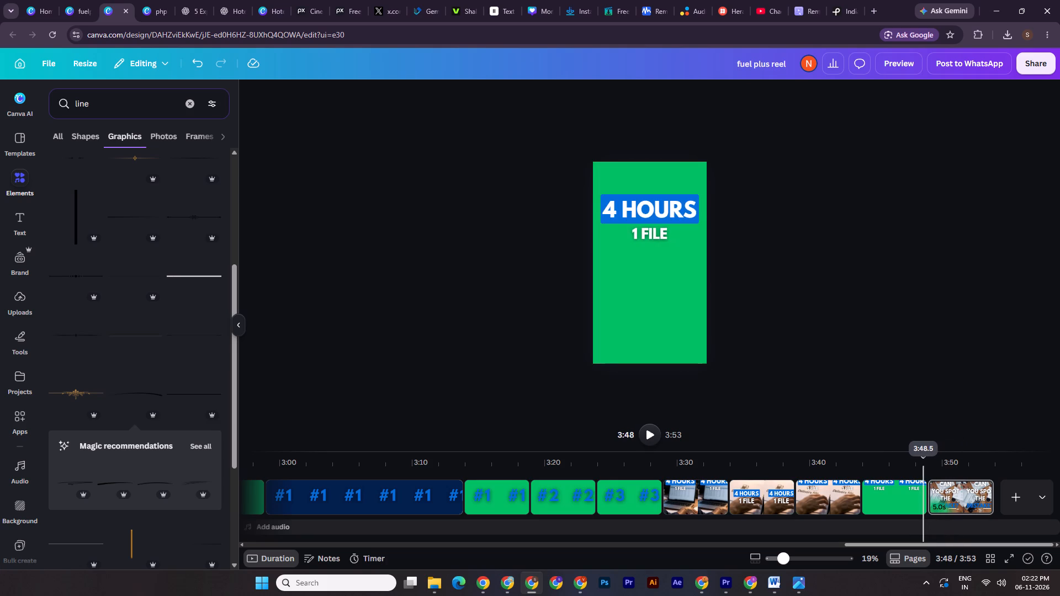
drag(924, 459, 950, 461)
click(780, 273)
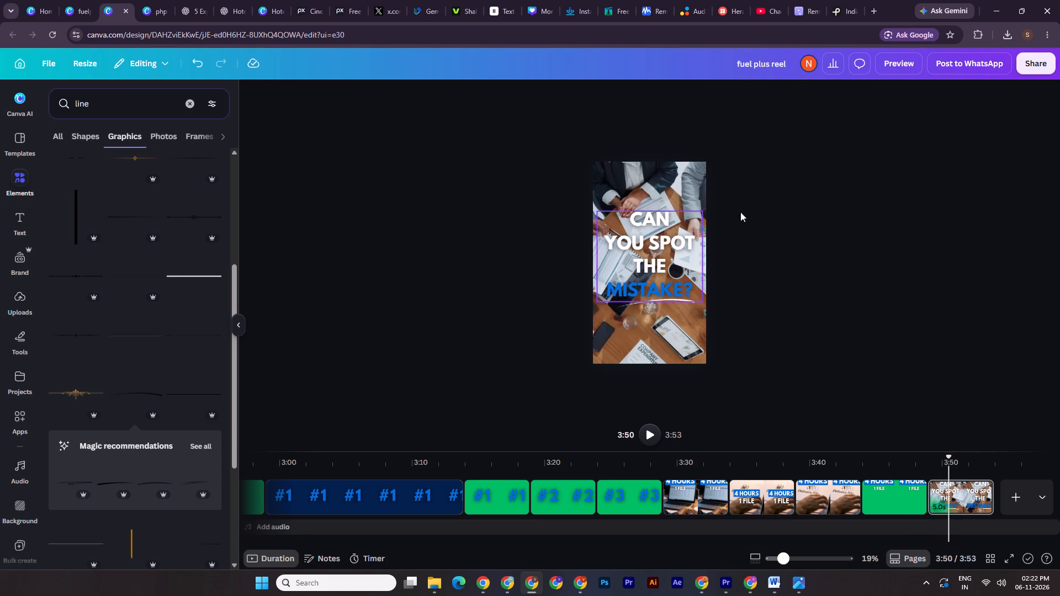
click(182, 103)
click(131, 107)
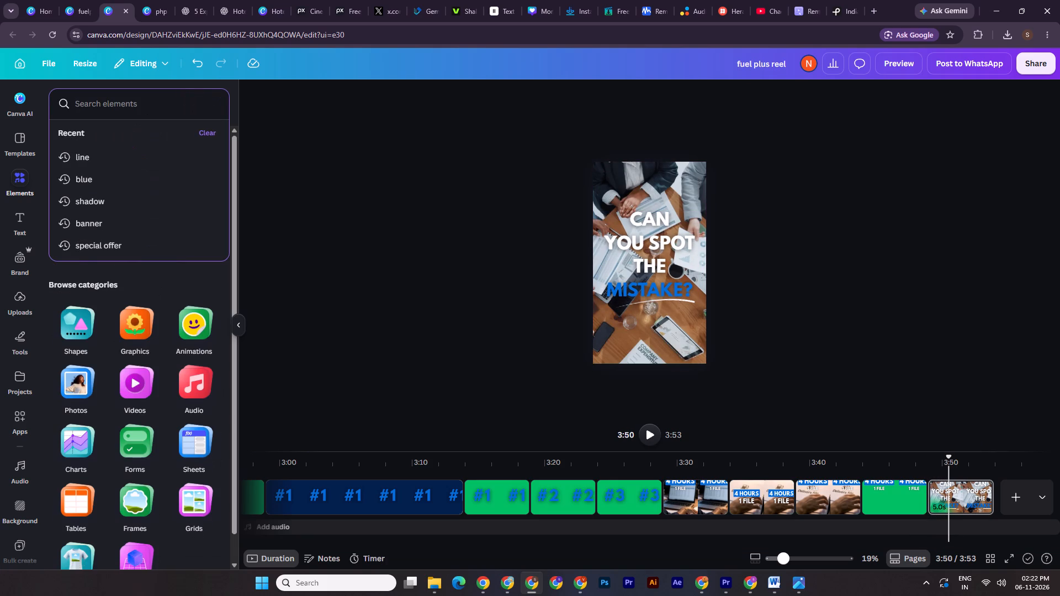
click(108, 201)
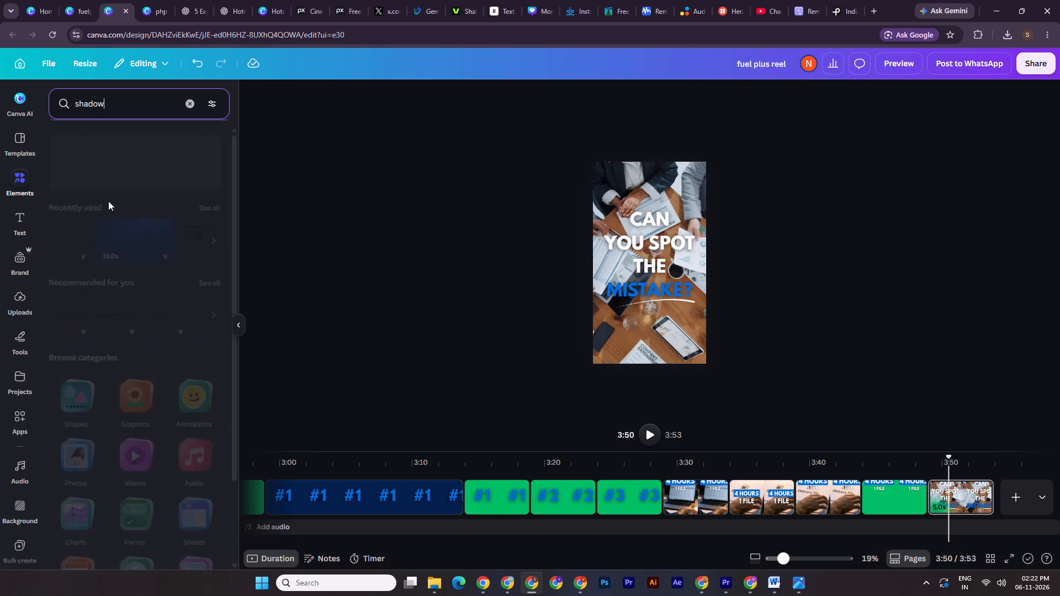
click(82, 137)
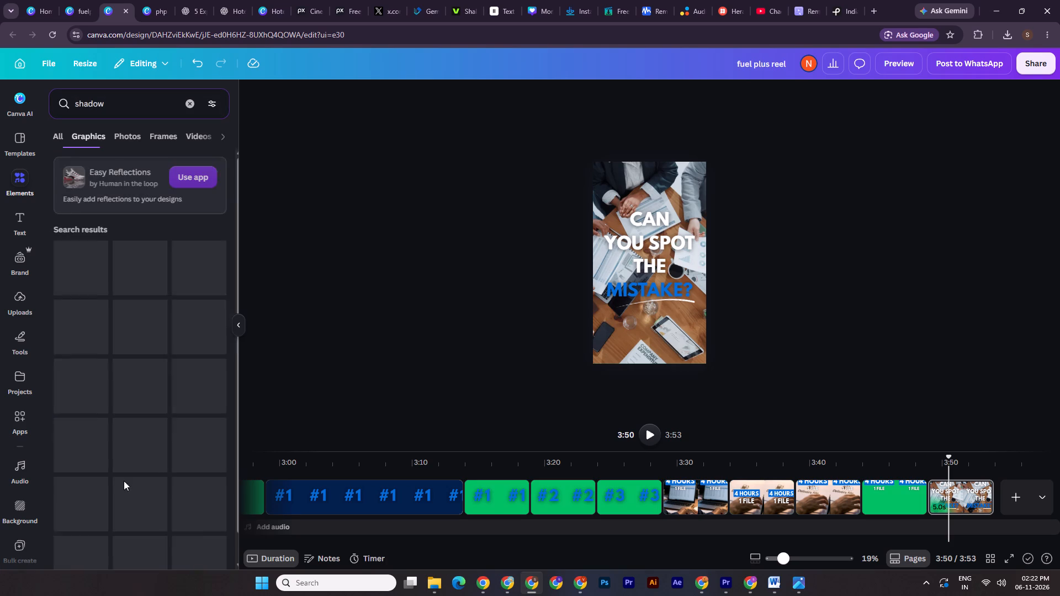
click(128, 507)
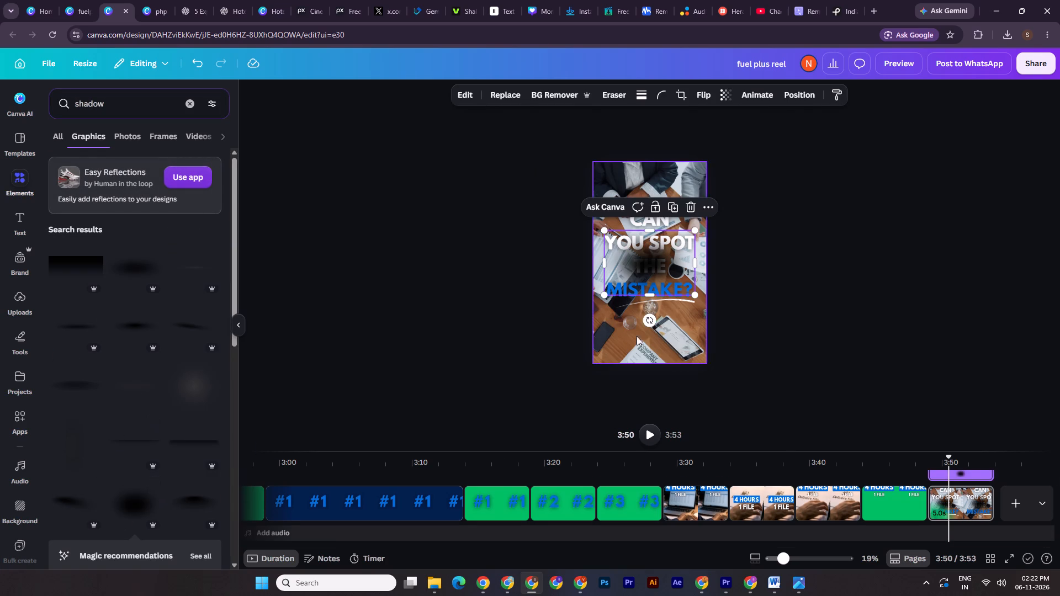
Rotate the shadow upright by 90°, enlarge it and position it over the "CAN YOU SPOT THE MISTAKE?" text.
drag(643, 322, 686, 269)
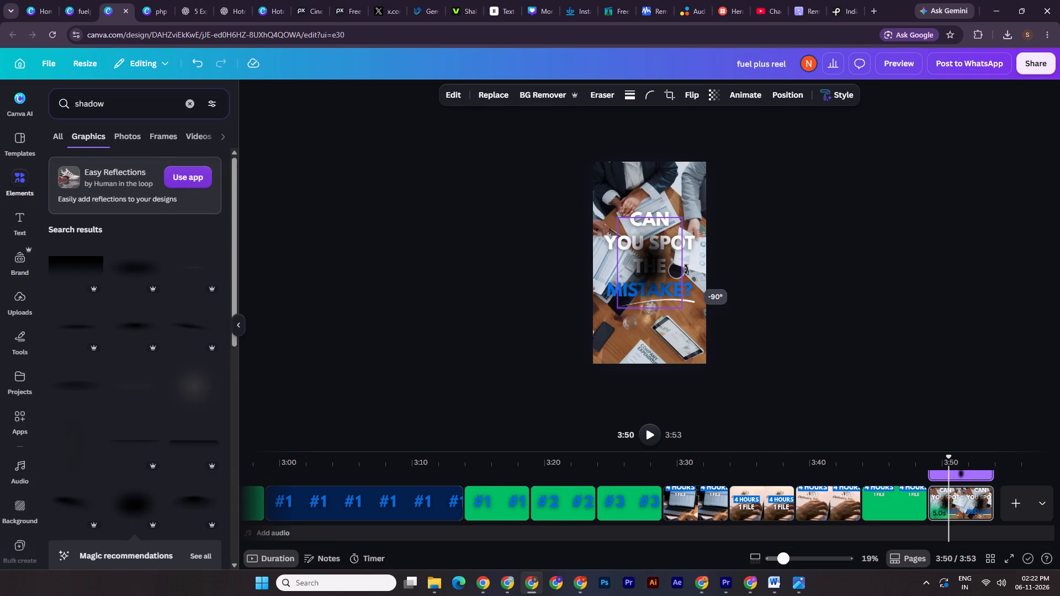
drag(686, 269, 686, 269)
alt+drag(683, 218, 691, 200)
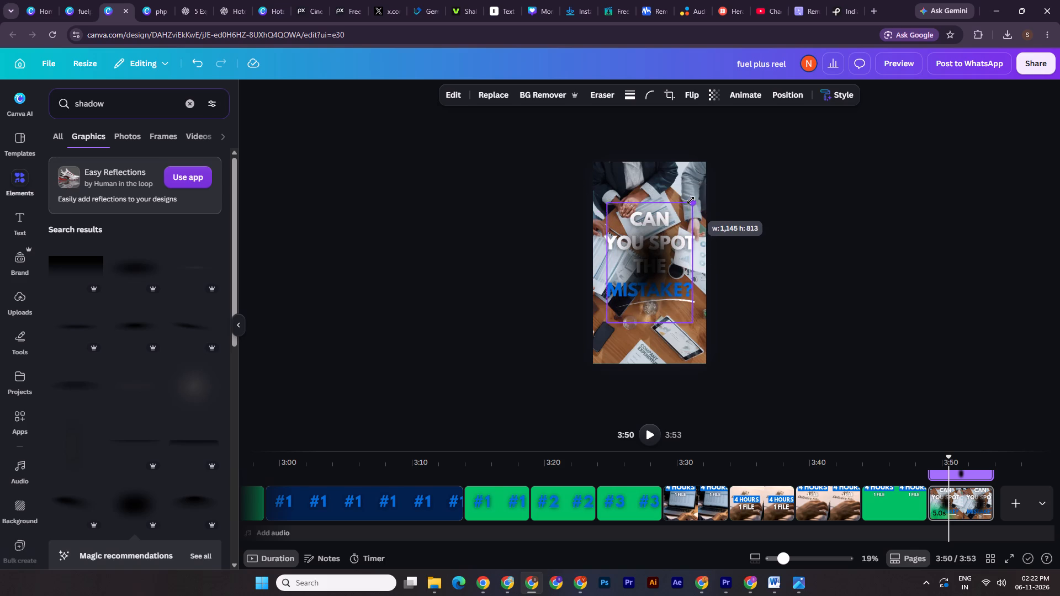
alt+drag(691, 200, 697, 195)
shift+drag(666, 259, 666, 247)
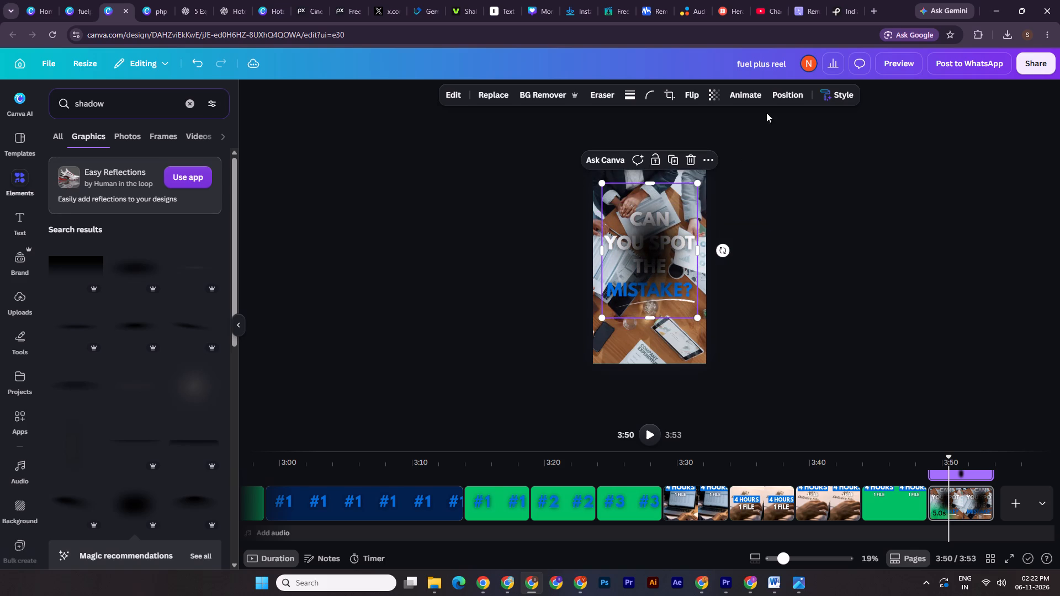
Reorder page 41's layers so the shadow sits beneath the heading text and above the photo.
click(774, 97)
click(188, 119)
drag(175, 188, 186, 295)
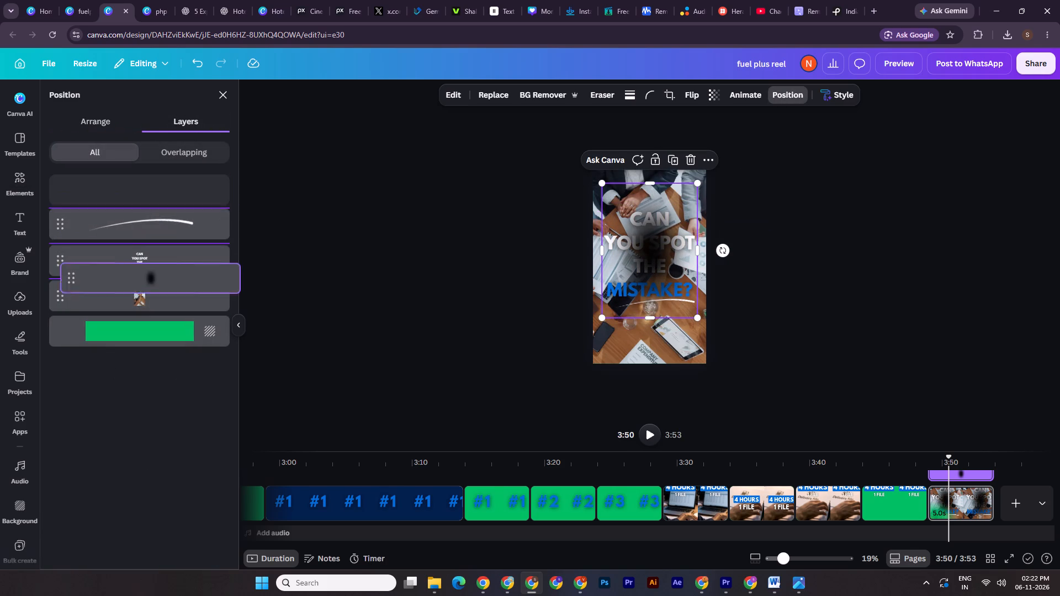
drag(186, 295, 187, 283)
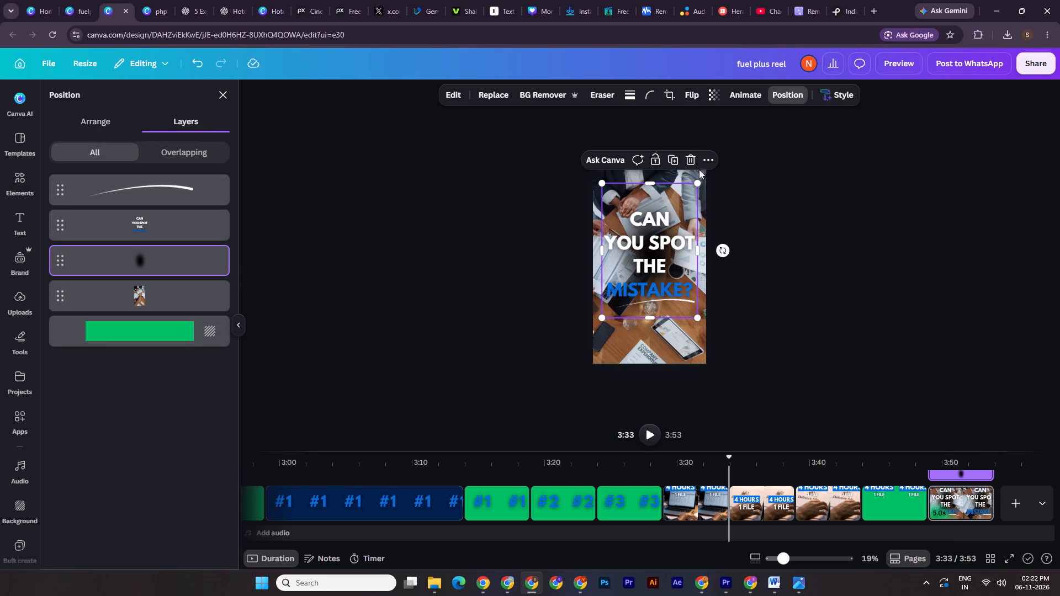
Enlarge the shadow to slightly wider than the page and move it up to the page's top edge.
alt+drag(698, 184, 713, 169)
drag(688, 194, 688, 189)
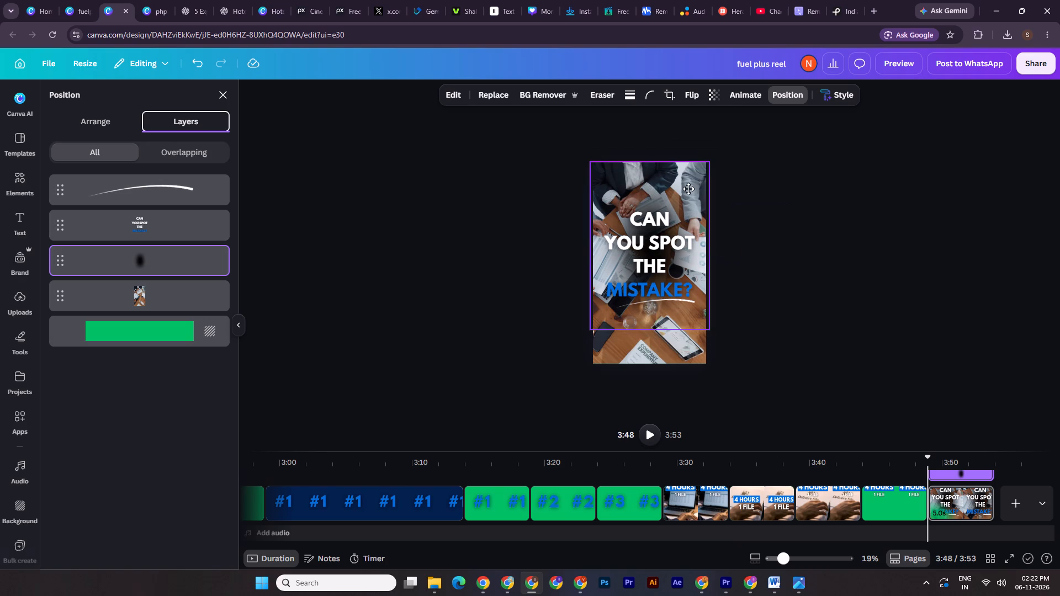
drag(688, 189, 688, 188)
Reduce the opacity of the shadow behind the heading to soften it.
click(714, 97)
drag(726, 146, 672, 144)
double_click(821, 229)
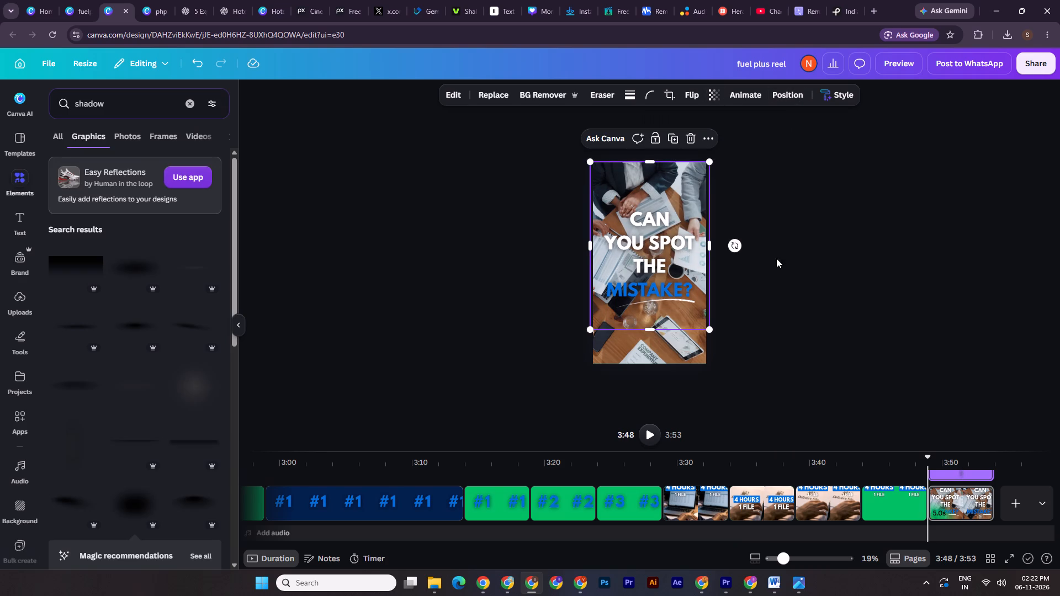
double_click(756, 307)
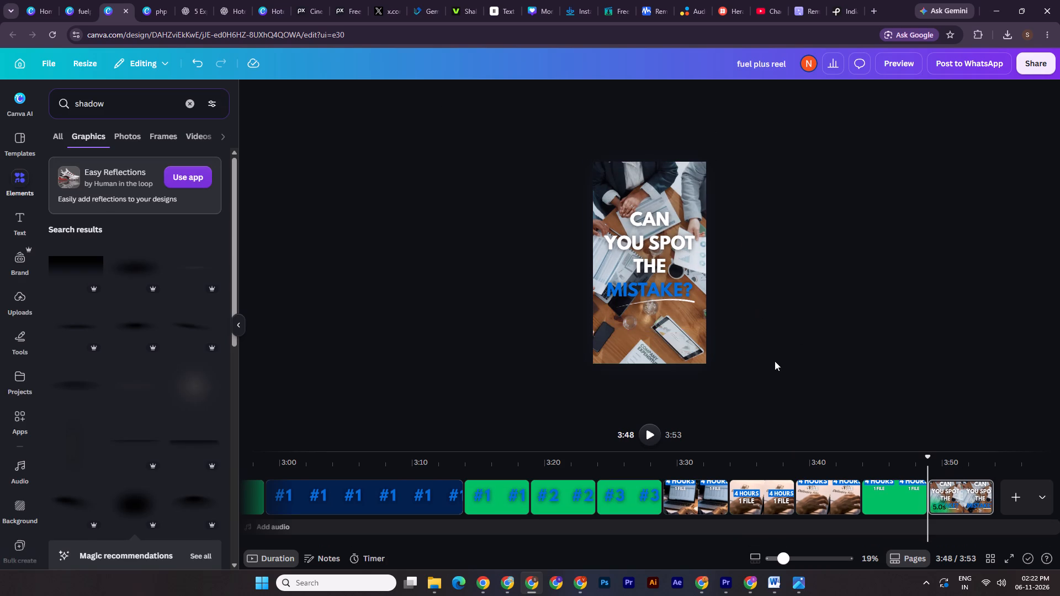
Switch to Premiere Pro and scrub through the opening clips of Sequence 01 to review where the title belongs.
click(730, 582)
drag(482, 400, 462, 399)
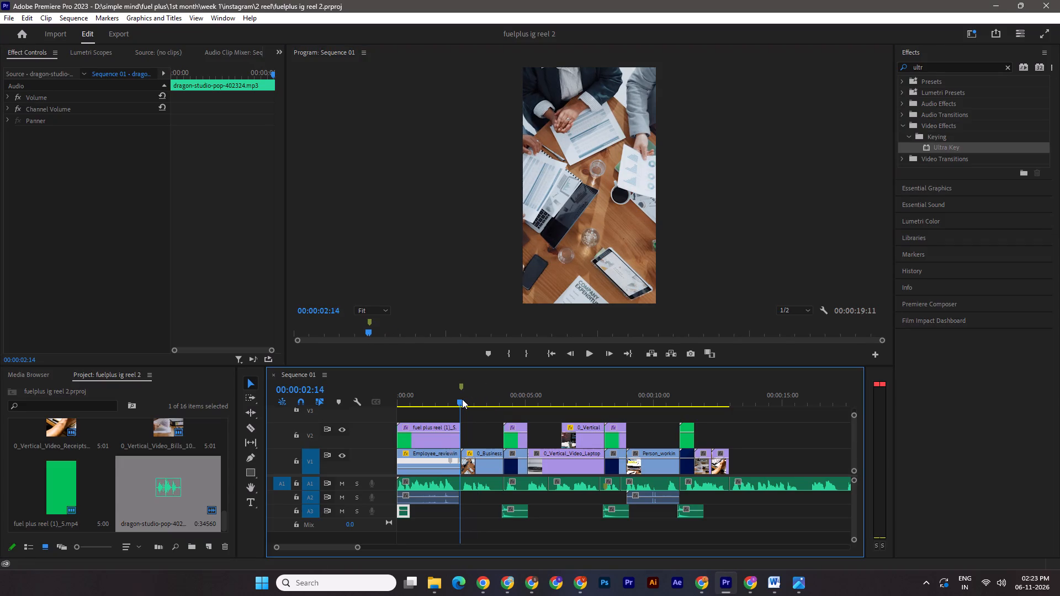
drag(462, 399, 506, 412)
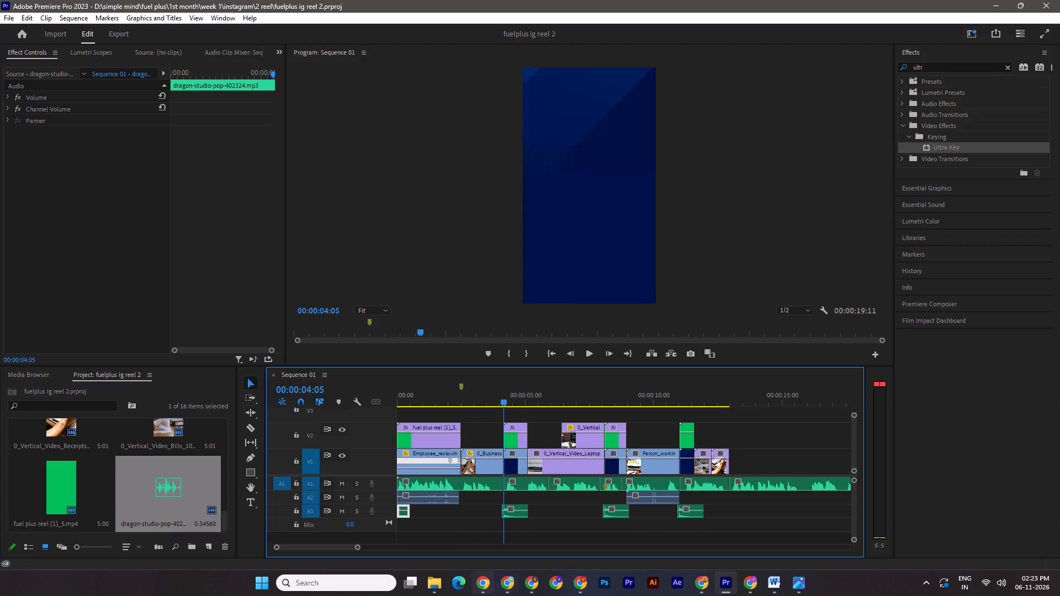
Return to Canva and delete the desk photo from page 41 so the heading sits on the green background.
click(540, 582)
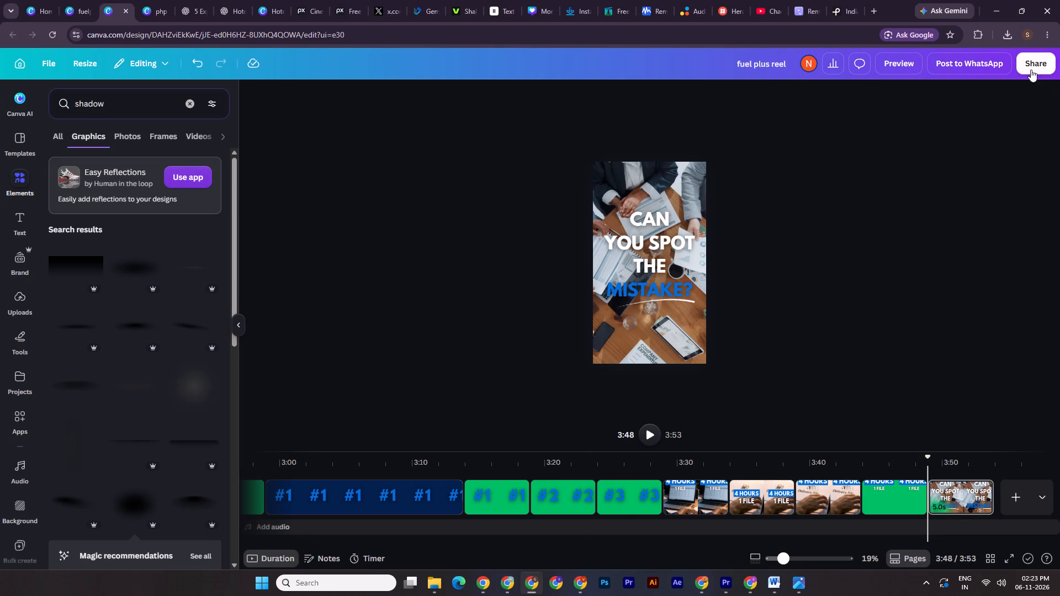
click(655, 162)
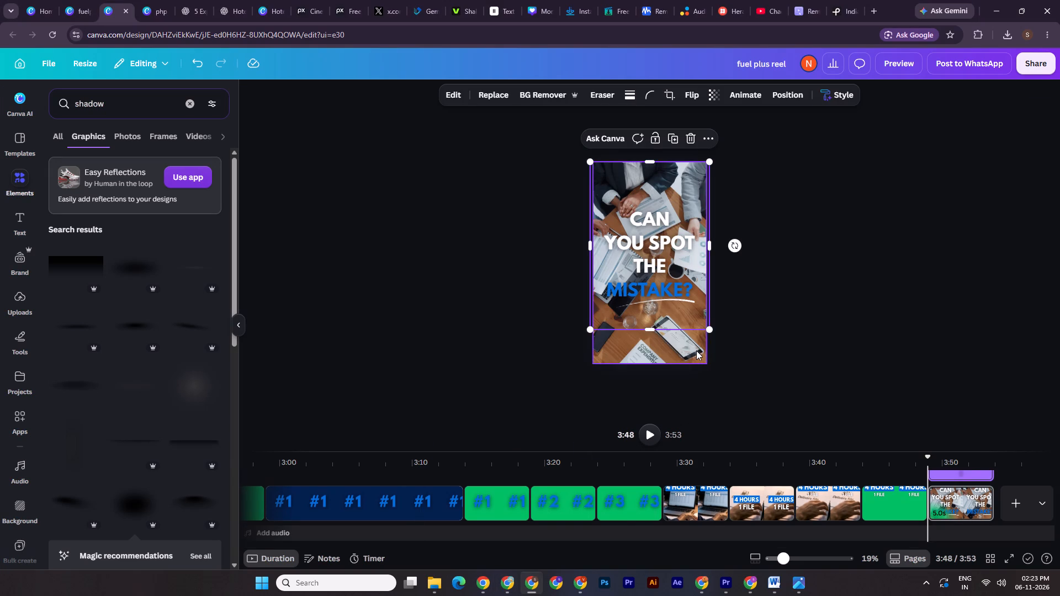
click(696, 350)
key(Delete)
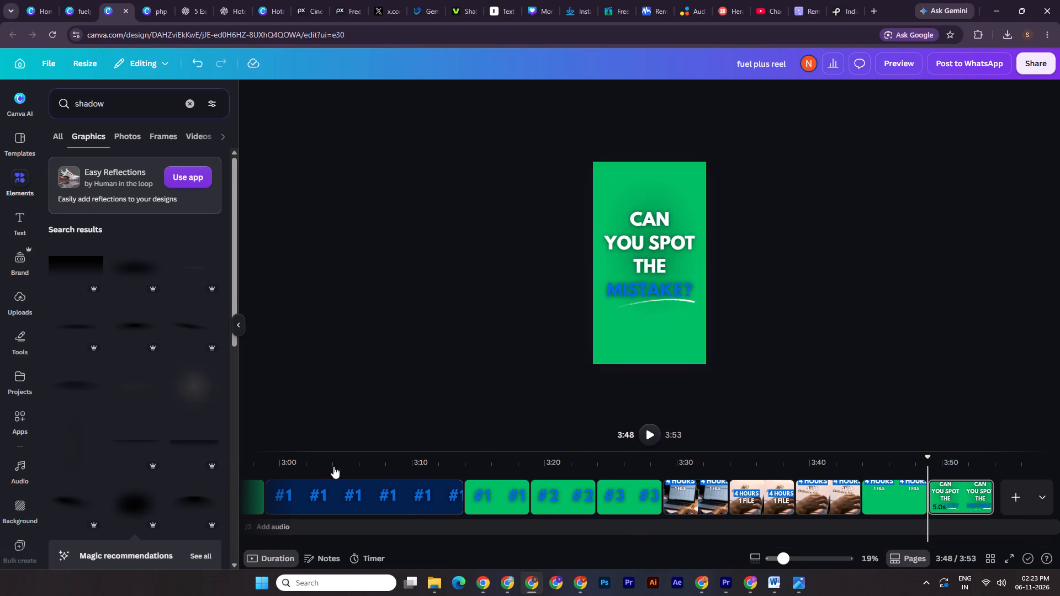
Download only page 41 as a 1080p MP4 video.
click(1040, 61)
click(838, 340)
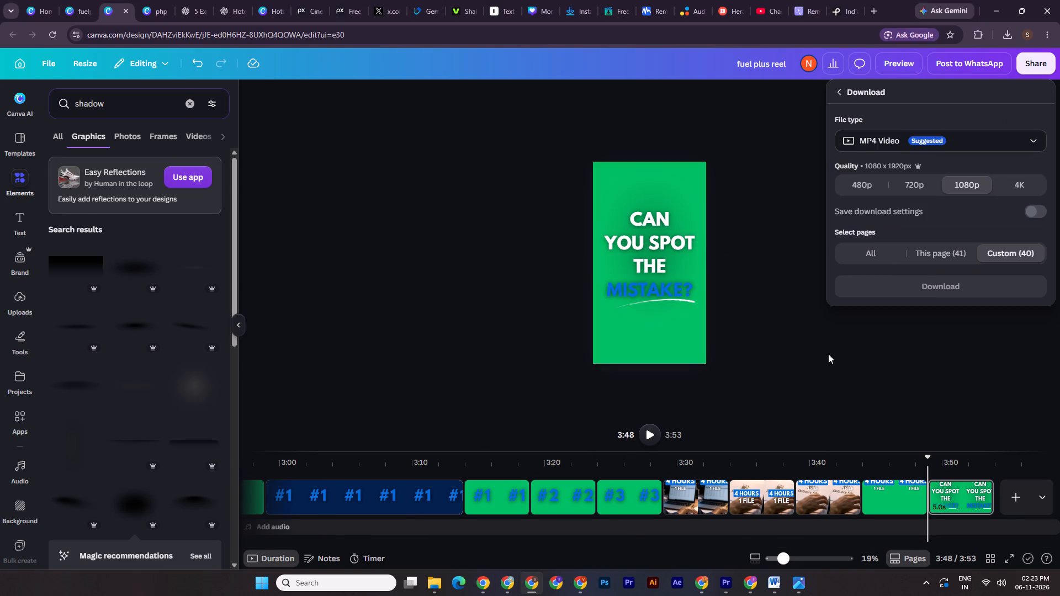
click(936, 257)
click(919, 281)
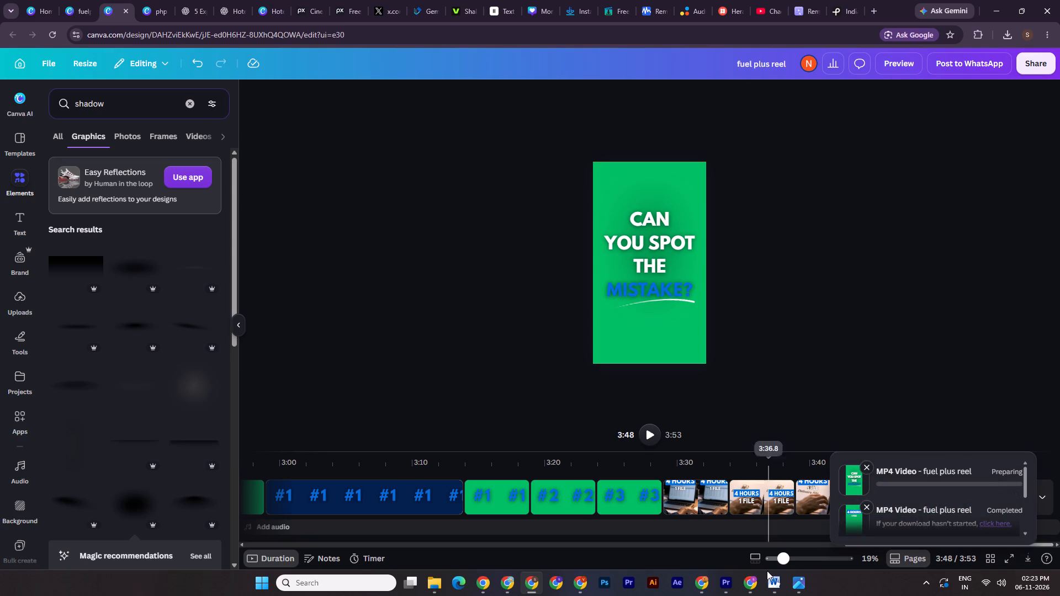
click(719, 587)
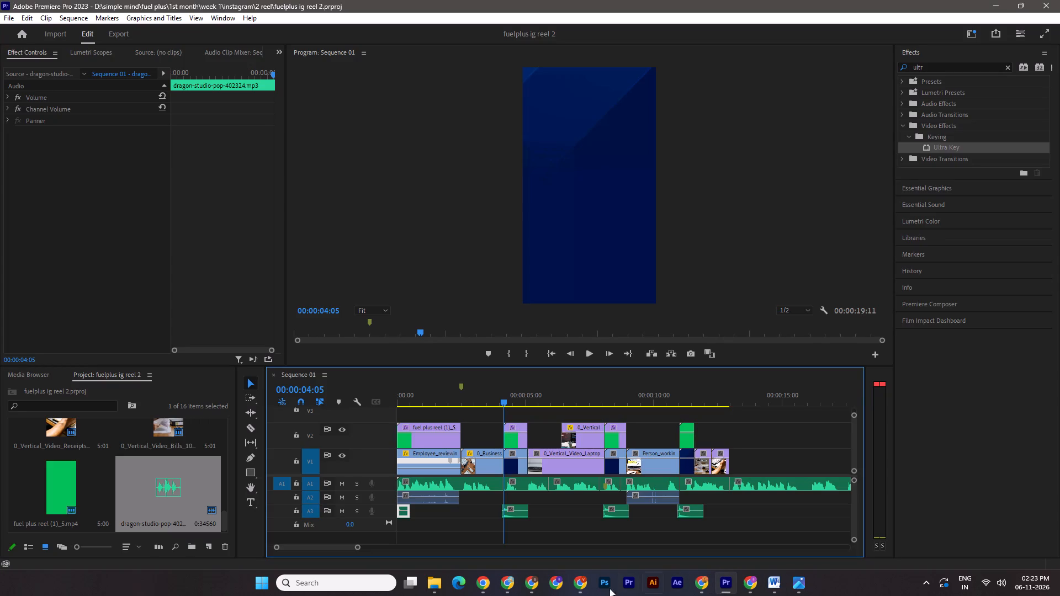
click(430, 586)
click(312, 542)
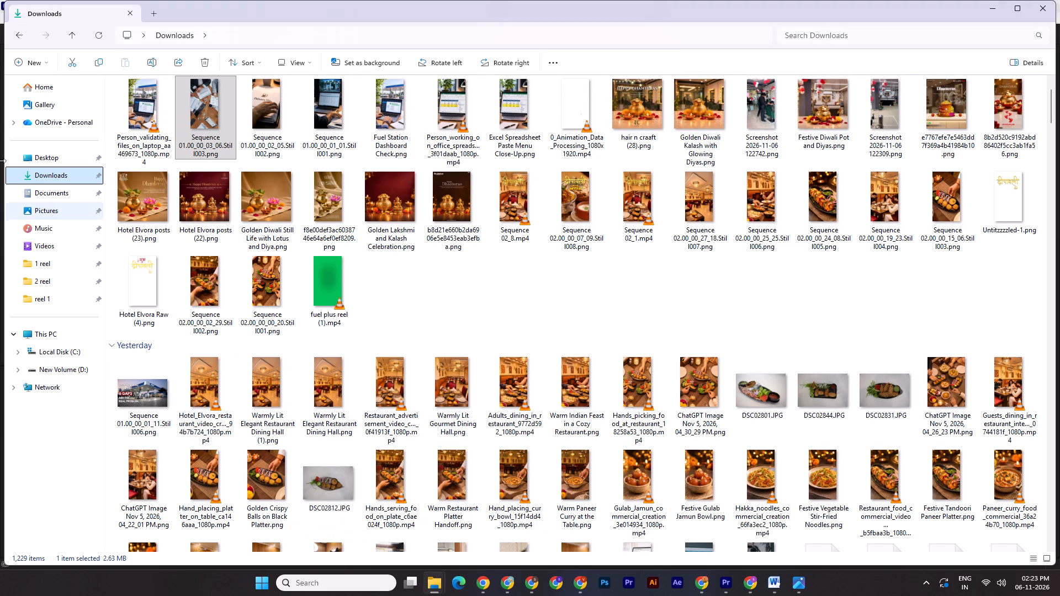
click(50, 174)
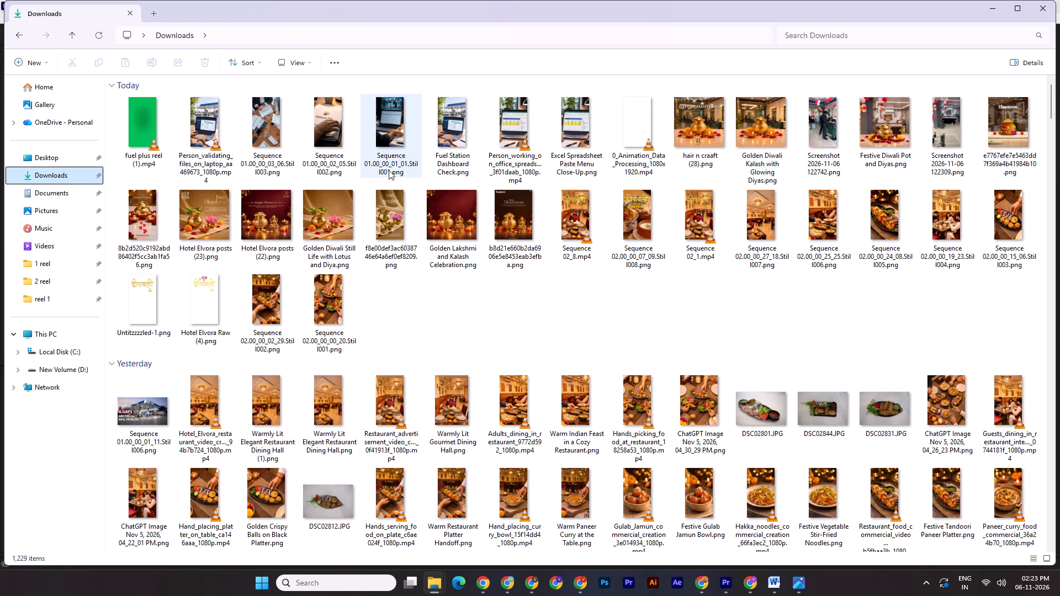
click(539, 585)
click(424, 0)
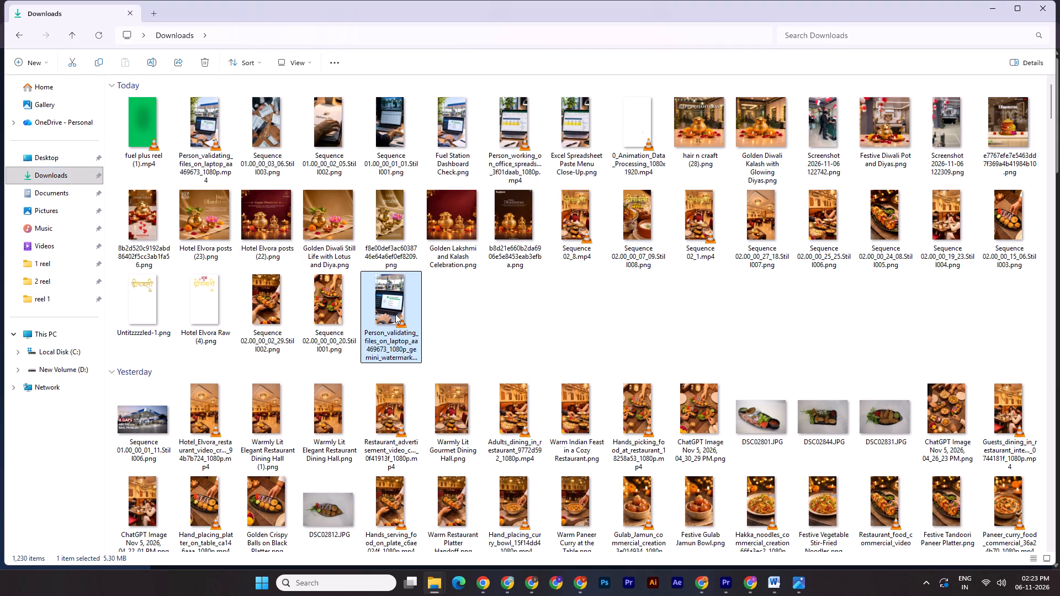
key(ctrl+x)
click(436, 583)
click(582, 540)
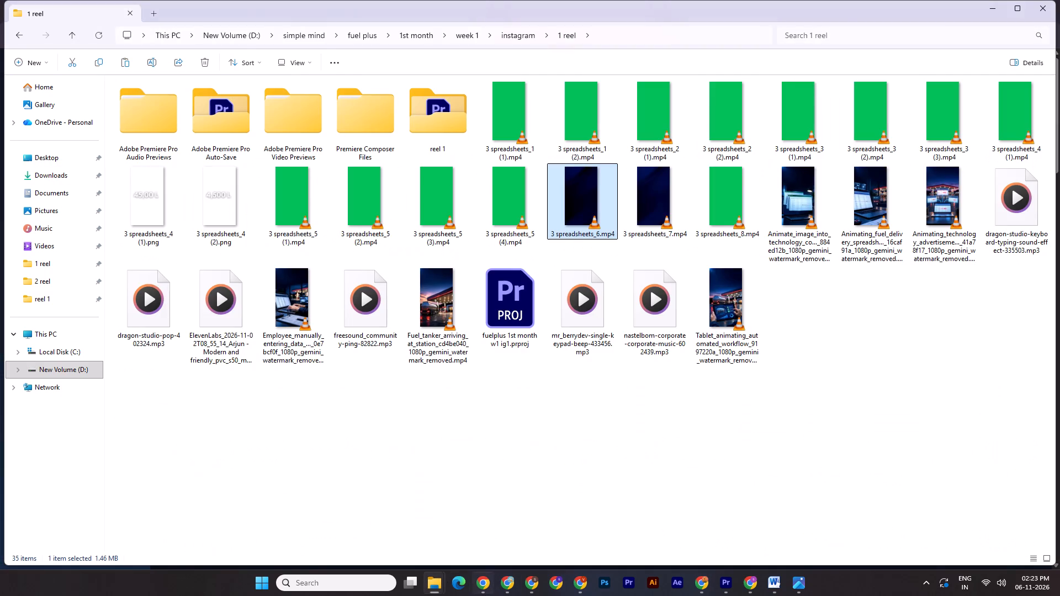
click(433, 580)
click(412, 532)
key(ctrl+v)
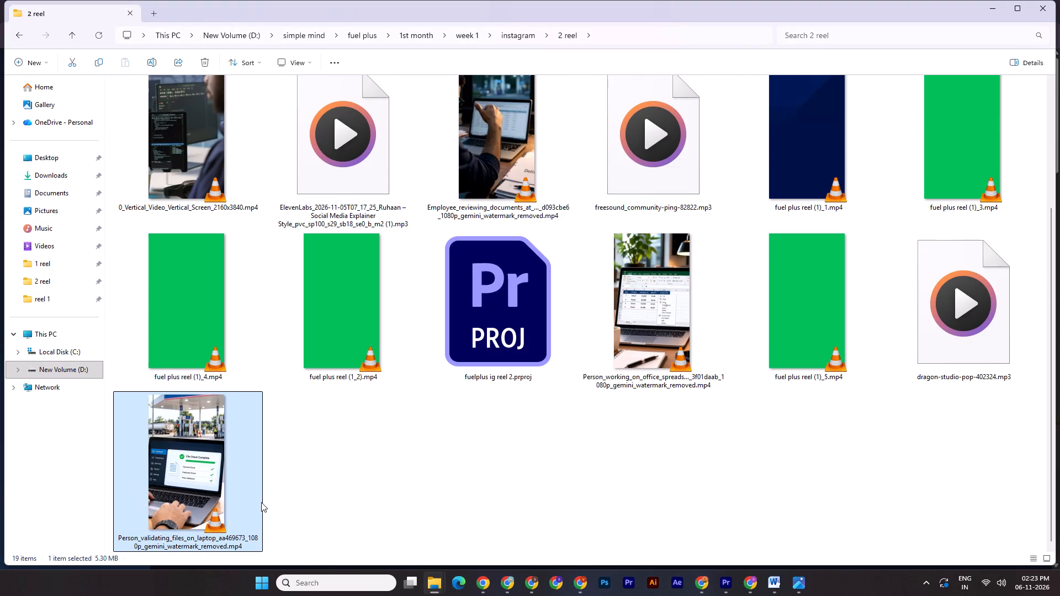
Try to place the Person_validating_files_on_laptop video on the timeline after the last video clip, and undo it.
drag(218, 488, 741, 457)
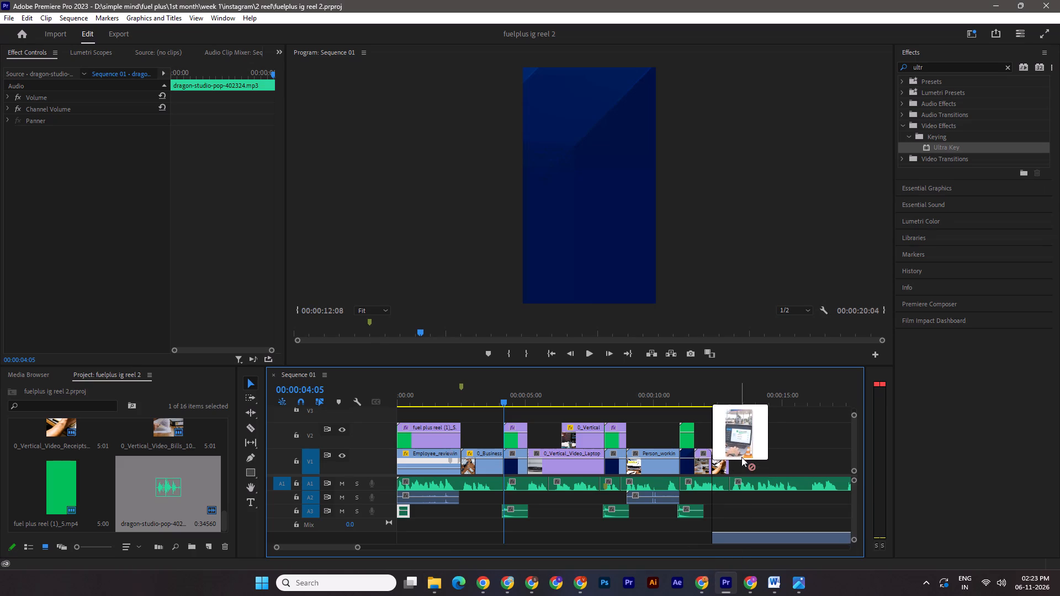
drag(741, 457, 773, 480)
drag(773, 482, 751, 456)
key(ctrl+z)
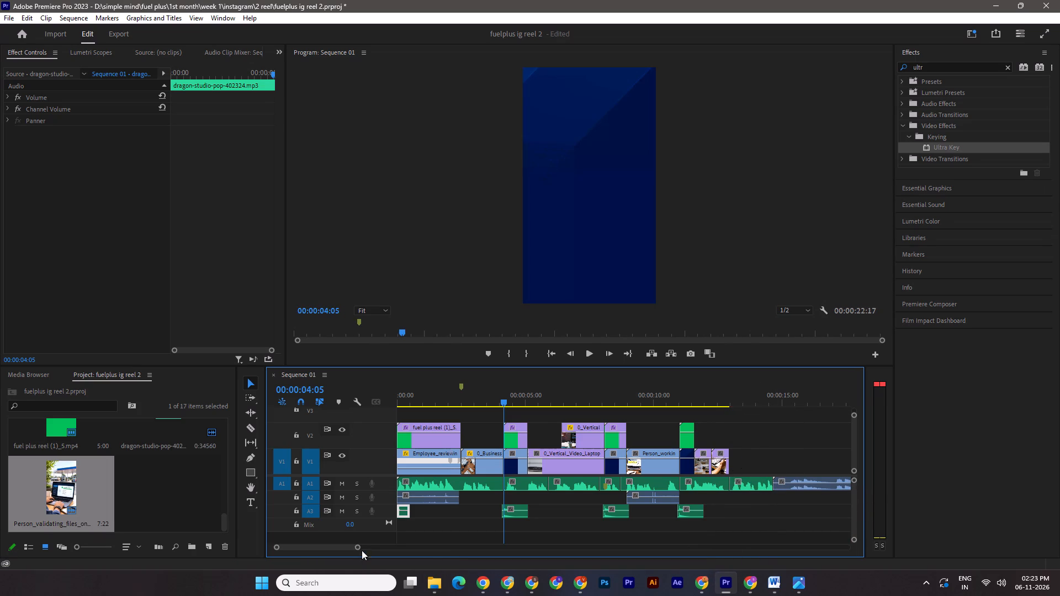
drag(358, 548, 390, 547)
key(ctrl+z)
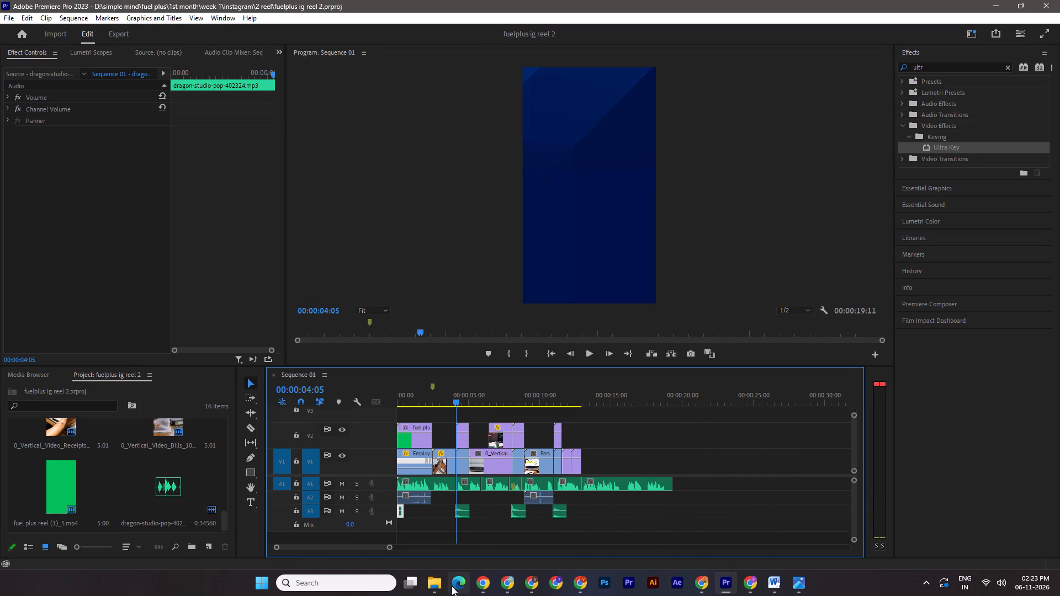
Place the Person_validating_files_on_laptop video from the "2 reel" folder on V1 directly after the last clip, and save the project.
click(437, 587)
click(448, 534)
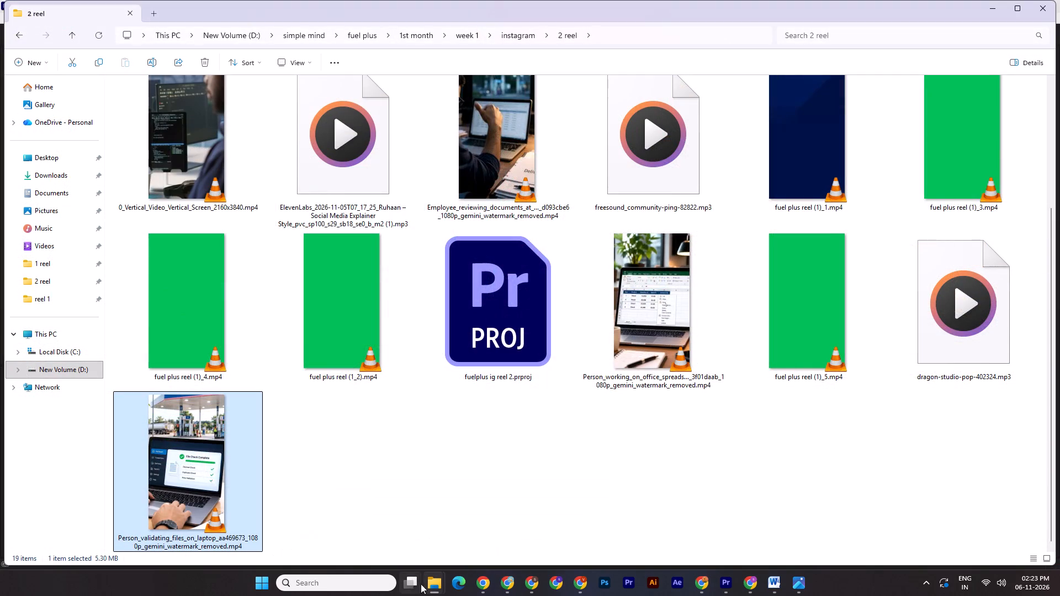
drag(226, 500, 720, 579)
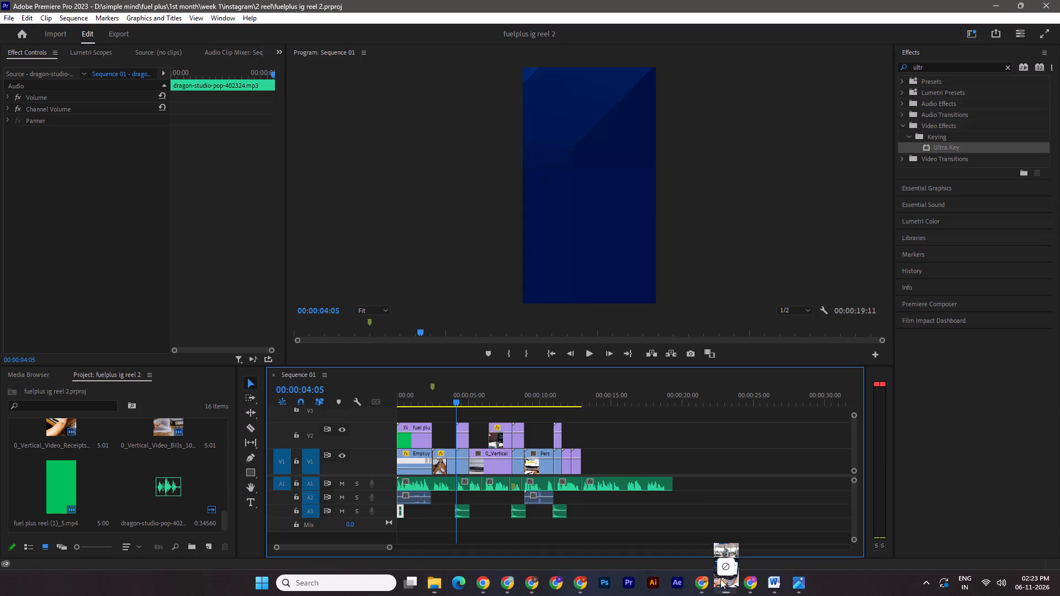
drag(720, 579, 583, 443)
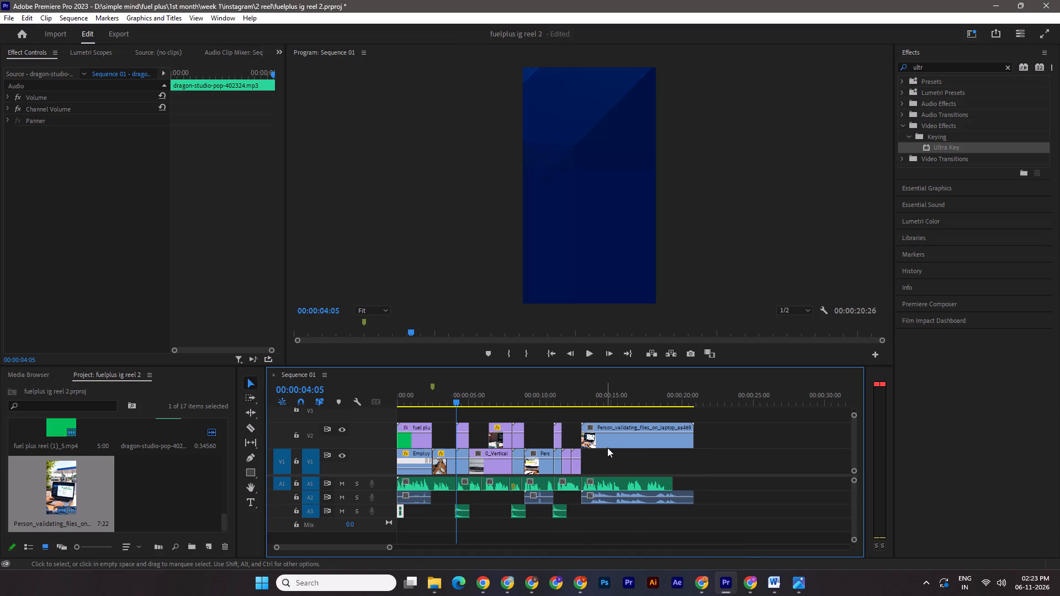
click(595, 498)
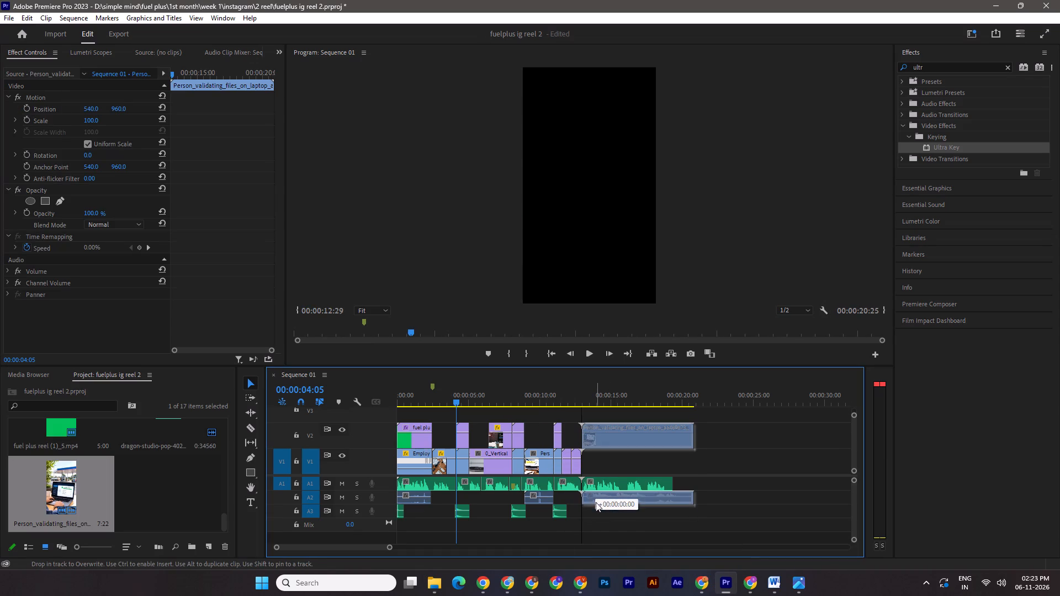
drag(595, 442, 595, 462)
click(598, 395)
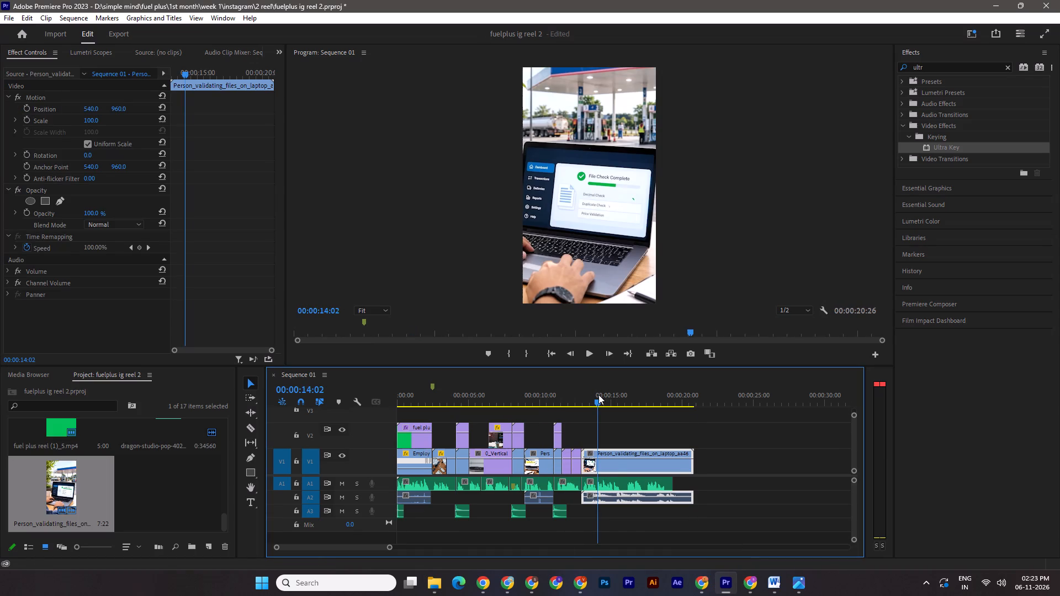
key(ctrl+s)
Unlink the Person_validating_files_on_laptop clip from its audio, delete the audio part on A2, and save.
click(613, 468)
click(40, 119)
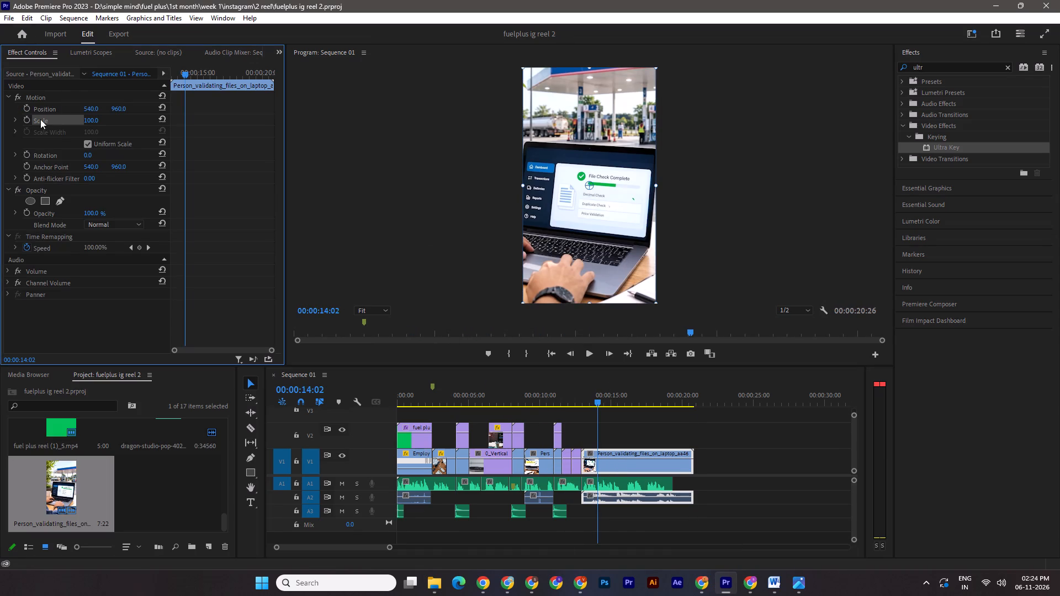
drag(597, 394, 575, 389)
key(space)
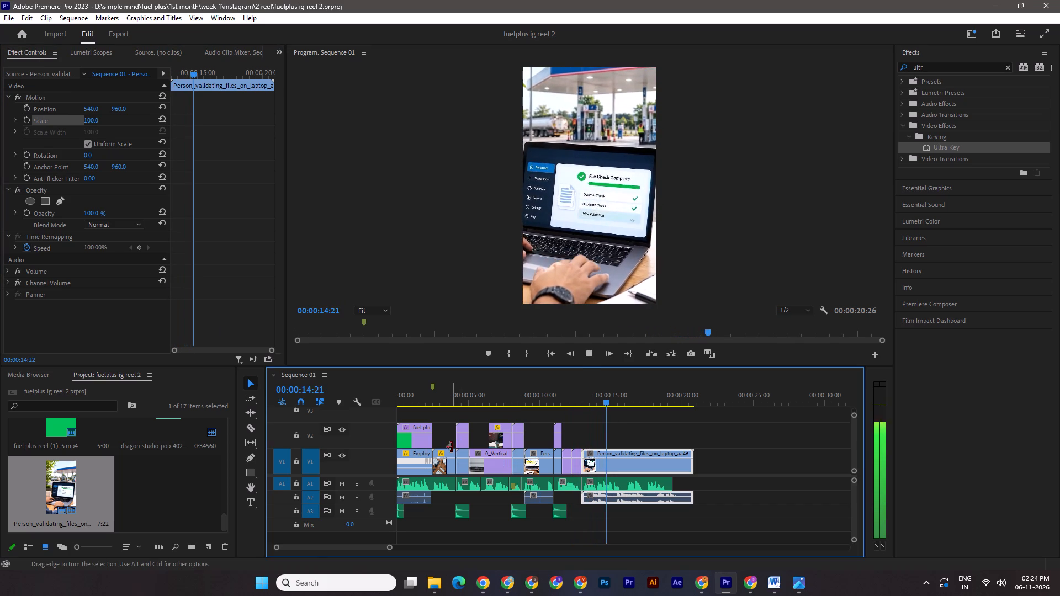
key(space)
right_click(616, 460)
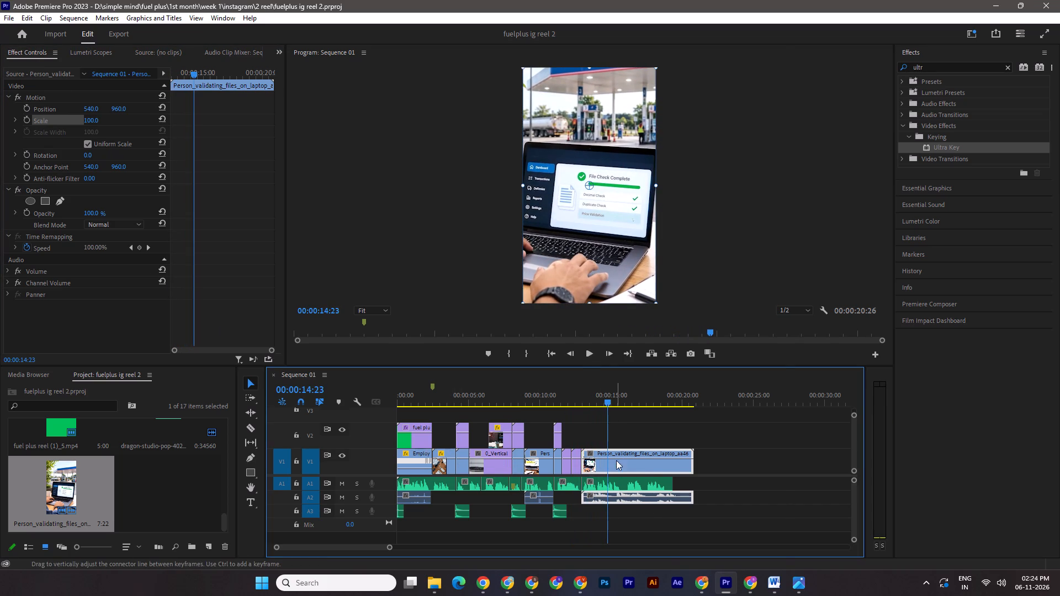
click(660, 214)
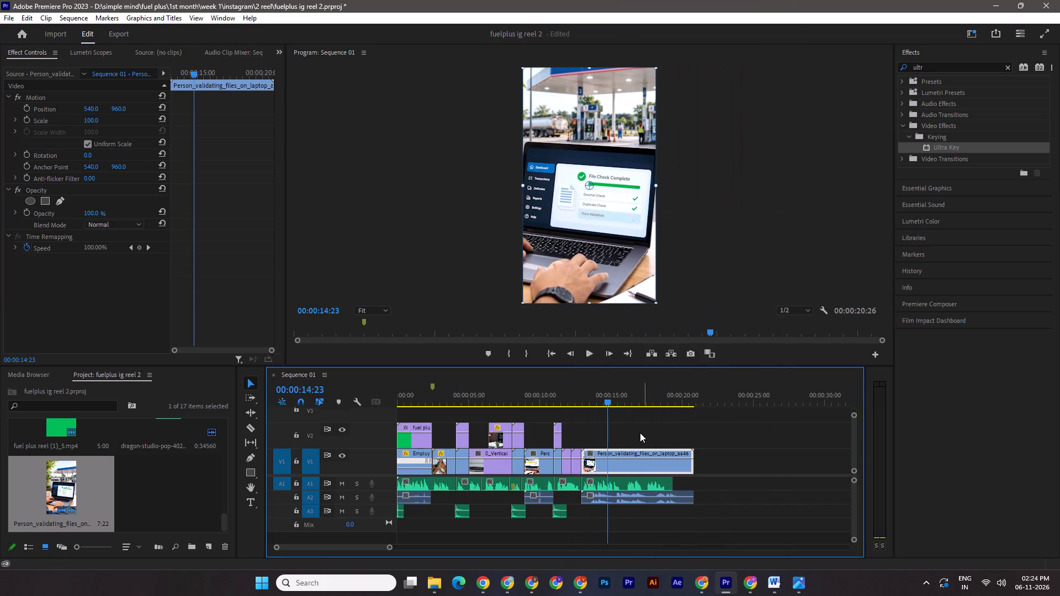
click(618, 497)
key(Delete)
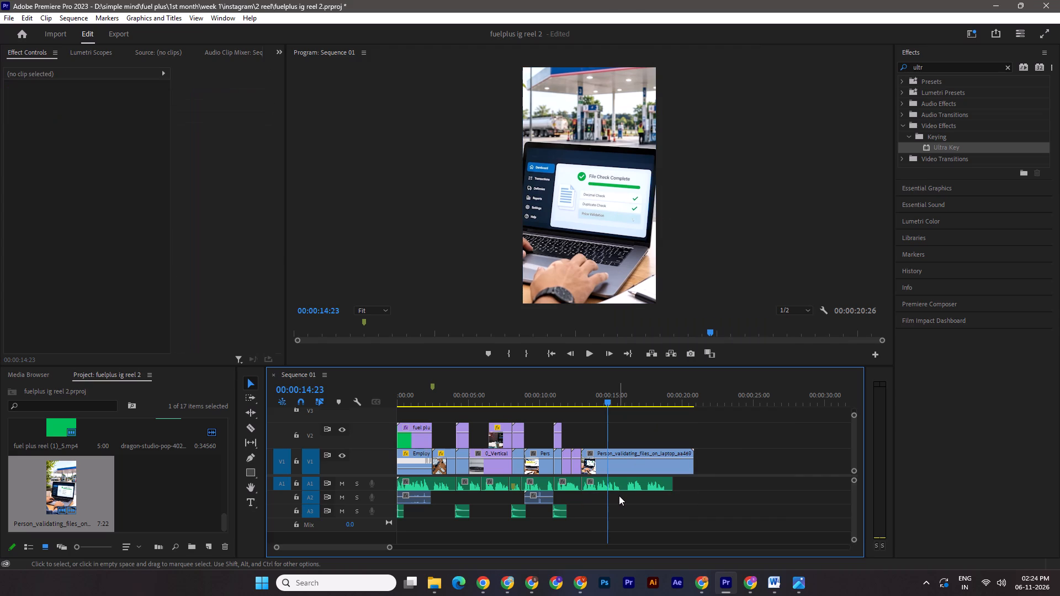
key(ctrl+s)
Play back the voiceover over the Person_validating_files_on_laptop clip, trim the clip's end to about 00:00:16:05, and save.
drag(601, 401, 575, 398)
key(space)
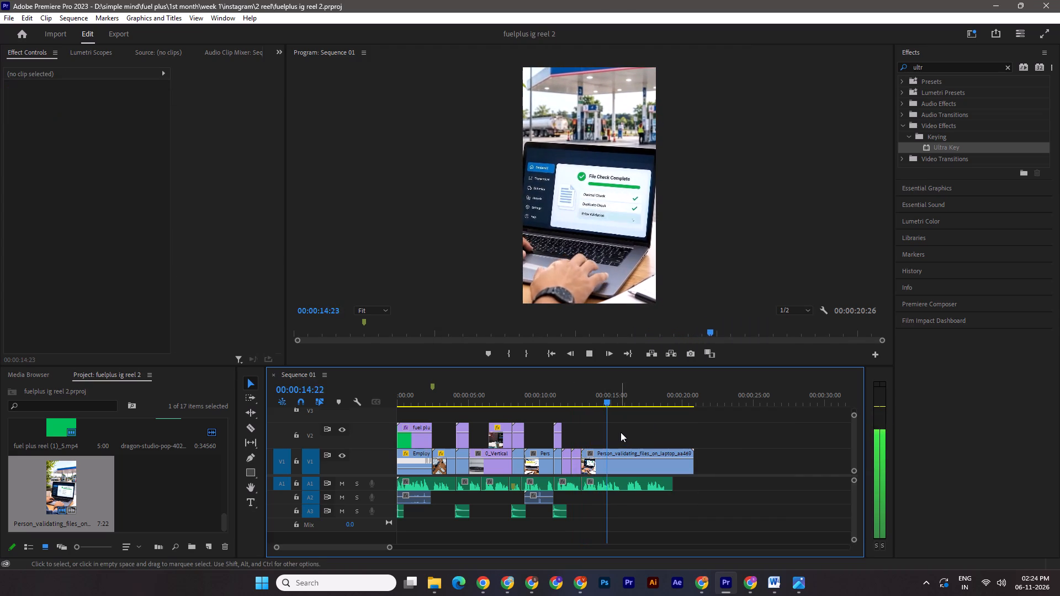
key(space)
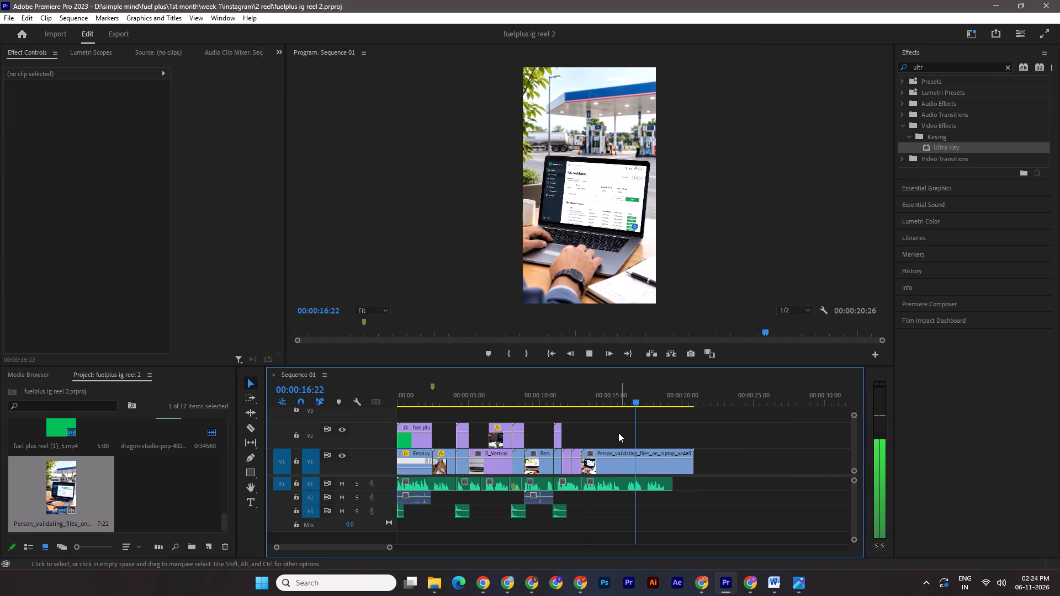
click(630, 400)
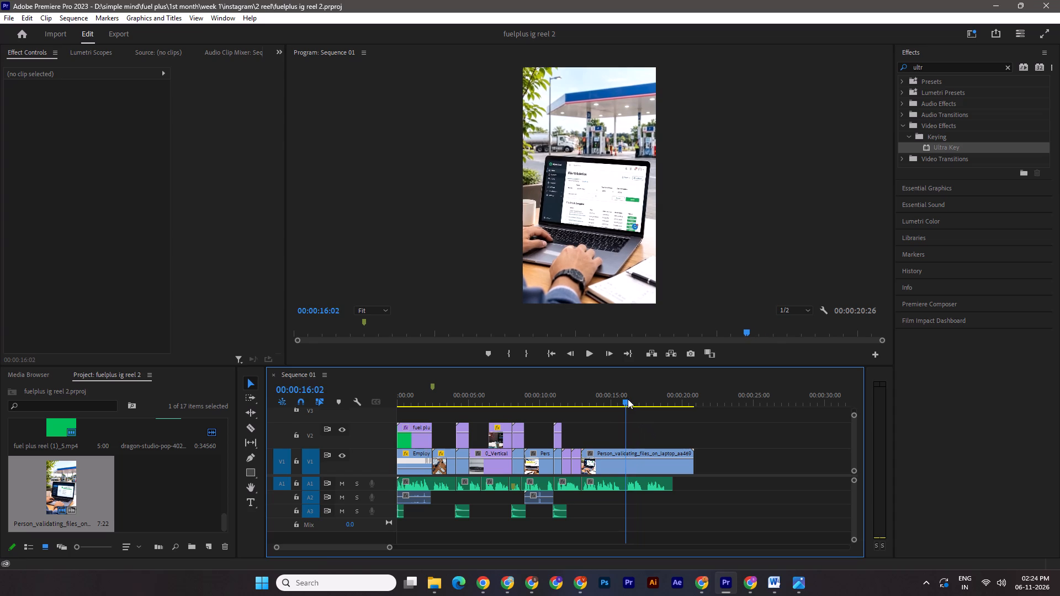
drag(701, 462, 635, 455)
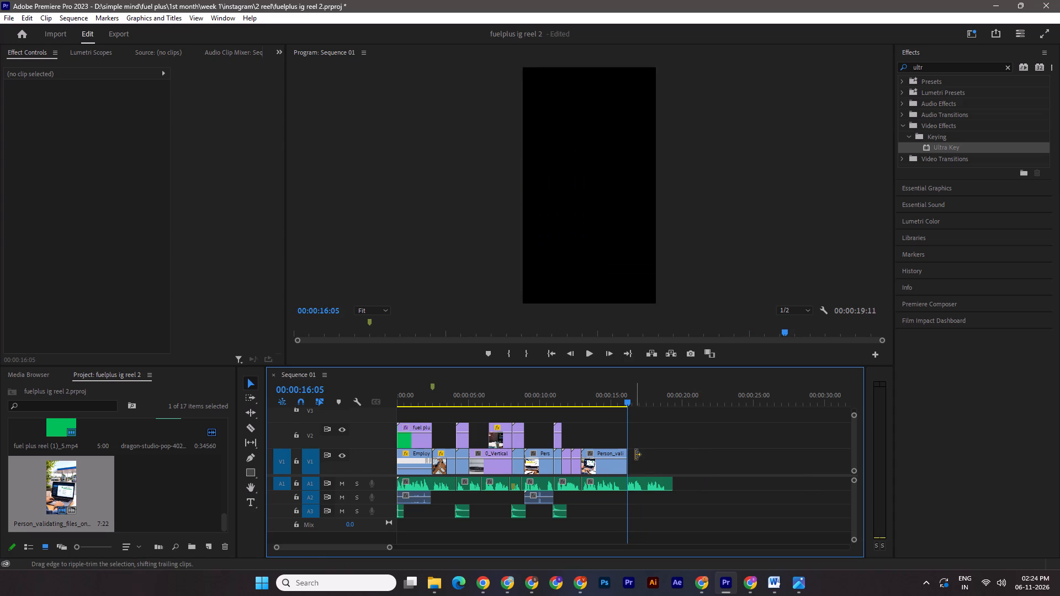
key(ctrl+s)
drag(624, 397, 613, 397)
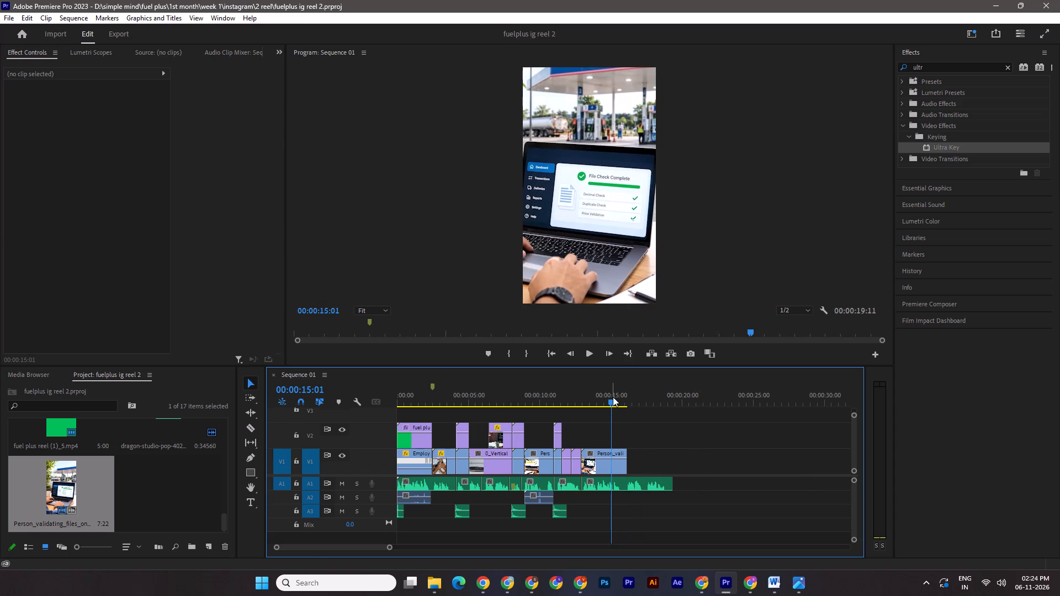
key(ctrl+s)
Play the reel from the start to review the opening clips and the spot for the next heading.
drag(610, 401, 399, 426)
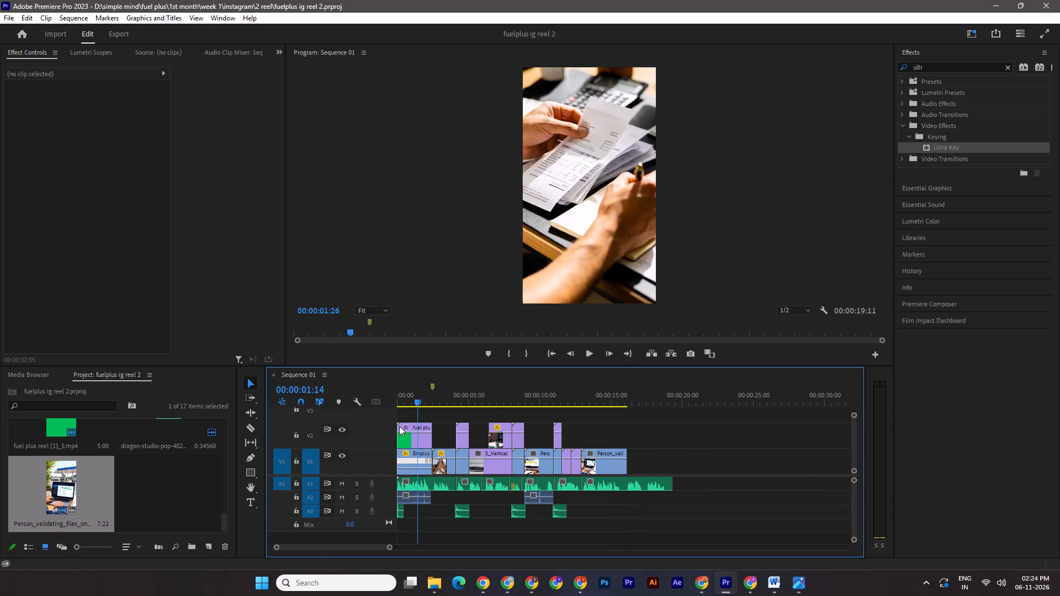
drag(399, 426, 369, 432)
key(space)
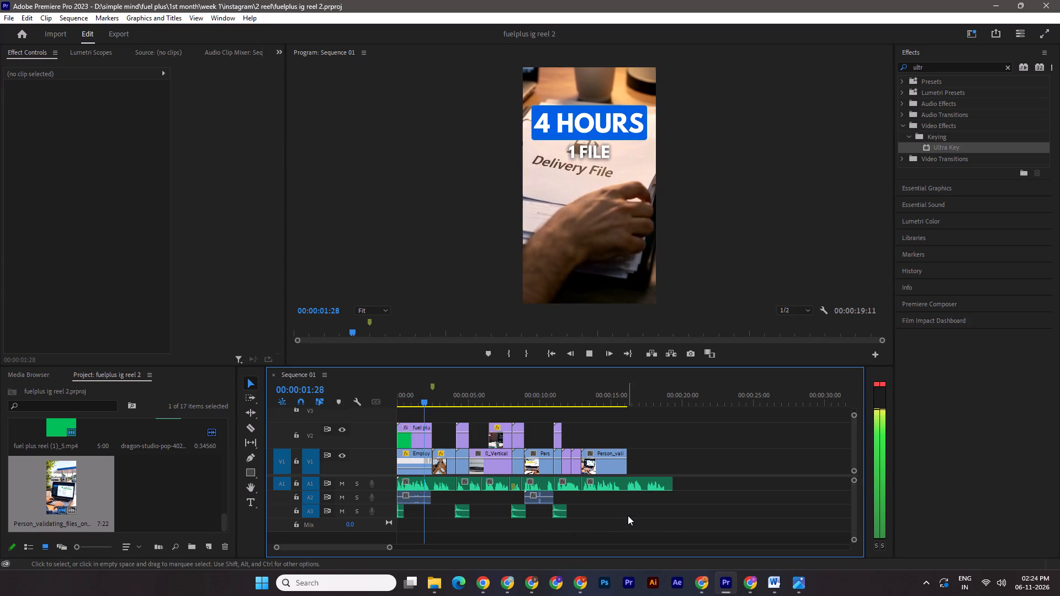
key(space)
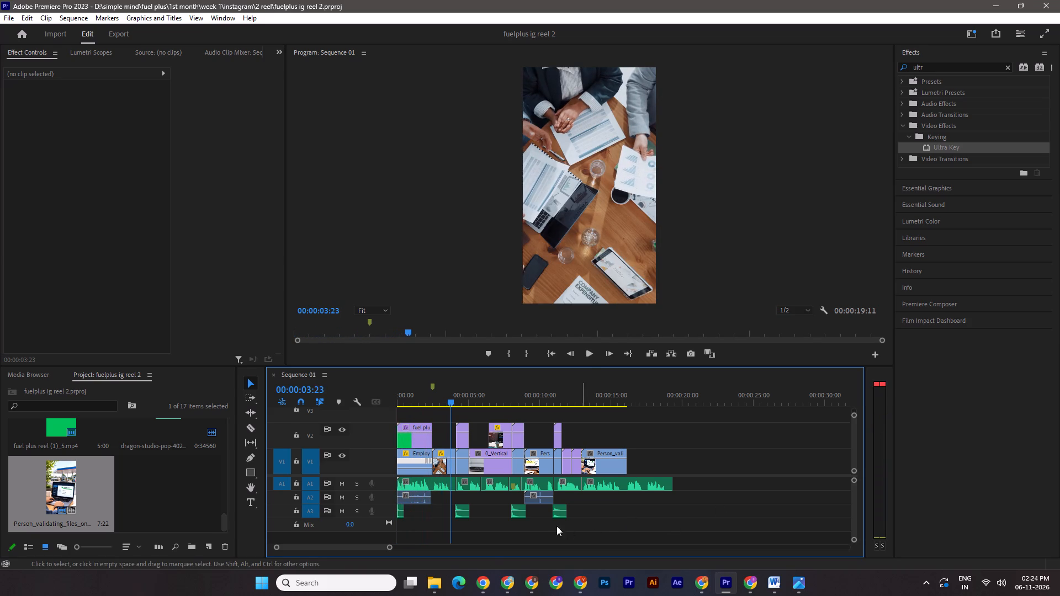
Check the newly downloaded fuel plus reel (1).mp4 in Downloads and rename it fuel plus reel (1)_6.mp4.
click(426, 584)
click(338, 532)
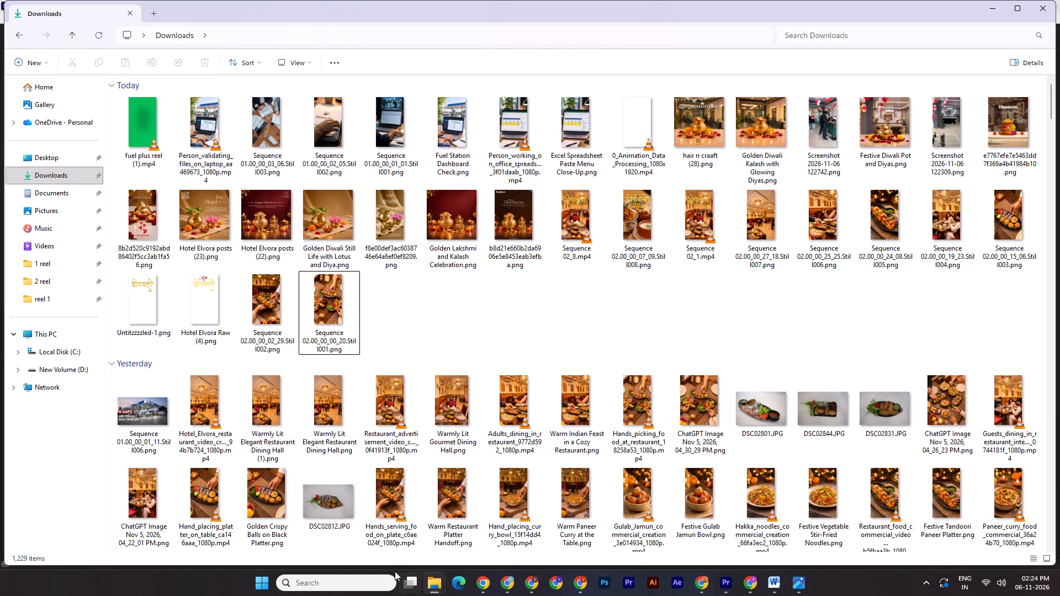
click(423, 589)
click(448, 537)
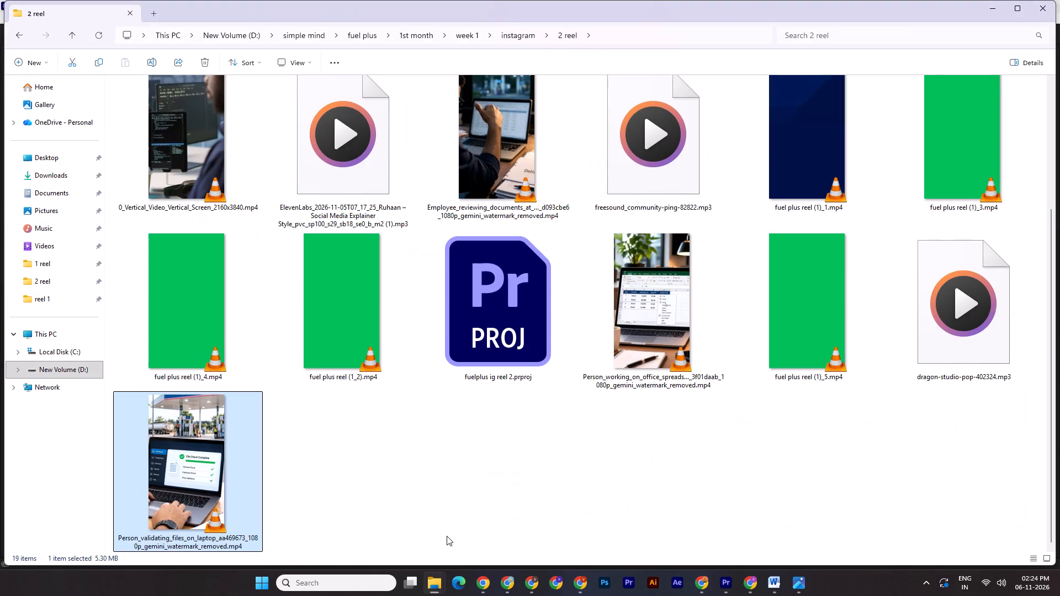
click(431, 590)
drag(280, 536, 285, 537)
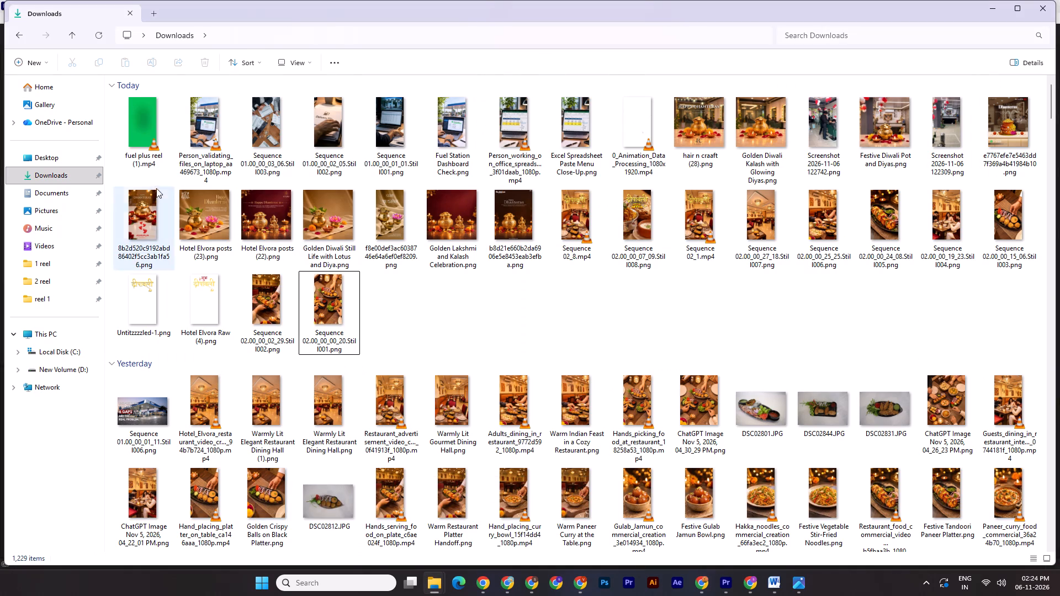
click(138, 167)
click(136, 164)
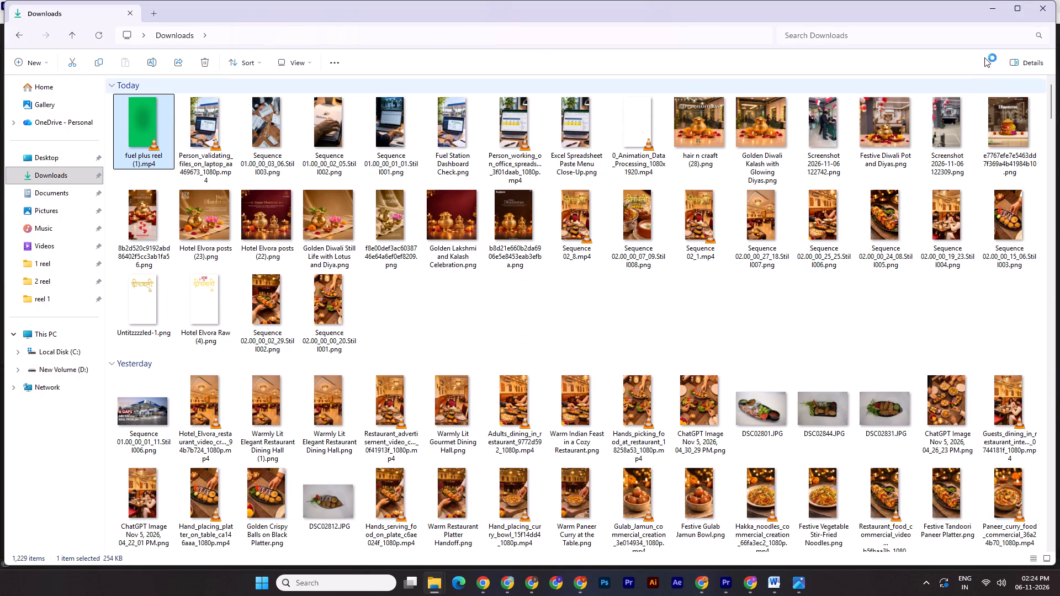
click(1046, 6)
click(140, 162)
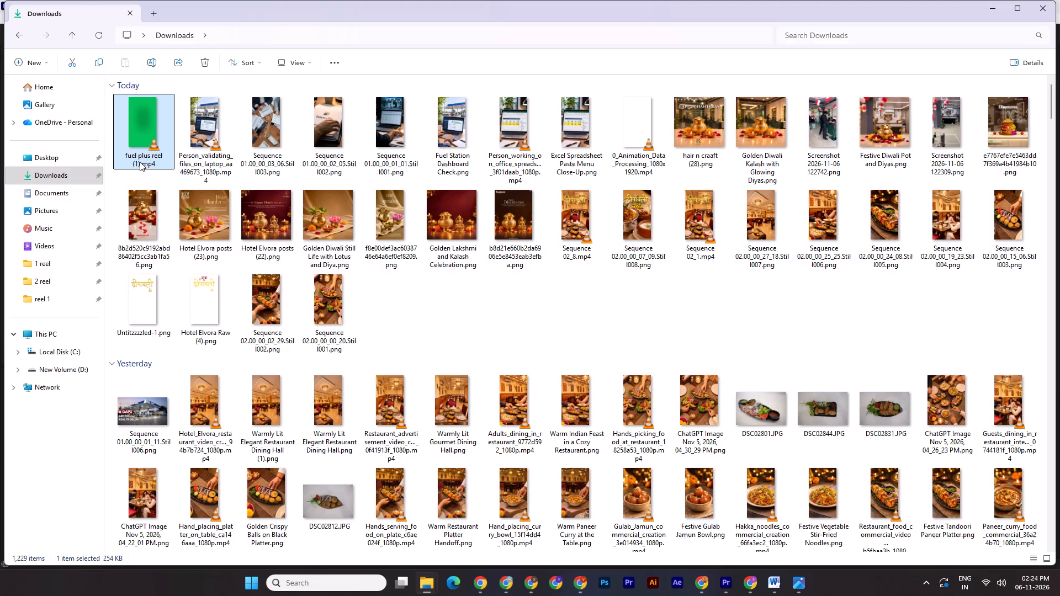
click(138, 166)
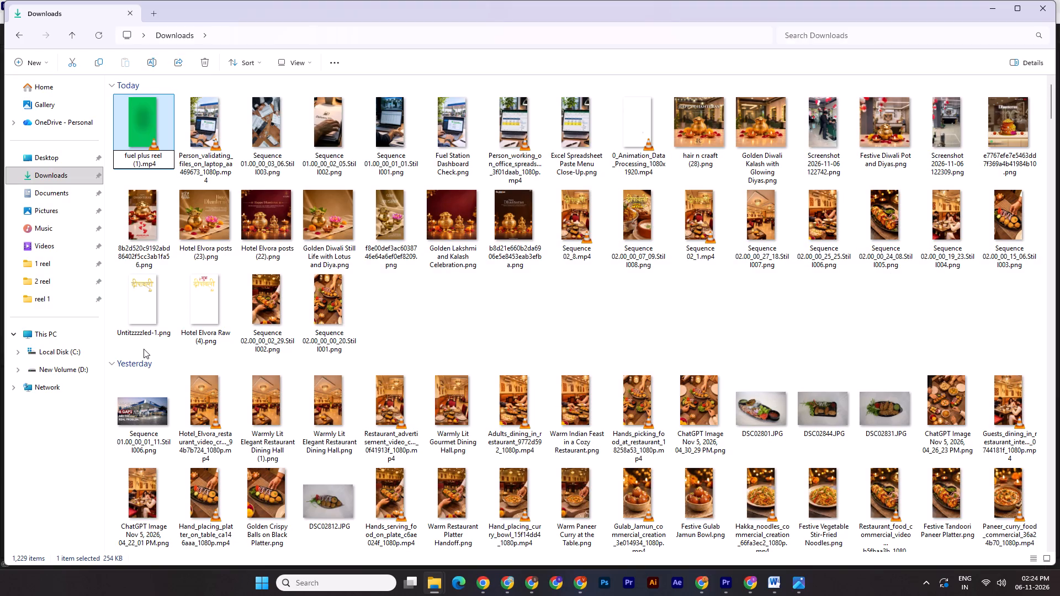
key(Right)
text(_6)
key(Return)
Move fuel plus reel (1)_6.mp4 from Downloads into the "2 reel" folder.
key(ctrl+x)
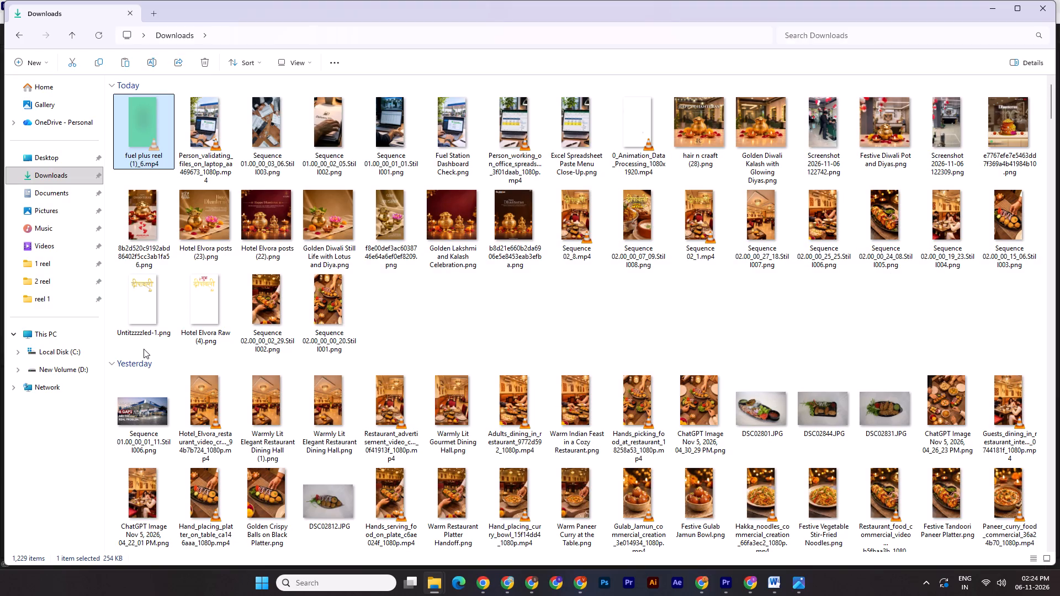
click(436, 585)
click(450, 544)
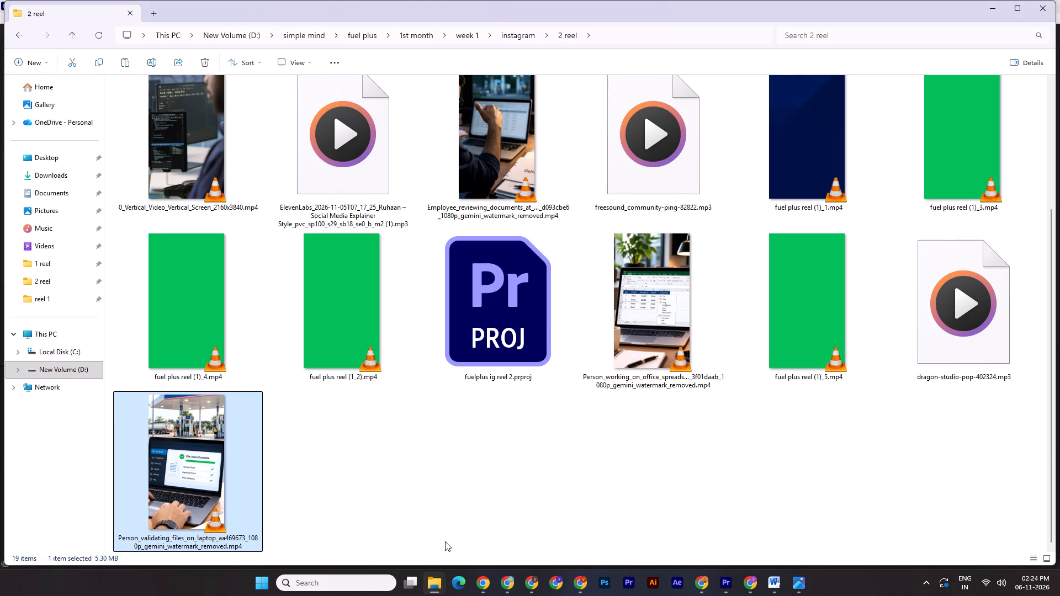
key(ctrl+v)
click(462, 498)
Add fuel plus reel (1)_6.mp4 to the timeline over the second video clip, trimmed to fill the gap between the first two V2 clips.
drag(344, 495, 724, 586)
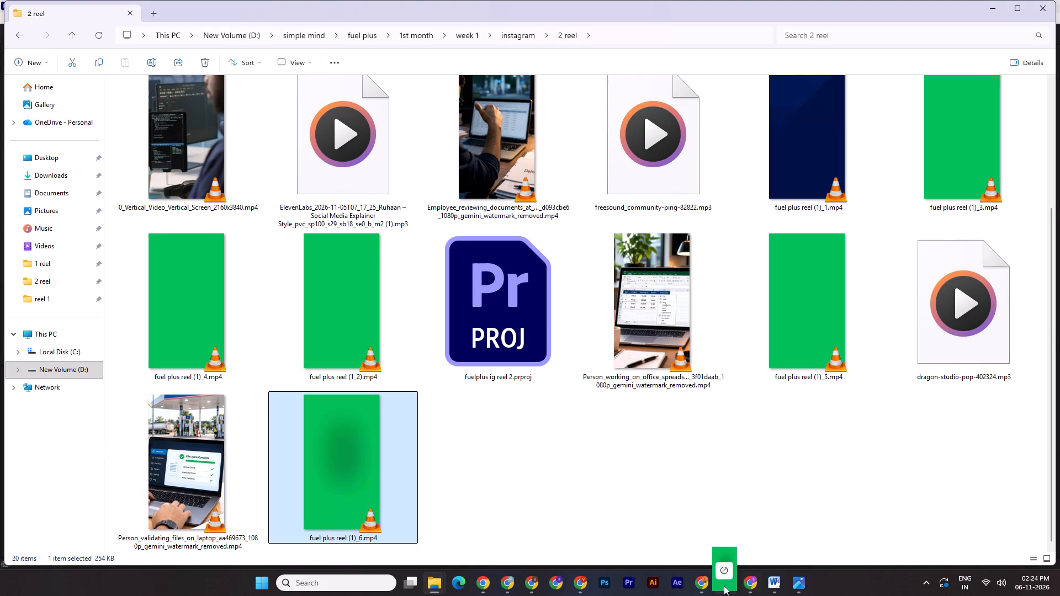
drag(724, 586, 459, 416)
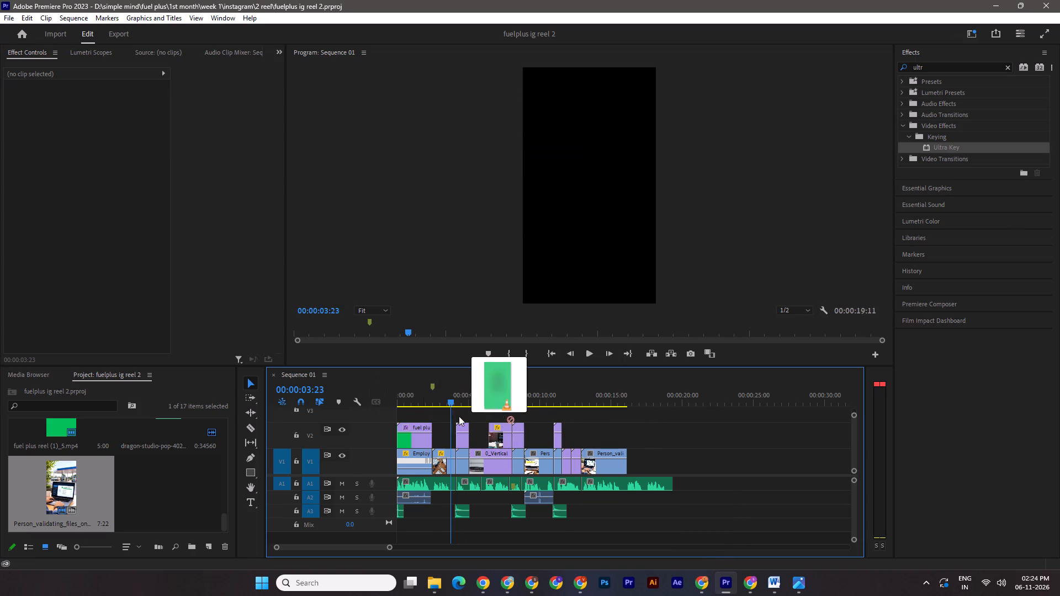
drag(459, 416, 432, 412)
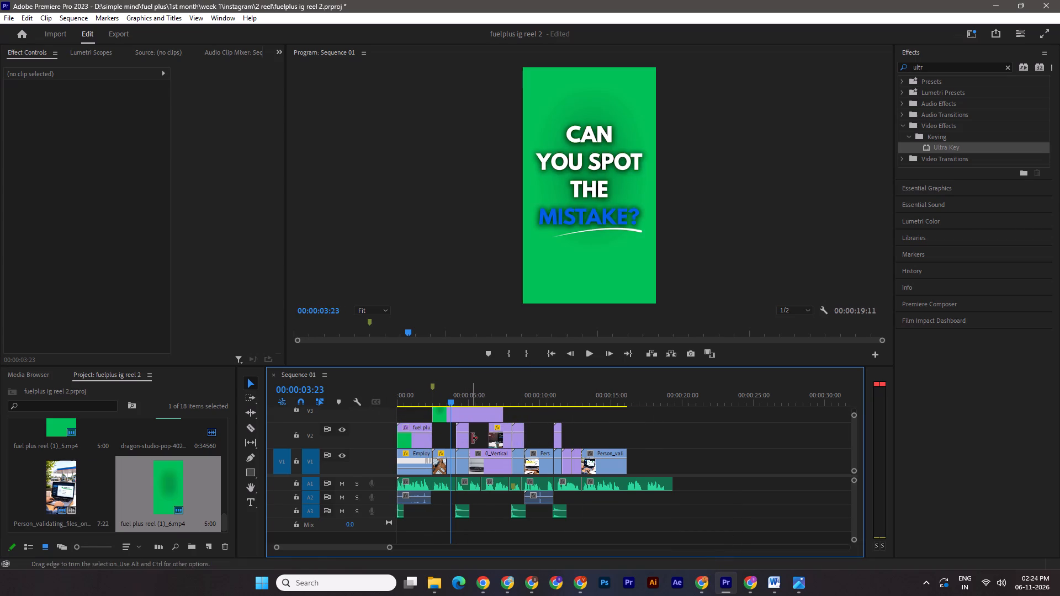
drag(500, 411, 458, 410)
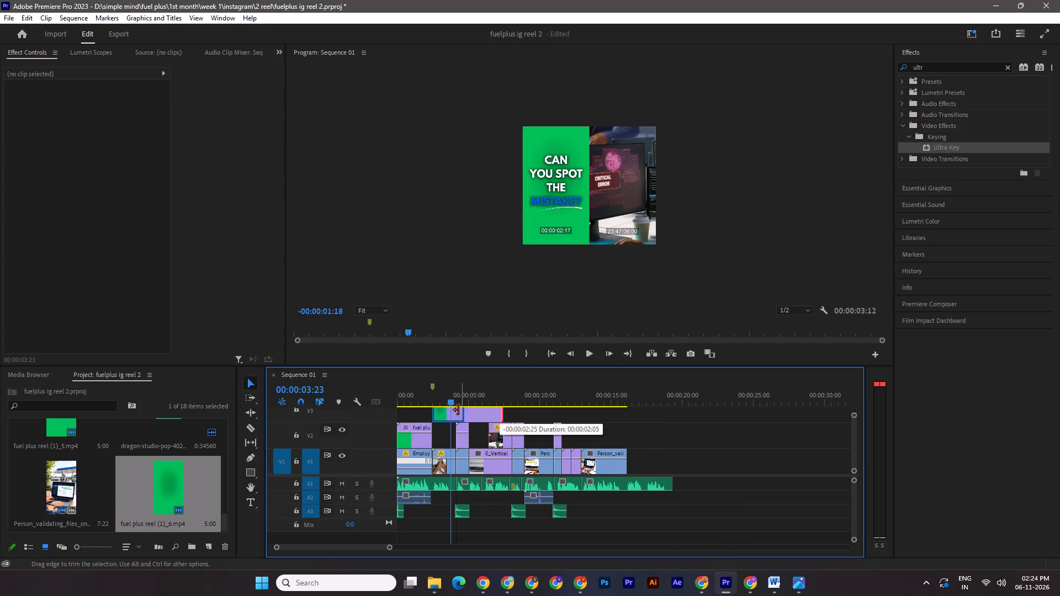
drag(458, 410, 453, 412)
shift+drag(438, 416, 441, 428)
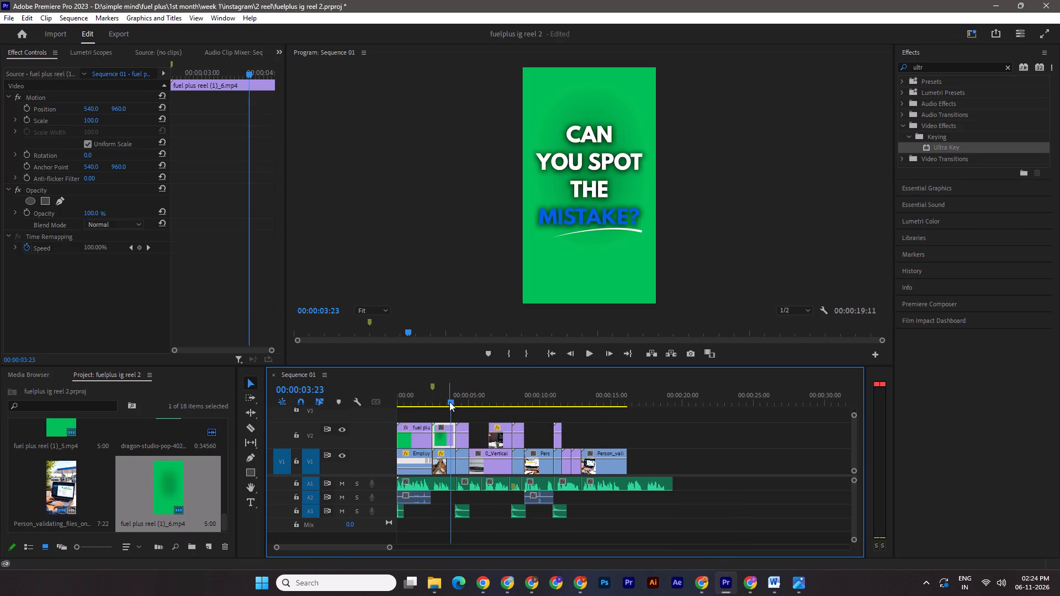
Apply Ultra Key to fuel plus reel (1)_6.mp4 and sample its green background as the key colour.
drag(948, 146, 451, 436)
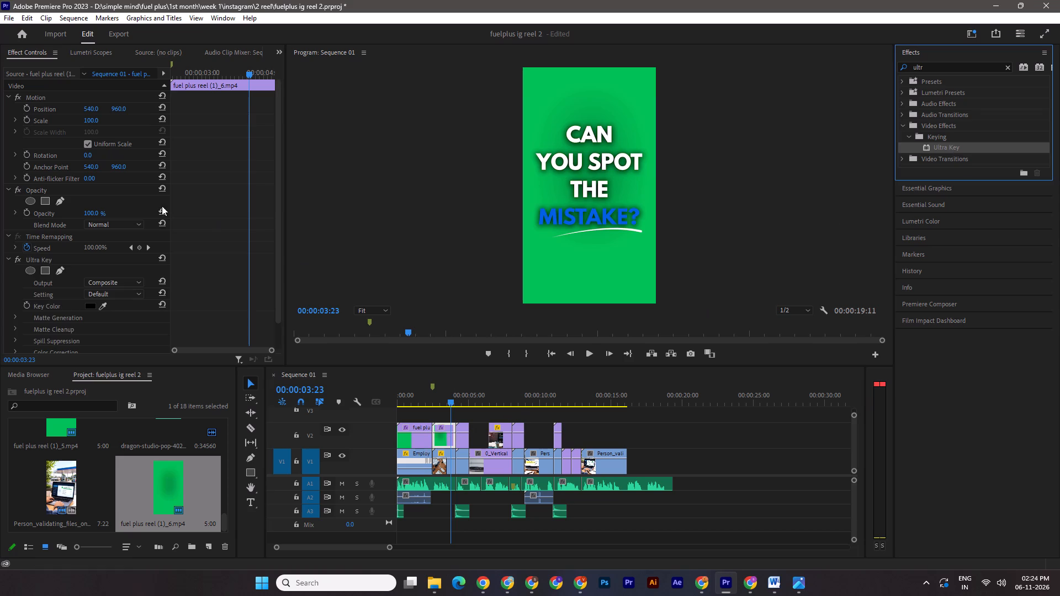
click(100, 305)
click(580, 86)
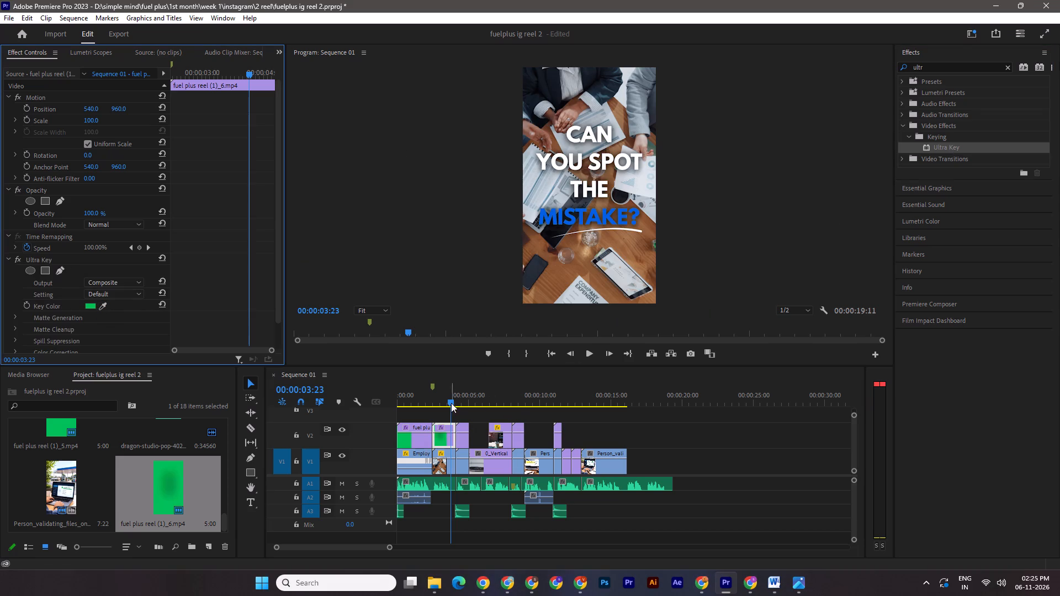
Shift fuel plus reel (1)_6.mp4 to start at about 00:00:02:21, keep its end against the next V2 clip, save, and replay the opening.
drag(448, 400, 400, 395)
key(space)
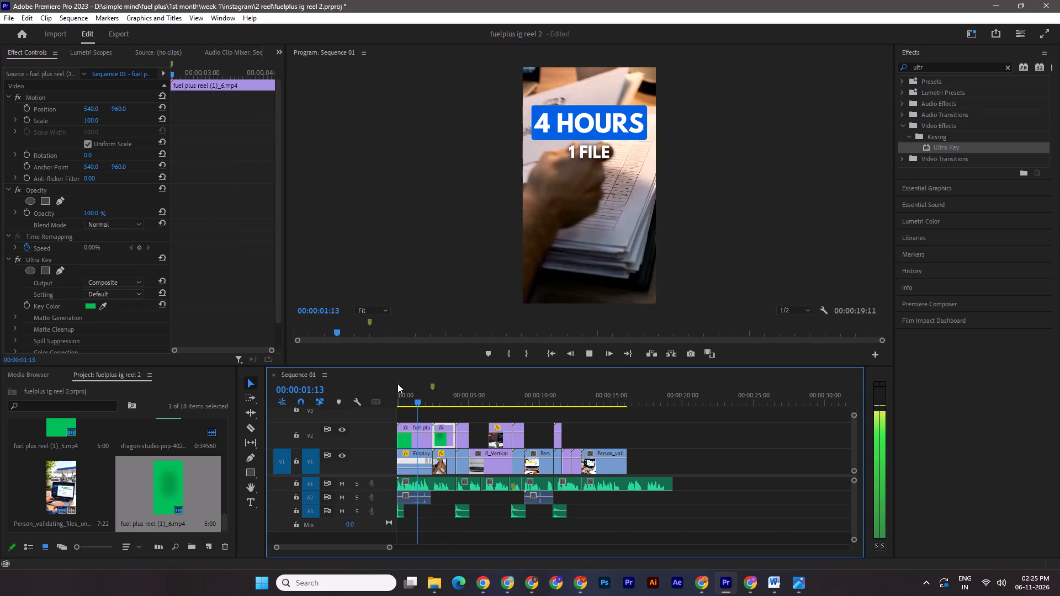
key(space)
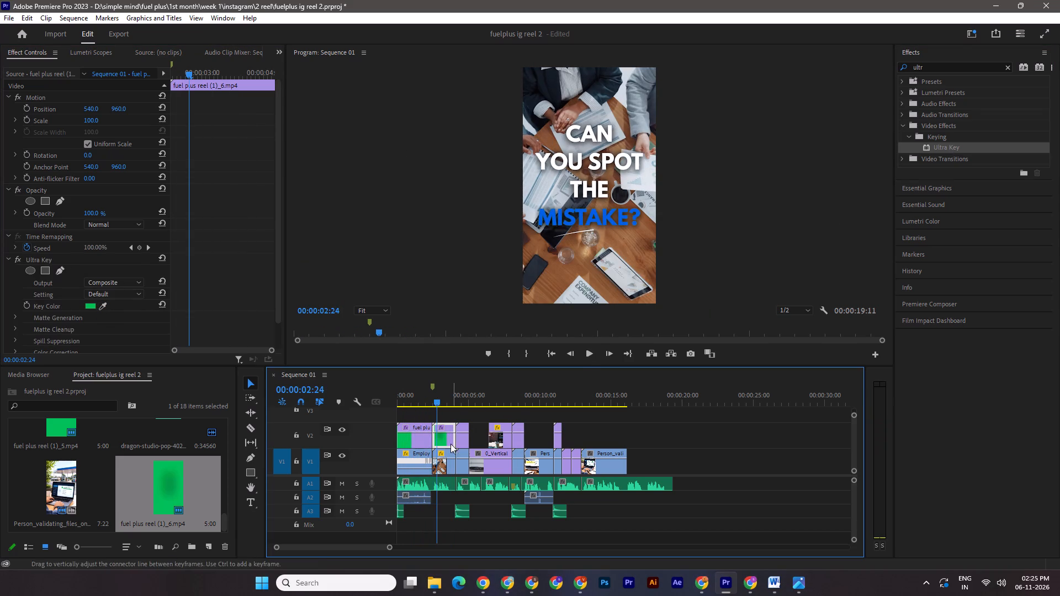
click(440, 404)
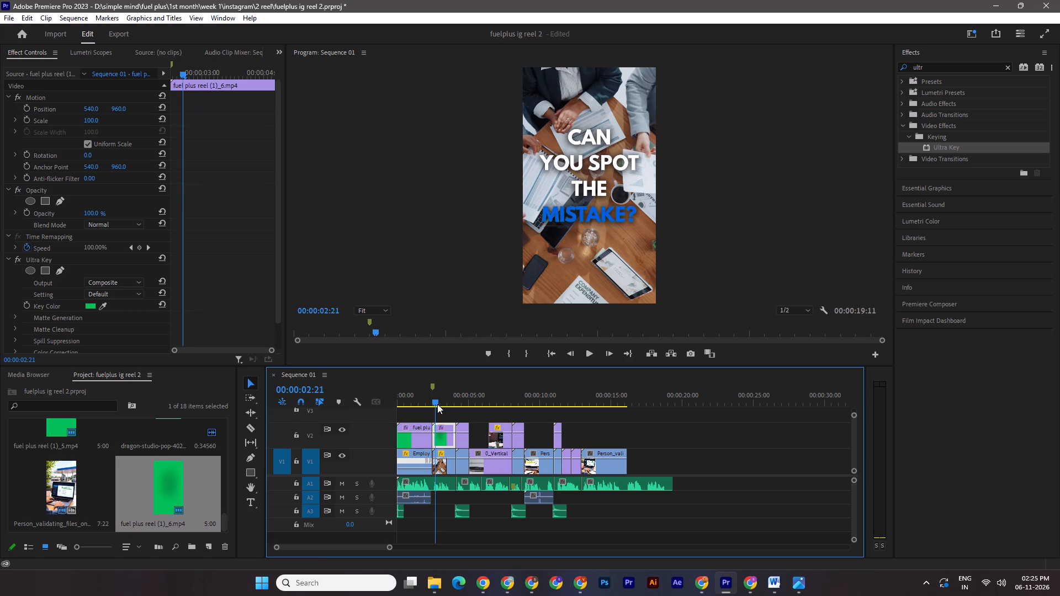
drag(455, 442, 448, 440)
click(441, 439)
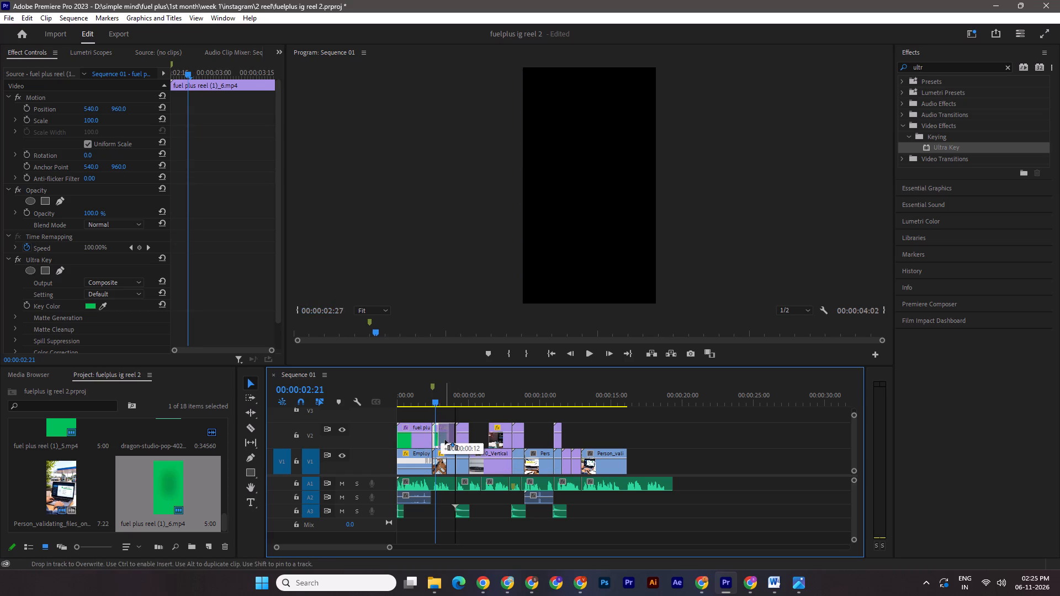
click(445, 440)
drag(450, 441, 456, 441)
key(ctrl+s)
drag(442, 398, 367, 397)
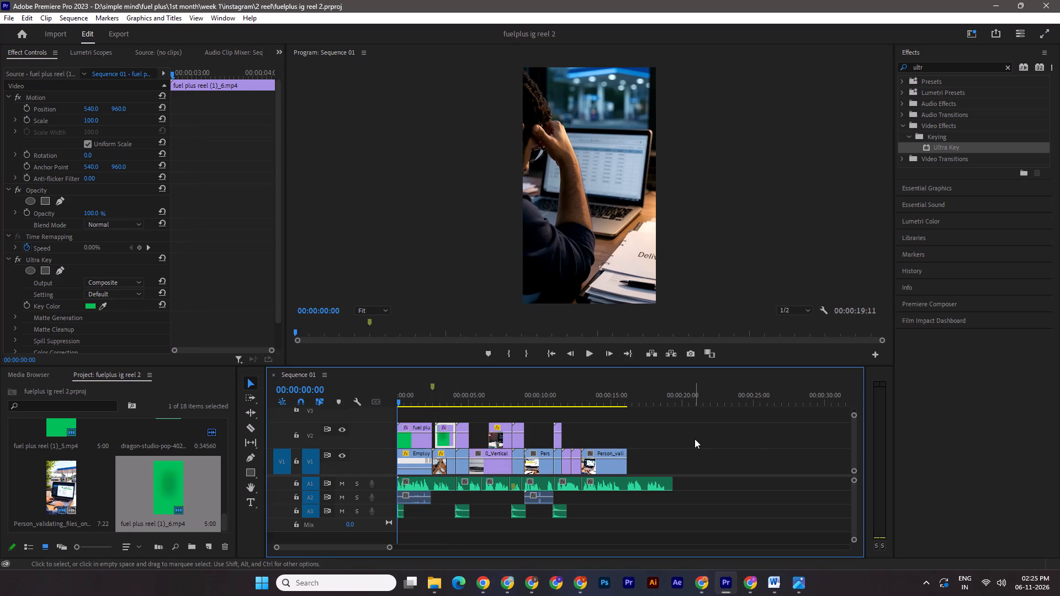
key(space)
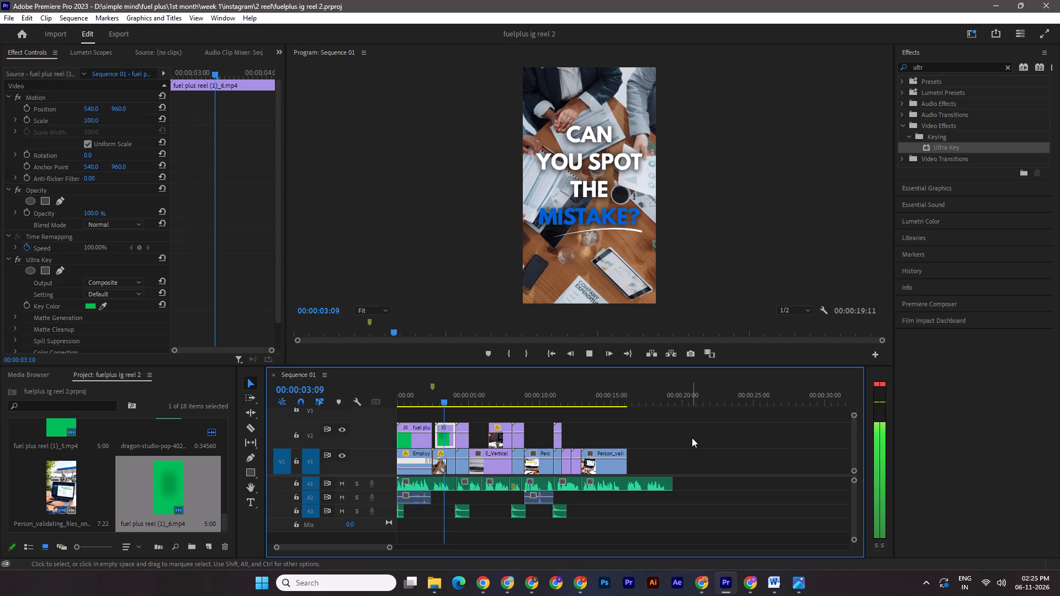
key(space)
Switch to Chrome and search Pixabay's sound effects for "movement".
click(533, 586)
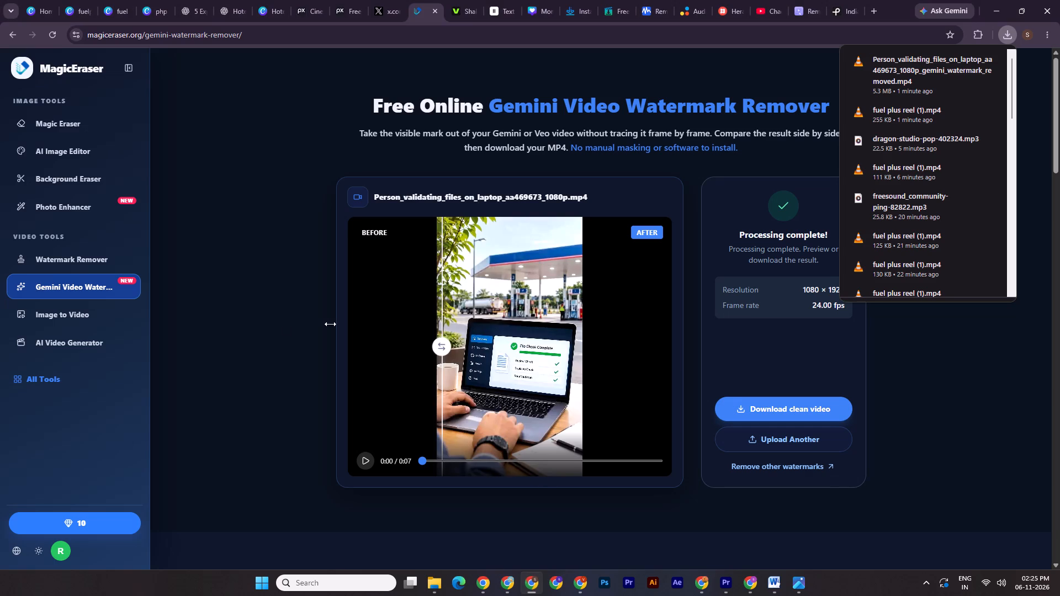
click(343, 0)
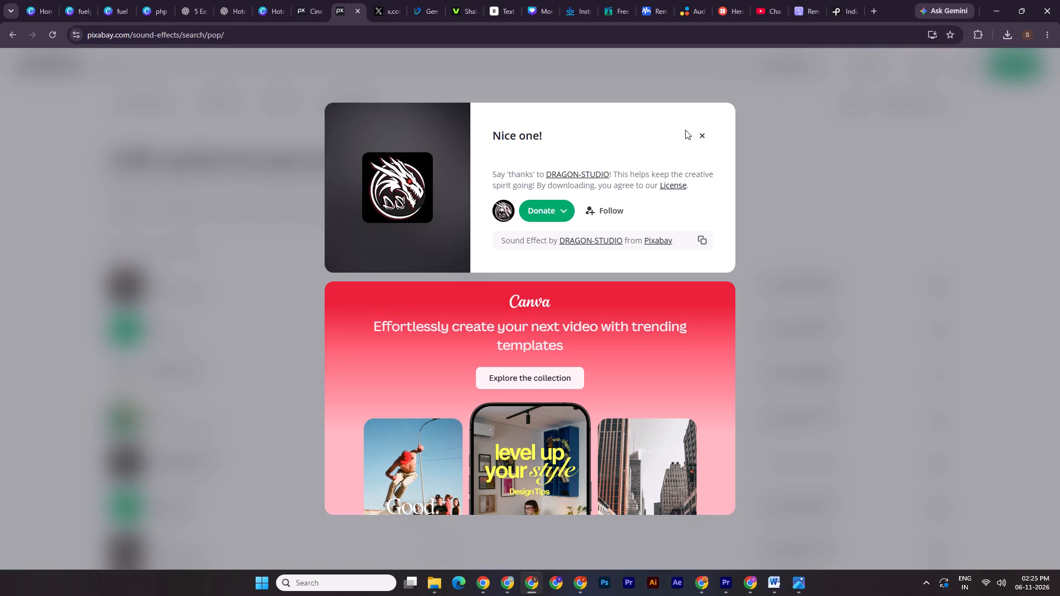
drag(699, 135, 689, 134)
click(699, 137)
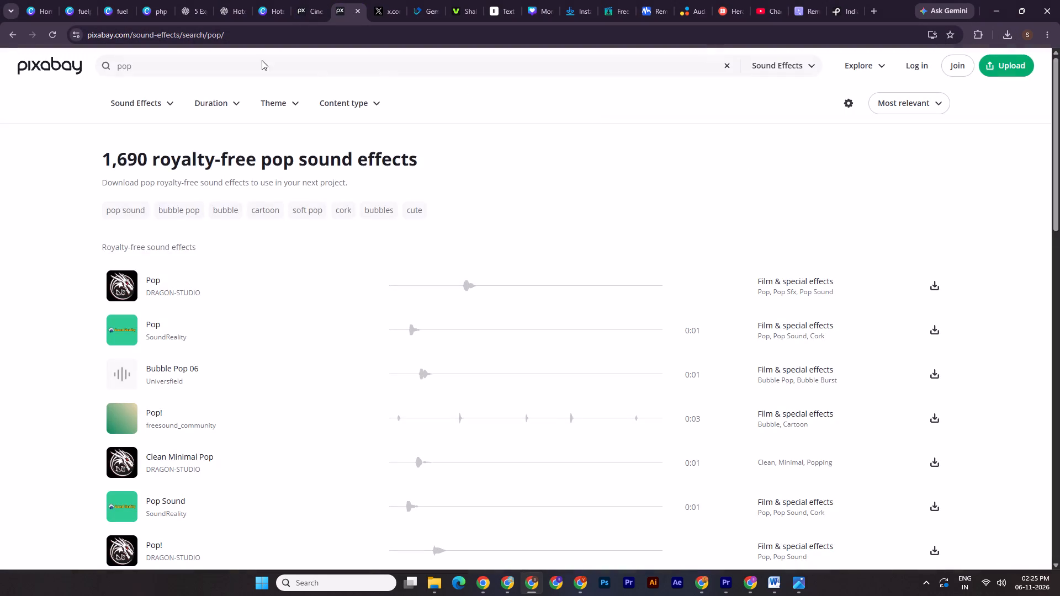
triple_click(262, 60)
text(mo)
text(ve)
click(118, 119)
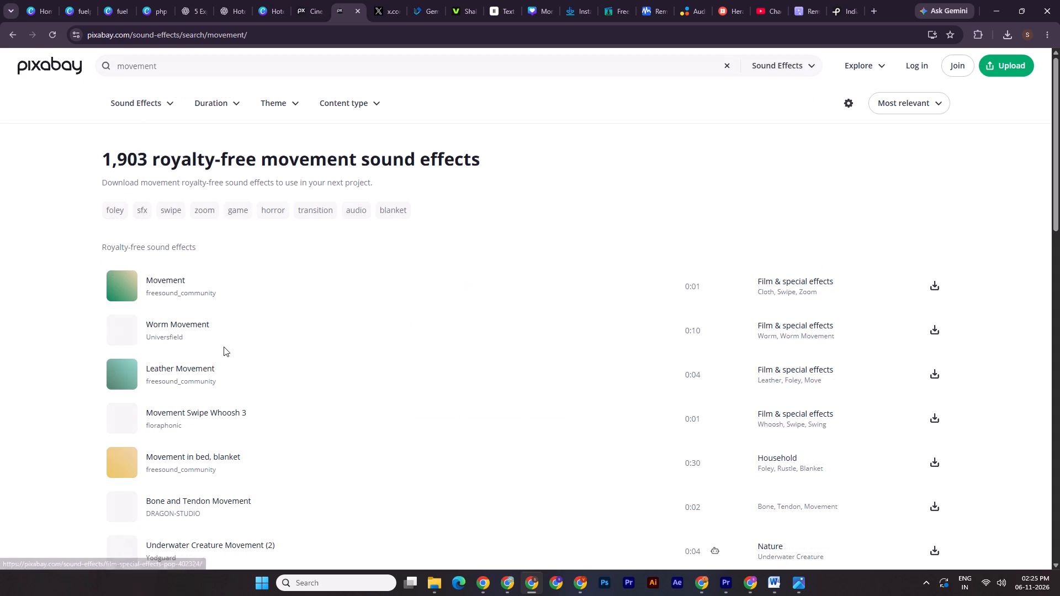
Audition several movement sound effects on the first results page to find one suiting the text animation.
click(119, 286)
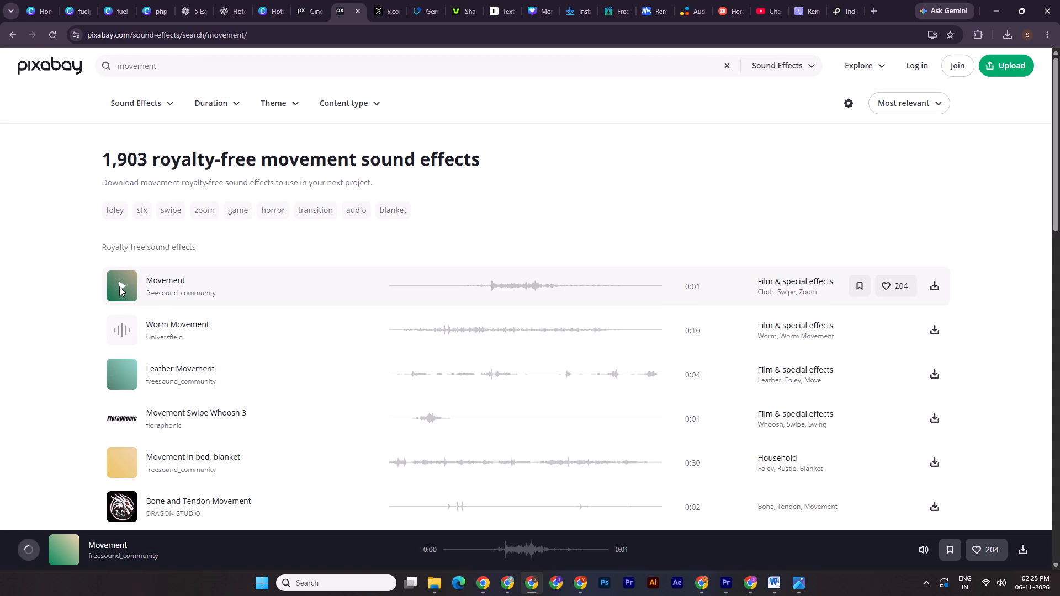
click(120, 332)
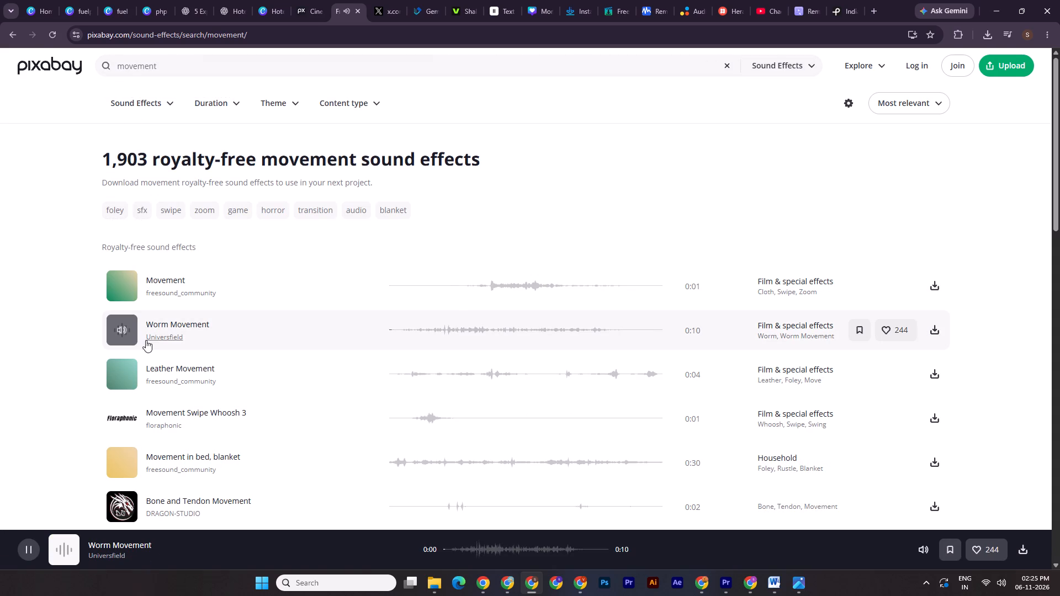
click(120, 376)
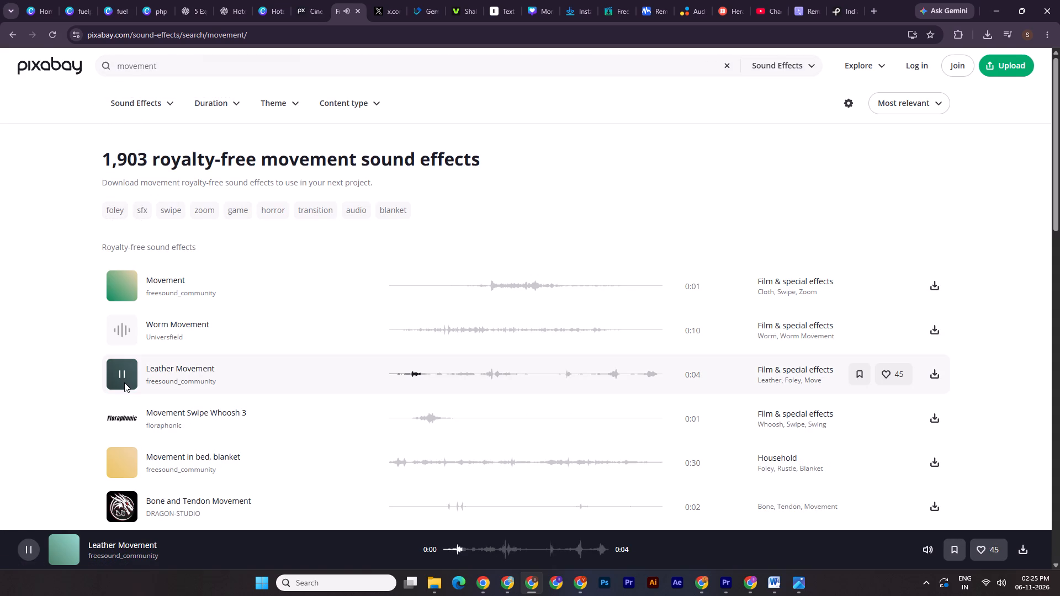
click(117, 417)
scroll(121, 448, down, 3)
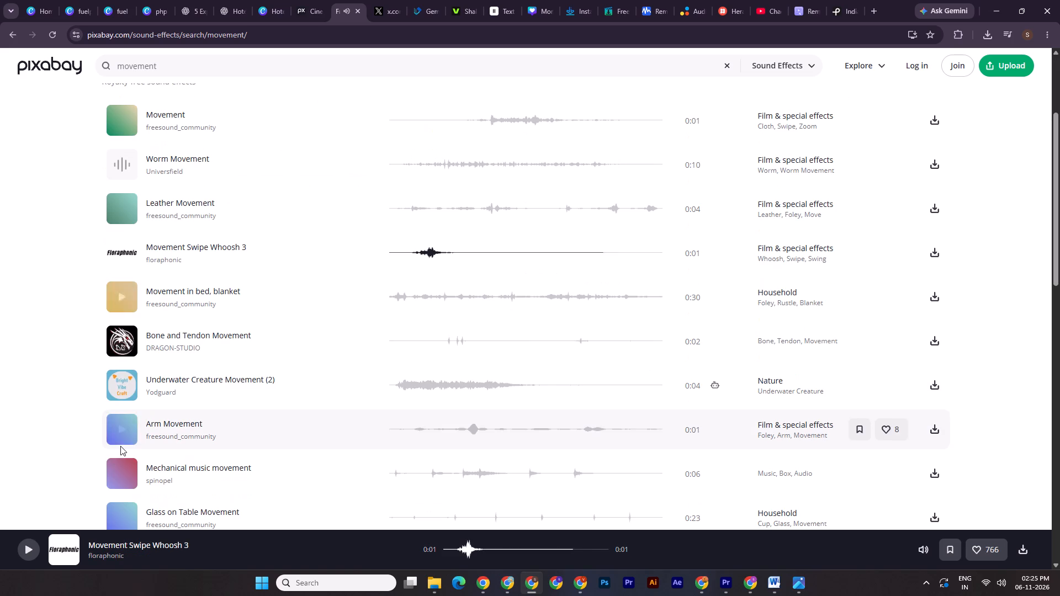
click(121, 343)
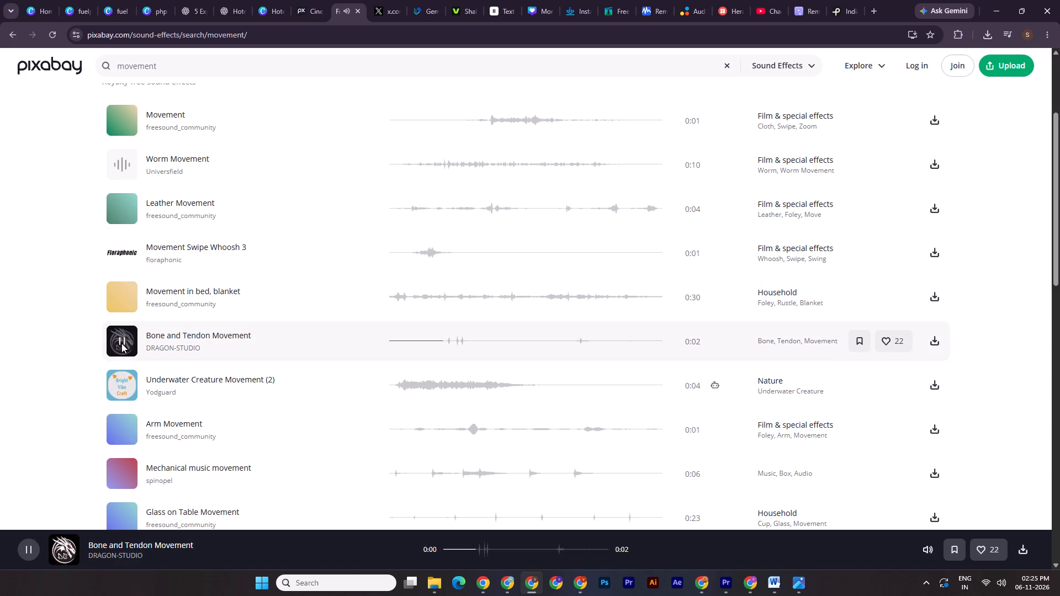
click(118, 429)
scroll(118, 421, down, 4)
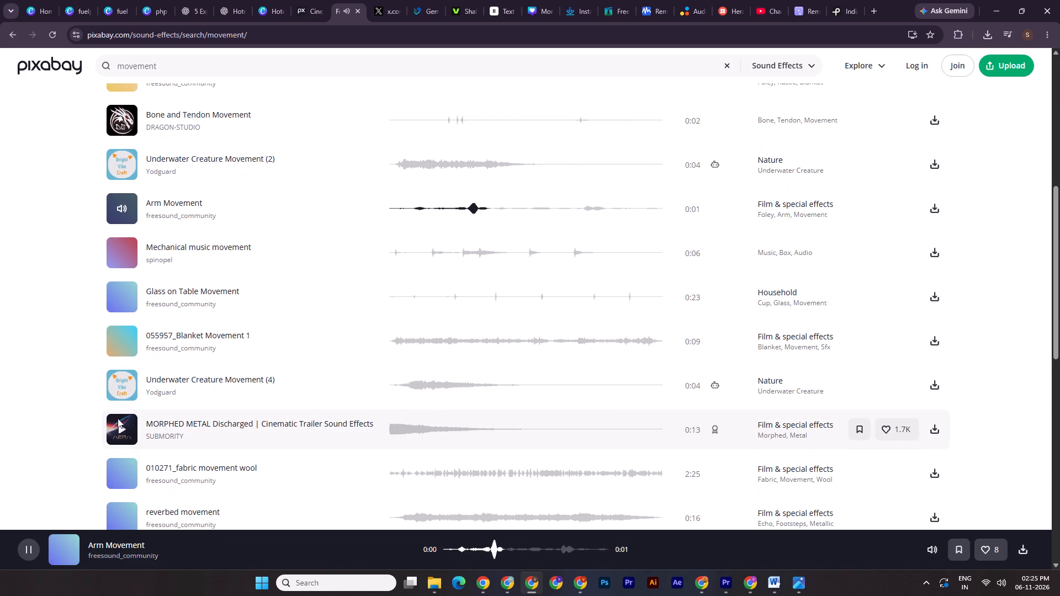
click(119, 377)
scroll(119, 377, down, 3)
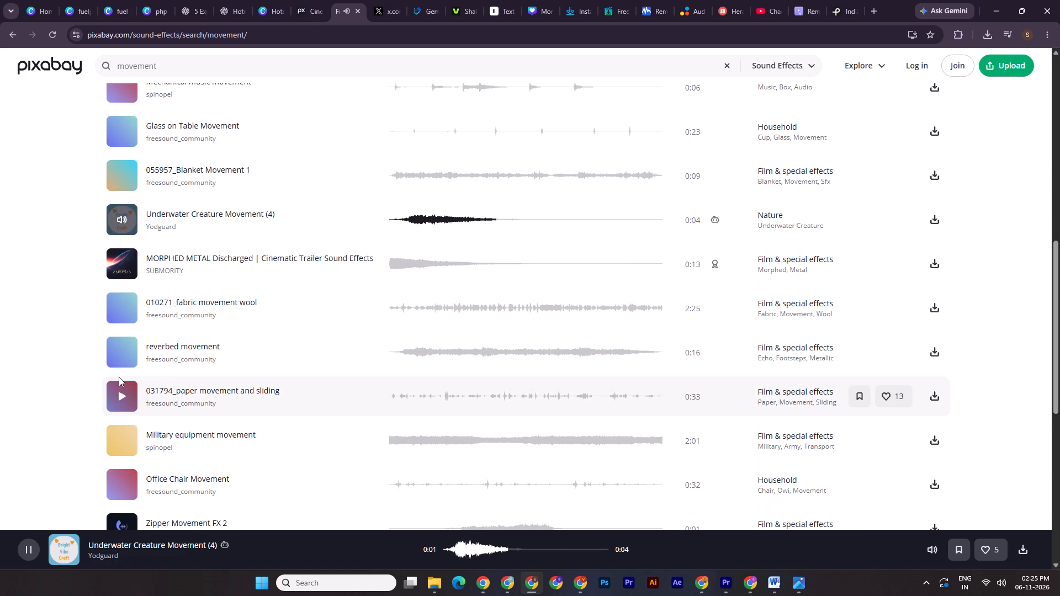
scroll(119, 377, down, 3)
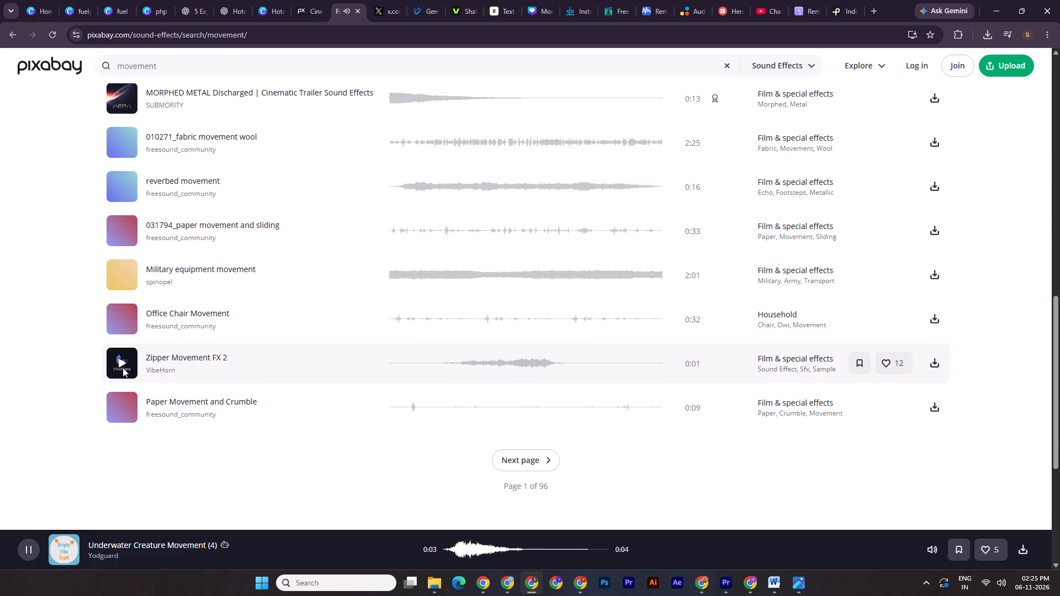
click(123, 368)
click(120, 411)
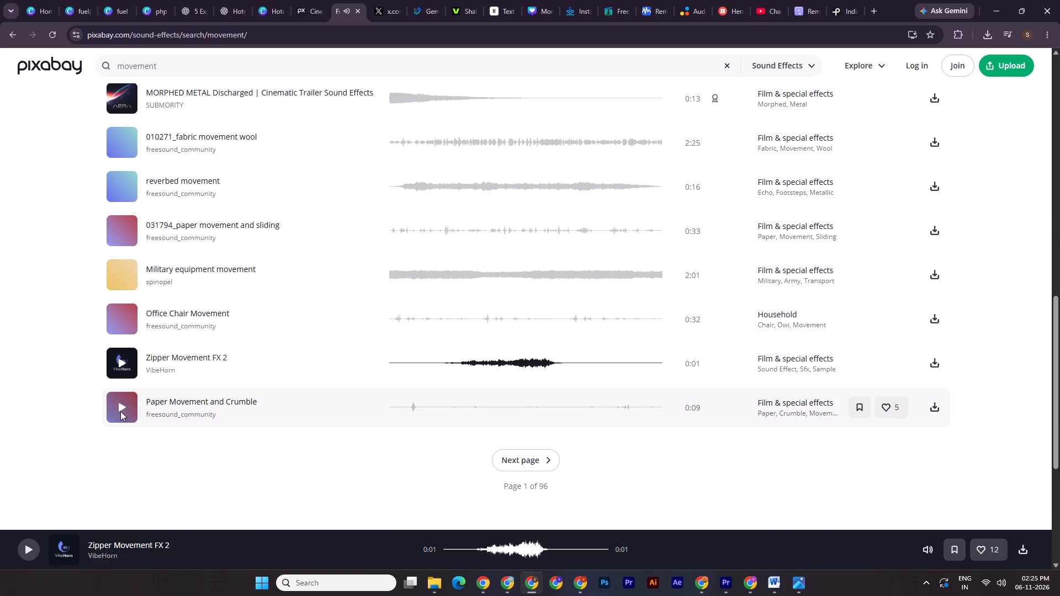
scroll(119, 411, up, 8)
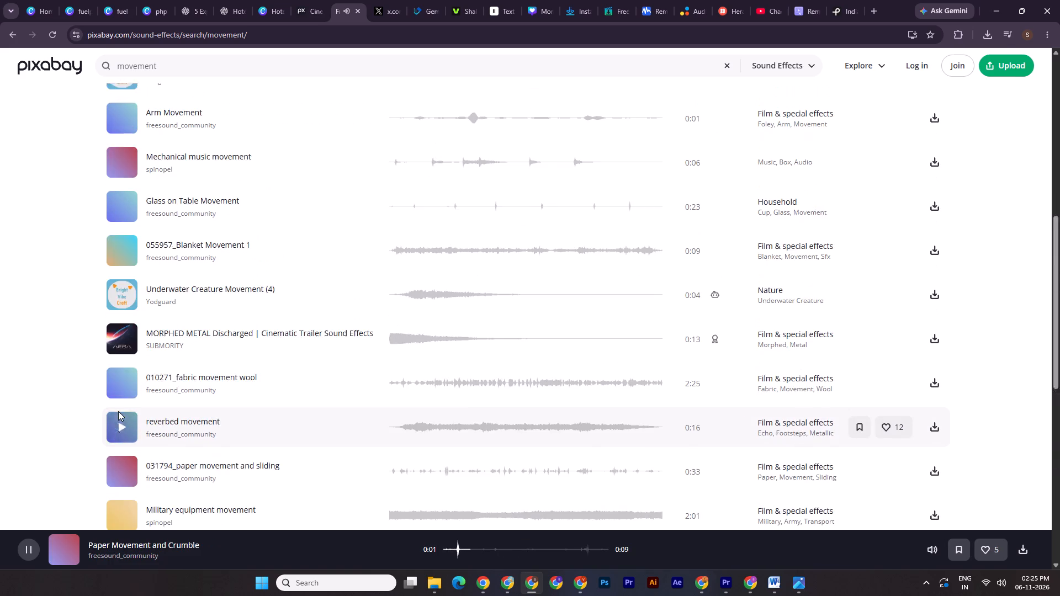
scroll(118, 411, up, 4)
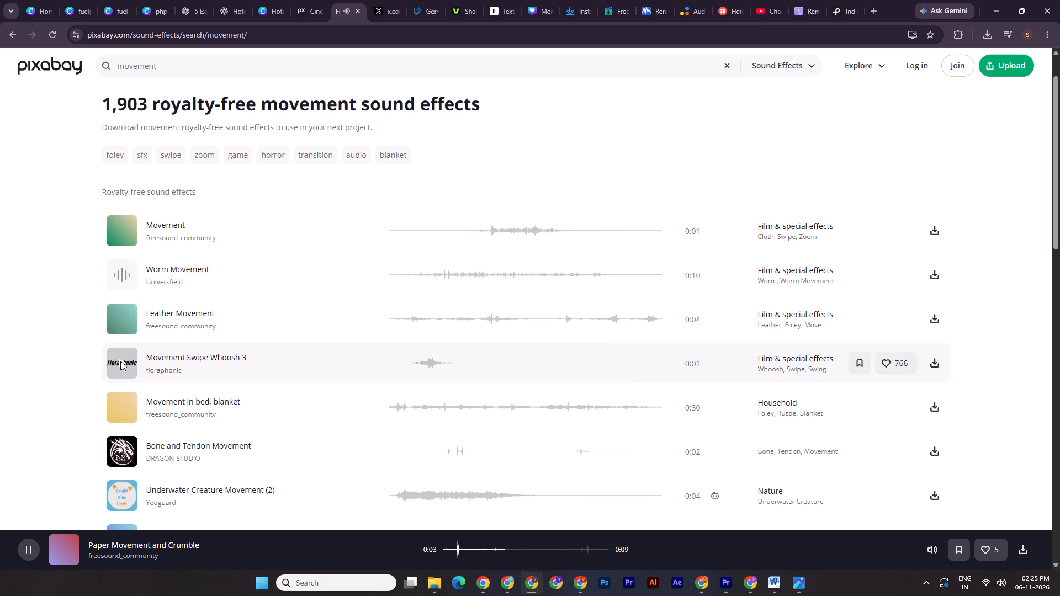
Replay Movement Swipe Whoosh 3 and Movement for comparison, and download the Movement sound by freesound_community.
click(120, 361)
click(124, 228)
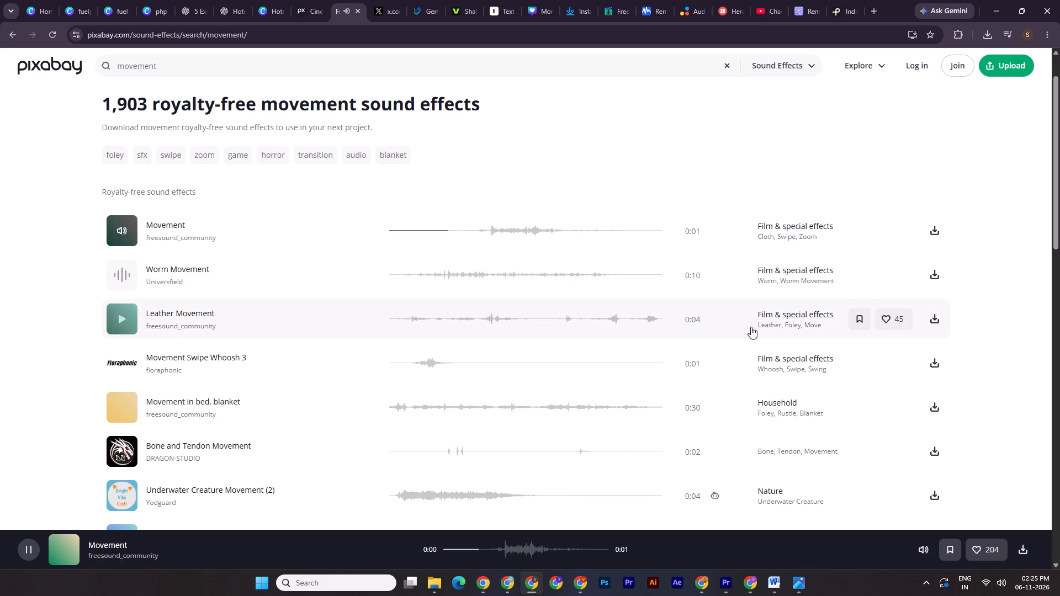
click(932, 237)
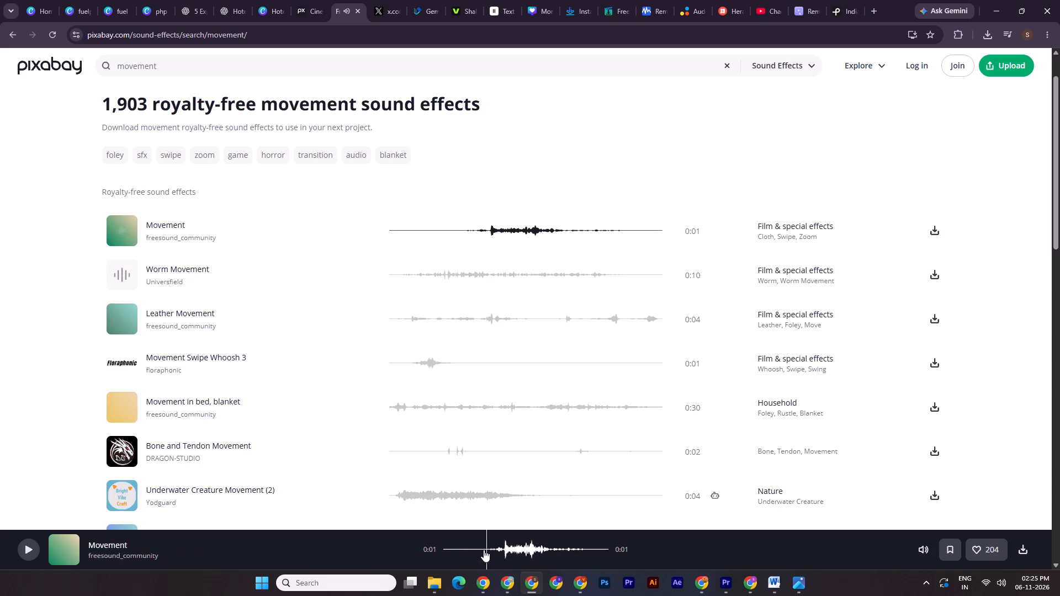
Move freesound_community-movement-101711.mp3 from Downloads into the "2 reel" folder.
click(438, 579)
click(356, 532)
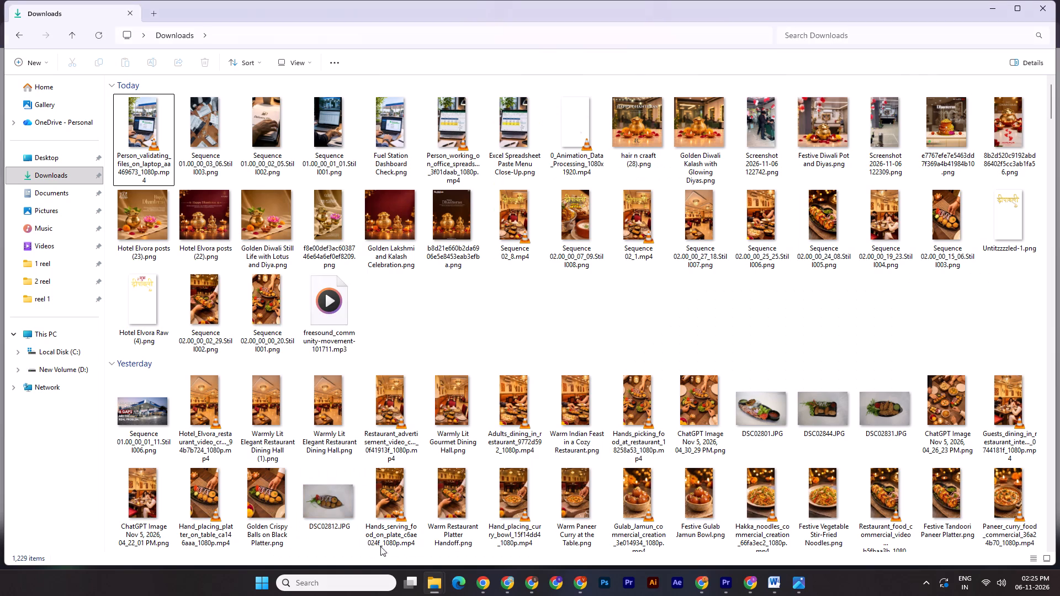
click(309, 320)
key(ctrl+x)
click(433, 580)
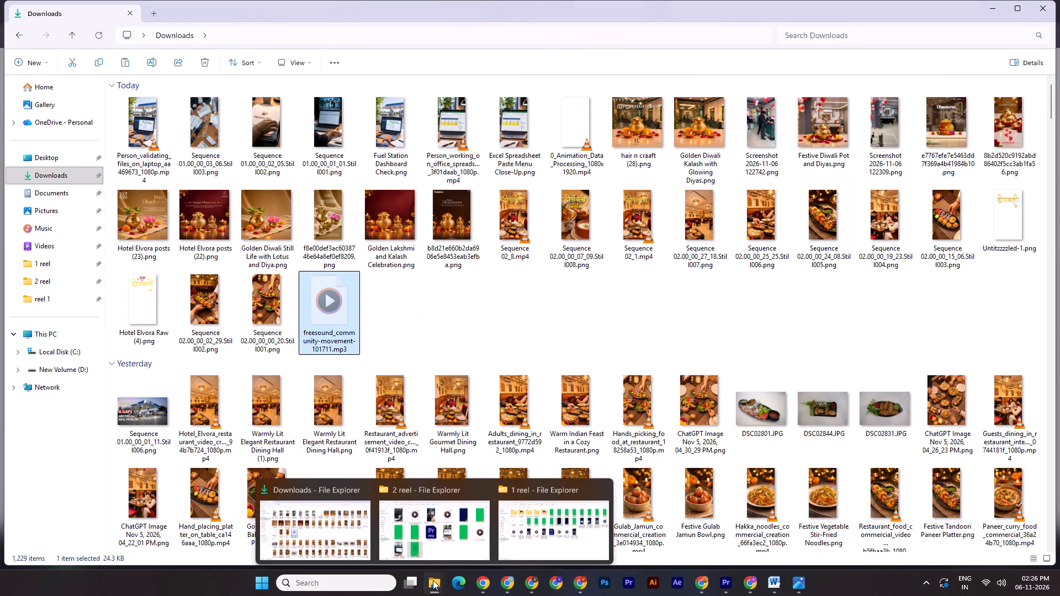
click(467, 538)
key(ctrl+v)
Add freesound_community-movement-101711.mp3 to the Premiere Pro timeline, place it on A2 at about 00:00:04:03, and play it back.
drag(483, 477, 720, 568)
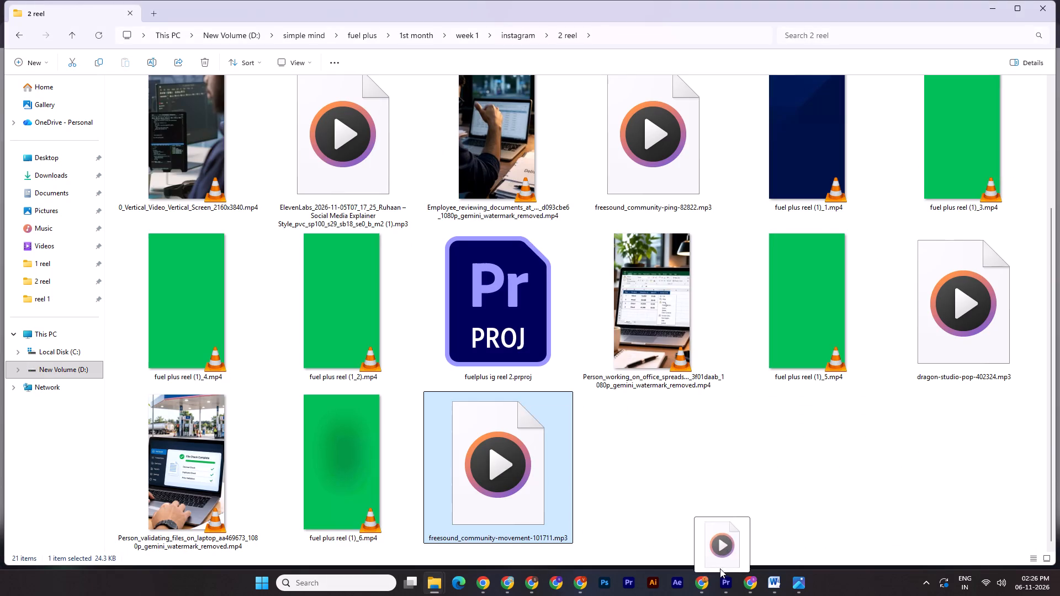
drag(720, 568, 478, 532)
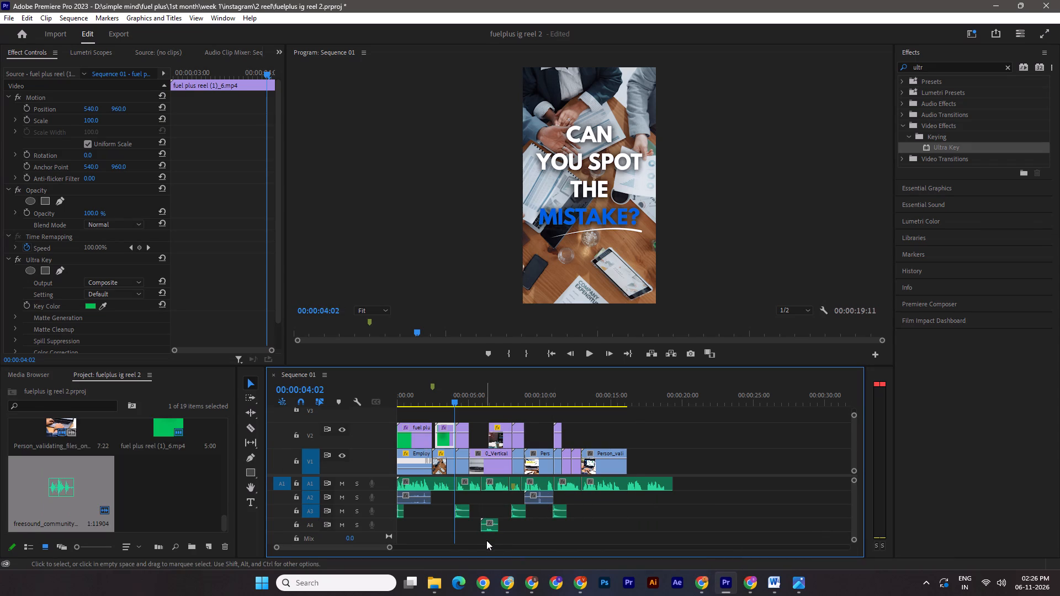
shift+click(453, 403)
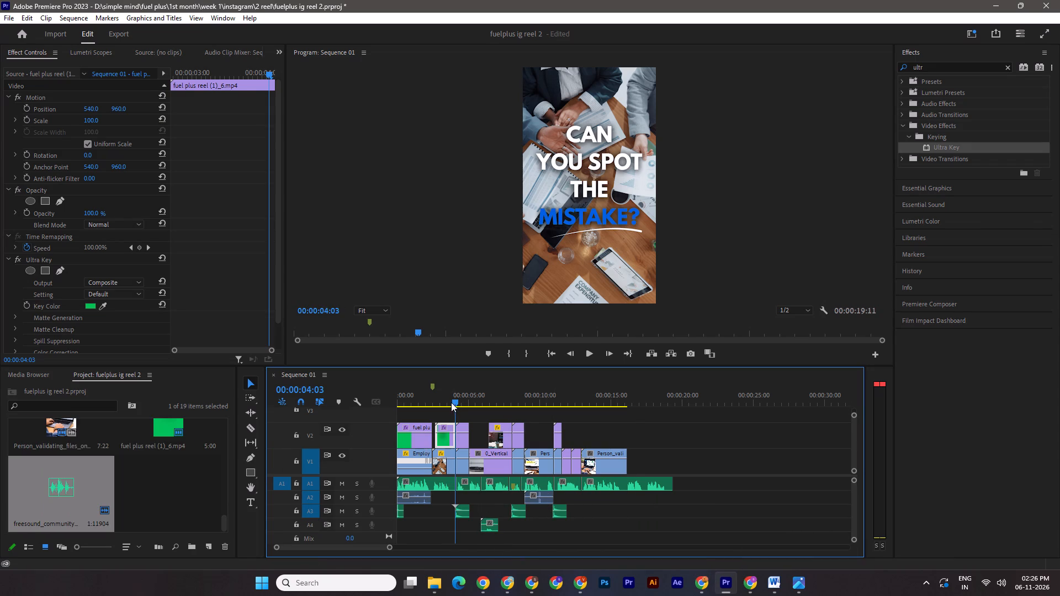
drag(491, 528, 467, 504)
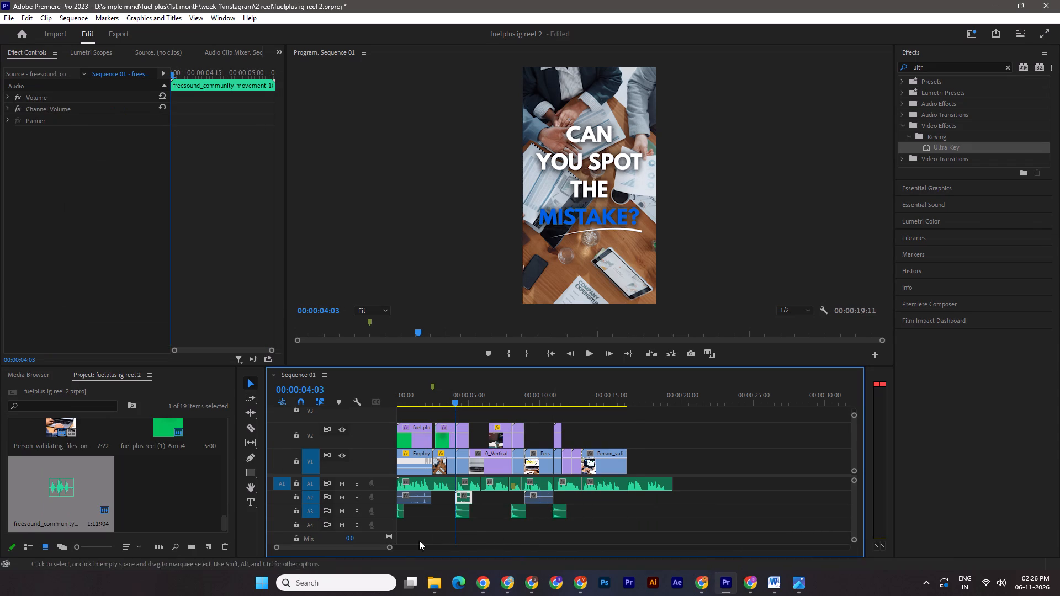
drag(390, 547, 363, 538)
key(space)
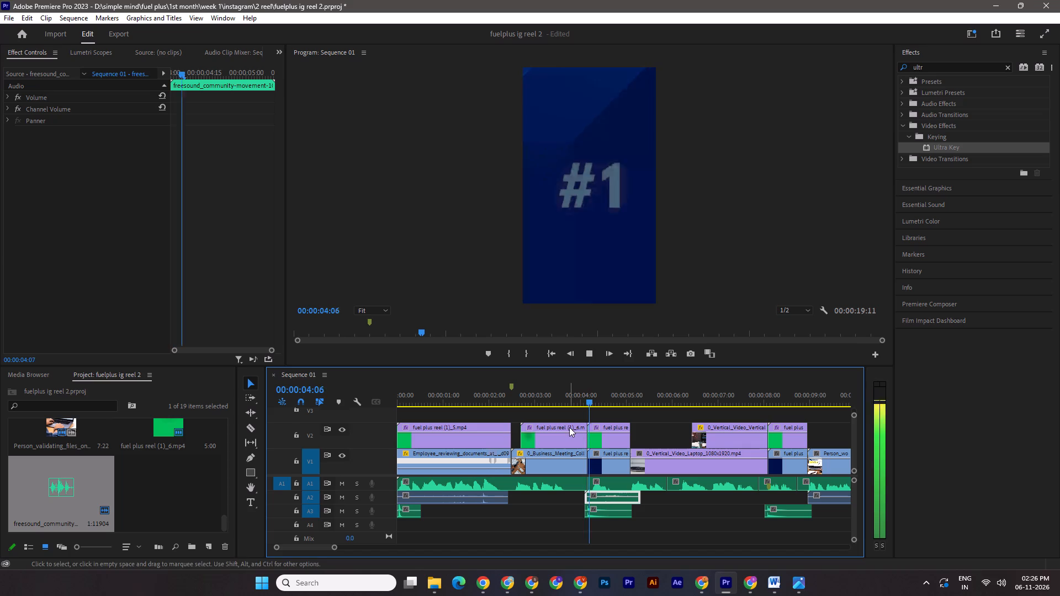
key(space)
Move the freesound_community-movement clip earlier on A2 to start with the "Can you spot the mistake?" text clip, and play that section.
drag(655, 404, 549, 408)
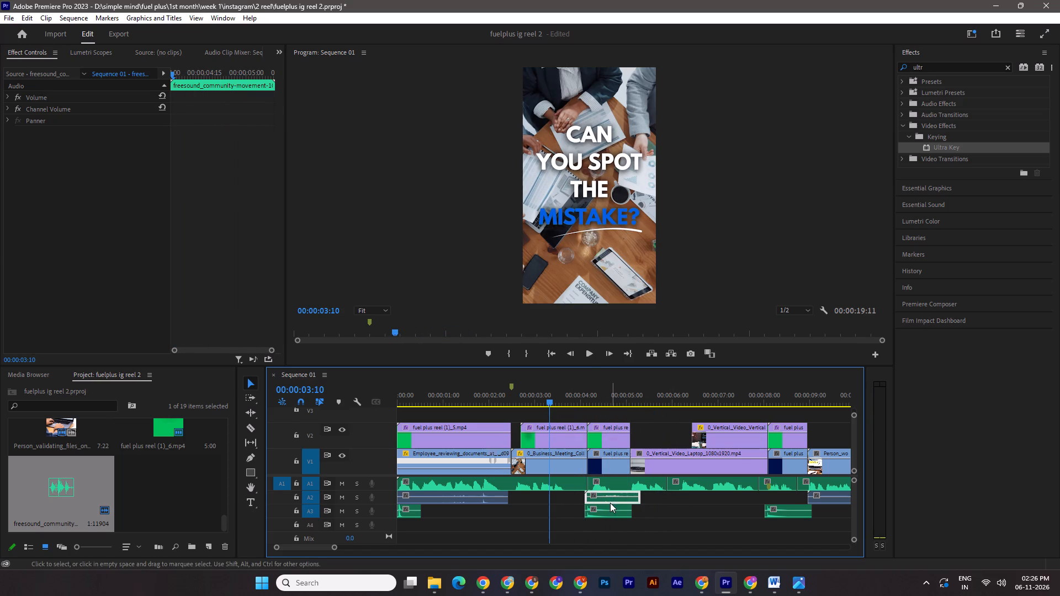
drag(612, 498, 578, 494)
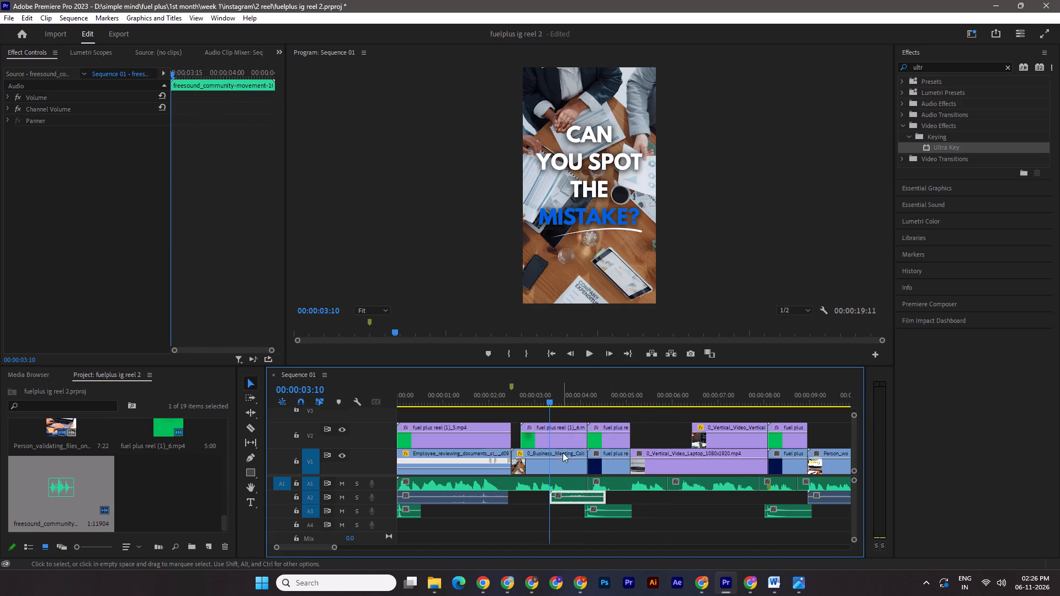
drag(549, 402, 533, 402)
drag(583, 501, 559, 499)
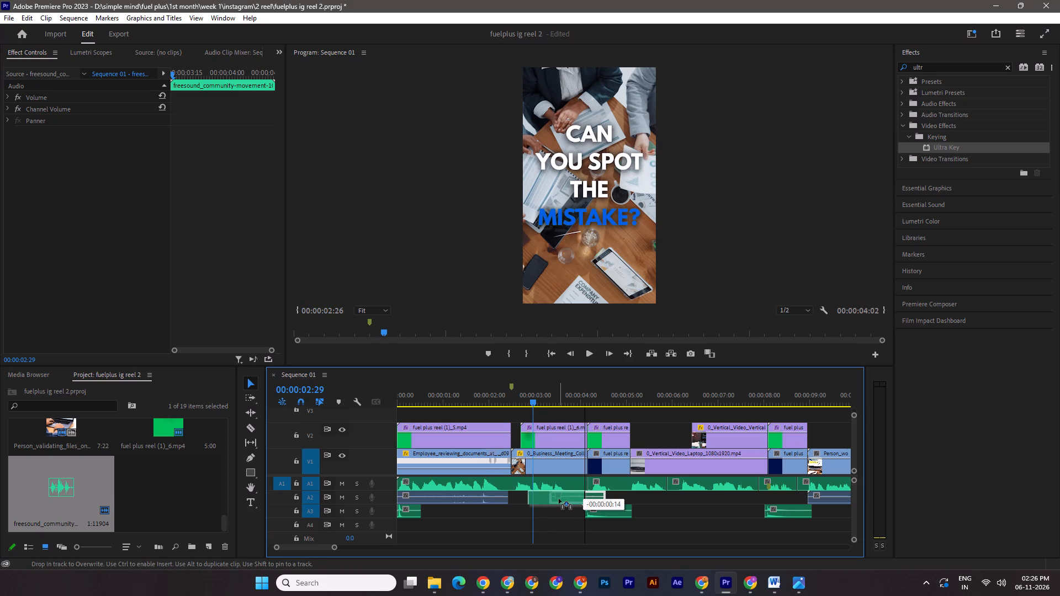
drag(559, 499, 553, 497)
drag(532, 399, 505, 400)
key(space)
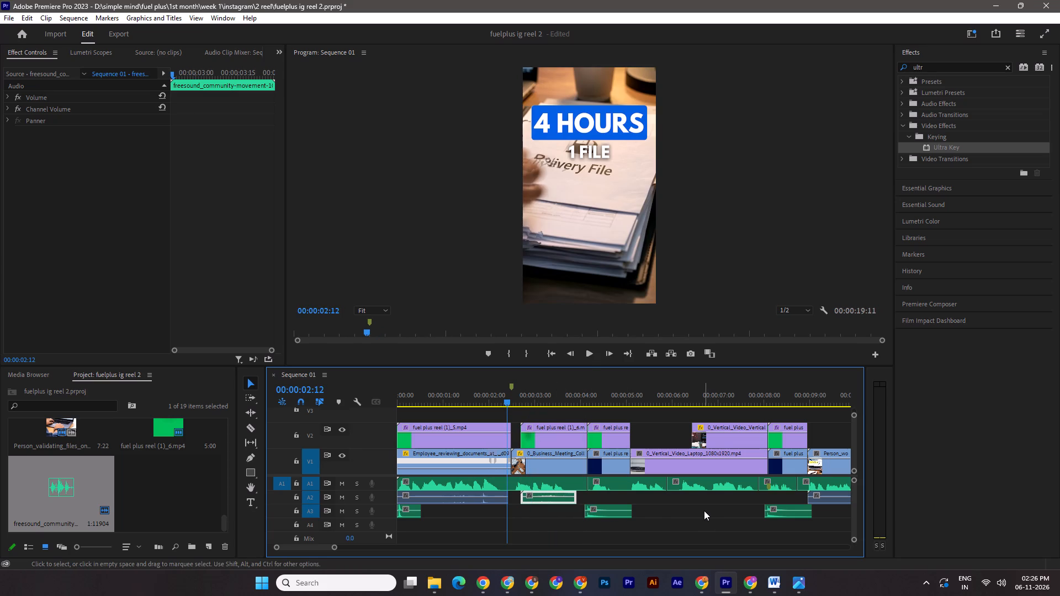
key(space)
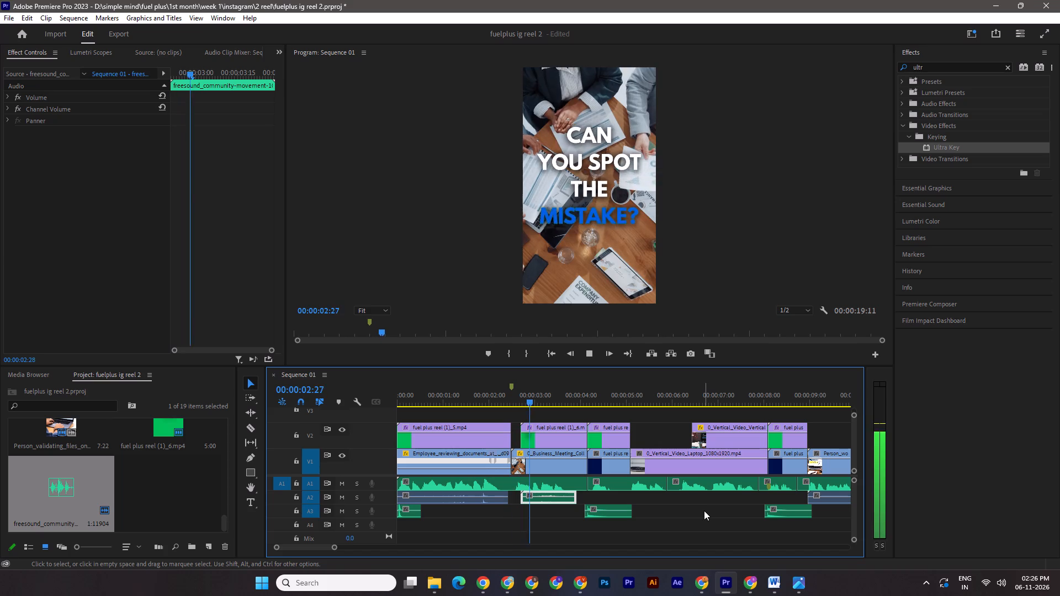
key(space)
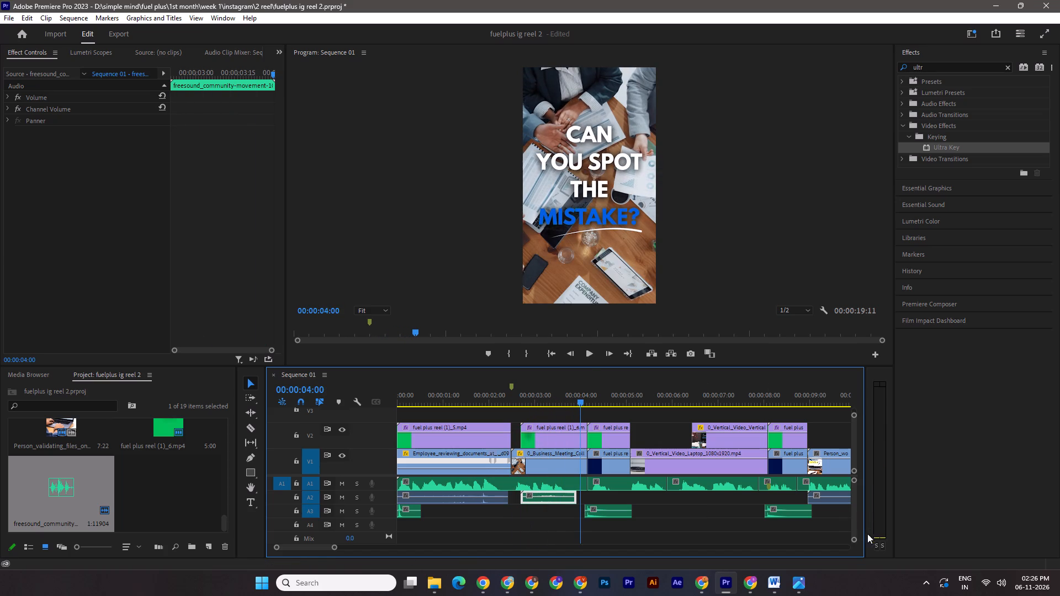
Shift the movement sound slightly earlier on A2 to start with the business meeting clip on V1, play it back and save.
drag(856, 541, 851, 542)
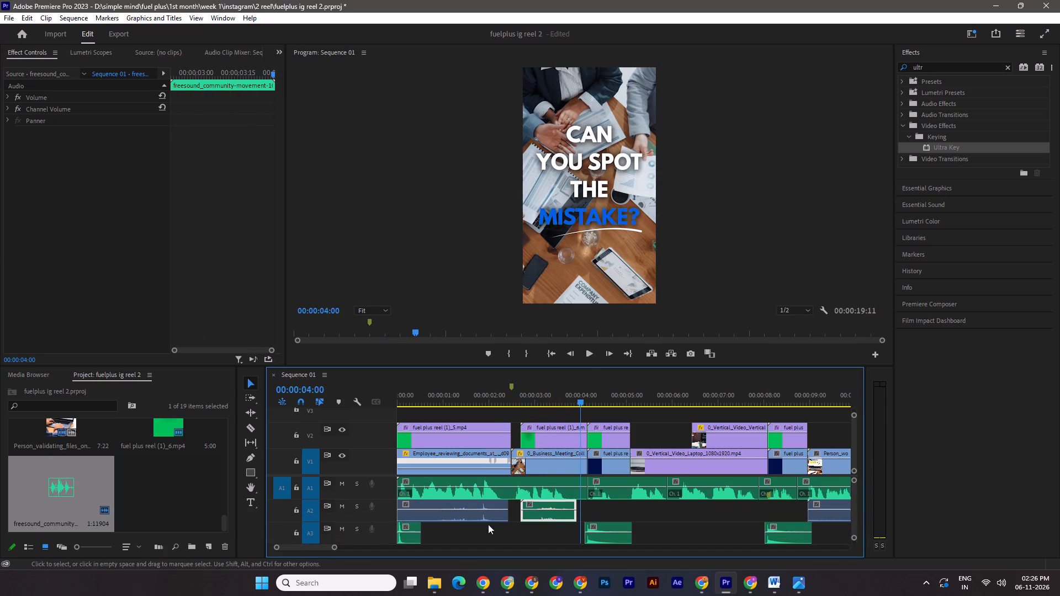
drag(556, 517, 544, 515)
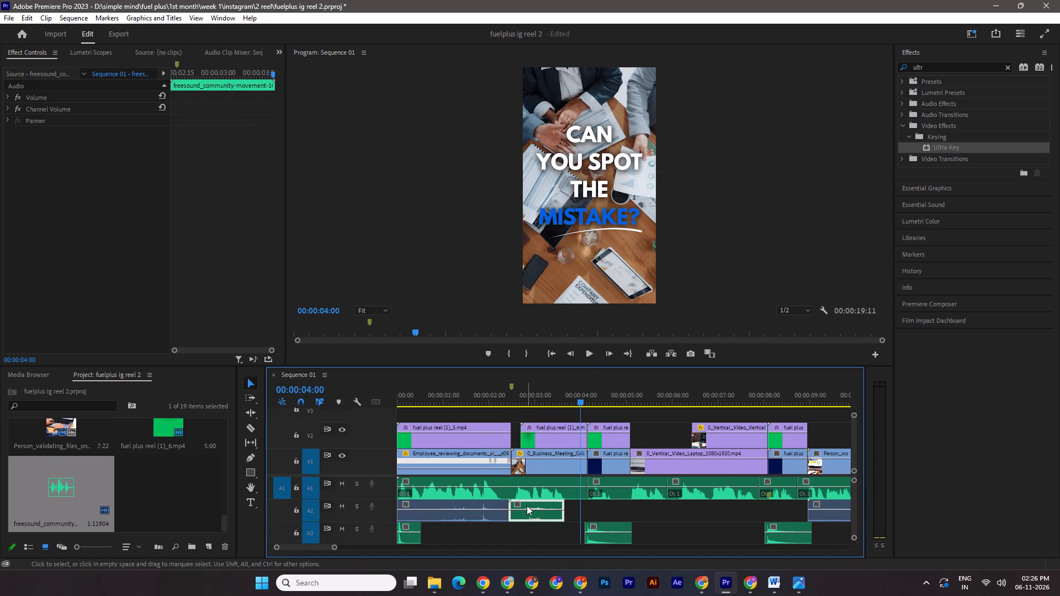
click(530, 508)
click(503, 401)
key(space)
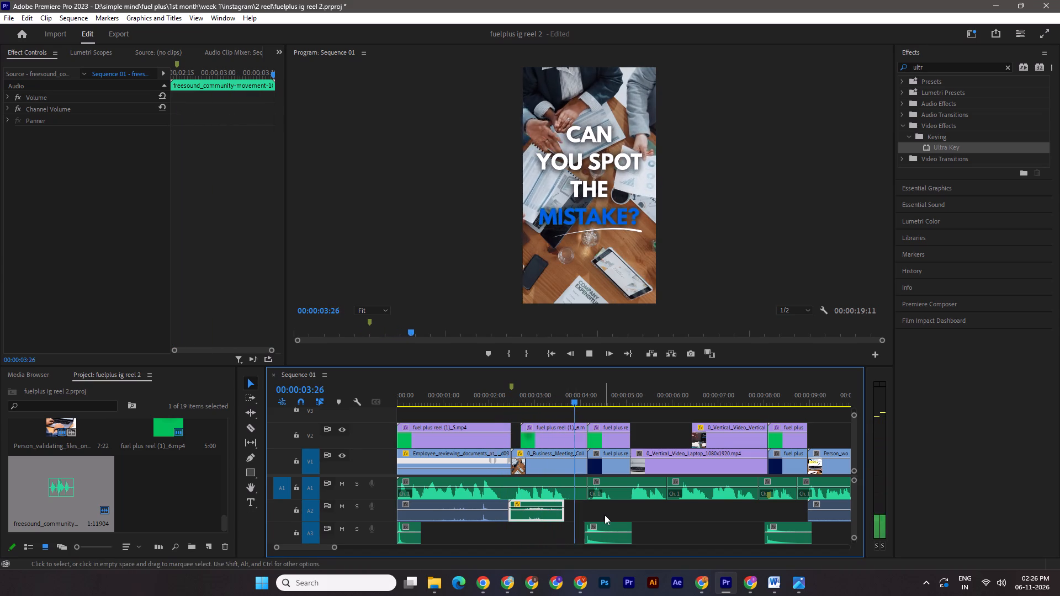
key(space)
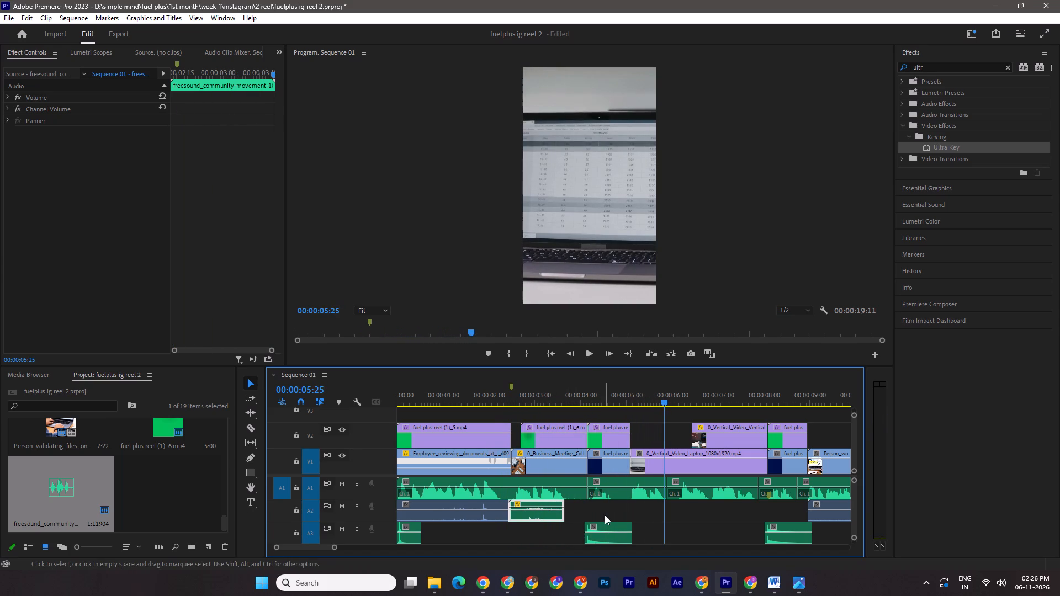
key(ctrl+s)
Move the movement sound from A2 to A3, keeping it at the start of the business meeting clip, and save the project.
shift+drag(539, 514, 547, 528)
key(ctrl+s)
drag(340, 546, 353, 549)
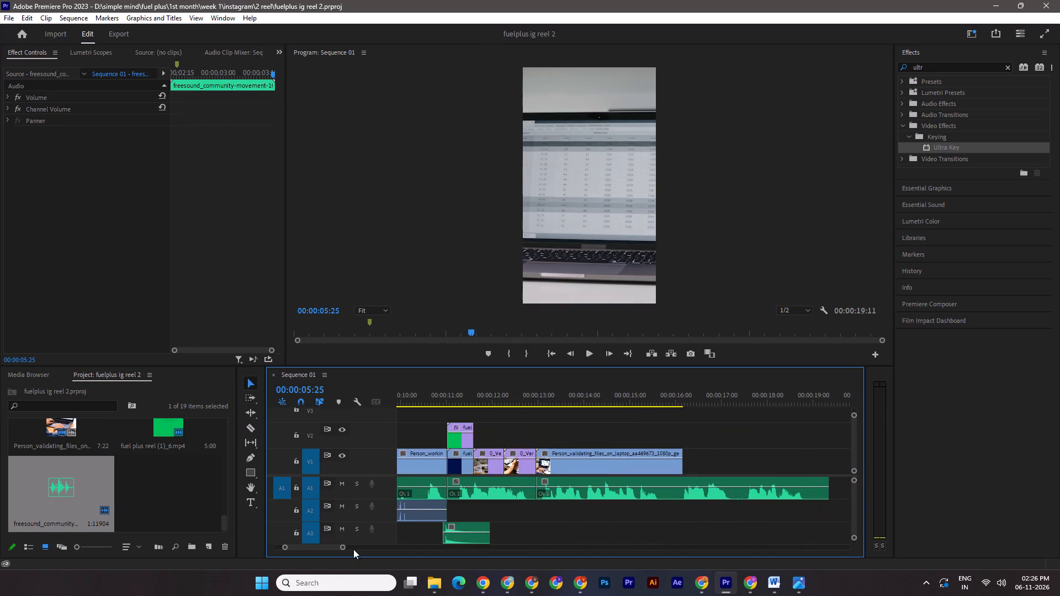
drag(353, 549, 358, 550)
drag(345, 549, 300, 545)
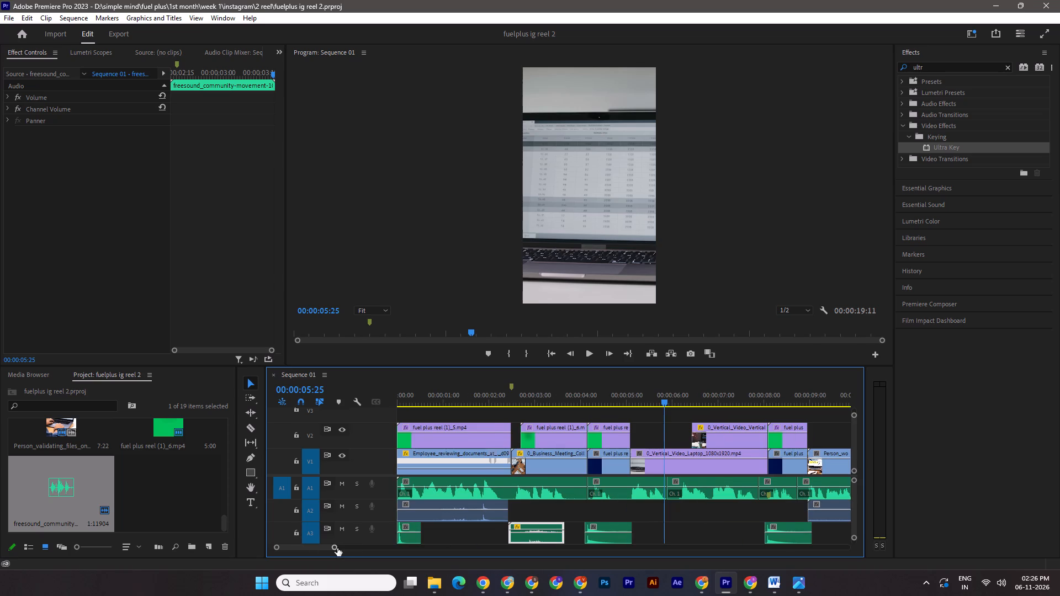
drag(337, 548, 371, 554)
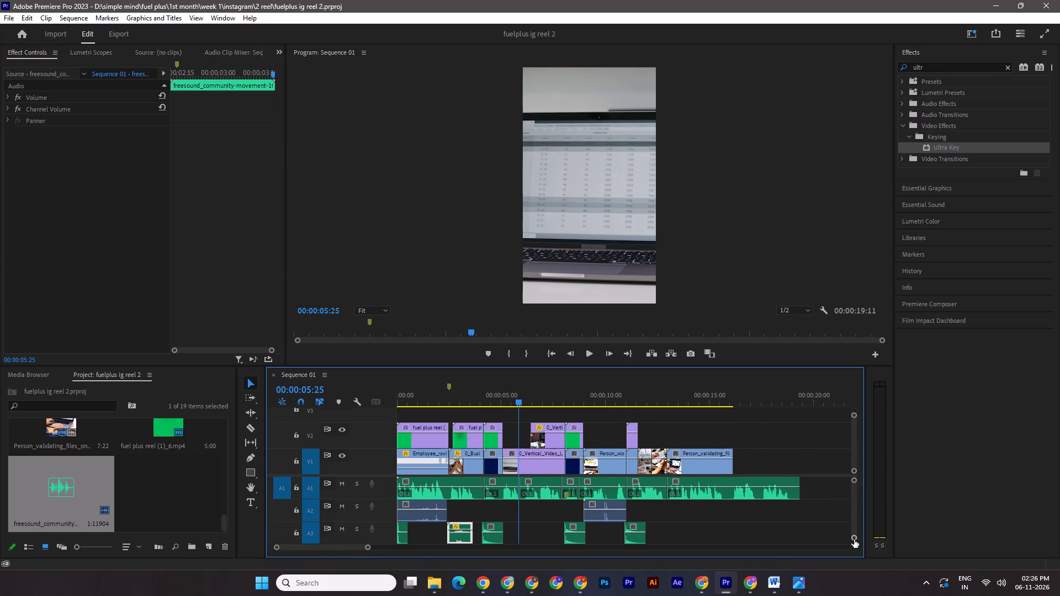
click(855, 540)
key(ctrl+s)
Play the reel from the beginning, and replay from about 00:00:11 past the end of the video to review the ending.
click(791, 504)
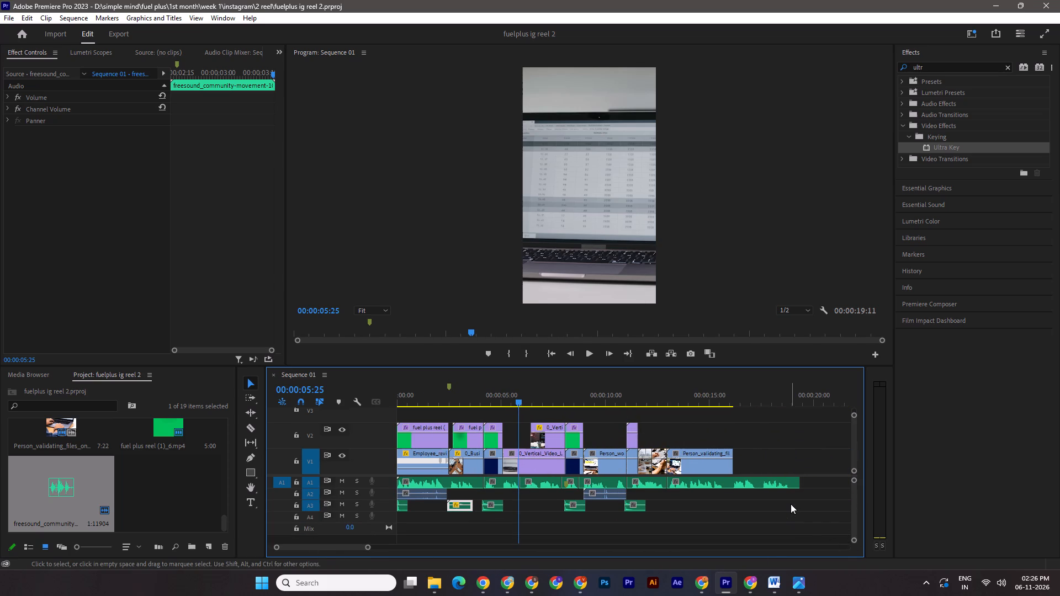
drag(515, 408, 368, 421)
drag(411, 400, 353, 409)
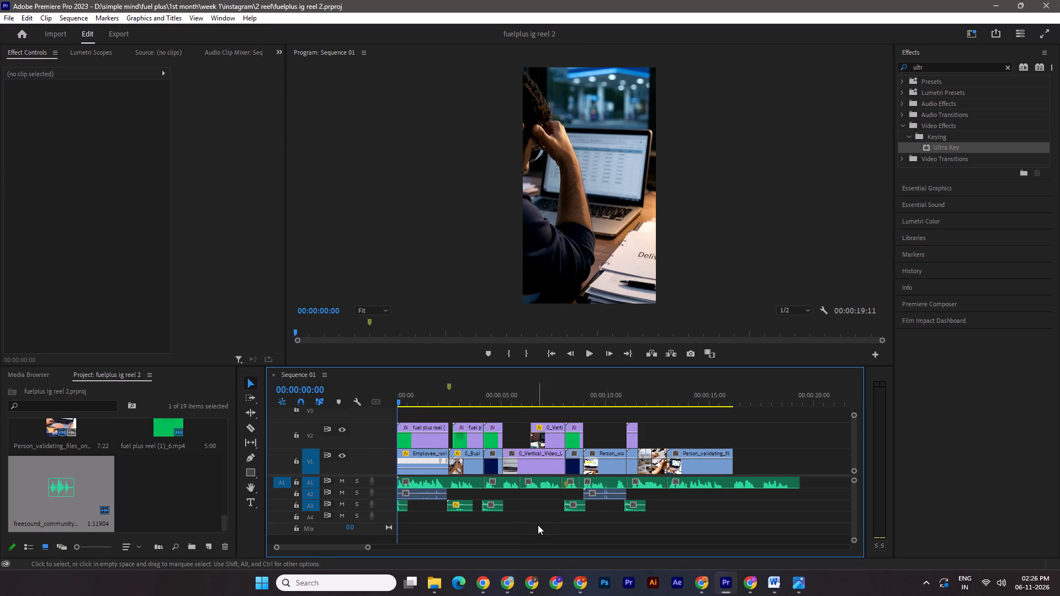
key(space)
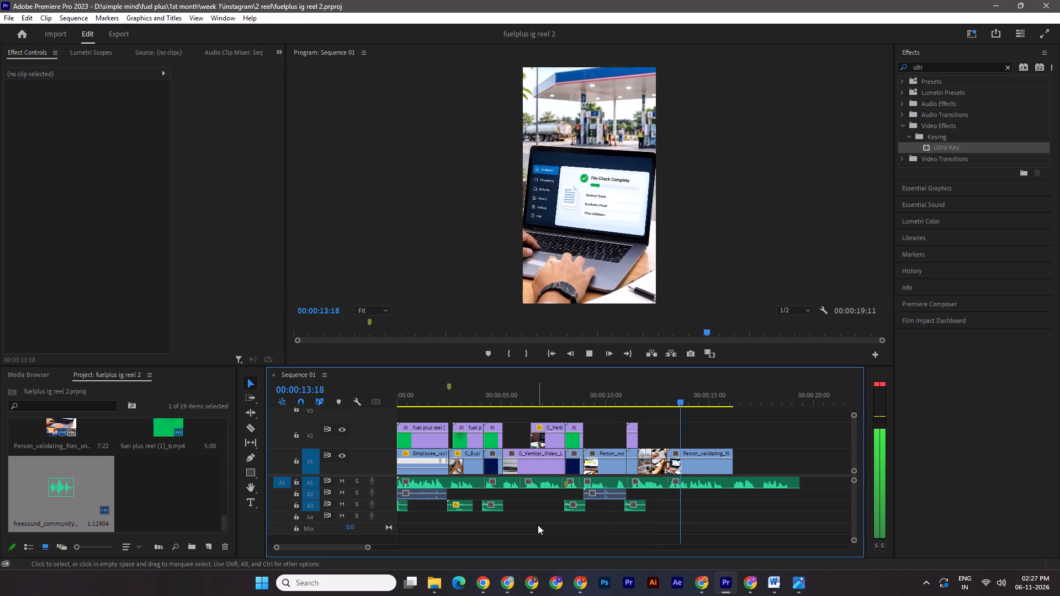
key(space)
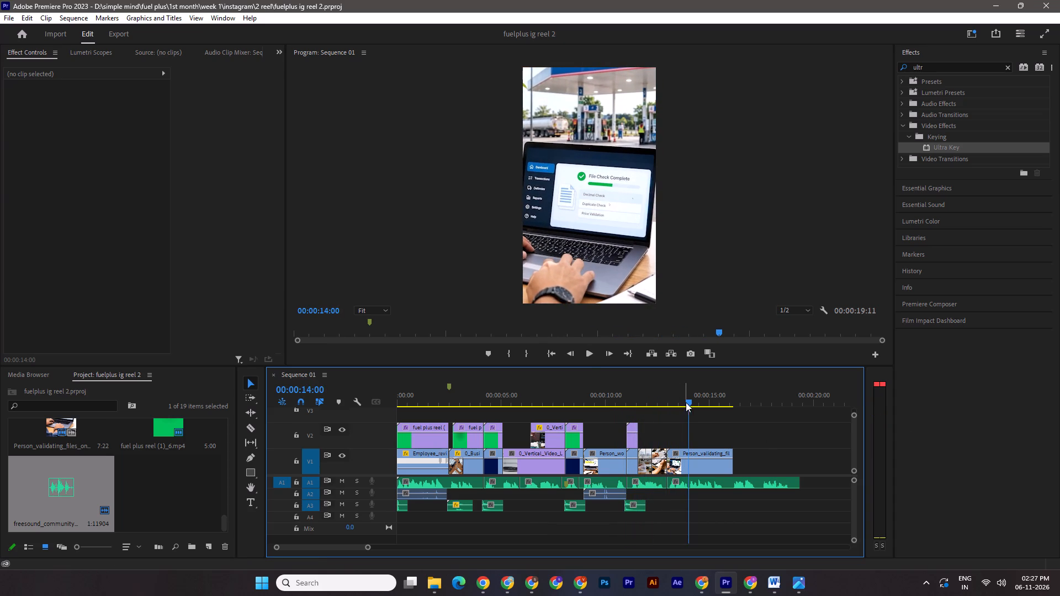
drag(686, 402, 630, 401)
key(space)
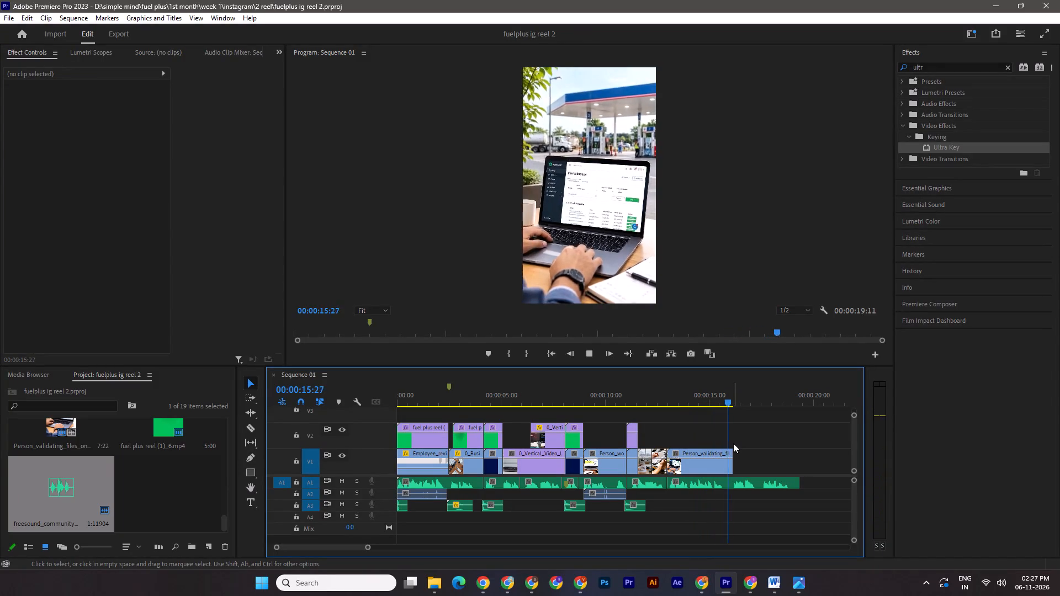
key(space)
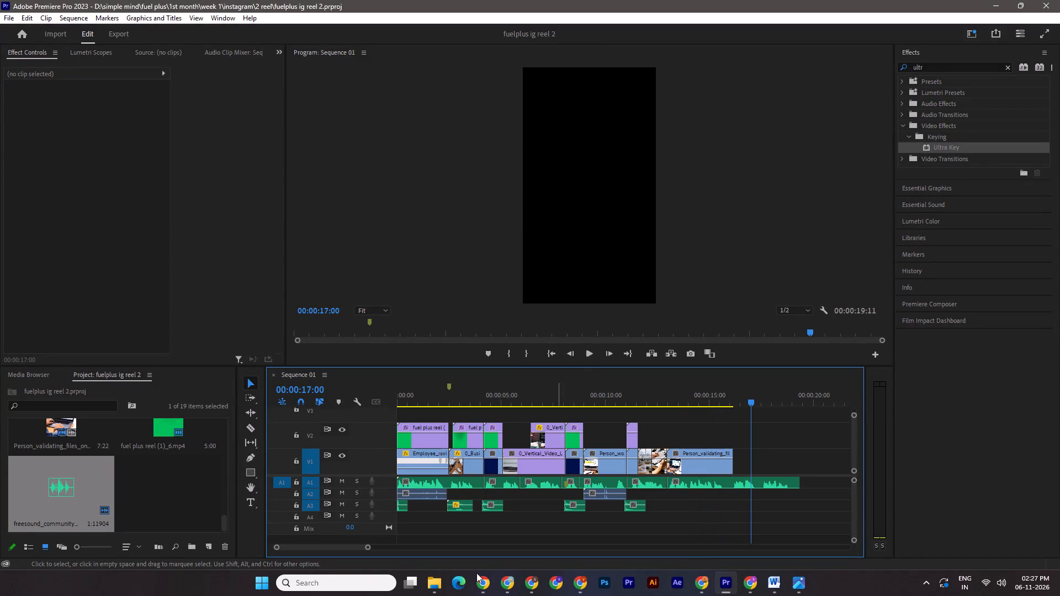
Switch to File Explorer and look through the Downloads folder for the existing Fuel Plus logo image and animation files.
click(537, 581)
click(872, 382)
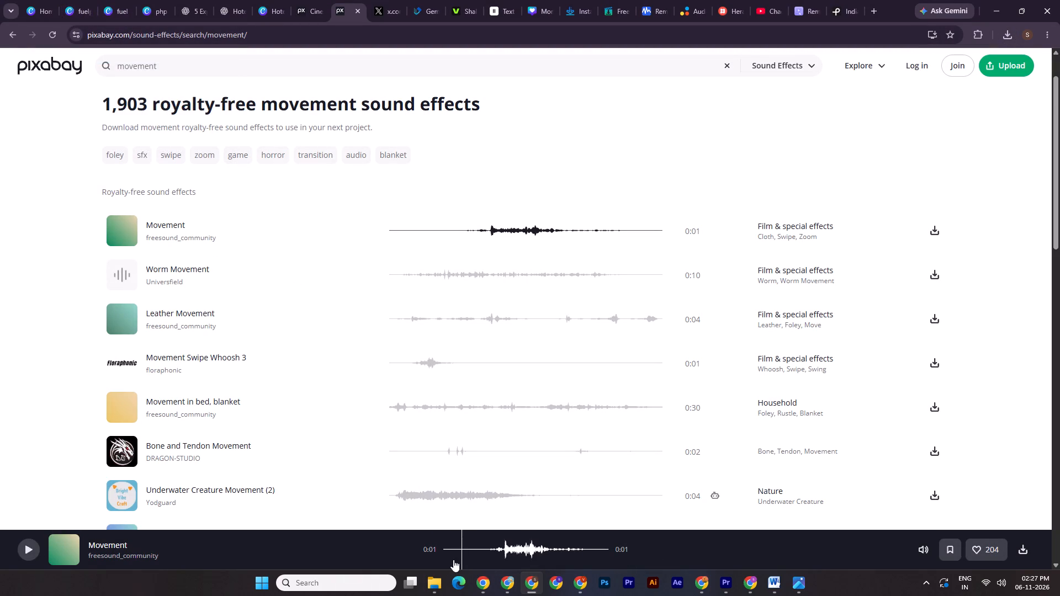
click(433, 586)
click(318, 528)
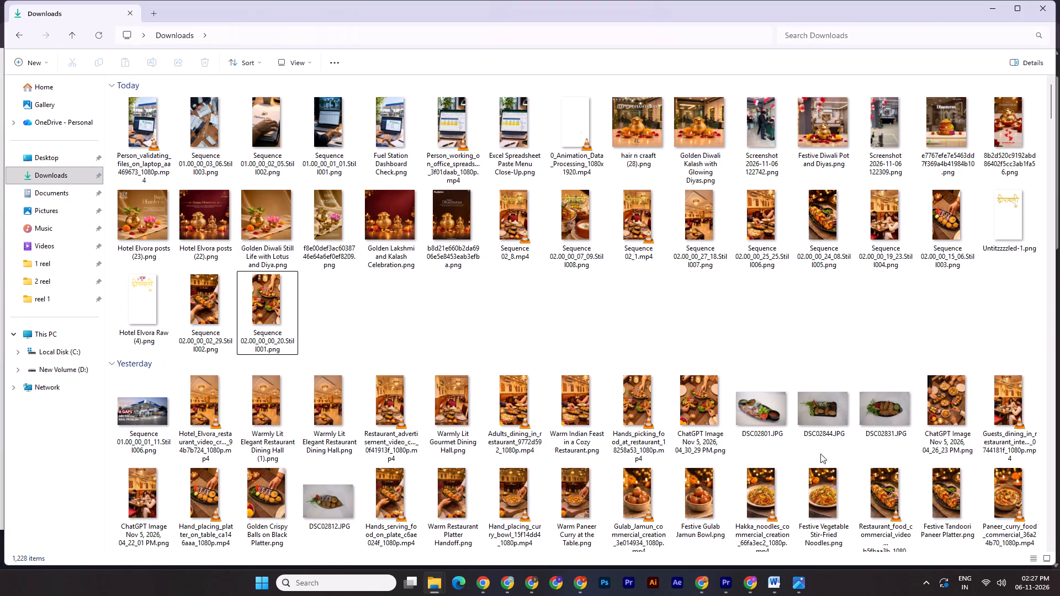
click(1054, 550)
double_click(1052, 547)
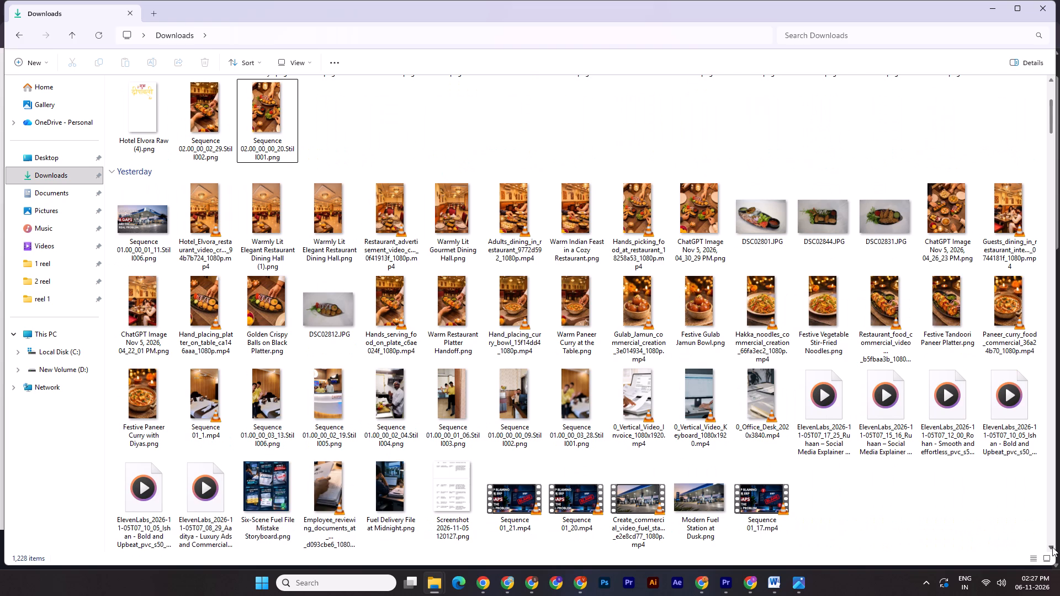
click(1052, 547)
double_click(1052, 547)
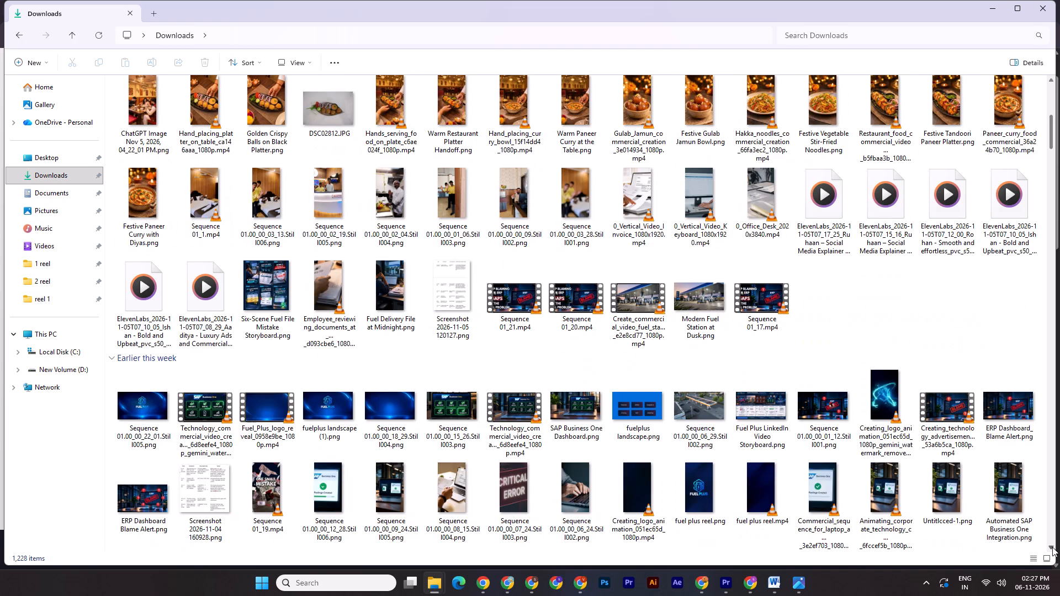
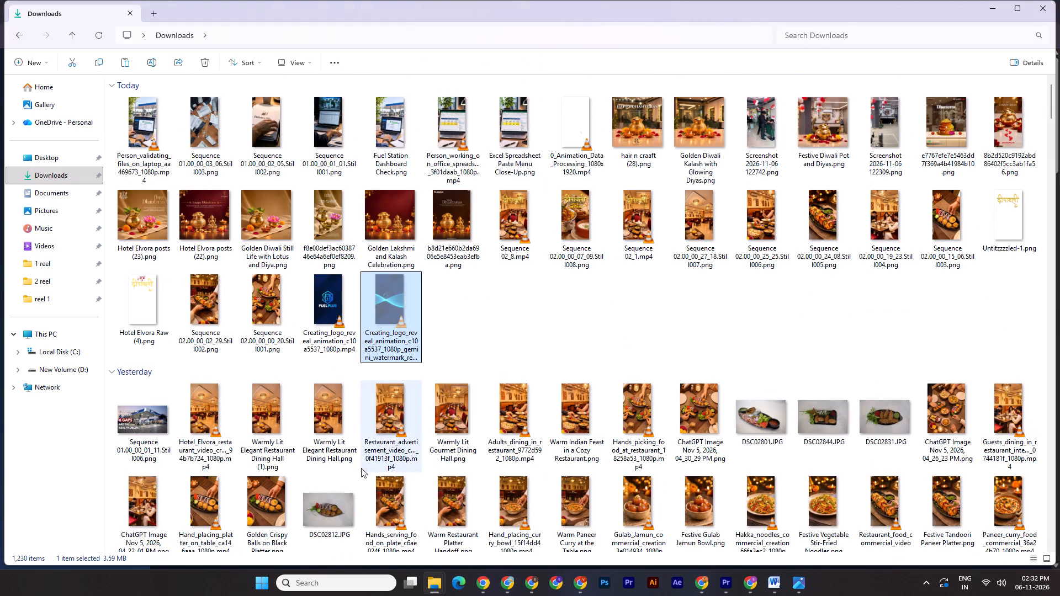
click(426, 585)
click(449, 536)
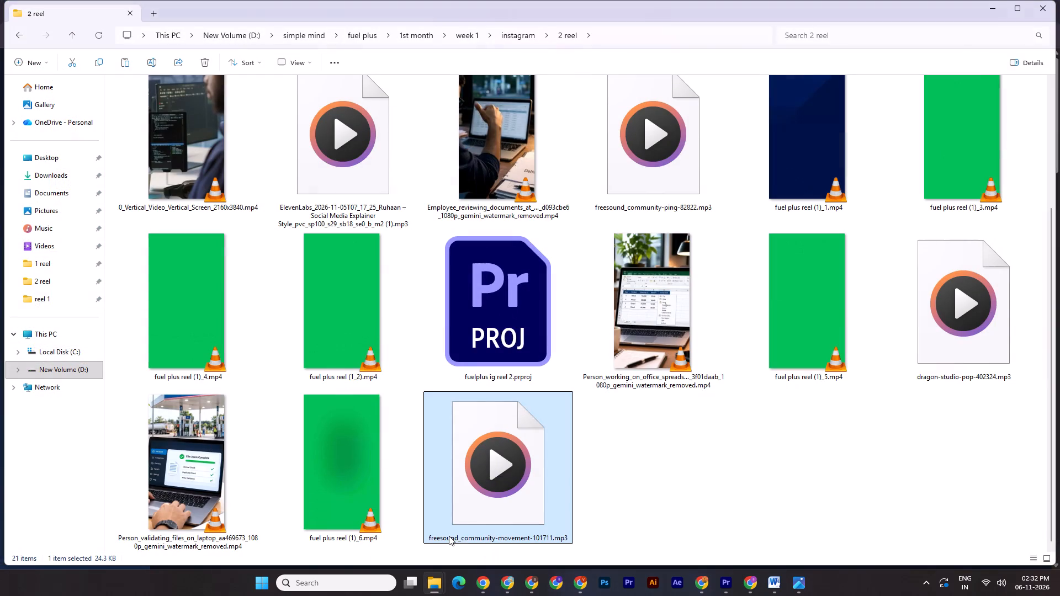
key(ctrl+v)
Place the watermark-removed logo reveal video from the 2 reel folder on V2, starting at the end of the Person_validating clip in Premiere Pro.
drag(655, 486, 657, 478)
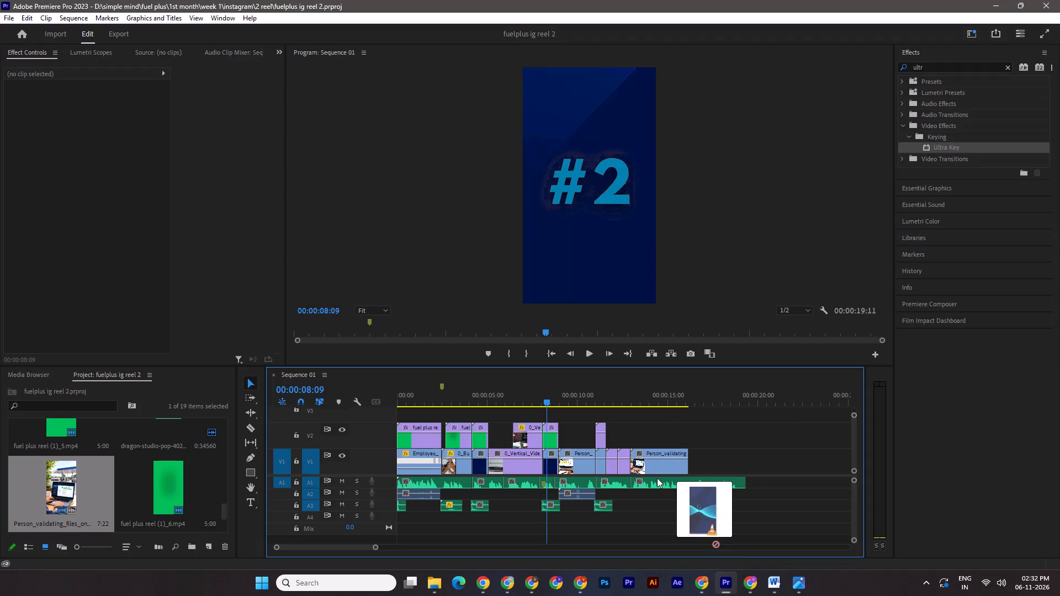
drag(657, 478, 693, 434)
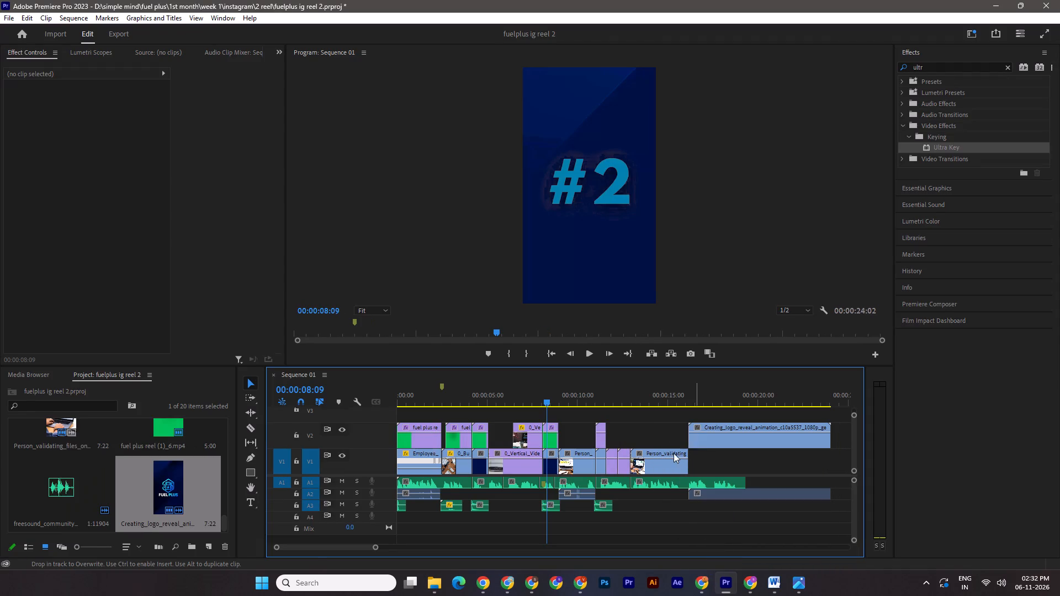
Trim the logo reveal clip's start to 00:00:17:27 and move the clip back to the end of the Person_validating clip.
click(690, 400)
drag(690, 400, 729, 402)
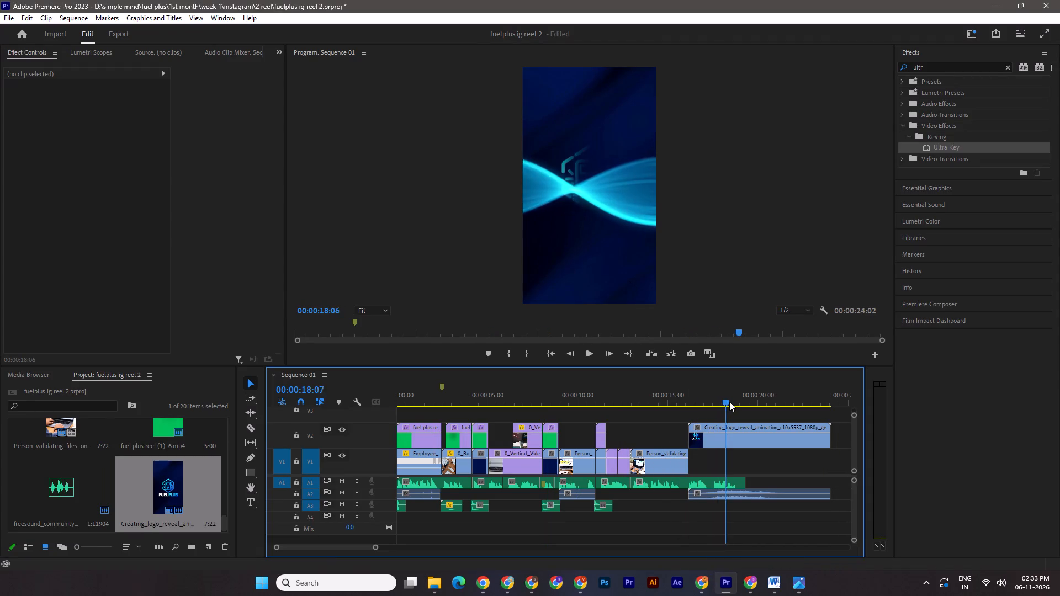
drag(729, 402, 721, 402)
drag(695, 443, 724, 442)
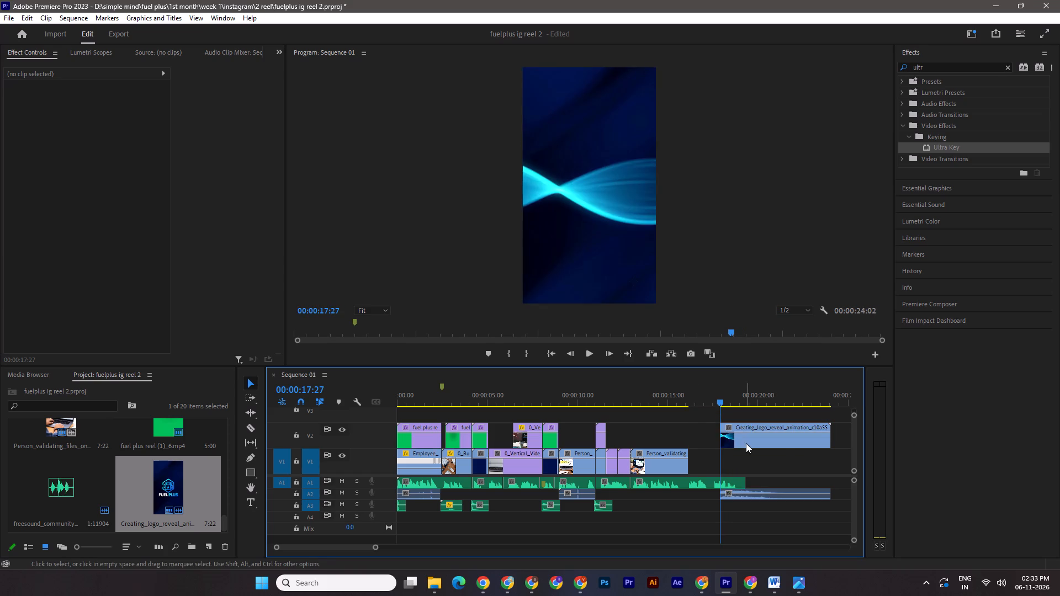
drag(746, 443, 709, 441)
Play through the logo reveal and trim the end of its clip to 00:00:19:23.
click(673, 406)
key(space)
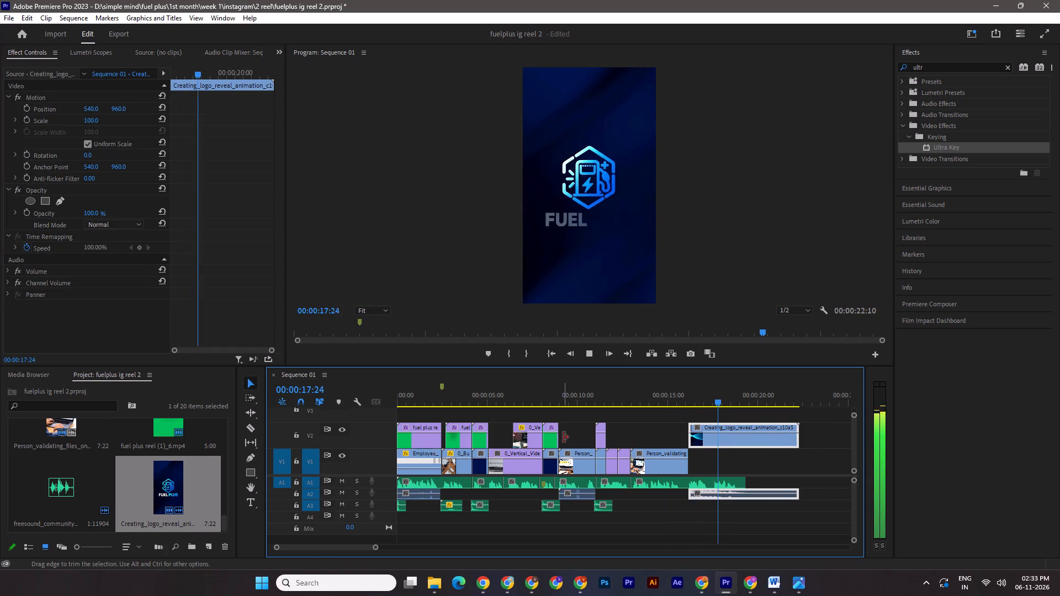
key(space)
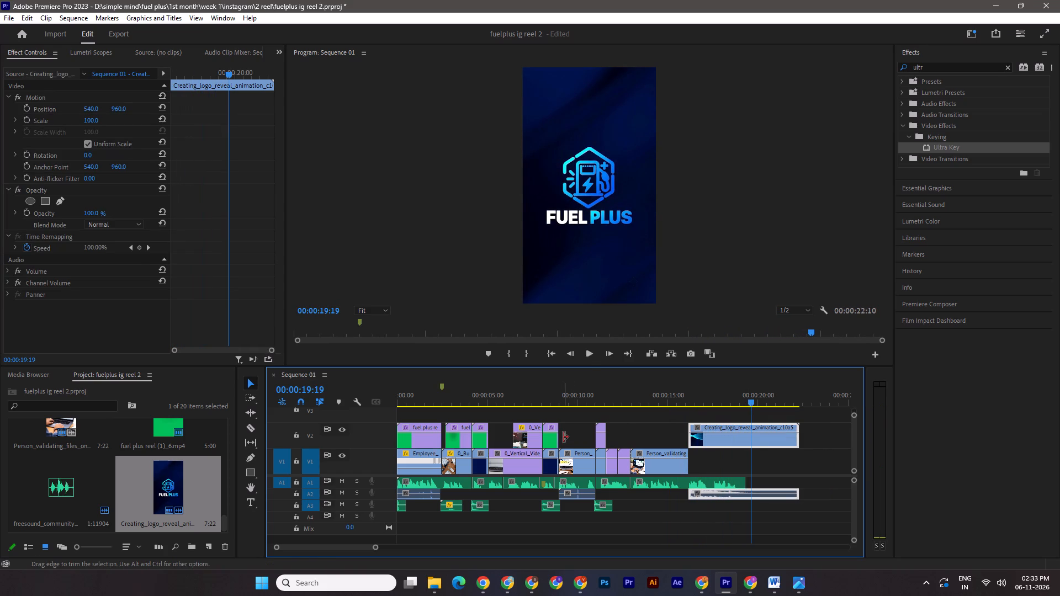
key(space)
key(space)
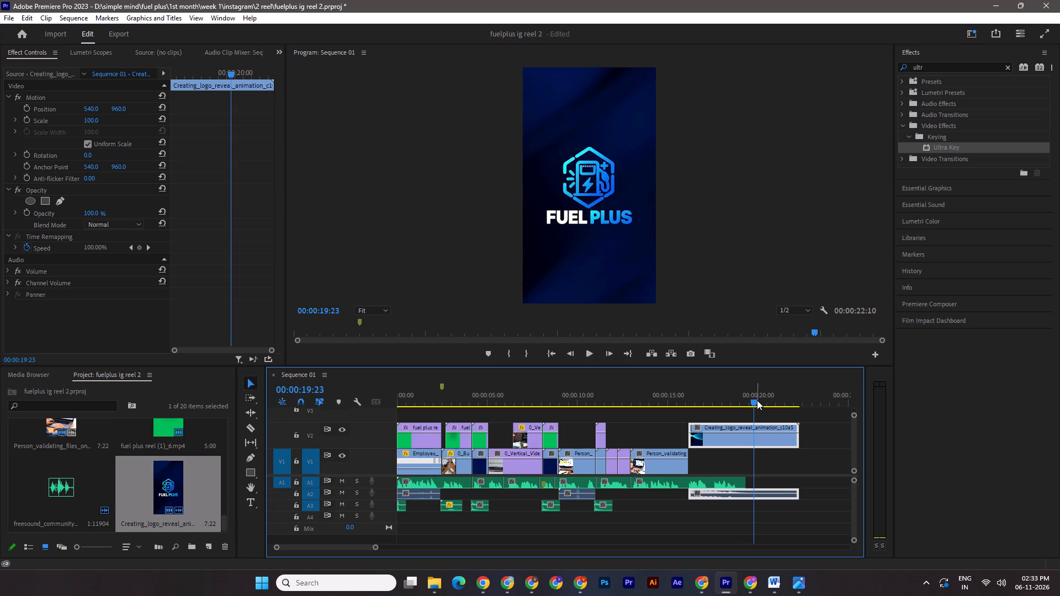
drag(800, 442, 752, 442)
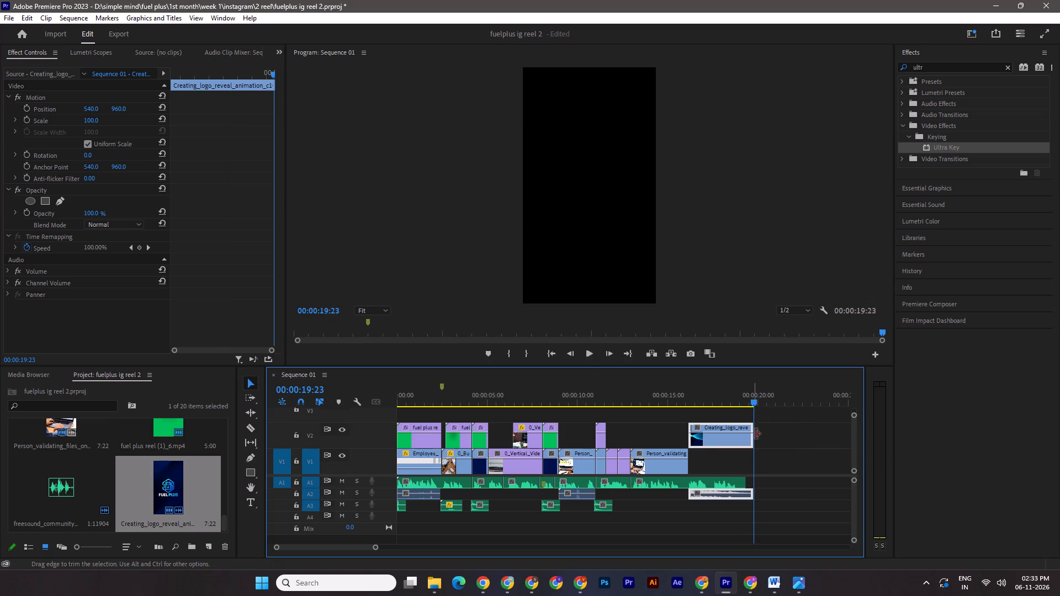
shift+drag(758, 398, 748, 398)
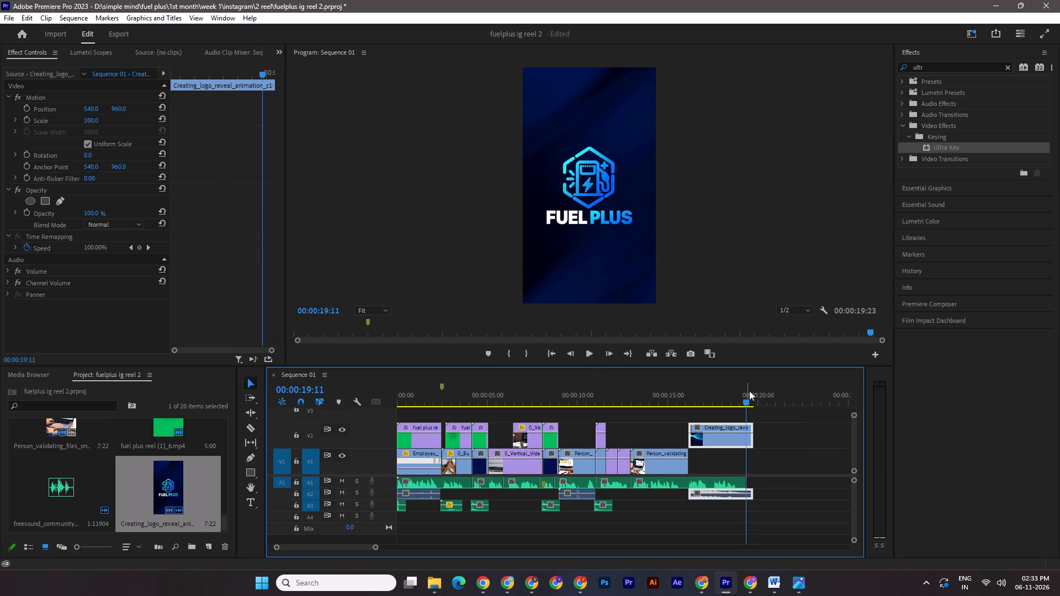
Unlink the logo reveal clip, delete its audio from A2, and save the project.
right_click(715, 440)
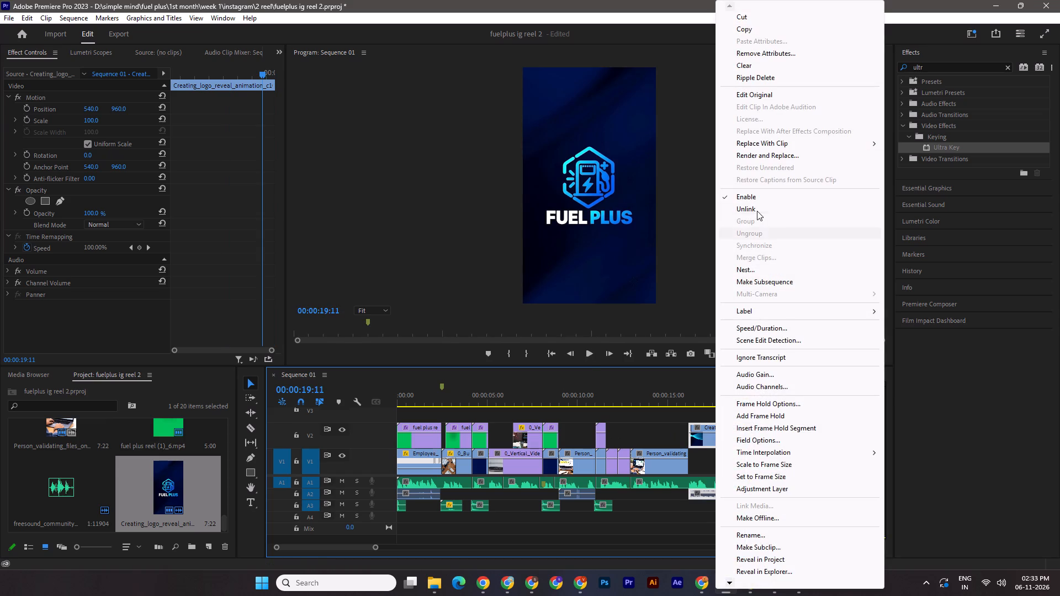
click(756, 215)
click(721, 496)
key(Delete)
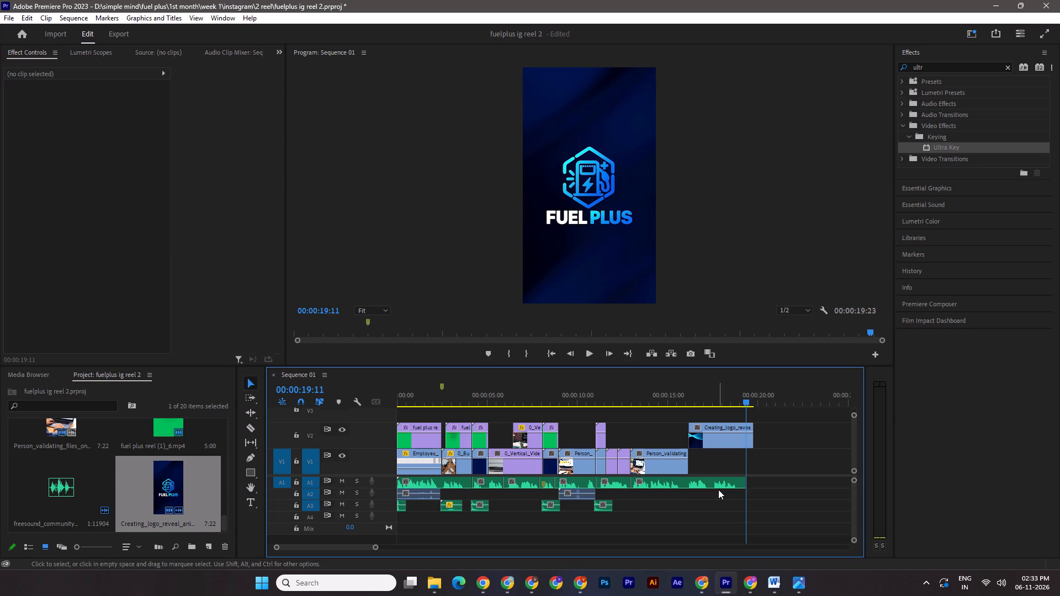
key(ctrl+s)
Move the logo reveal clip down to V1, directly after the Person_validating clip.
drag(725, 442, 725, 461)
Play the logo reveal and export the full Fuel Plus logo frame at 00:00:19:03 as a PNG to Downloads.
drag(748, 397, 725, 396)
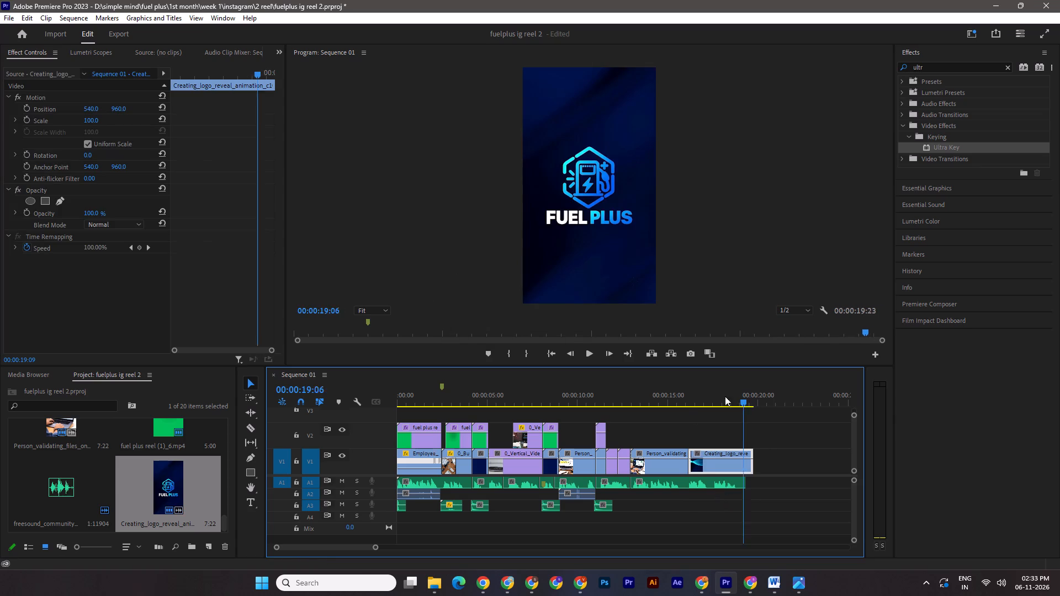
drag(725, 396, 682, 396)
key(space)
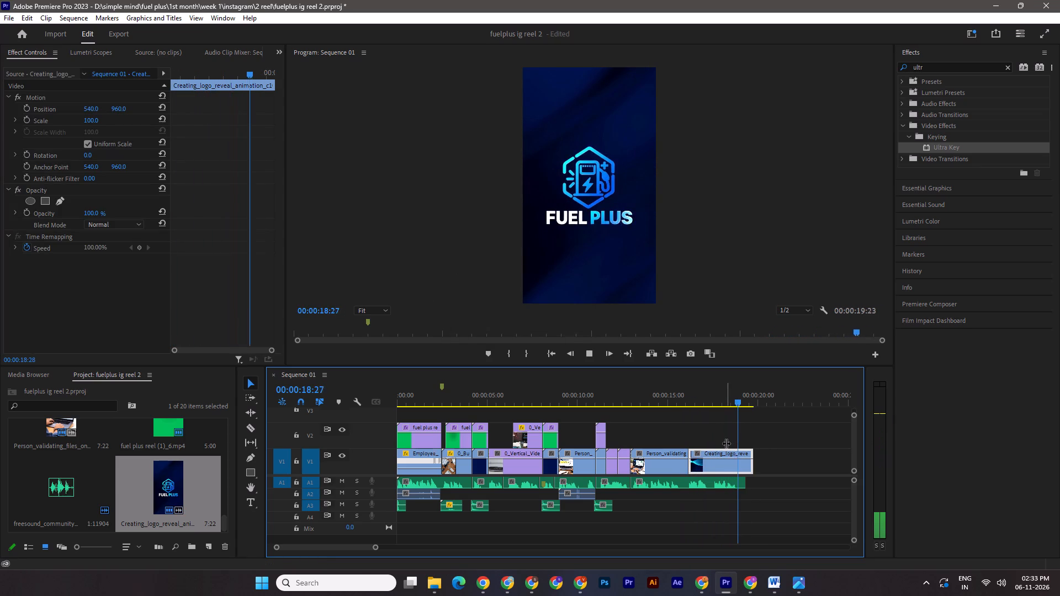
key(space)
click(690, 349)
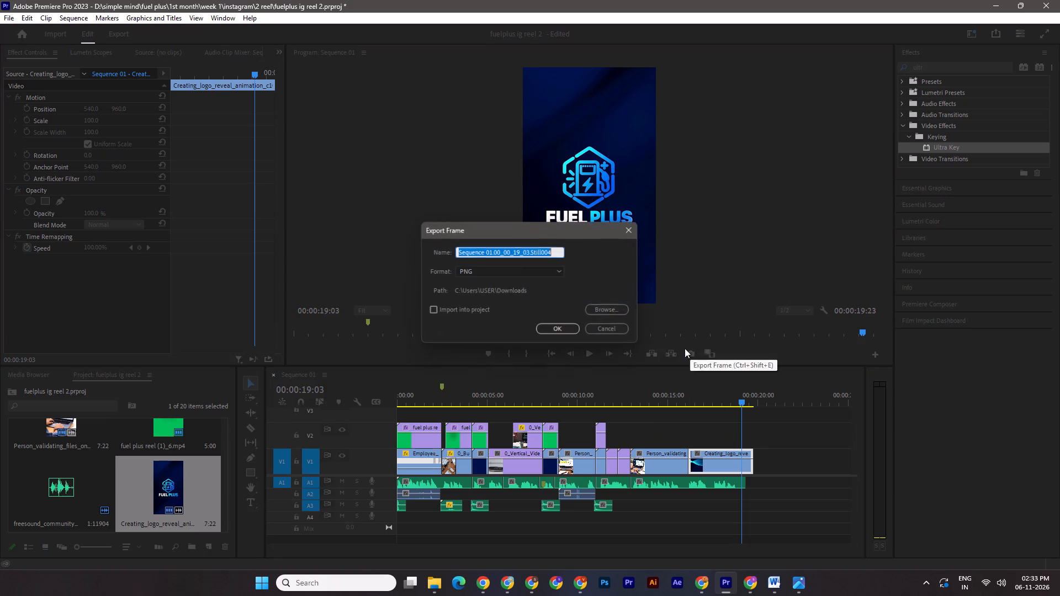
click(543, 331)
Switch to the fuel plus reel design in Canva and upload the exported logo frame from Downloads to the Shalini folder.
click(527, 583)
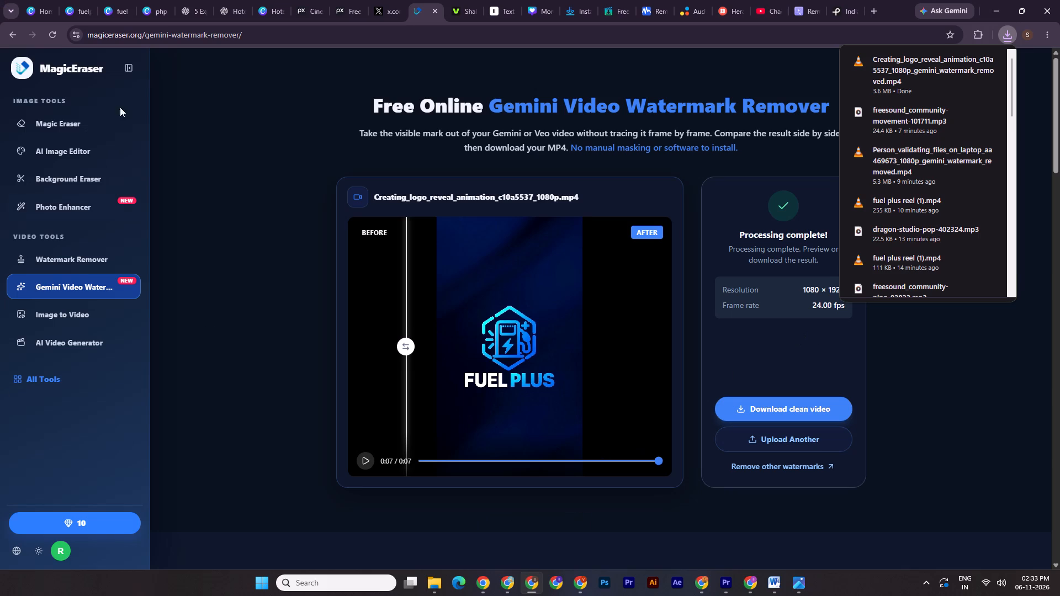
click(119, 0)
click(834, 357)
scroll(67, 512, down, 4)
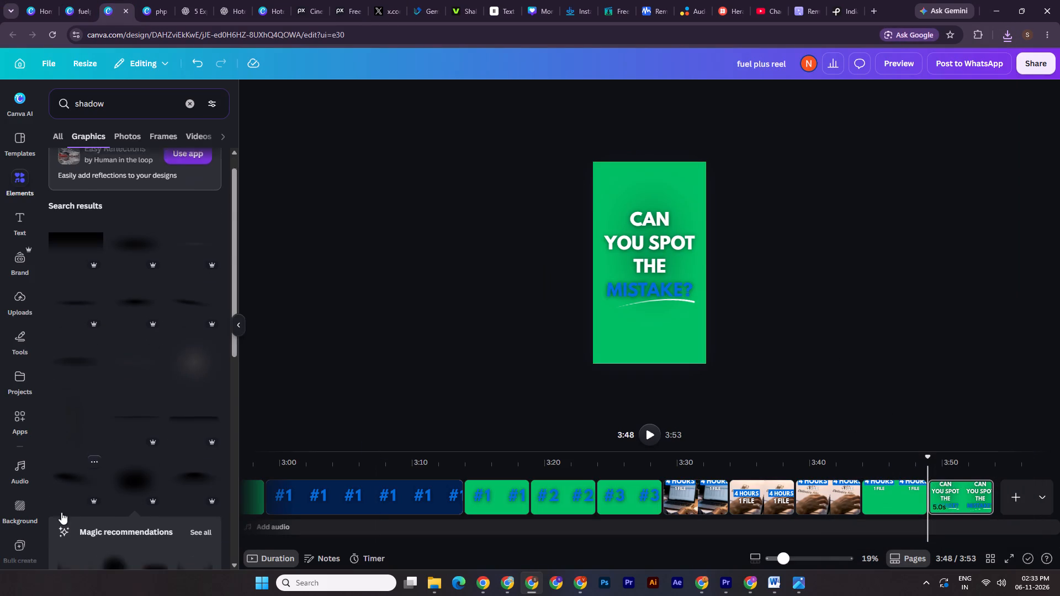
scroll(12, 526, down, 9)
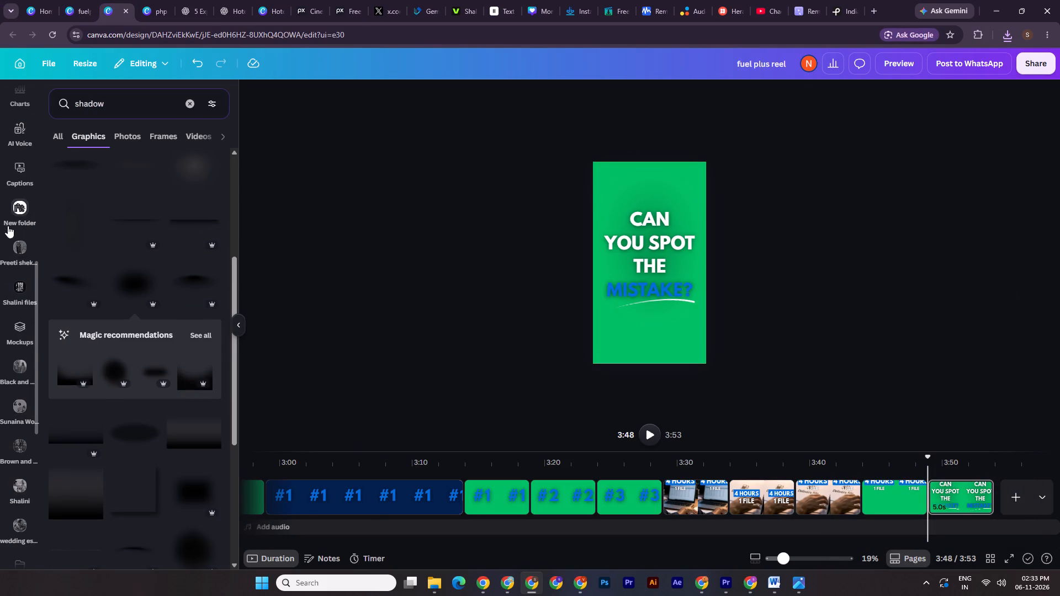
scroll(0, 307, down, 1)
click(17, 441)
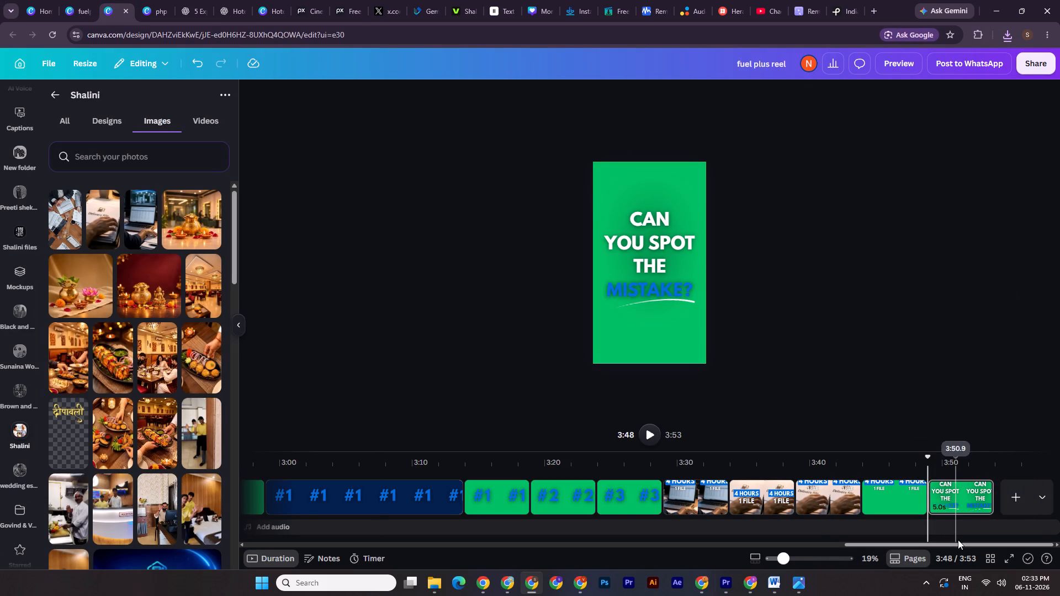
drag(958, 545, 1010, 545)
click(432, 588)
click(338, 528)
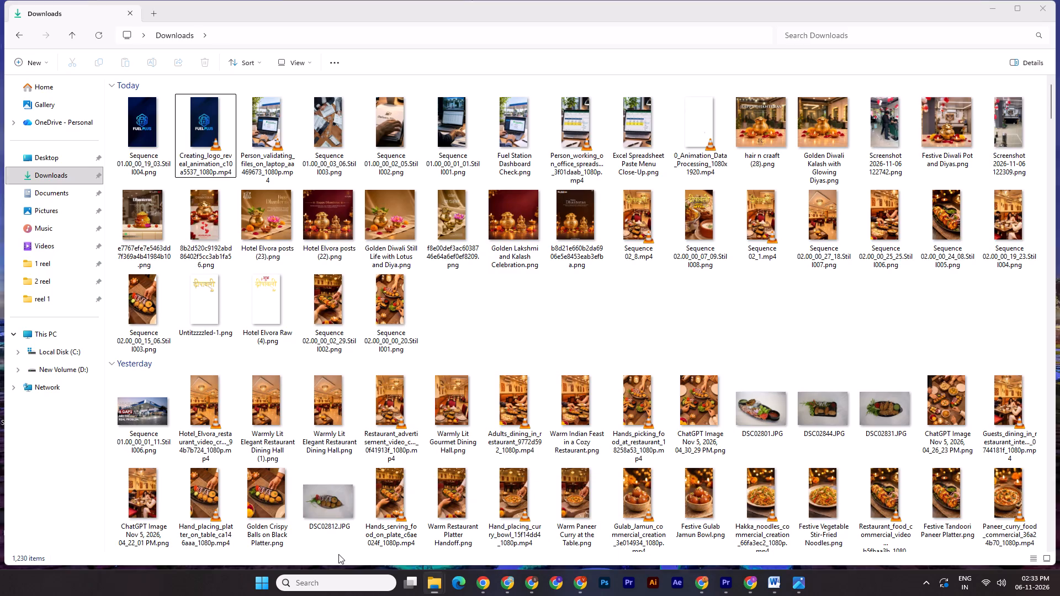
drag(133, 134, 332, 475)
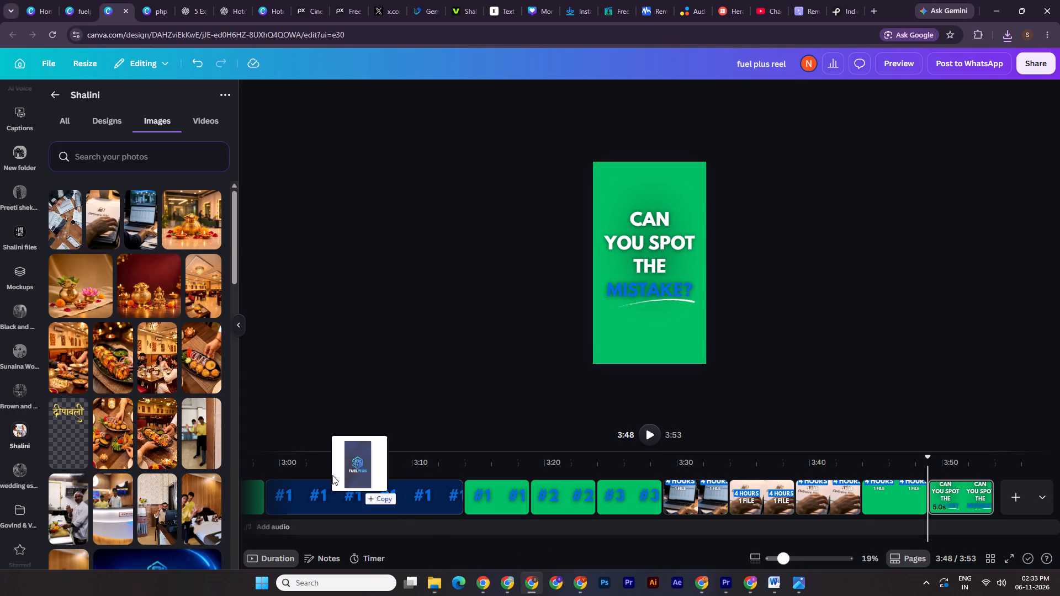
drag(332, 475, 139, 402)
Add a new page at the end of the reel design and scale the uploaded Fuel Plus logo image to fill it.
click(1009, 486)
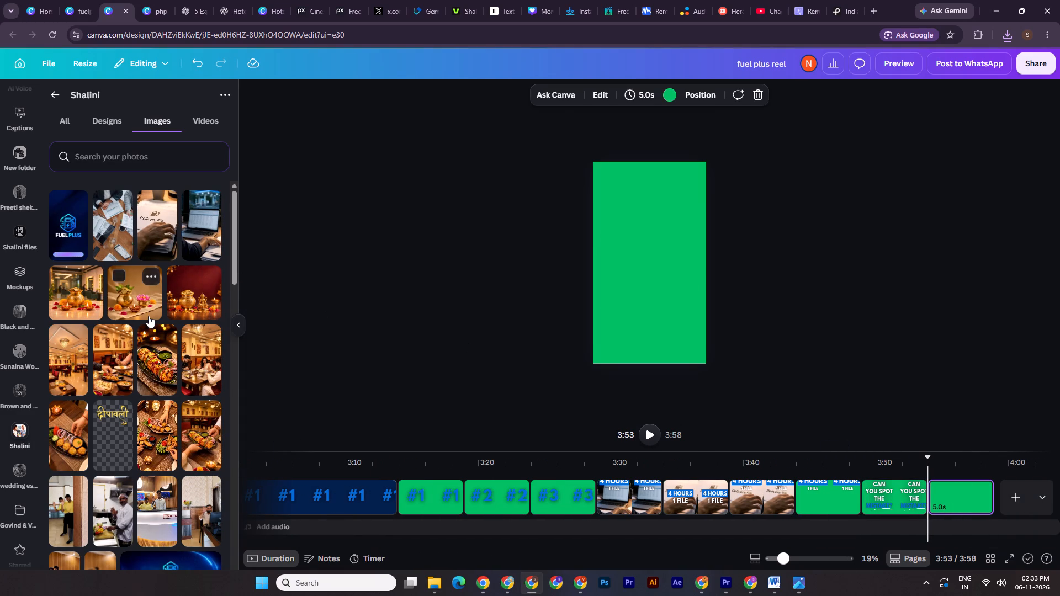
click(73, 237)
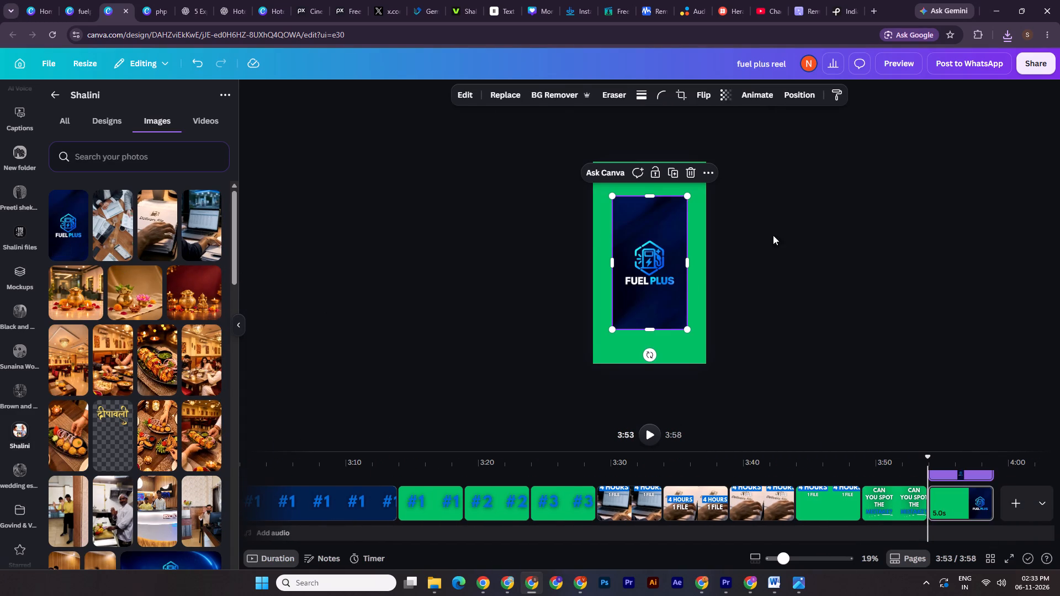
drag(690, 195, 717, 166)
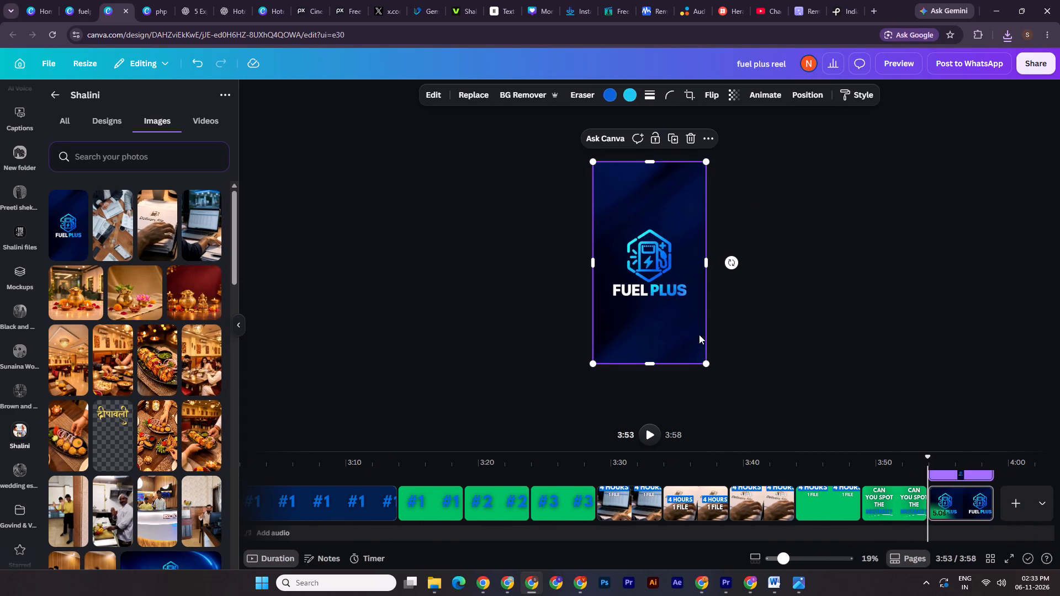
Copy the 4 HOURS label from the laptop page at 3:31 onto the logo page and position it below the logo.
click(635, 503)
click(639, 209)
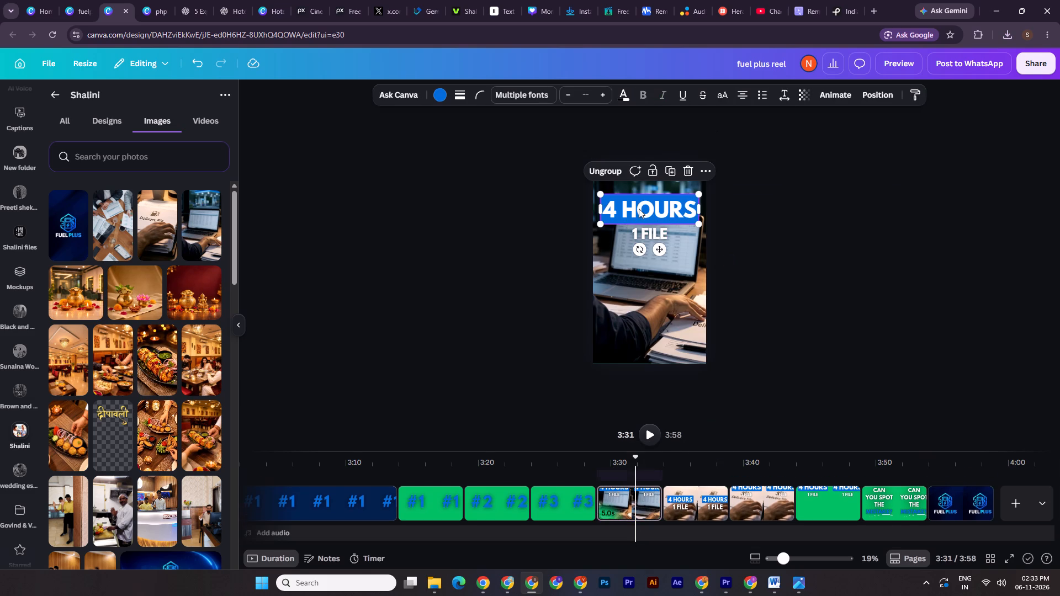
key(ctrl+c)
click(961, 503)
key(ctrl+v)
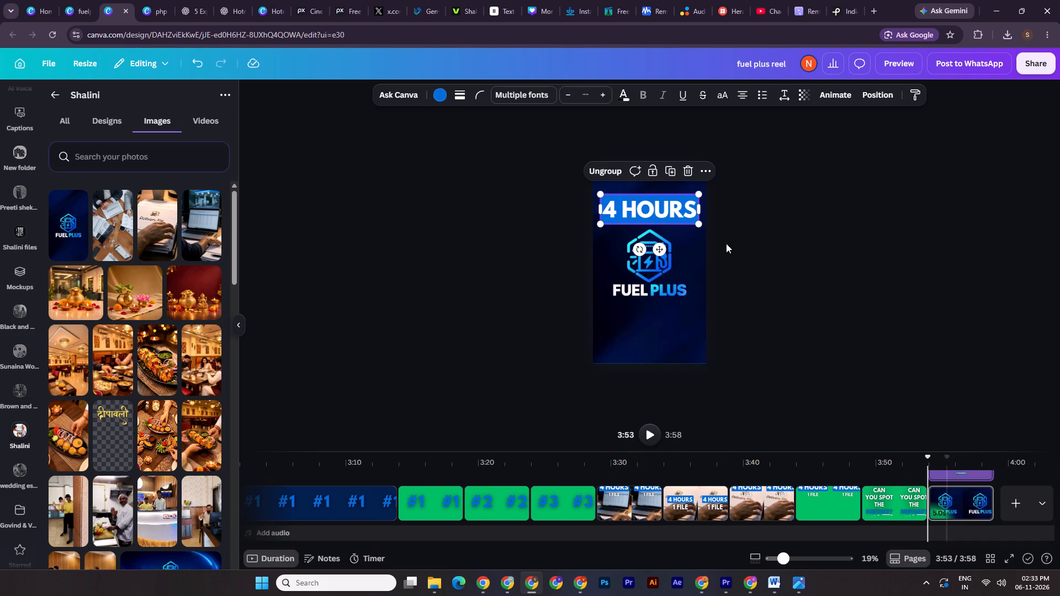
shift+drag(672, 211, 693, 321)
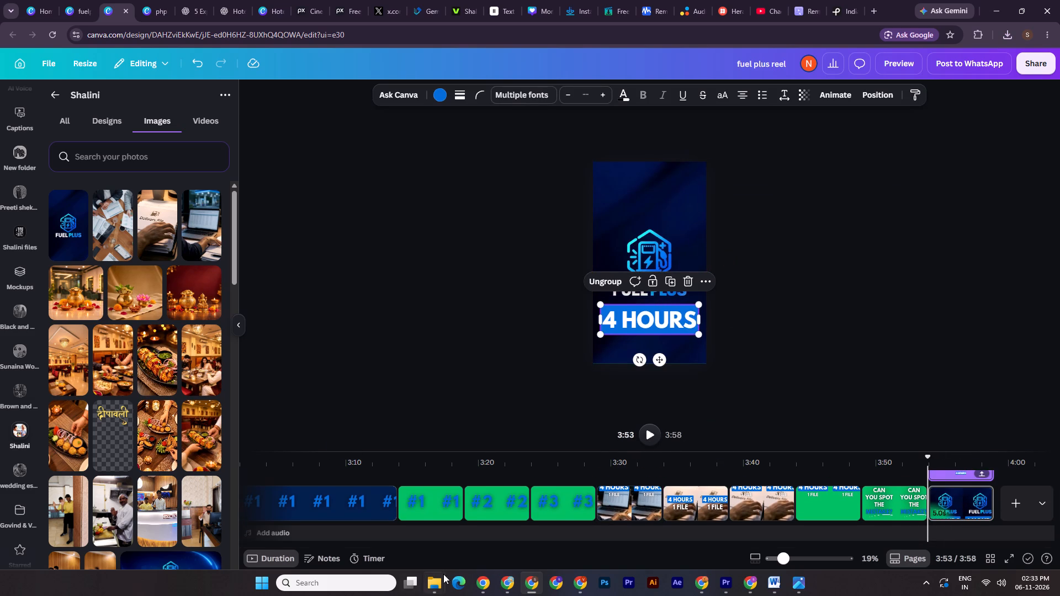
Copy the on-screen text DM “FILE” 👇 from the 13 to 15 sec CTA row of the fuel plus script in Google Docs.
click(482, 589)
scroll(568, 395, down, 6)
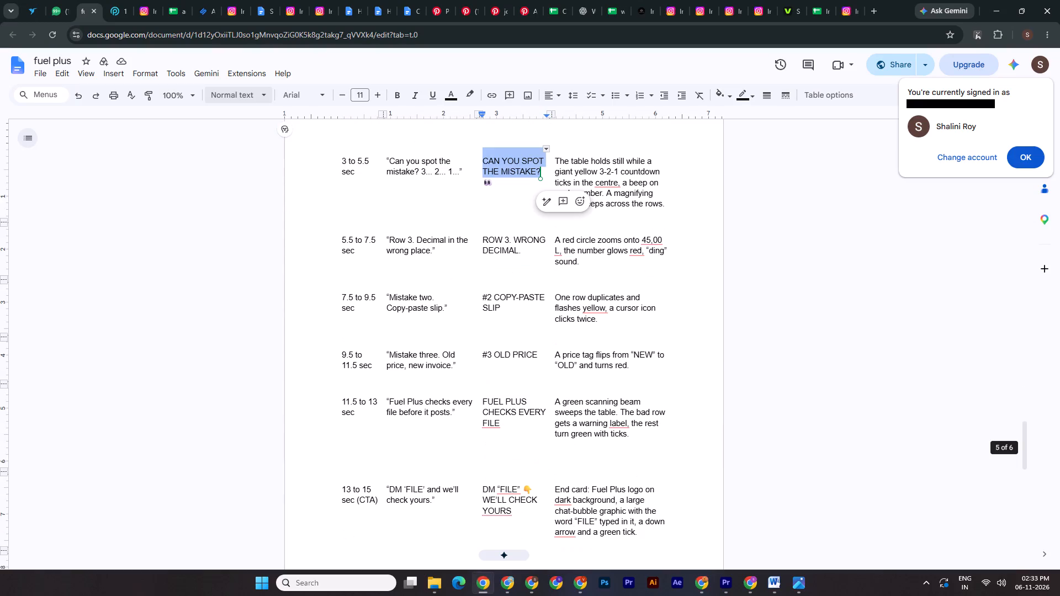
drag(483, 489, 516, 492)
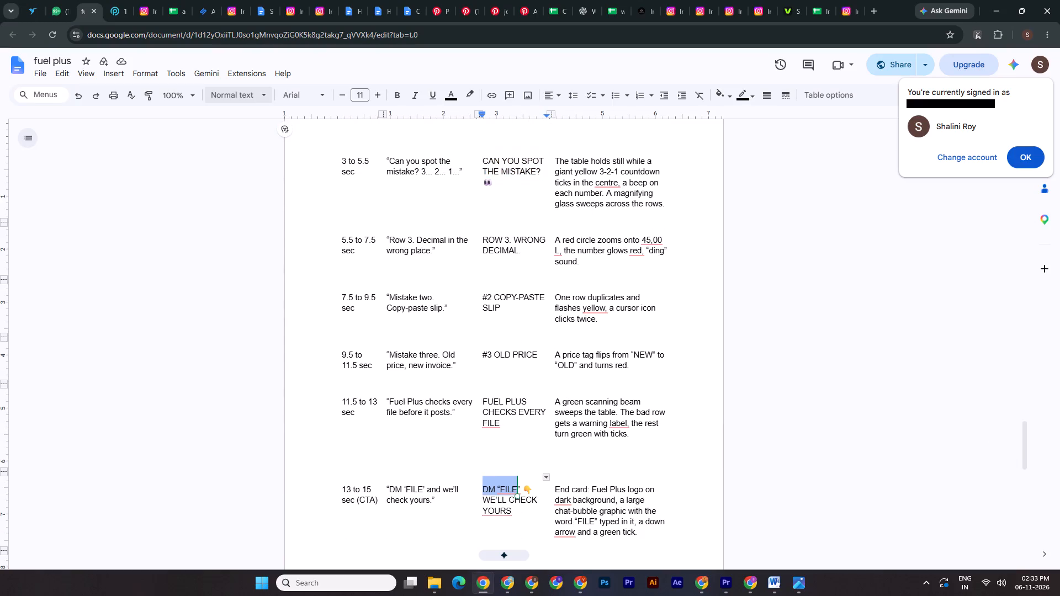
drag(516, 492, 531, 493)
key(ctrl+c)
key(ctrl+c)
key(ctrl+c)
key(ctrl+c)
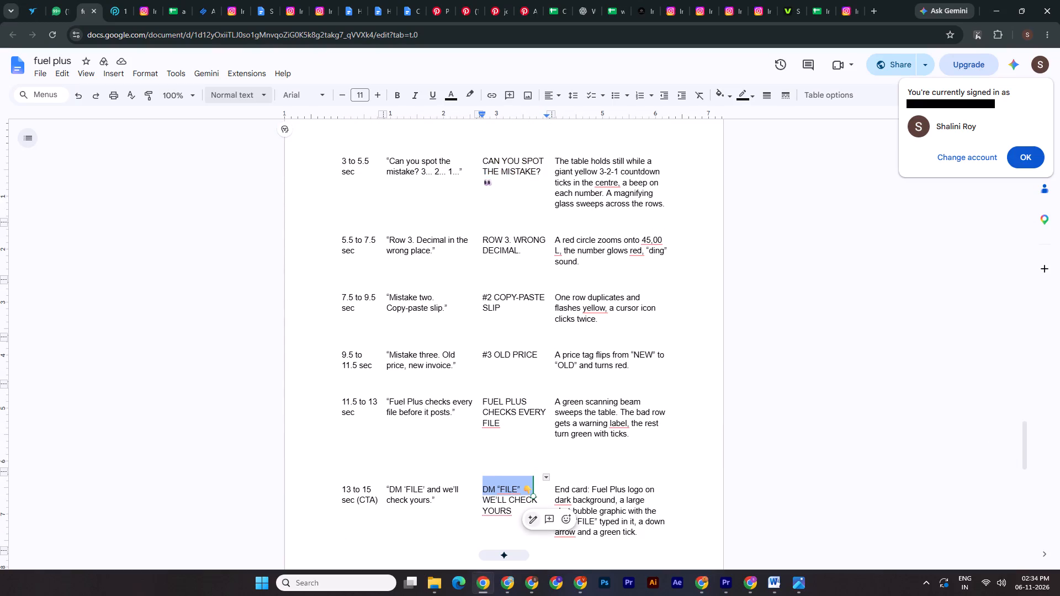
In Canva, replace the 4 HOURS label text with DM “FILE” 👇 and reduce its font size to 80.6.
click(533, 582)
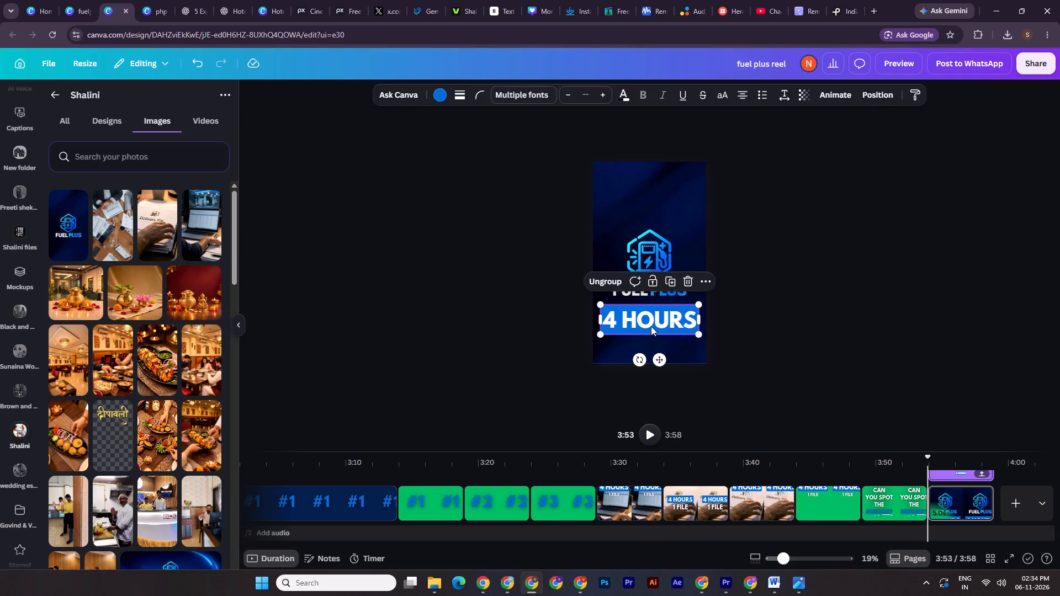
click(651, 326)
ctrl+click(651, 326)
double_click(649, 312)
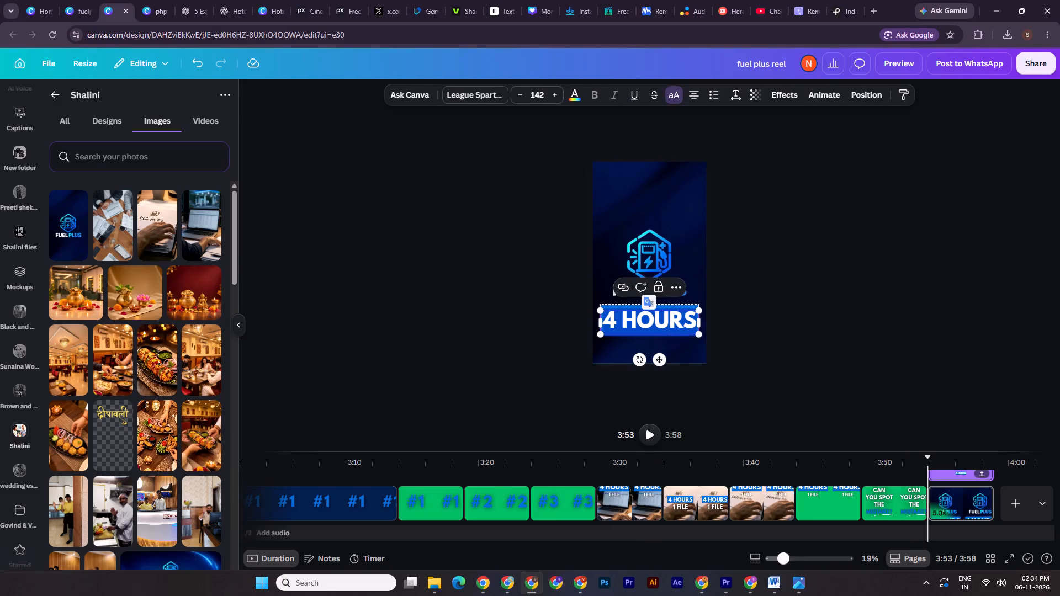
key(ctrl+v)
click(524, 91)
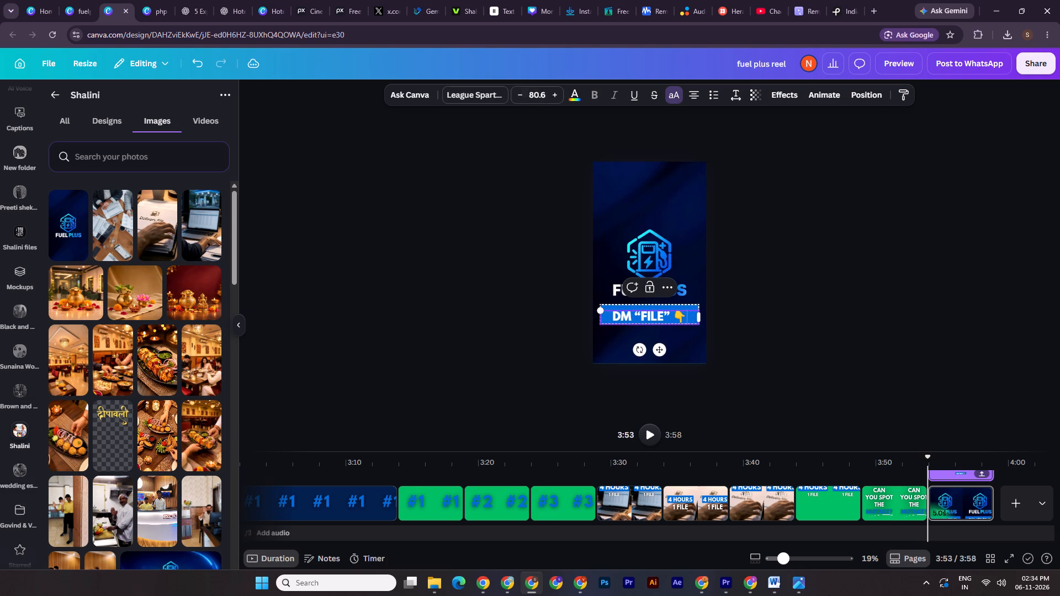
Shrink the blue box behind DM “FILE” 👇 in height and width so it fits closely around the text.
drag(801, 556, 812, 558)
scroll(756, 376, down, 3)
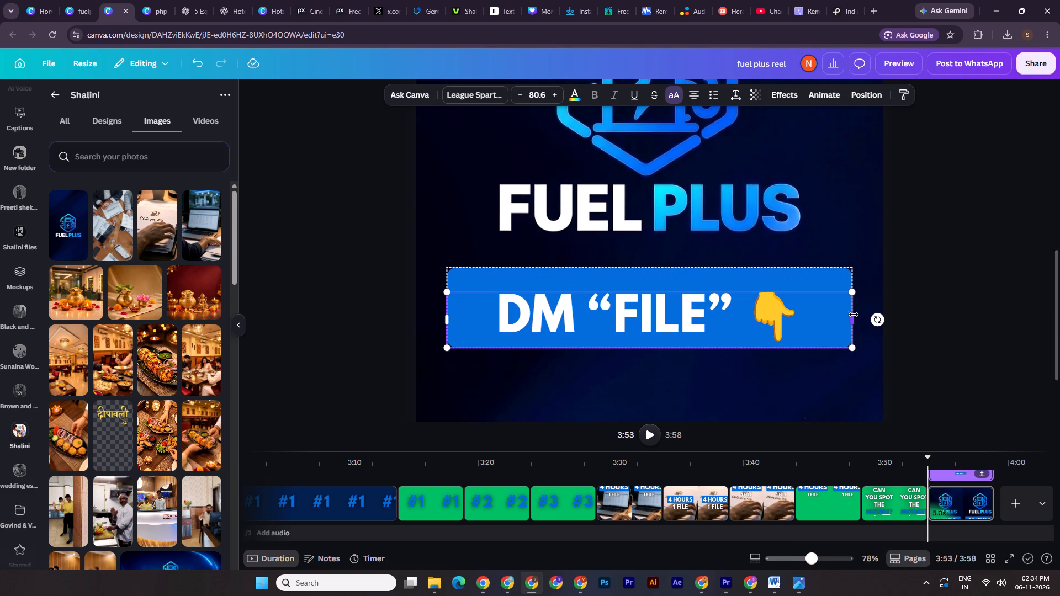
drag(854, 315, 809, 306)
click(838, 281)
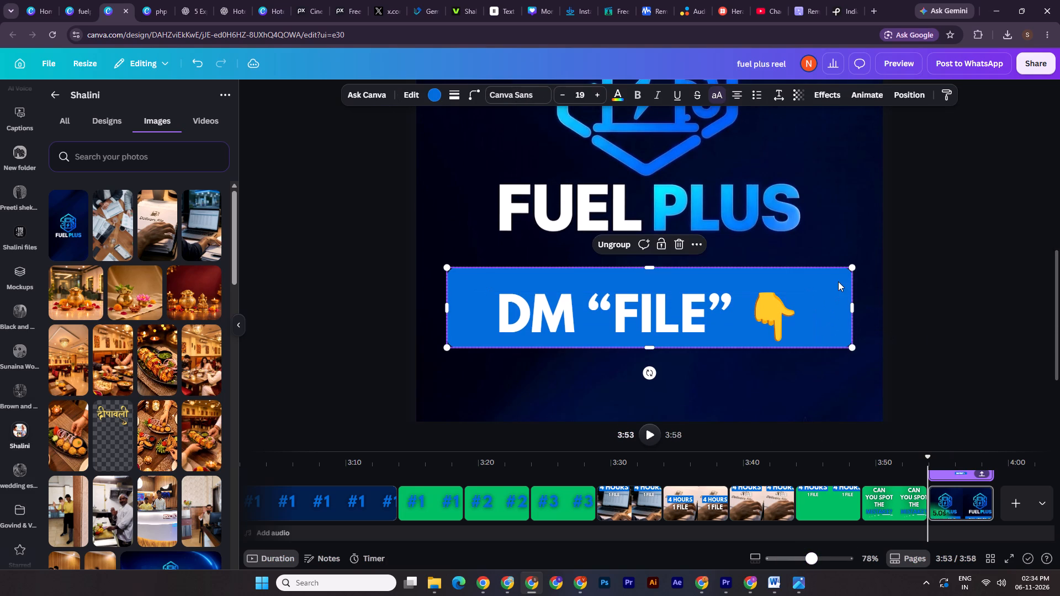
drag(662, 262, 650, 273)
click(653, 274)
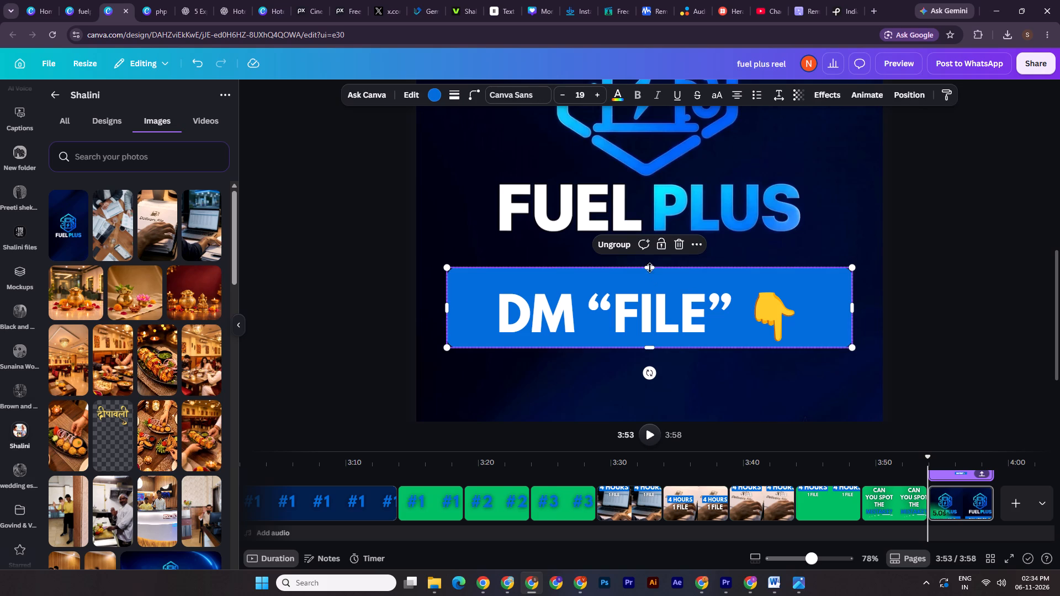
drag(649, 266, 649, 284)
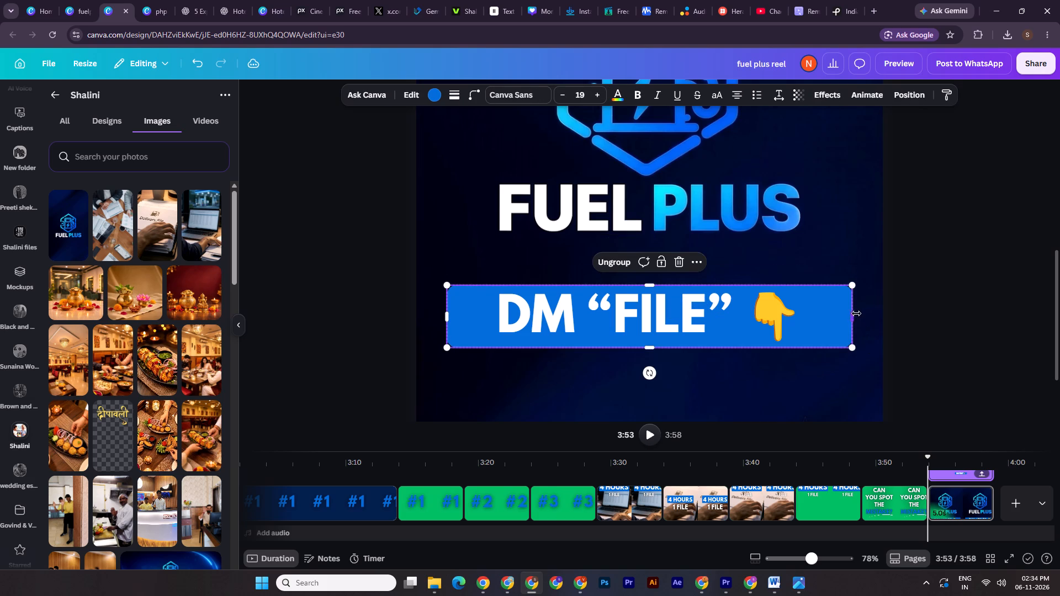
drag(855, 318, 810, 317)
click(748, 317)
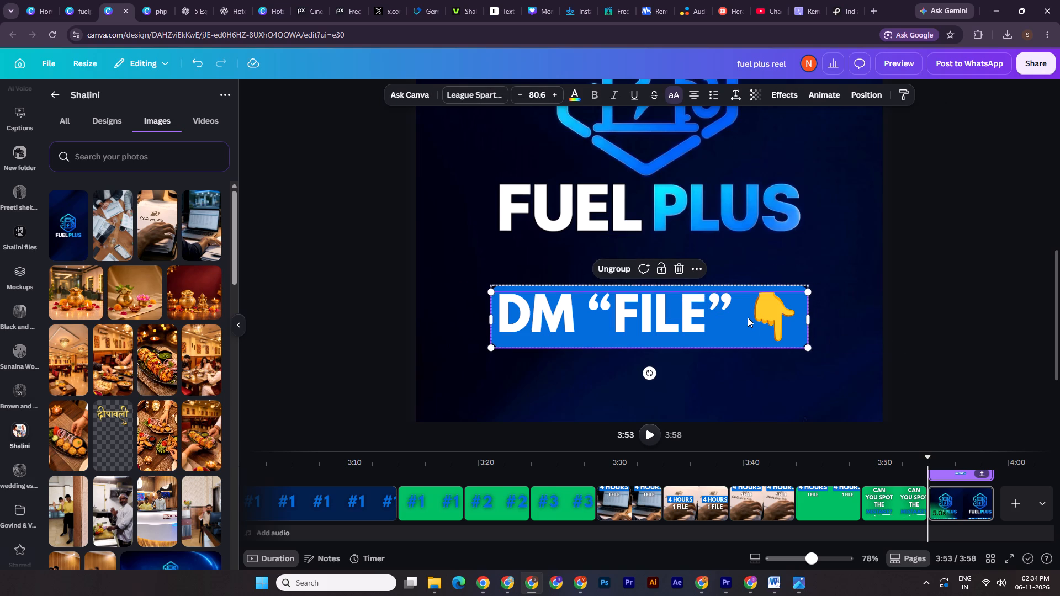
click(798, 320)
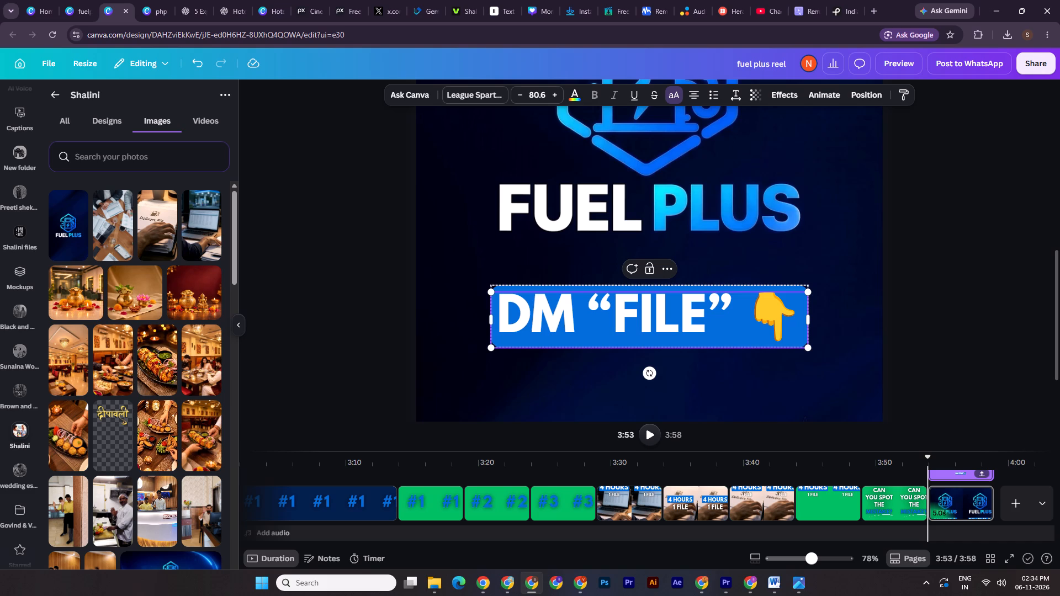
key(Left)
click(925, 301)
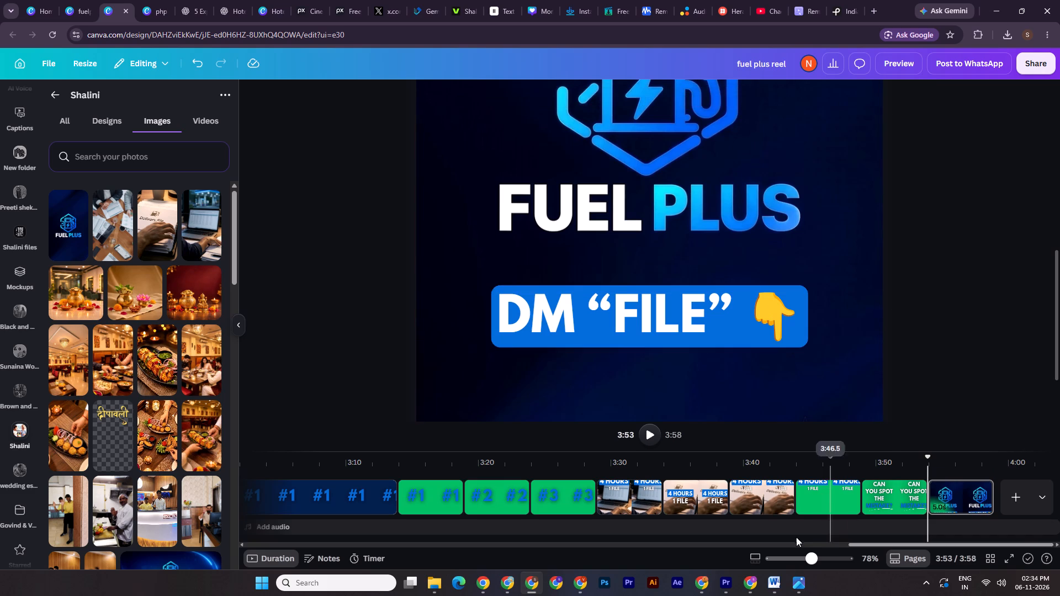
drag(810, 560, 787, 552)
scroll(798, 446, up, 1)
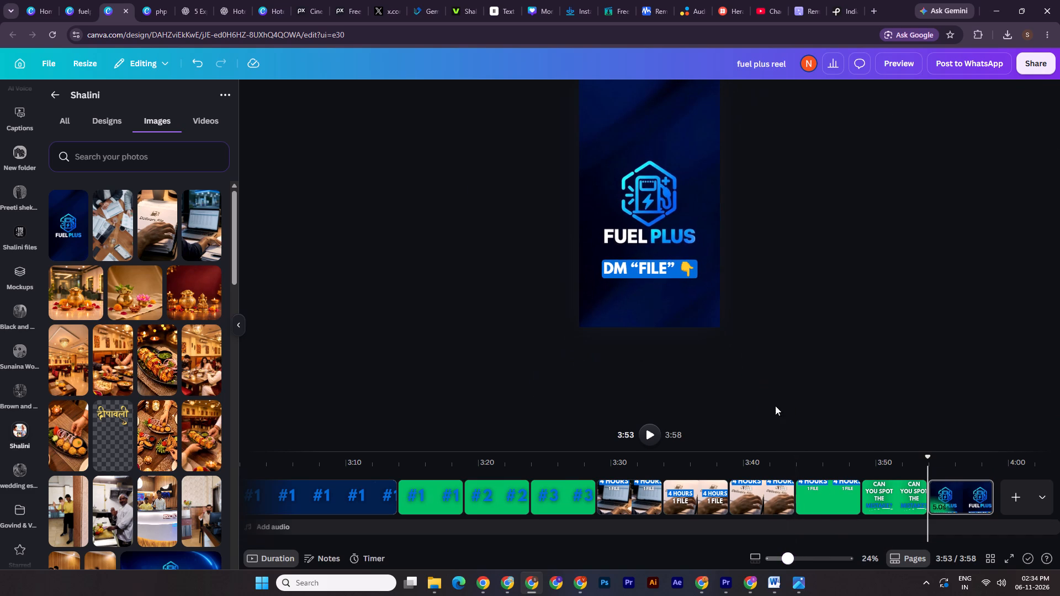
click(787, 553)
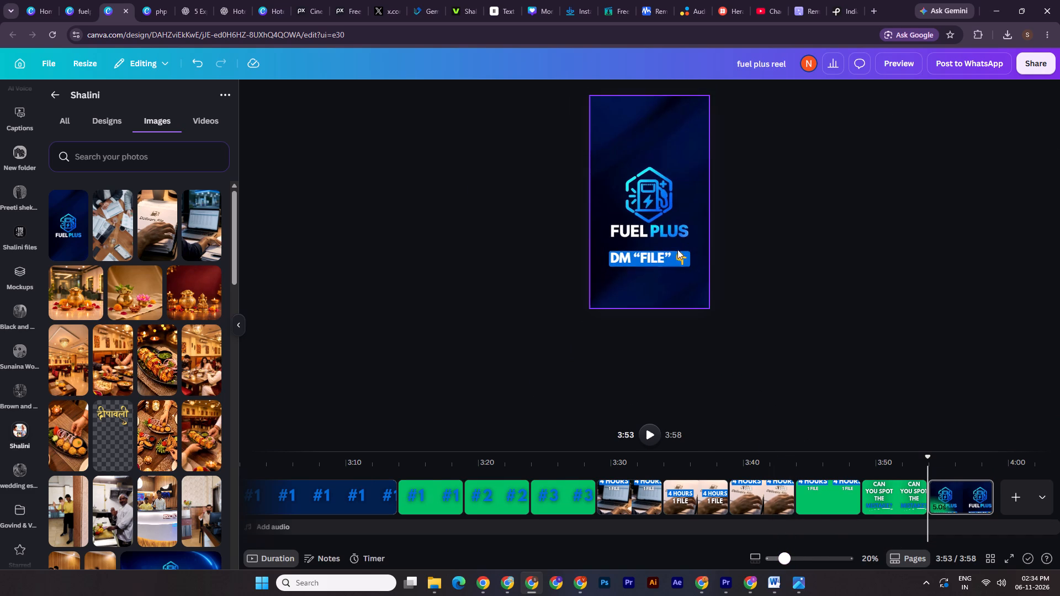
click(676, 259)
alt+drag(689, 311, 681, 313)
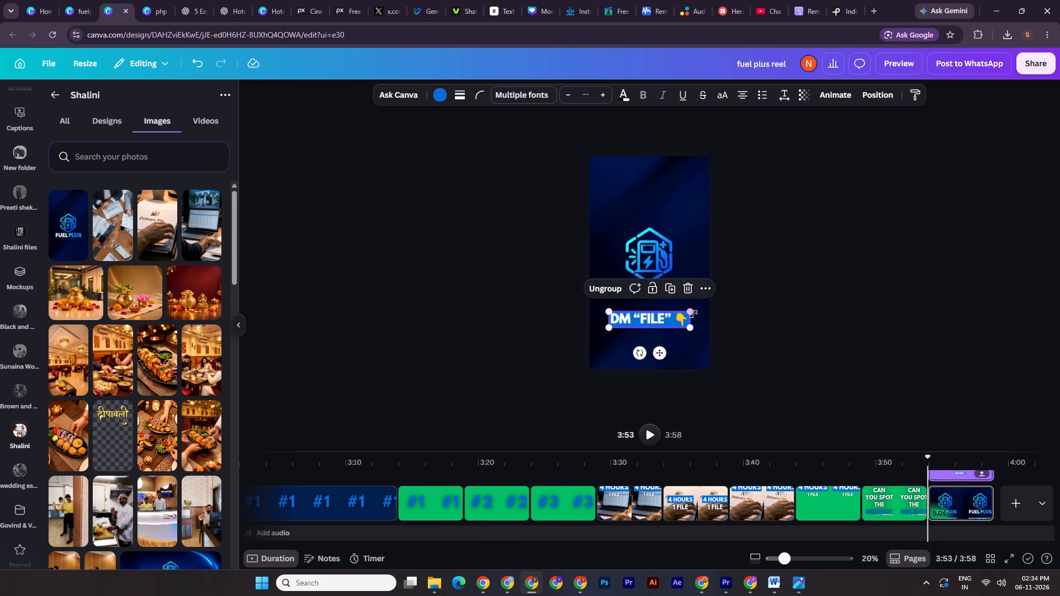
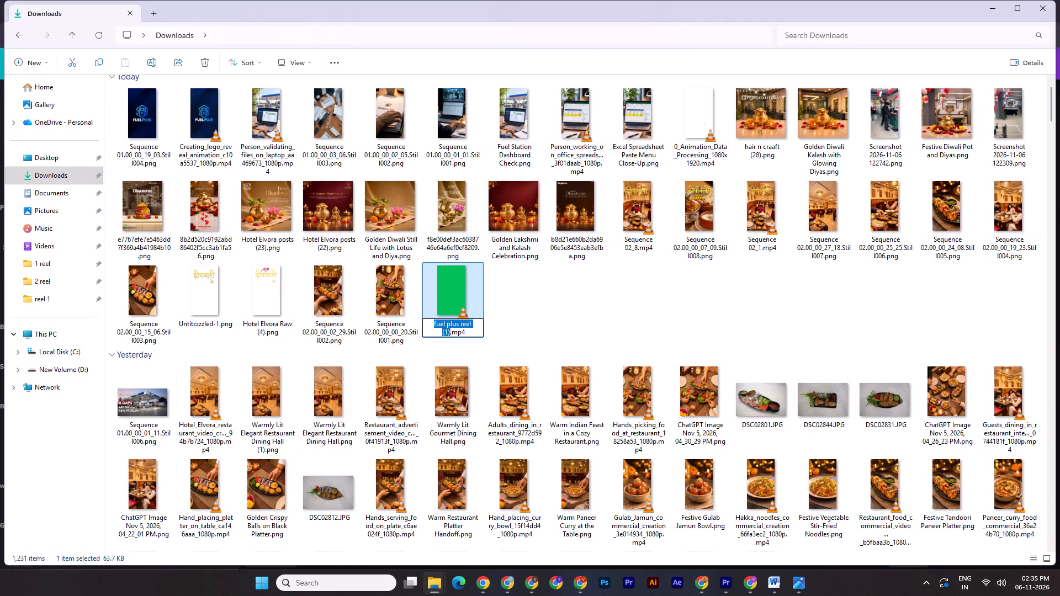
click(448, 332)
key(Right)
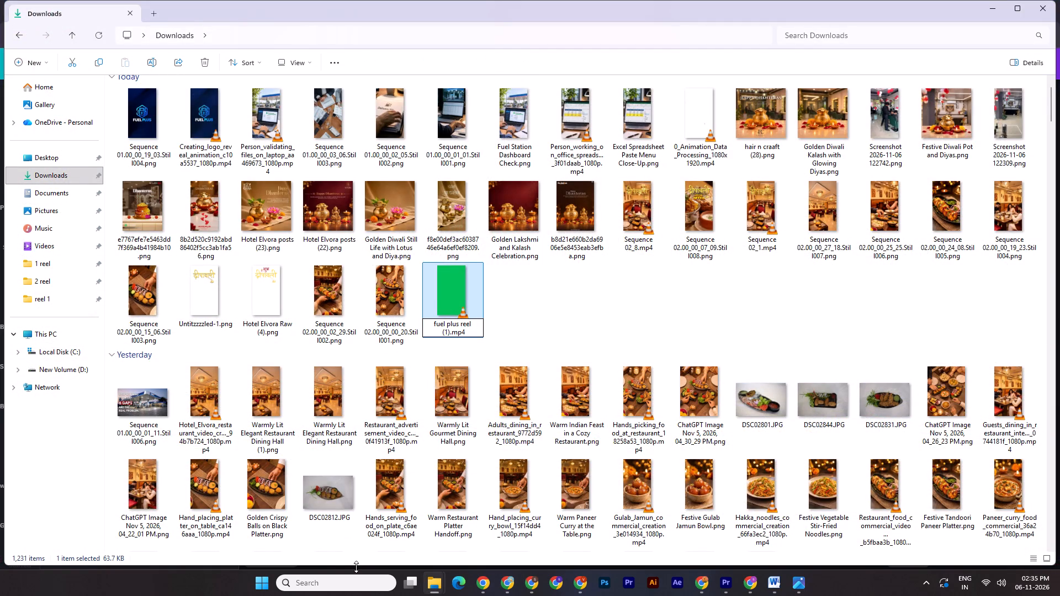
text(_7)
key(Return)
Move fuel plus reel (1)_7.mp4 from Downloads into the 2 reel project folder.
key(ctrl+x)
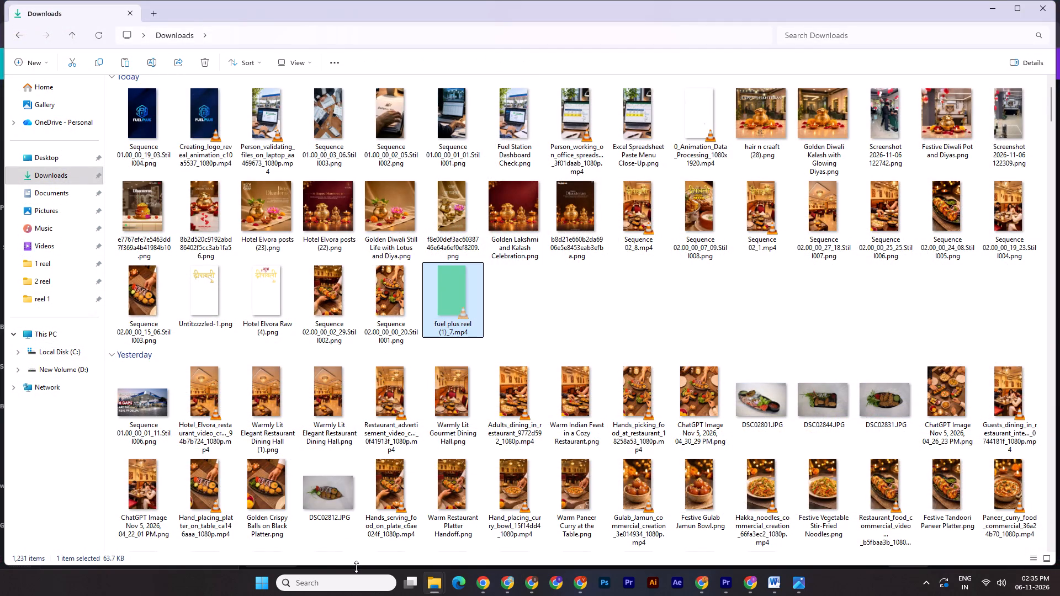
click(438, 586)
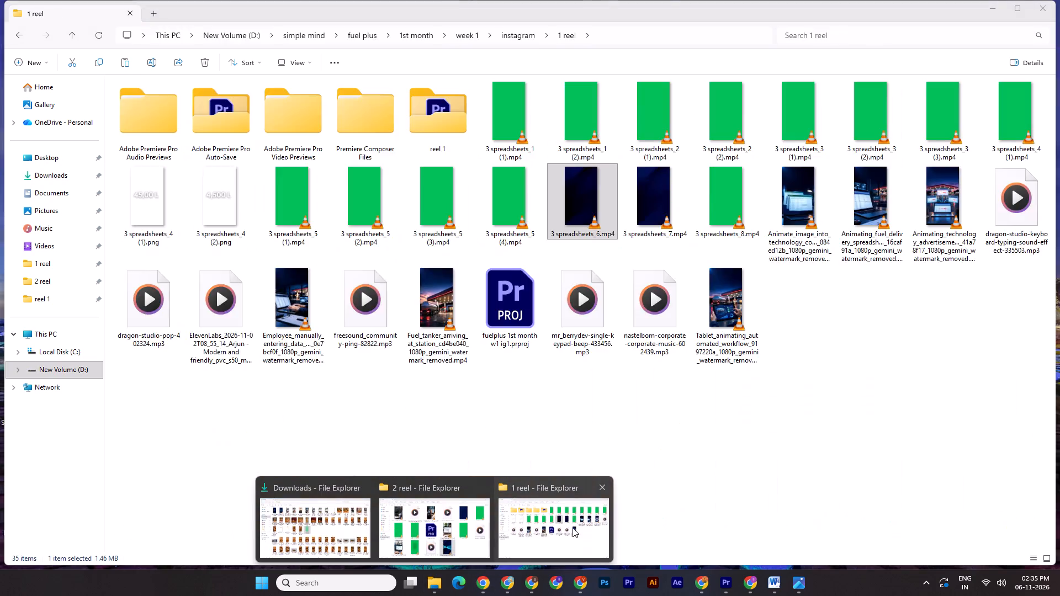
click(420, 538)
click(835, 465)
key(ctrl+v)
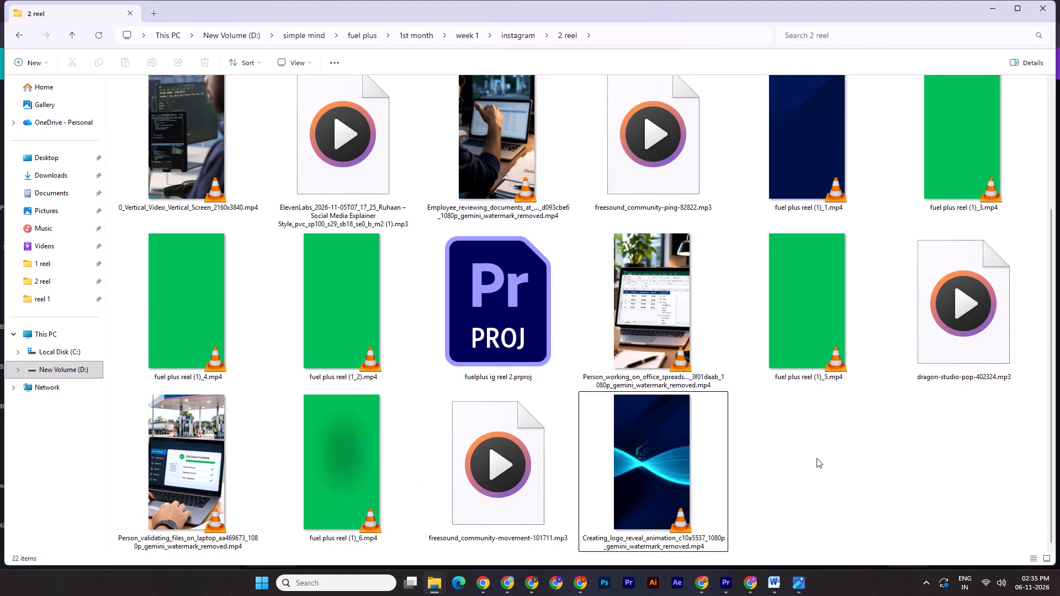
Place fuel plus reel (1)_7.mp4 from the 2 reel folder on track V2 above the logo reveal clip in Premiere Pro.
drag(803, 461, 730, 446)
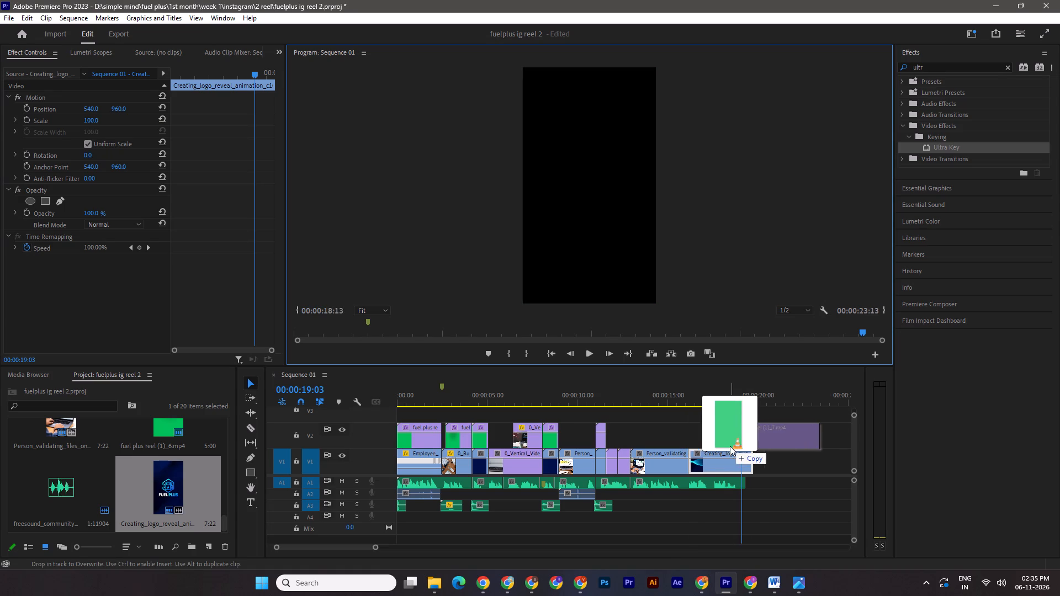
drag(730, 446, 710, 444)
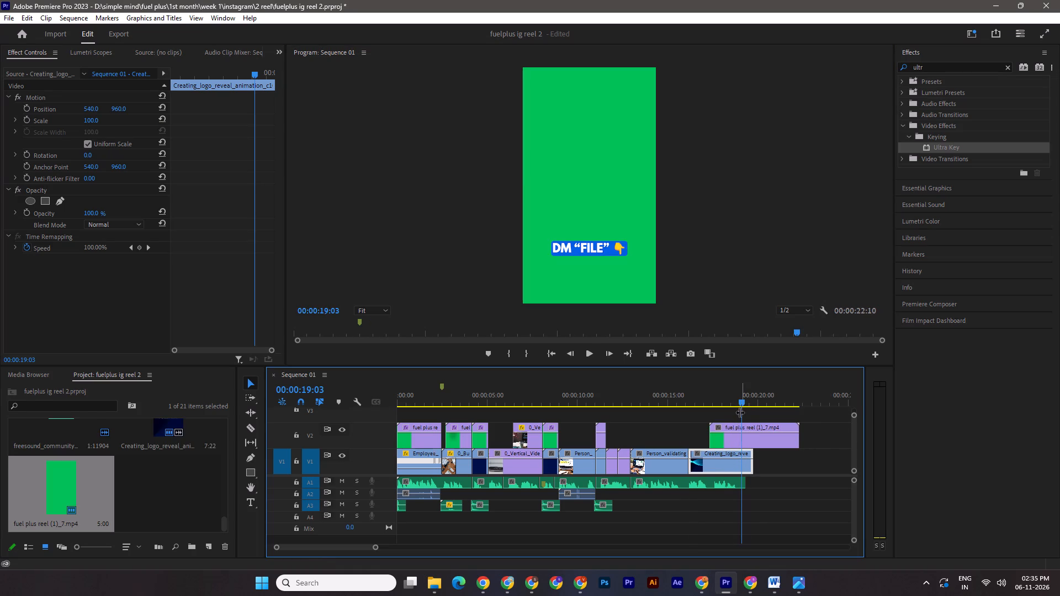
Shift the DM “FILE” label clip slightly earlier on V2 and trim its end to match the logo reveal clip at 00:00:19:23.
drag(740, 396, 690, 391)
key(space)
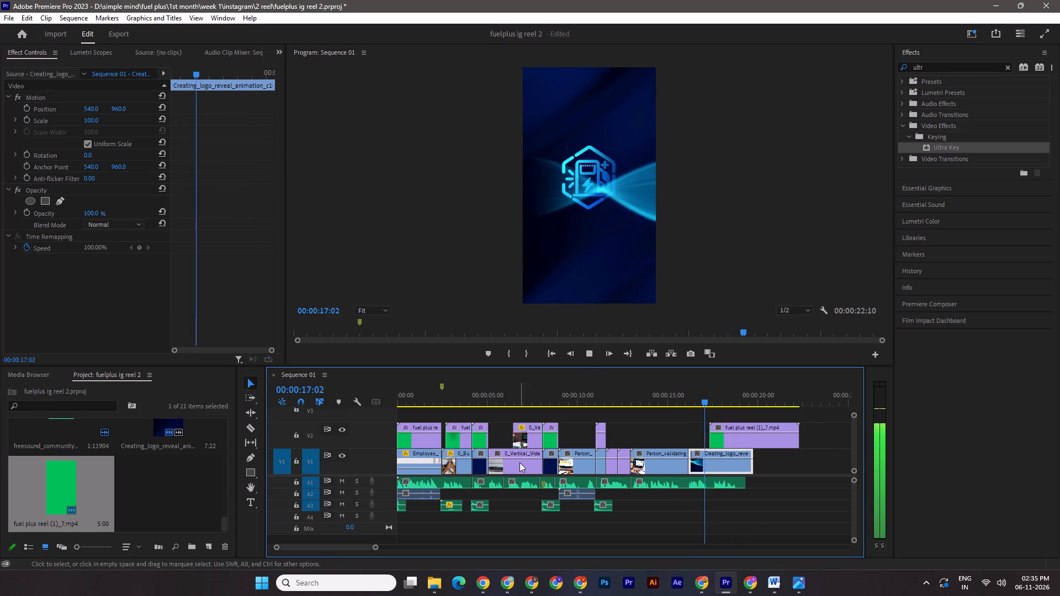
key(space)
click(735, 449)
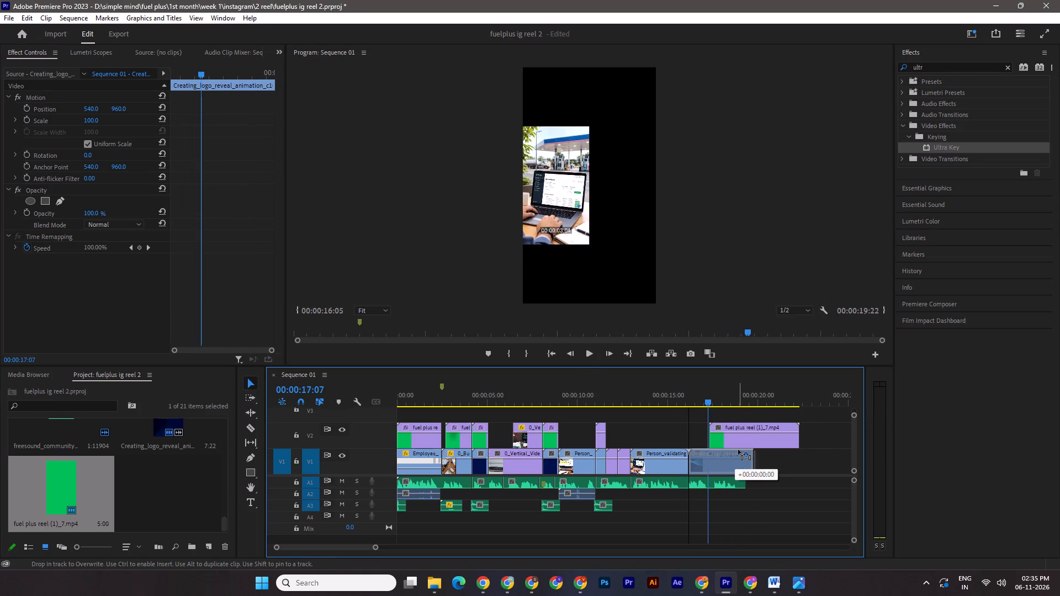
drag(725, 442, 714, 441)
drag(792, 443, 755, 444)
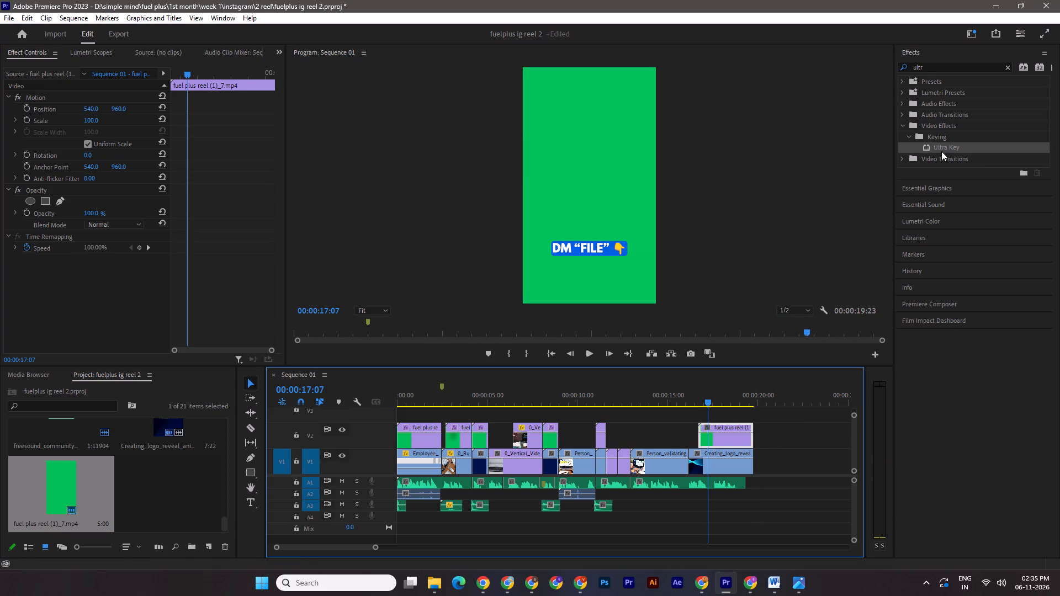
Apply Ultra Key to the DM “FILE” label clip, sample its green background as key color, save the project and preview the ending.
drag(941, 150, 736, 437)
click(99, 307)
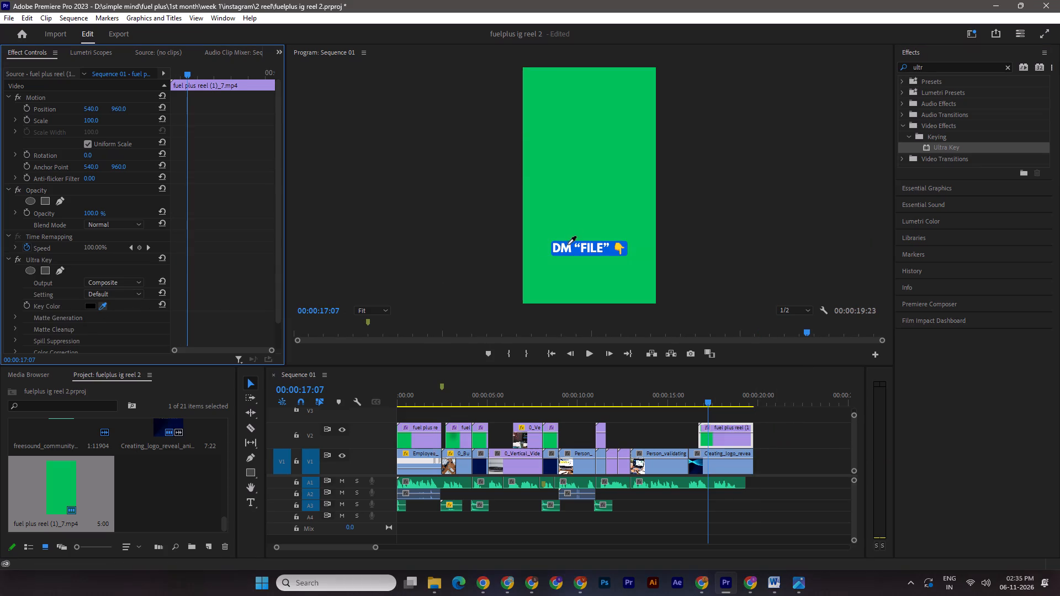
click(579, 189)
key(ctrl+s)
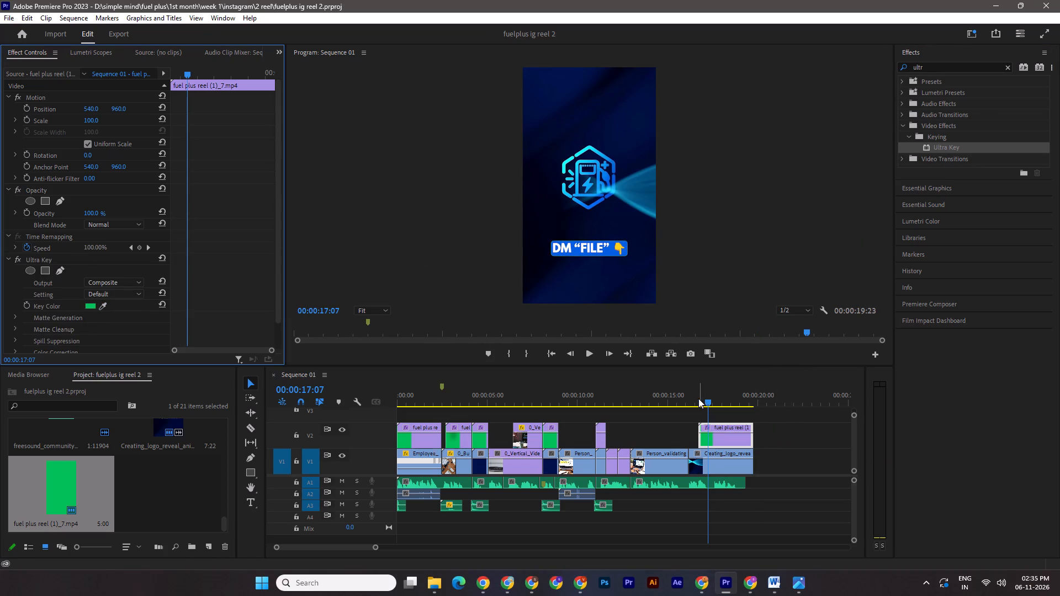
drag(698, 398, 677, 395)
key(space)
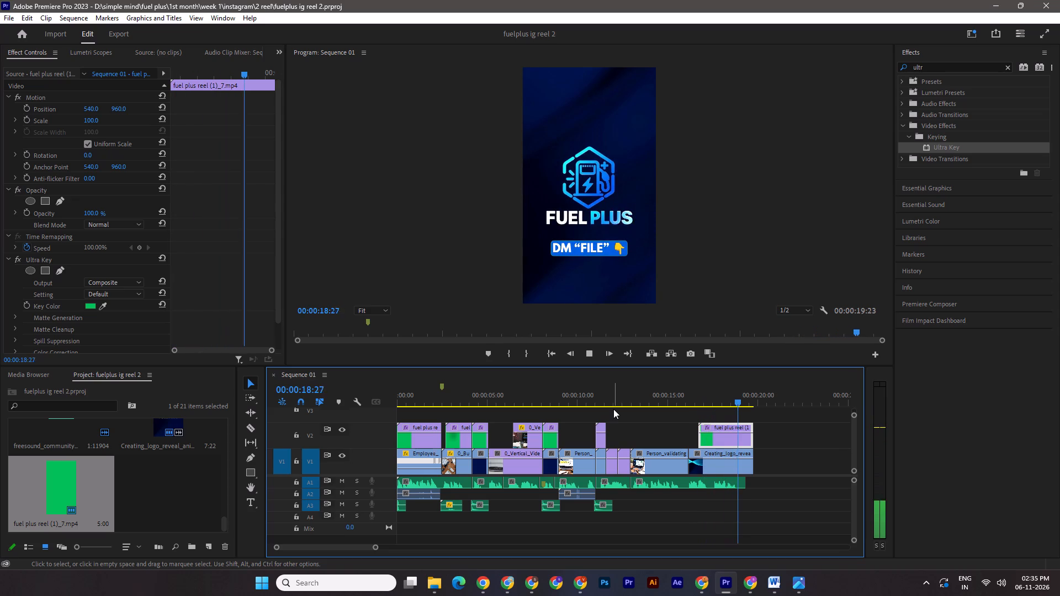
key(space)
In the Pixabay browser tab, search sound effects for “shine” and download Shine 11.
click(531, 577)
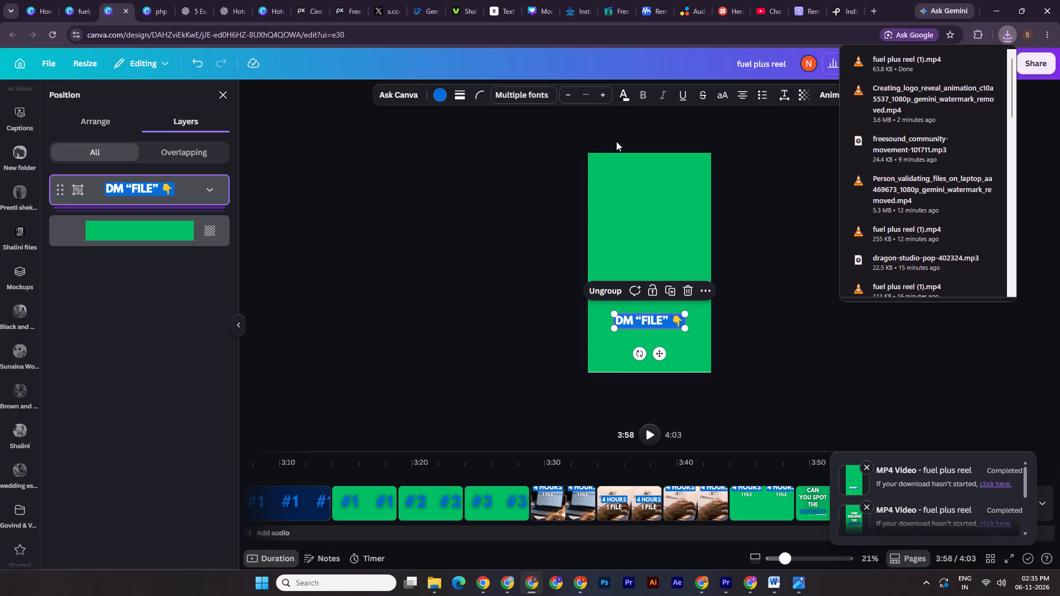
click(340, 0)
double_click(312, 69)
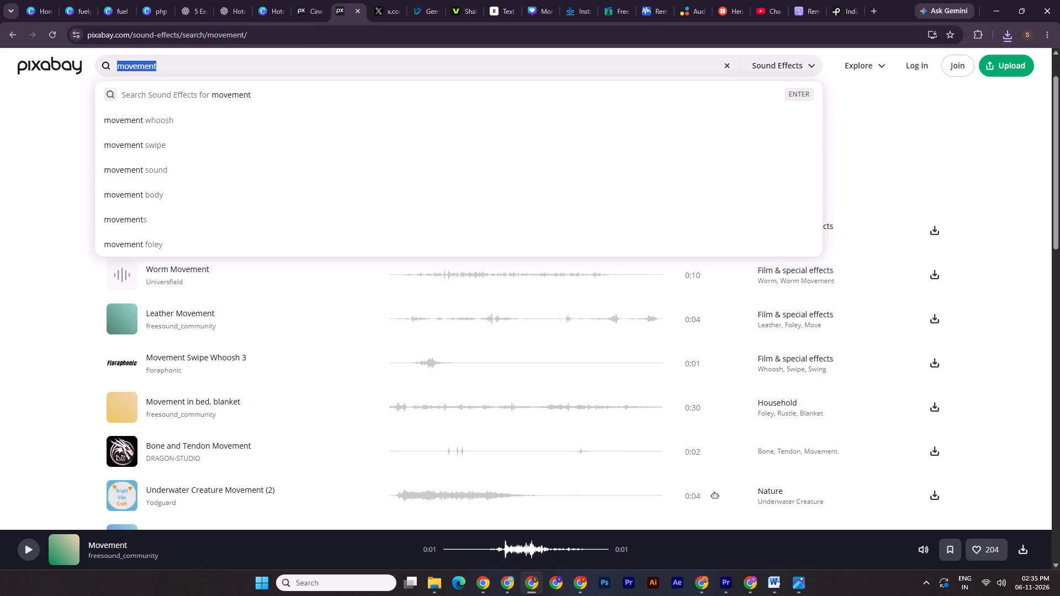
text(shine)
key(Return)
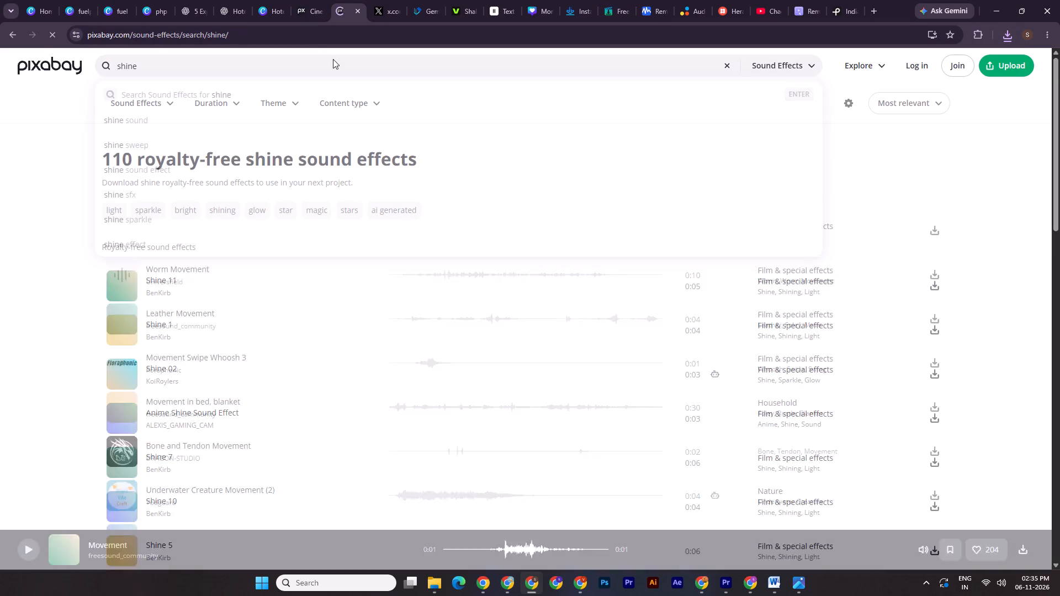
click(939, 288)
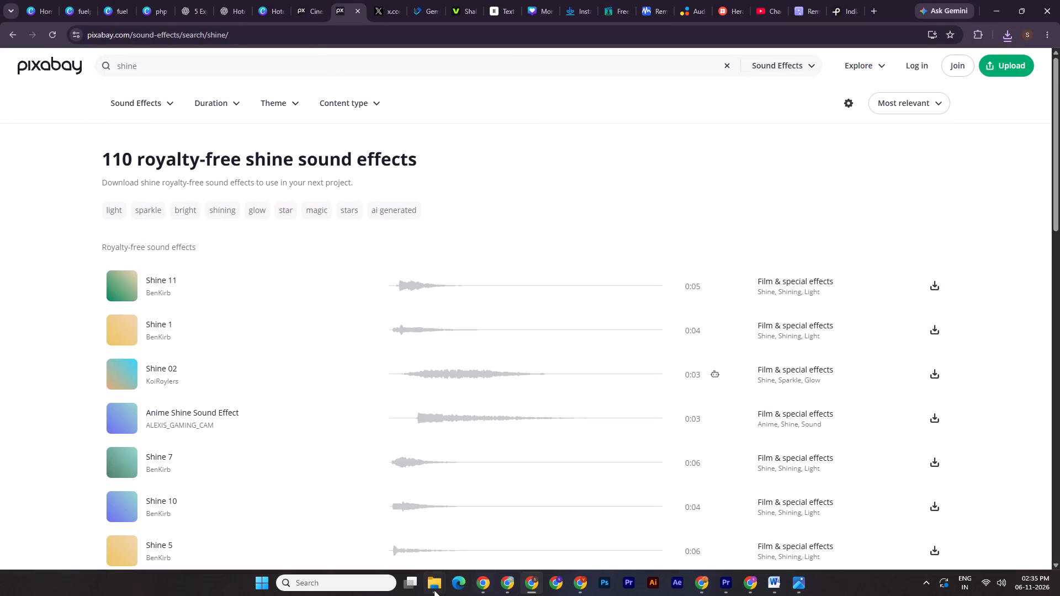
Move benkirb-shine-11-268907.mp3 from Downloads into the 2 reel project folder.
click(434, 588)
click(337, 545)
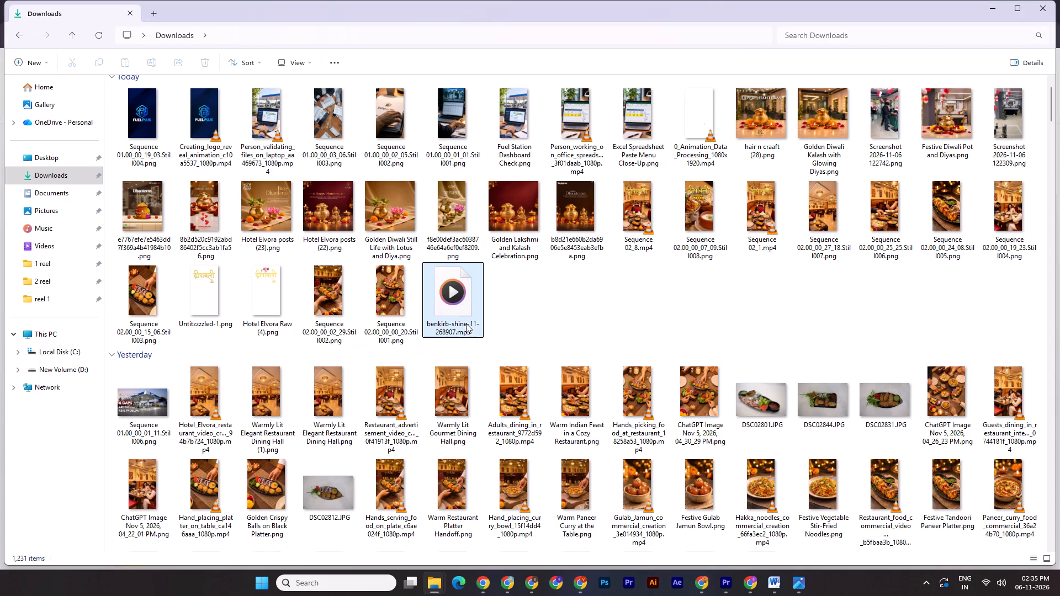
click(468, 314)
key(ctrl+x)
click(431, 584)
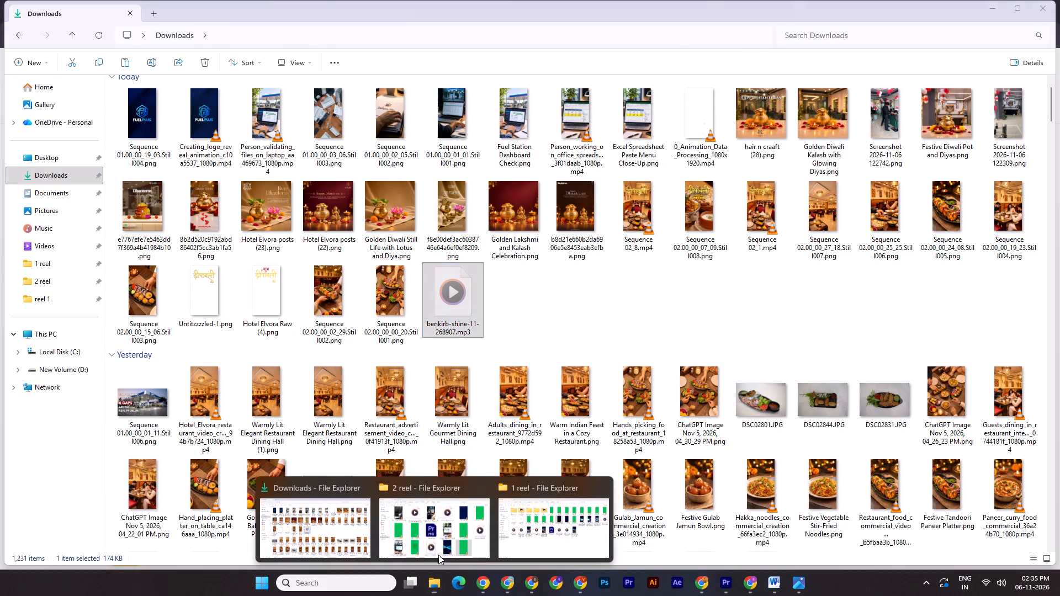
click(453, 531)
key(ctrl+v)
Place benkirb-shine-11-268907.mp3 on track A2 in Premiere Pro, aligned with the start of the logo reveal clip, and preview it.
drag(986, 474, 728, 581)
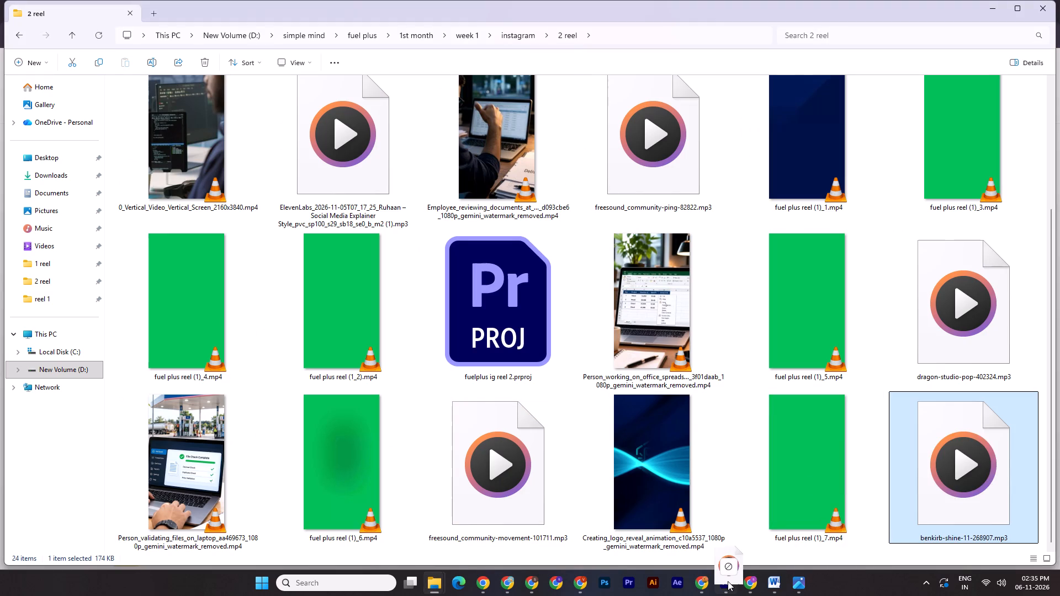
drag(728, 581, 697, 496)
drag(728, 494, 722, 494)
click(669, 399)
key(space)
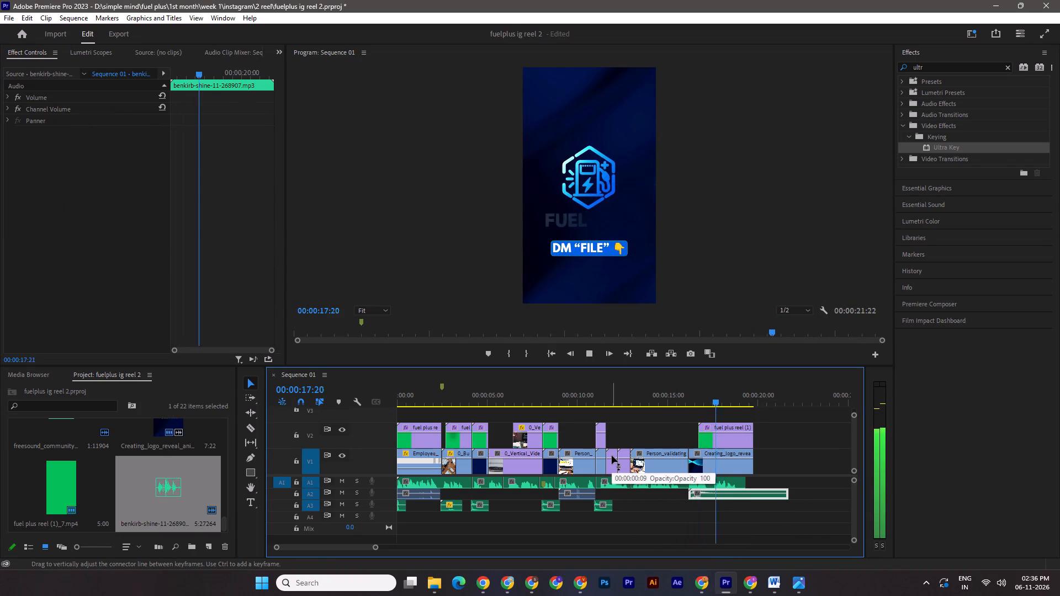
key(space)
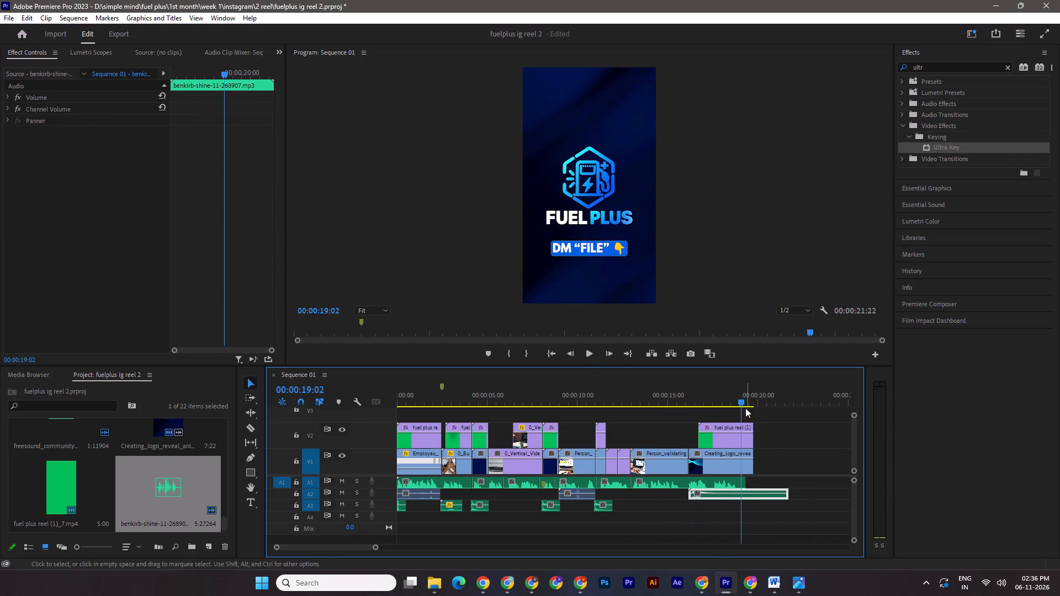
Trim the end of the shine sound on A2 to the logo reveal clip's end at 00:00:19:23 and save the project.
shift+drag(740, 400, 750, 402)
drag(792, 496, 756, 496)
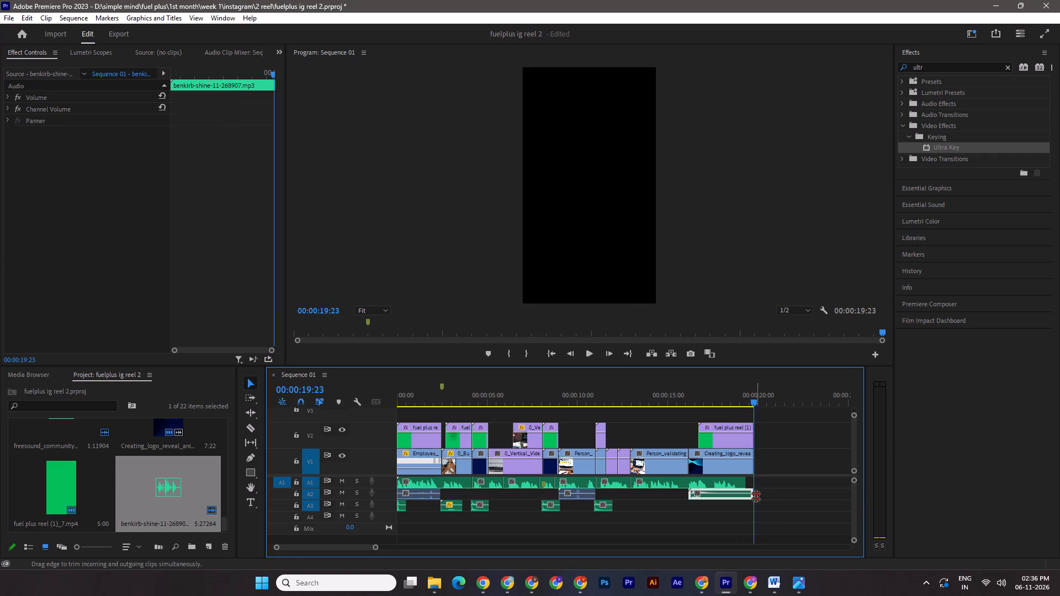
key(ctrl+s)
Enlarge the video track area of the timeline, save the project and play the reel from the beginning to about 00:00:06:00.
drag(760, 392, 335, 428)
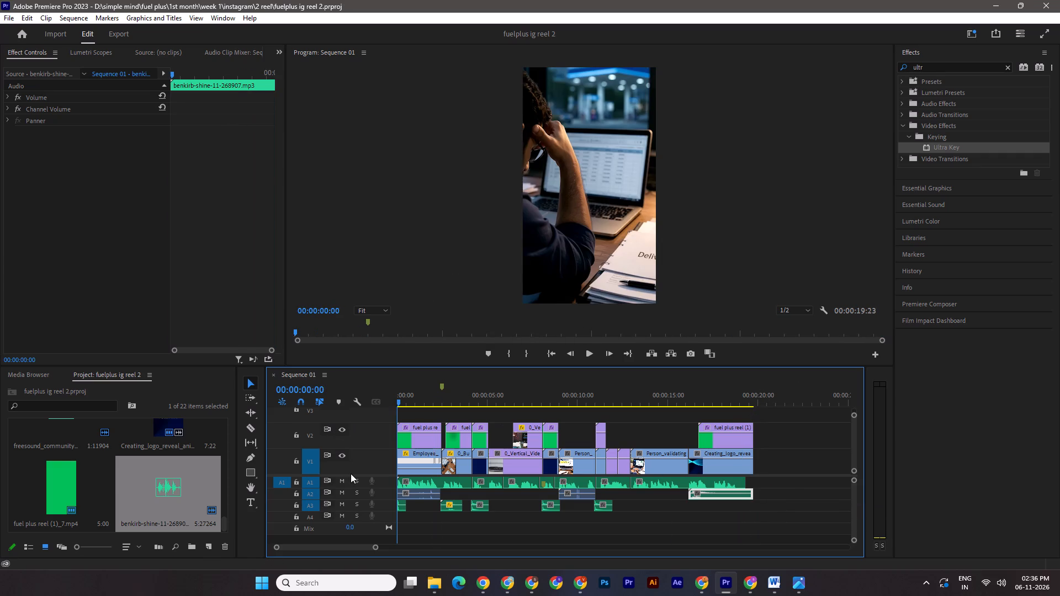
drag(354, 475, 360, 493)
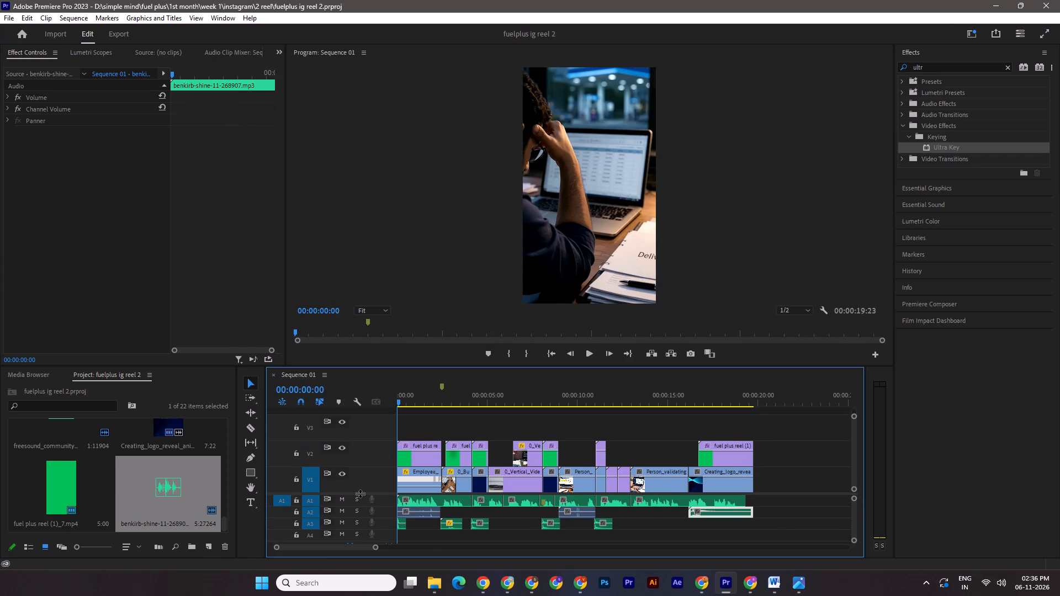
key(ctrl+s)
key(space)
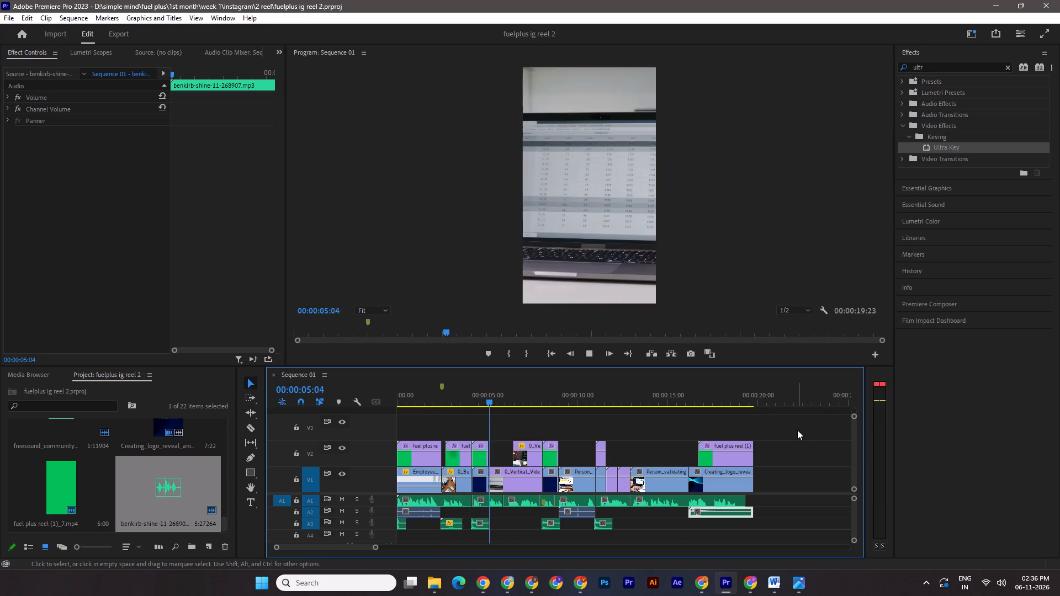
key(space)
Export the laptop spreadsheet frame at 00:00:06:00 as a PNG still to the Downloads folder.
click(688, 350)
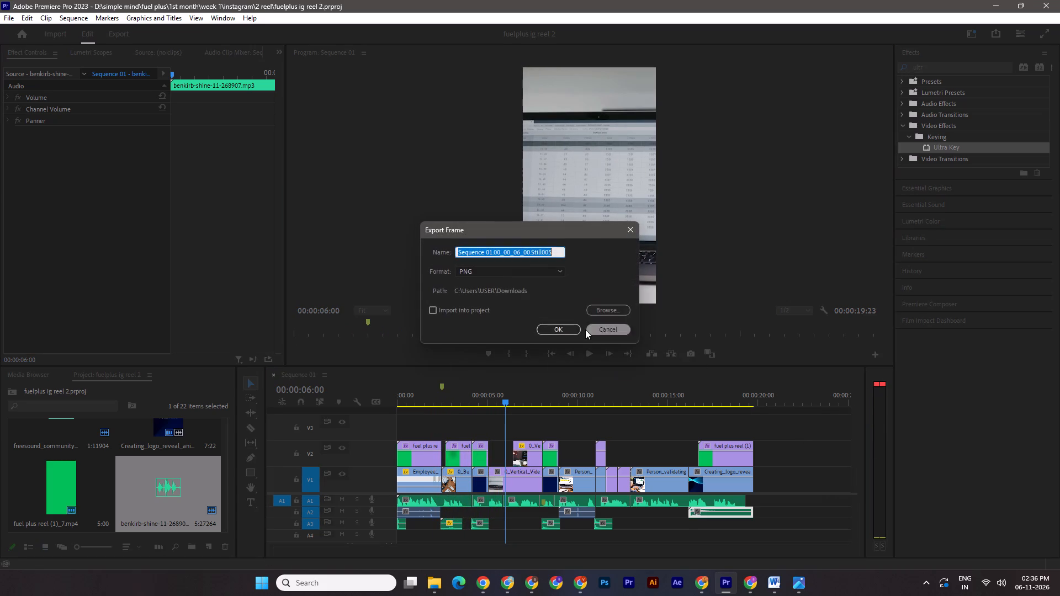
click(583, 328)
click(574, 328)
Export the “CRITICAL ERROR” monitor frame at 00:00:07:08 as a PNG still to the Downloads folder.
drag(510, 397, 529, 402)
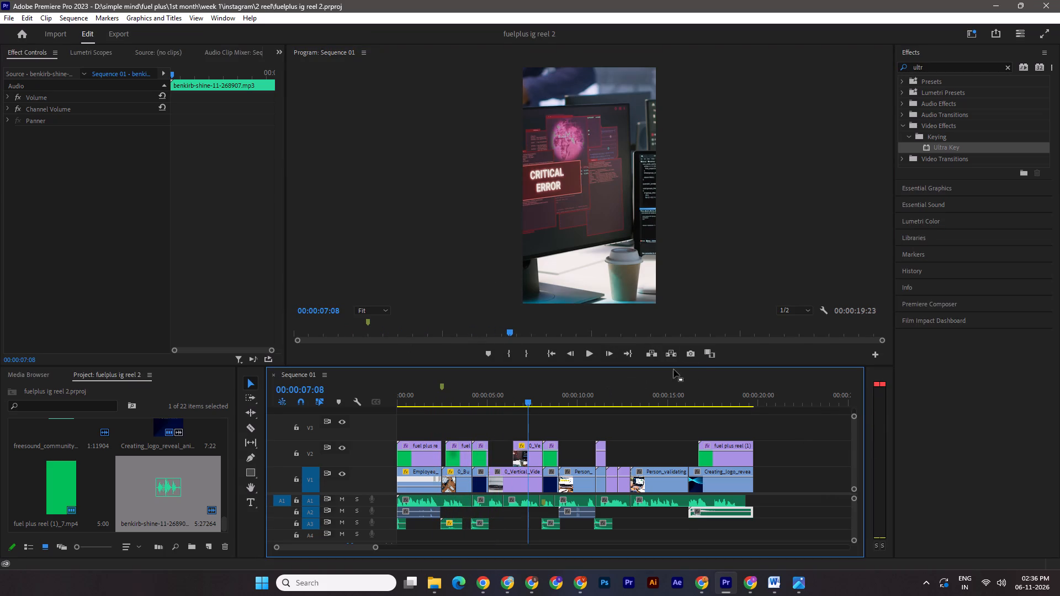
click(694, 350)
click(551, 332)
Play the reel from 00:00:07:08 to about 00:00:15:02 to check the remaining shots.
key(space)
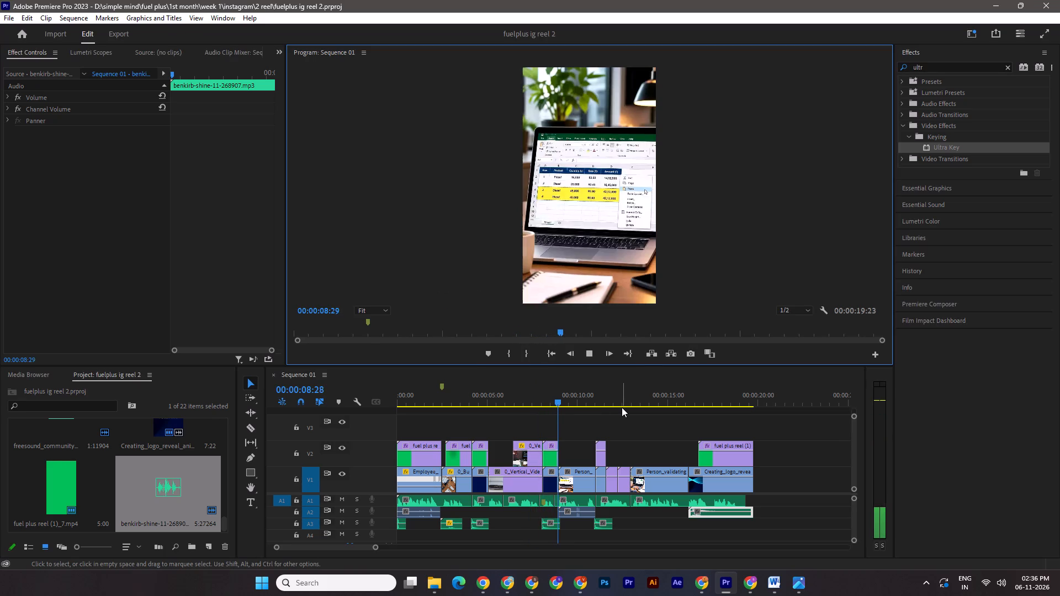
key(space)
key(space)
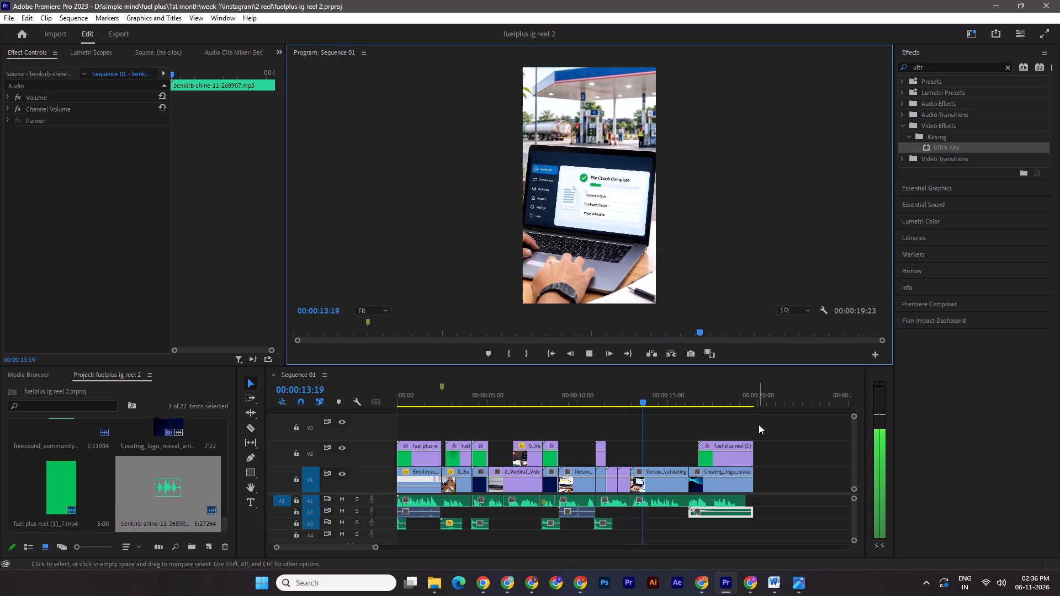
key(space)
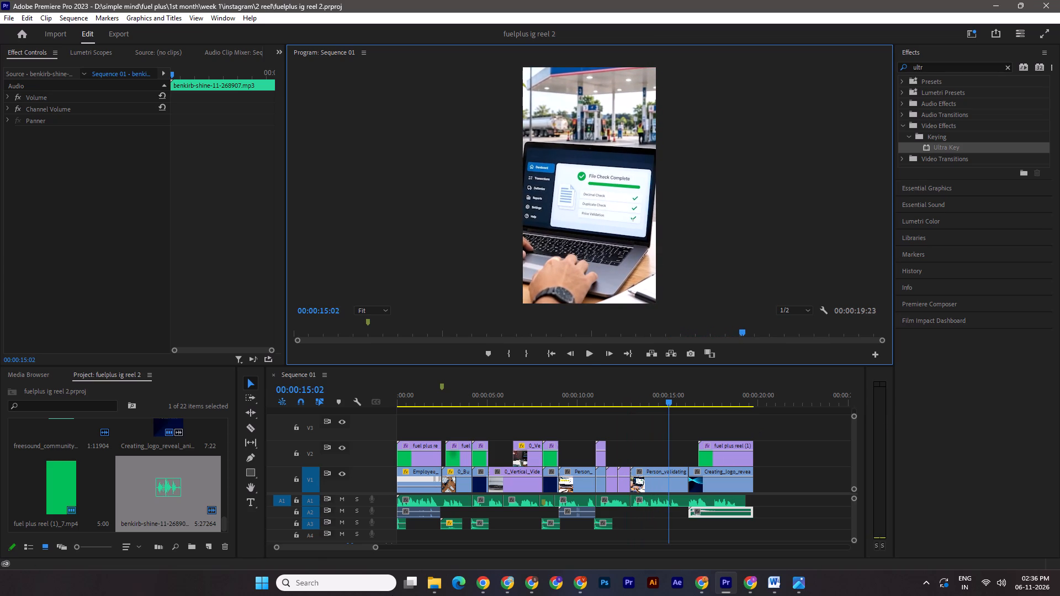
Switch to the fuel plus reel design in Canva and add a blank green page at the end.
click(523, 583)
click(799, 323)
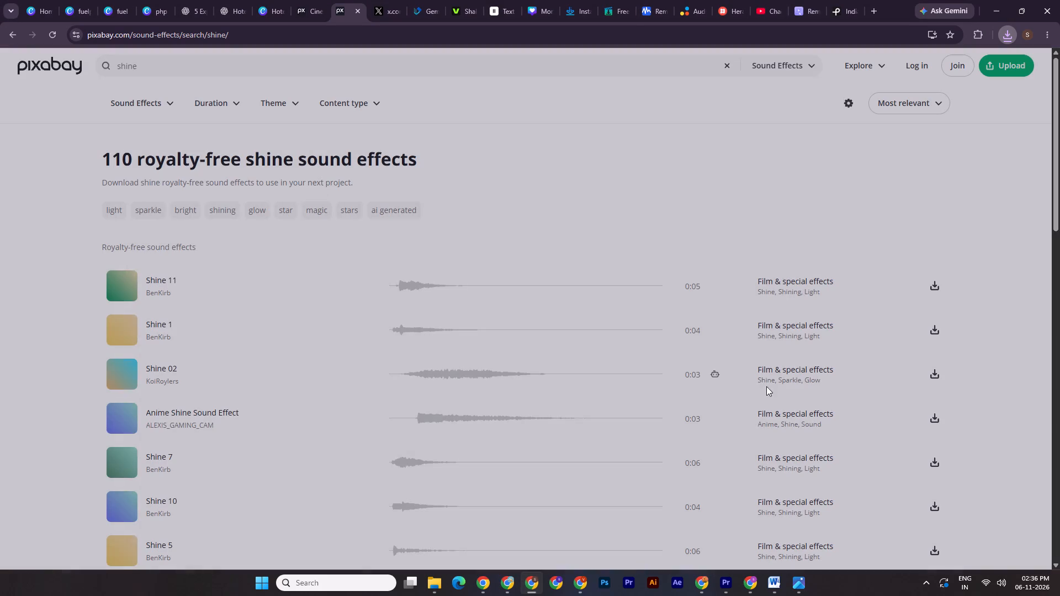
click(125, 0)
click(866, 272)
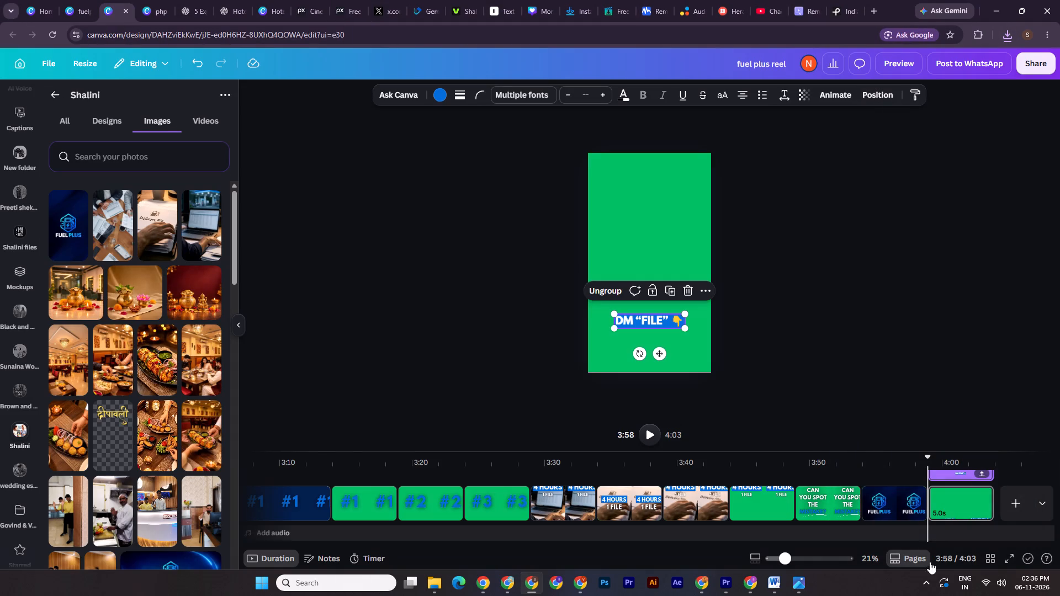
drag(981, 542, 994, 540)
click(1004, 506)
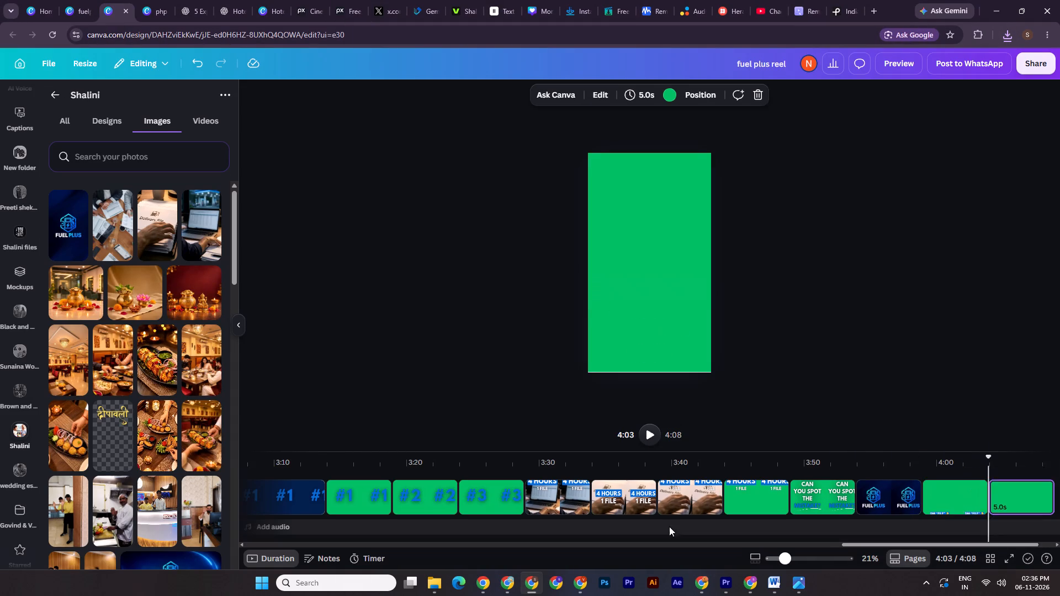
Upload the 00_00_06_00 and 00_00_07_08 stills from the Downloads folder into the Shalini uploads folder in Canva.
click(427, 579)
click(317, 502)
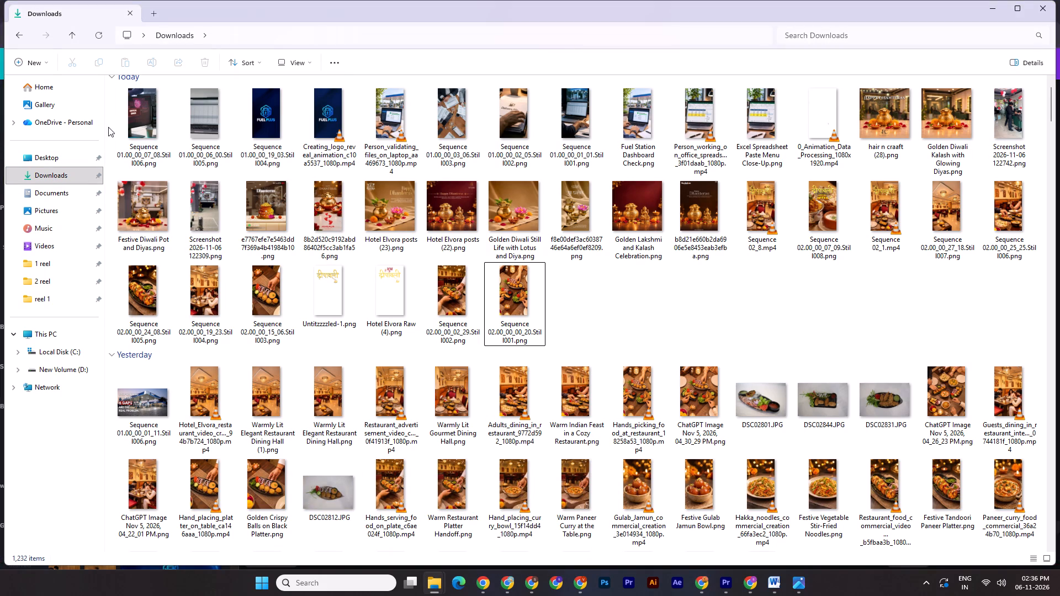
drag(108, 127, 222, 126)
drag(211, 128, 530, 577)
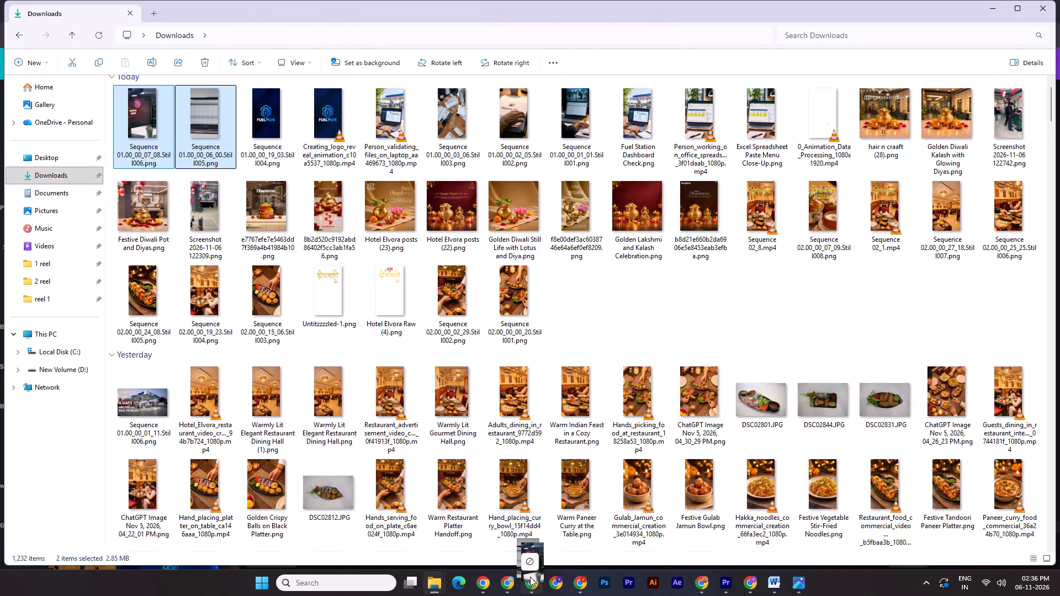
drag(530, 577, 116, 402)
click(443, 581)
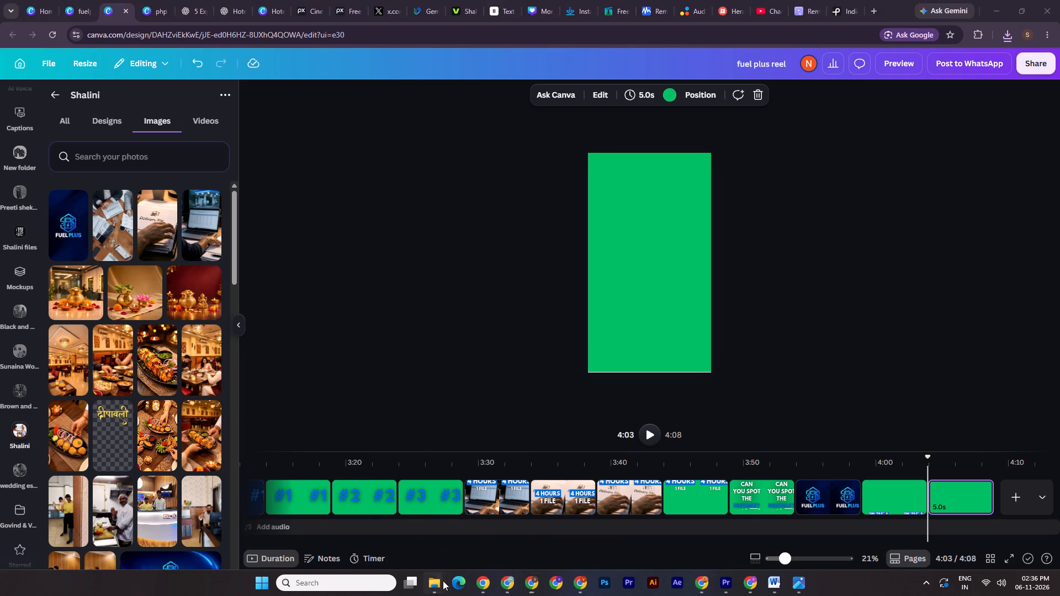
click(384, 542)
click(441, 577)
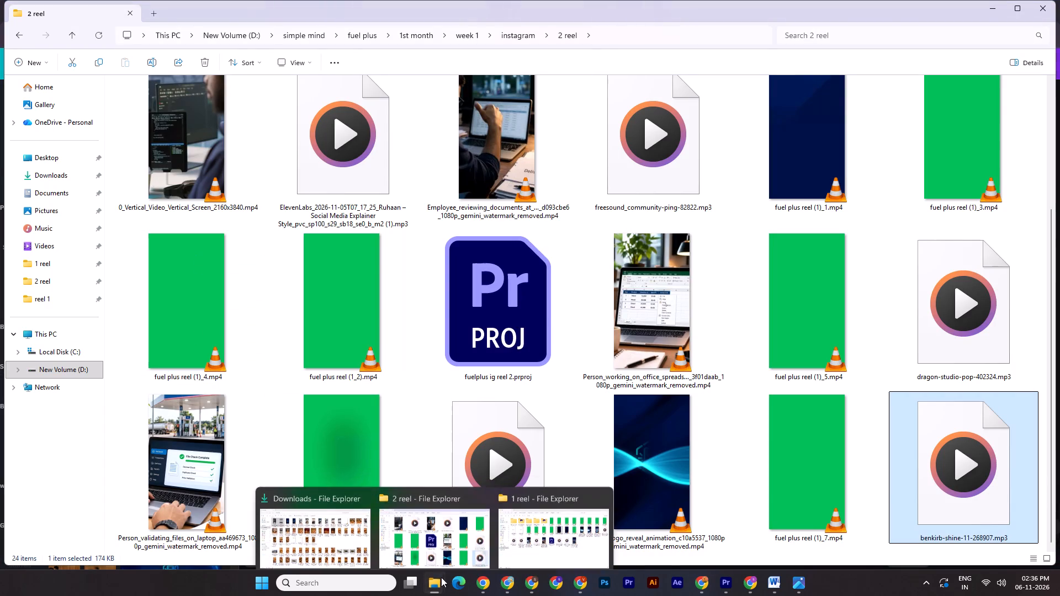
click(312, 501)
drag(203, 131, 280, 184)
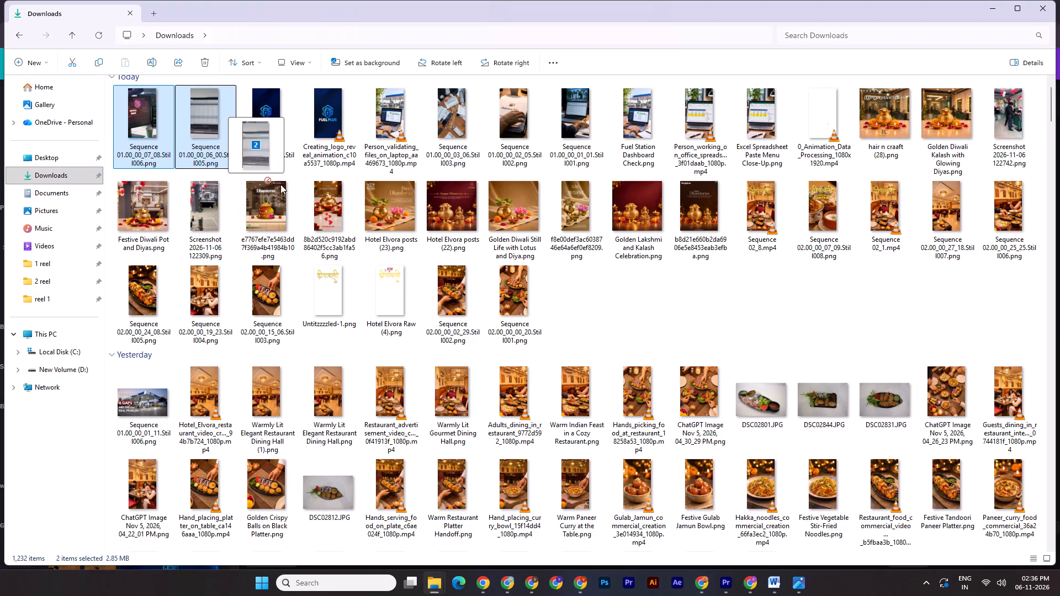
drag(280, 184, 534, 582)
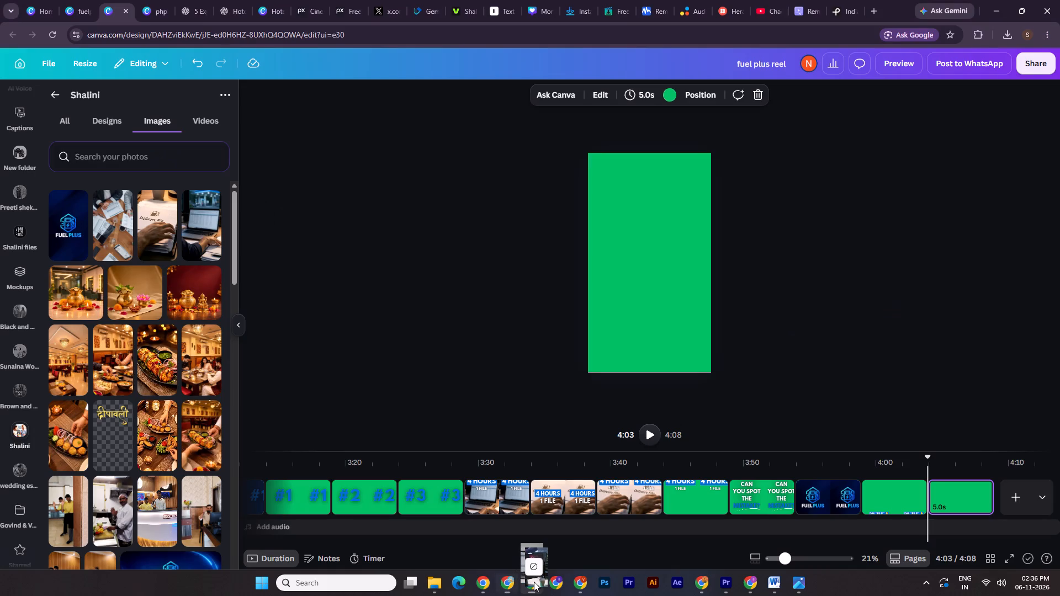
drag(534, 582, 166, 470)
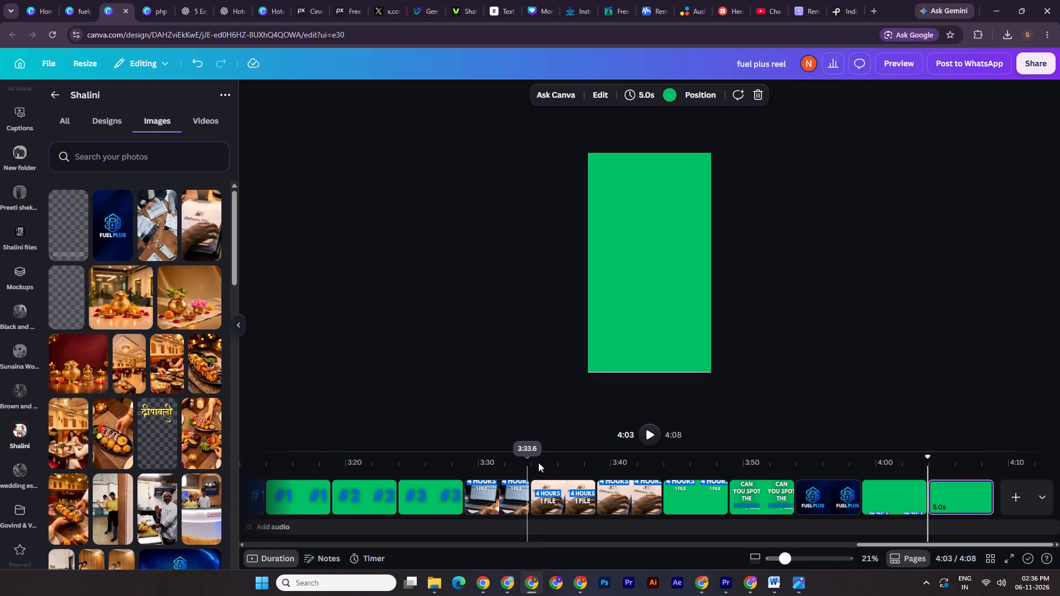
Place the laptop spreadsheet still on the blank last page and enlarge it to fill the page.
click(70, 231)
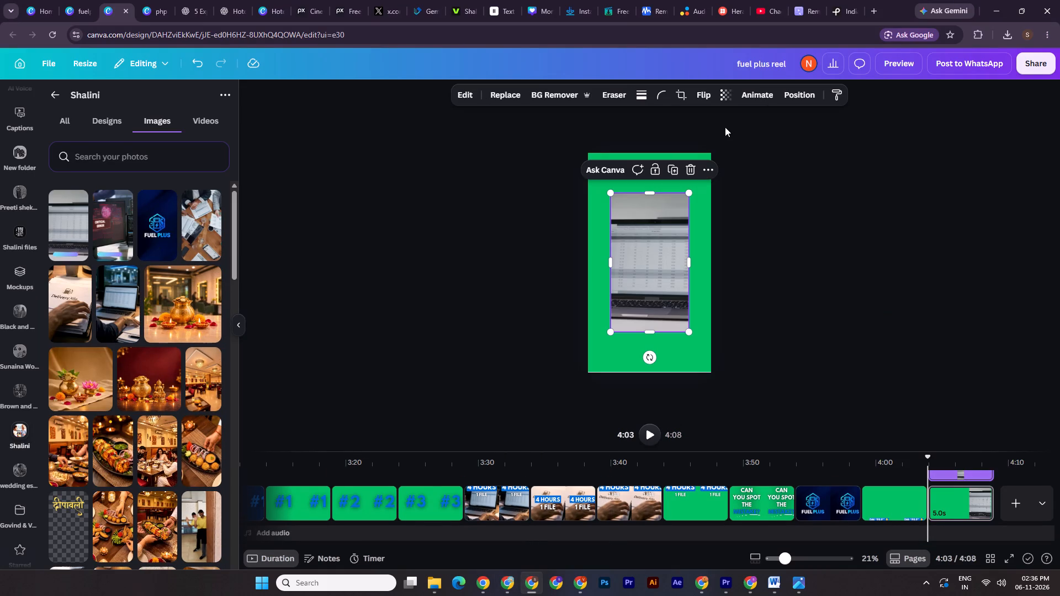
drag(690, 195, 710, 163)
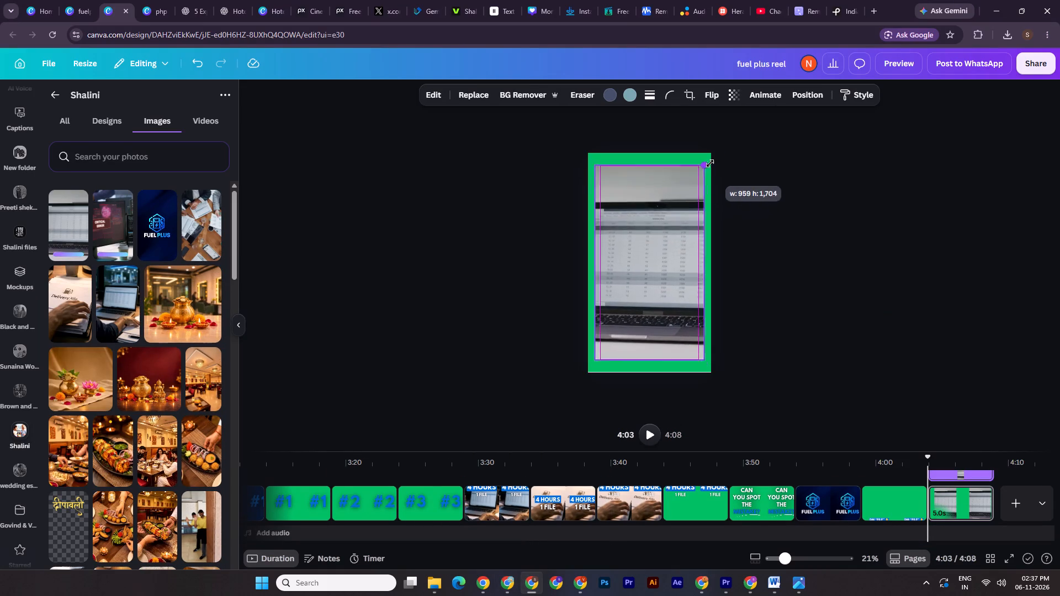
drag(710, 163, 718, 155)
Add another page at the end and place the “CRITICAL ERROR” monitor still on it, enlarged to fill the page.
click(1020, 501)
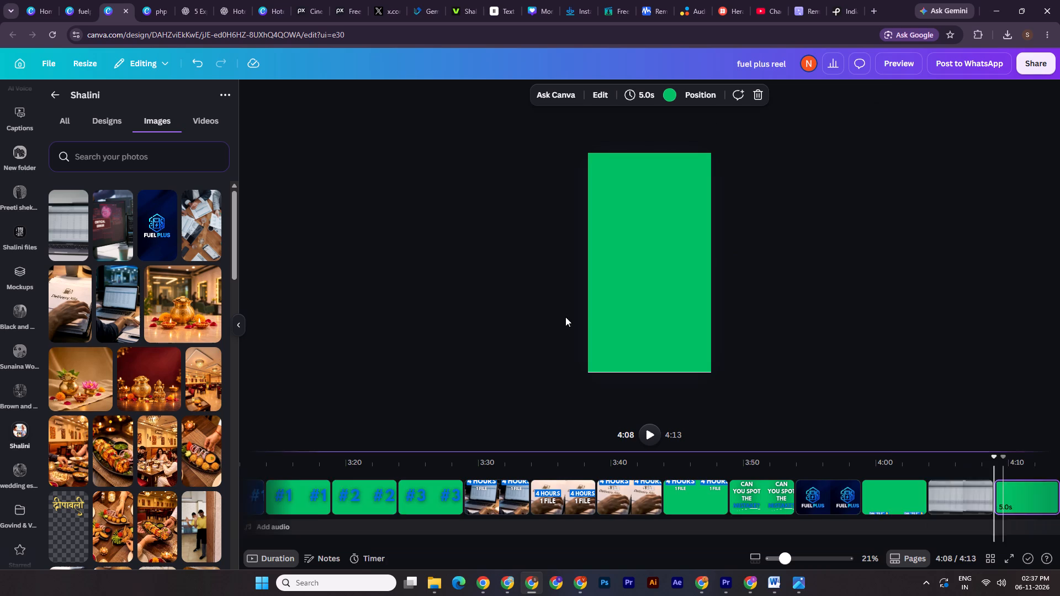
click(118, 240)
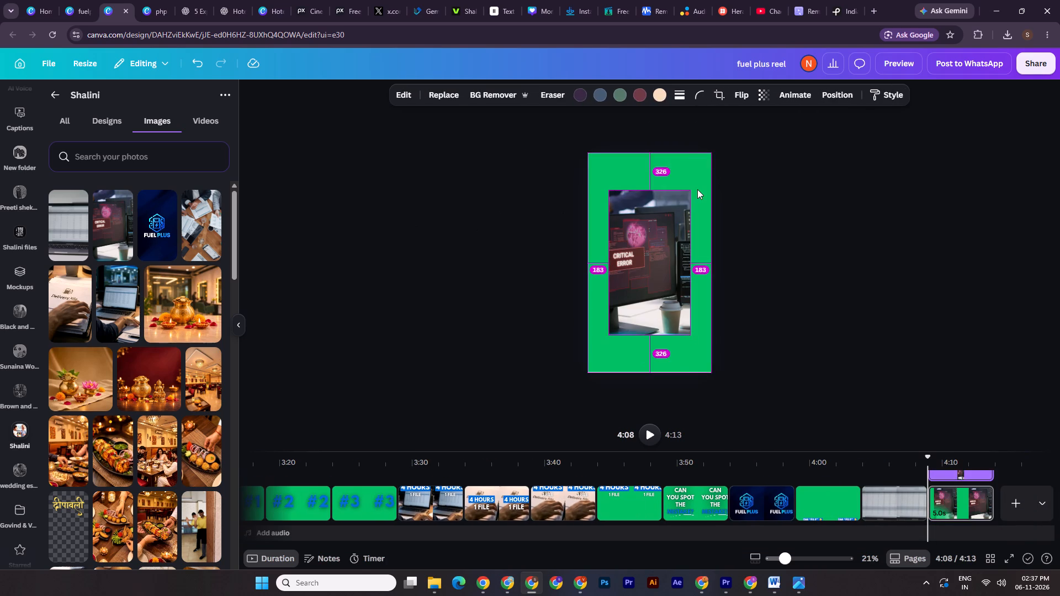
alt+click(697, 189)
alt+click(677, 194)
alt+drag(692, 190, 711, 167)
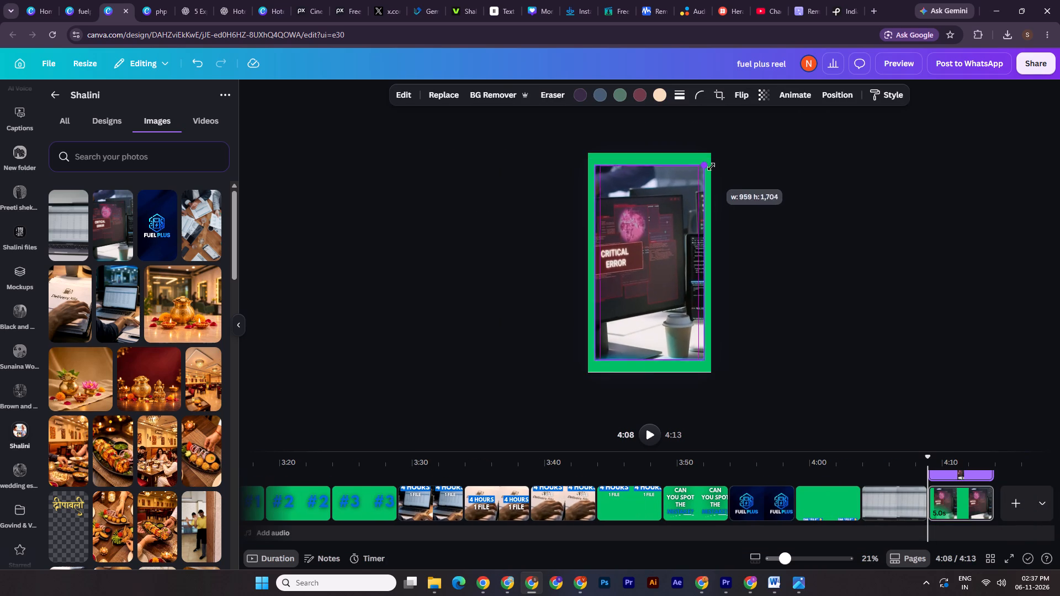
alt+drag(711, 167, 719, 157)
double_click(757, 193)
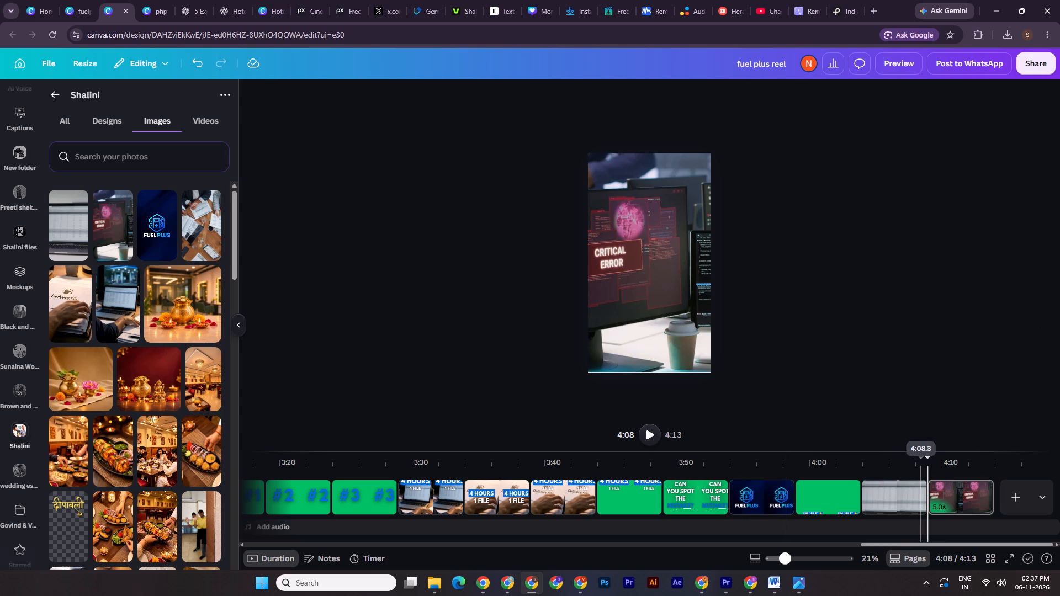
Look back through the design's earlier timeline pages, including the “ONE WRONG INVOICE” and “MANUAL ENTRY = RISK” pages, for existing text layouts.
drag(923, 461, 893, 461)
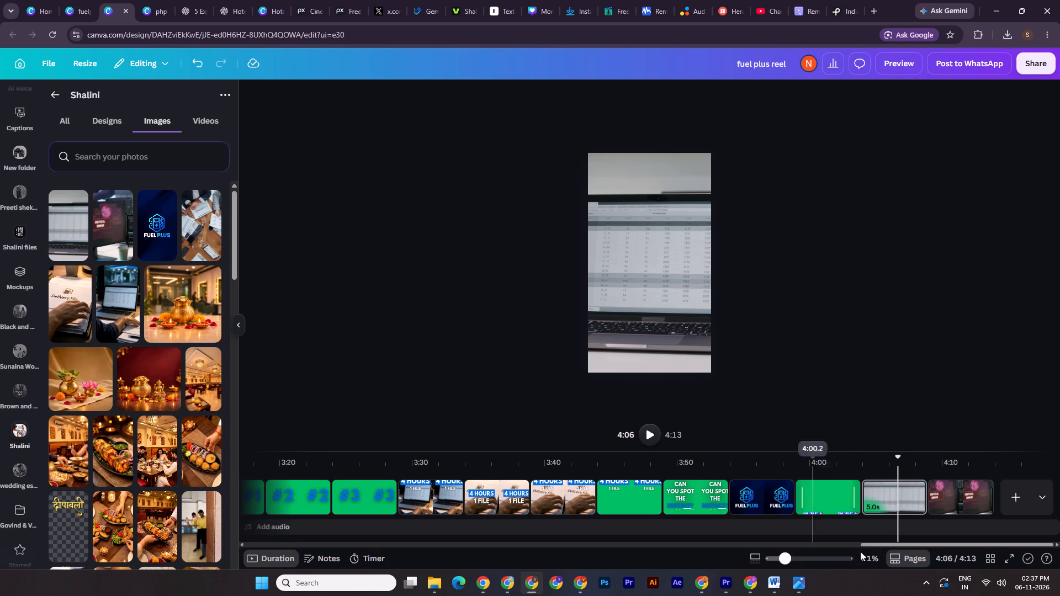
drag(904, 547, 778, 535)
drag(778, 535, 727, 533)
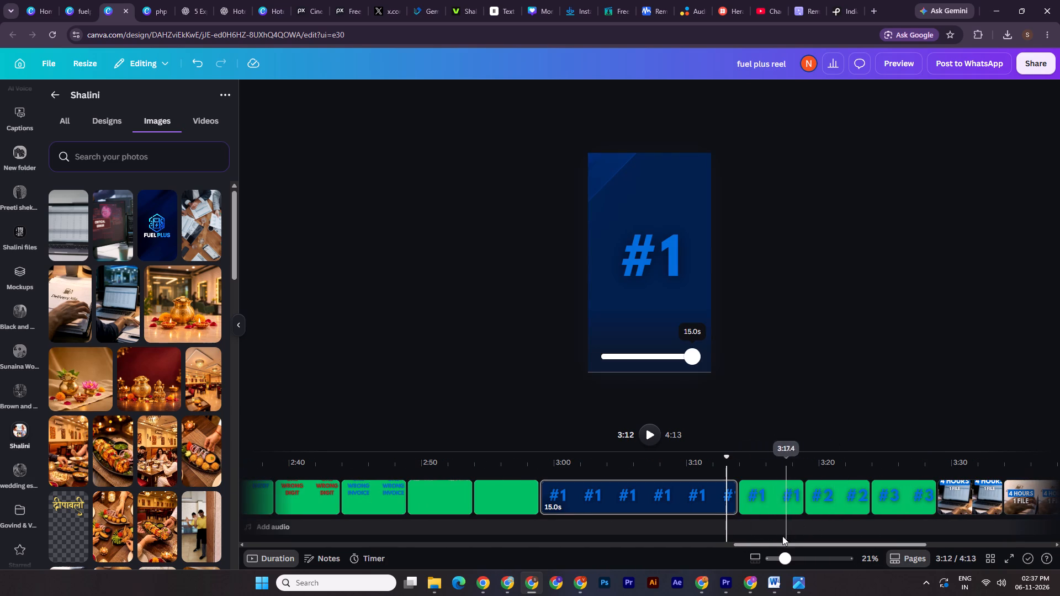
drag(790, 545, 752, 540)
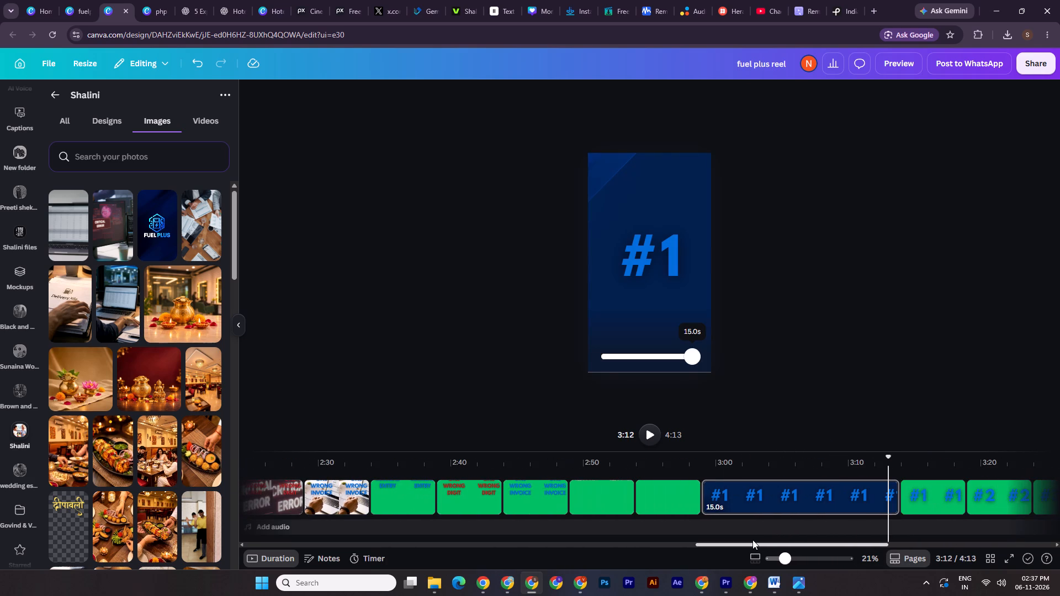
drag(752, 540, 713, 537)
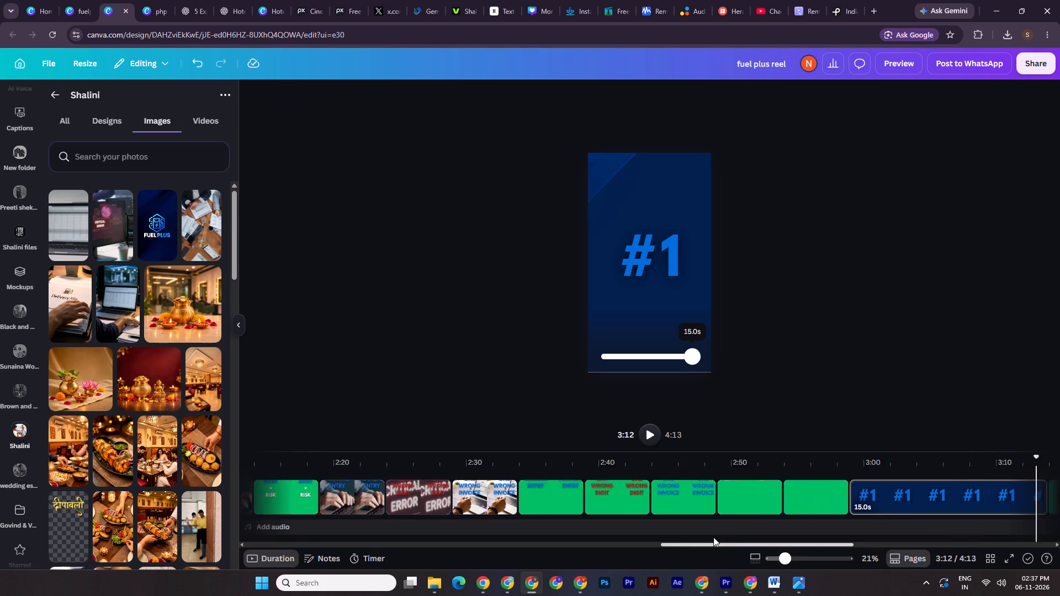
drag(713, 537, 708, 537)
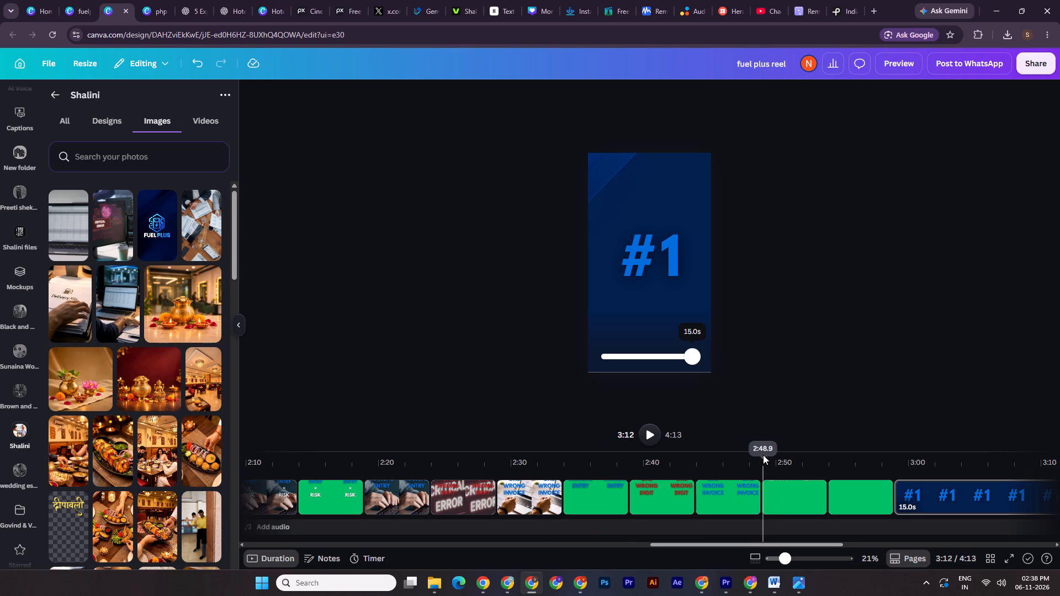
click(538, 492)
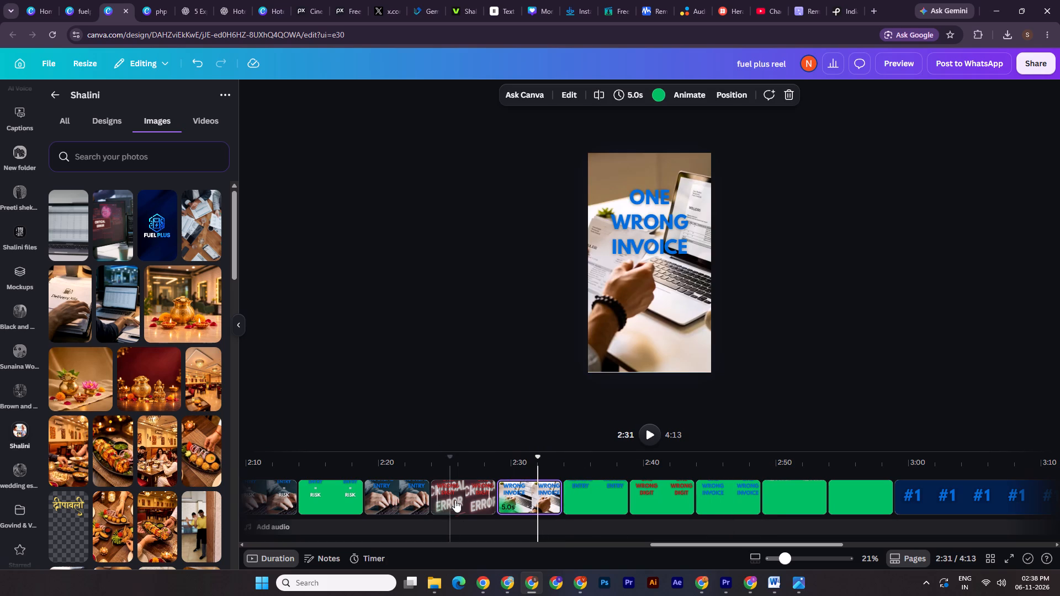
click(458, 497)
click(409, 496)
click(357, 502)
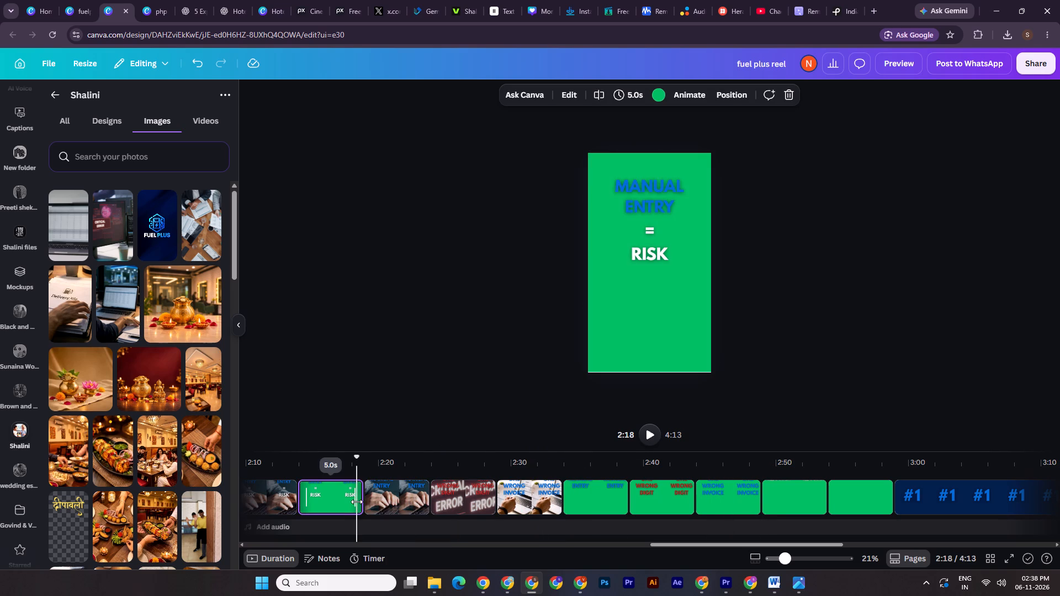
key(Left)
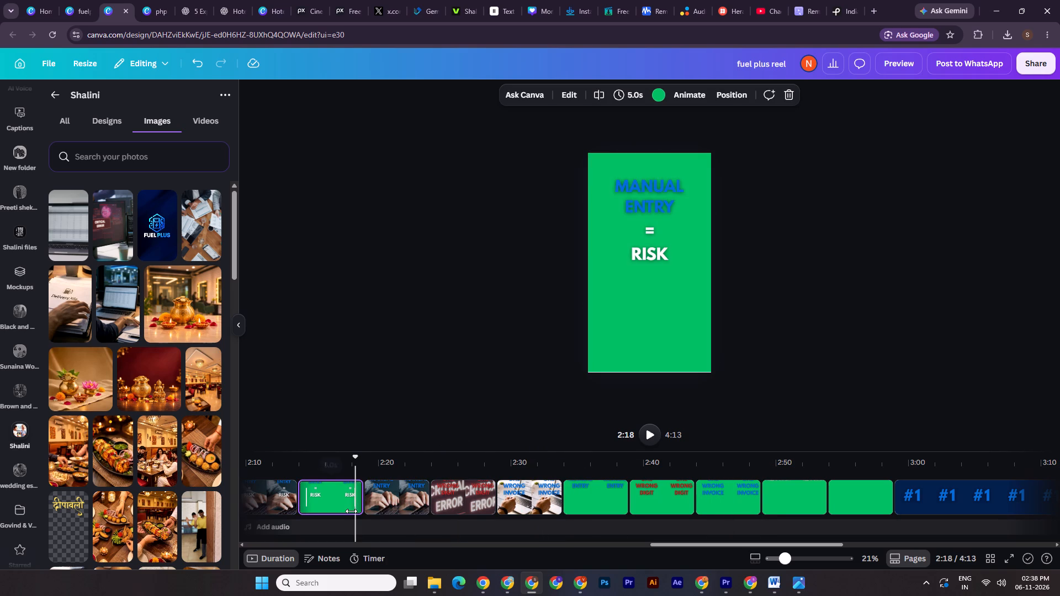
Change the timeline to page thumbnails and examine the text layouts on pages 18 to 24.
click(256, 560)
click(333, 517)
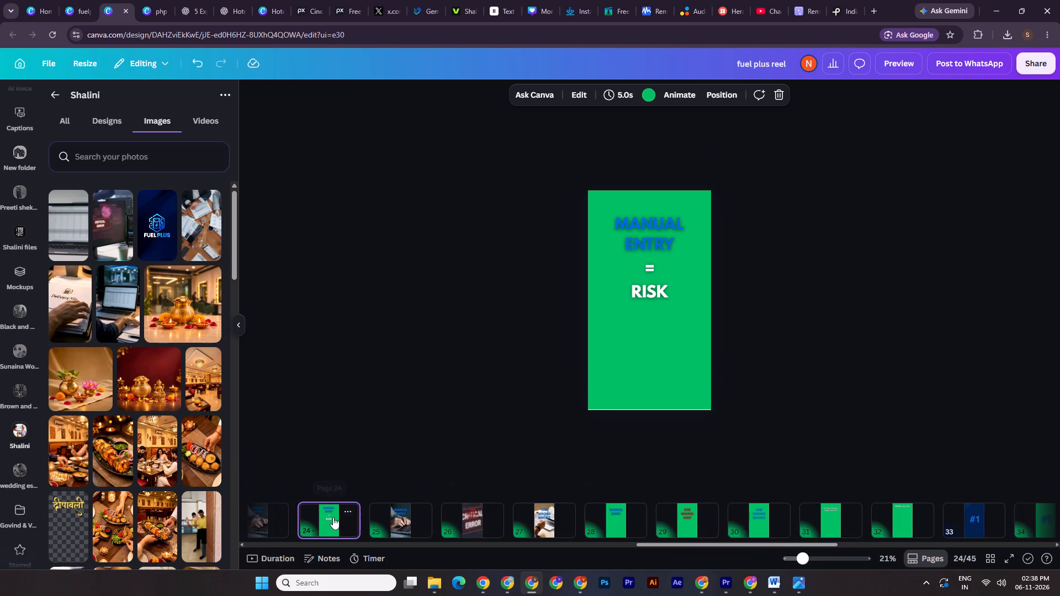
key(Left)
key(Left)
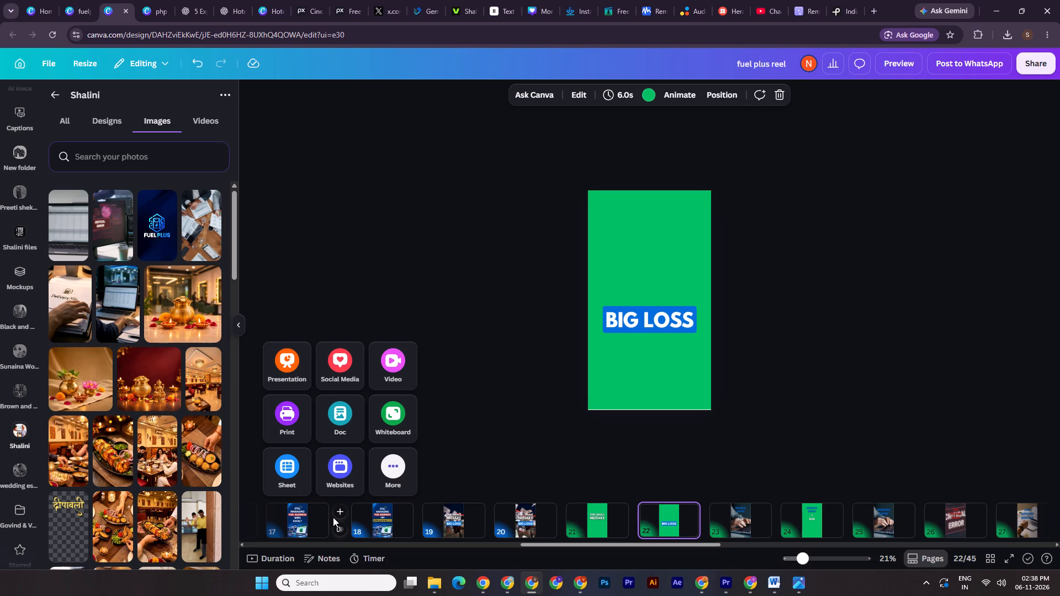
click(394, 525)
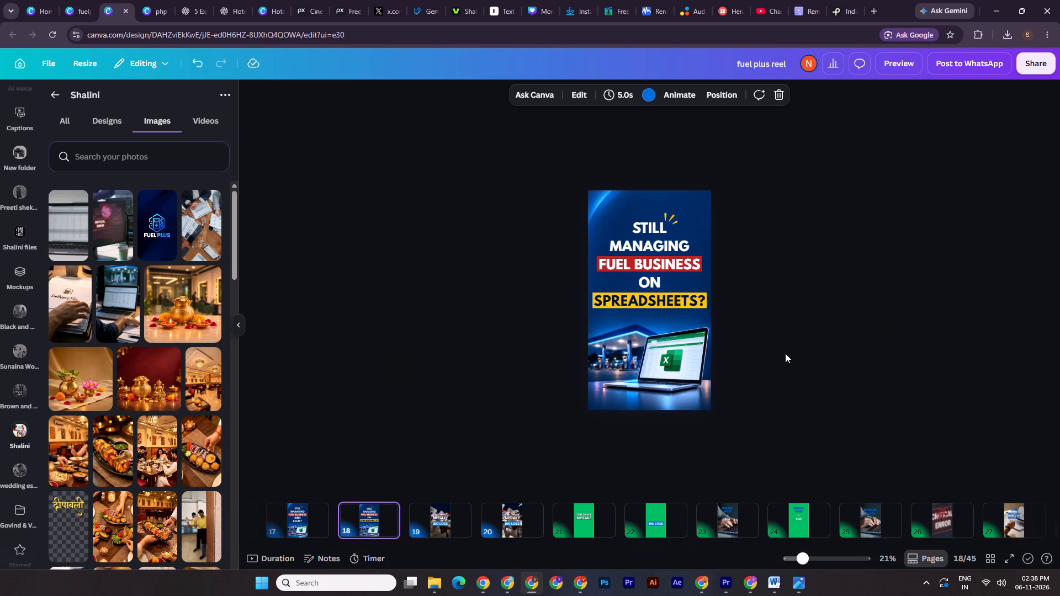
key(Right)
key(Right)
key(Right)
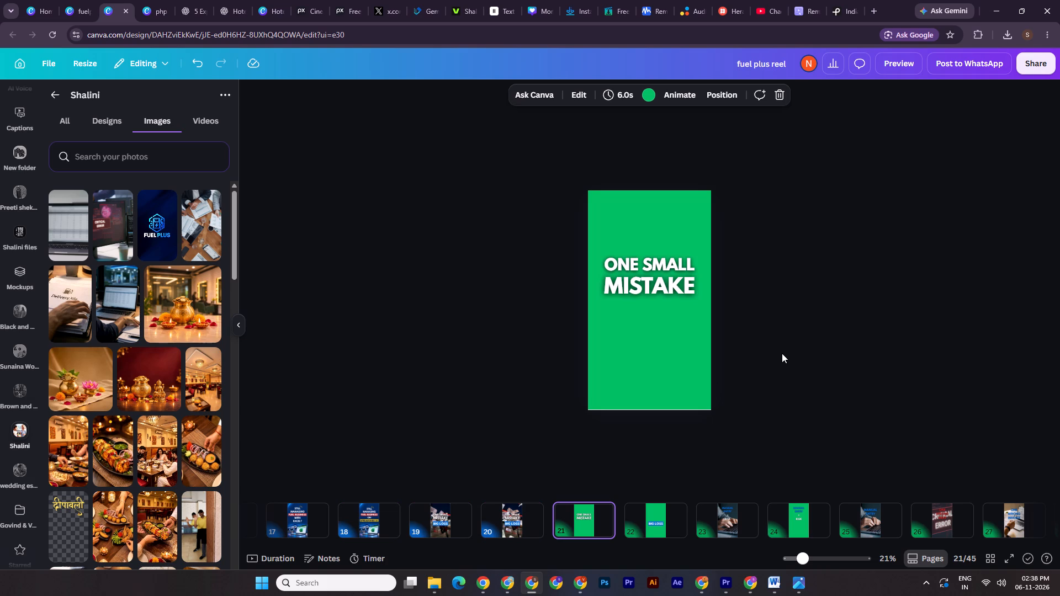
click(624, 268)
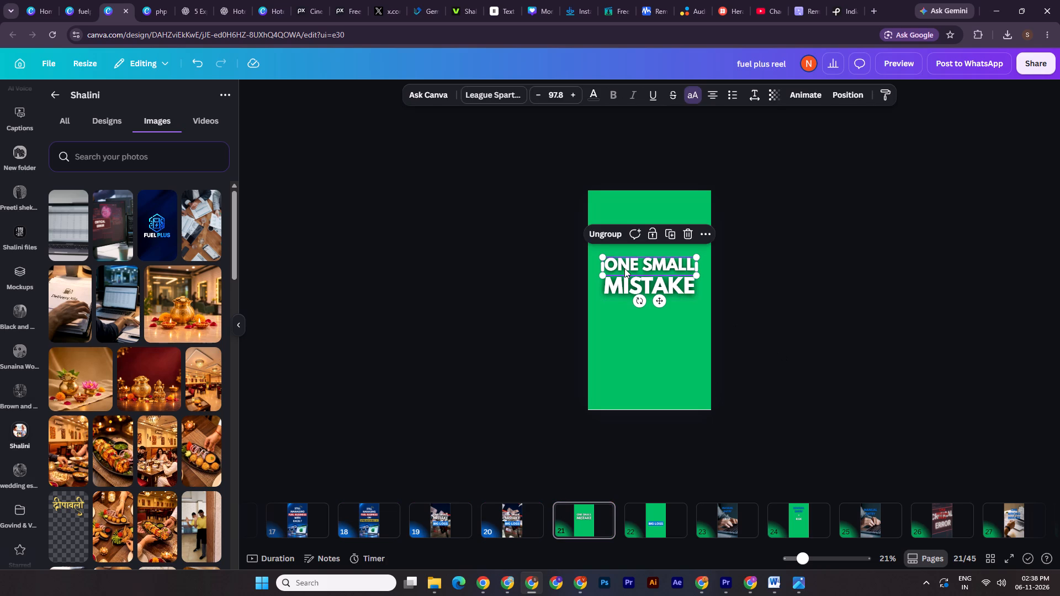
click(663, 523)
Copy the “MANUAL ENTRY” and “RISK” texts from page 23 onto the laptop spreadsheet page 44, and move “MANUAL ENTRY” slightly lower.
click(719, 521)
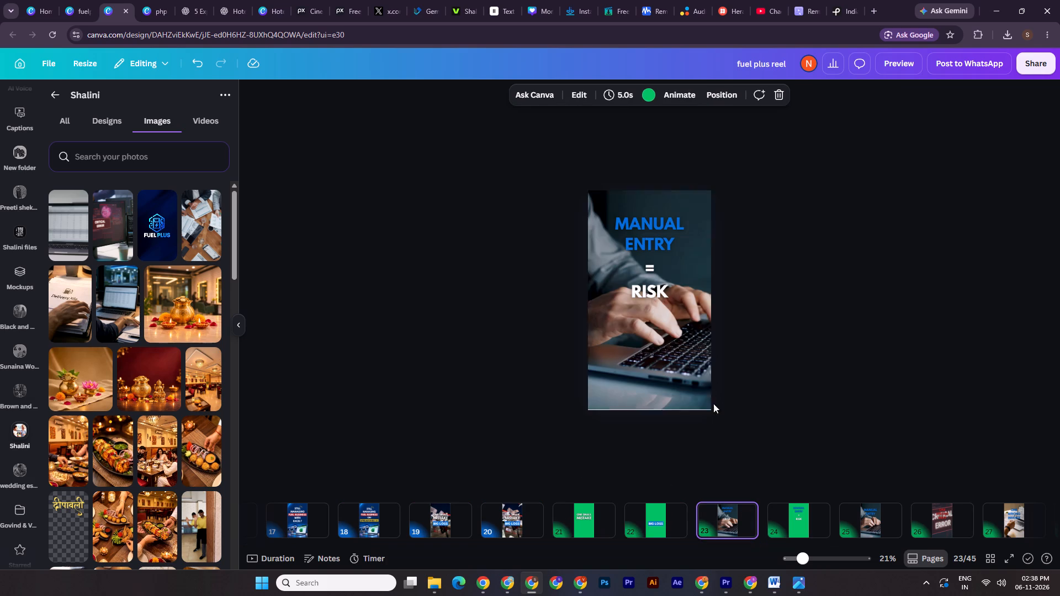
click(651, 223)
shift+click(670, 298)
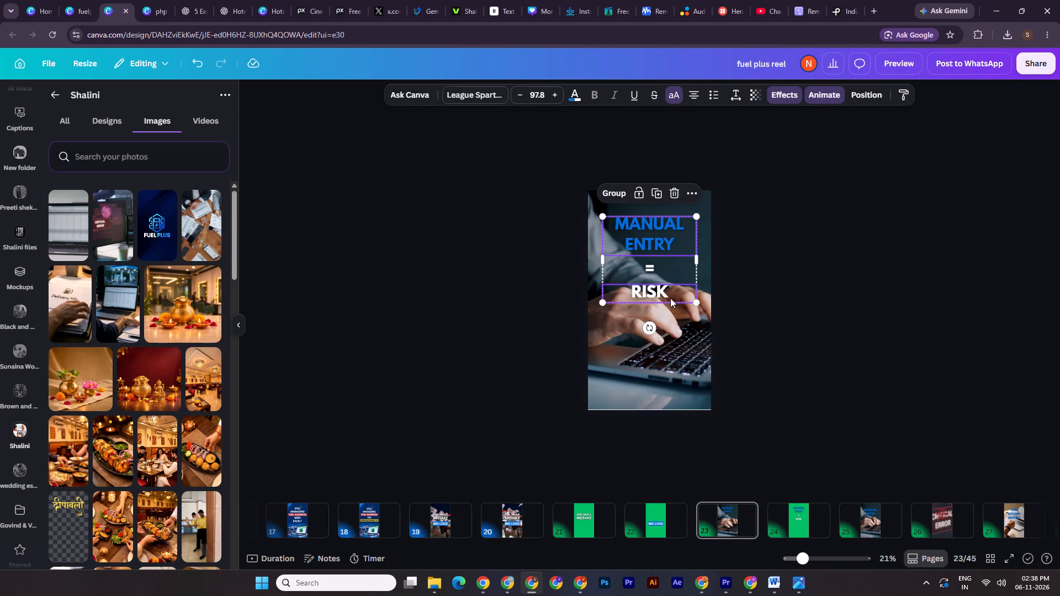
key(ctrl+c)
drag(570, 544, 1032, 541)
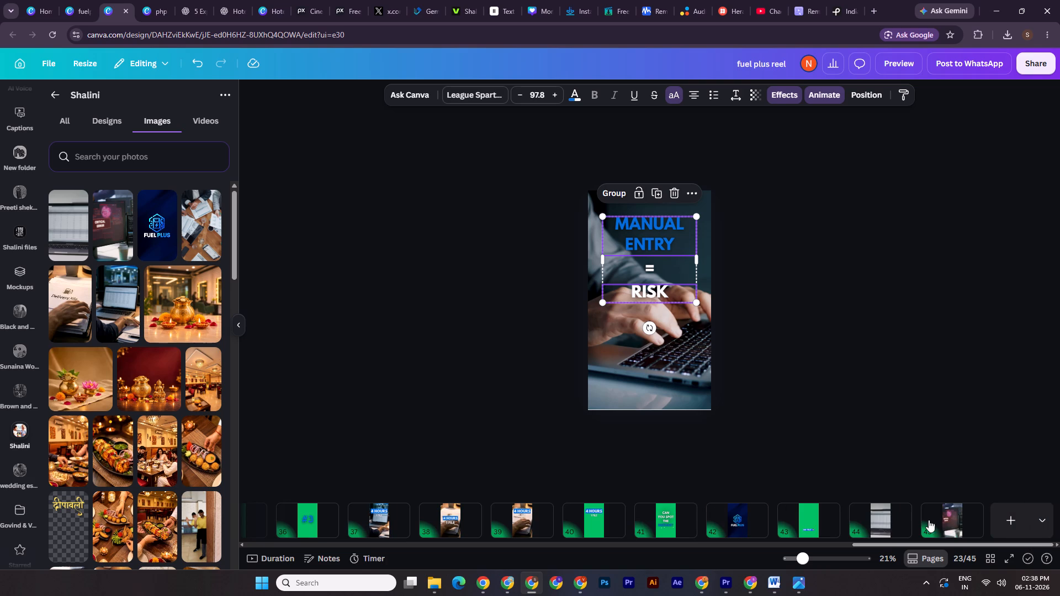
click(898, 525)
key(ctrl+v)
double_click(856, 336)
shift+drag(649, 230, 654, 249)
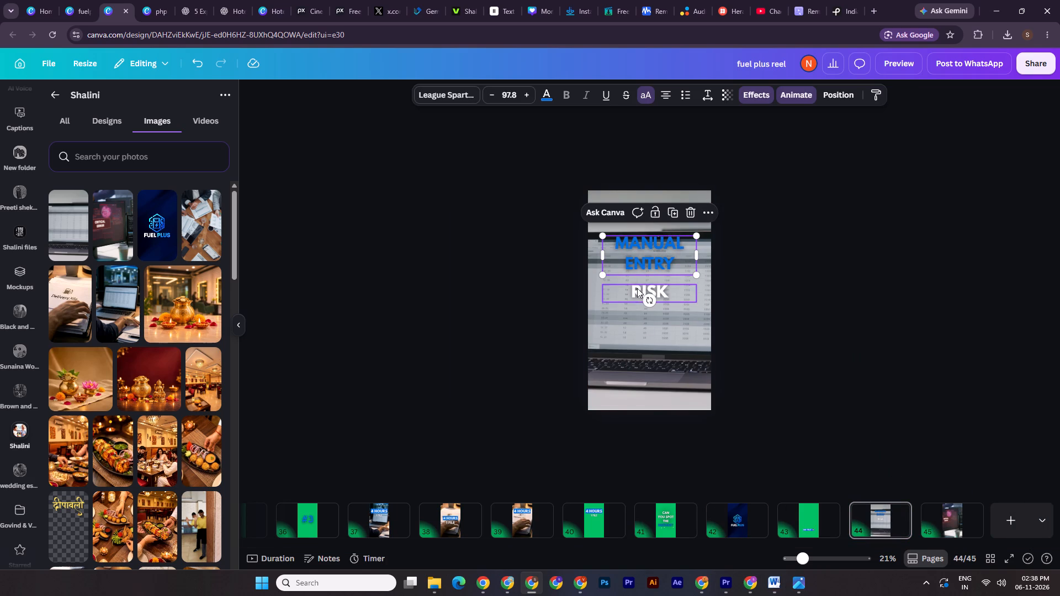
Replace the “MANUAL ENTRY” text on page 44 with “ROW 3”, copied from the fuel plus script document.
click(480, 586)
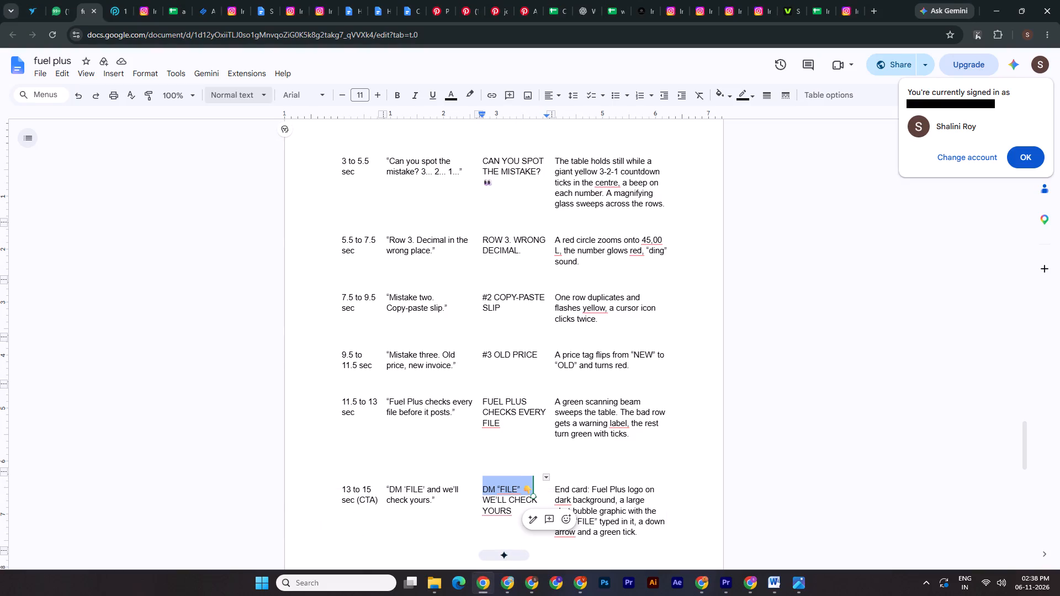
drag(483, 240, 511, 239)
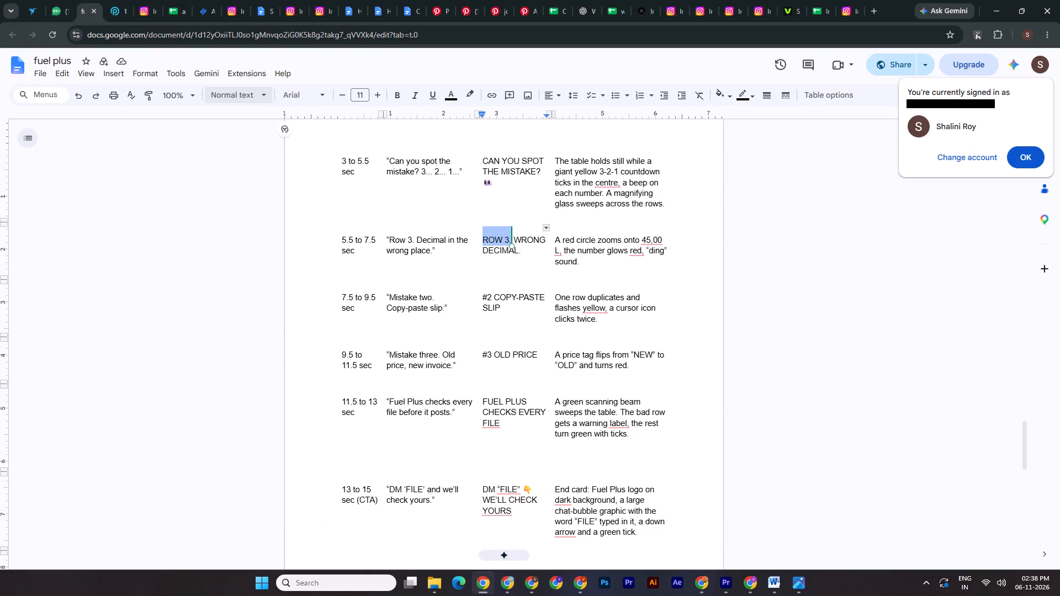
drag(511, 239, 509, 239)
key(ctrl+c)
click(531, 584)
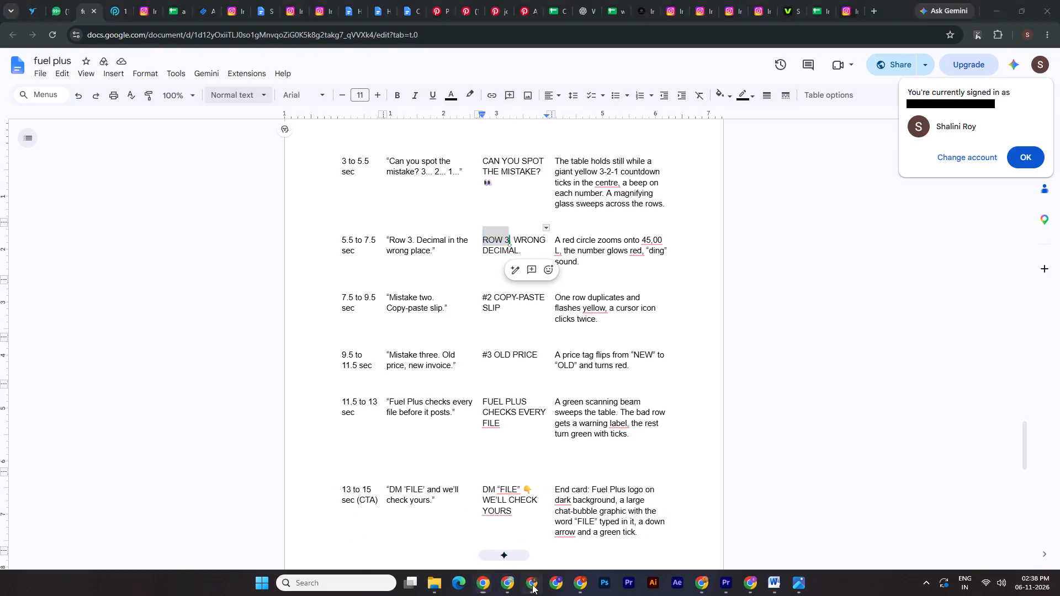
click(645, 241)
key(ctrl+v)
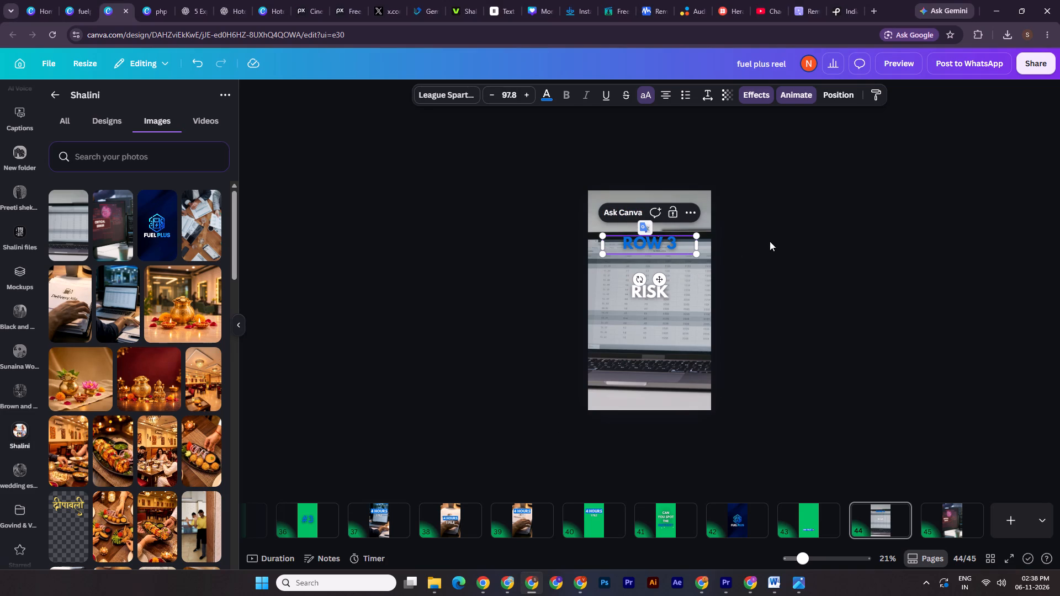
Recolour the “ROW 3” text red and move it down closer to “RISK”.
click(798, 240)
click(633, 241)
click(542, 101)
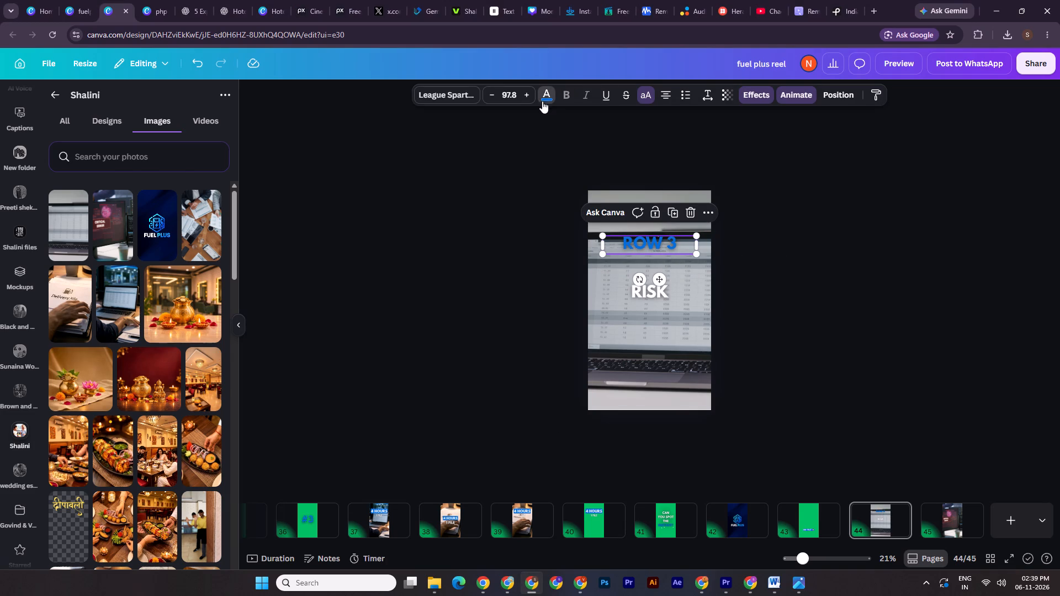
click(133, 176)
shift+drag(797, 205, 772, 209)
shift+drag(674, 243, 676, 256)
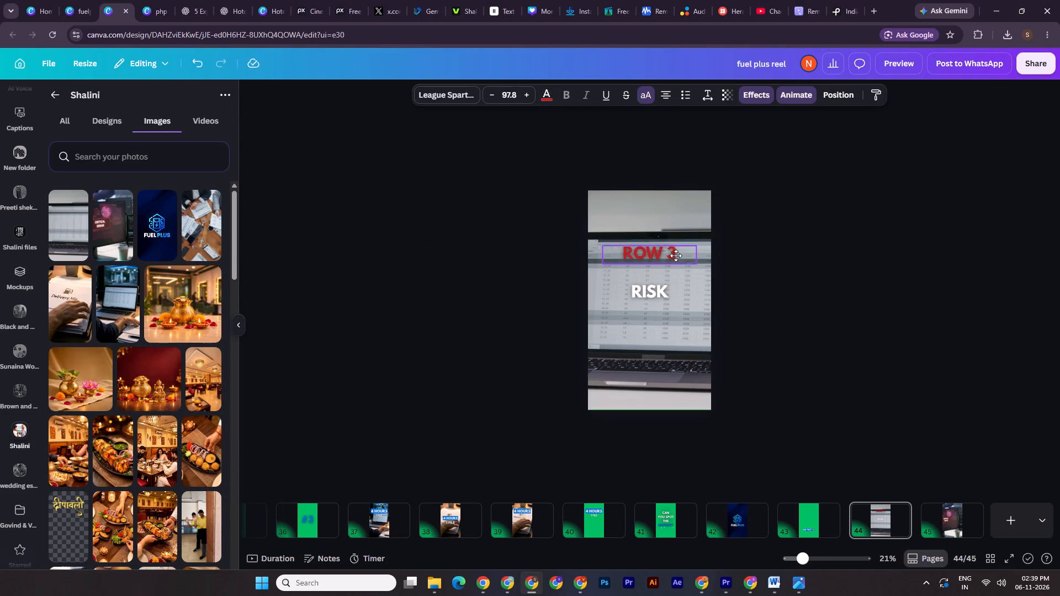
shift+drag(676, 256, 676, 262)
double_click(779, 242)
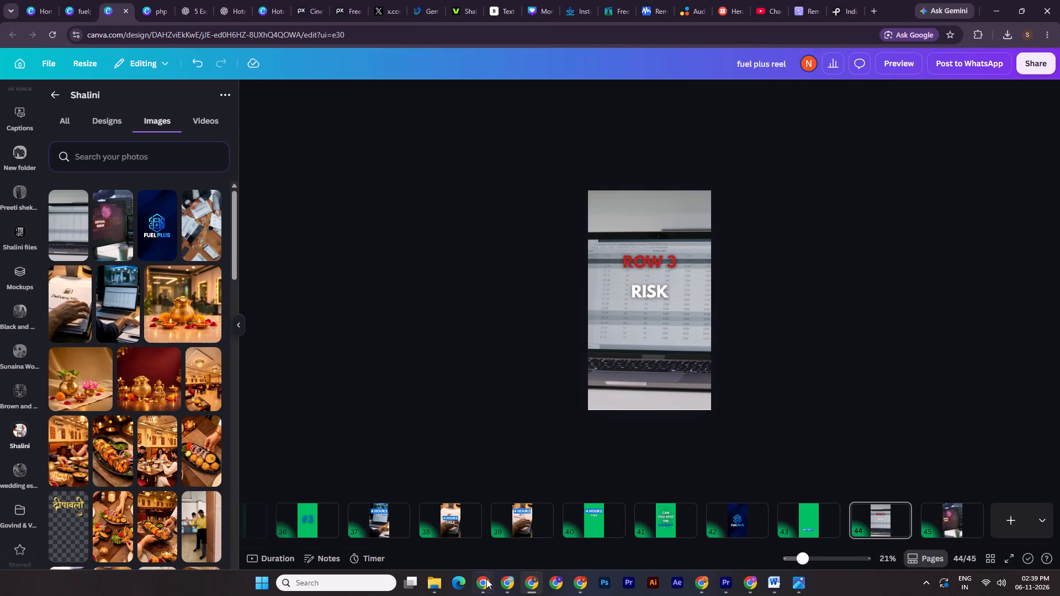
Replace the “RISK” text with “WRONG DECIMAL” copied from the script document, and move it up directly beneath “ROW 3”.
click(486, 582)
drag(516, 237, 516, 242)
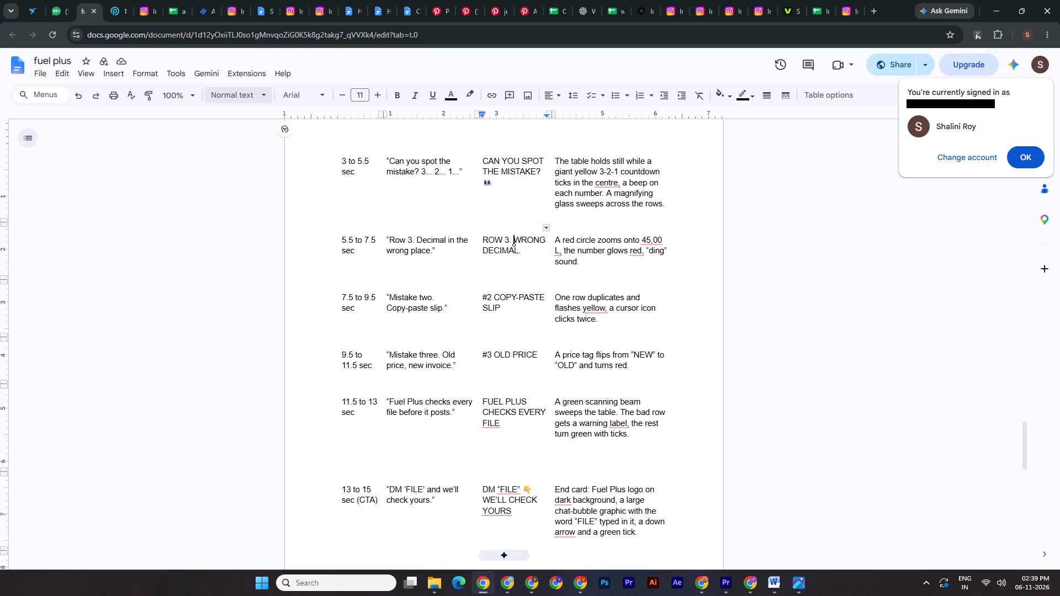
drag(516, 242, 518, 248)
key(ctrl+c)
click(536, 577)
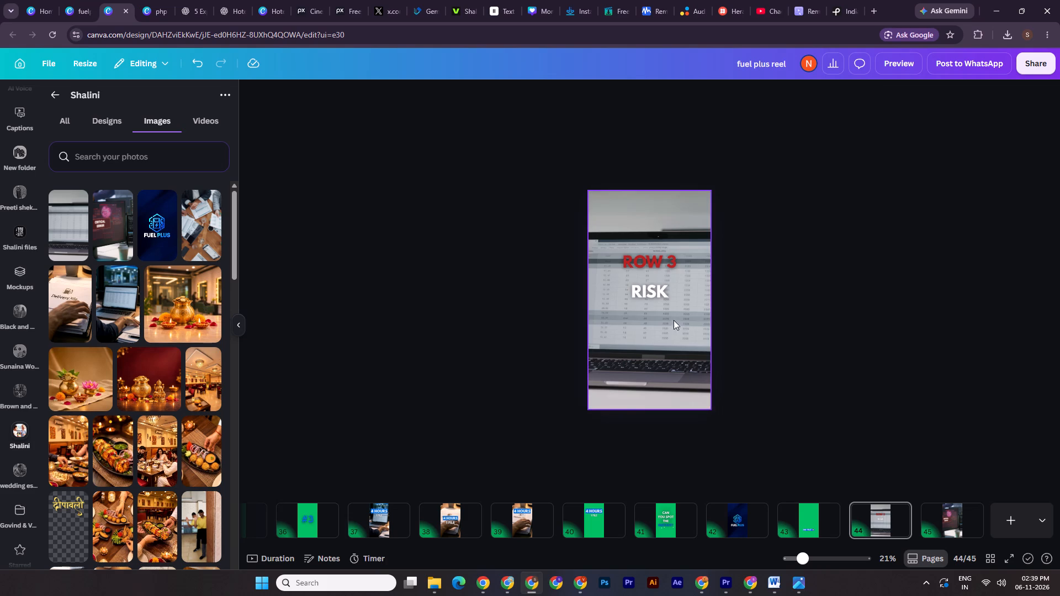
double_click(662, 297)
key(ctrl+v)
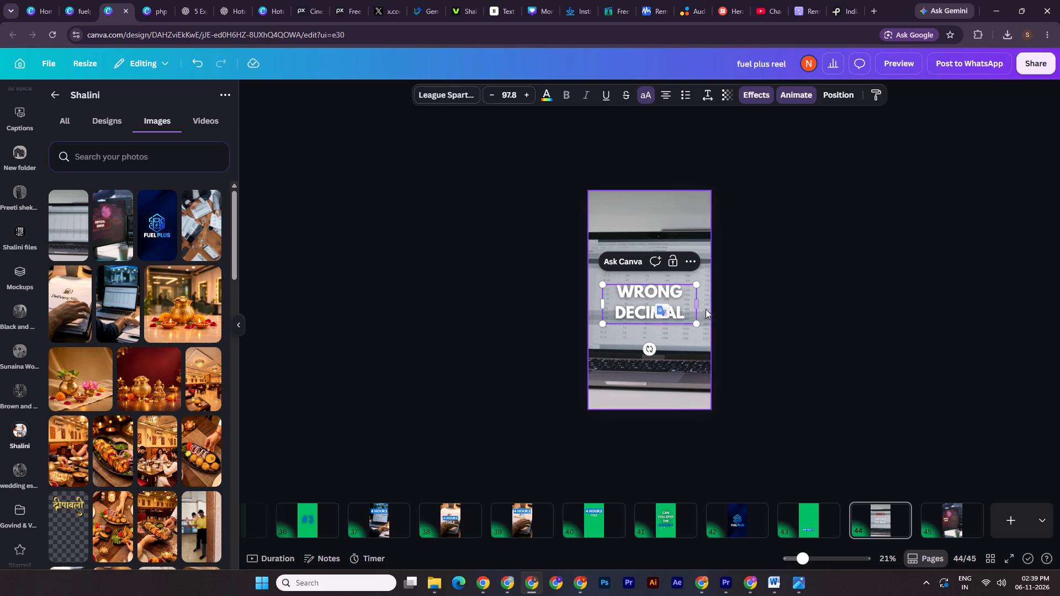
double_click(865, 269)
shift+drag(680, 302, 679, 297)
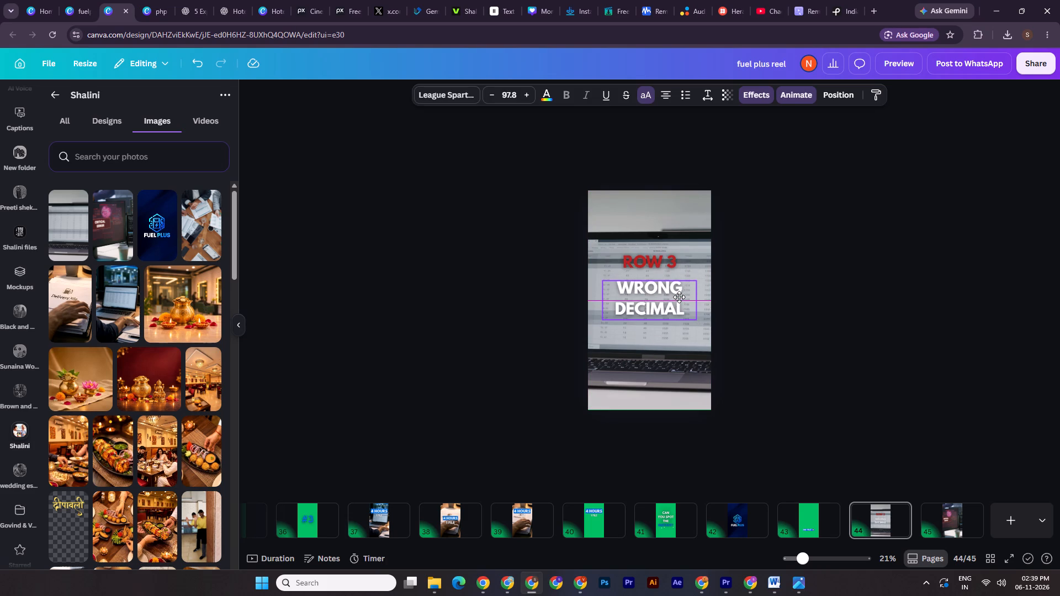
shift+drag(679, 297, 679, 292)
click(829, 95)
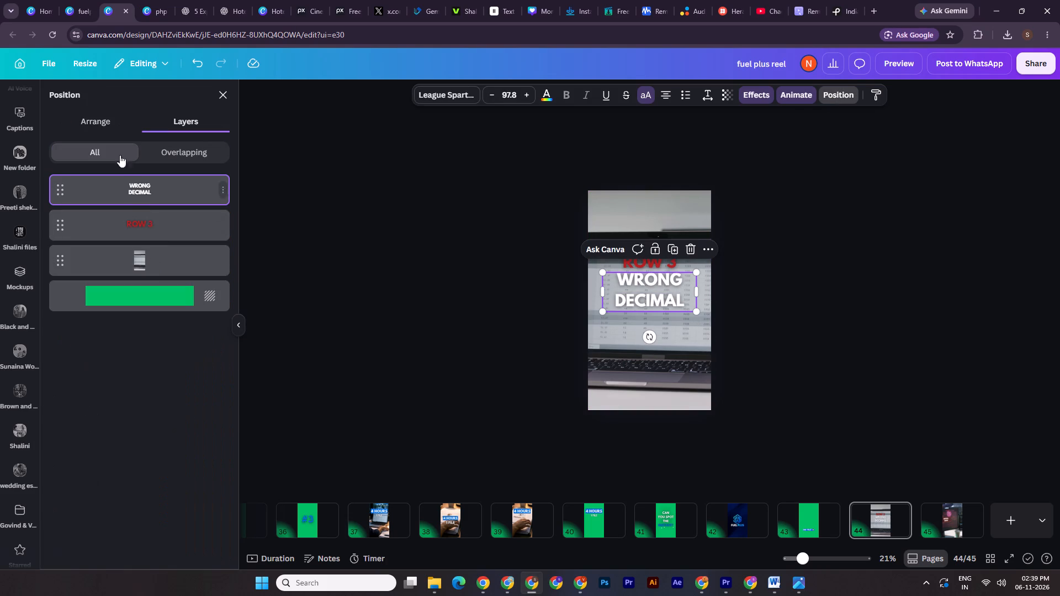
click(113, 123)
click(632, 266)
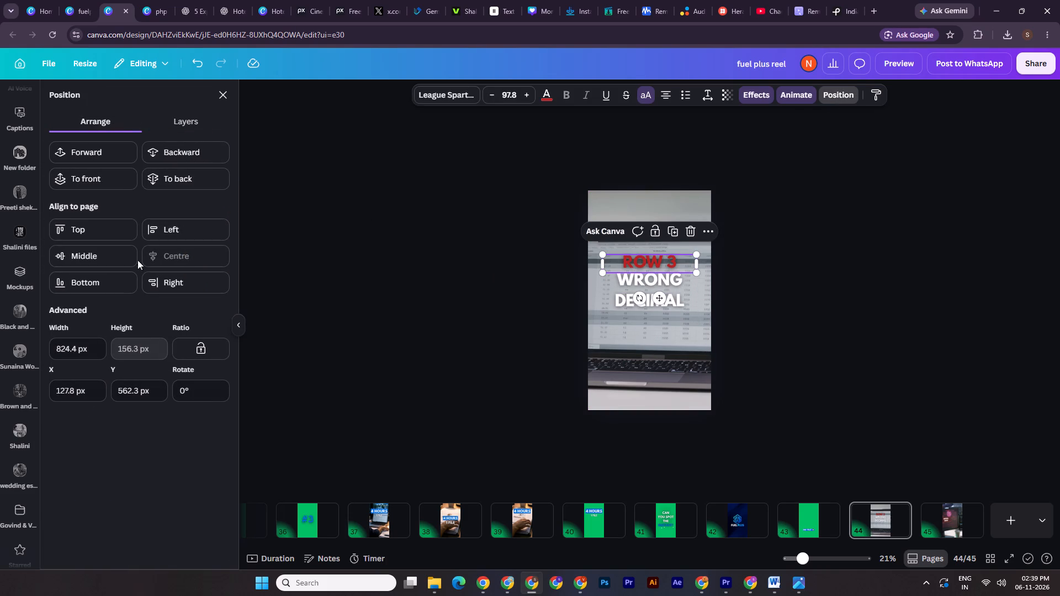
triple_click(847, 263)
Change the “WRONG DECIMAL” text's animation to Merge, applied on enter only.
click(669, 290)
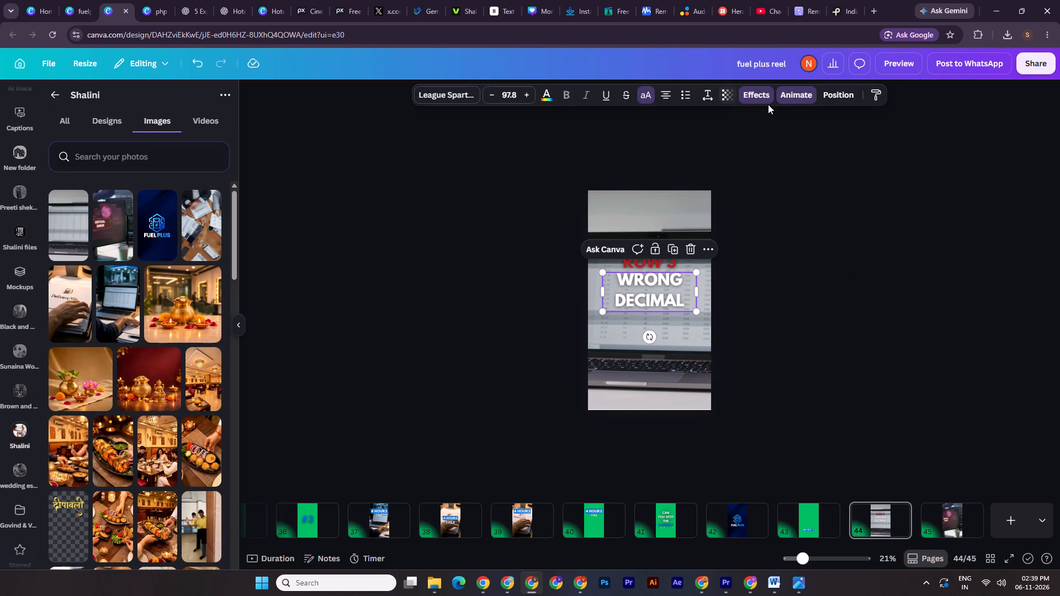
click(785, 95)
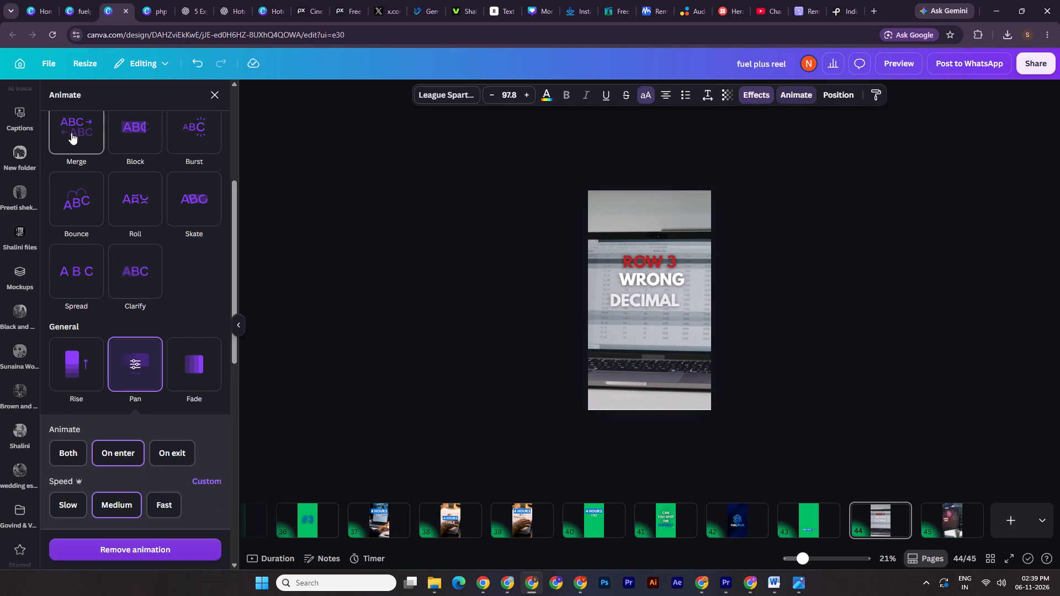
click(71, 132)
click(96, 216)
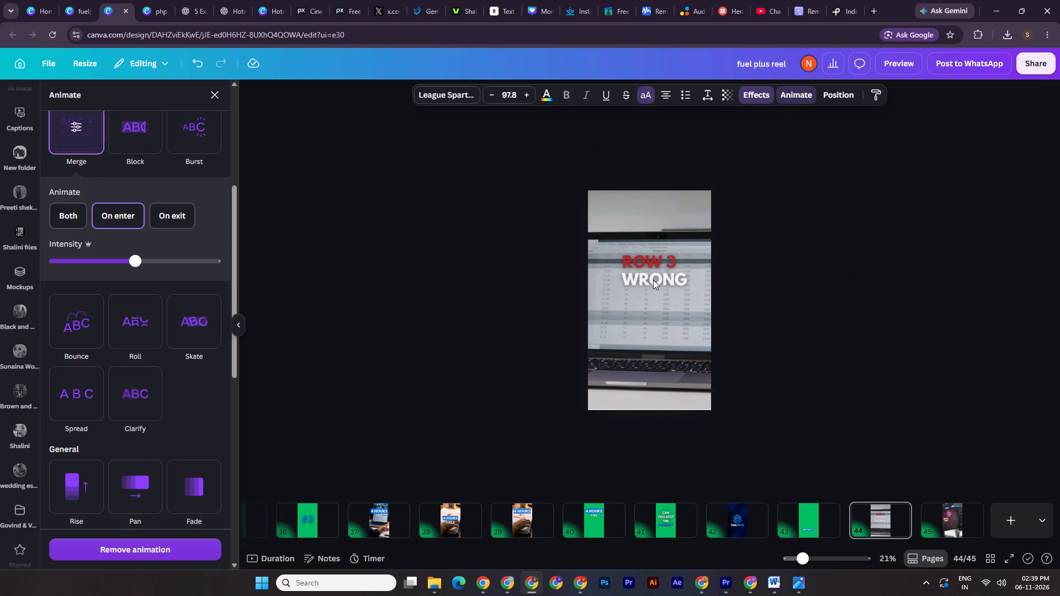
Change the “ROW 3” text's animation to Rise, applied on enter only.
click(658, 258)
click(77, 340)
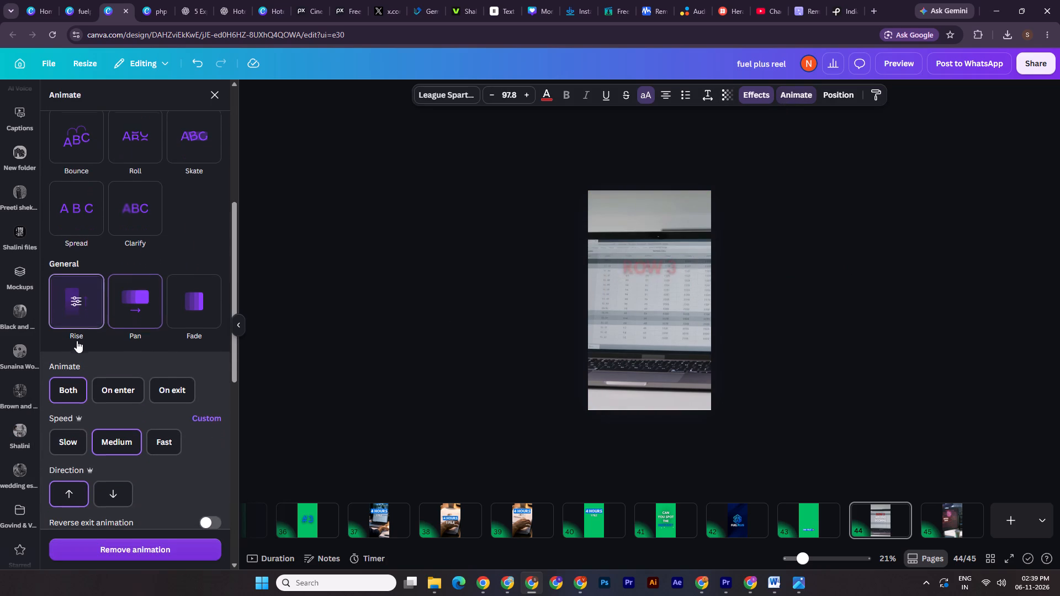
click(130, 382)
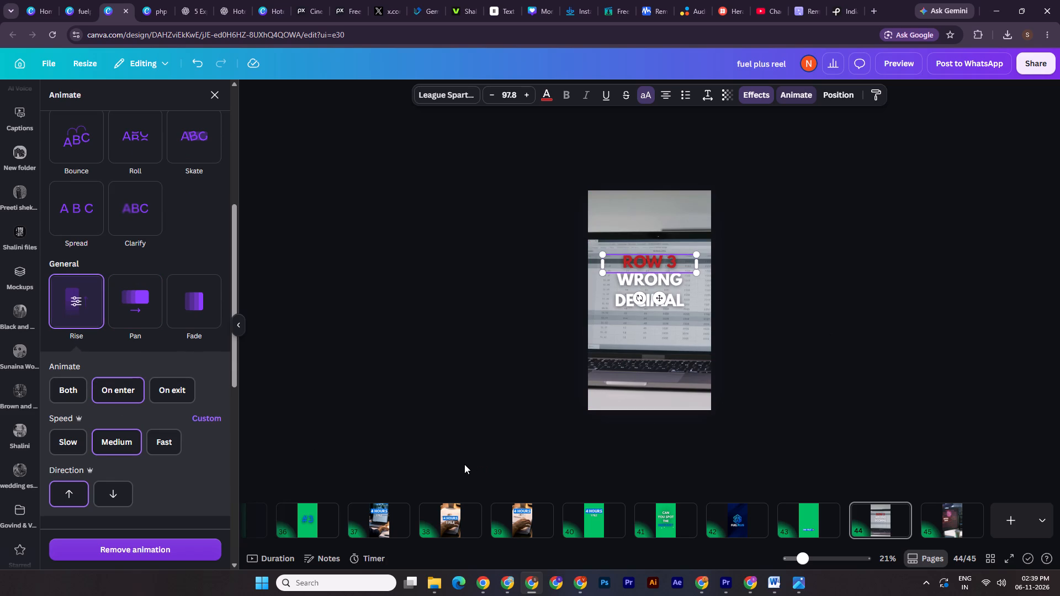
double_click(867, 280)
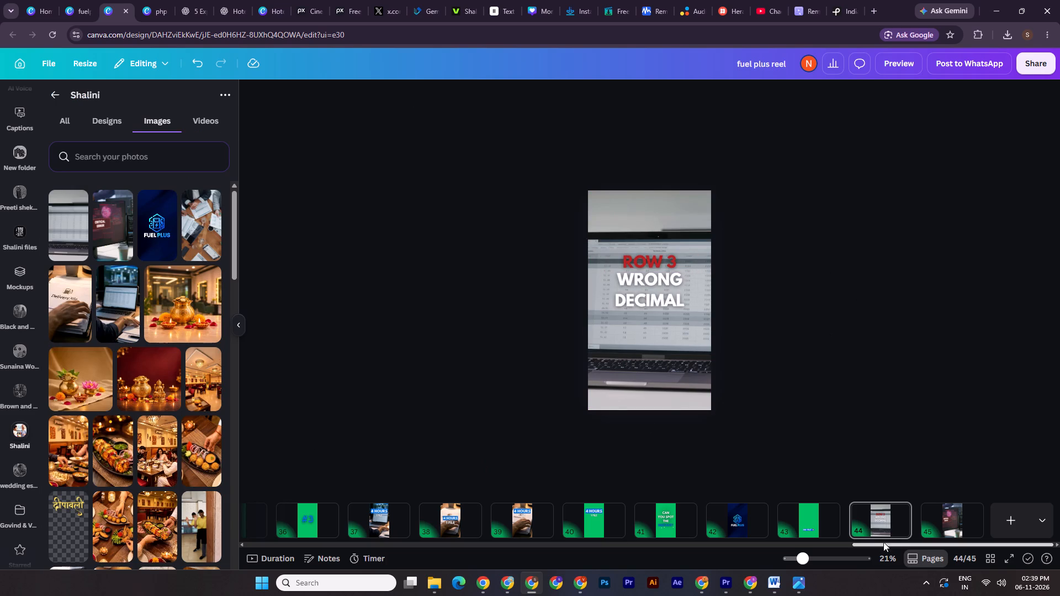
Copy the “ROW 3” and “WRONG DECIMAL” texts from page 44 onto the “CRITICAL ERROR” monitor page 45.
drag(744, 233, 612, 360)
key(ctrl+c)
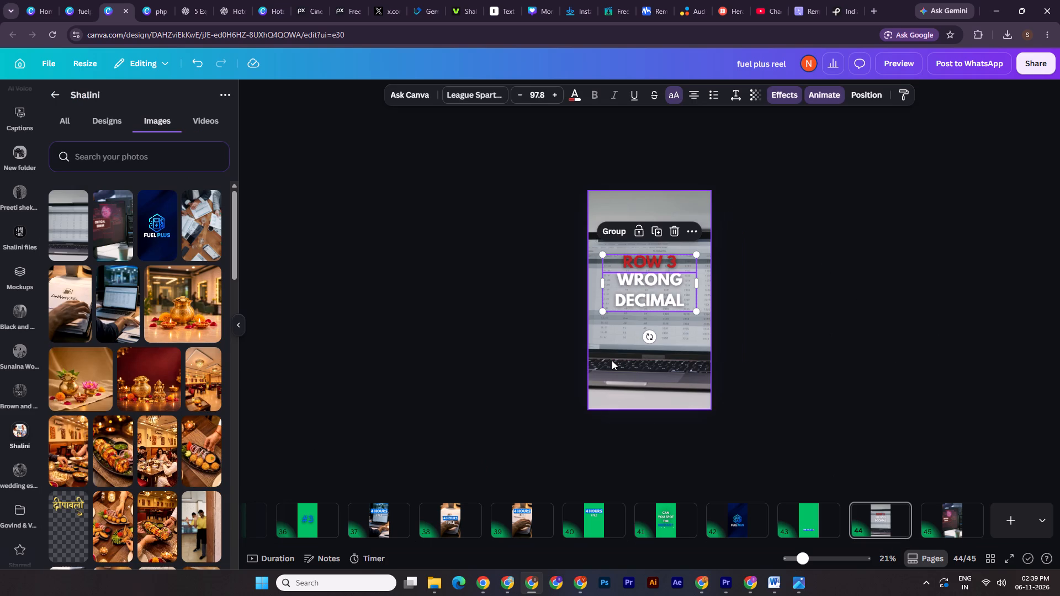
click(965, 523)
key(ctrl+v)
double_click(916, 336)
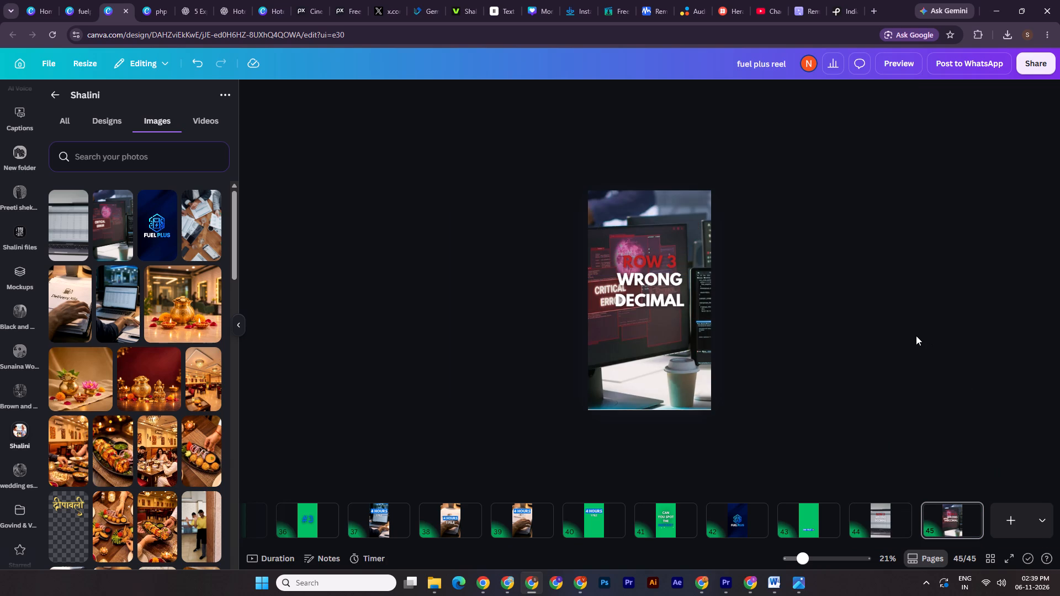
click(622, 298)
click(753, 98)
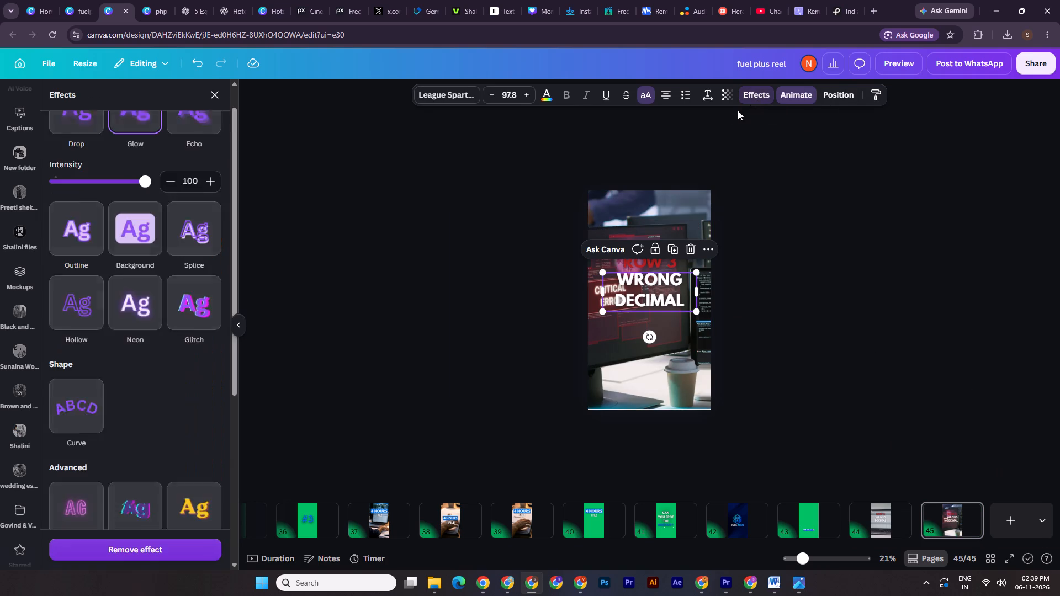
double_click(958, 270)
Add a new green page at the end and paste copies of the “ROW 3” and “WRONG DECIMAL” texts on it.
drag(728, 183, 606, 322)
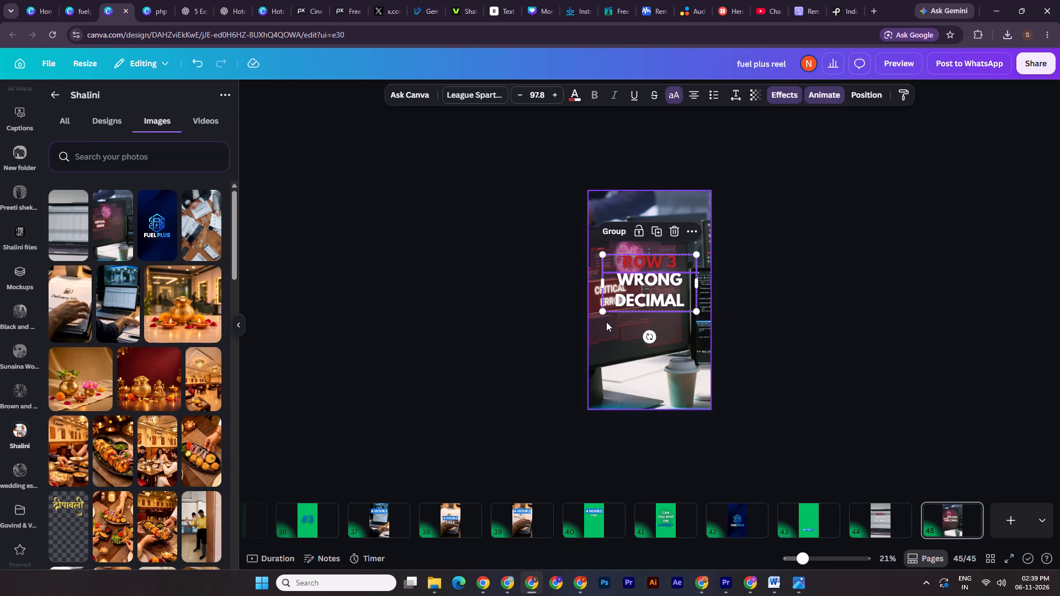
key(ctrl+c)
click(1001, 516)
key(ctrl+v)
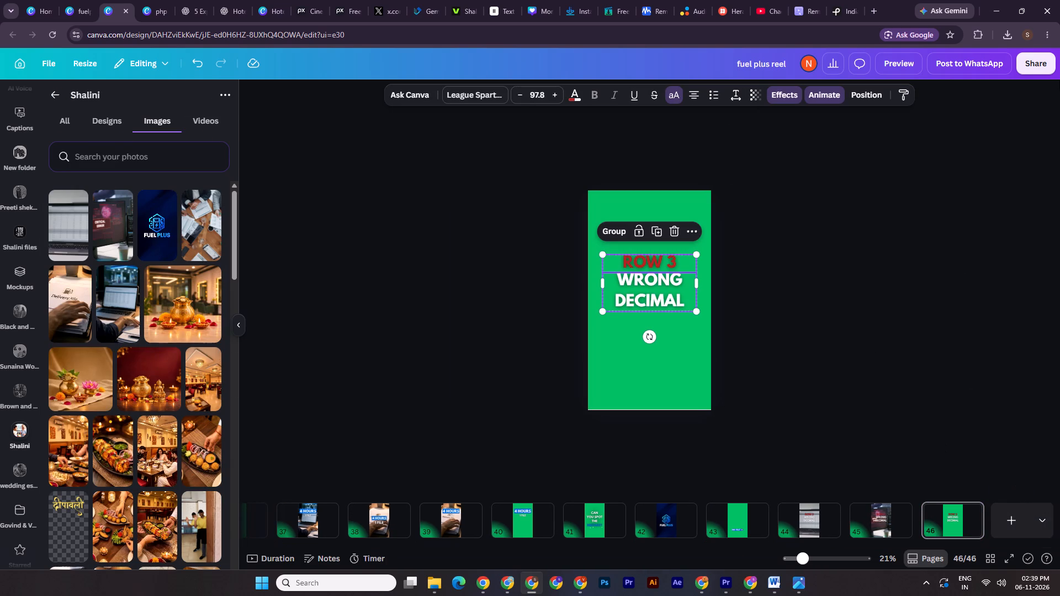
Download only page 46, the green-background text page, as a 1080p MP4 video.
click(1040, 66)
click(863, 316)
click(941, 256)
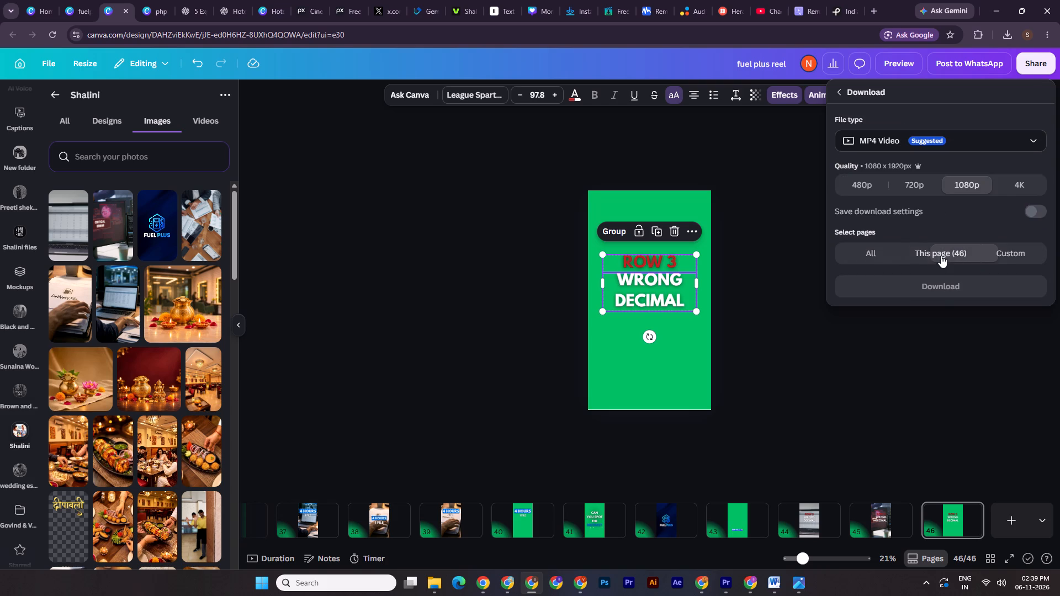
click(931, 290)
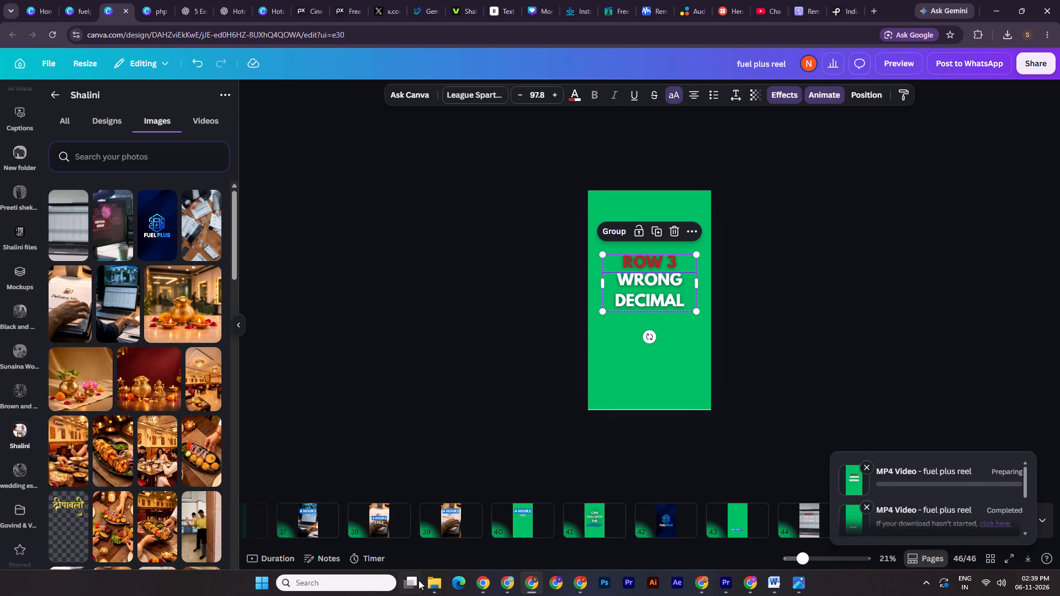
In the Downloads folder, rename the “fuel plus reel (1)” video as “fuel plus reel (1)_8”.
click(433, 585)
click(335, 522)
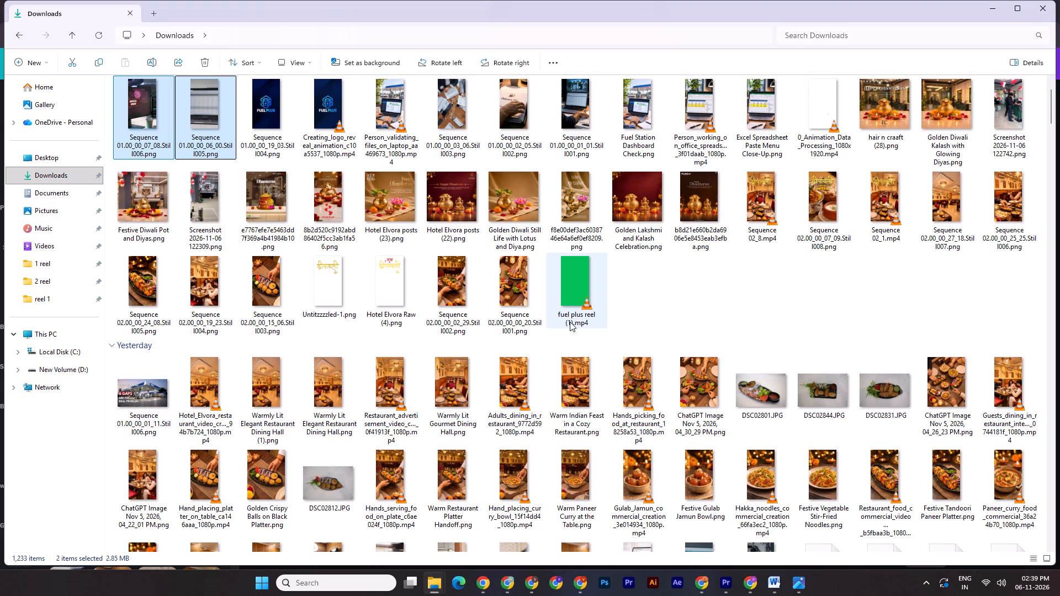
click(570, 322)
click(571, 323)
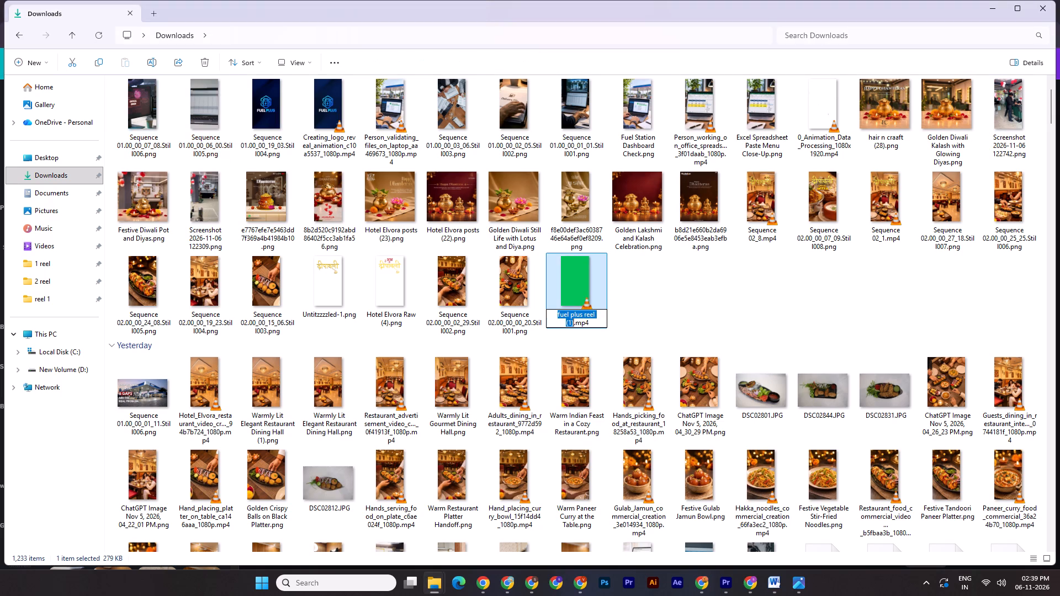
click(571, 323)
key(Down)
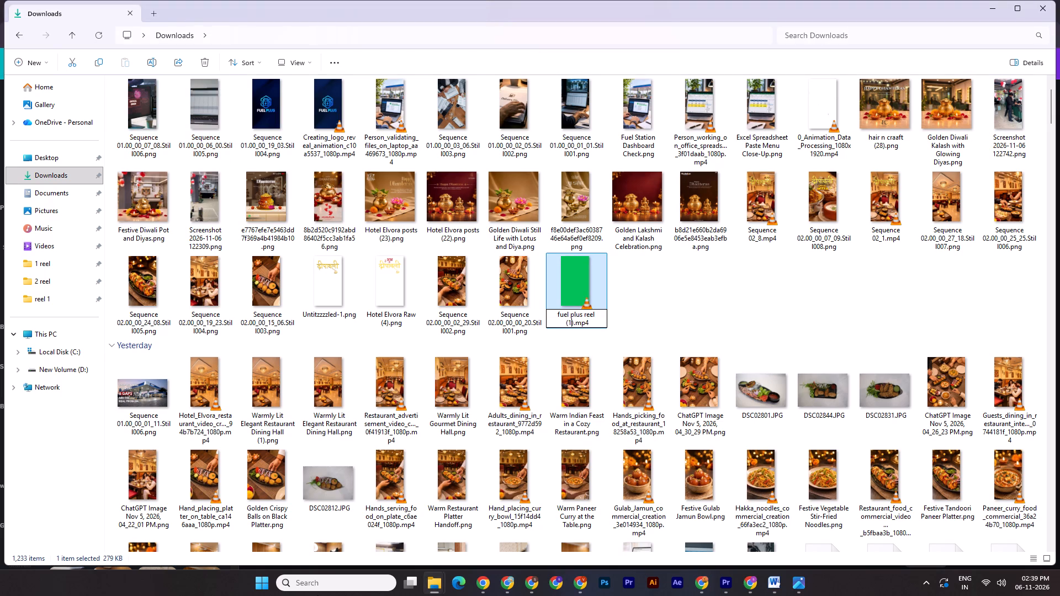
key(Right)
key(shift+underscore)
key(8)
Move “fuel plus reel (1)_8.mp4” from Downloads into the Instagram “2 reel” project folder.
key(ctrl+x)
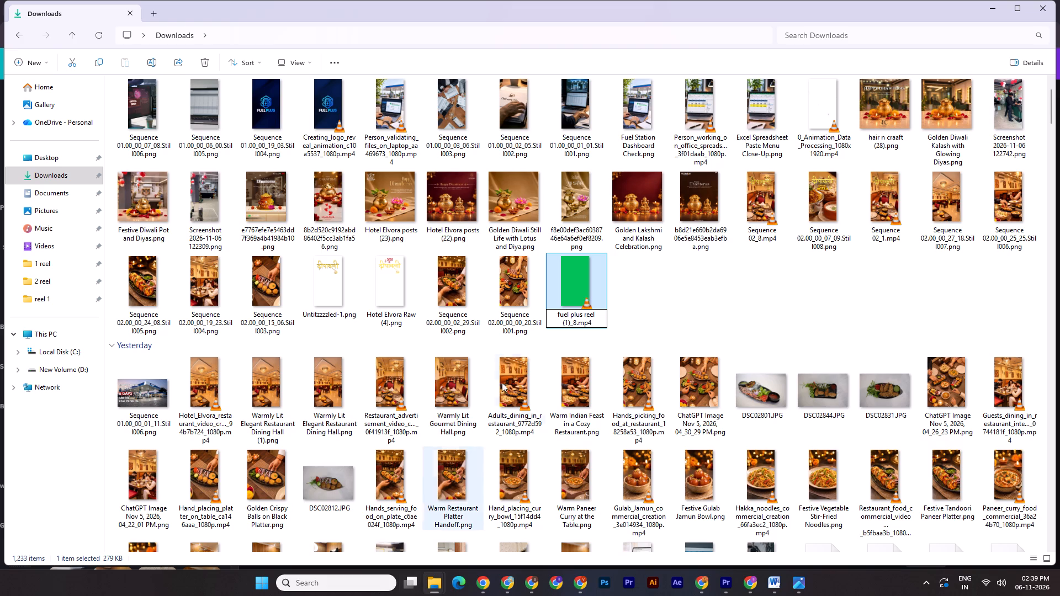
click(577, 285)
key(ctrl+x)
click(430, 586)
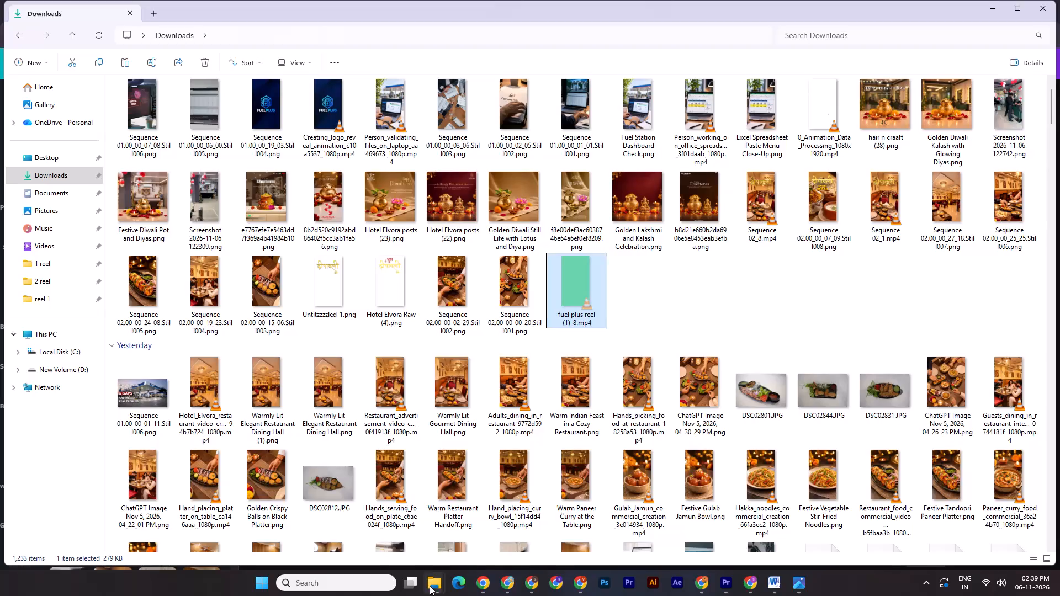
click(463, 533)
key(ctrl+v)
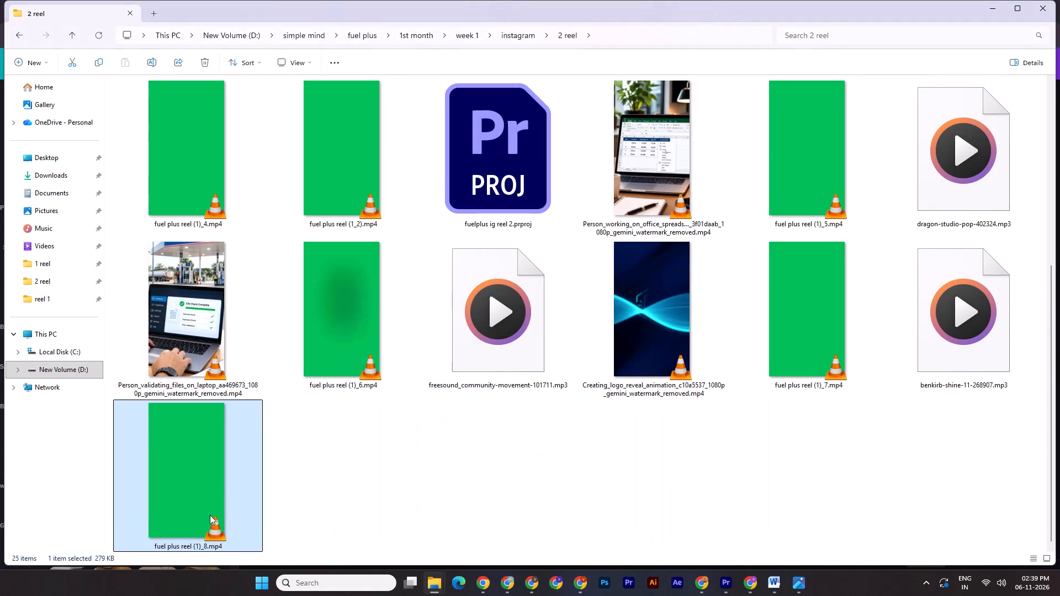
In Premiere Pro, add “fuel plus reel (1)_8.mp4” to track V3, starting at about 00:00:05:11 above the spreadsheet clip.
drag(199, 510, 728, 577)
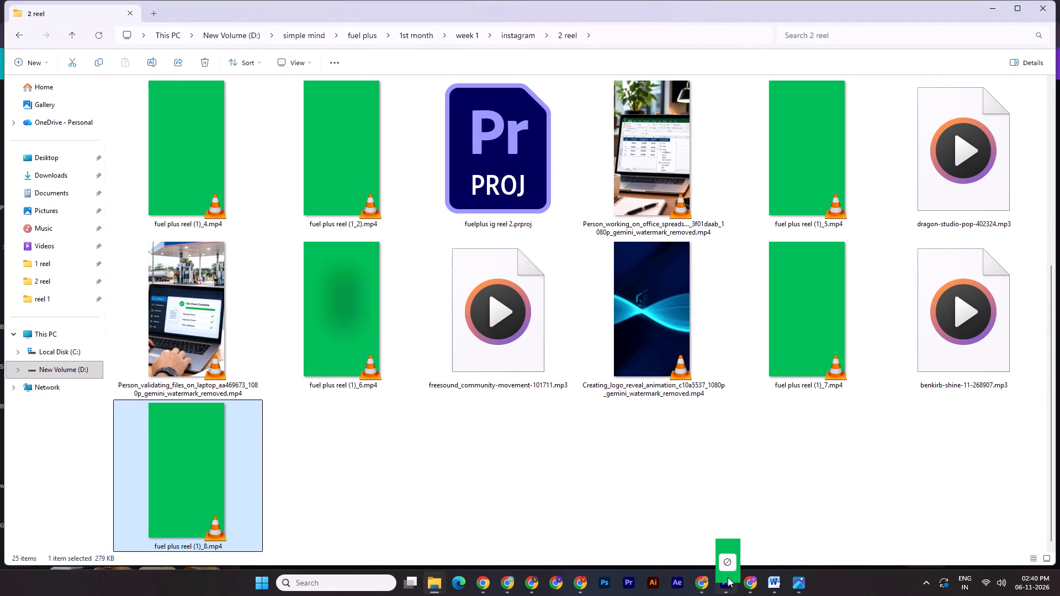
drag(728, 577, 472, 428)
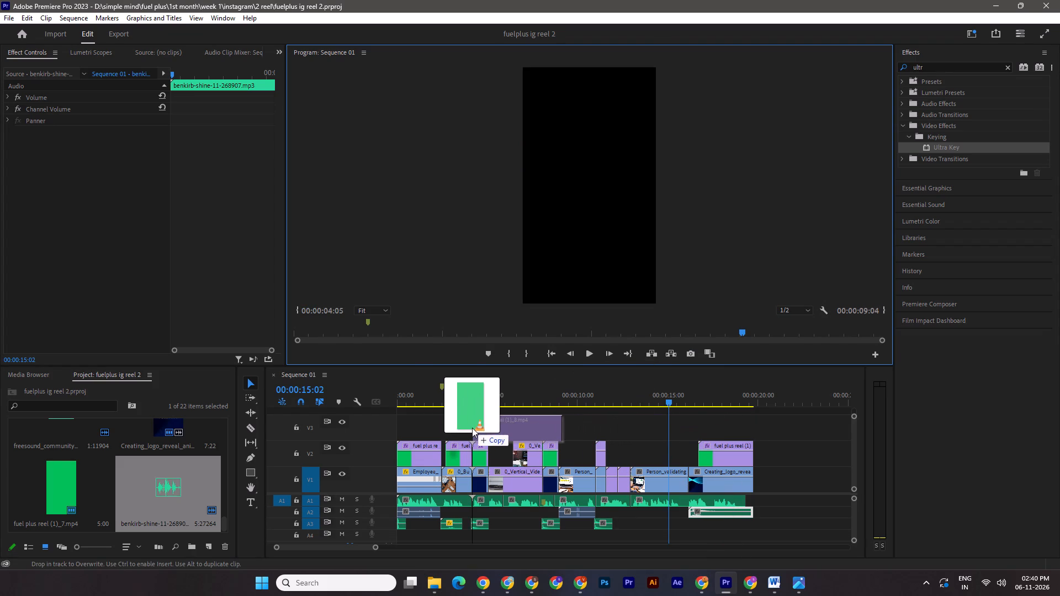
drag(472, 428, 559, 421)
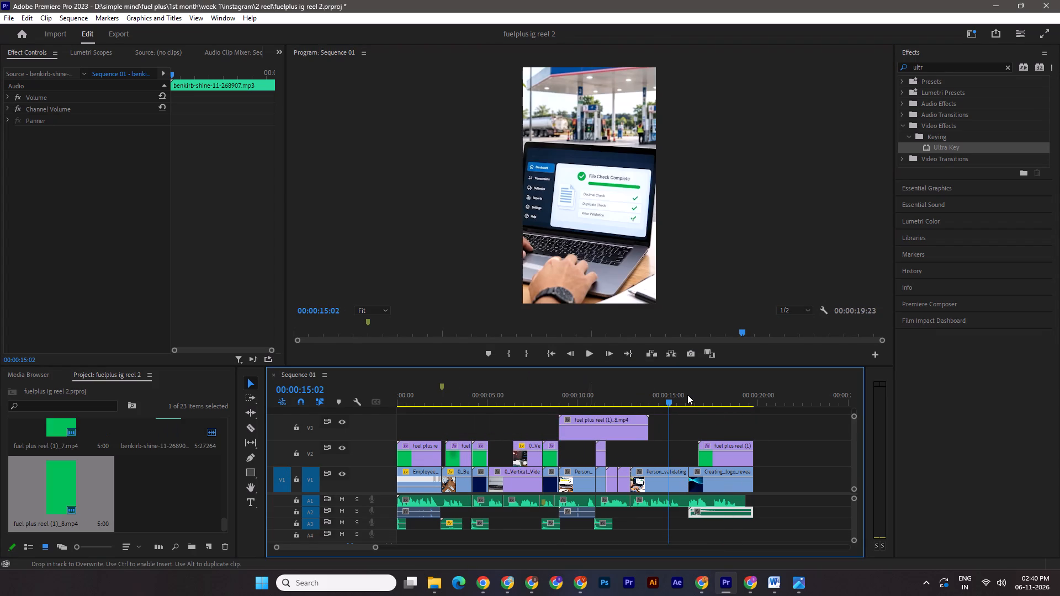
drag(665, 402, 494, 403)
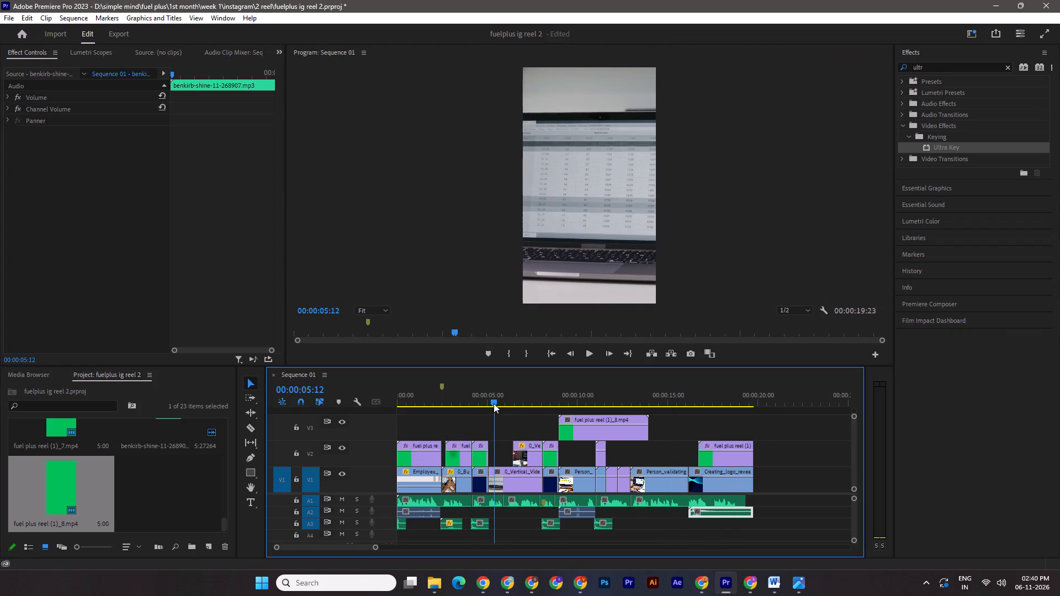
drag(494, 403, 488, 402)
key(space)
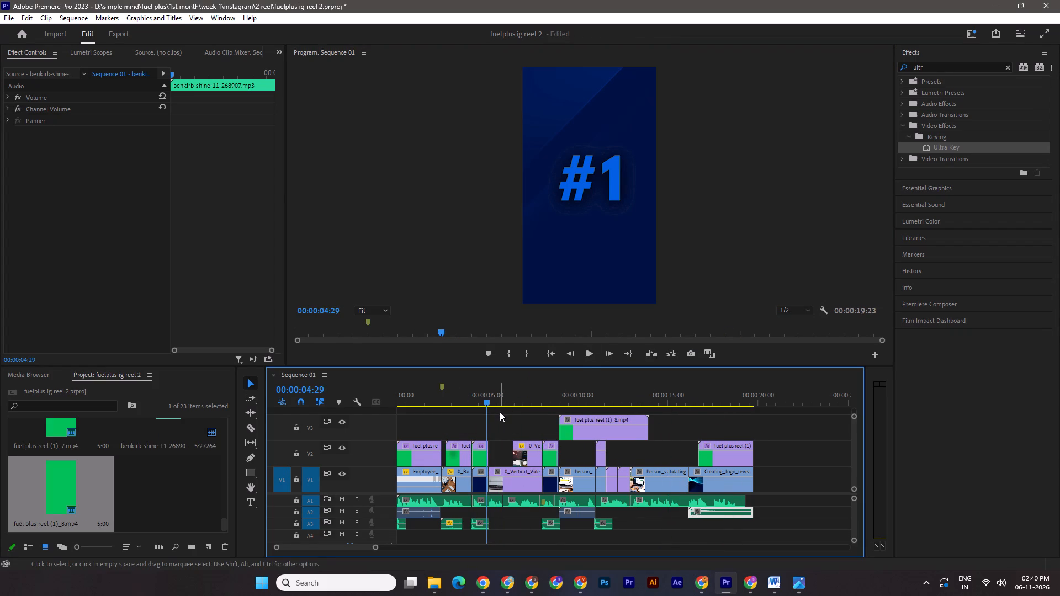
drag(485, 400, 467, 395)
click(500, 425)
key(space)
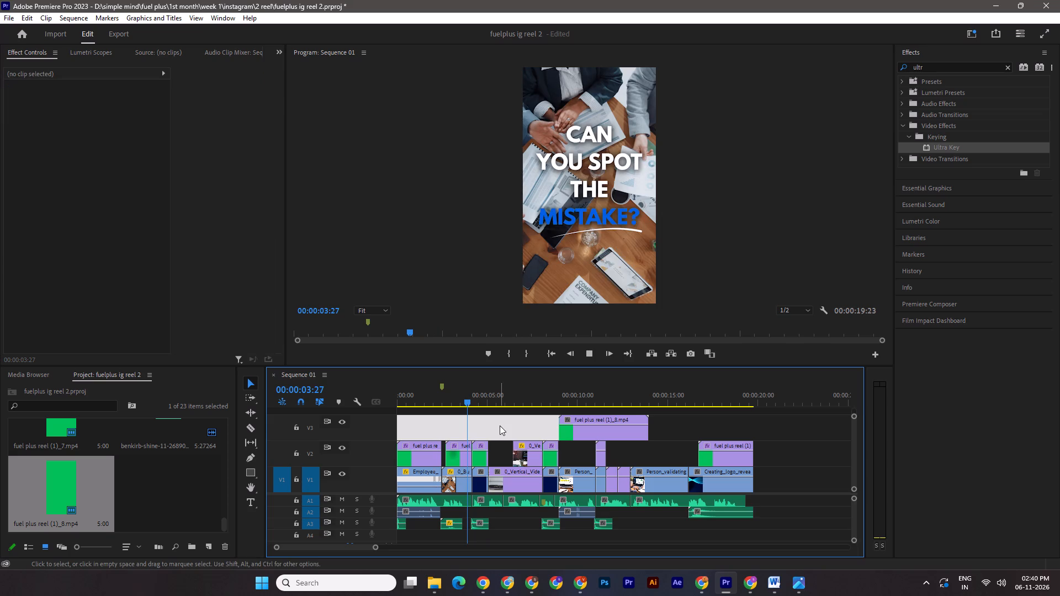
key(space)
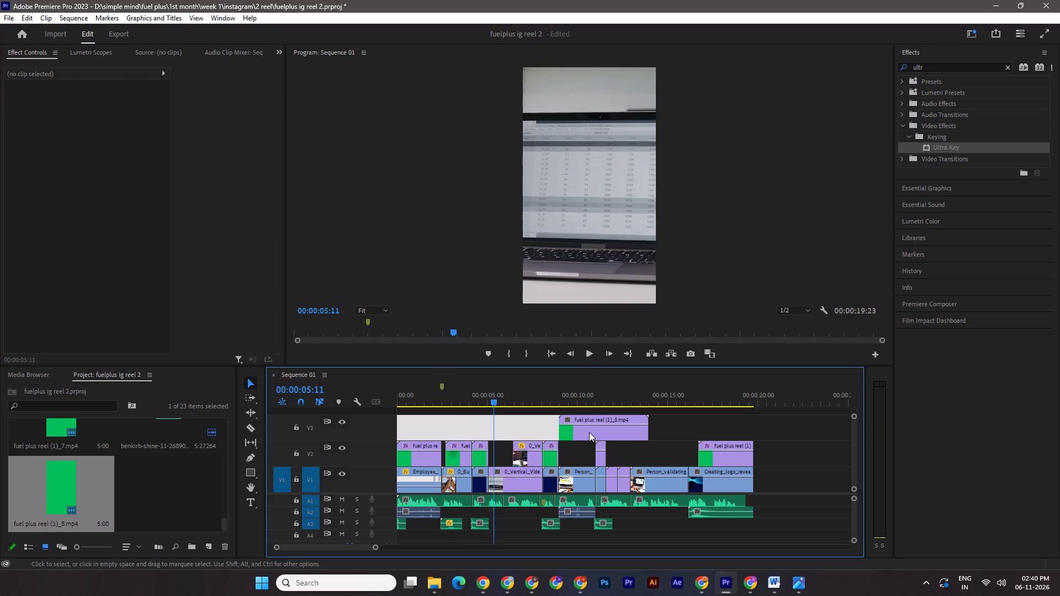
drag(589, 432, 525, 428)
Trim the end of the “ROW 3 WRONG DECIMAL” clip on V3 to 00:00:08:03, where the second blue clip begins, and save.
key(space)
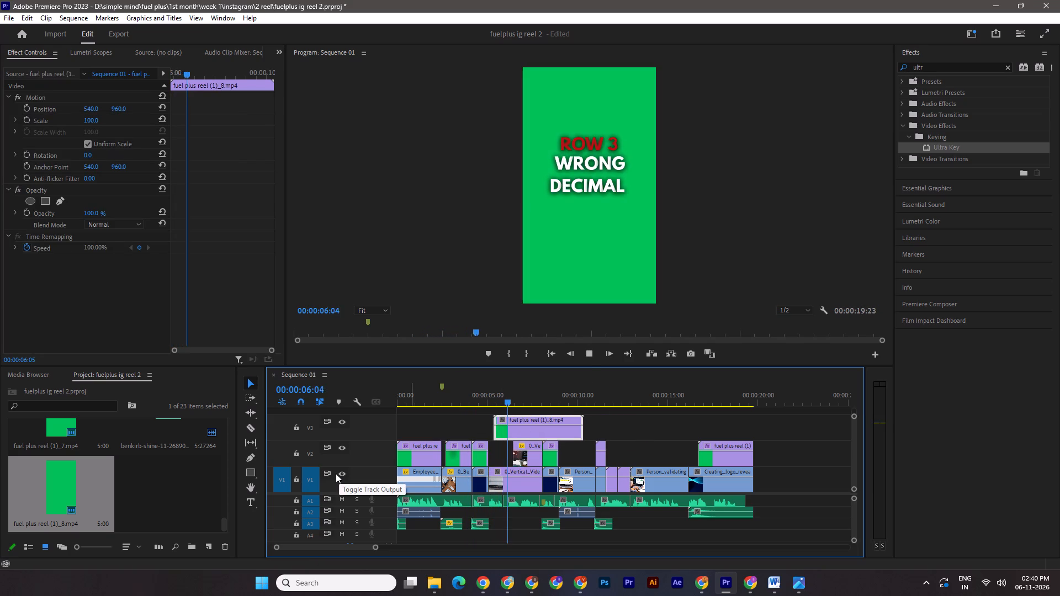
key(space)
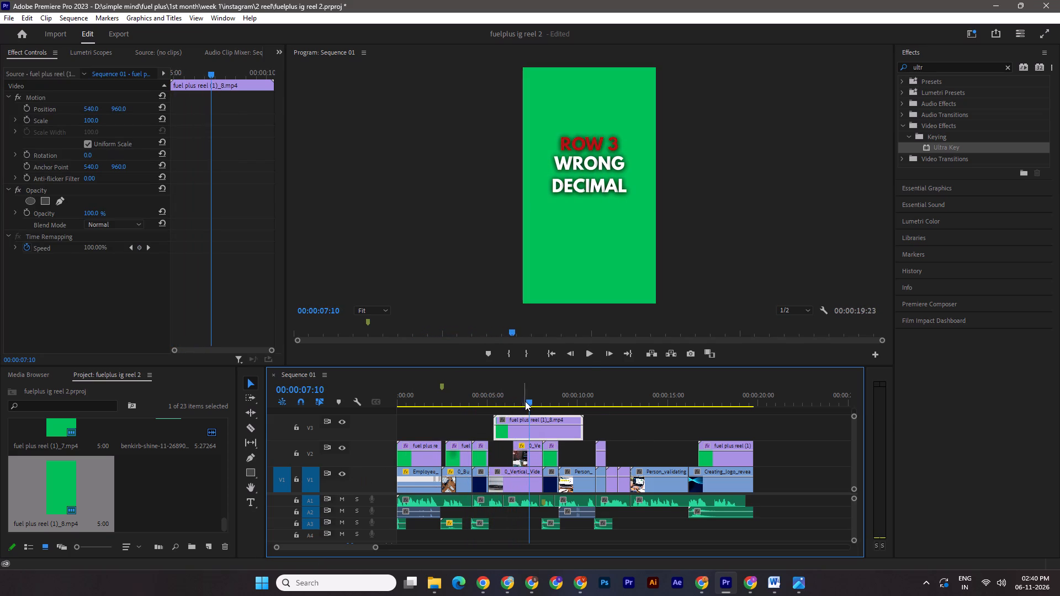
key(space)
key(space)
shift+click(540, 402)
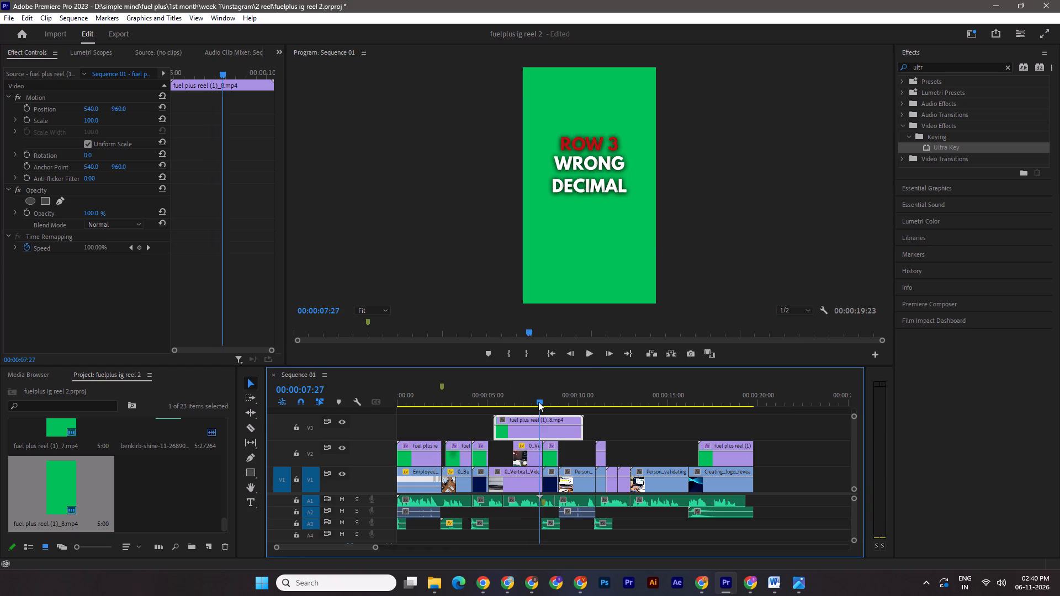
shift+click(541, 400)
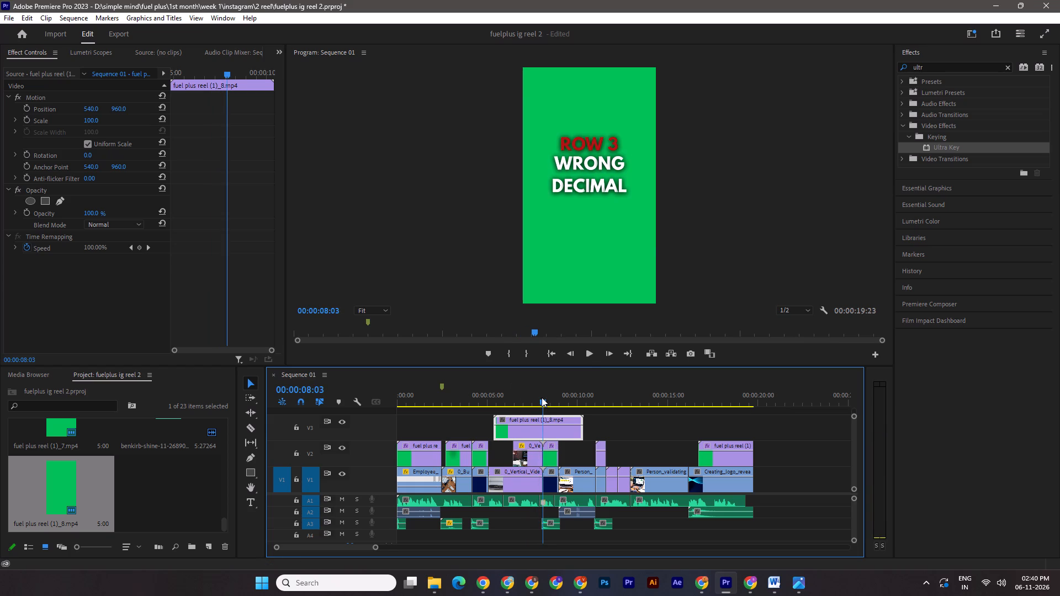
drag(582, 430, 542, 427)
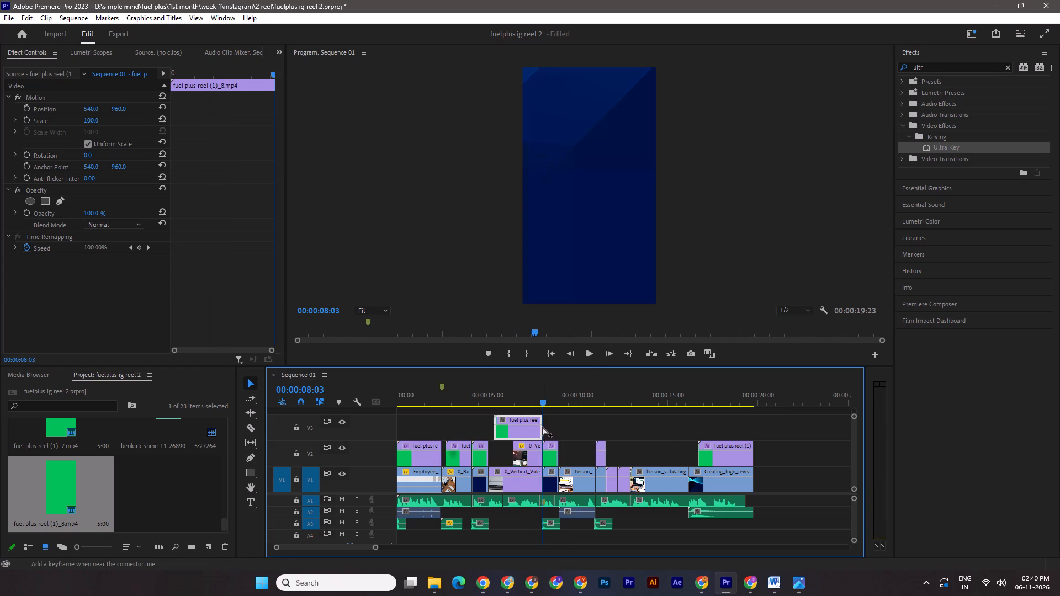
key(ctrl+s)
Apply Ultra Key to the “ROW 3 WRONG DECIMAL” clip, sample its green background as the key color, and save the project.
drag(549, 397, 520, 396)
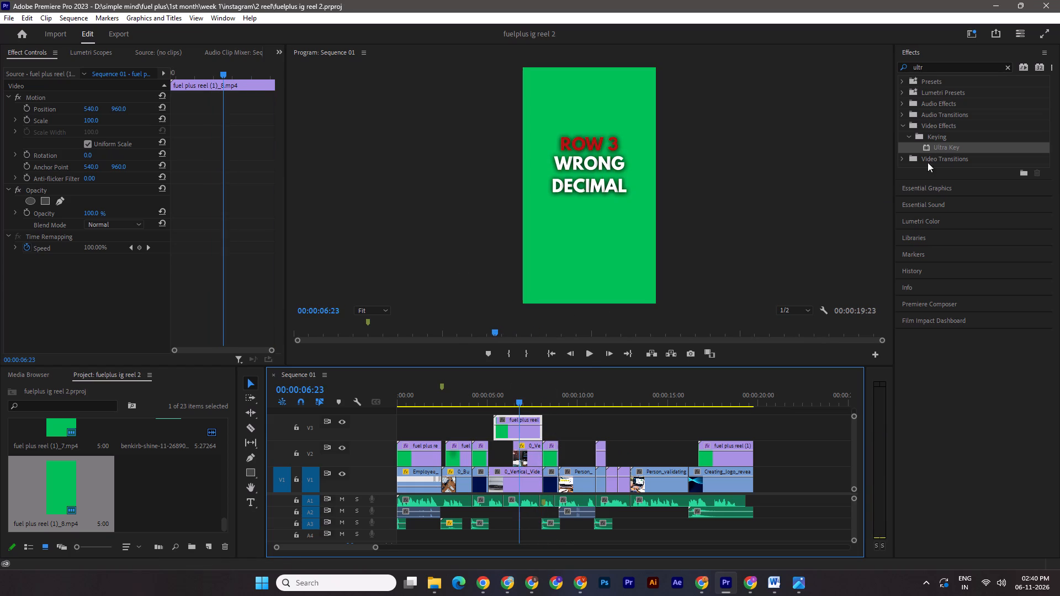
drag(938, 148, 522, 429)
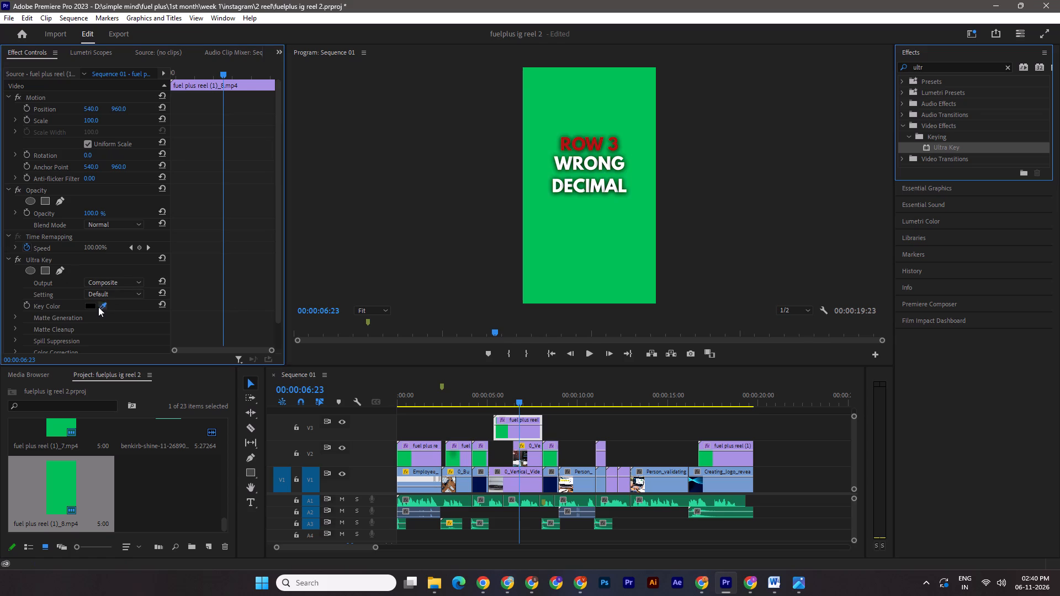
click(98, 307)
click(582, 252)
key(ctrl+s)
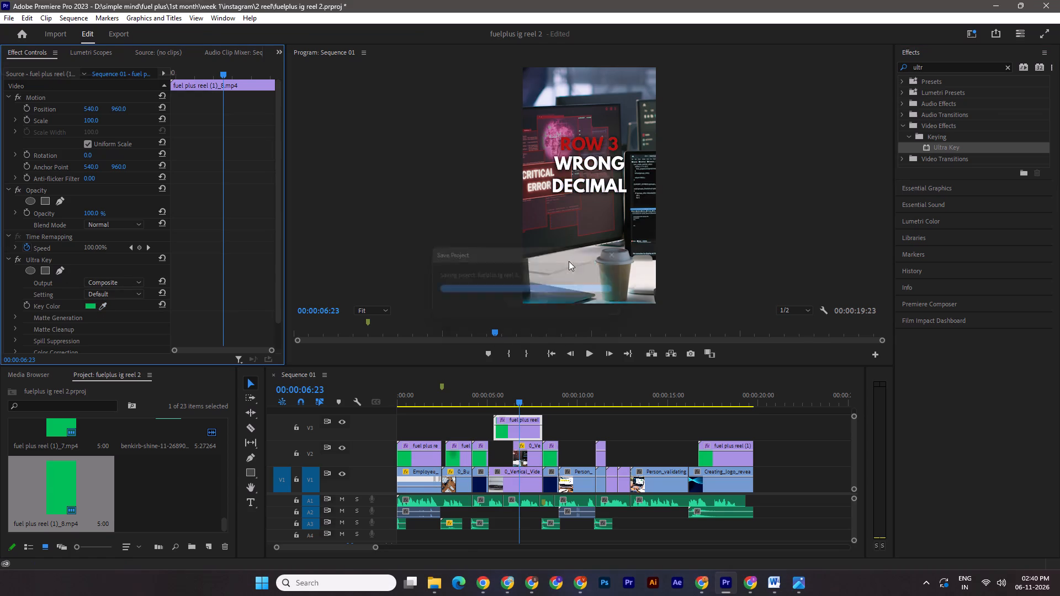
Play the sequence from the start and check the keyed “ROW 3 WRONG DECIMAL” text over the “CRITICAL ERROR” monitor shot.
drag(519, 401, 377, 401)
key(ctrl+s)
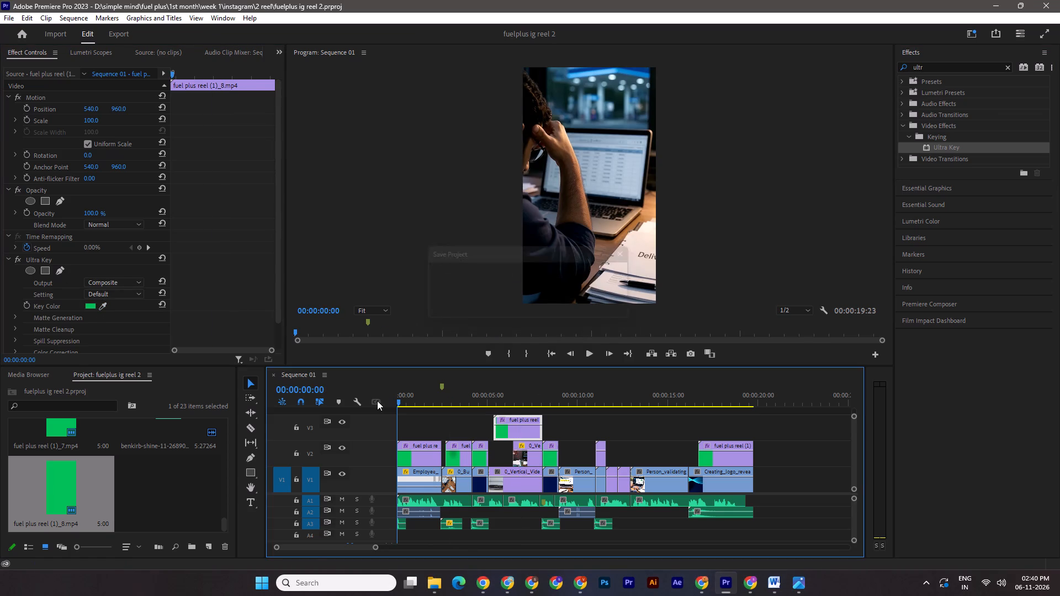
key(space)
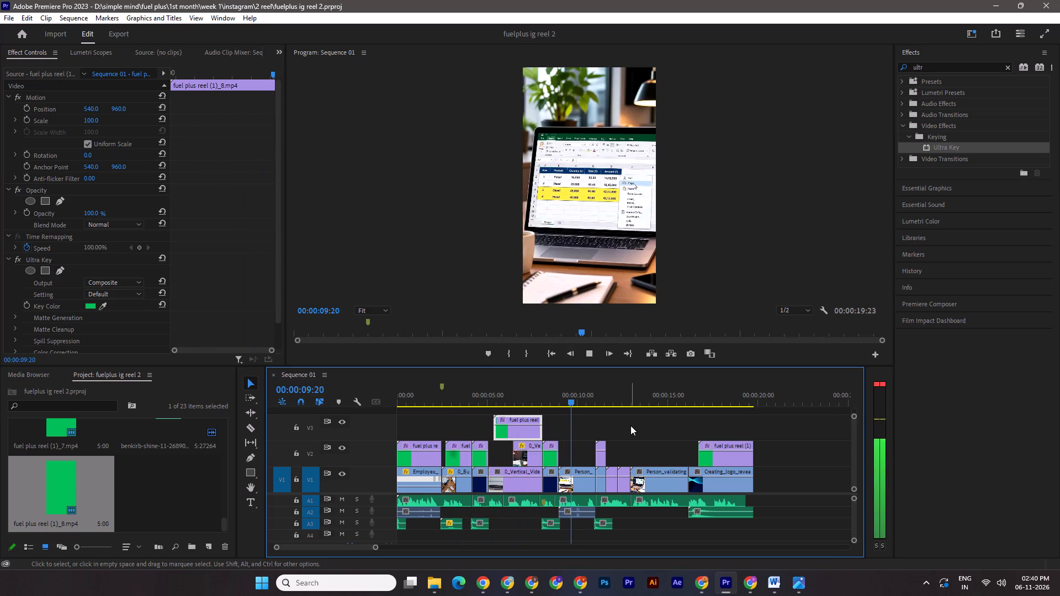
key(space)
drag(577, 399, 505, 402)
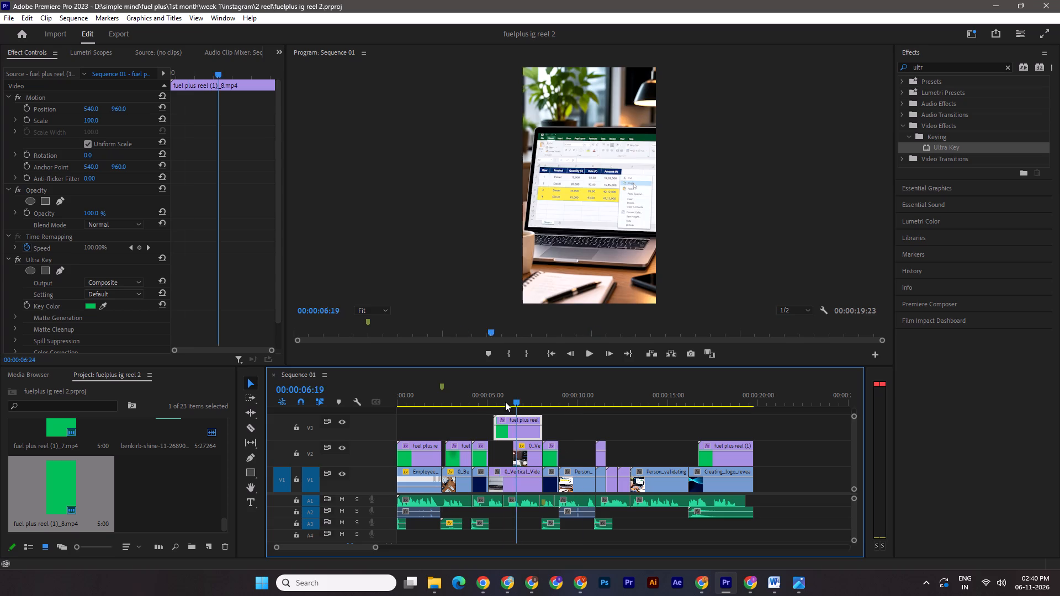
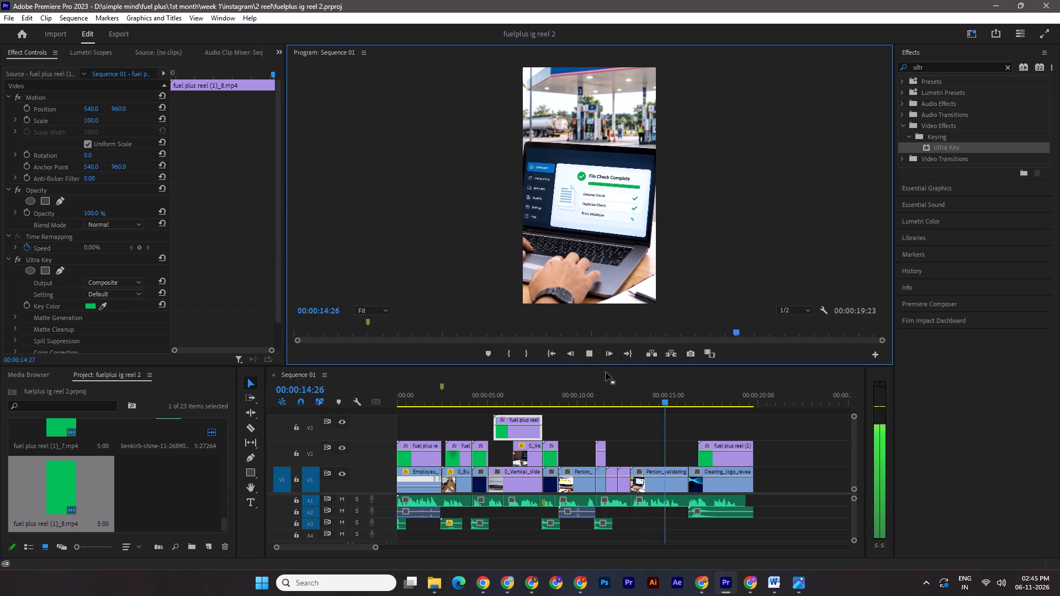
drag(681, 397, 490, 405)
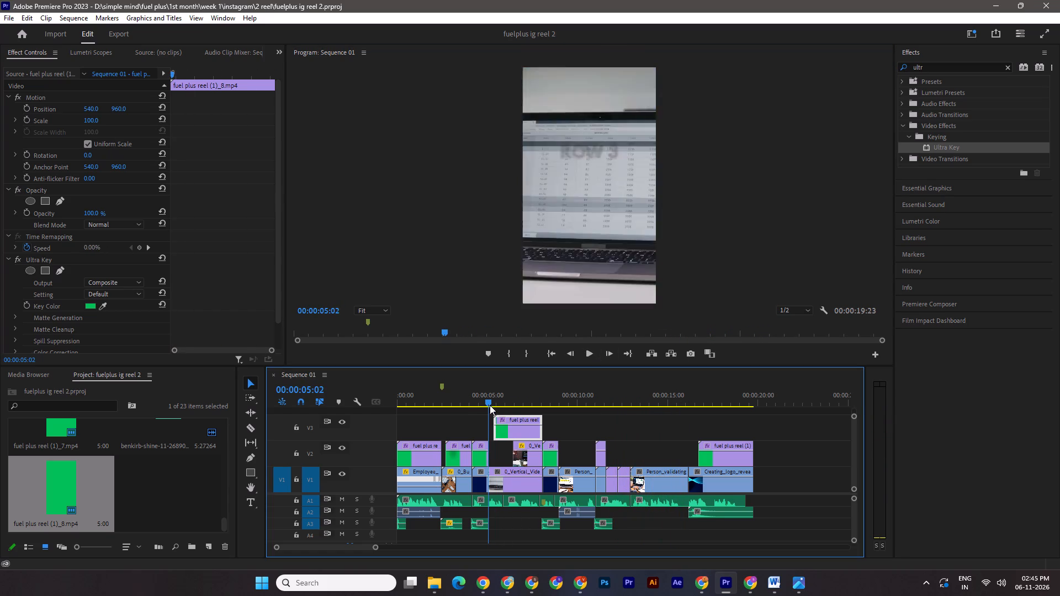
drag(490, 405, 490, 406)
click(586, 355)
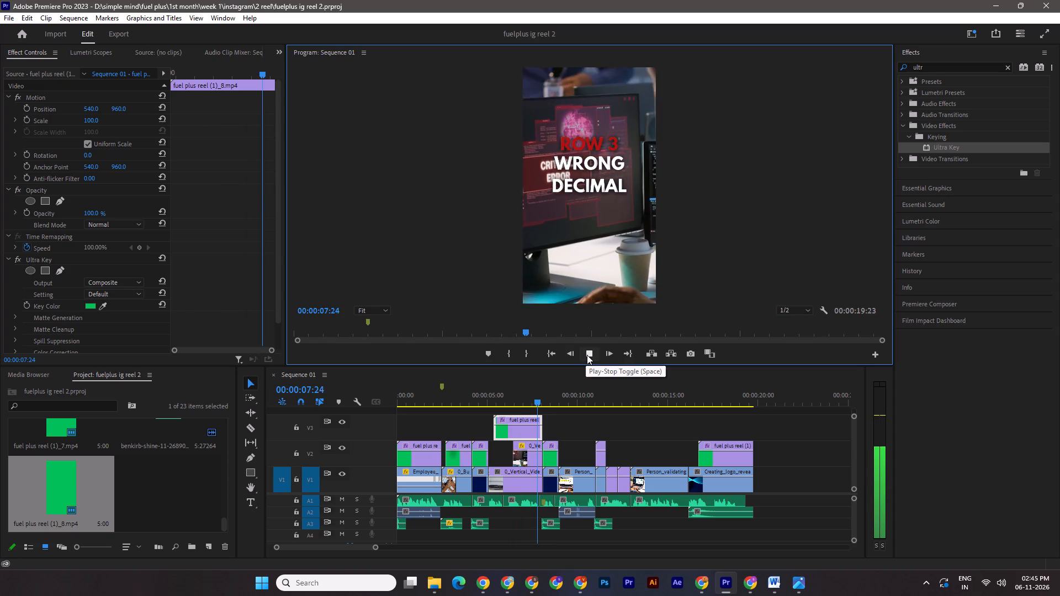
click(587, 355)
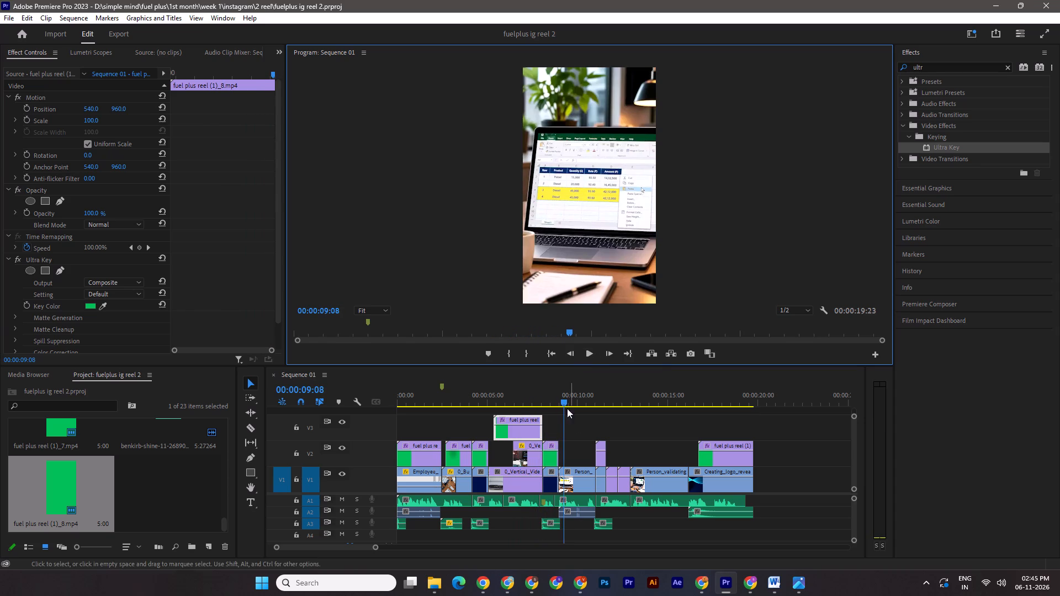
drag(565, 402, 491, 404)
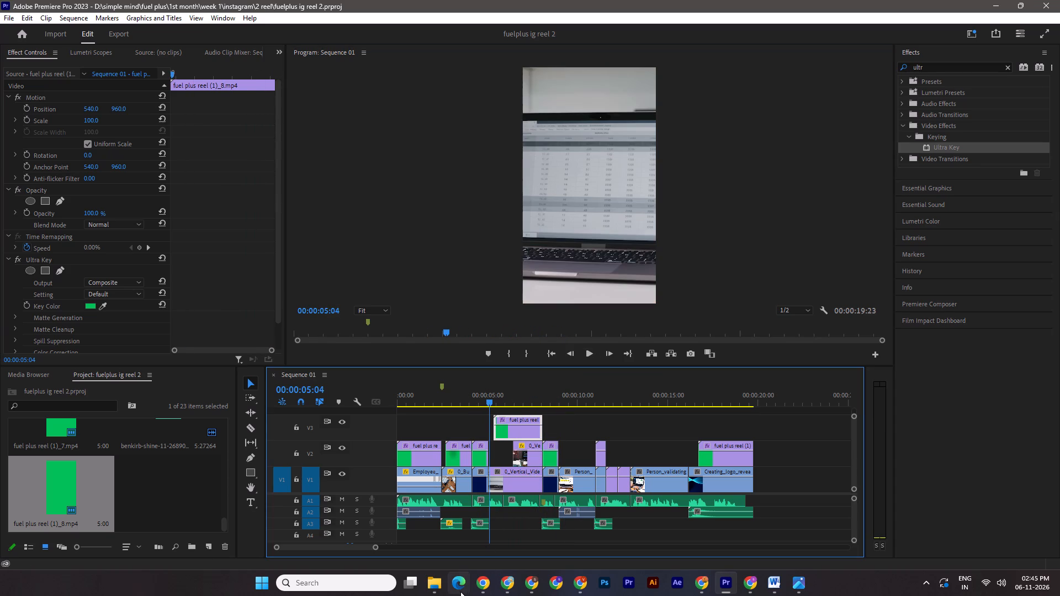
Switch to the “fuel plus” Google Doc and check the script row for “ROW 3. WRONG DECIMAL.”.
click(488, 586)
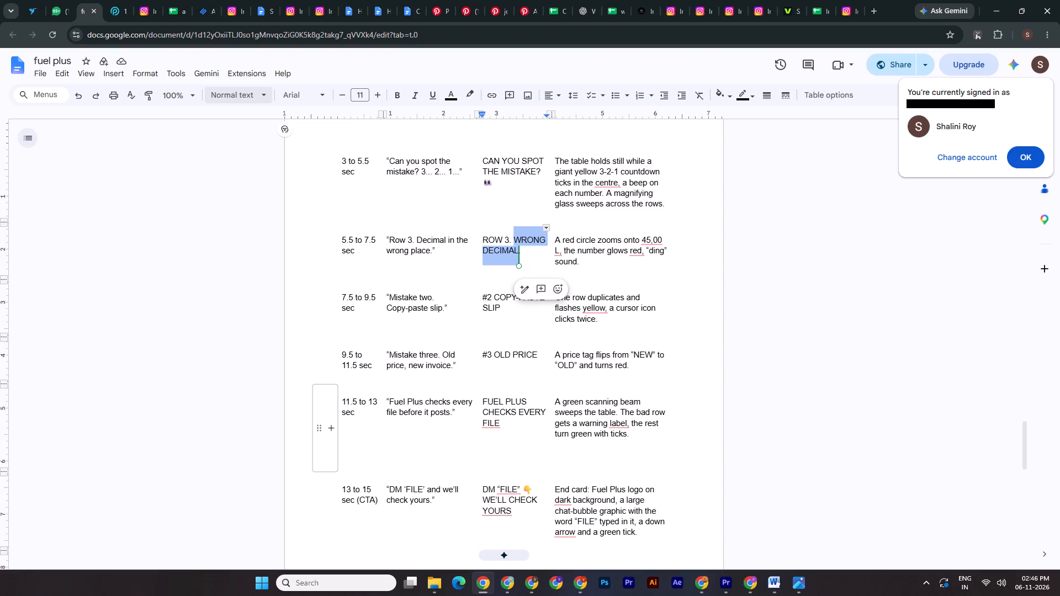
click(1021, 162)
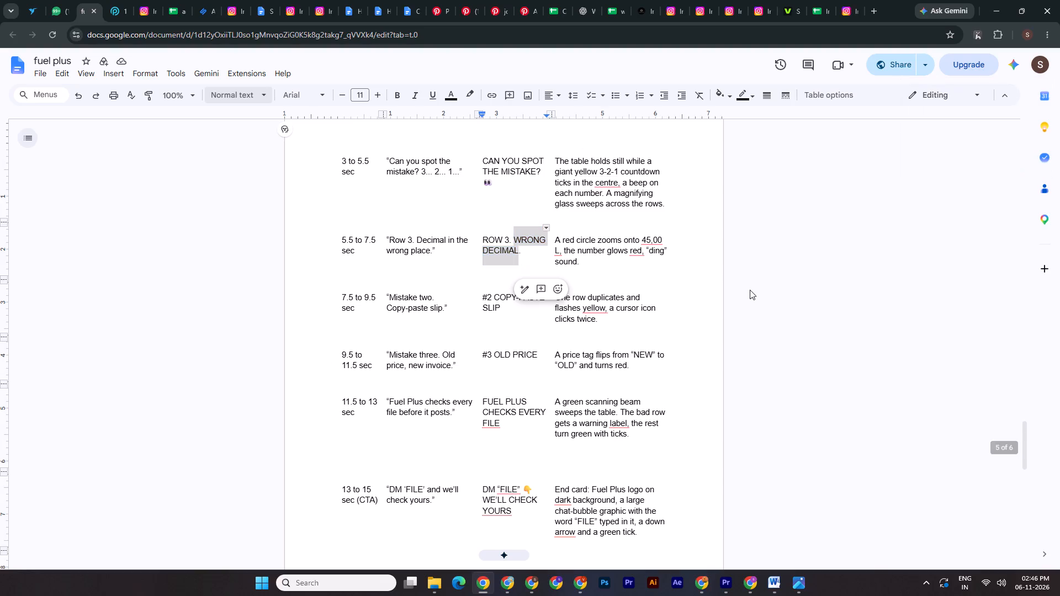
click(750, 290)
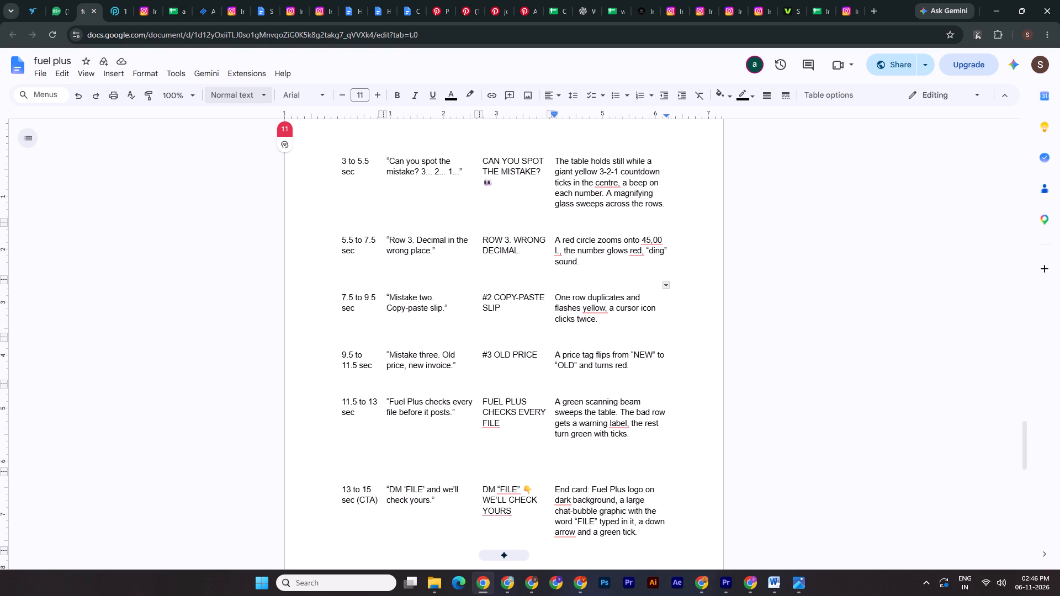
Return to Premiere Pro and scrub through the “ROW 3 WRONG DECIMAL” section between about 5 and 8 seconds.
click(725, 591)
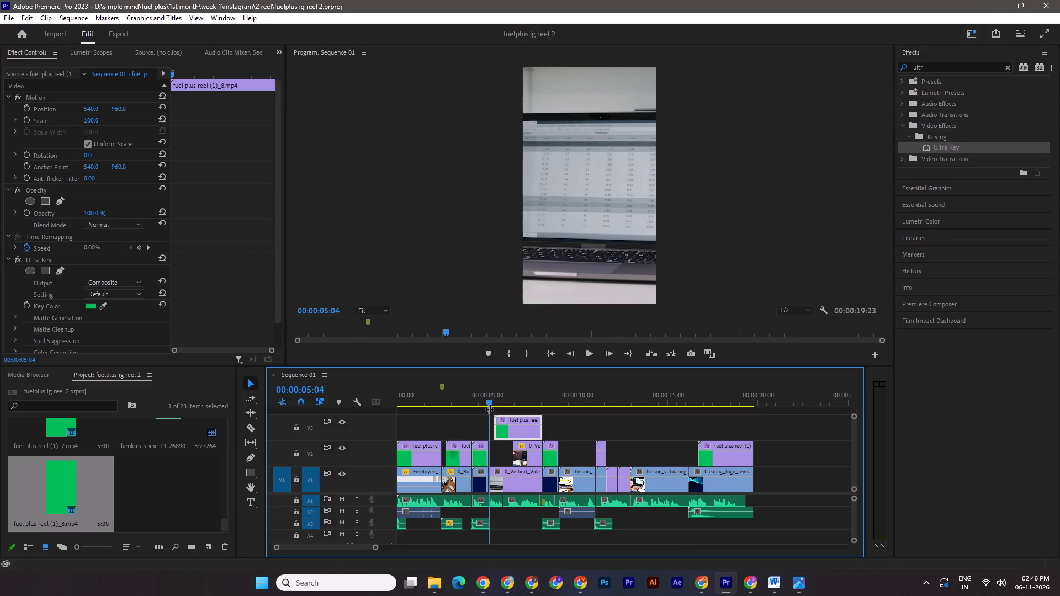
drag(487, 405, 540, 407)
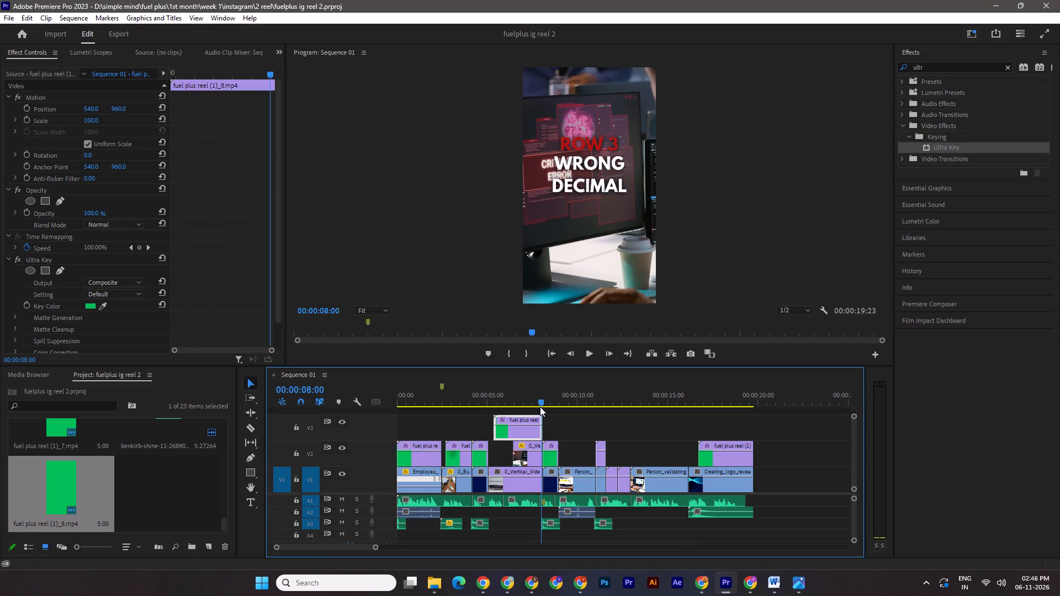
drag(540, 407, 505, 406)
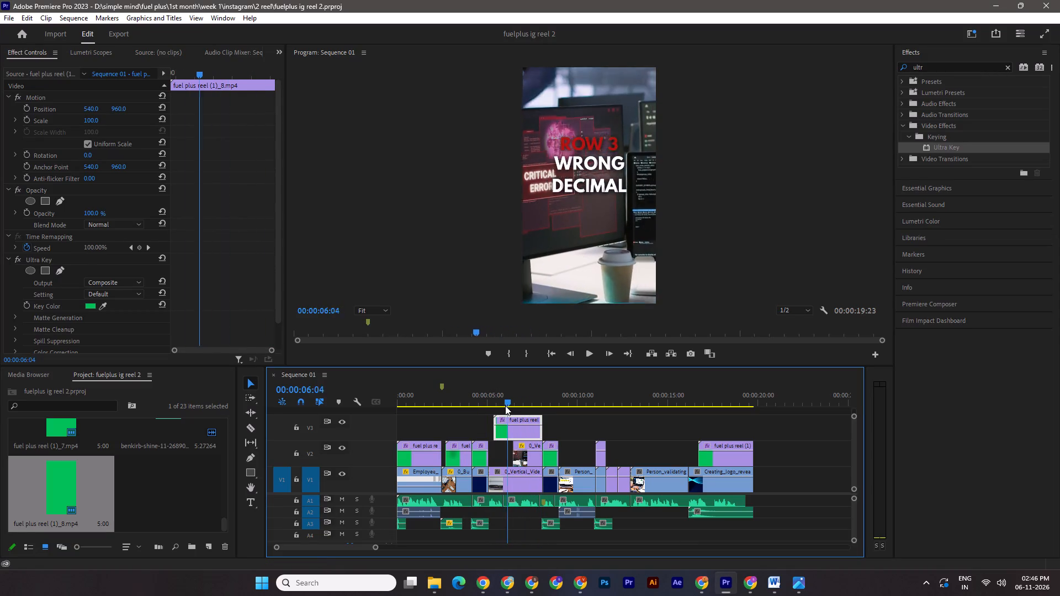
drag(505, 406, 528, 407)
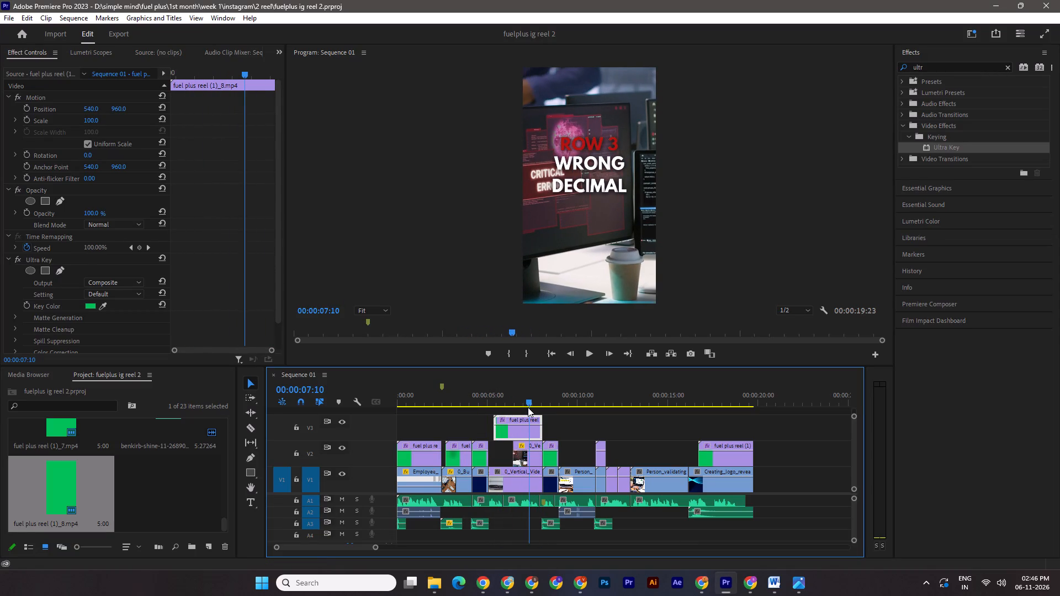
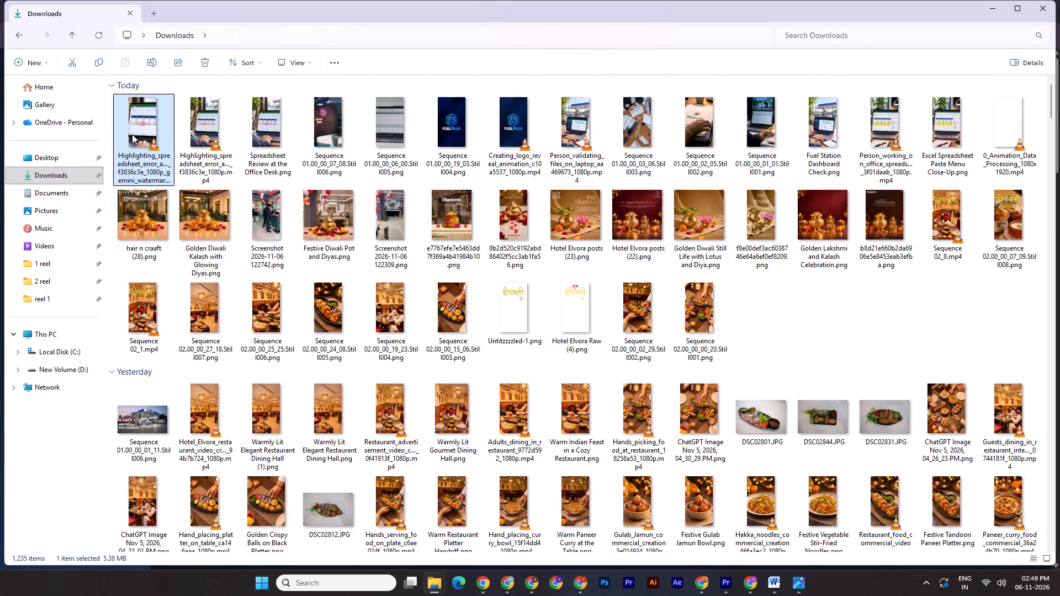
key(ctrl+x)
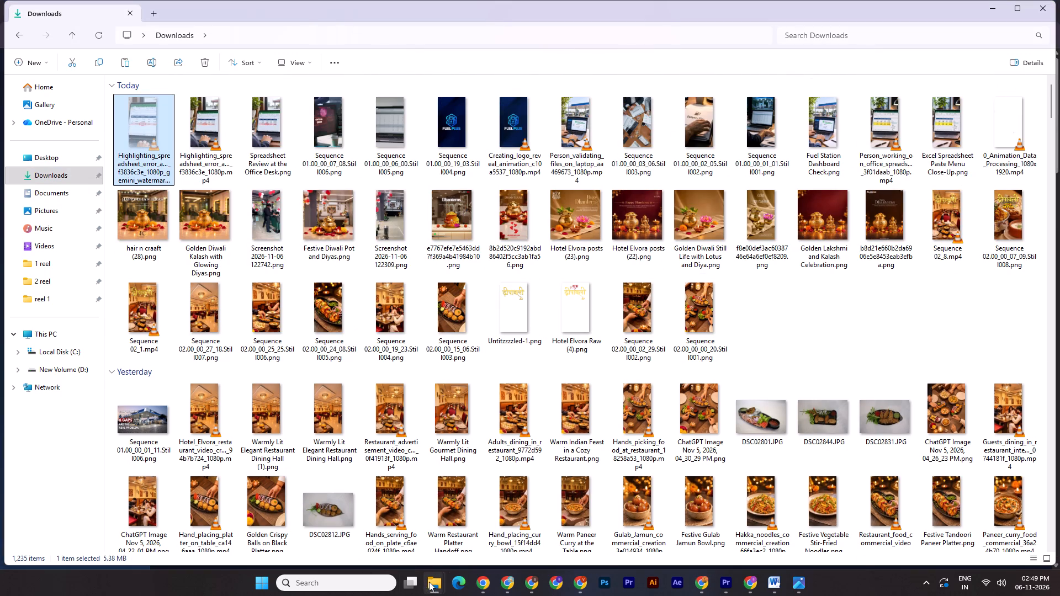
click(429, 582)
click(558, 541)
click(440, 576)
click(425, 535)
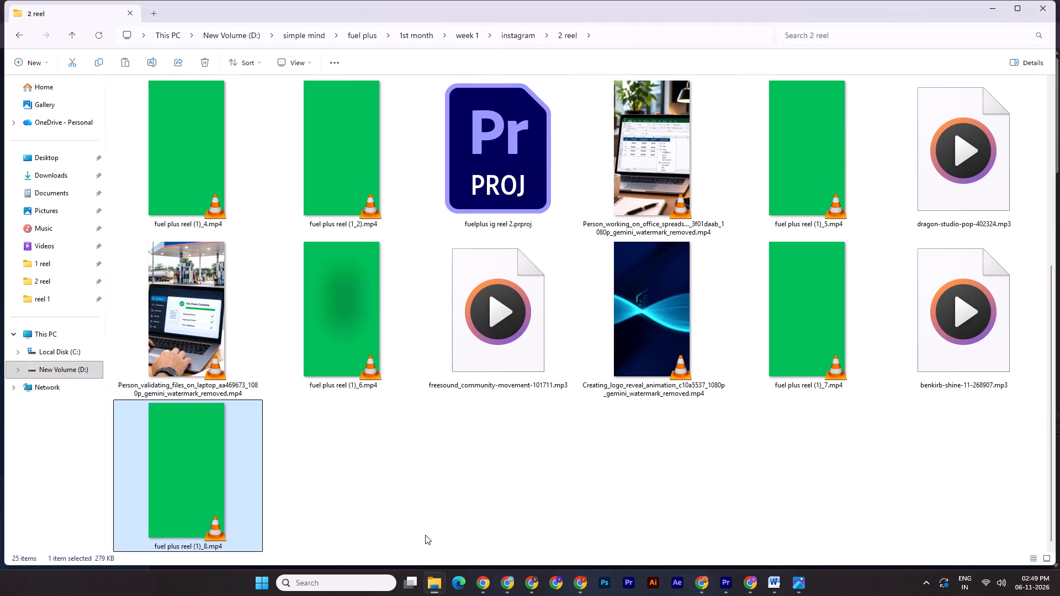
key(ctrl+v)
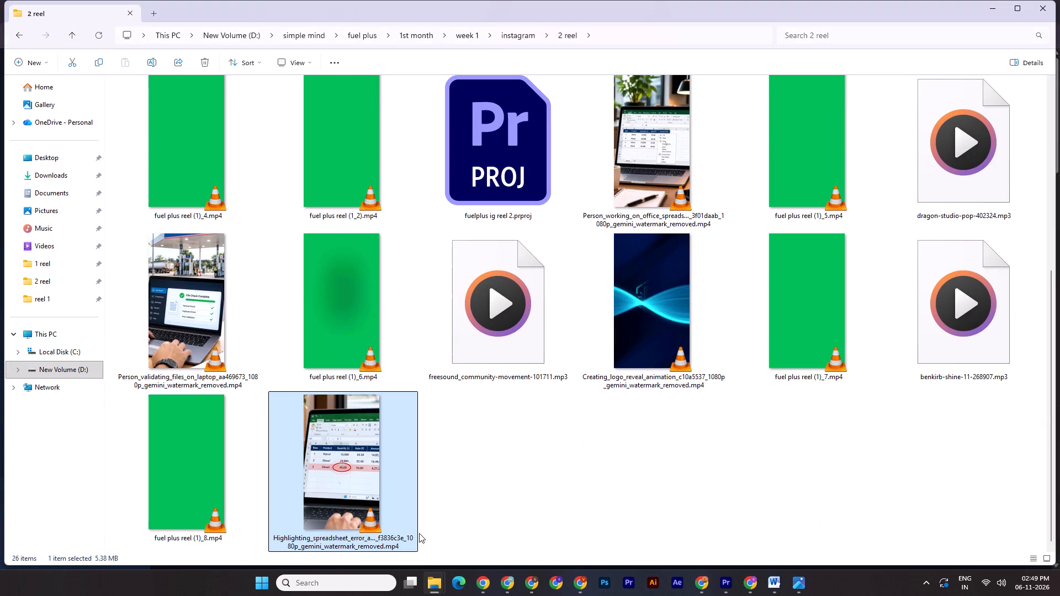
Import the watermark-removed spreadsheet-error video into the Premiere Pro project, place it on V1 after the closing logo clip, and play it.
drag(337, 487, 718, 587)
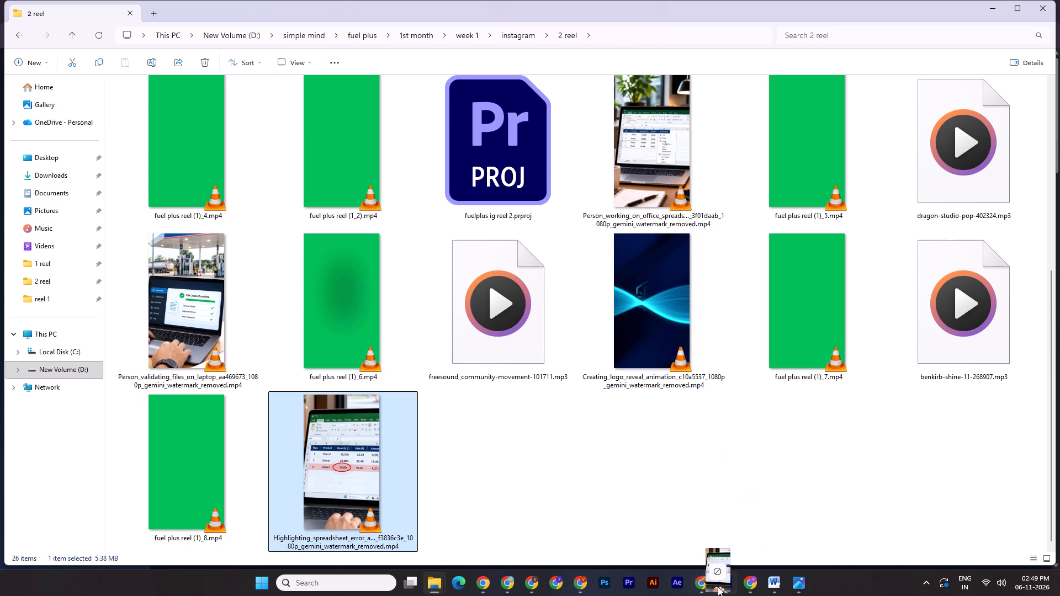
drag(718, 587, 238, 502)
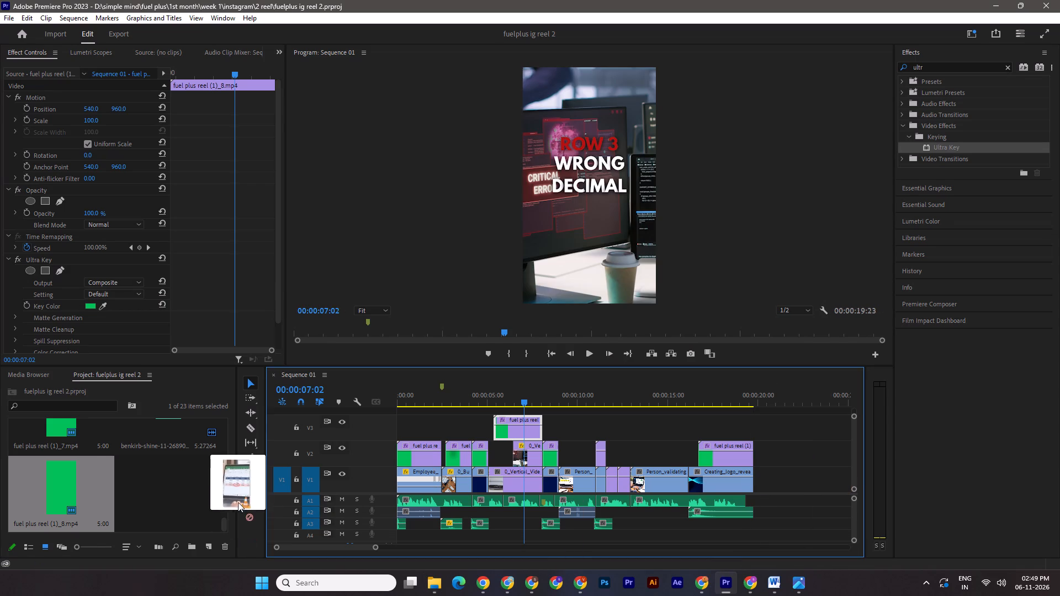
drag(238, 502, 154, 506)
drag(140, 486, 777, 485)
click(778, 401)
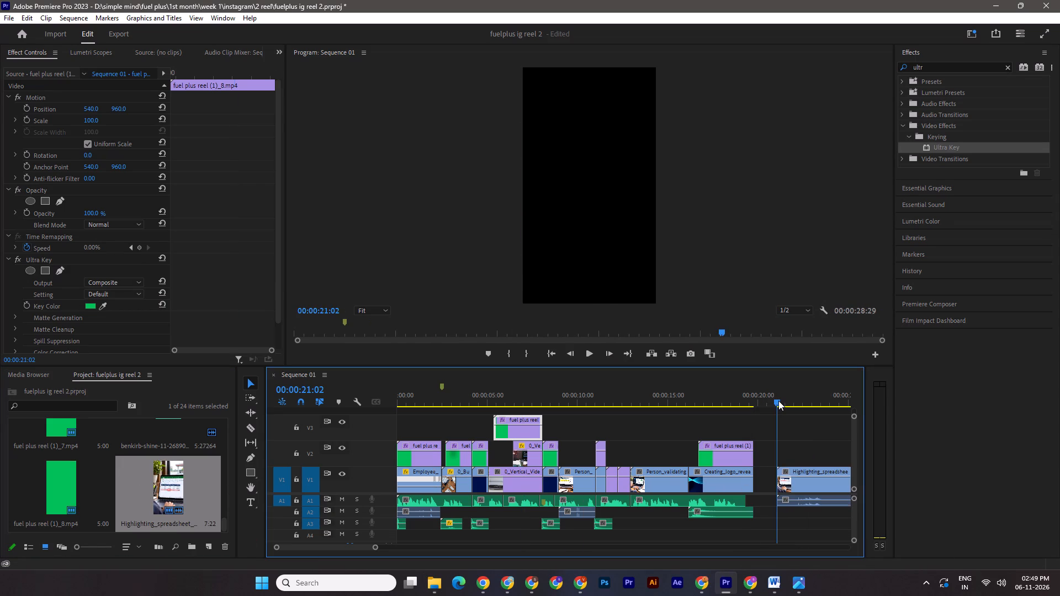
key(space)
drag(375, 547, 391, 549)
key(space)
drag(727, 395, 687, 395)
key(space)
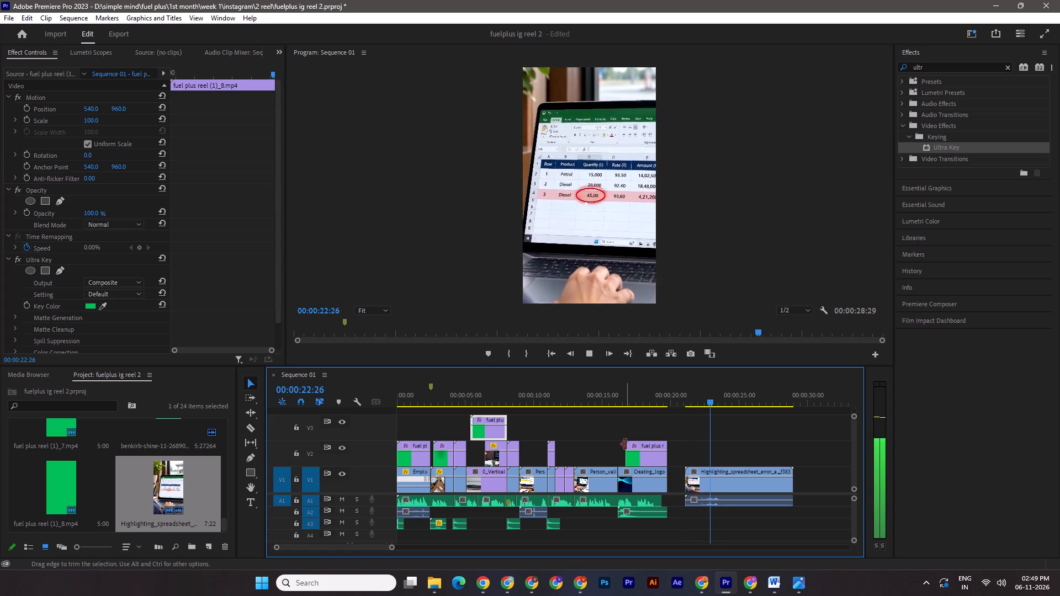
key(space)
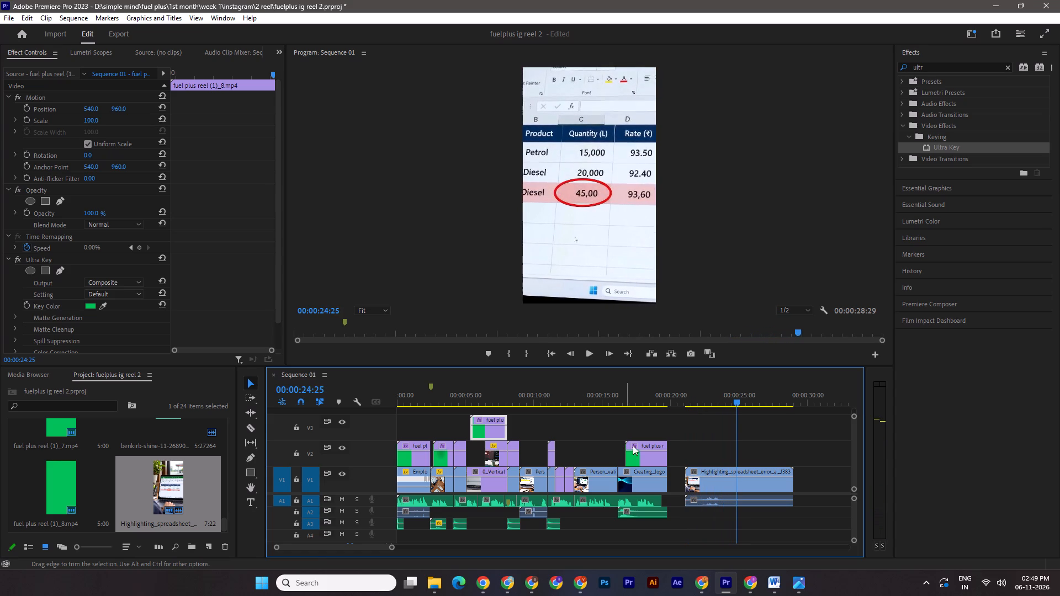
Unlink the spreadsheet-error clip's audio from its video and delete the audio.
click(719, 482)
right_click(749, 487)
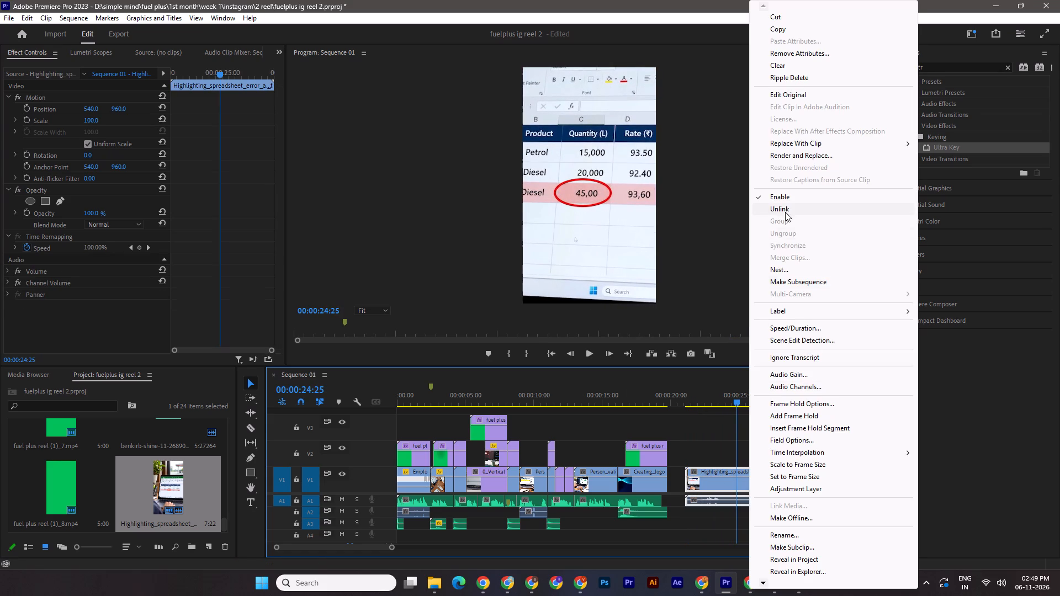
click(785, 211)
click(767, 503)
key(Delete)
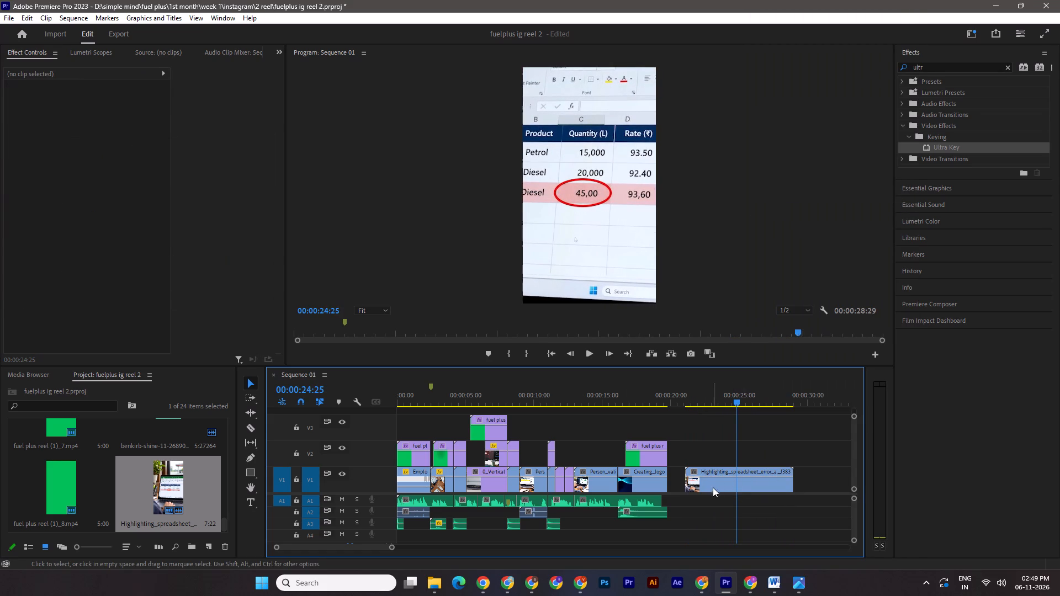
Trim the end of the spreadsheet-error clip to about 3 seconds and overwrite the Scene 3 footage on V1 with it, starting at 00:00:05:05.
drag(734, 397, 469, 396)
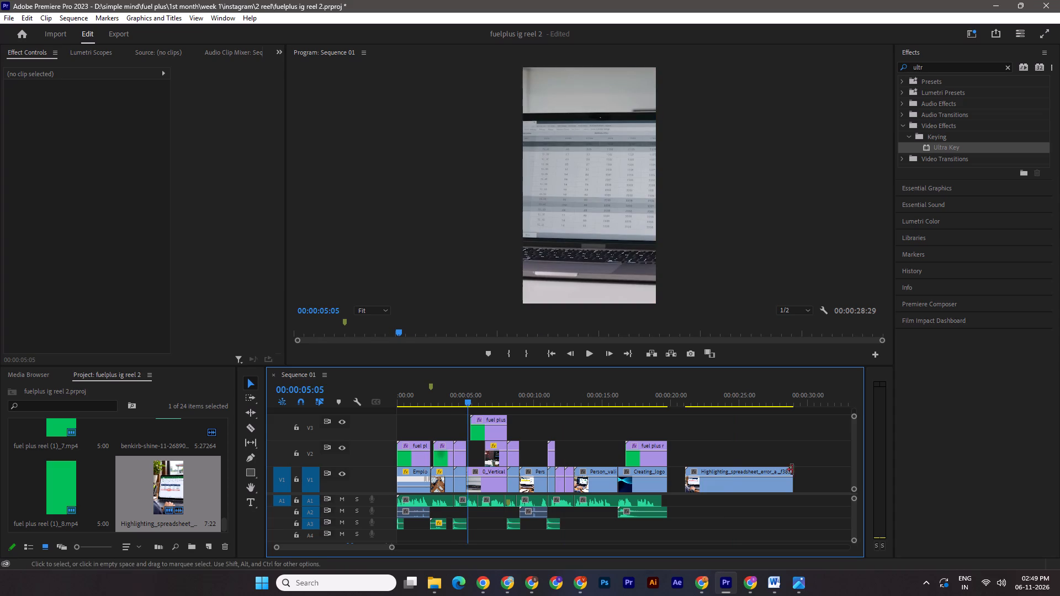
drag(793, 486, 725, 489)
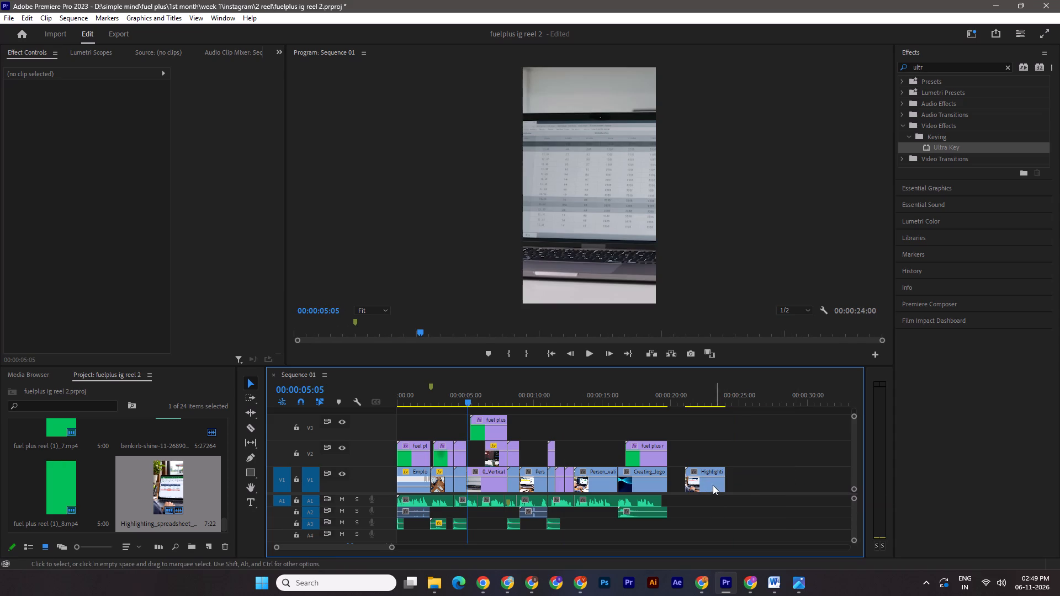
drag(709, 486, 492, 491)
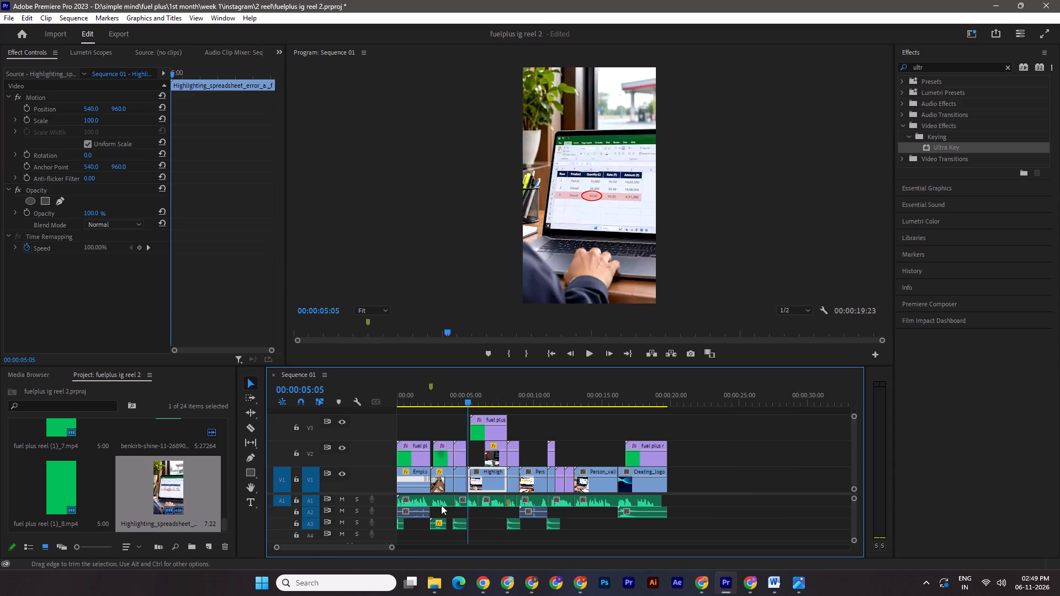
Delete the leftover sliver of old footage before the spreadsheet-error clip on V1 and shift the clip one frame earlier.
drag(392, 547, 347, 547)
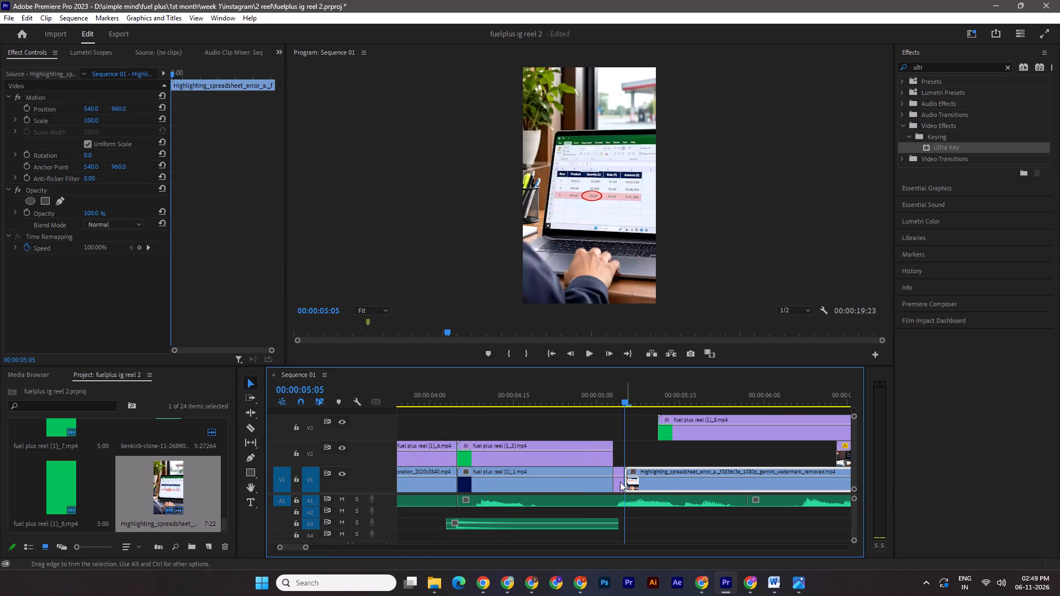
click(617, 482)
key(Delete)
drag(666, 487, 658, 487)
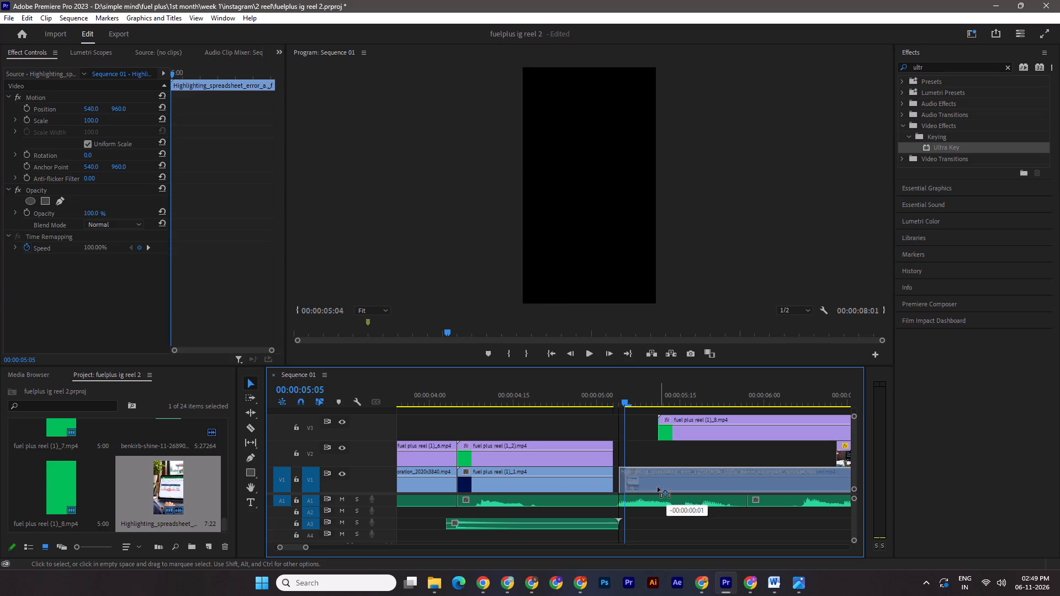
drag(658, 487, 656, 487)
drag(306, 545, 327, 546)
click(749, 488)
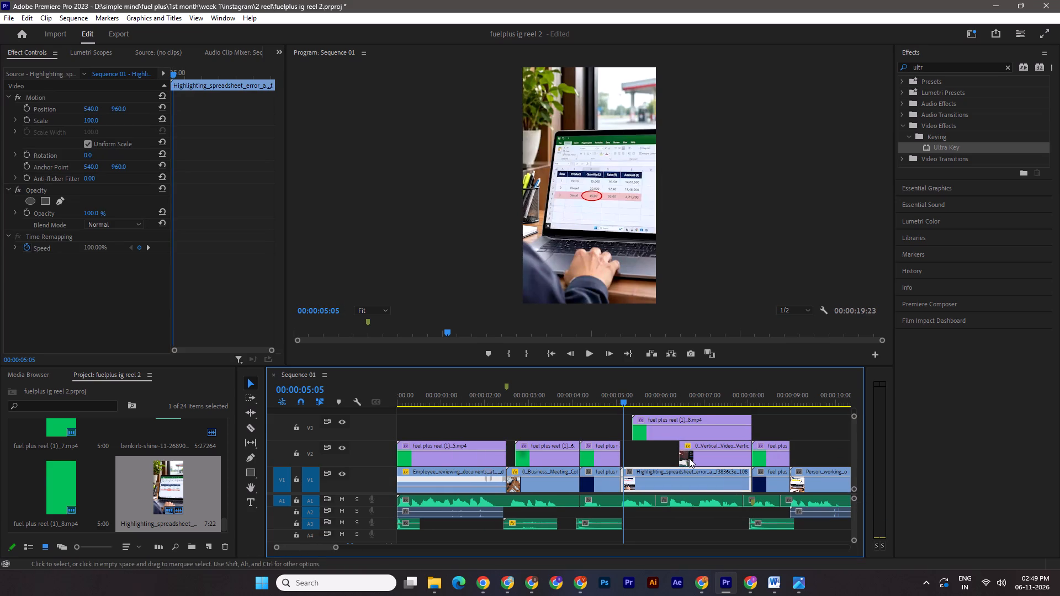
Delete the old “0_Vertical_Video” clip above the spreadsheet-error footage on V2 and save the project.
click(689, 458)
key(Delete)
key(ctrl+s)
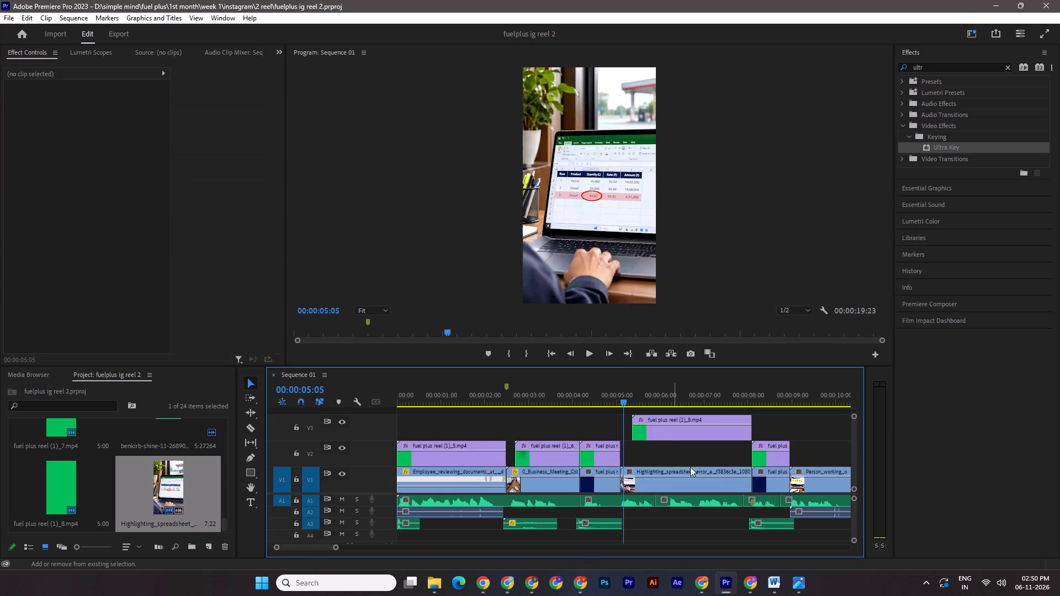
Move the “ROW 3 WRONG DECIMAL” text clip from V3 down to V2 and save the project.
shift+drag(675, 434, 671, 449)
key(ctrl+s)
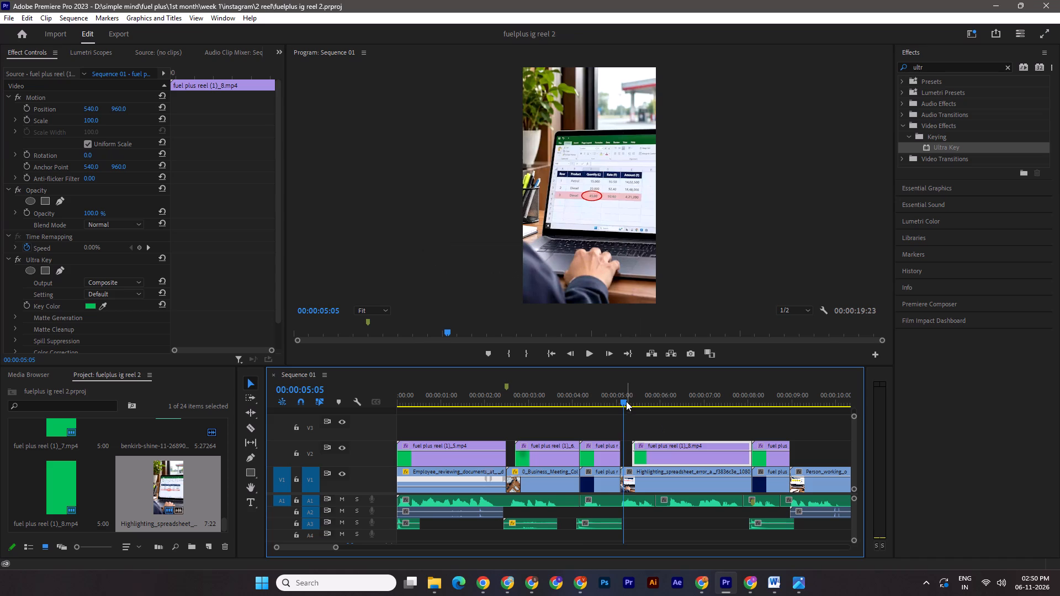
Play the scene, raise the “ROW 3 WRONG DECIMAL” text to vertical position 775 so it clears the circled value, save, and replay it.
drag(625, 401, 585, 403)
key(space)
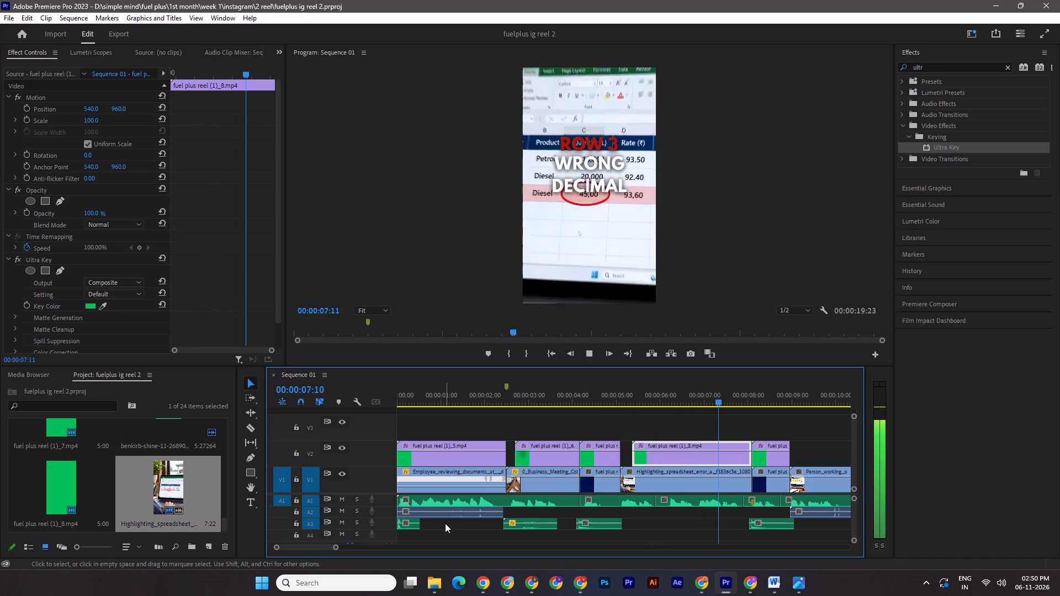
key(space)
drag(757, 396, 725, 401)
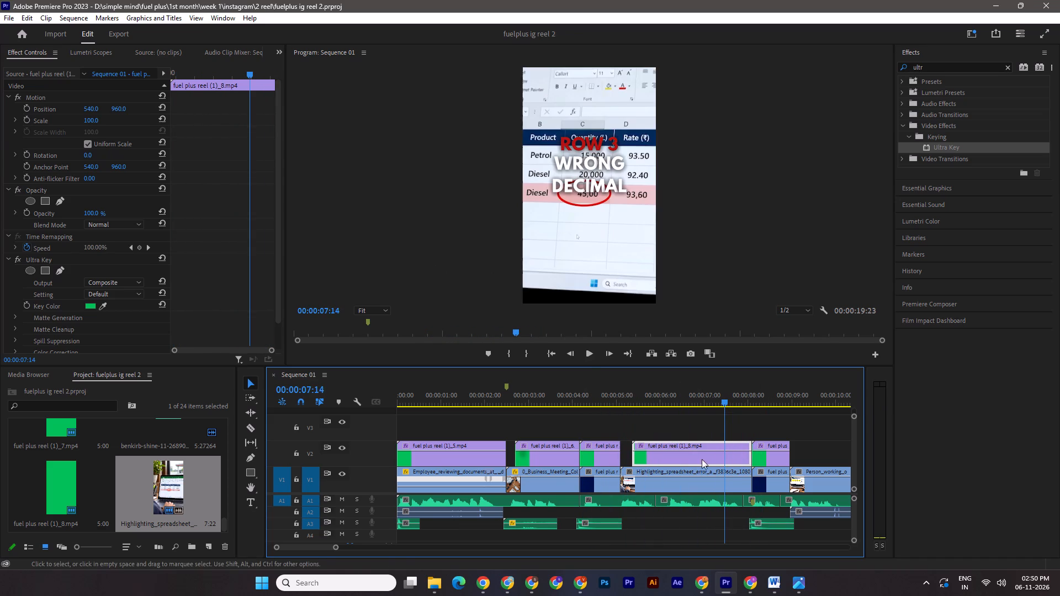
click(702, 465)
drag(121, 110, 88, 107)
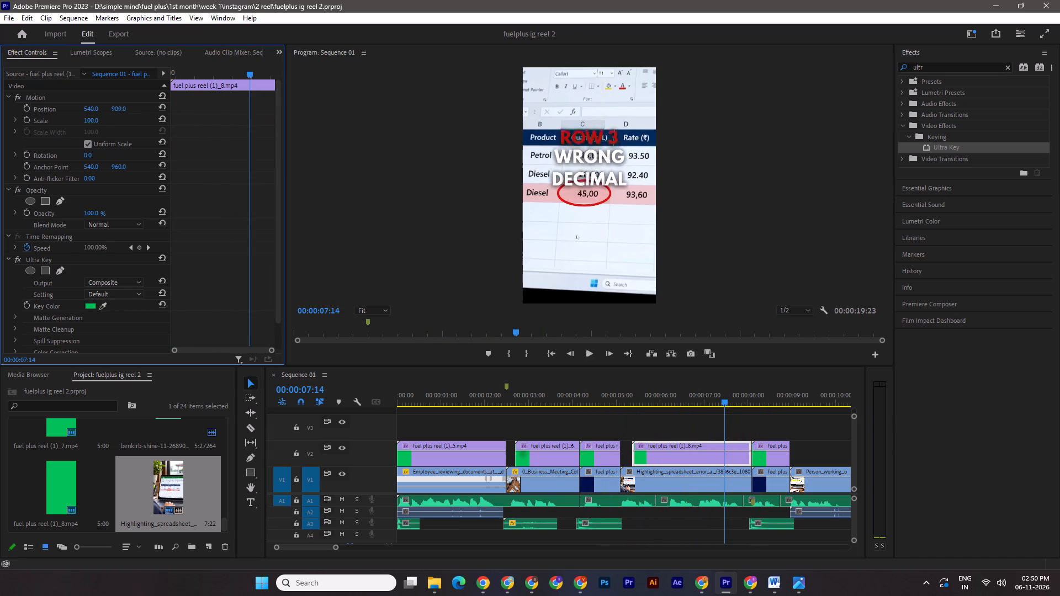
drag(88, 107, 18, 105)
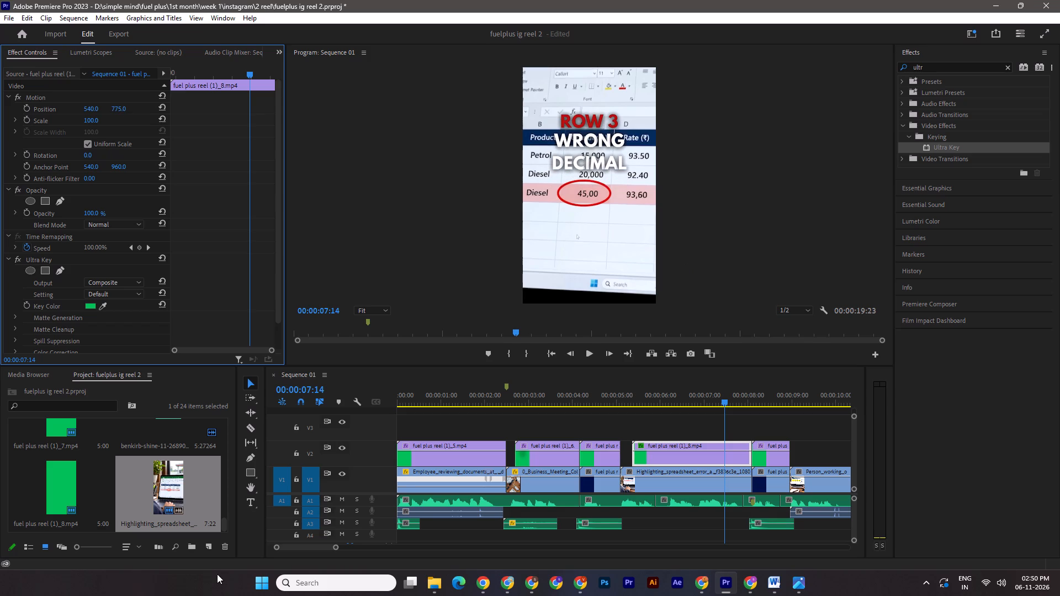
drag(335, 546, 368, 549)
key(ctrl+s)
key(space)
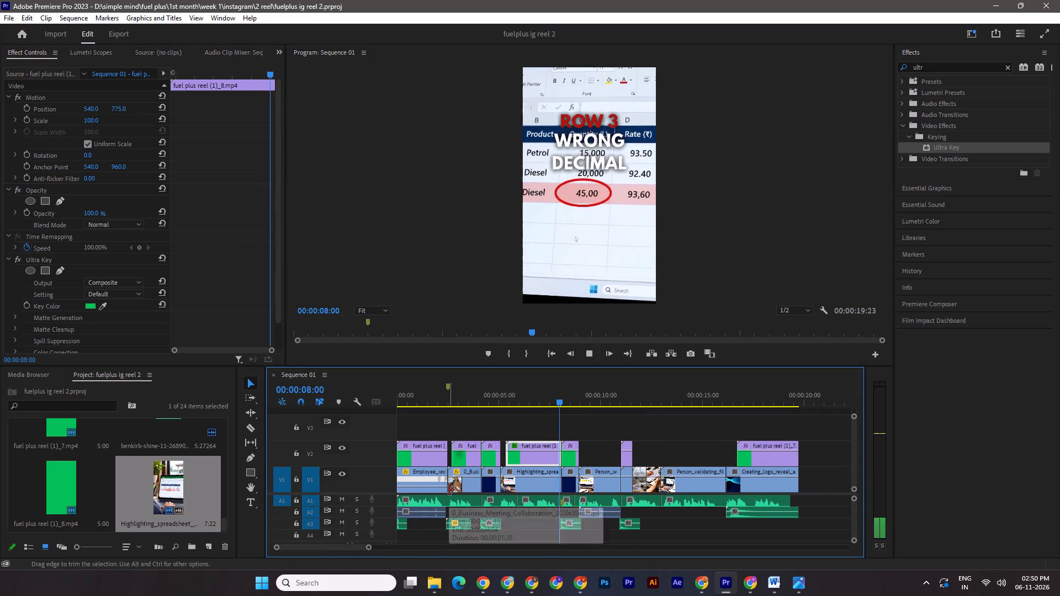
key(space)
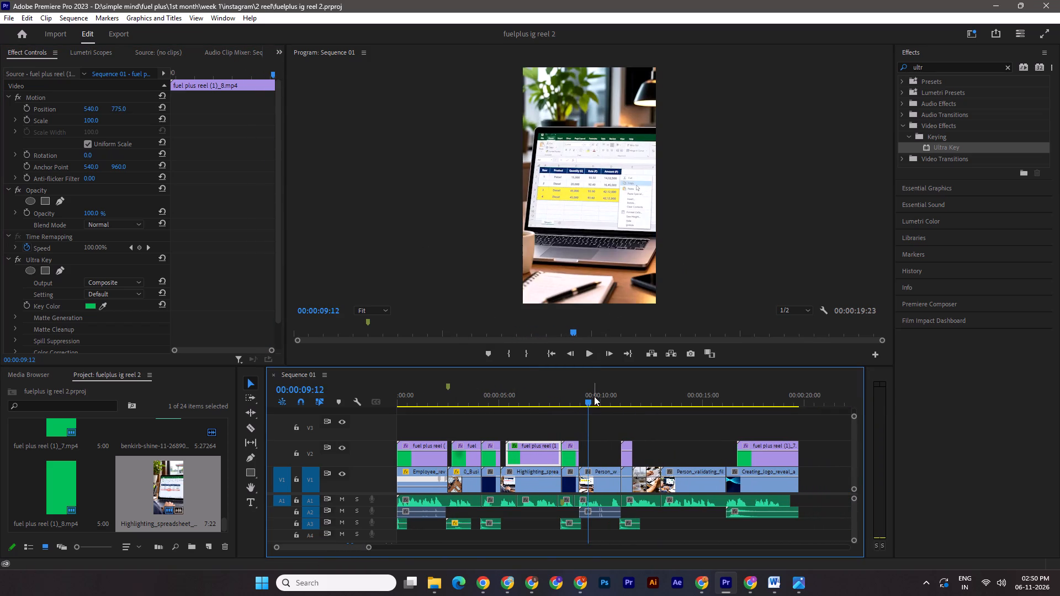
Apply Film Impact's Glitch 2.0 transition between the “ROW 3 WRONG DECIMAL” and “#2” text clips on V2, aligned Center at Cut.
drag(594, 396, 560, 396)
drag(548, 432, 571, 452)
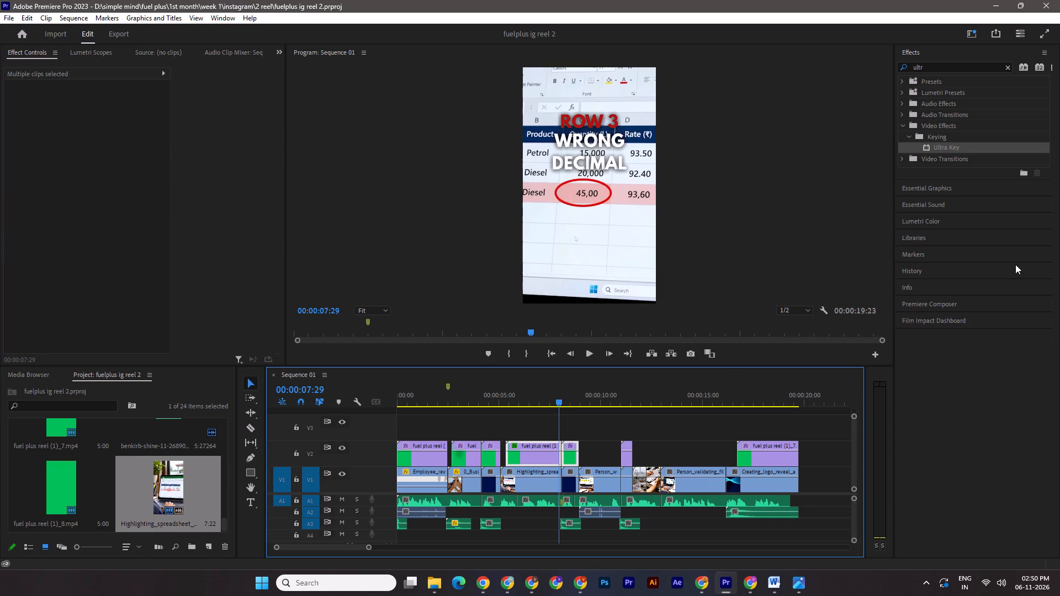
key(ctrl+s)
click(940, 320)
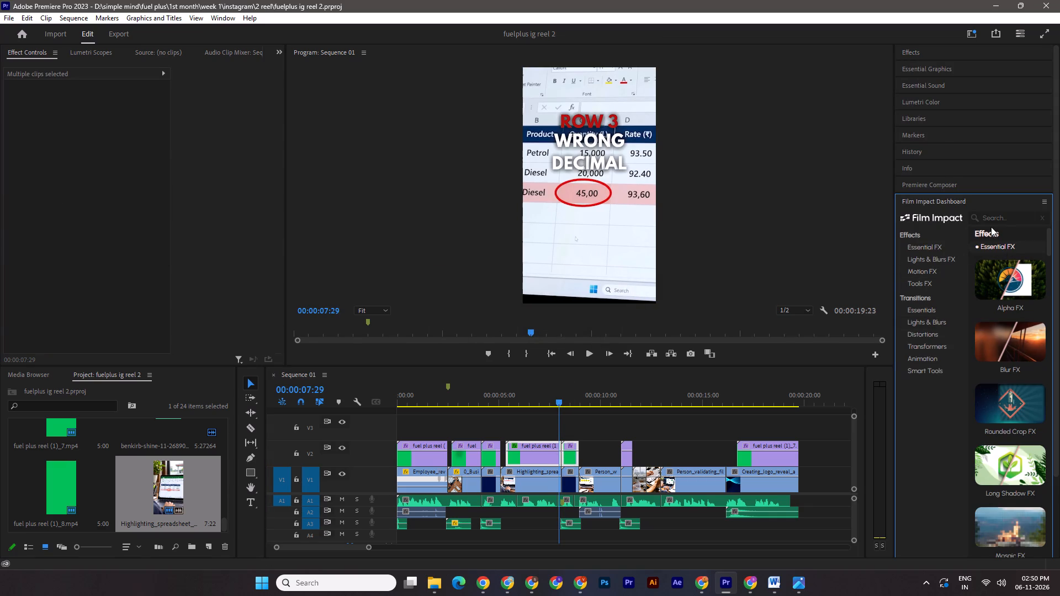
click(985, 217)
text(glitch)
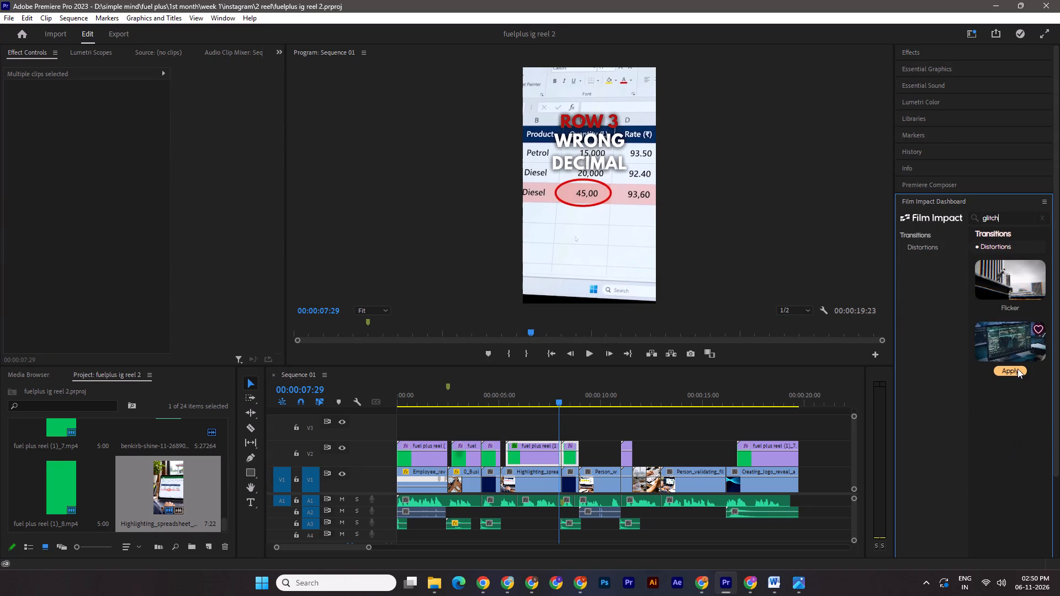
click(1017, 370)
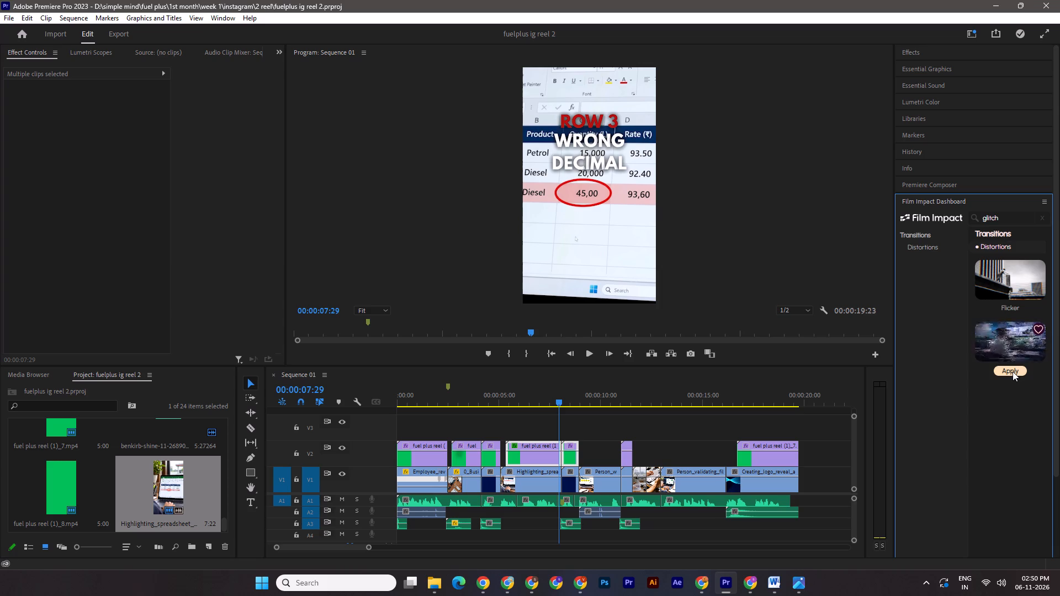
click(574, 456)
click(120, 119)
click(121, 132)
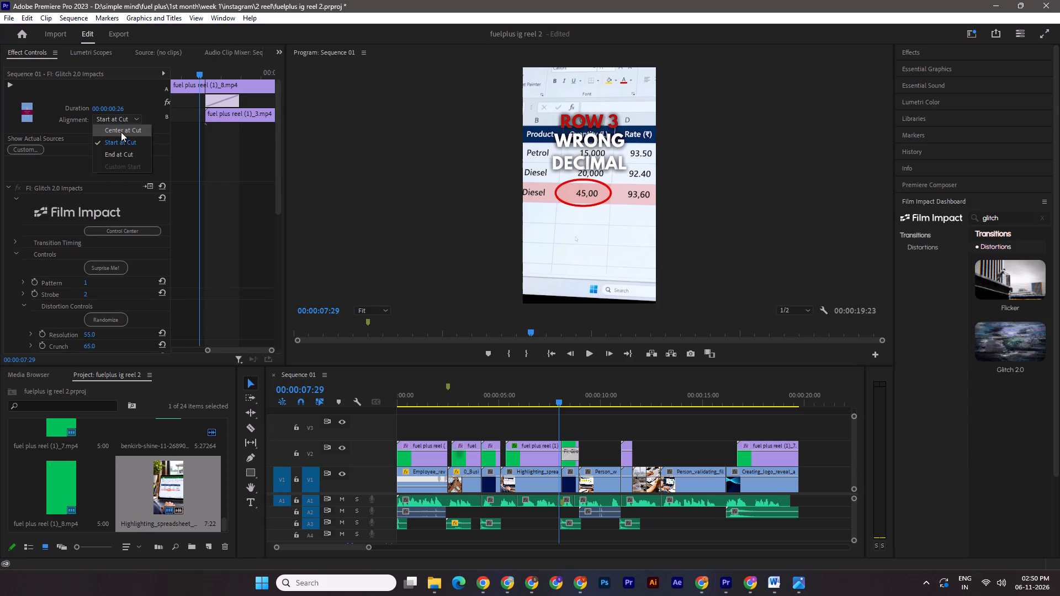
Play back the glitch transition into the “#2” title and save the project.
drag(562, 395, 532, 390)
key(space)
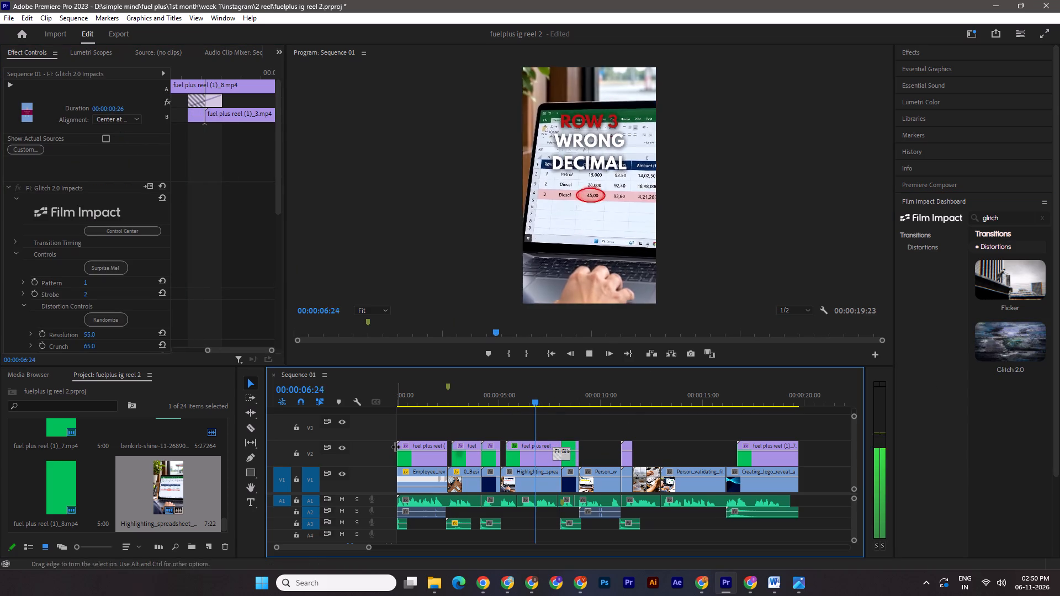
key(space)
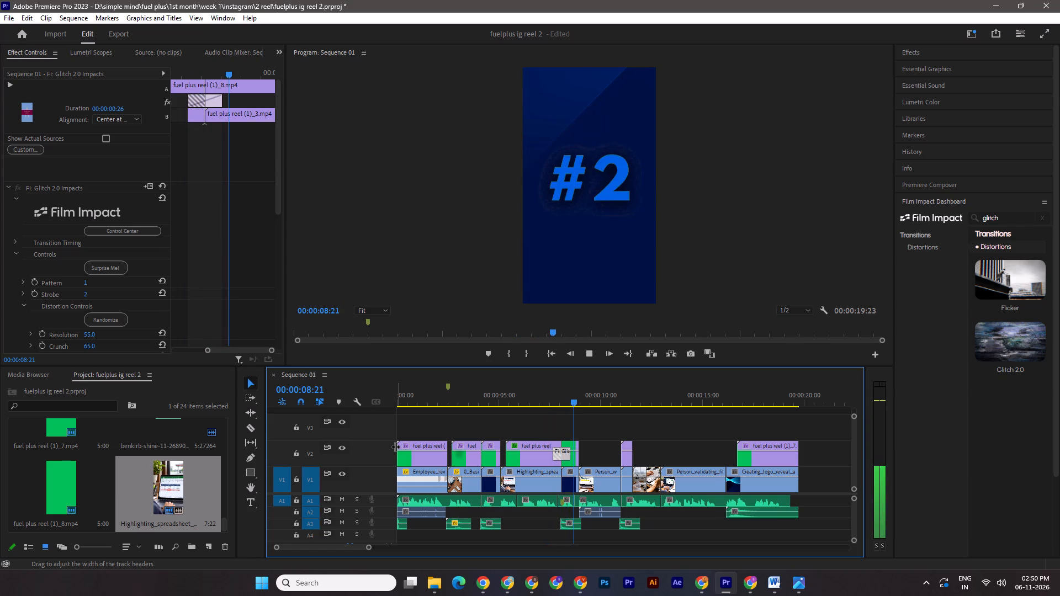
key(space)
key(space)
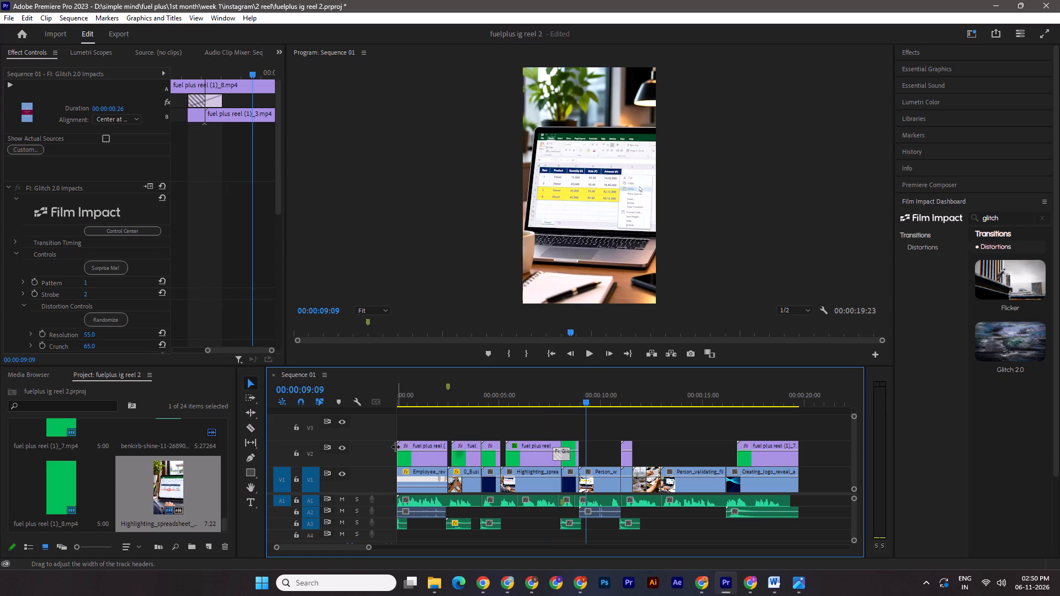
key(ctrl+s)
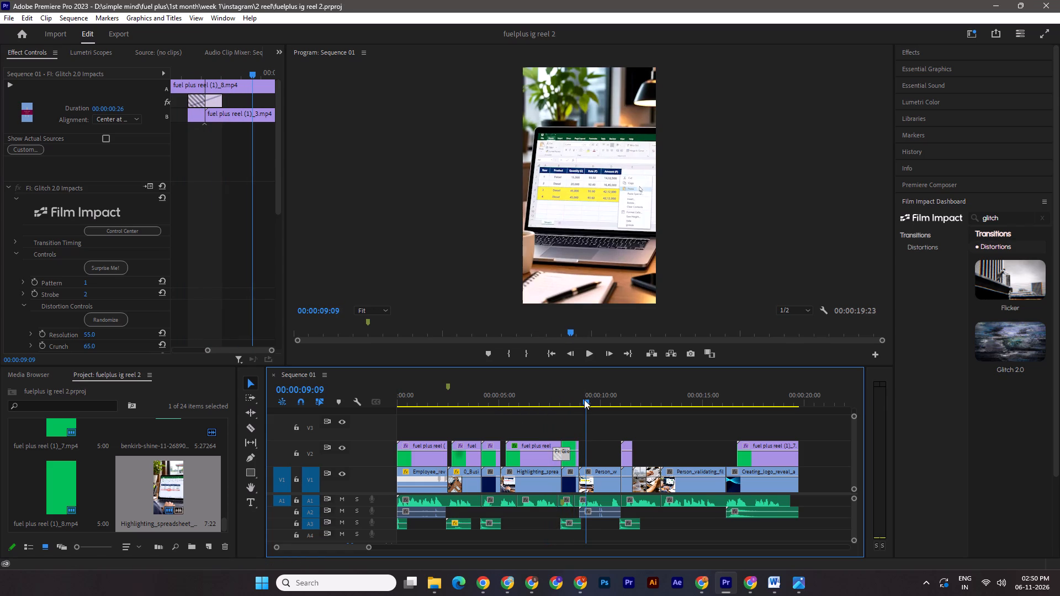
Export the sequence frame at 00:00:09:03, showing the yellow-highlighted spreadsheet rows, as a still image.
click(584, 400)
click(697, 354)
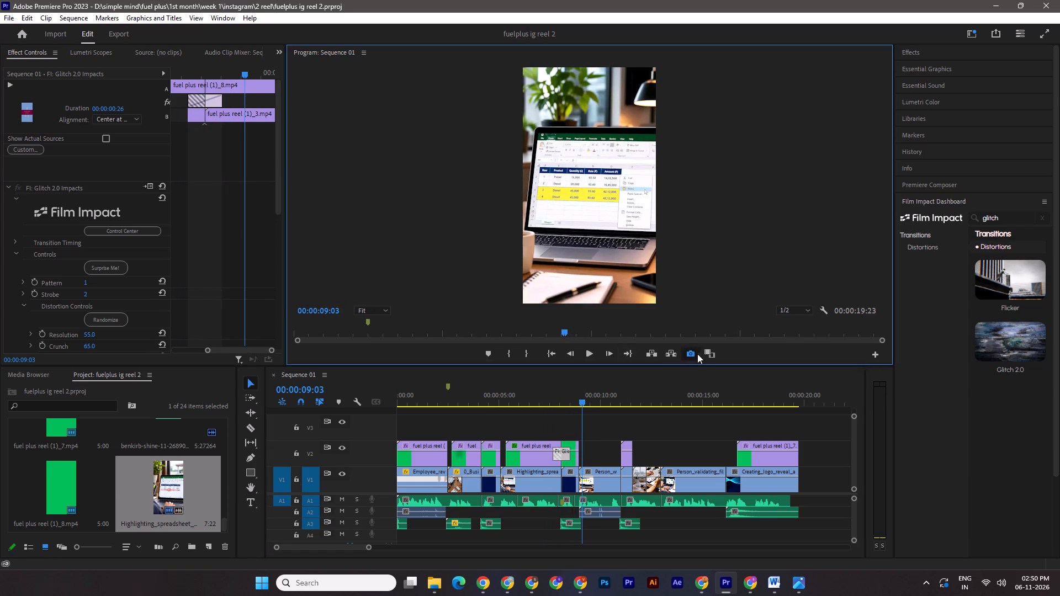
click(574, 326)
Switch to the “fuel plus reel” design in Canva and add a new page after page 46.
click(533, 582)
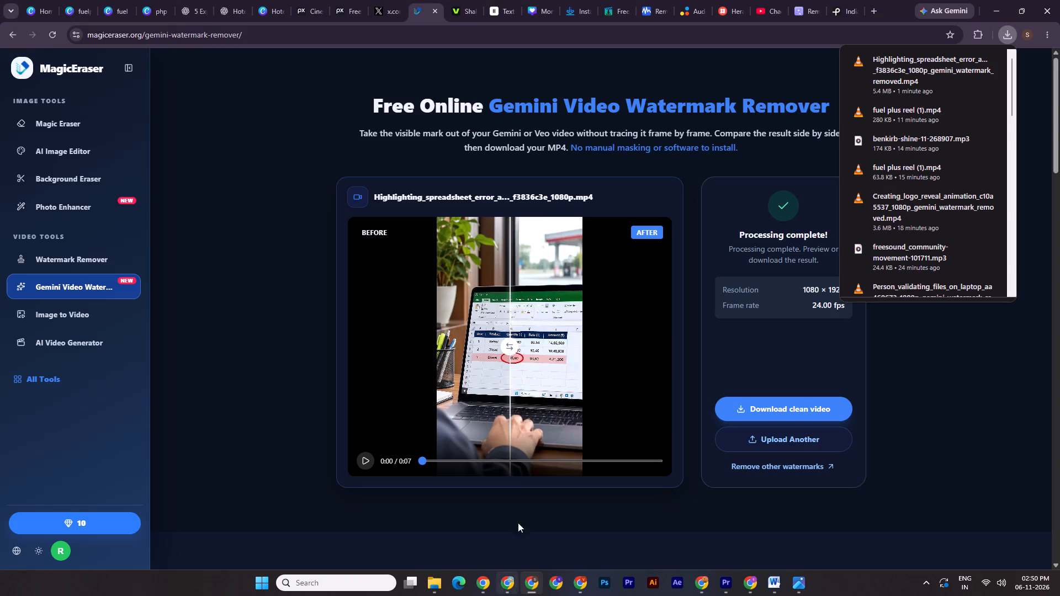
click(124, 0)
double_click(789, 374)
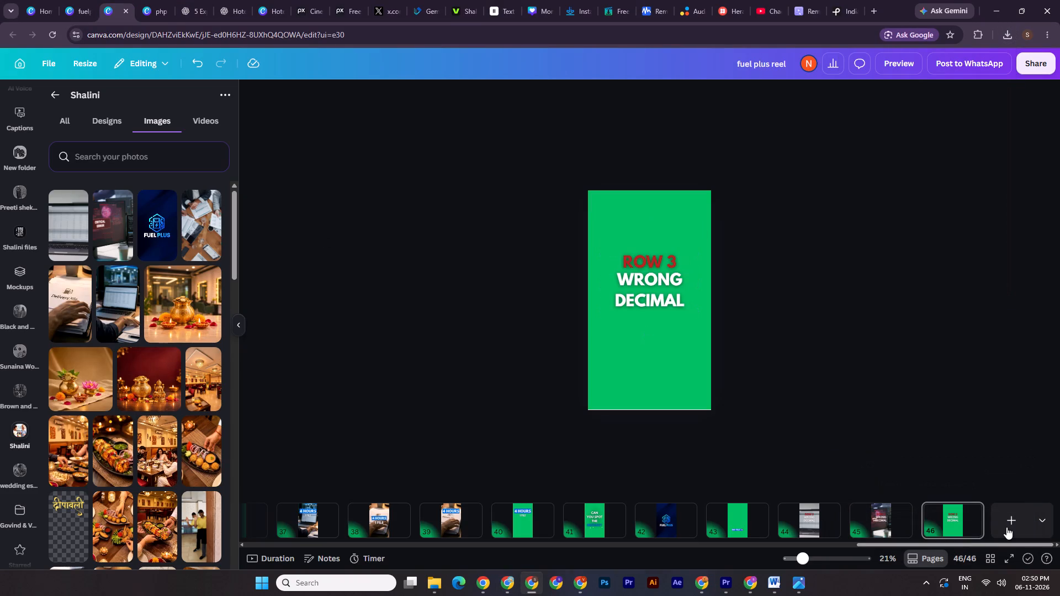
click(1006, 523)
Upload the exported 09:03 still from Downloads to the Canva design and enlarge it to fill page 47.
click(430, 588)
click(353, 538)
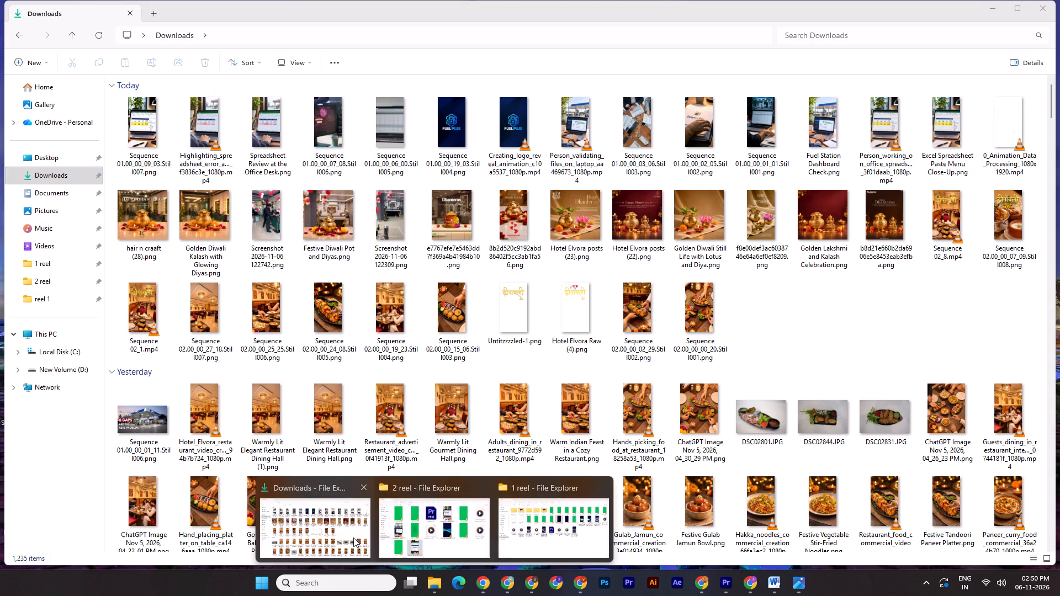
drag(147, 126, 531, 580)
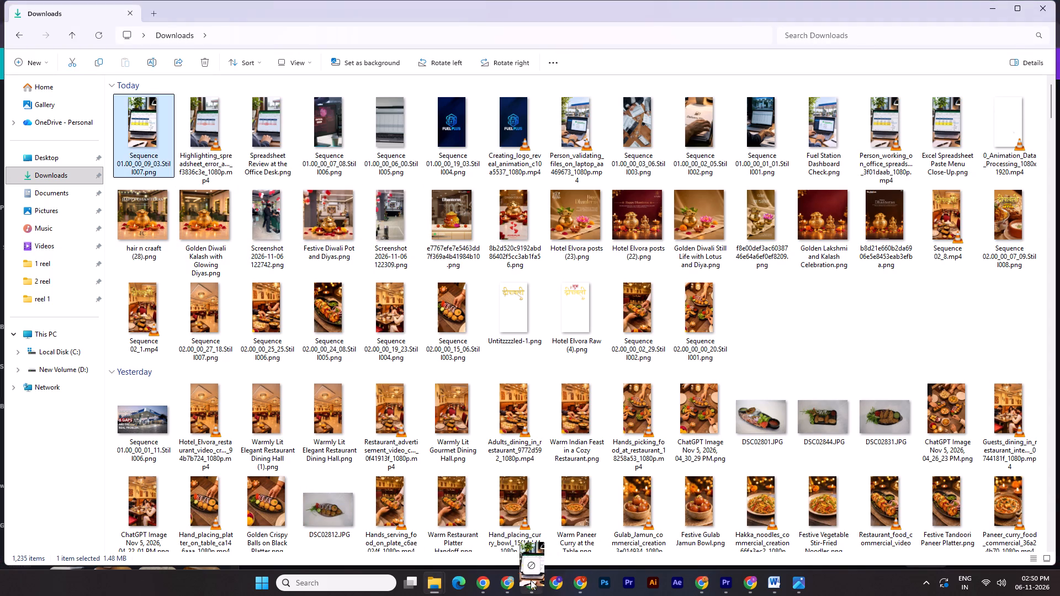
drag(531, 580, 137, 397)
click(78, 236)
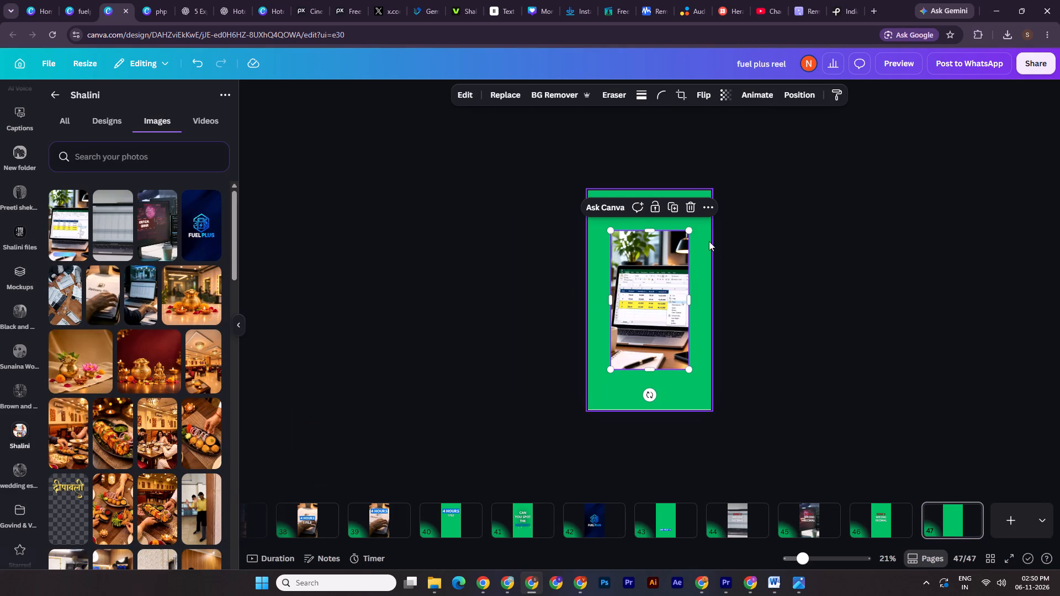
drag(692, 227, 707, 185)
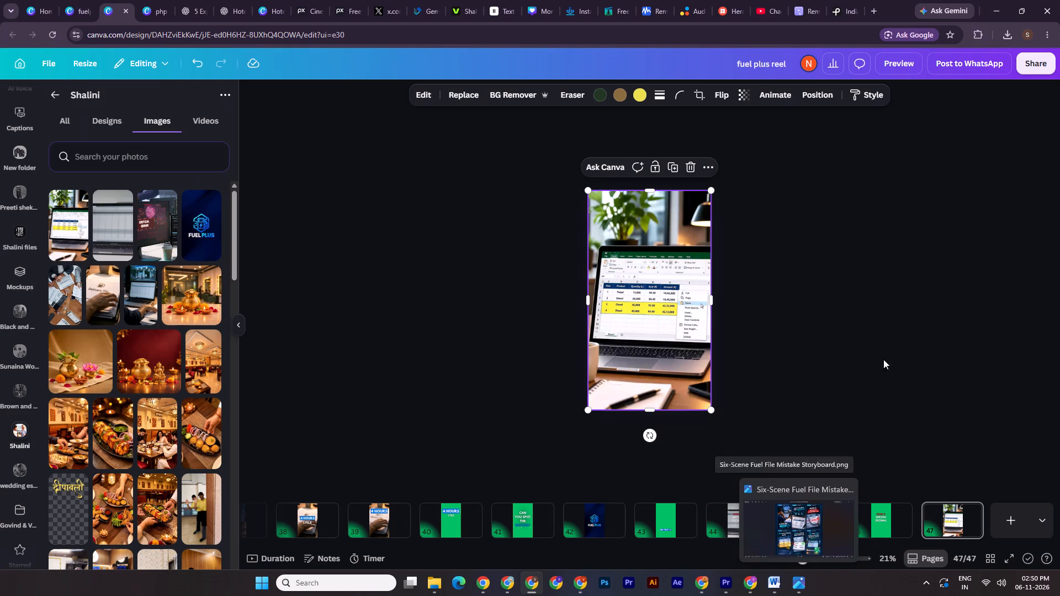
Select the on-screen text “COPY-PASTE SLIP” in the 7.5 to 9.5 sec row of the Google Docs script.
click(485, 579)
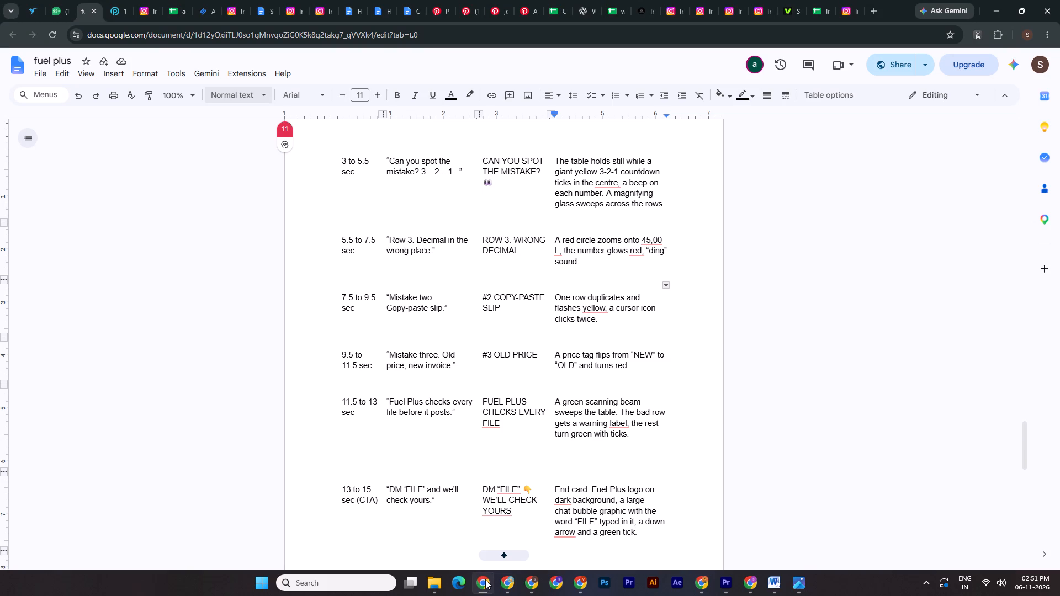
drag(495, 296, 504, 310)
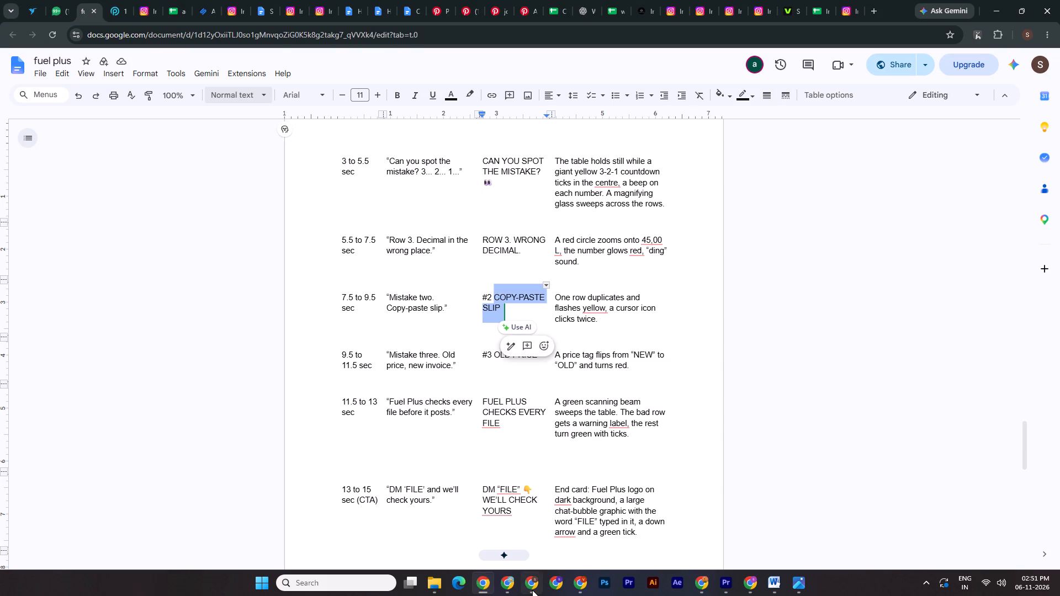
In Canva, copy the “WRONG DECIMAL” text from page 46 onto page 47 and move it up slightly.
click(532, 590)
click(872, 520)
click(624, 296)
key(ctrl+c)
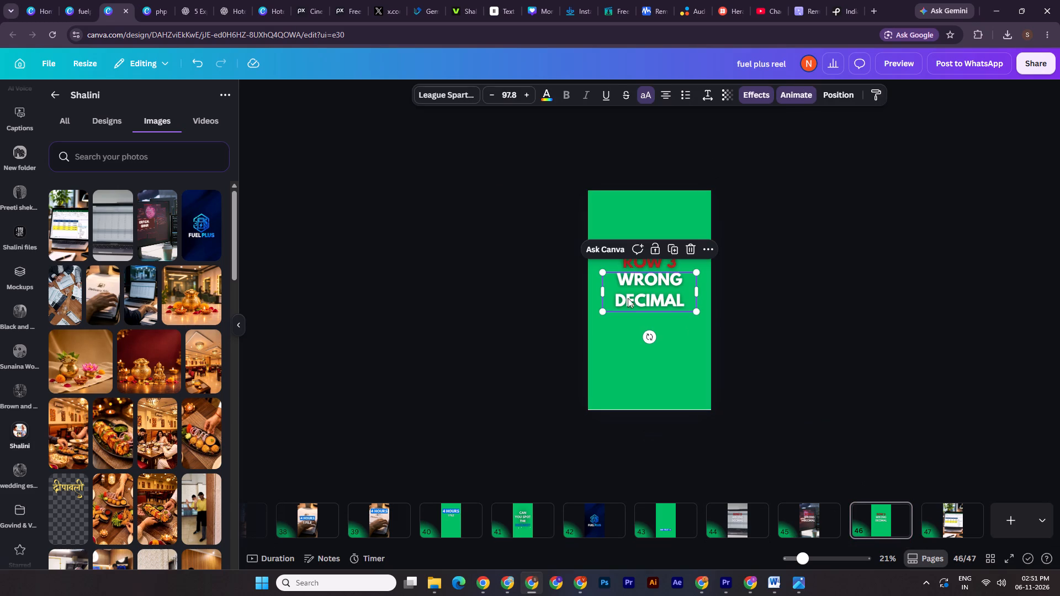
click(952, 519)
key(ctrl+c)
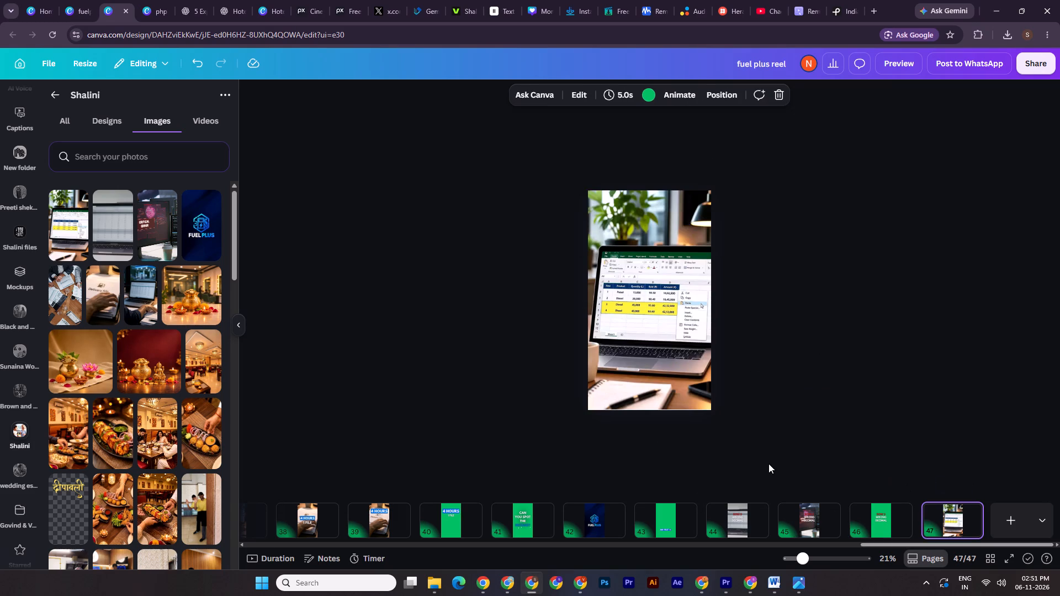
click(878, 513)
click(643, 295)
key(ctrl+c)
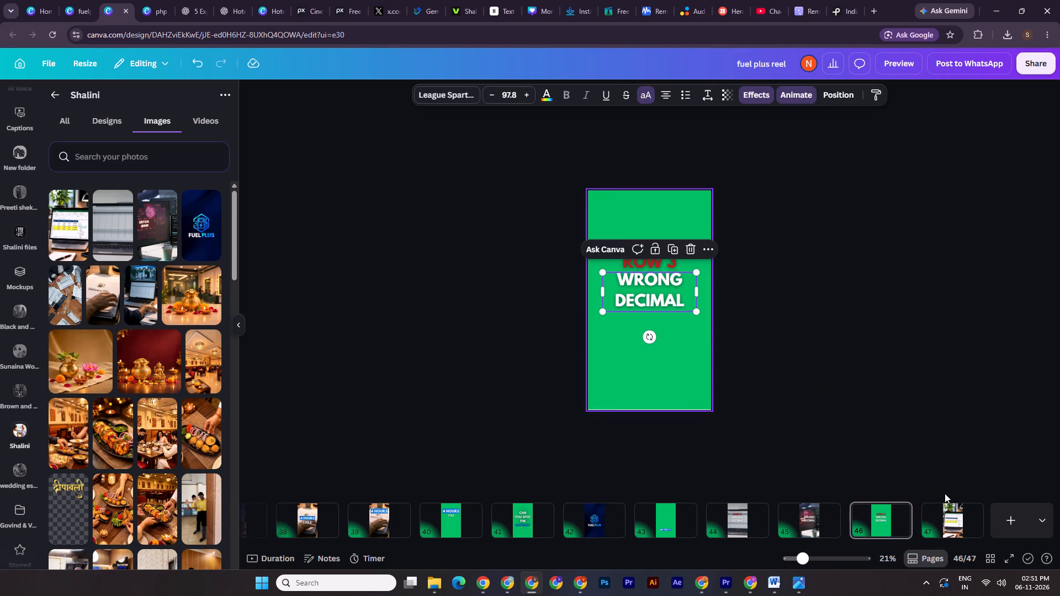
click(959, 523)
key(ctrl+v)
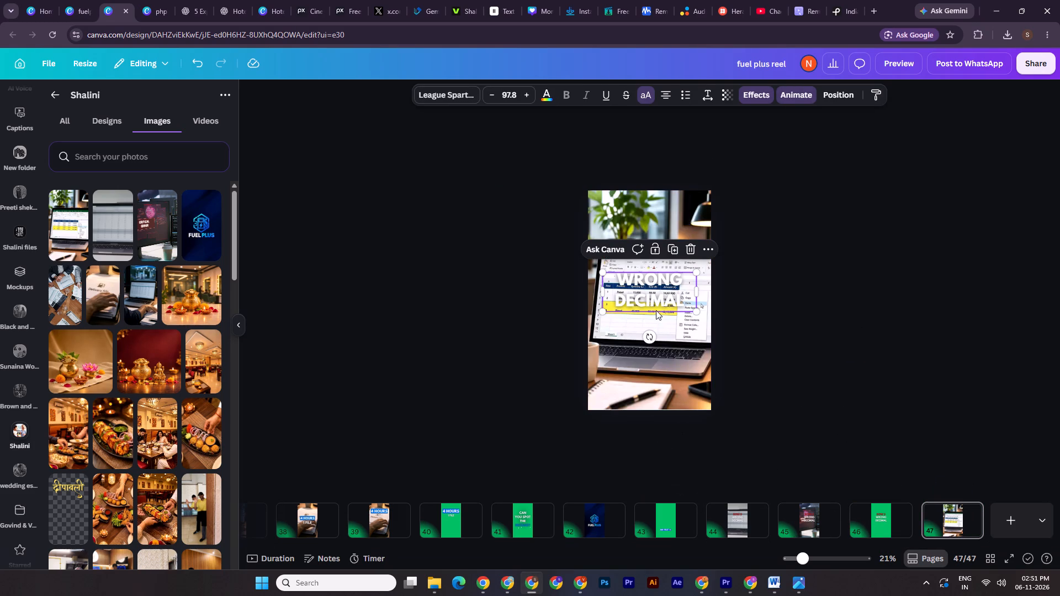
drag(669, 297, 669, 277)
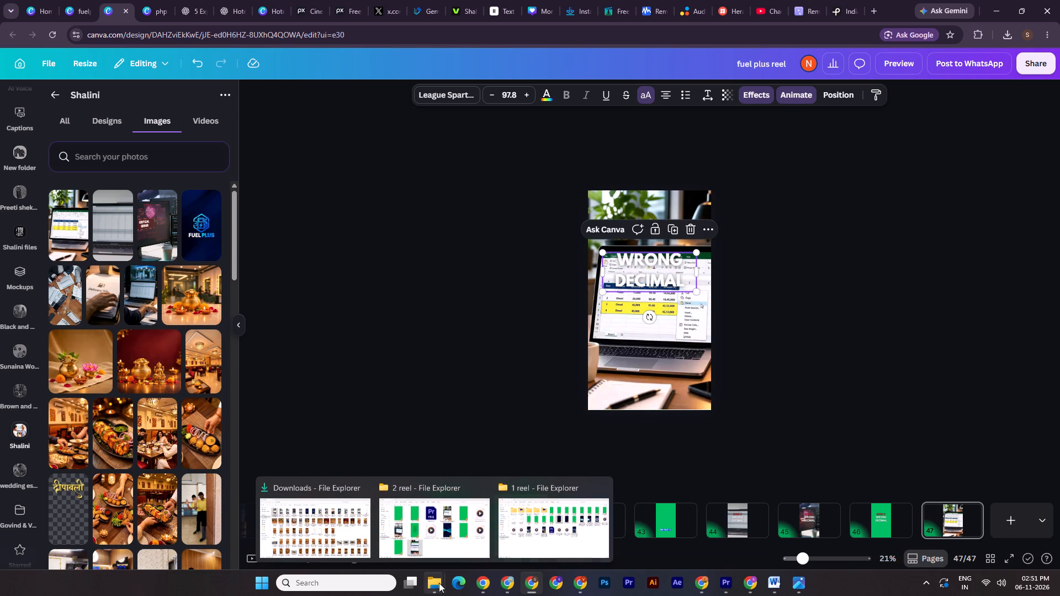
Replace page 47's “WRONG DECIMAL” text with “COPY-PASTE SLIP” copied from the script, removing the trailing empty line.
click(481, 588)
key(ctrl+c)
key(ctrl+c)
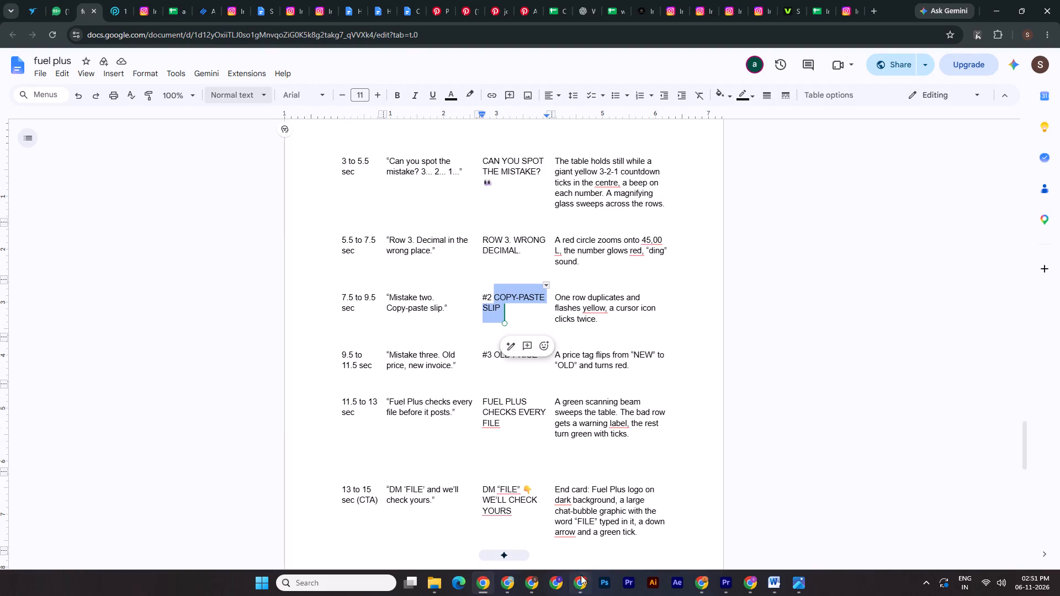
click(541, 580)
click(660, 282)
key(ctrl+v)
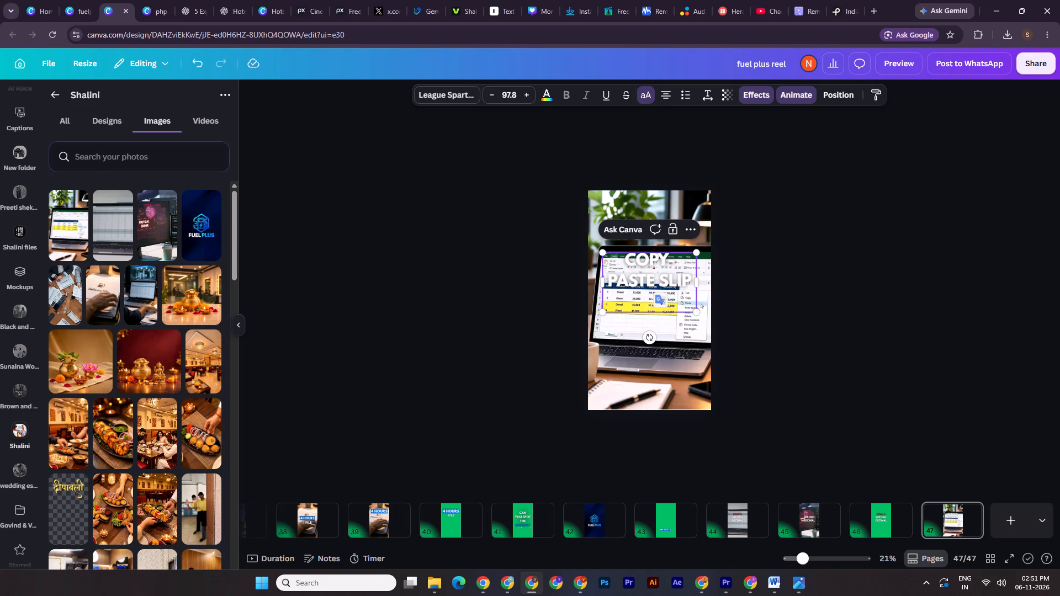
key(BackSpace)
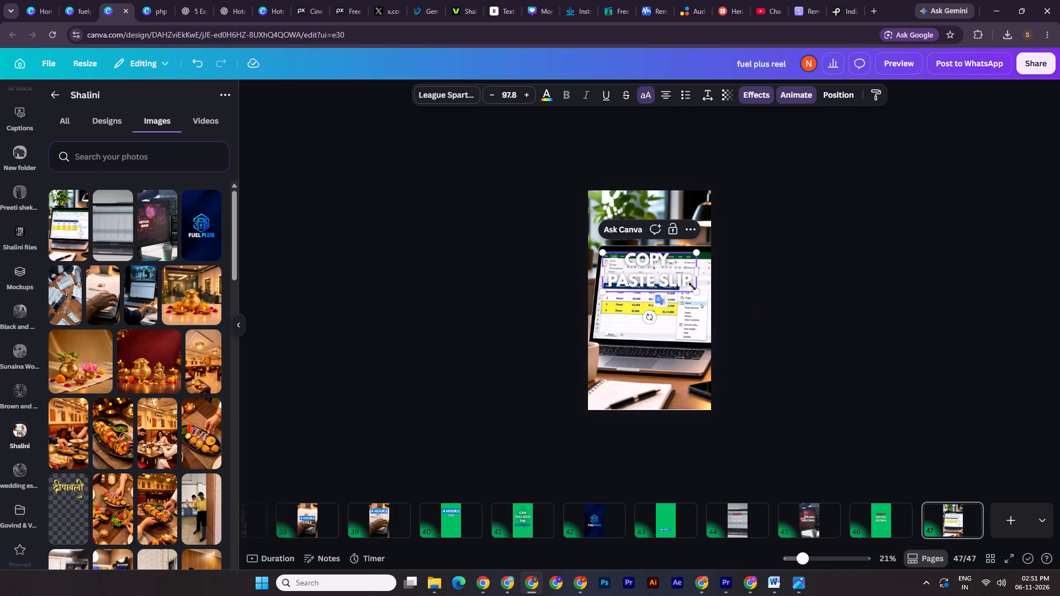
double_click(804, 262)
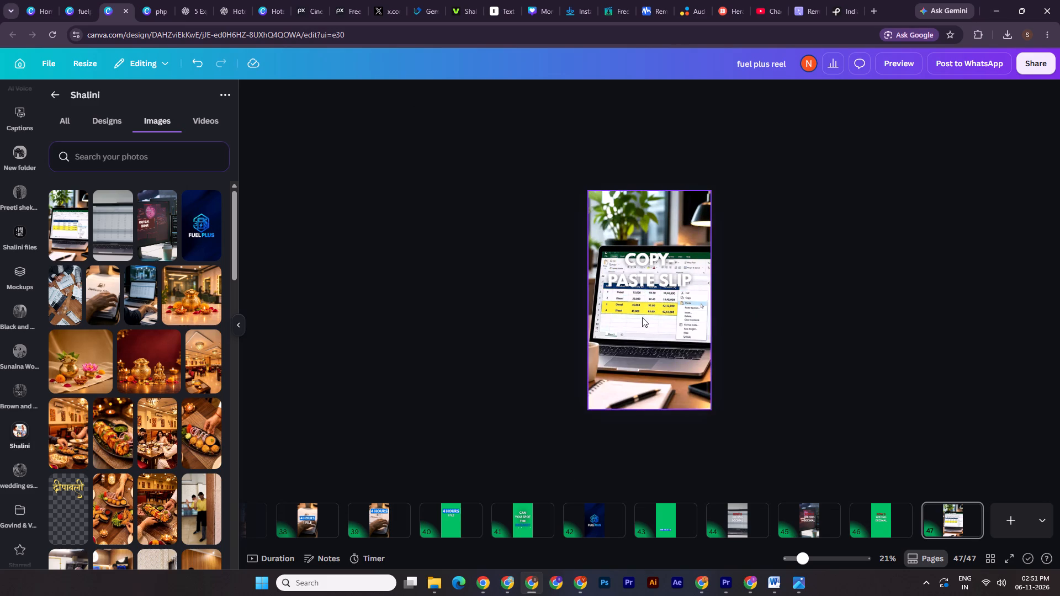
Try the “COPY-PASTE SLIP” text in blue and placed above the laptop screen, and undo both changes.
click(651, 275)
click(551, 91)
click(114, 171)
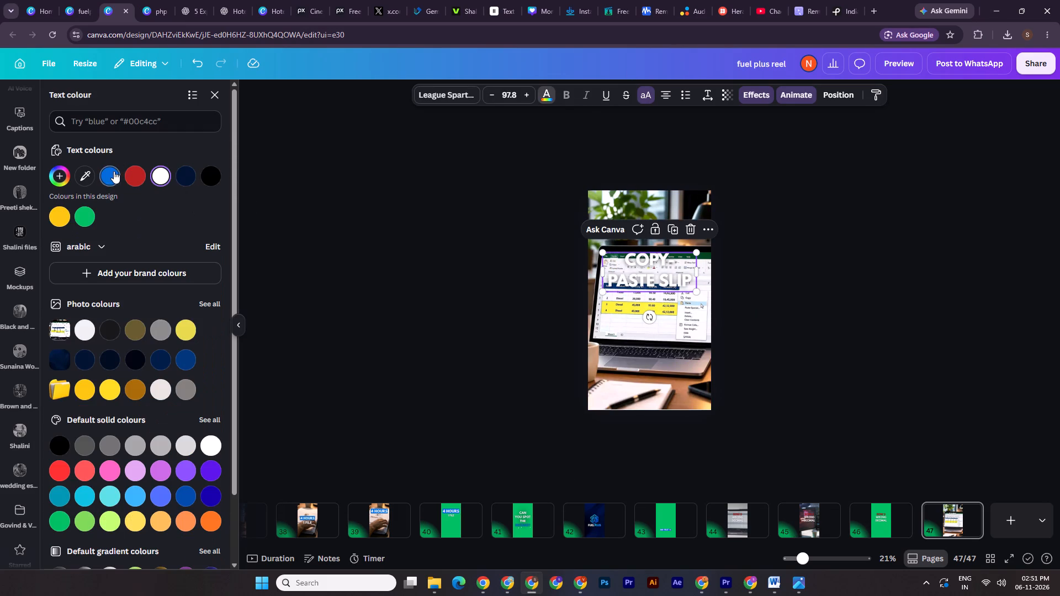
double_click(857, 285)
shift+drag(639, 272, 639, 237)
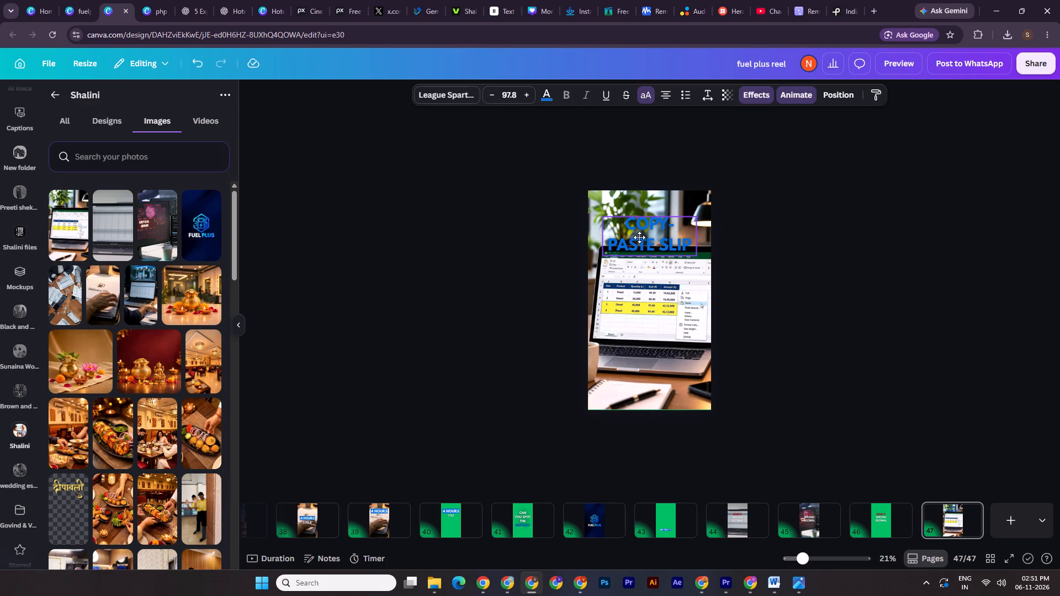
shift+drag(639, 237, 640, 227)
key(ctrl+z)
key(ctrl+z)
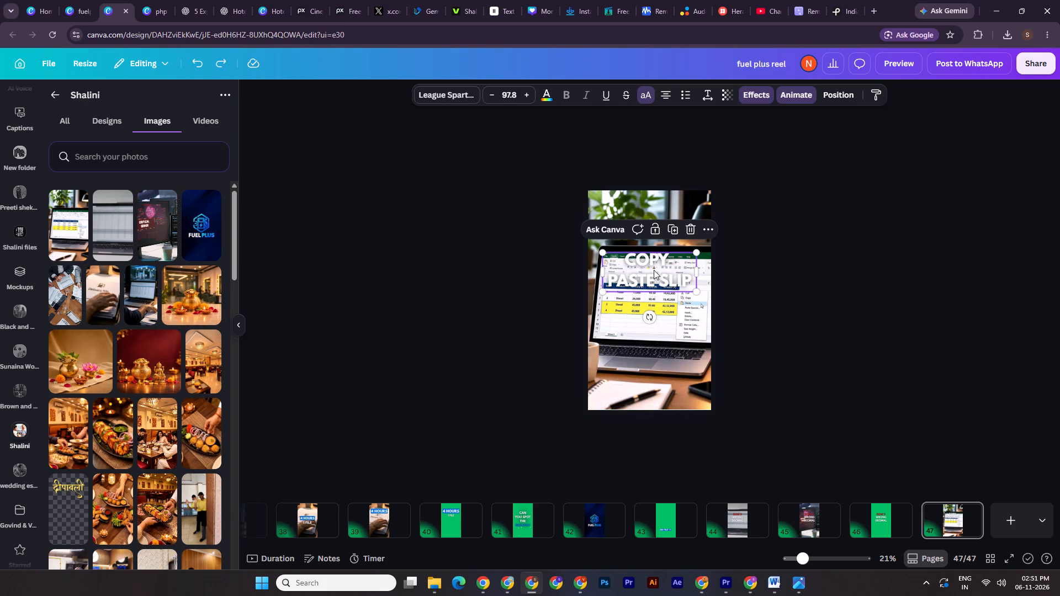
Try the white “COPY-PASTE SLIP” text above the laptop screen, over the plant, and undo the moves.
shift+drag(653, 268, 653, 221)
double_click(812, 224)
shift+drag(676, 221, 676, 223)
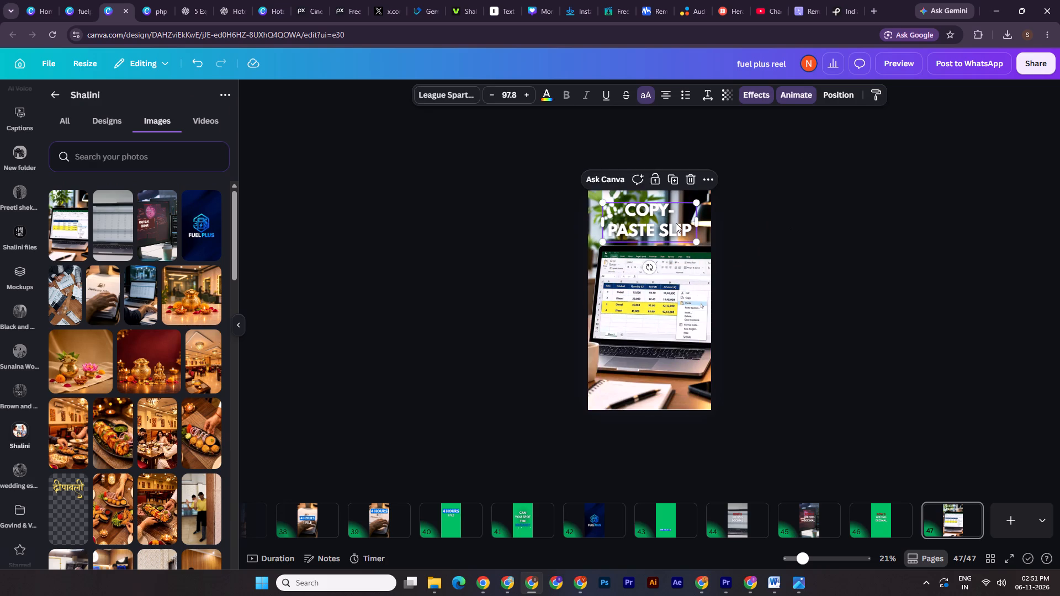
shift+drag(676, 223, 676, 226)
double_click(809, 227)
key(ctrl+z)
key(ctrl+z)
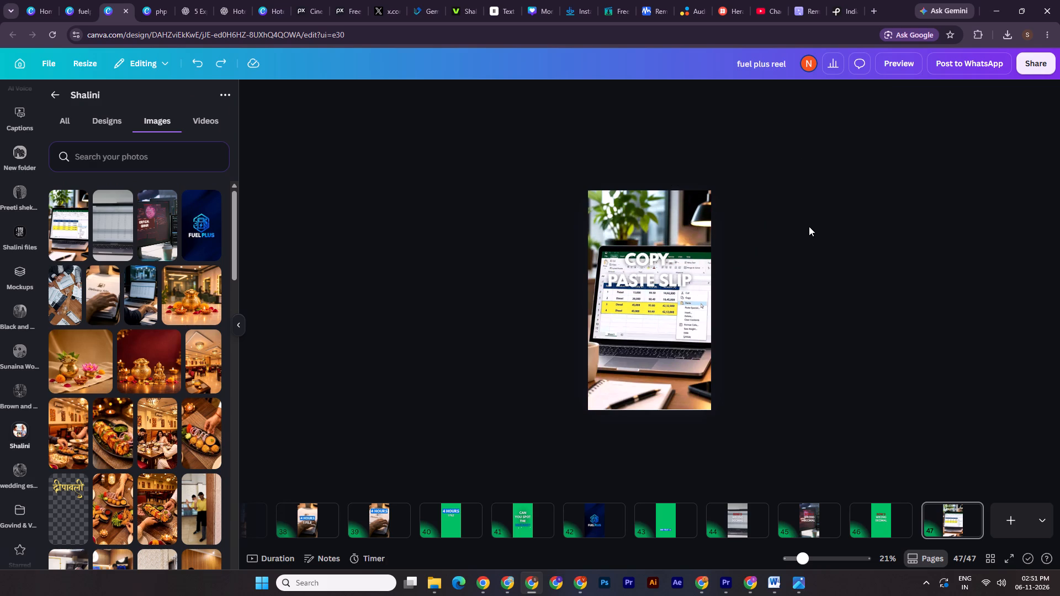
Move “COPY-PASTE SLIP” up slightly over the top edge of the laptop screen and colour it blue.
shift+drag(638, 272, 638, 263)
click(542, 95)
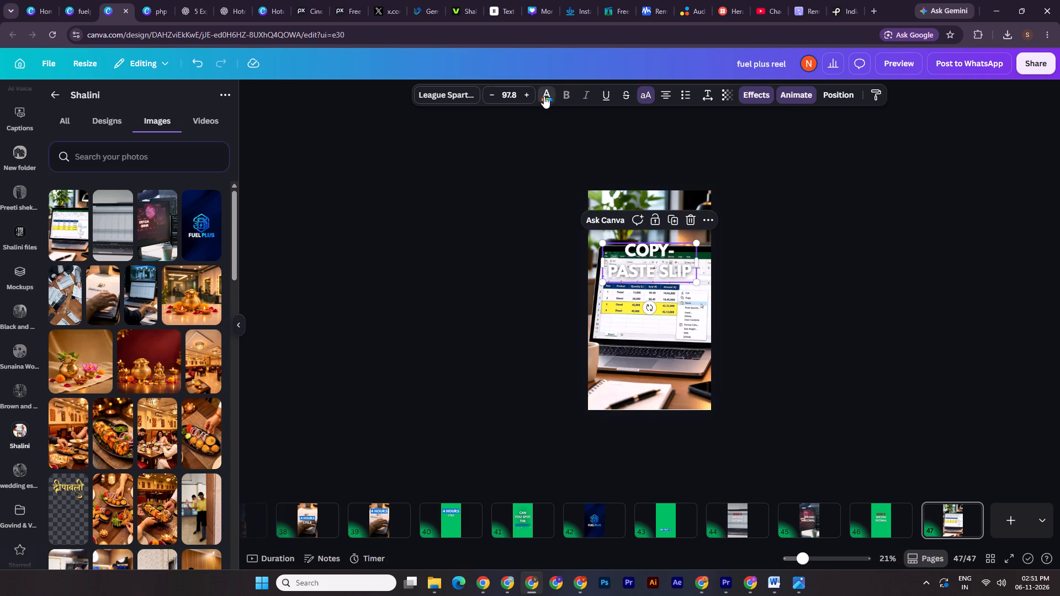
click(113, 177)
triple_click(856, 244)
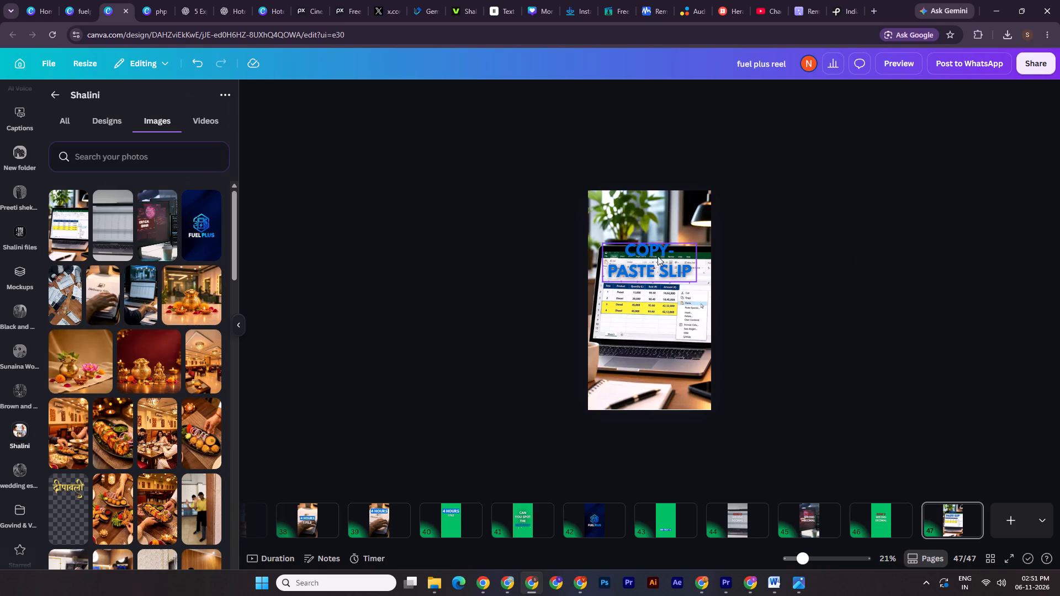
Lower the Glow effect's intensity on the blue “COPY-PASTE SLIP” text and check its look over the still.
click(643, 253)
click(745, 96)
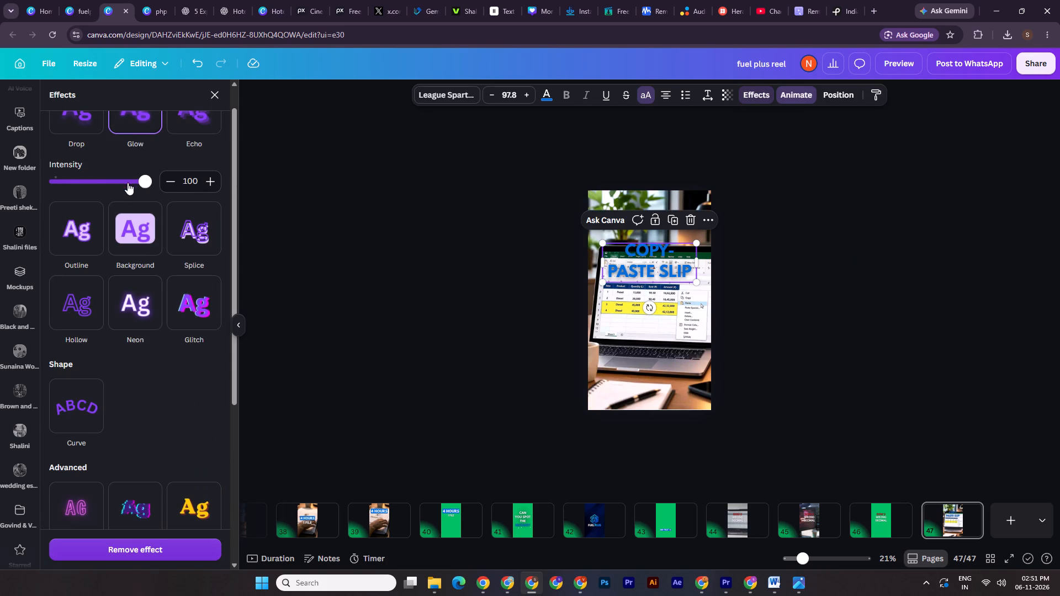
drag(128, 183, 94, 178)
triple_click(915, 251)
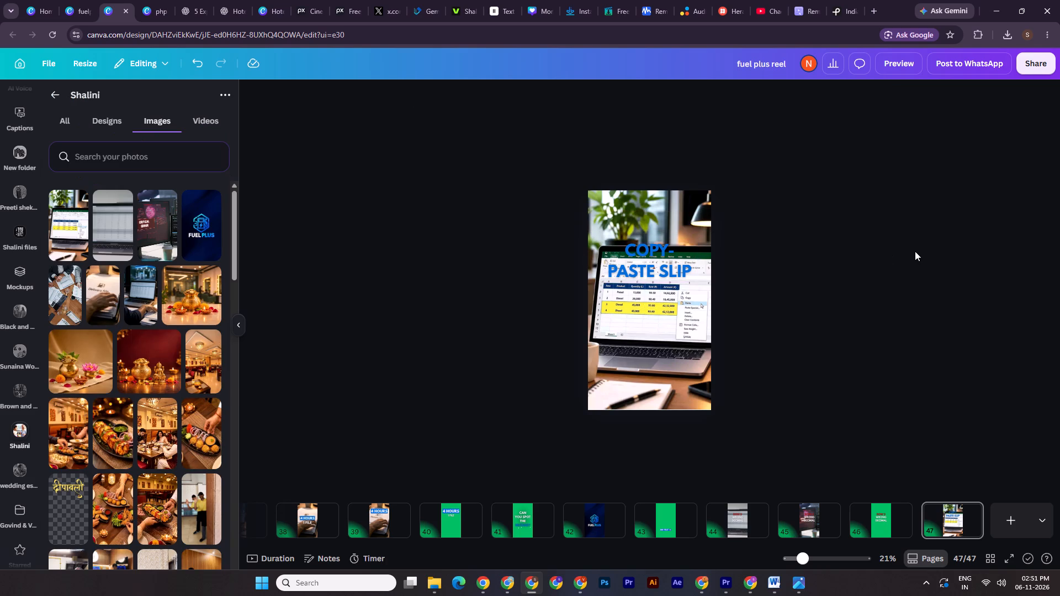
double_click(832, 247)
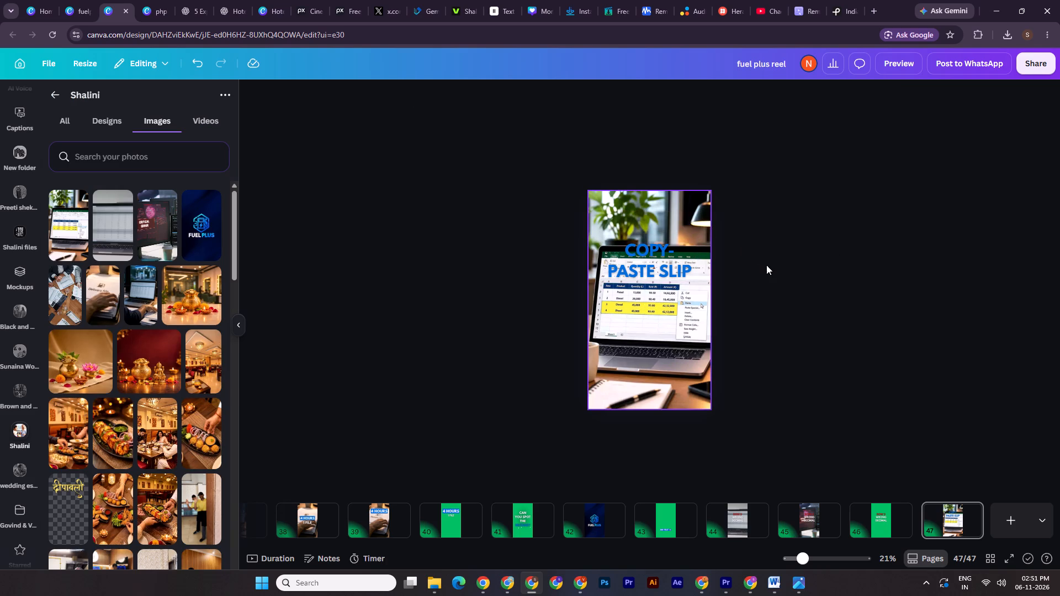
click(649, 255)
click(943, 338)
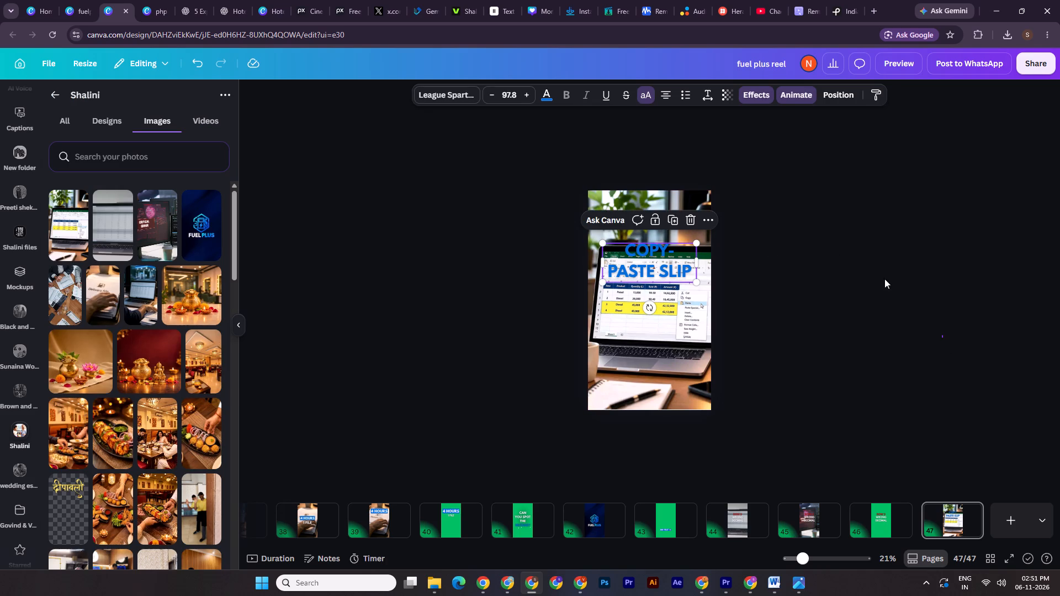
Copy the blue “COPY-PASTE SLIP” text onto a new green page 48.
click(629, 257)
key(ctrl+c)
click(1016, 514)
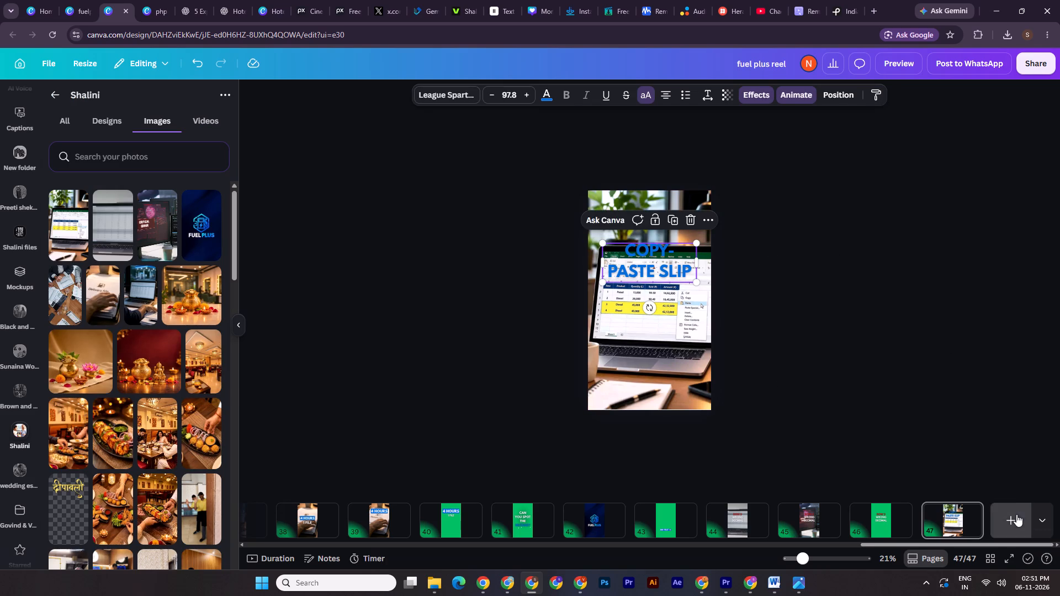
key(ctrl+v)
Download only page 48 as a 1080p MP4 video.
click(1036, 73)
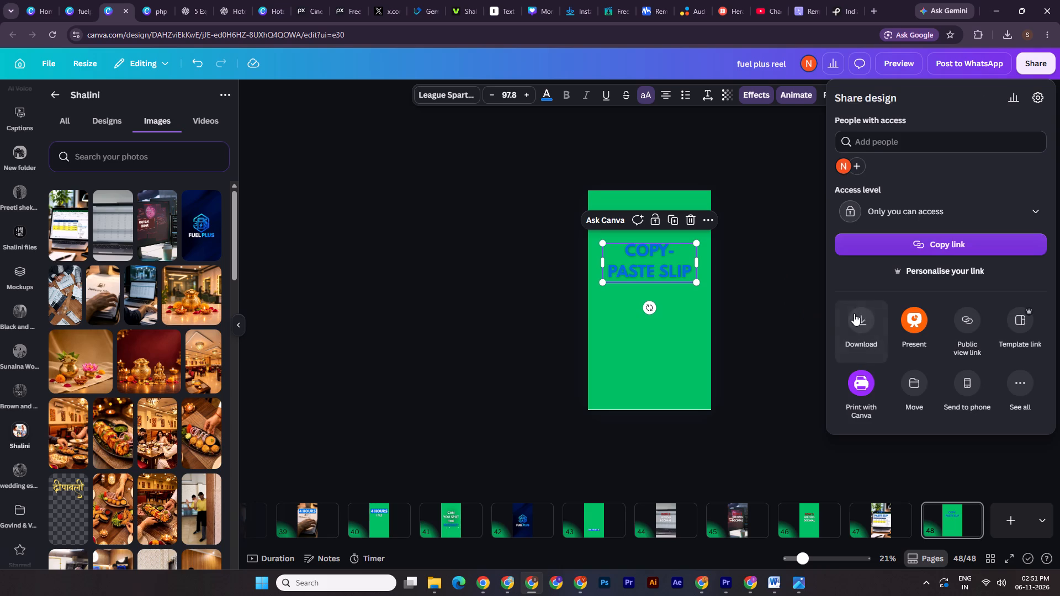
click(854, 313)
click(943, 252)
click(951, 289)
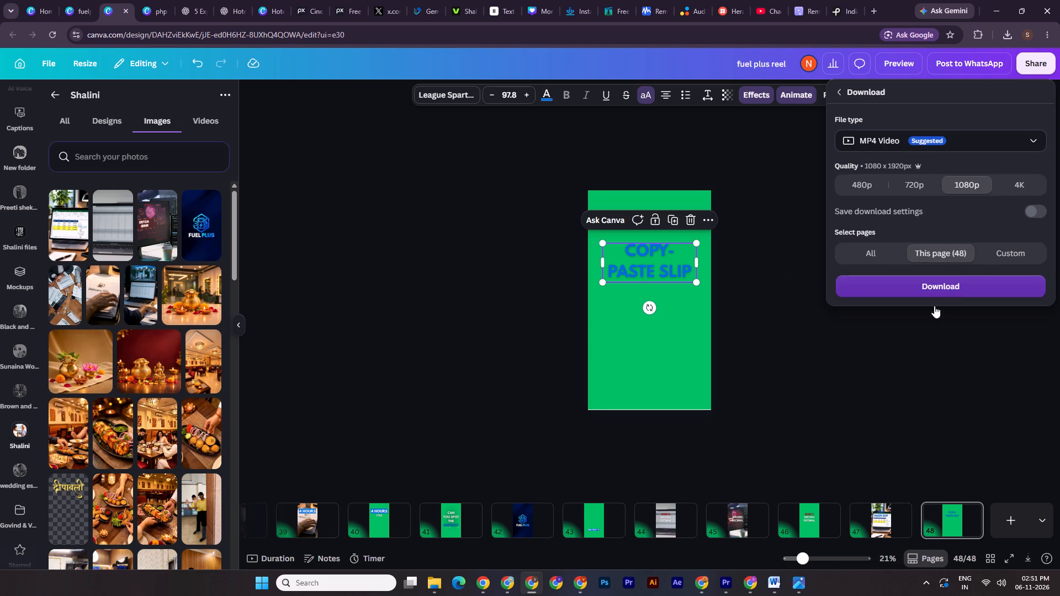
Rename the downloaded green-screen video in Downloads as “fuel plus reel (1)_9.mp4”.
click(343, 539)
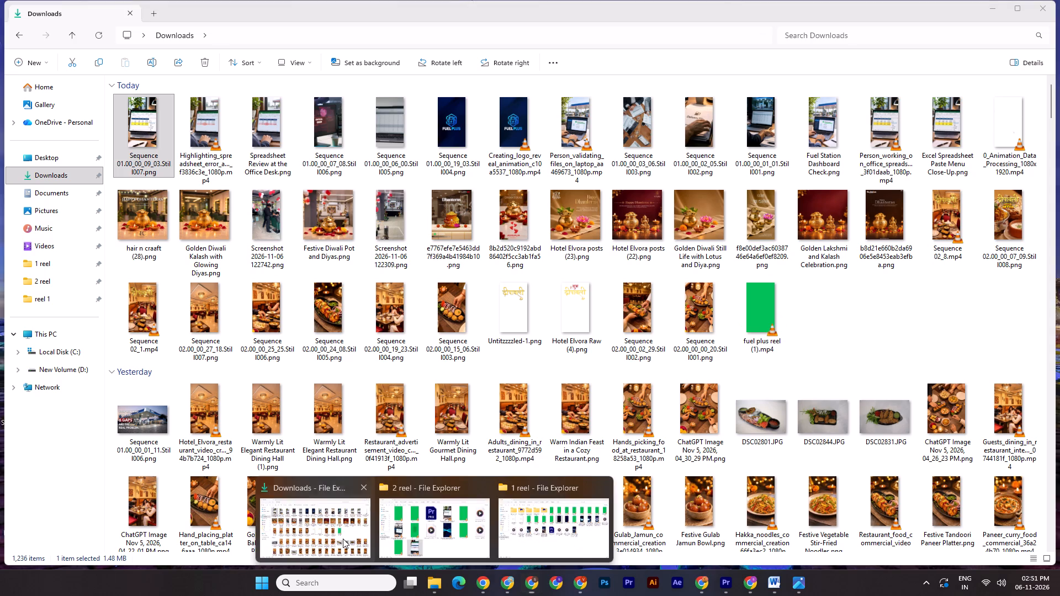
click(758, 344)
click(757, 348)
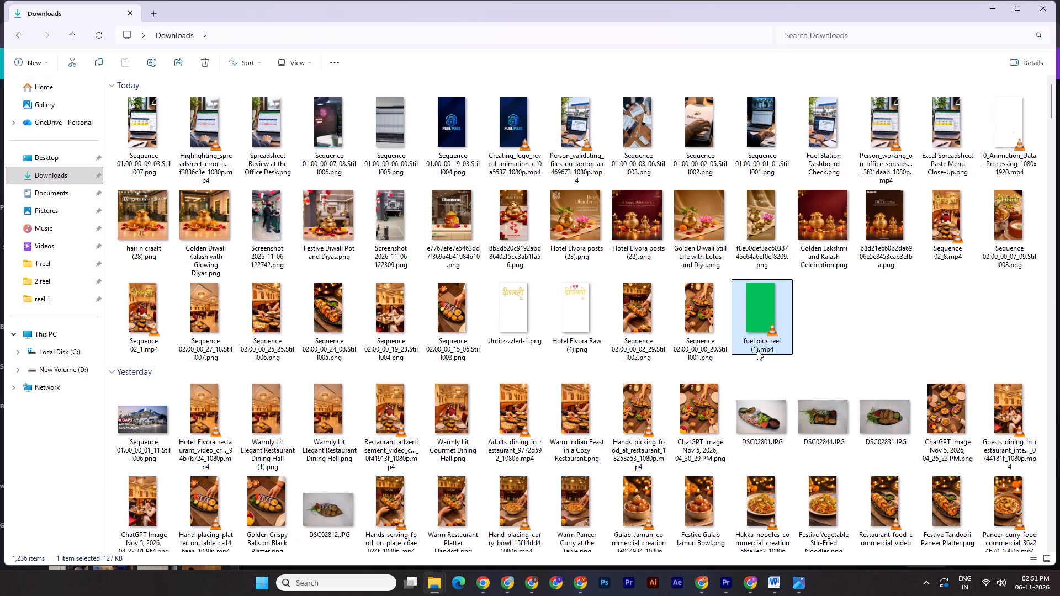
click(756, 351)
key(Right)
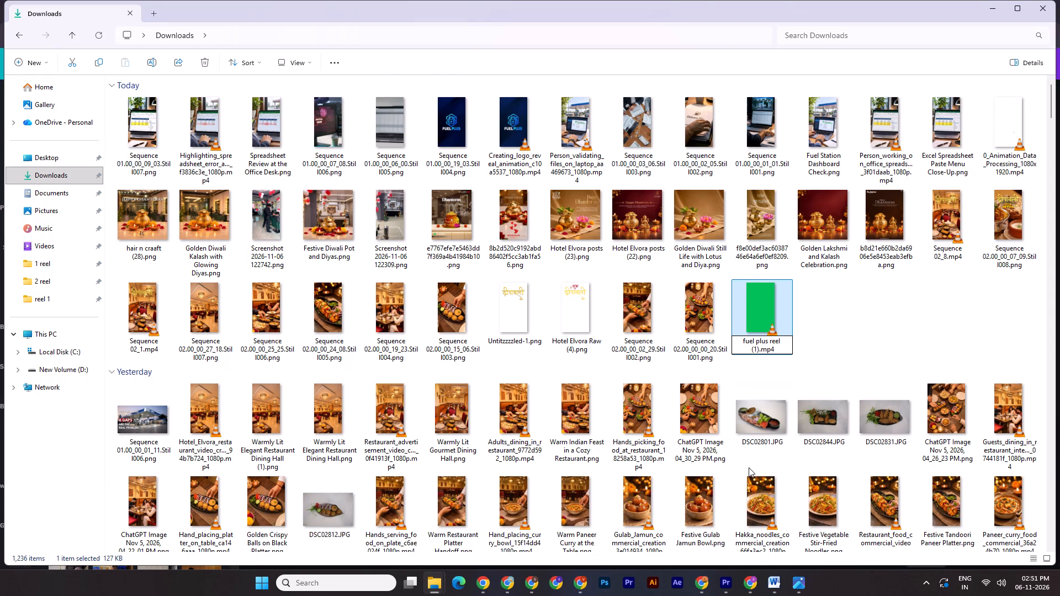
key(shift+underscore)
key(9)
key(ctrl+x)
key(Return)
Move “fuel plus reel (1)_9.mp4” from Downloads into the “2 reel” project folder.
key(ctrl+x)
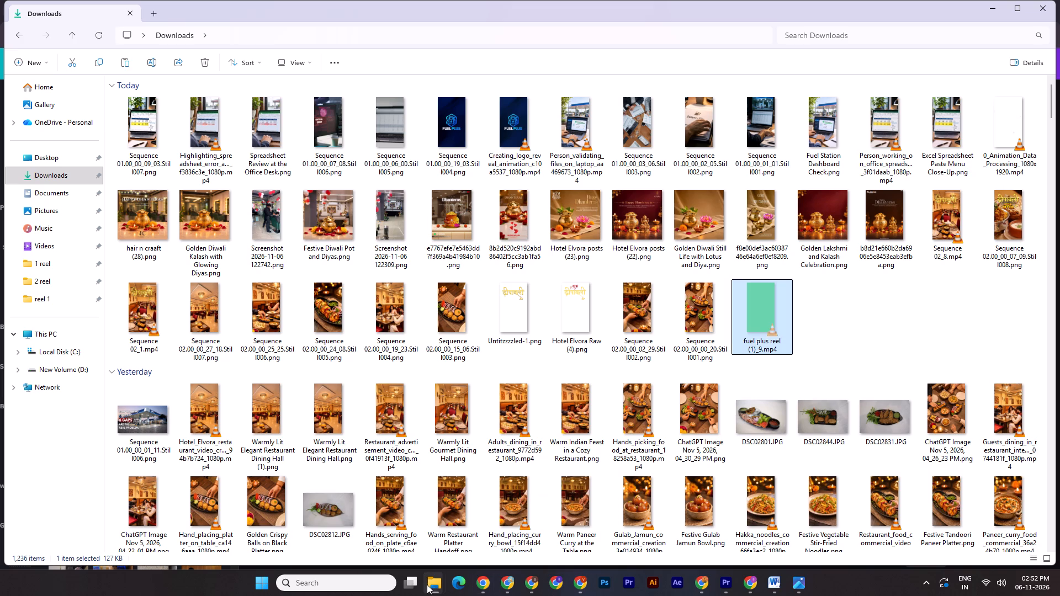
click(427, 584)
click(424, 549)
key(ctrl+v)
Bring “fuel plus reel (1)_9.mp4” into the Premiere Pro sequence on V2 from 00:00:09:03, trimmed to end where the following V2 clip starts.
drag(537, 491, 713, 567)
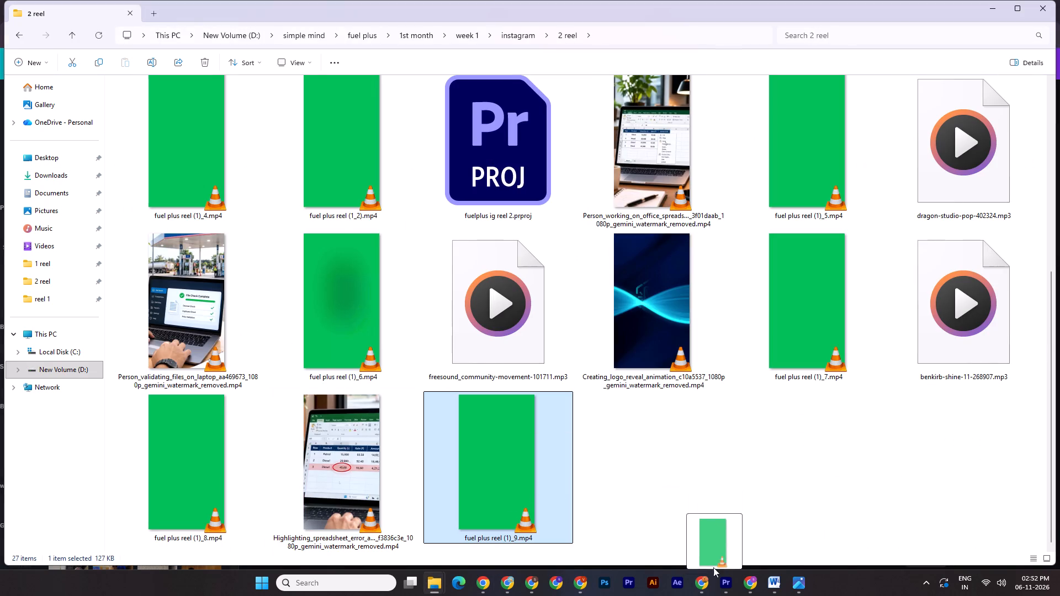
drag(713, 567, 595, 427)
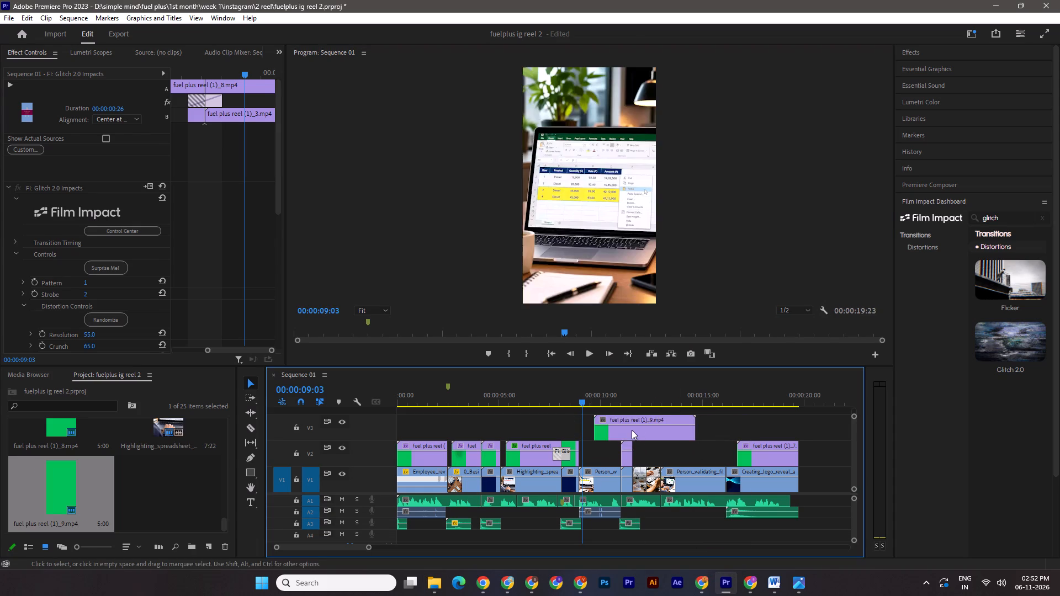
drag(640, 430, 628, 430)
drag(692, 438, 627, 432)
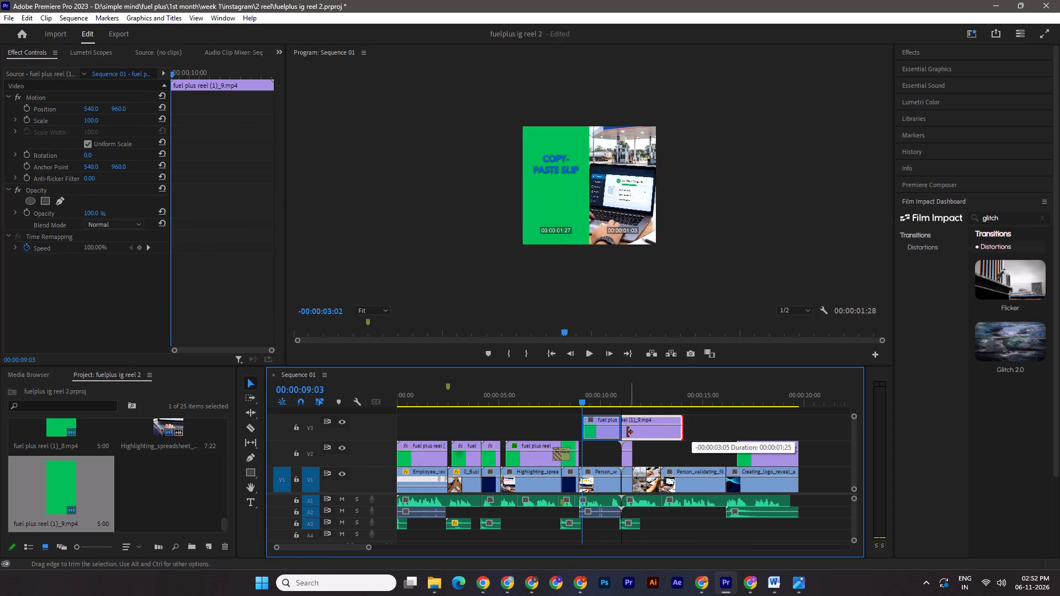
drag(627, 432, 629, 432)
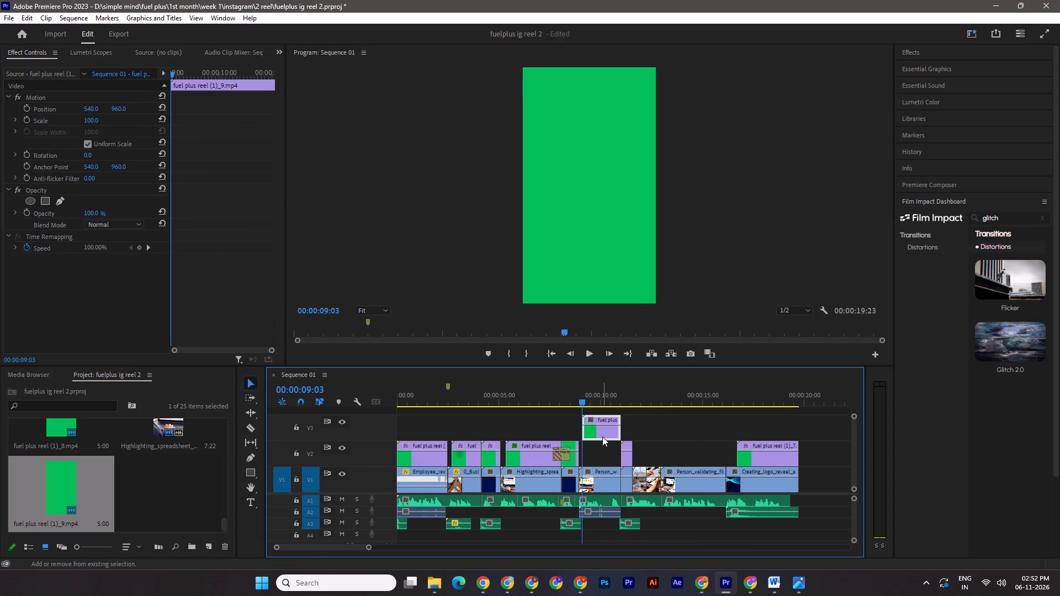
shift+drag(602, 437, 604, 453)
Apply Ultra Key to the “COPY-PASTE SLIP” clip, sample its green background as the key colour, and save the project.
drag(580, 401, 573, 397)
key(space)
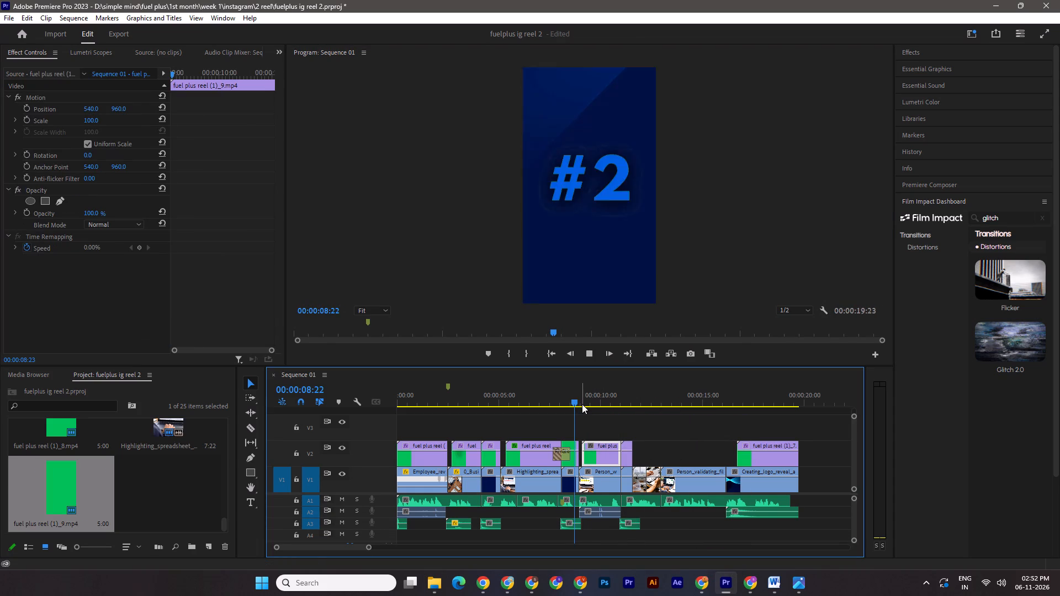
key(space)
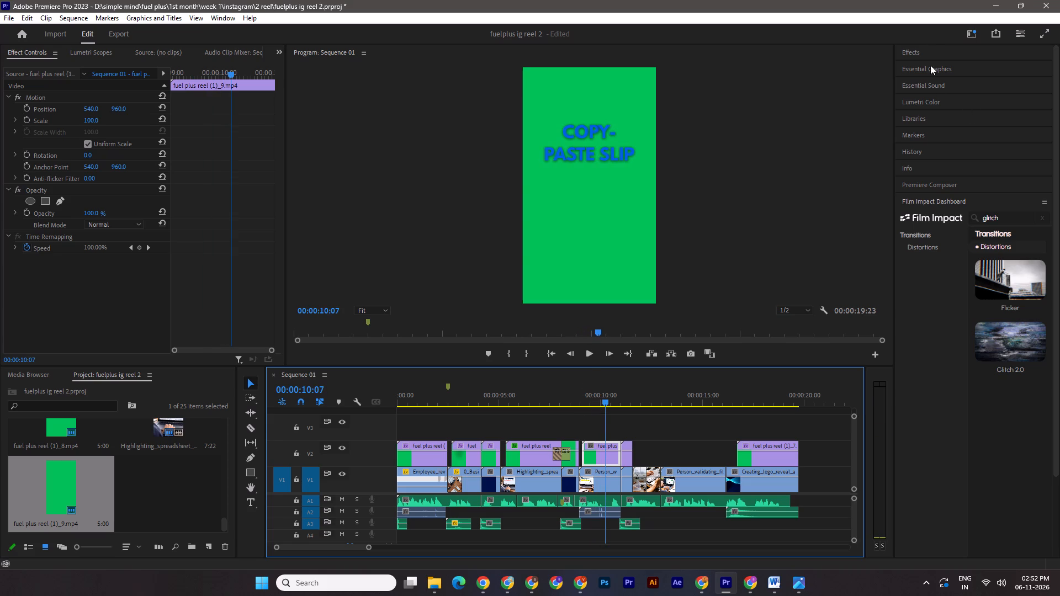
click(930, 45)
drag(937, 148, 595, 452)
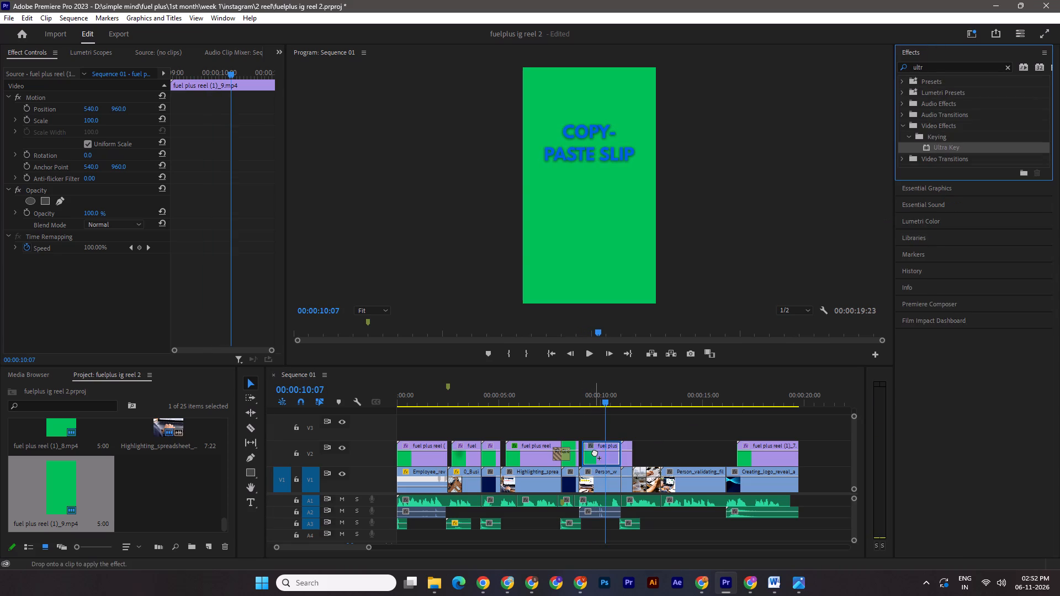
drag(595, 452, 595, 451)
click(105, 306)
click(578, 259)
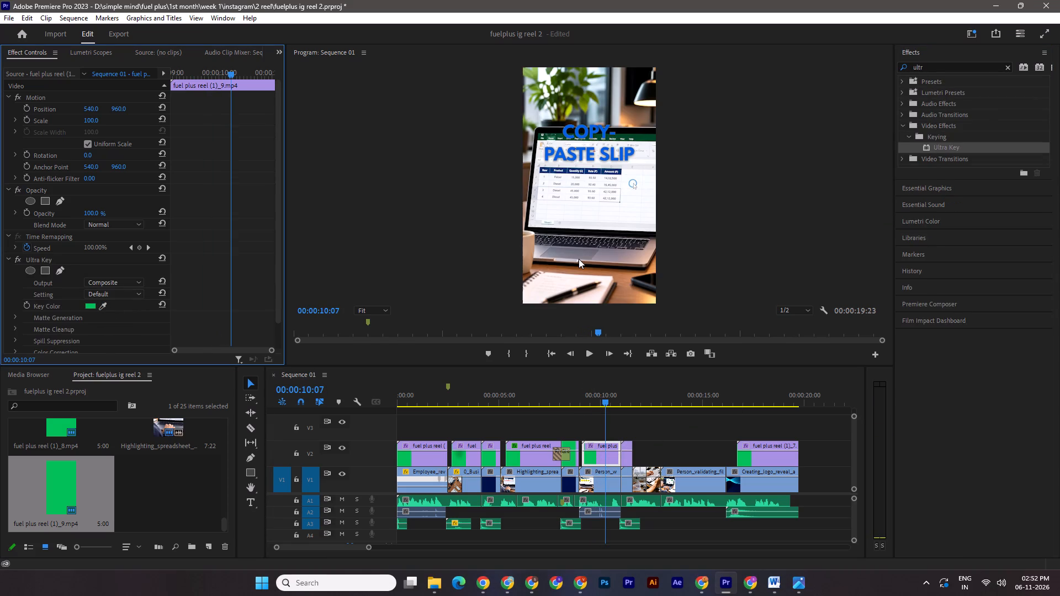
key(ctrl+s)
Enlarge the keyed “COPY-PASTE SLIP” clip to a scale of 120, save the project, and play it back.
drag(608, 396, 549, 401)
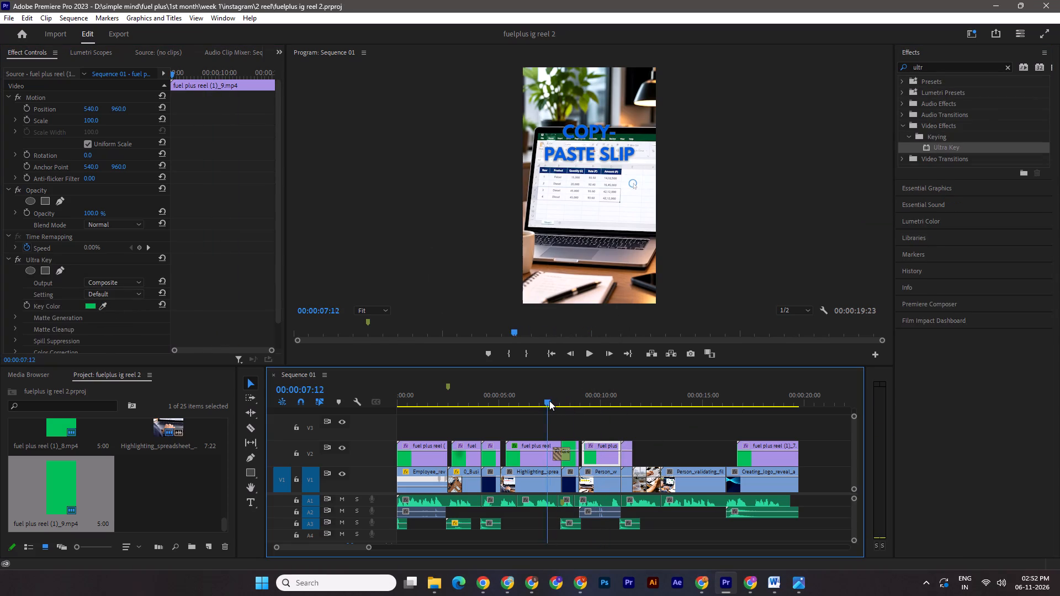
drag(549, 401, 542, 401)
drag(540, 401, 579, 400)
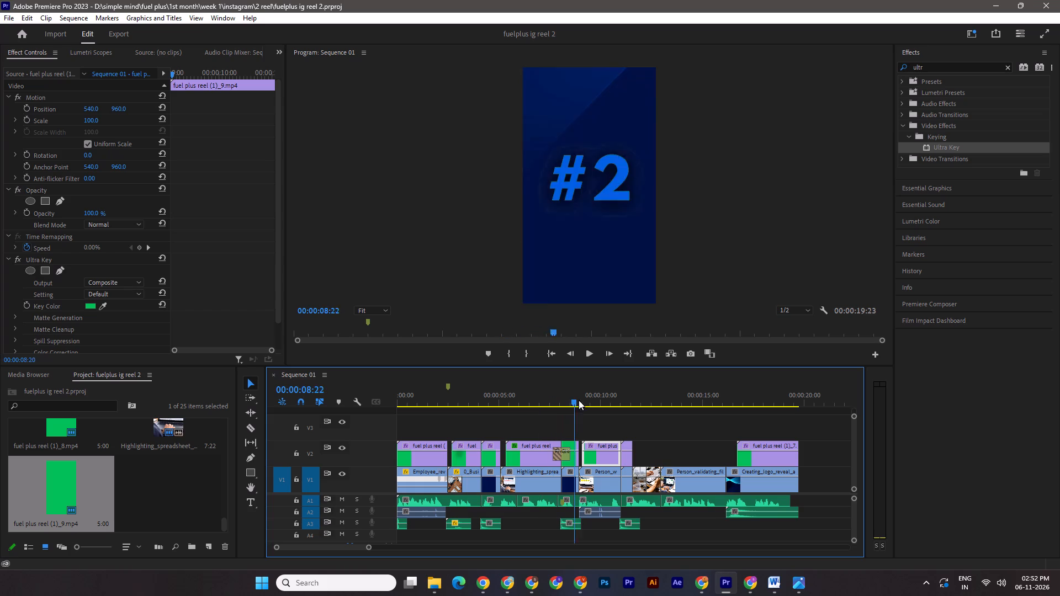
drag(579, 400, 601, 402)
click(602, 463)
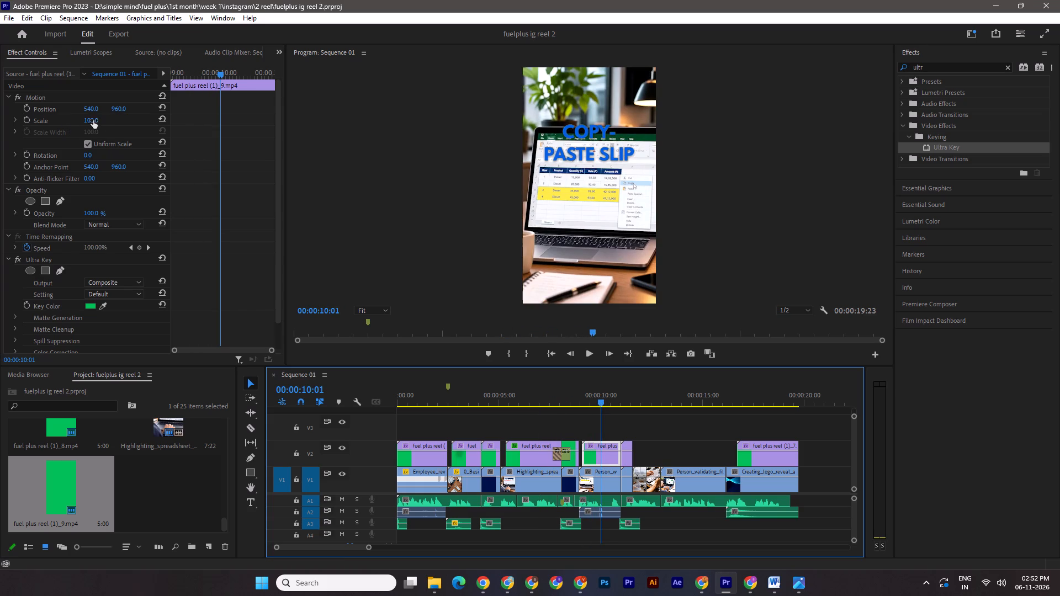
drag(93, 120, 109, 123)
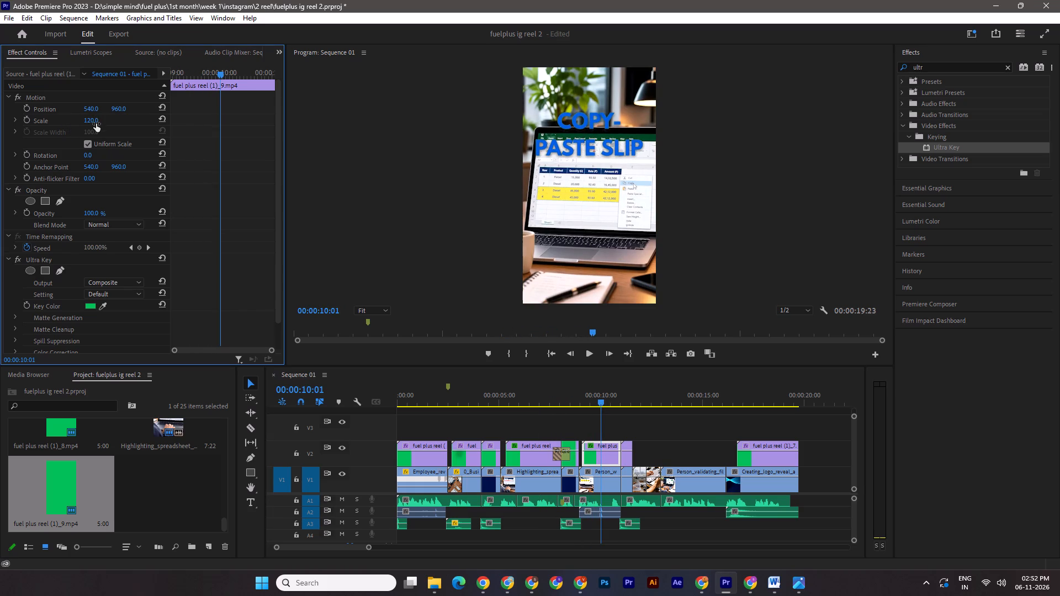
key(ctrl+s)
key(space)
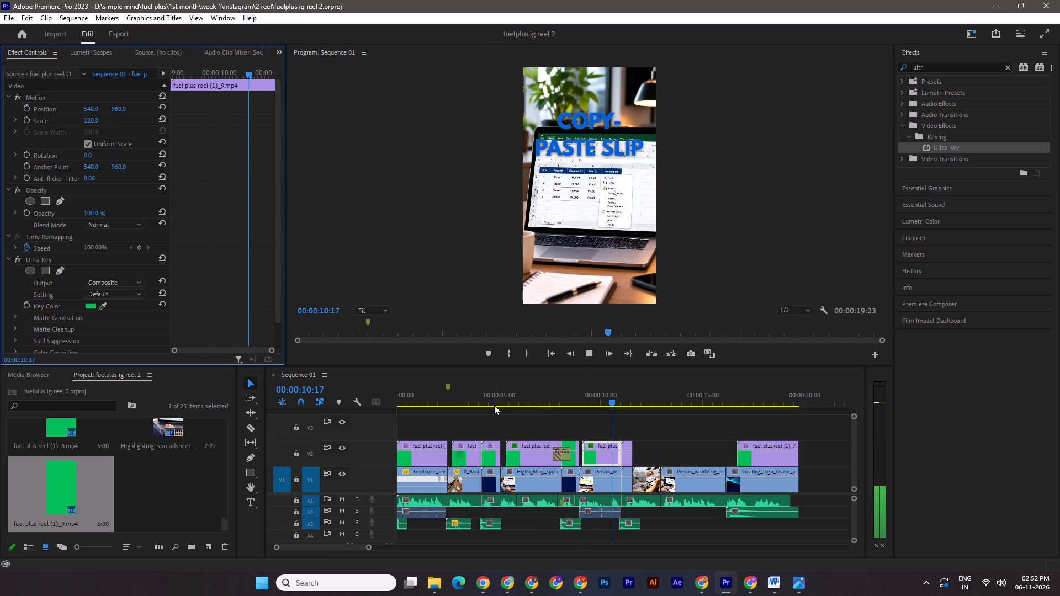
key(space)
Add a Glitch 2.0 transition between the “COPY-PASTE SLIP” clip and the following V2 clip, centre it at the cut, preview it, and save.
drag(605, 430, 625, 451)
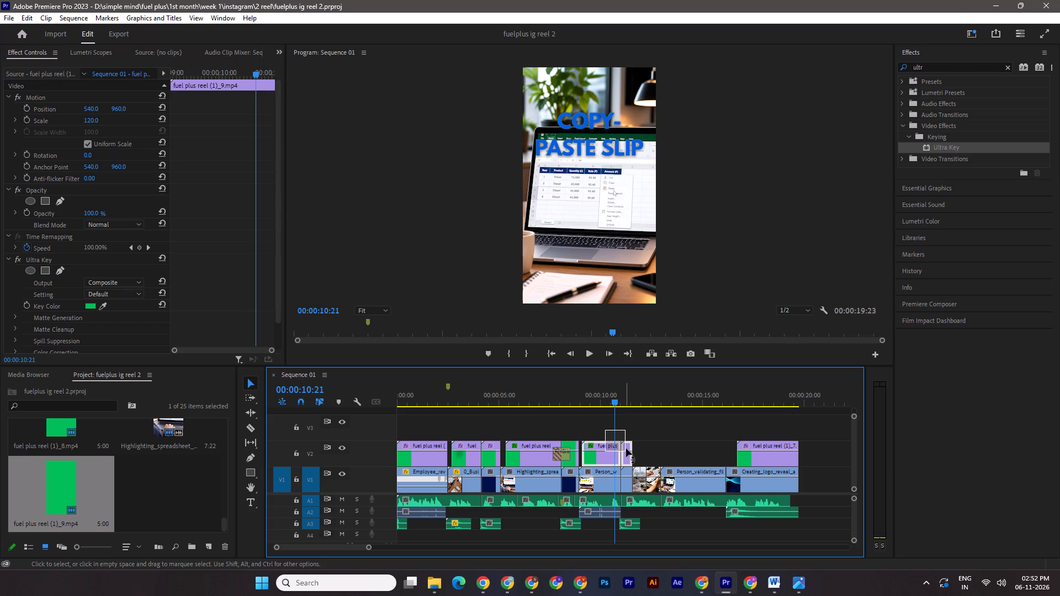
click(929, 317)
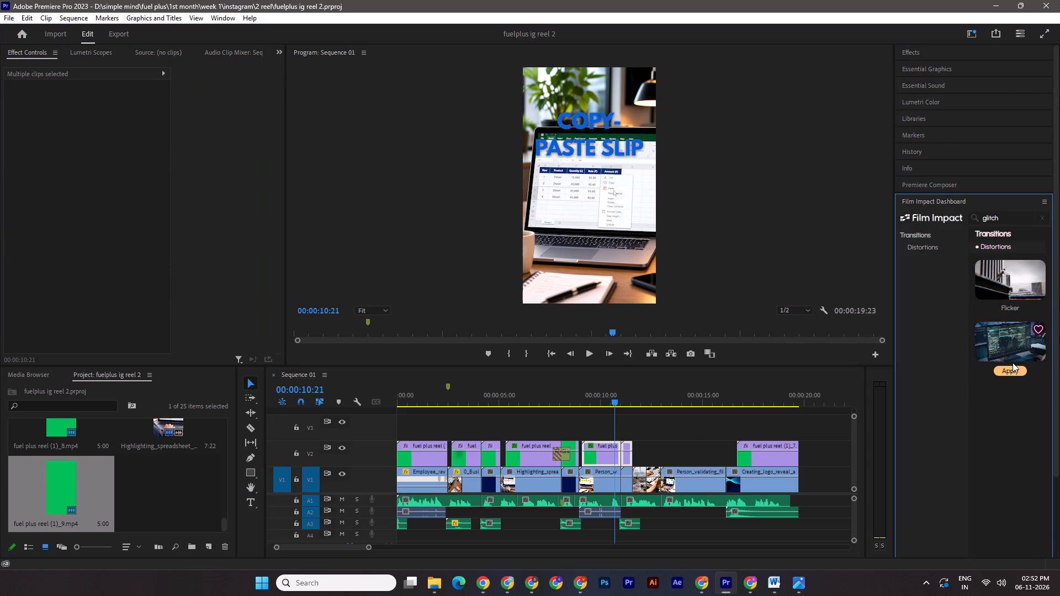
click(1012, 369)
click(629, 457)
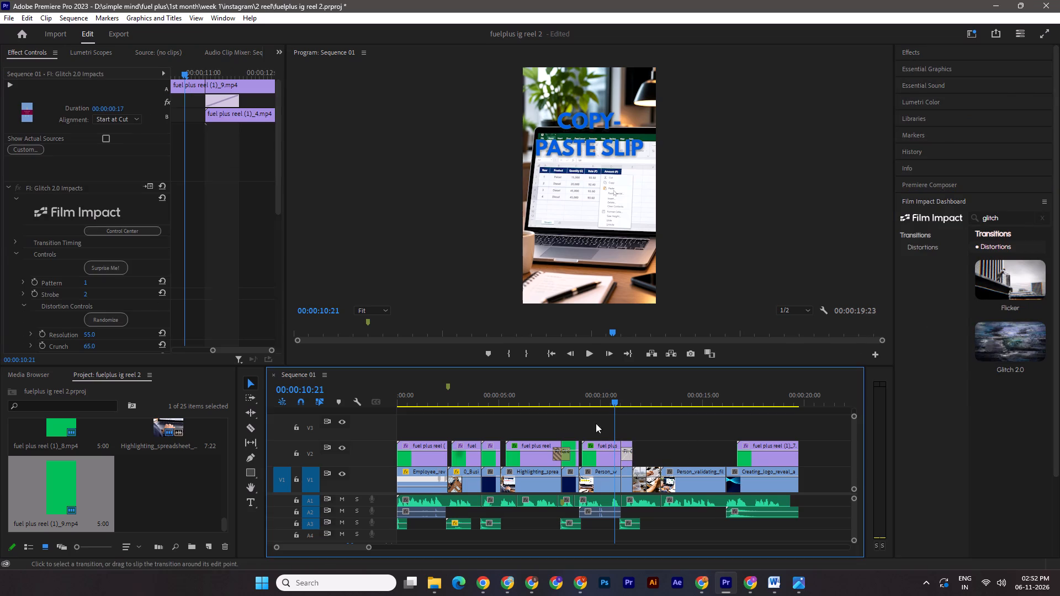
double_click(108, 113)
click(116, 119)
click(125, 133)
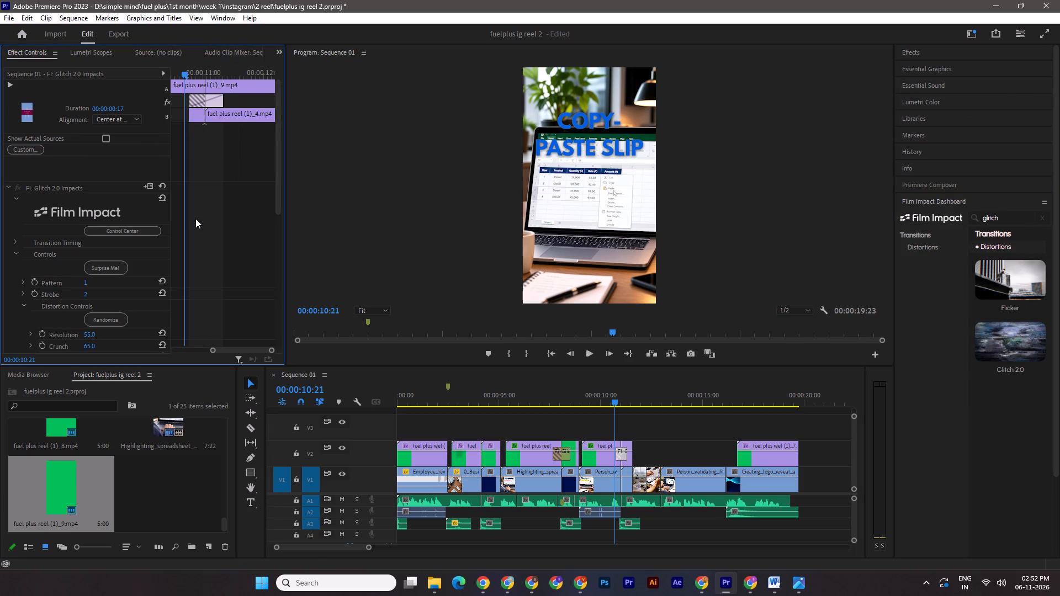
drag(610, 399, 597, 397)
key(space)
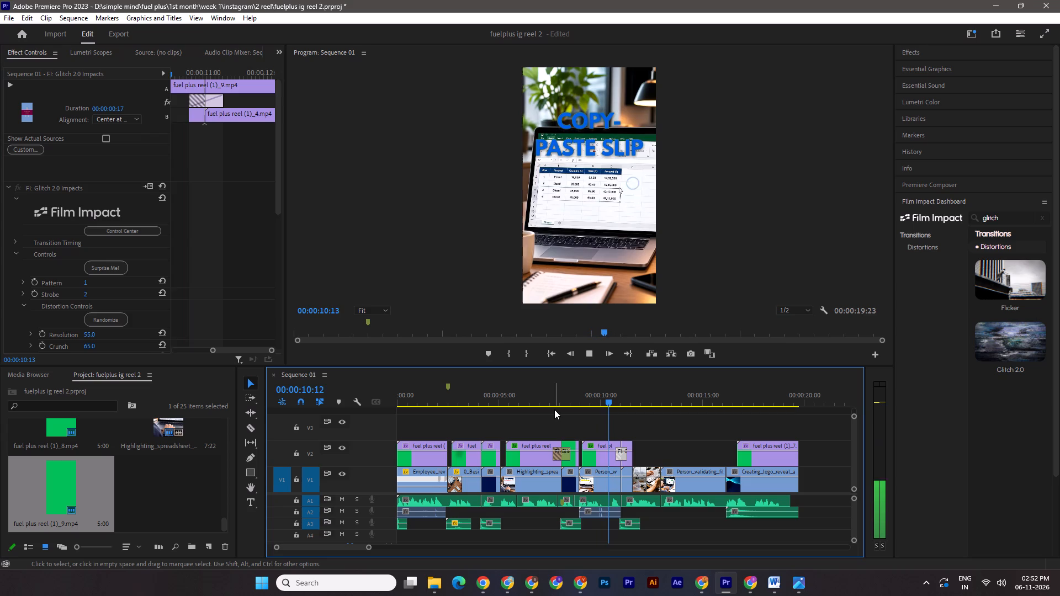
key(space)
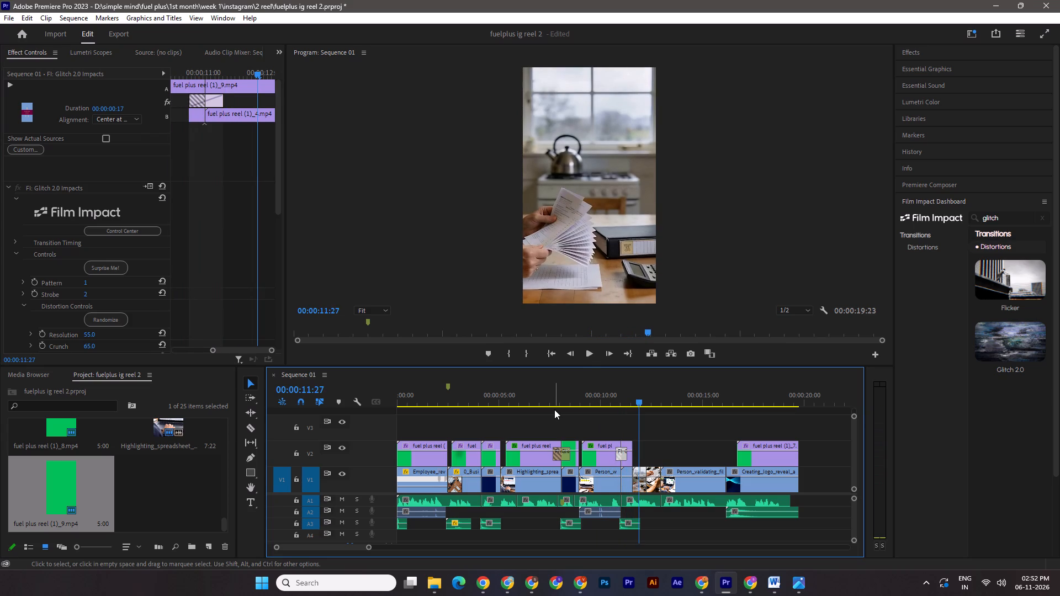
key(ctrl+s)
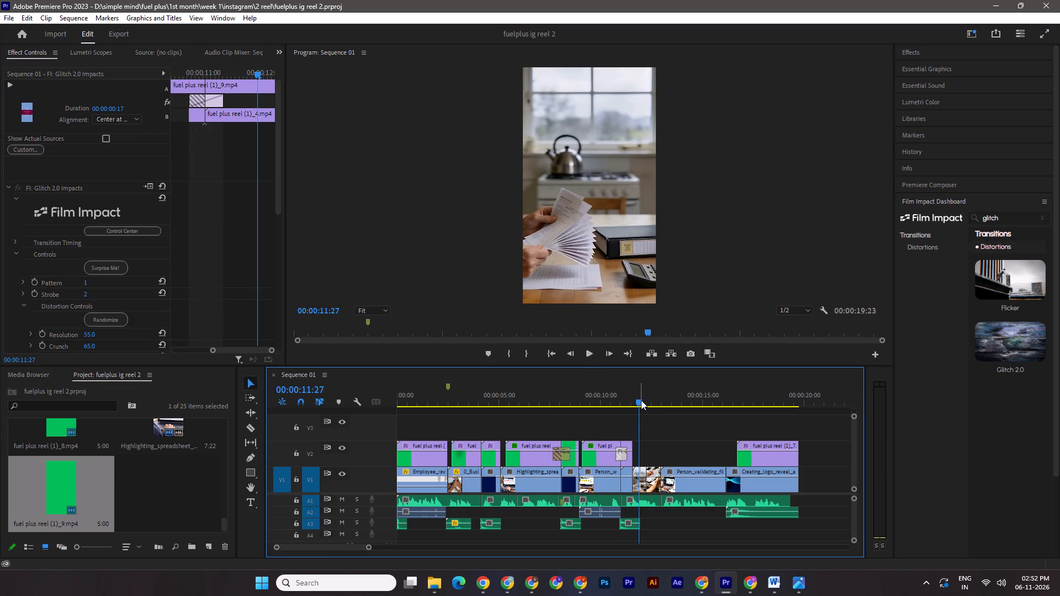
Export the frame at 00:00:11:27, showing fanned papers beside a kettle, as a still image.
click(691, 352)
click(558, 326)
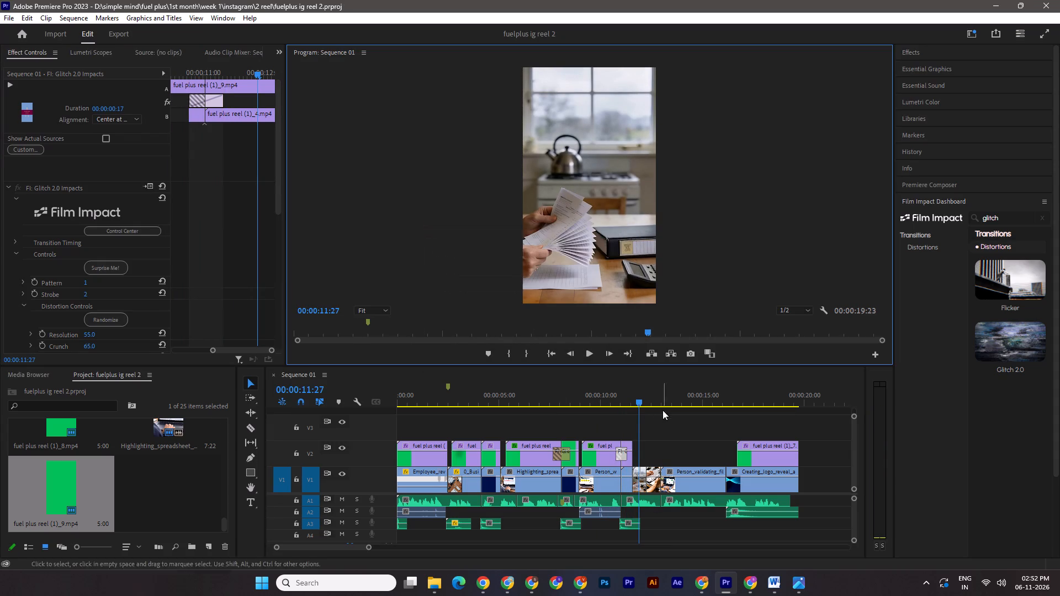
Export the frame at 00:00:12:21, showing hands holding receipts, as a still image.
drag(638, 395, 680, 401)
drag(680, 396, 662, 396)
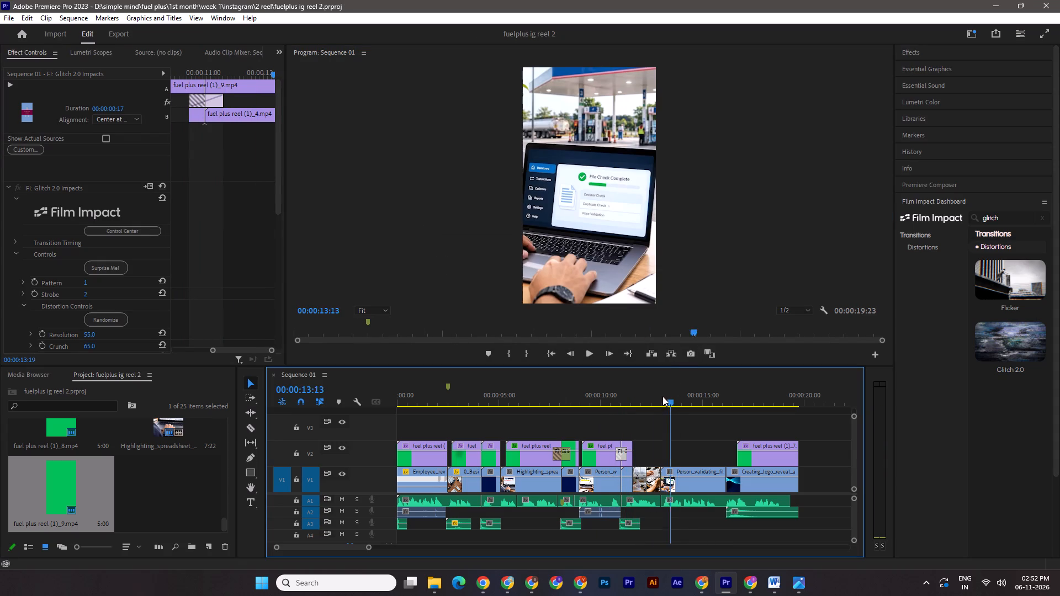
drag(662, 396, 657, 396)
click(693, 355)
click(555, 331)
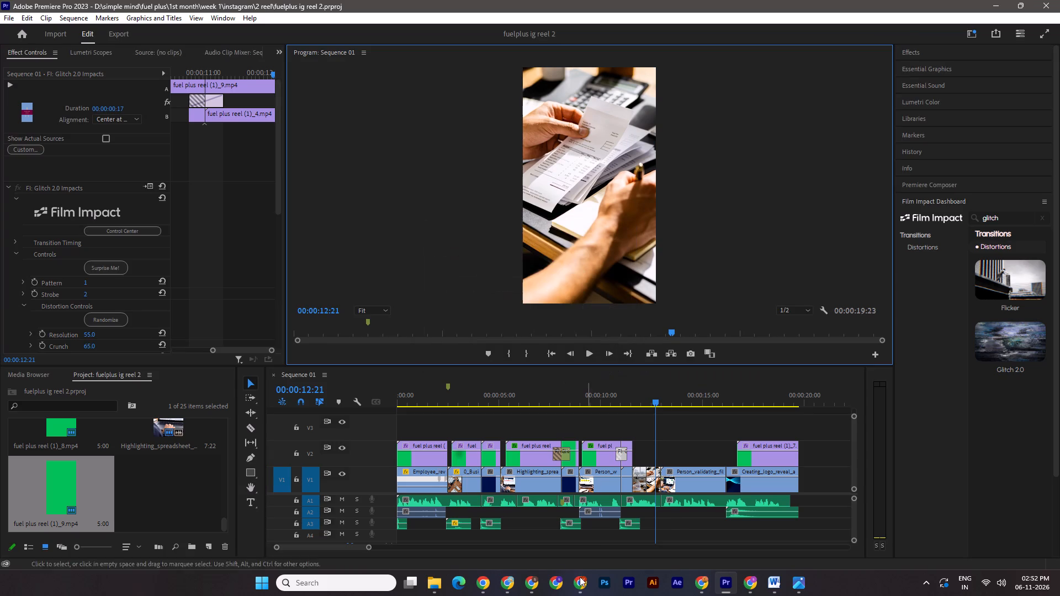
Switch to the fuel plus reel design in Canva and add a new page 49 after the “COPY-PASTE SLIP” page.
click(526, 584)
click(780, 329)
click(1004, 517)
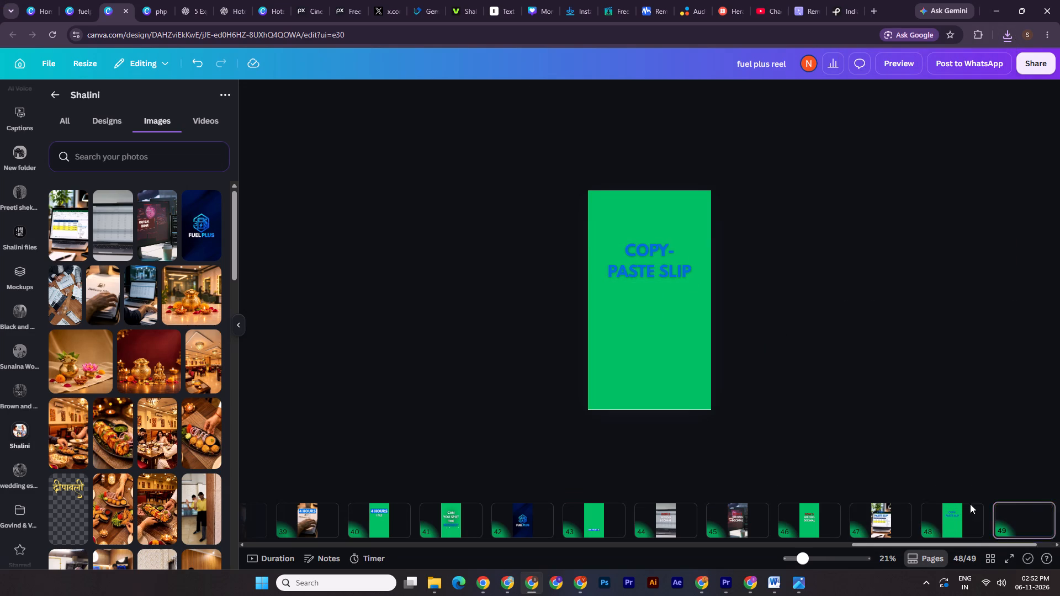
Upload the two newly exported stills, at 00:00:11:27 and 00:00:12:21, from Downloads into the Shalini folder in Canva.
click(430, 578)
click(313, 529)
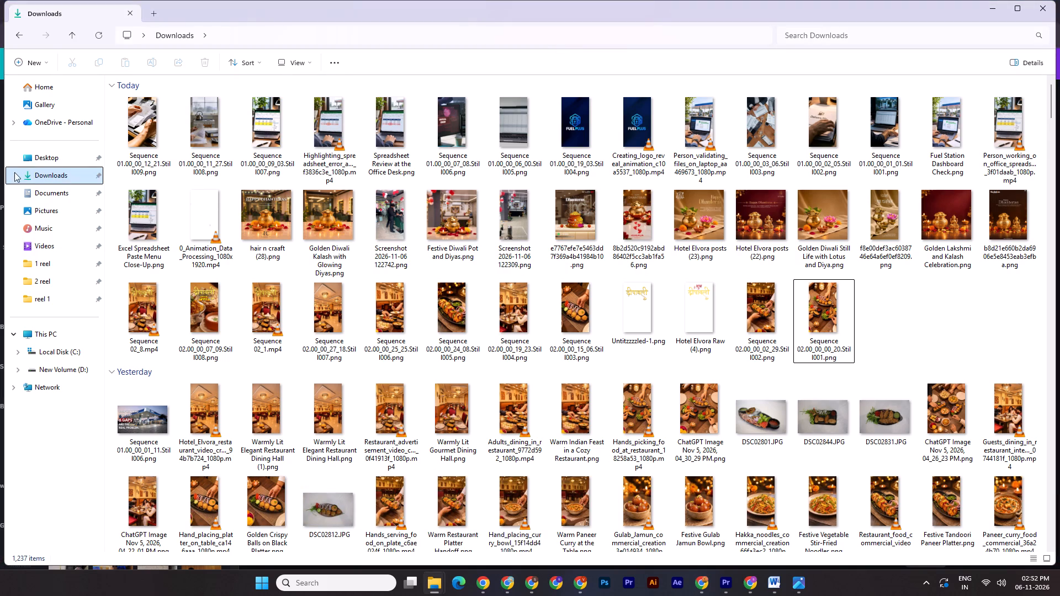
click(14, 172)
click(162, 142)
shift+click(207, 138)
drag(203, 132, 531, 579)
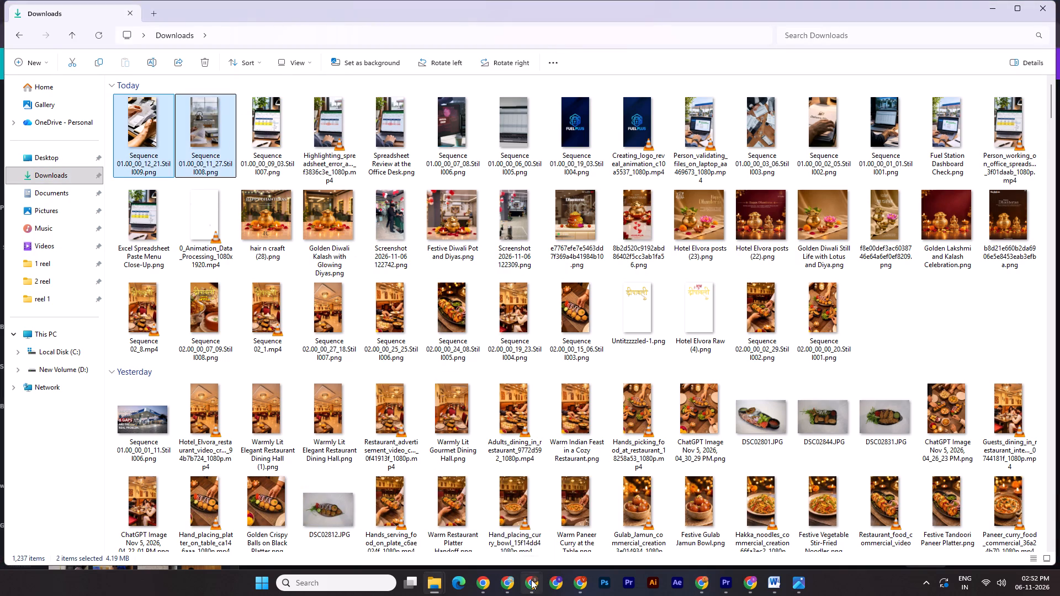
drag(531, 579, 156, 421)
Place the kettle-and-papers still on page 49 and enlarge it to fill the page.
click(392, 368)
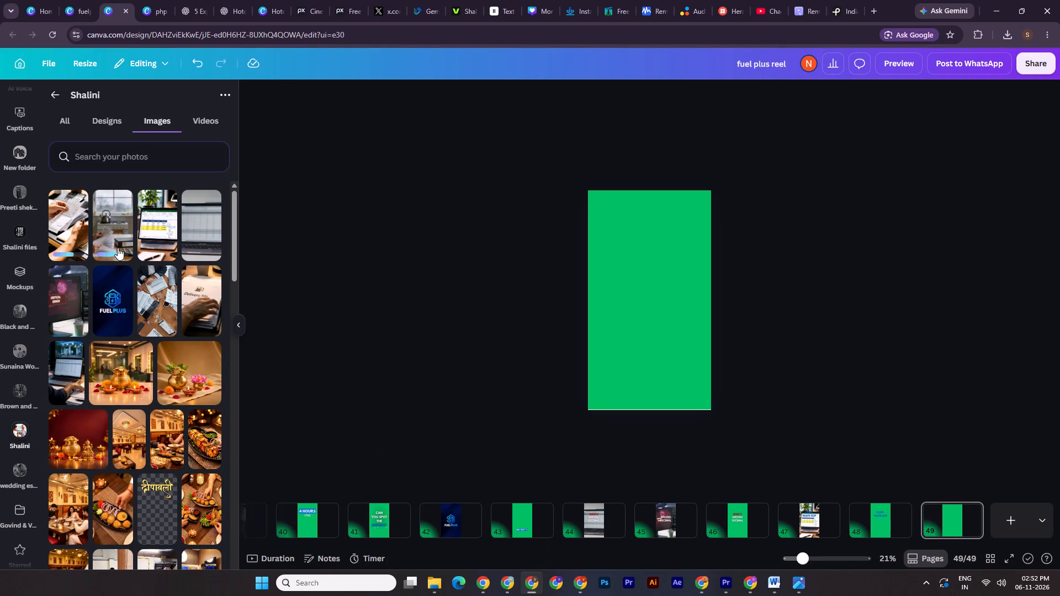
click(115, 235)
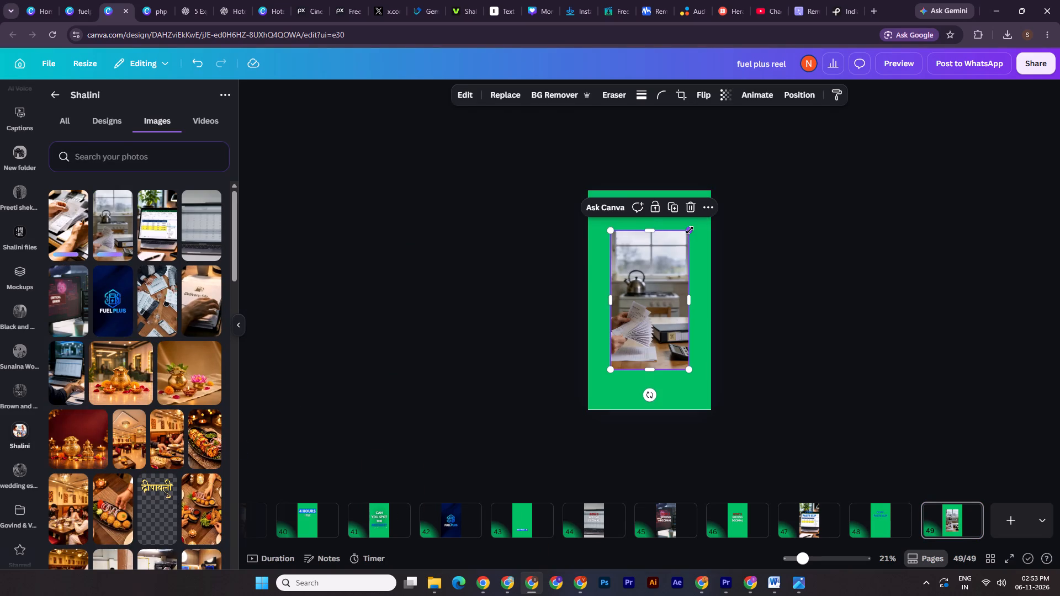
alt+drag(690, 230, 711, 190)
Add a new page 50, place the hands-holding-receipts still on it and enlarge the still to fill the page.
click(1002, 526)
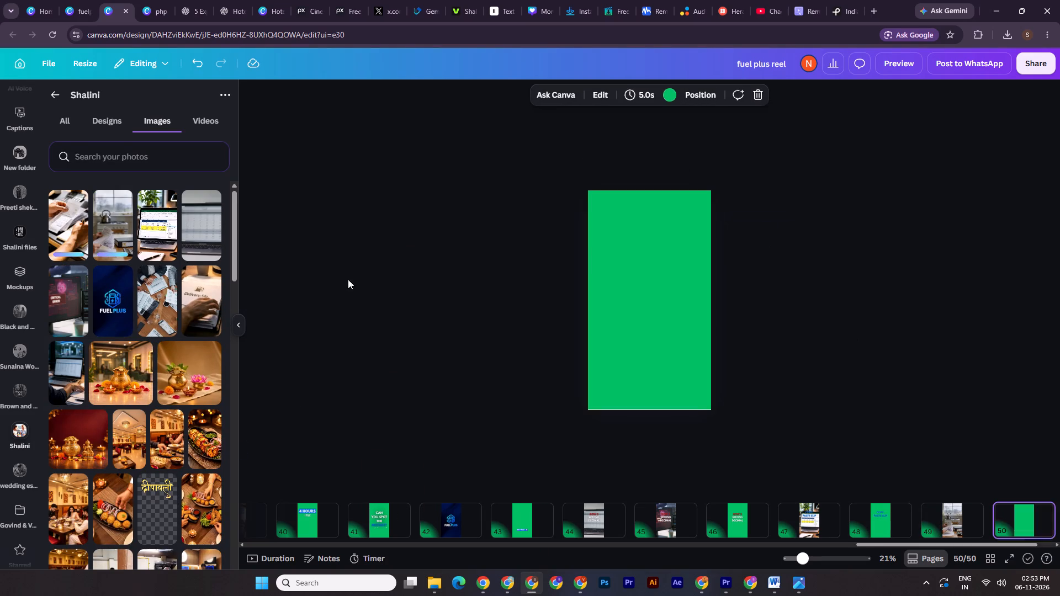
click(72, 241)
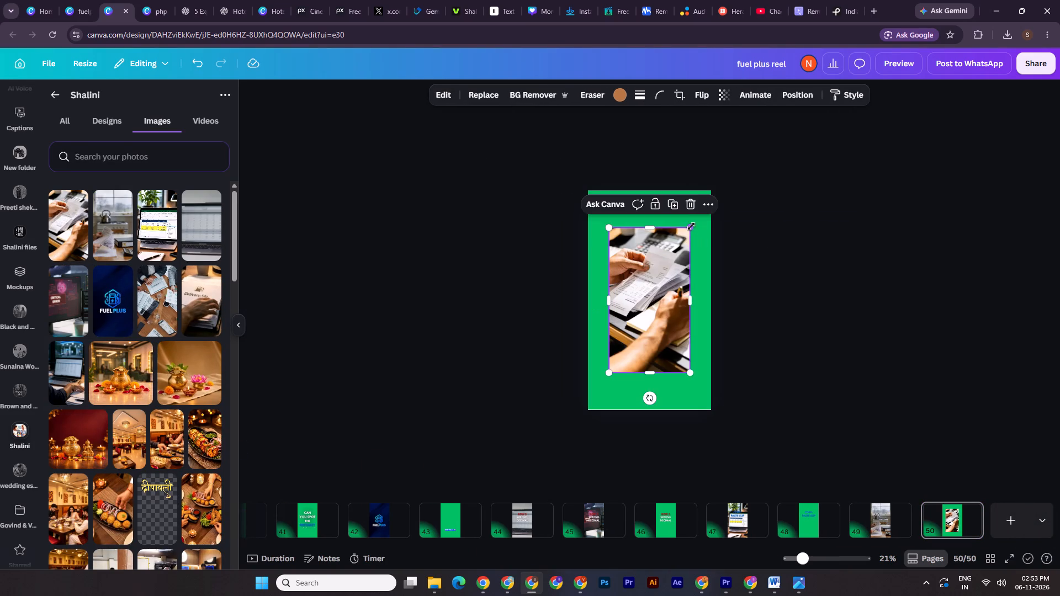
drag(691, 227, 717, 194)
double_click(803, 196)
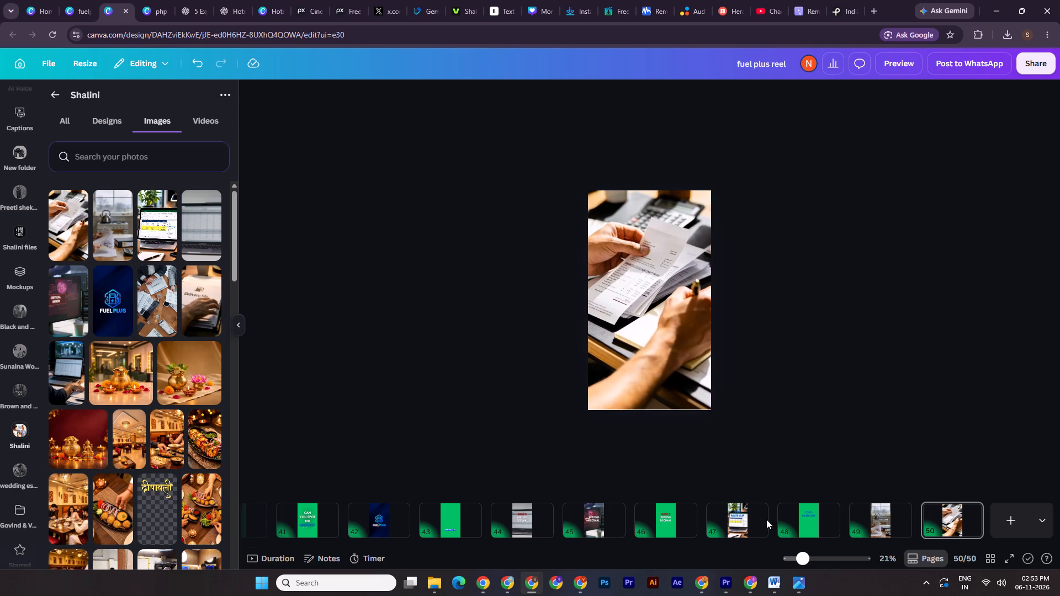
Copy the white “WRONG DECIMAL” text from page 46 onto page 49 and move it up to the kettle area.
click(675, 524)
click(649, 263)
click(653, 292)
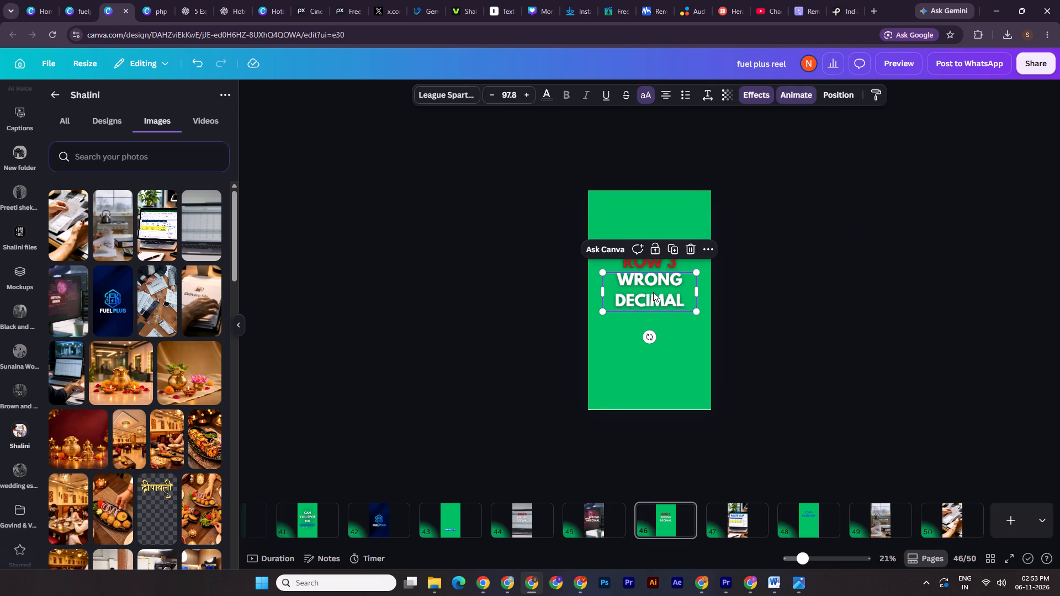
key(ctrl+c)
click(886, 530)
key(ctrl+v)
shift+drag(670, 294, 670, 292)
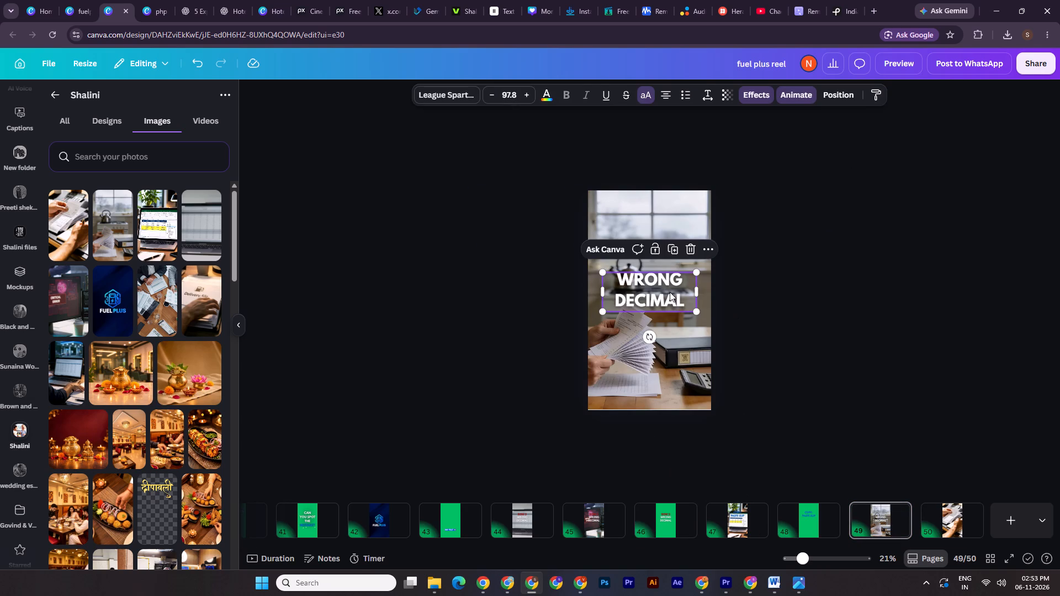
shift+drag(670, 292, 669, 260)
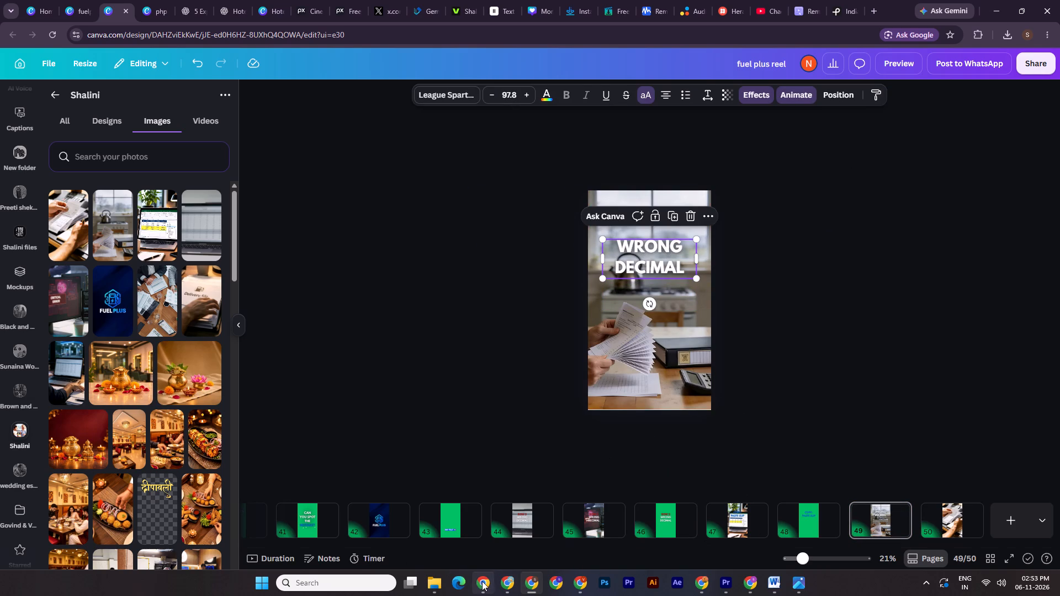
Copy “OLD PRICE” from the #3 row of the fuel plus script in Google Docs and replace page 49's “WRONG DECIMAL” text with it.
click(482, 581)
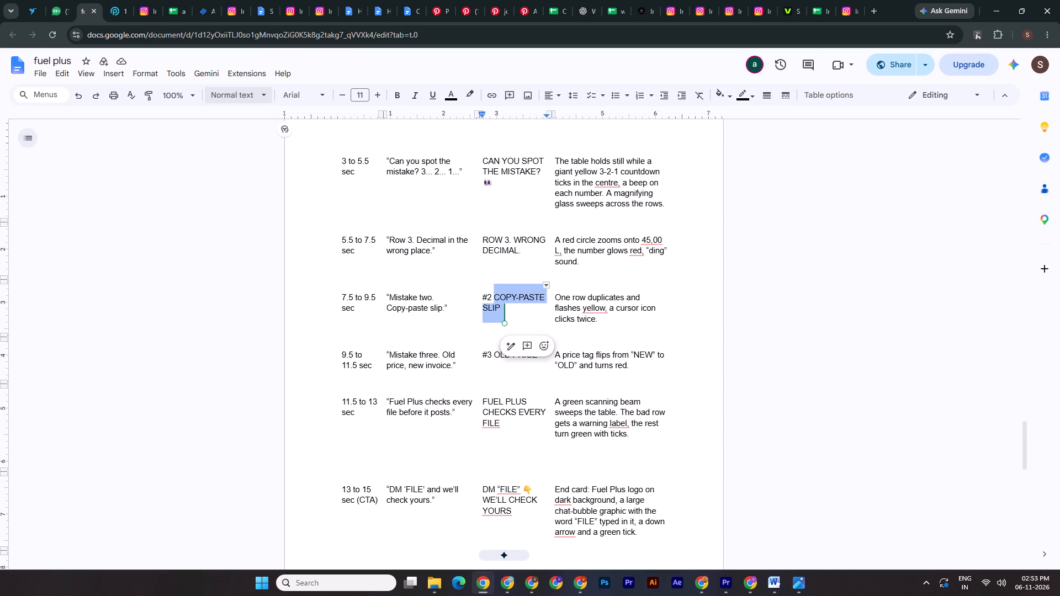
click(495, 373)
drag(495, 354, 538, 353)
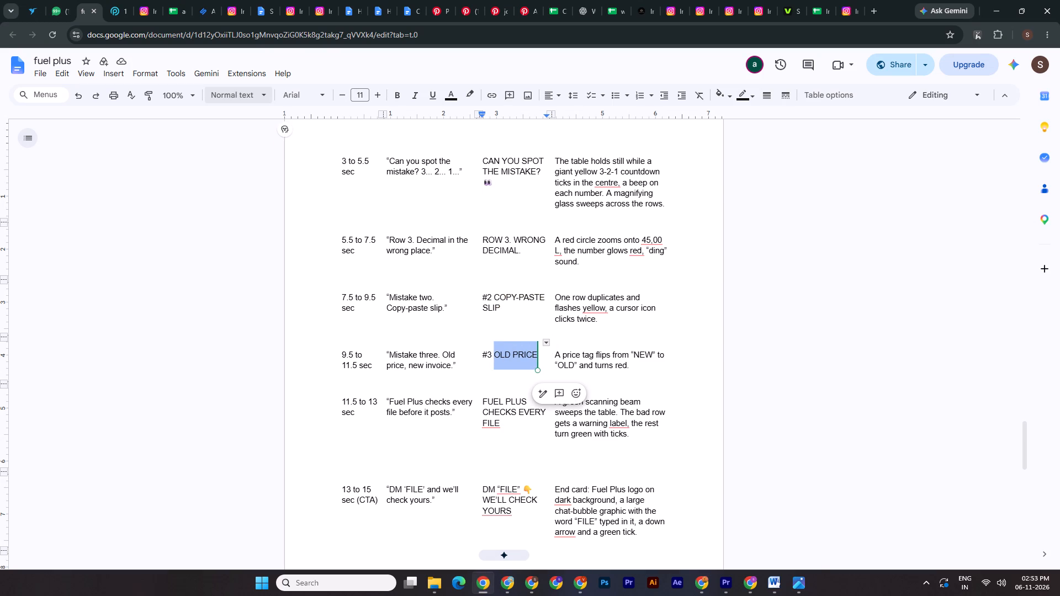
key(ctrl+c)
key(ctrl+c)
click(533, 588)
click(650, 265)
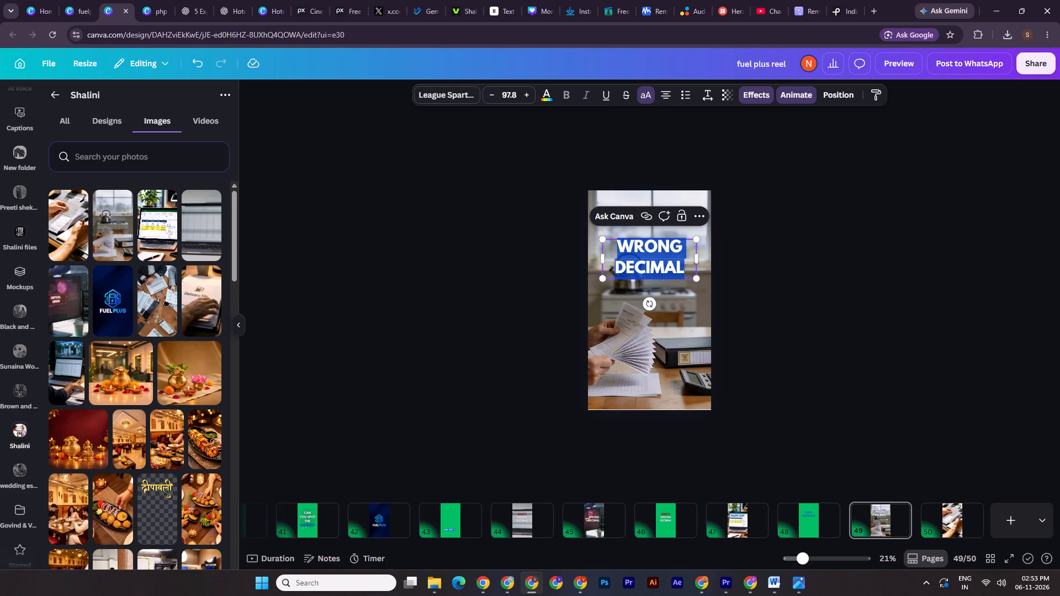
key(ctrl+v)
double_click(821, 243)
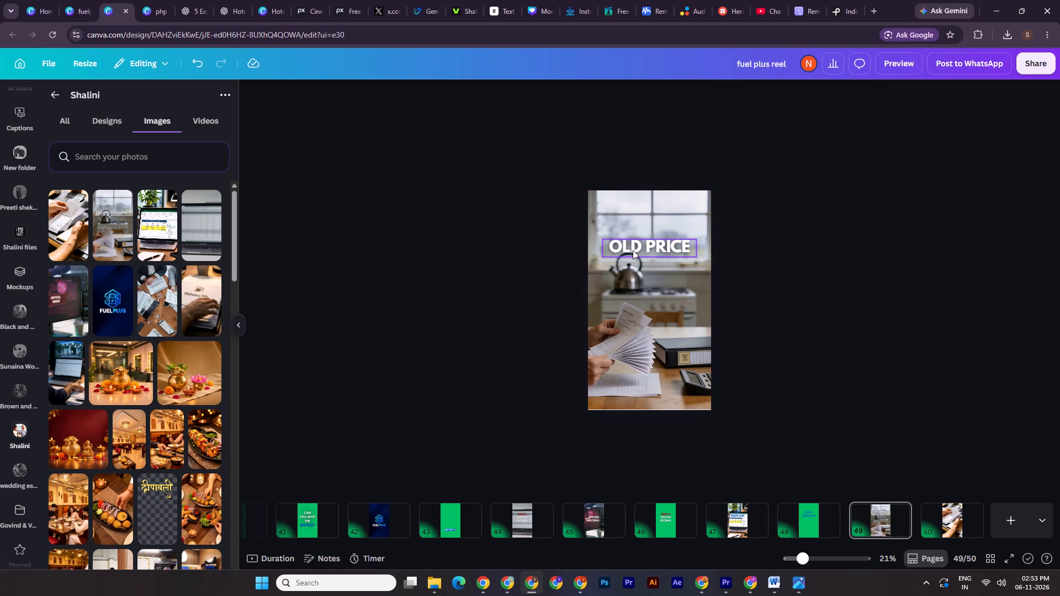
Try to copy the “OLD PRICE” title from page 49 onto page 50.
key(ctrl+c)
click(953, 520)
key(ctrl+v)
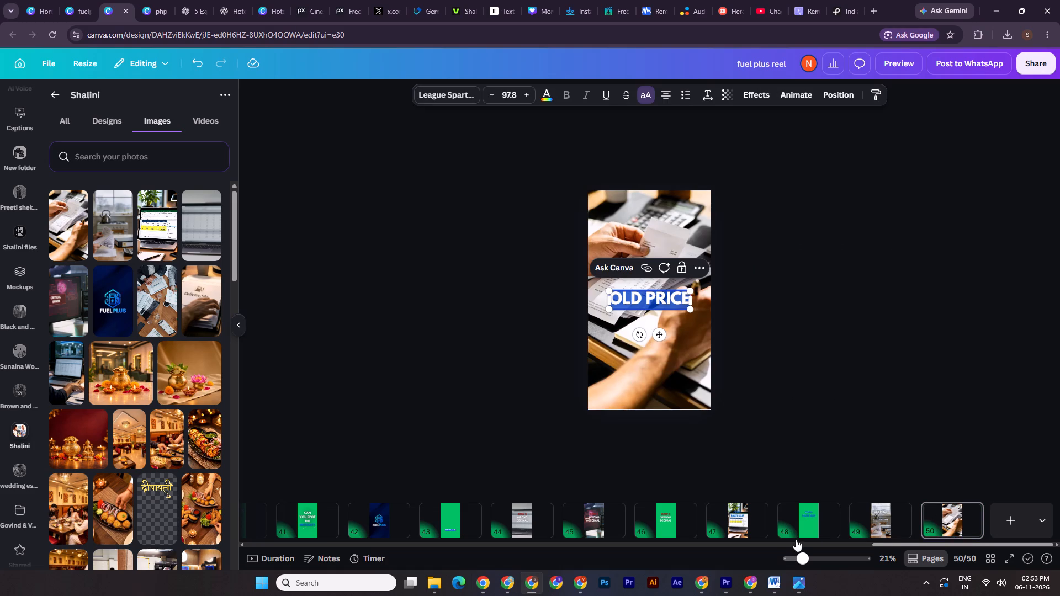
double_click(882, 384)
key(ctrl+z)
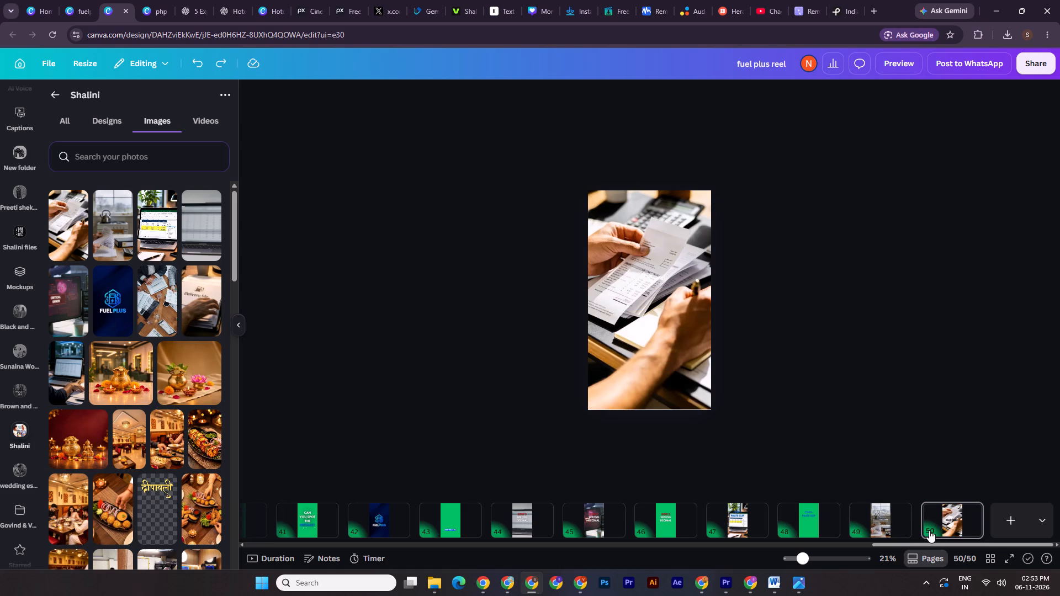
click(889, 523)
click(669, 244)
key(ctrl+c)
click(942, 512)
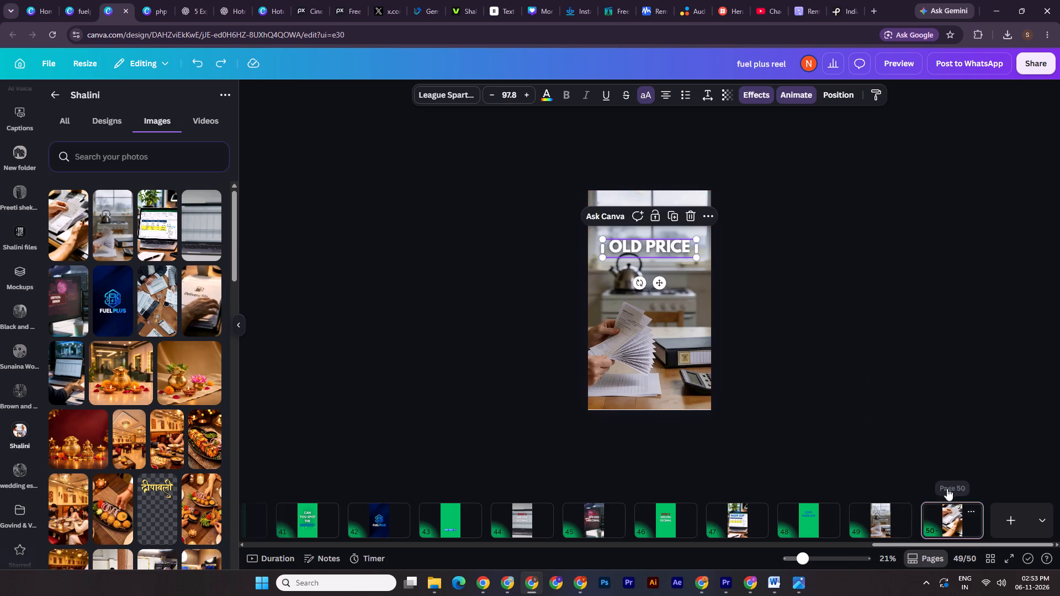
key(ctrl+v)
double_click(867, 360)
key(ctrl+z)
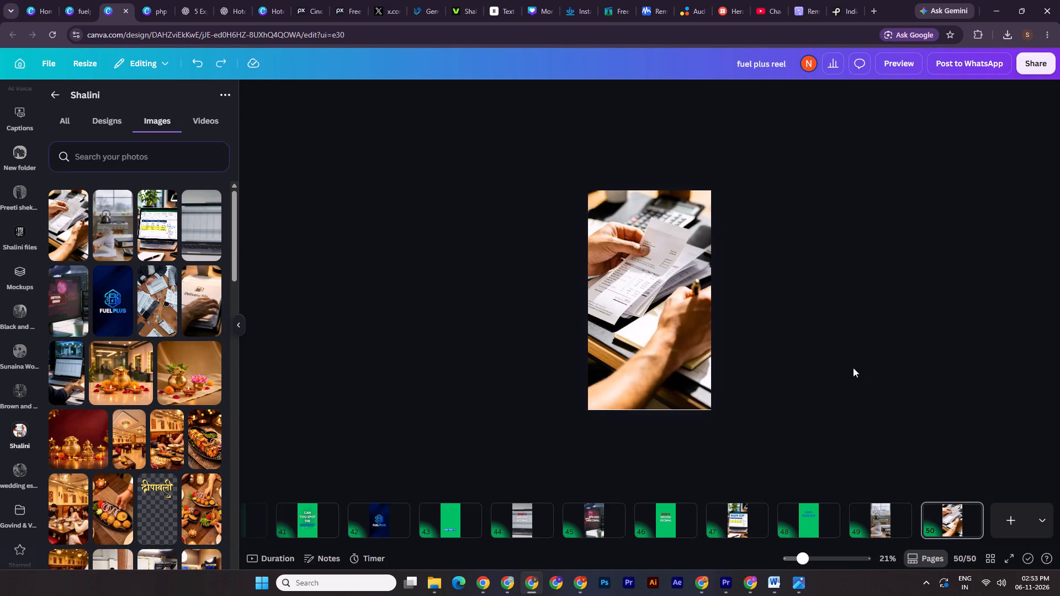
Extend page 49's title to “OLD PRICE, NEW INVOICE” and widen its text box so it fits on two lines.
click(887, 540)
click(877, 521)
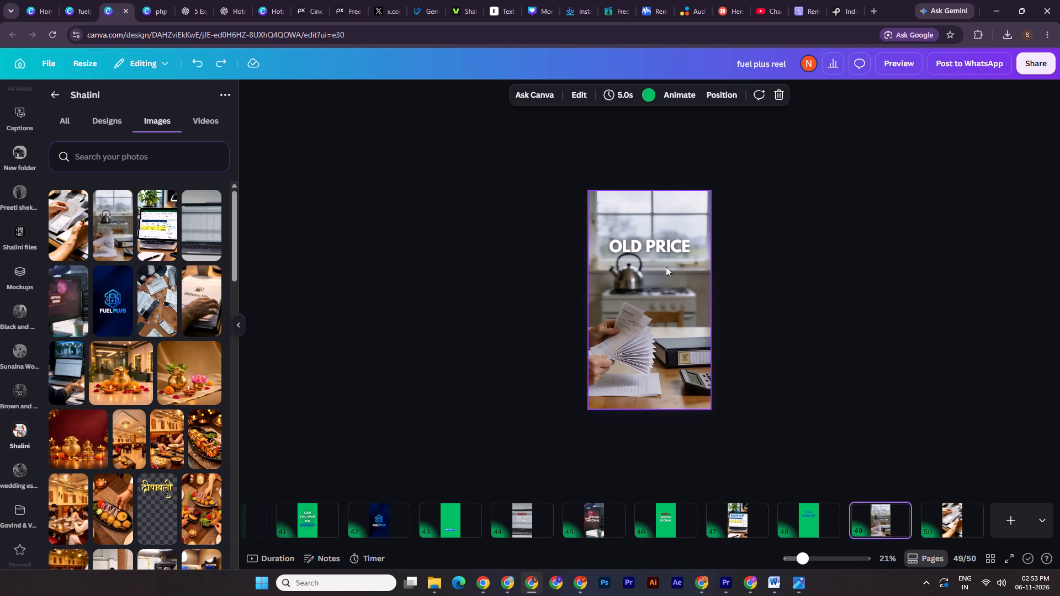
click(685, 244)
click(688, 250)
key(period)
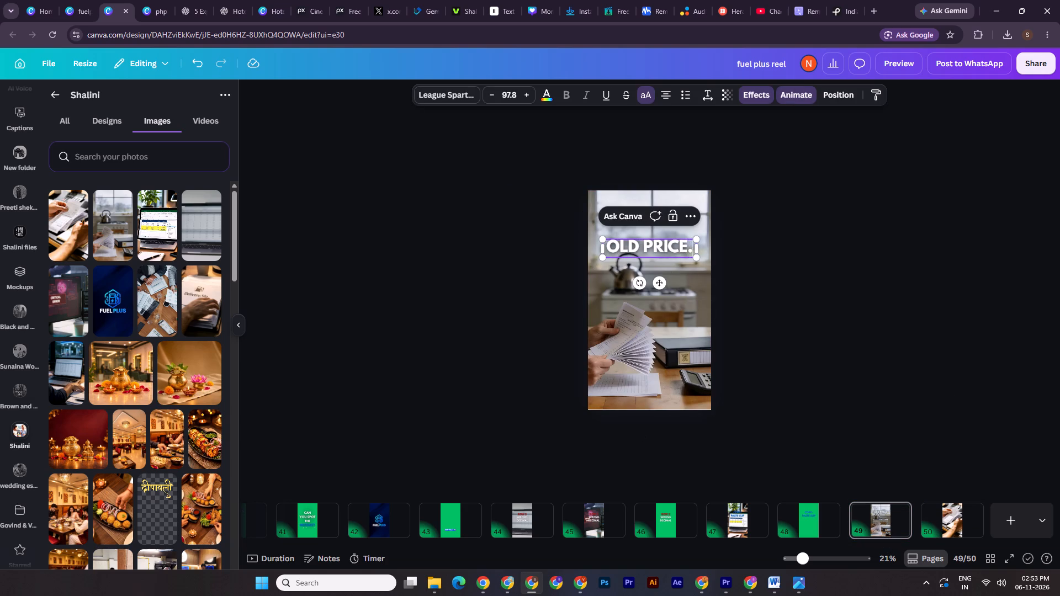
key(BackSpace)
key(comma)
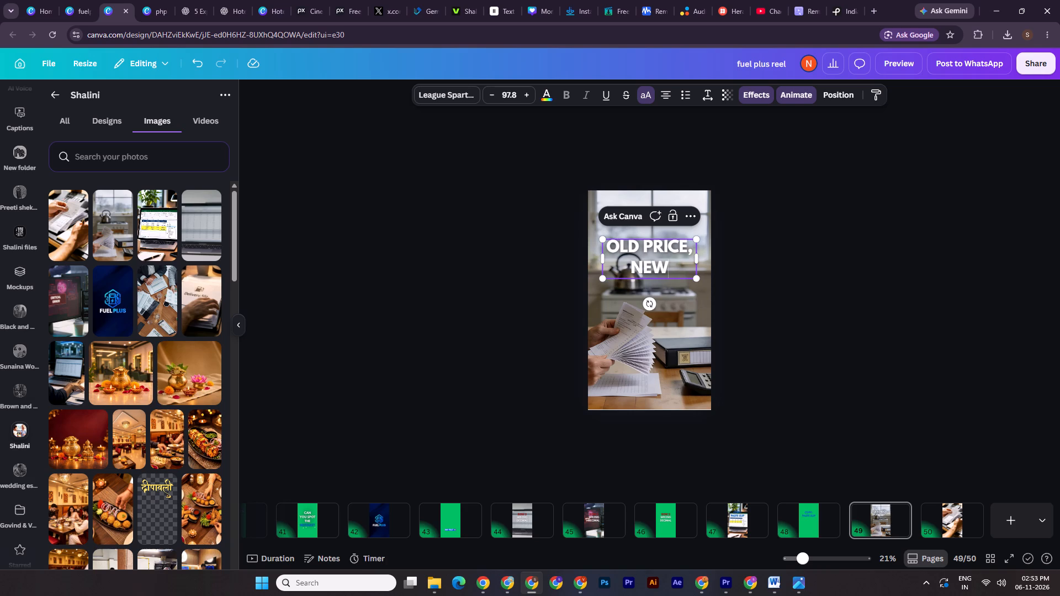
text(vo)
text(ice)
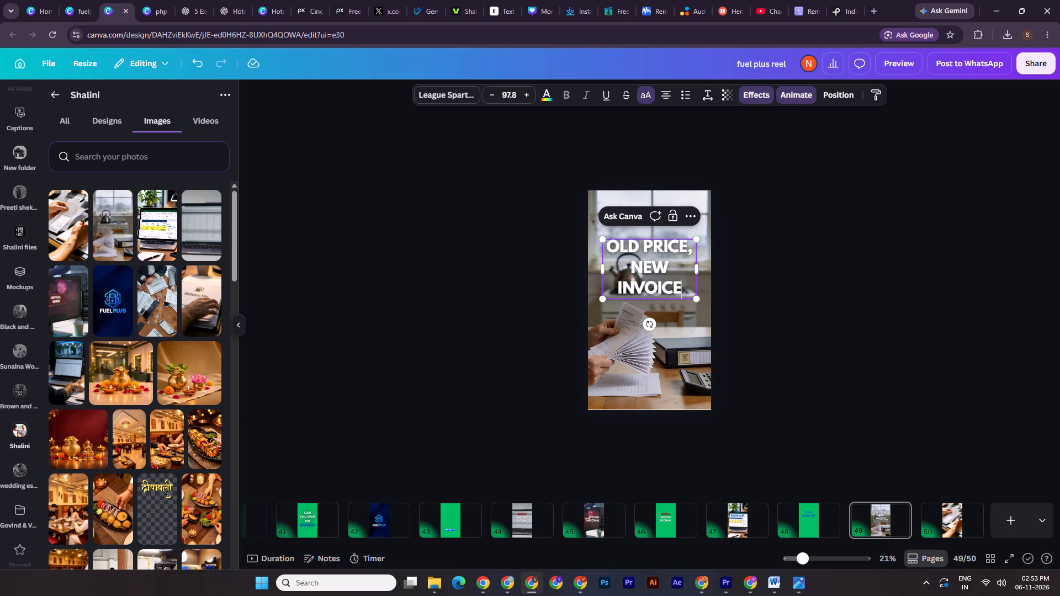
alt+drag(702, 265, 714, 268)
click(839, 247)
drag(839, 247, 828, 248)
Copy the “OLD PRICE, NEW INVOICE” title from page 49 onto page 50 over the receipts still.
click(648, 256)
key(ctrl+c)
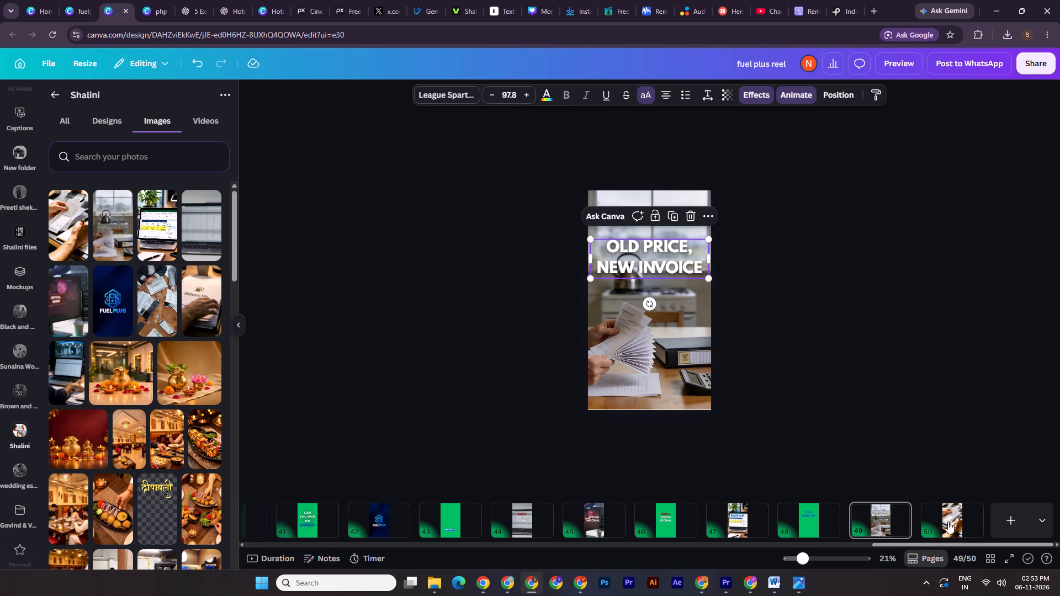
click(952, 519)
key(ctrl+v)
double_click(863, 312)
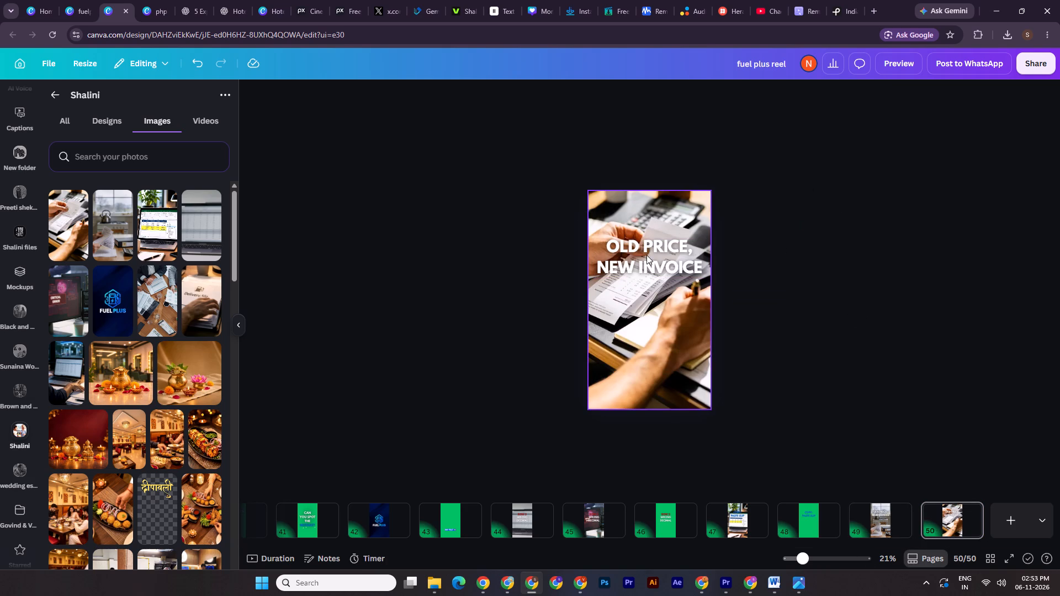
click(632, 267)
drag(884, 525, 882, 519)
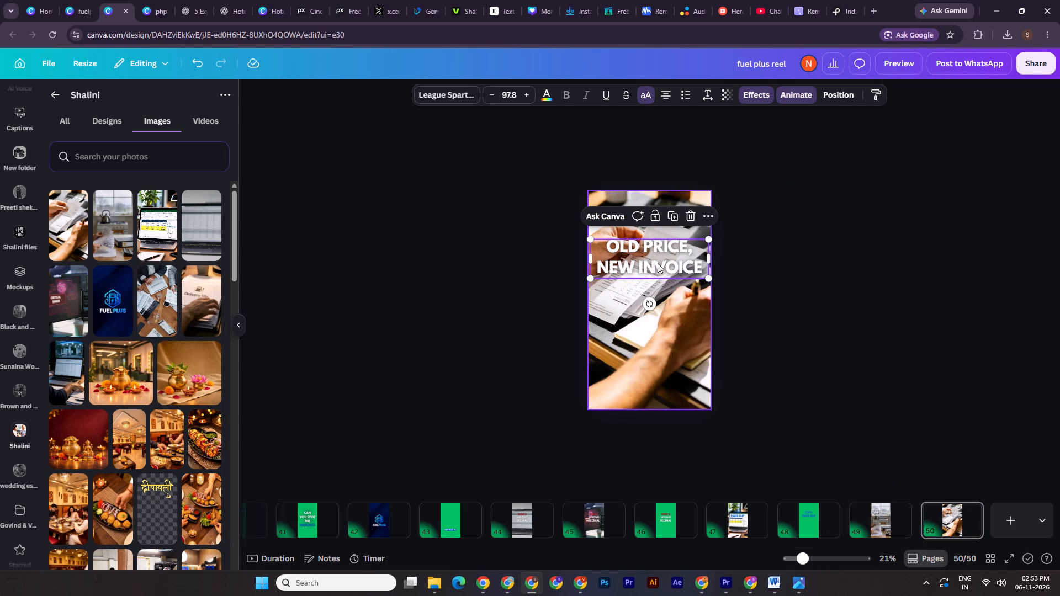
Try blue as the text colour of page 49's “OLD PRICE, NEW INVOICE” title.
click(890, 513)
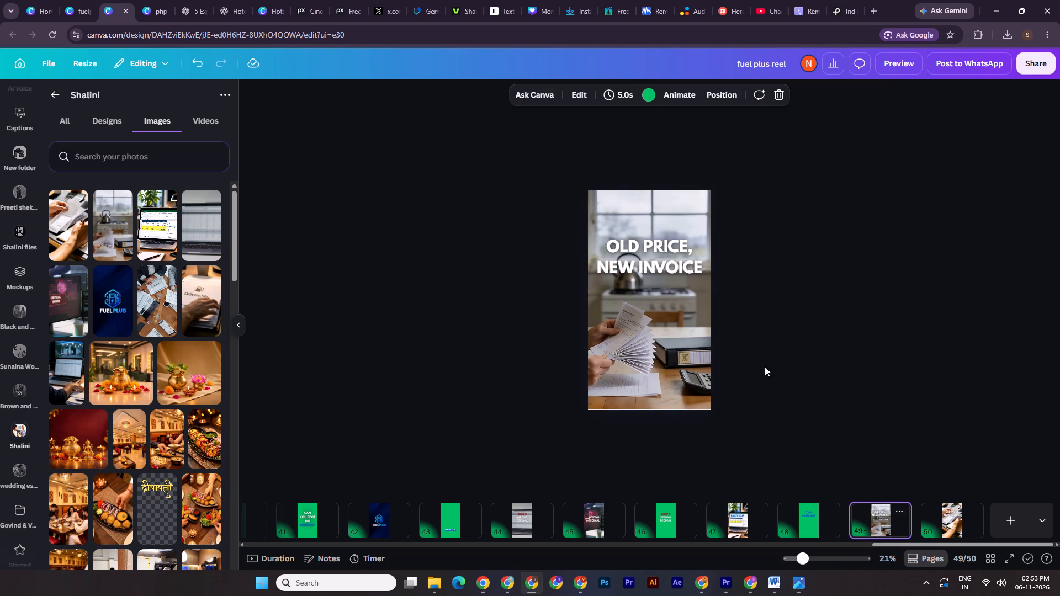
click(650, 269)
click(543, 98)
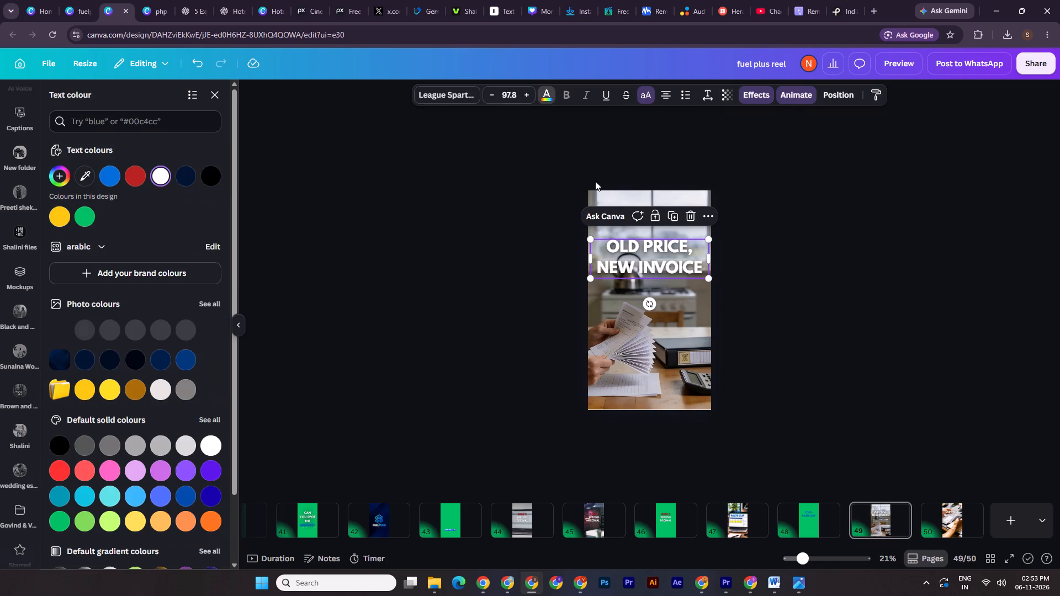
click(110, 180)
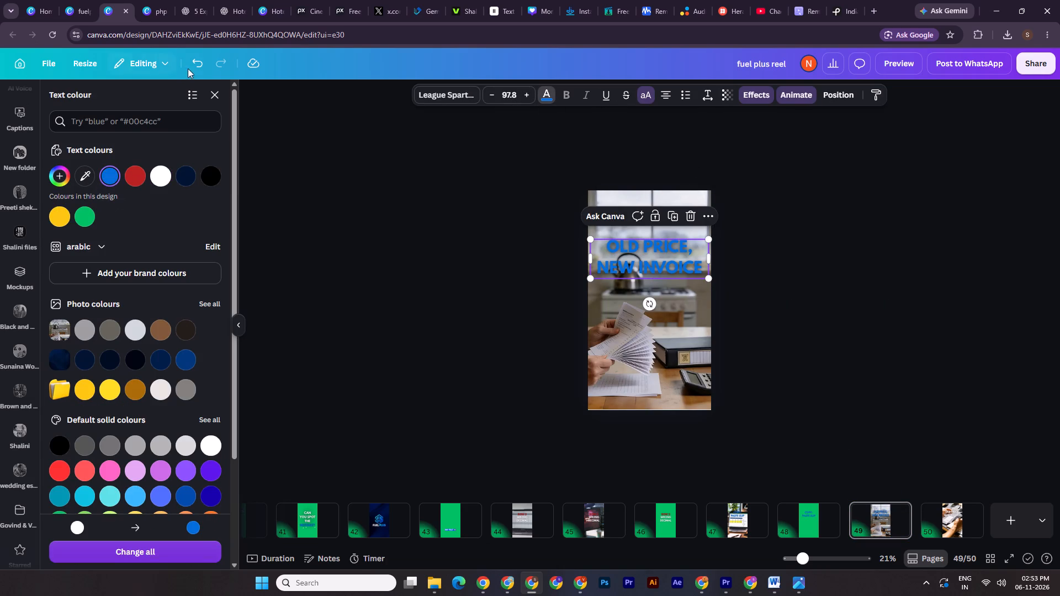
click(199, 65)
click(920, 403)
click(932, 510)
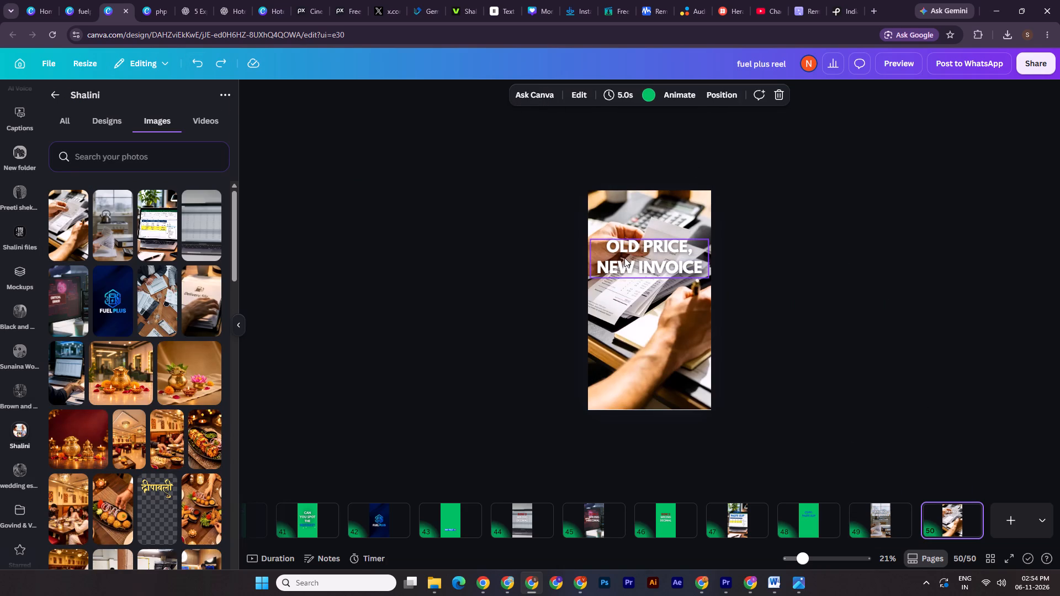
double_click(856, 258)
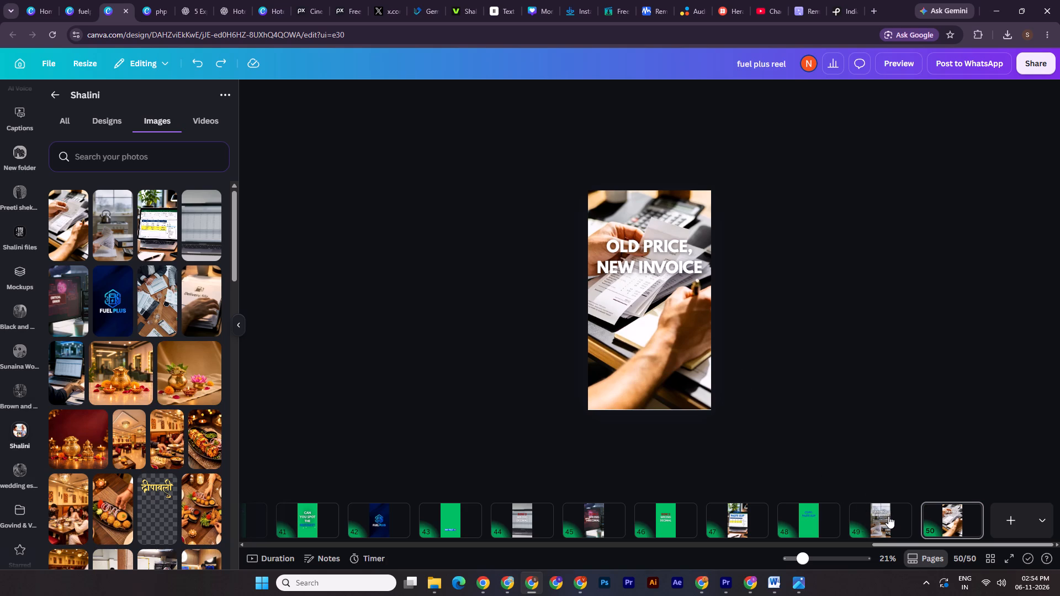
Check the text animation of page 49's “OLD PRICE, NEW INVOICE” title and copy the title onto a new green page 51.
click(888, 516)
click(655, 259)
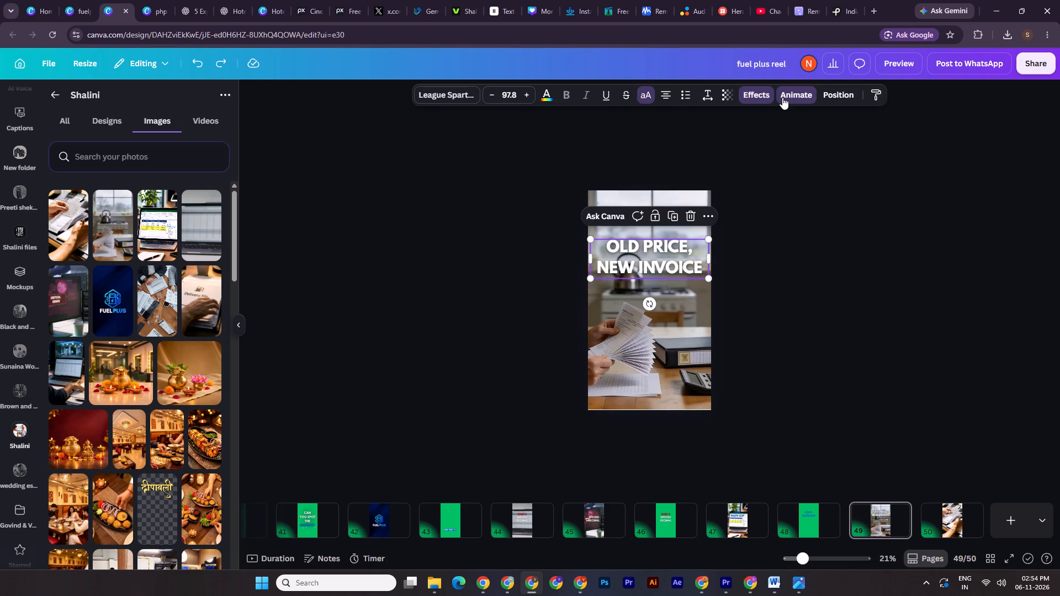
click(782, 97)
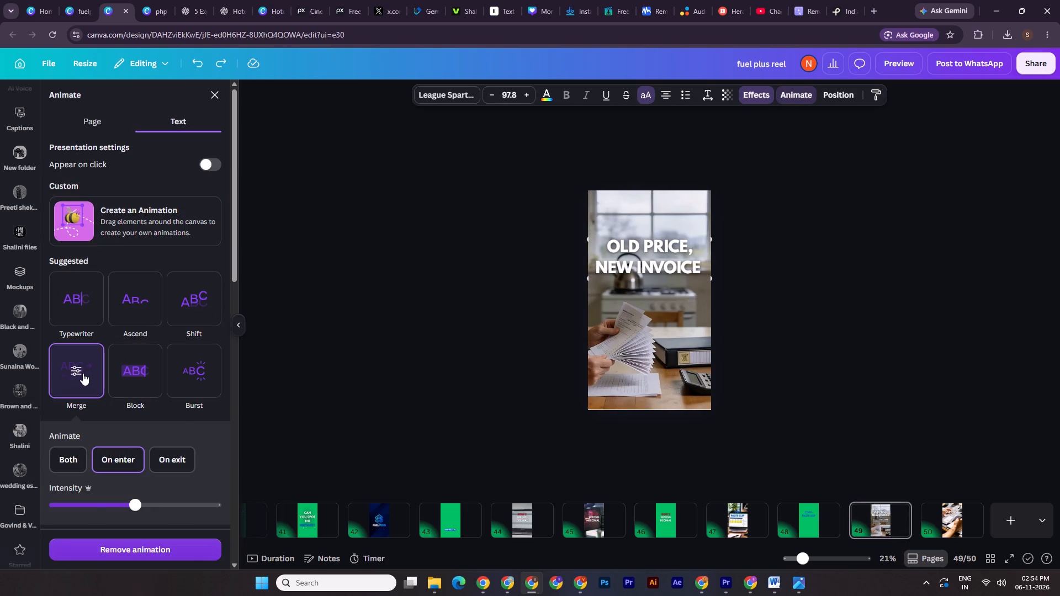
click(388, 428)
click(473, 385)
click(658, 272)
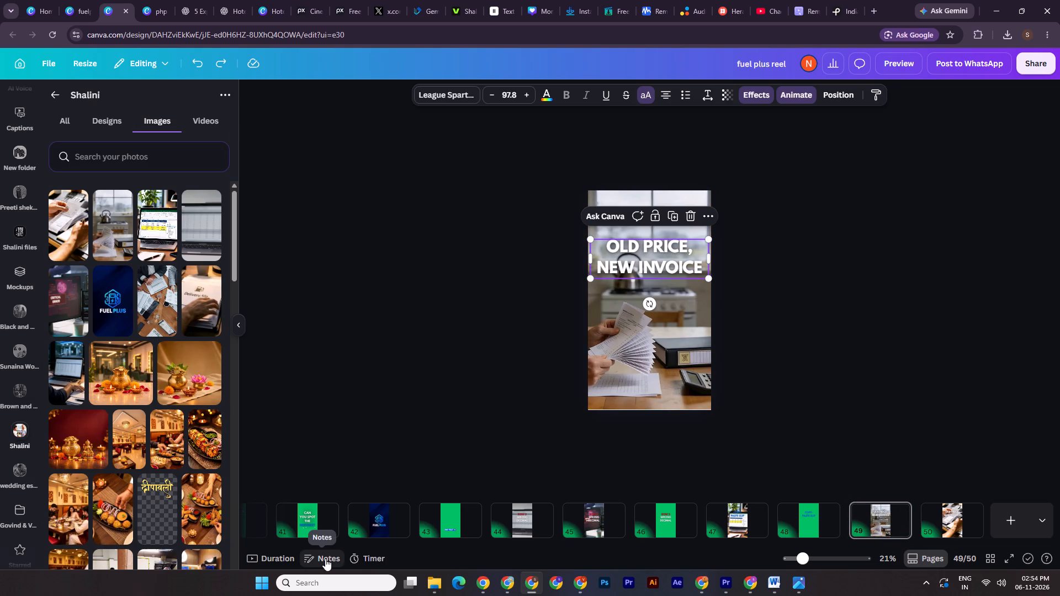
key(ctrl+c)
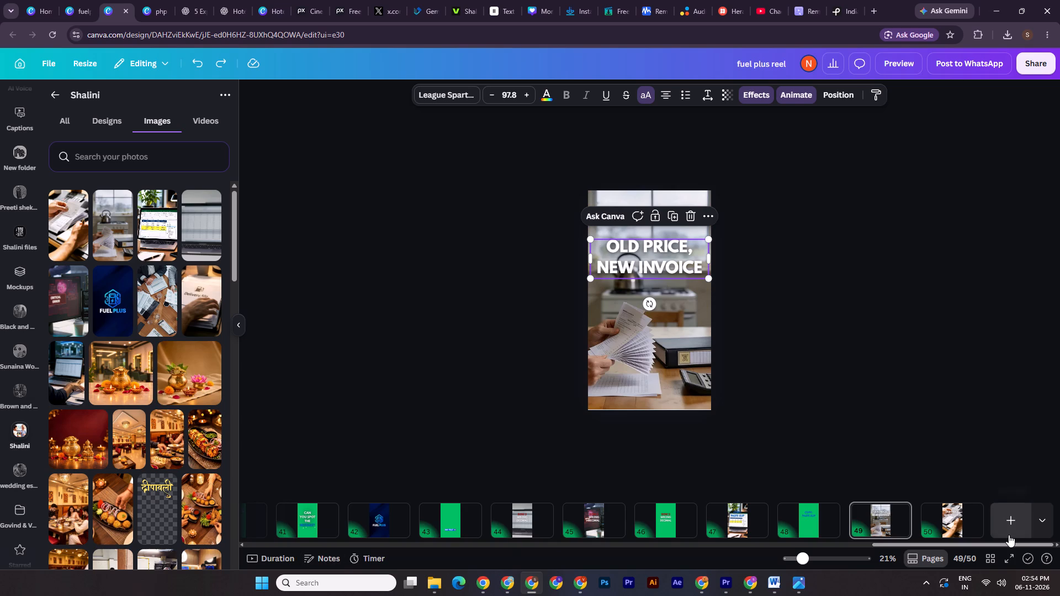
click(1009, 535)
key(ctrl+v)
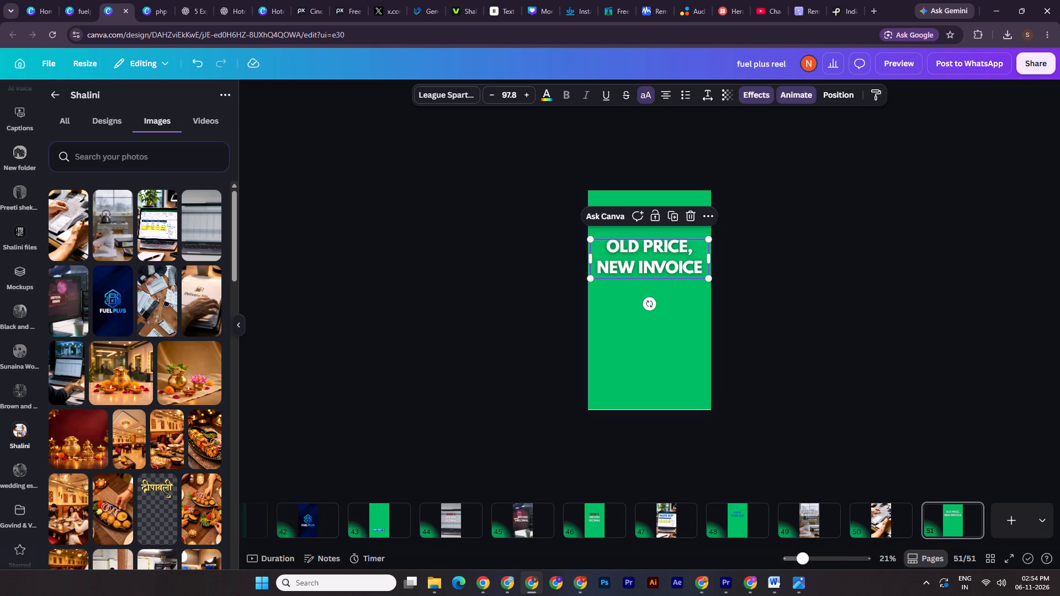
Download the green “OLD PRICE, NEW INVOICE” title page as an MP4 video.
click(1053, 62)
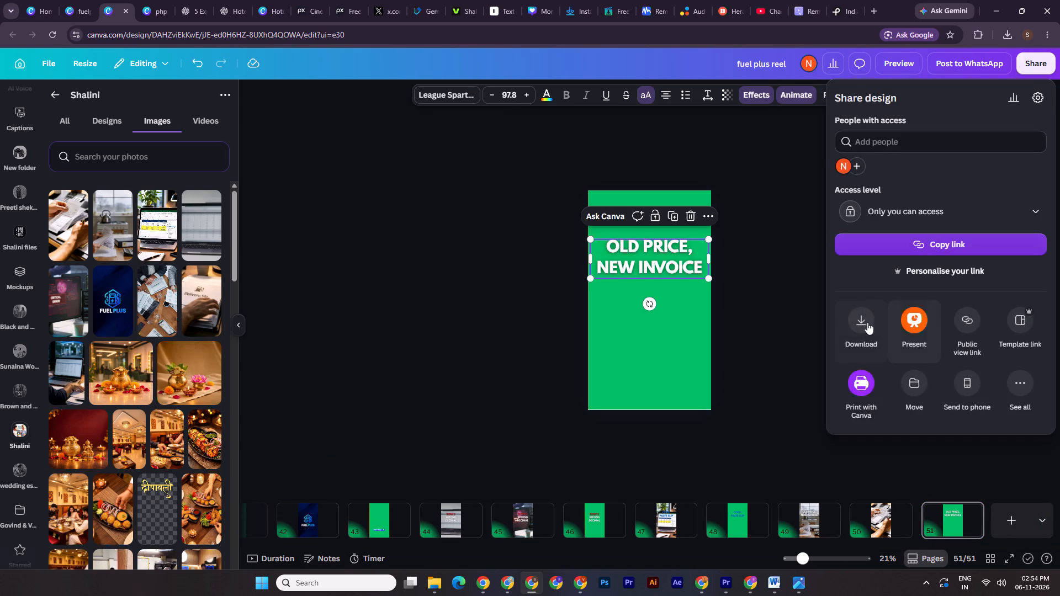
click(853, 322)
click(936, 253)
click(939, 286)
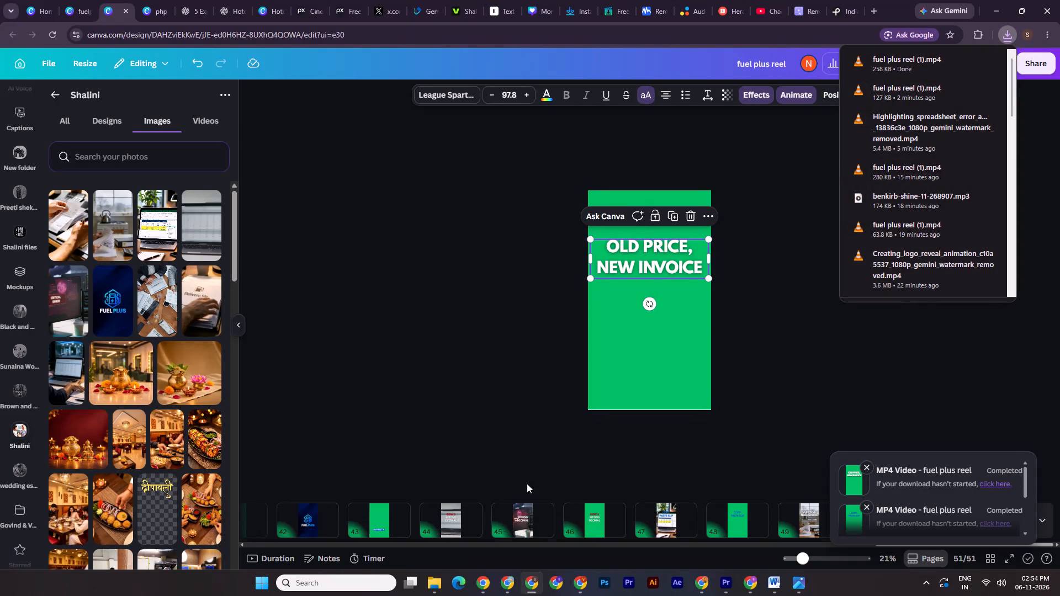
Rename the newly downloaded title video in the Downloads folder as fuel plus reel (1)_10.mp4.
click(425, 578)
click(332, 530)
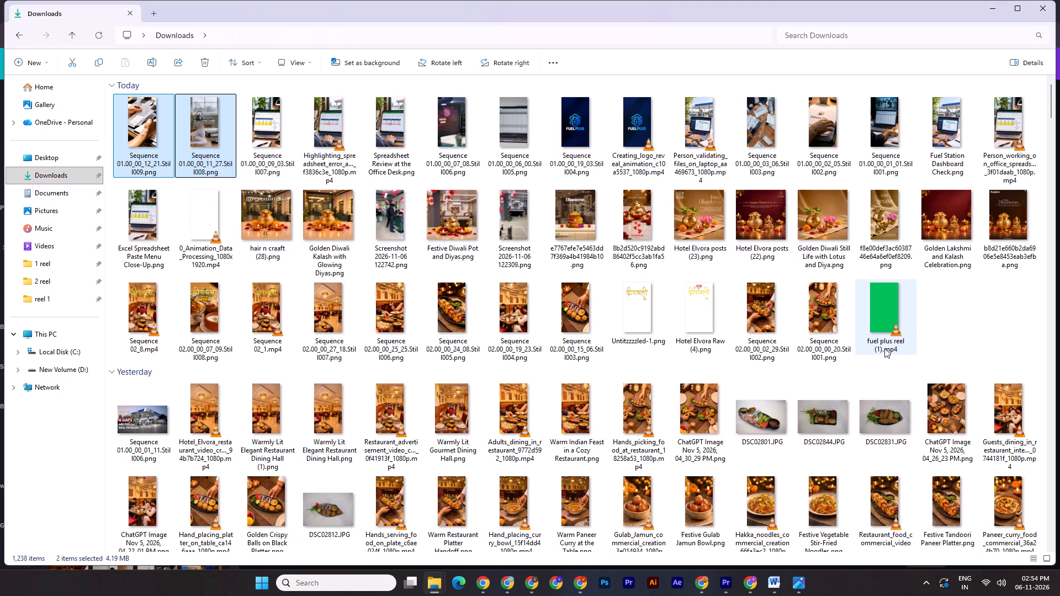
click(879, 347)
click(881, 350)
click(881, 349)
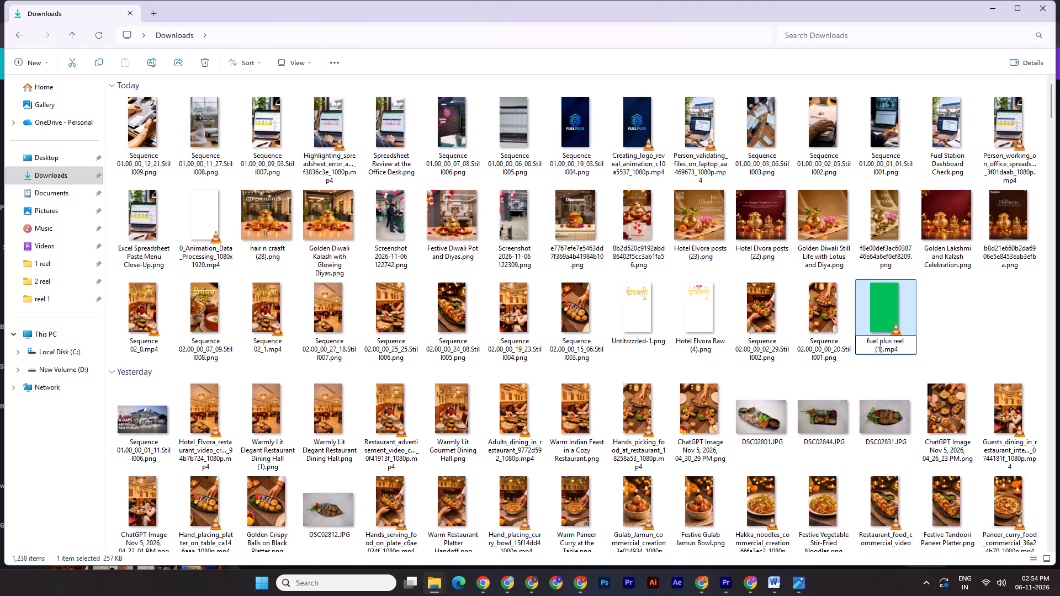
key(Right)
text(_10)
key(Return)
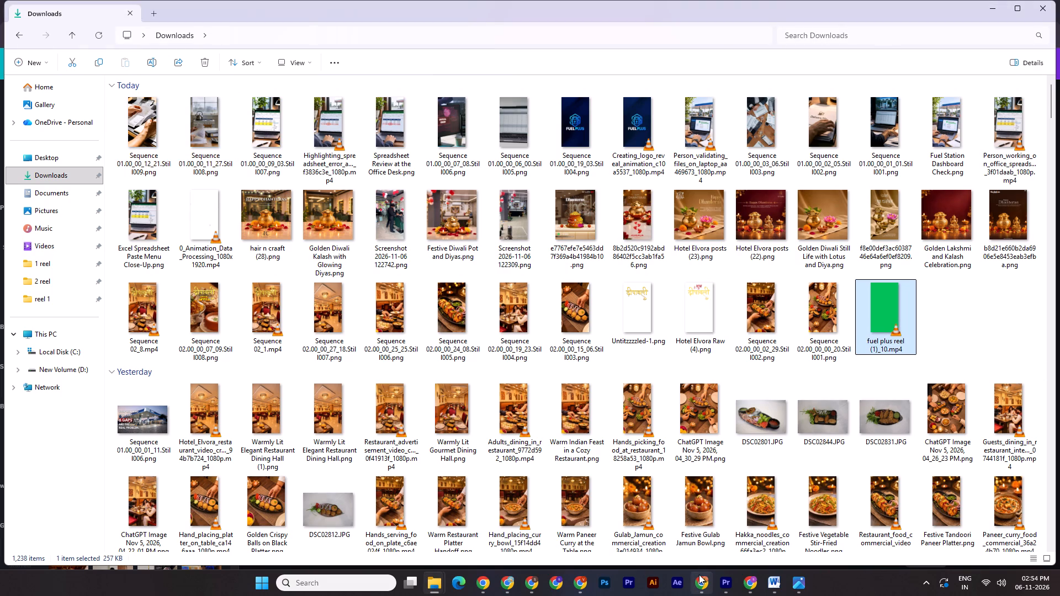
Move fuel plus reel (1)_10.mp4 from Downloads into the project's “2 reel” folder.
key(ctrl+x)
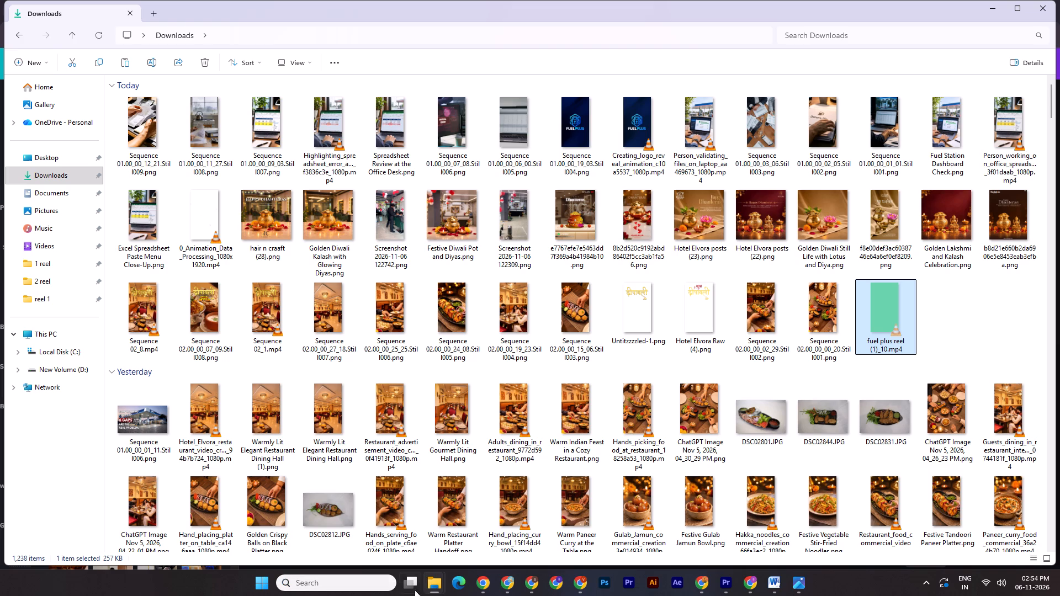
click(428, 586)
click(414, 553)
key(ctrl+v)
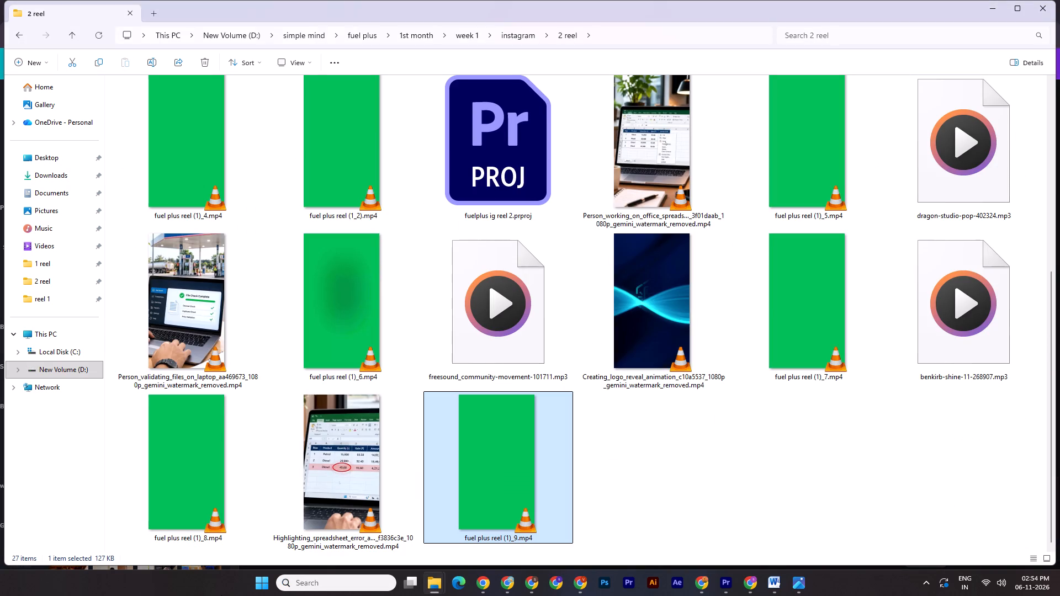
Add fuel plus reel (1)_10.mp4 to the Premiere Pro timeline on V2 at 00:00:11:19 and trim it to the end of the receipts footage.
drag(689, 448, 731, 588)
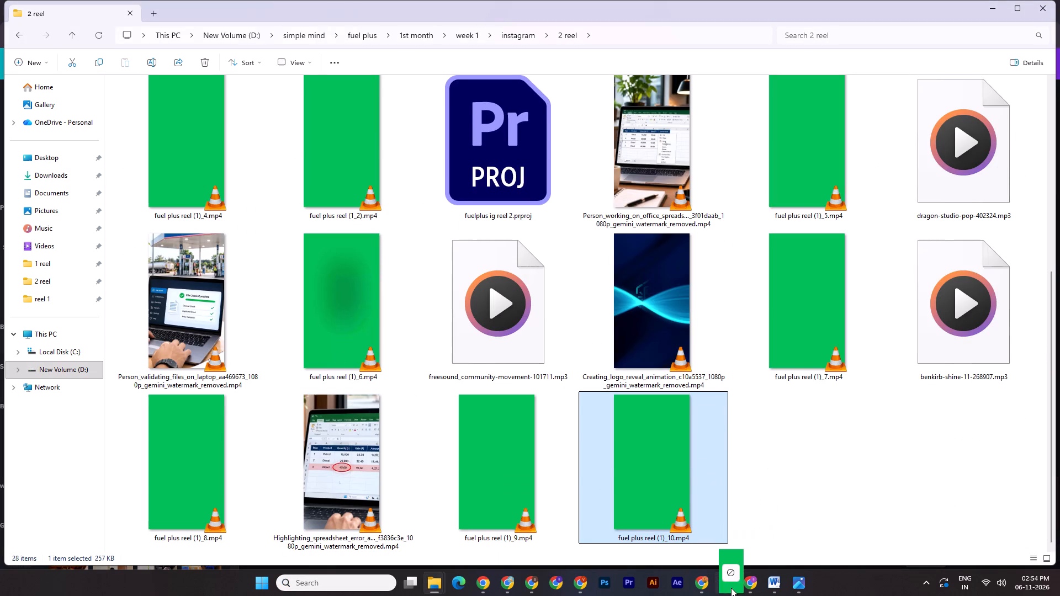
drag(731, 588, 660, 432)
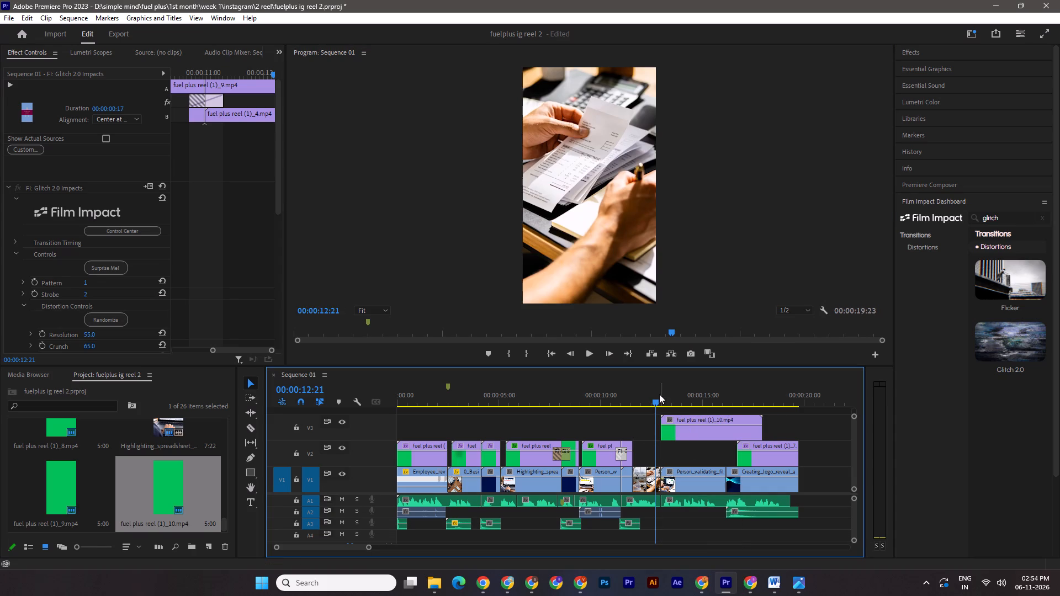
drag(659, 394, 630, 391)
click(585, 352)
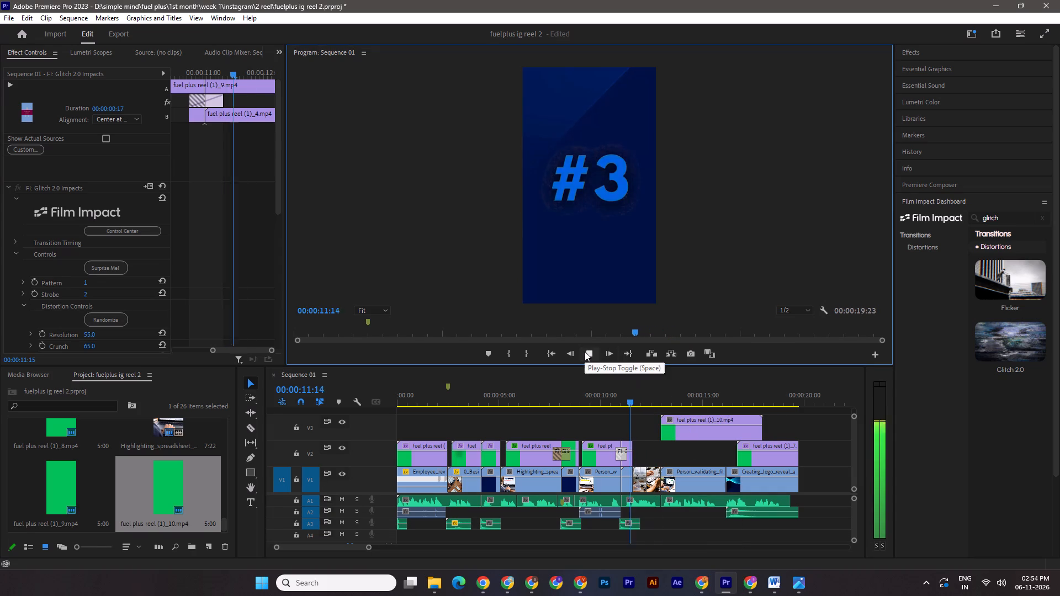
click(585, 352)
drag(648, 392, 639, 394)
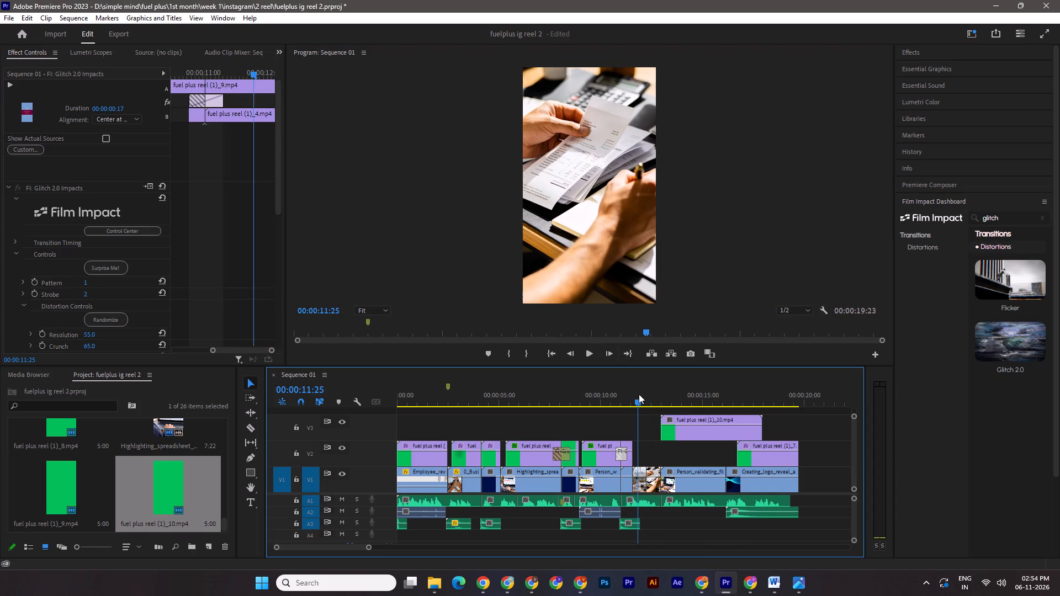
drag(639, 394, 635, 393)
drag(687, 437, 664, 459)
drag(732, 458, 642, 464)
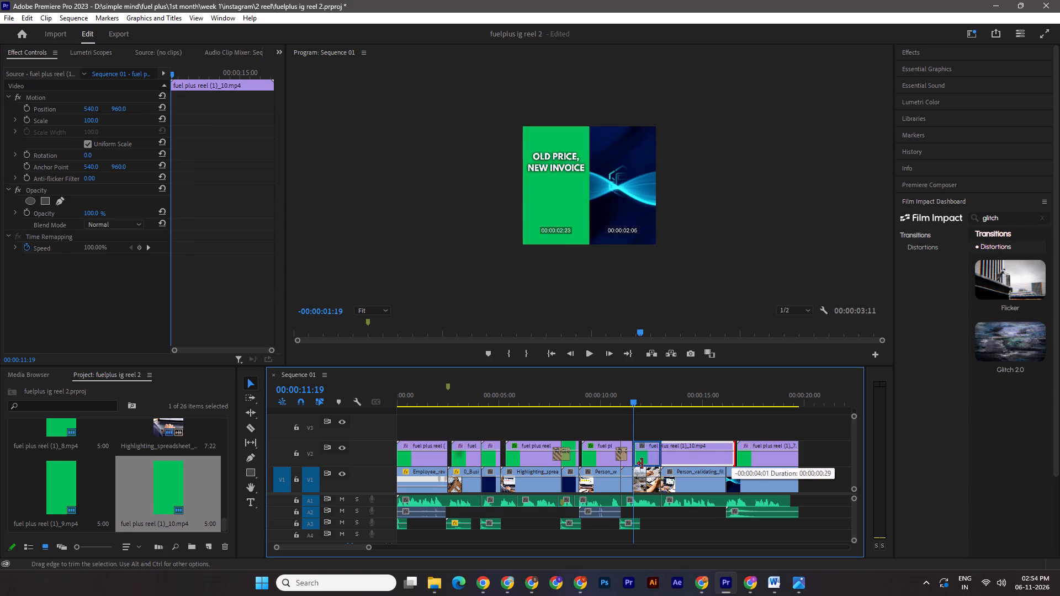
drag(642, 464, 656, 467)
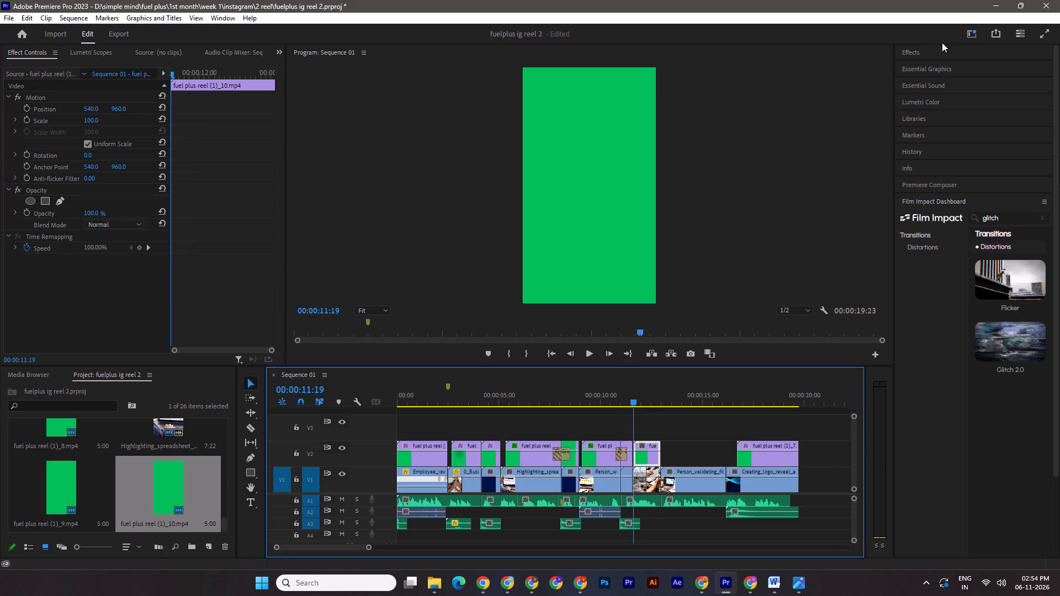
Apply Ultra Key to the fuel plus reel (1)_10.mp4 clip, sample its green background as key colour, and save the project.
click(932, 49)
drag(946, 146, 650, 452)
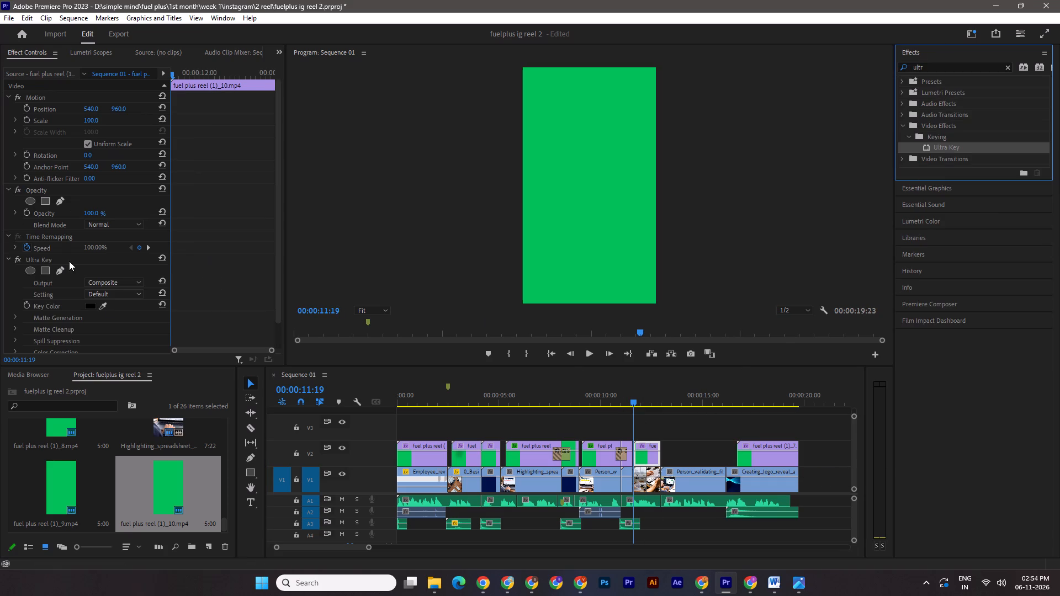
click(103, 304)
click(603, 262)
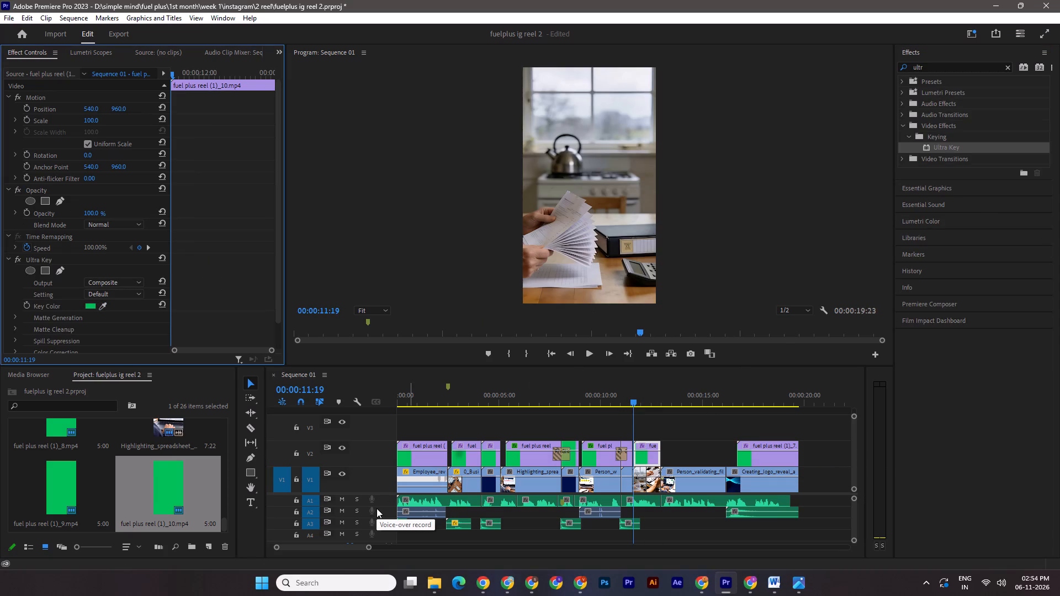
key(ctrl+s)
Play back the newly keyed title and export the fuel-station laptop frame at 00:00:14:02 as a still.
drag(640, 396, 618, 399)
click(594, 349)
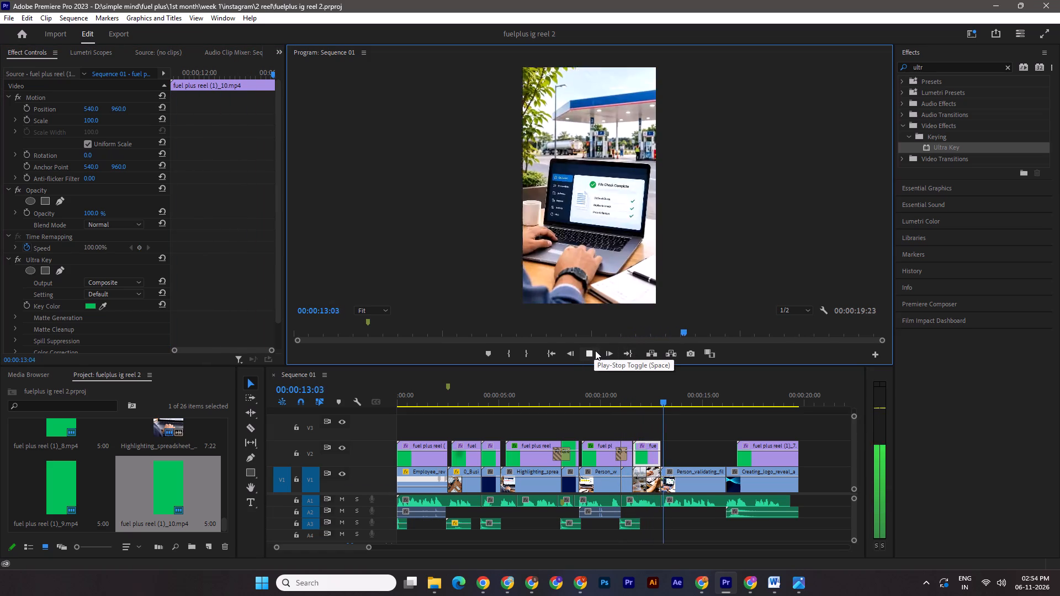
click(595, 350)
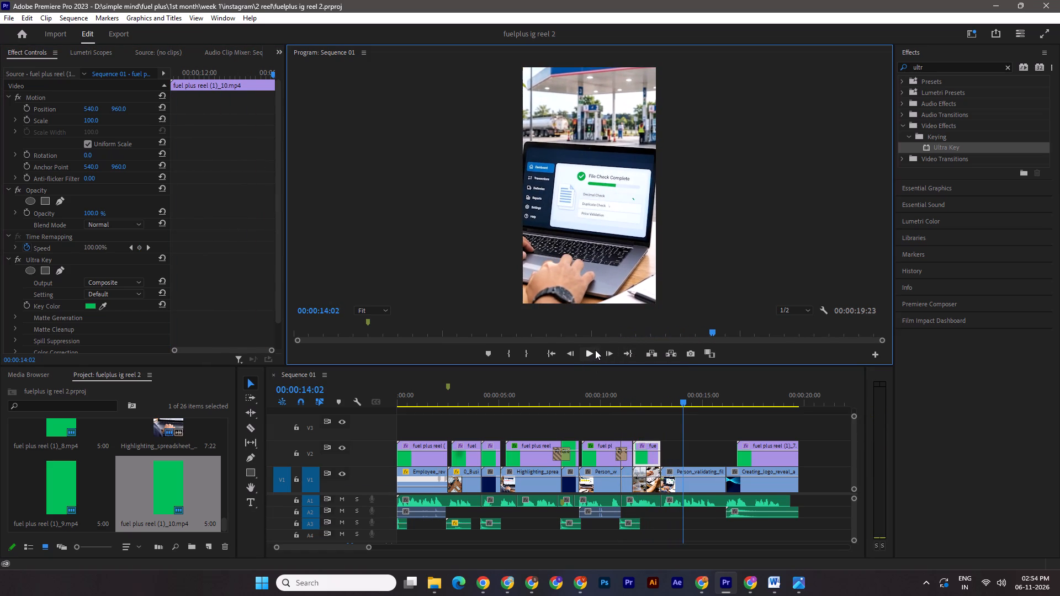
click(686, 359)
click(566, 330)
Switch to the Canva fuel plus reel design and add a blank green page 52 at the end.
click(532, 579)
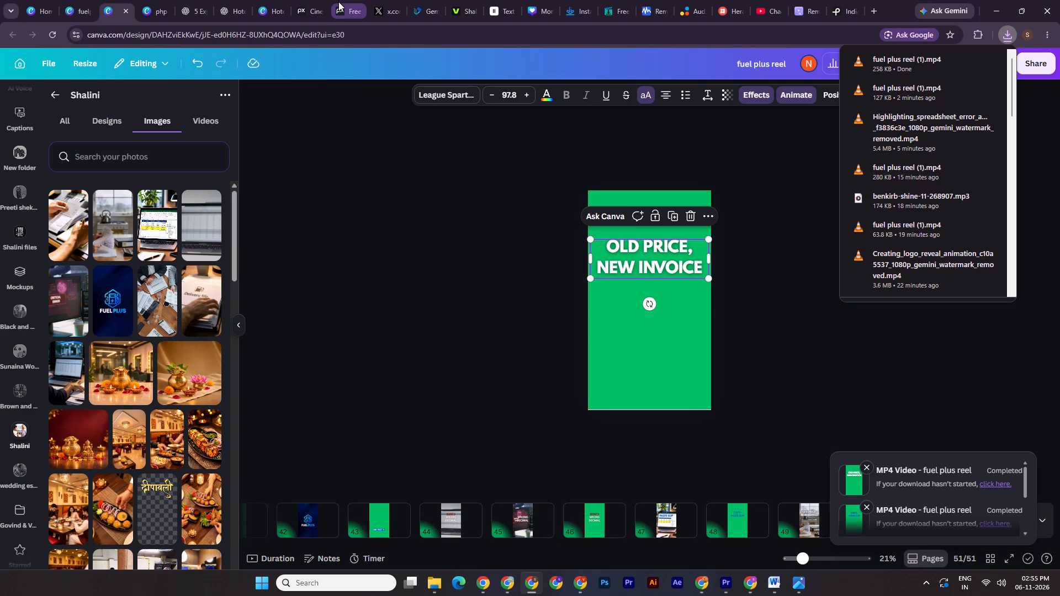
click(494, 423)
click(998, 510)
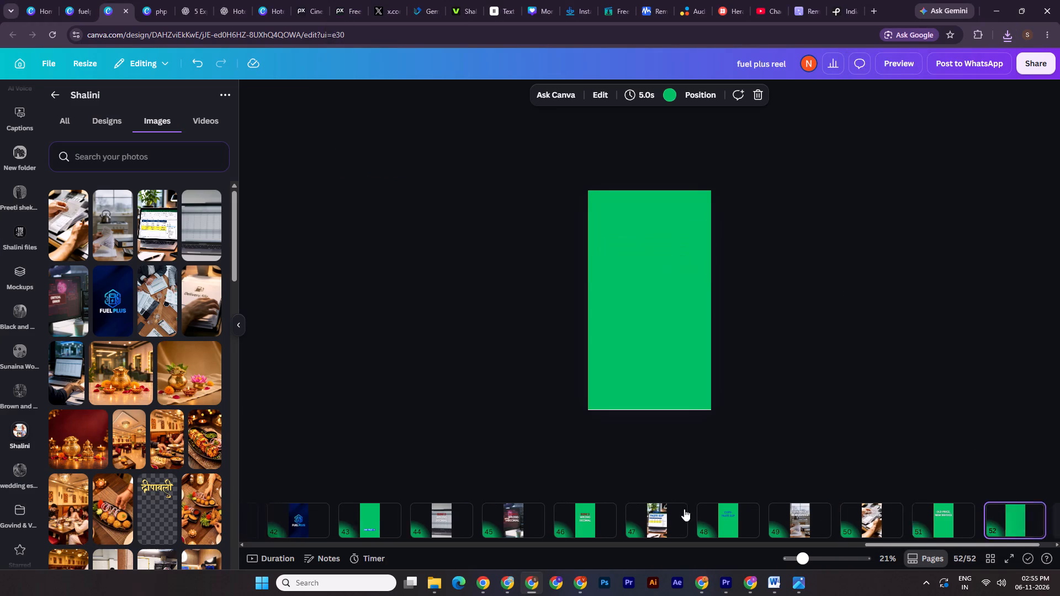
Upload the exported Sequence 01.00_00_14_02.Still010.png from Downloads to the Shalini images folder in Canva.
click(439, 581)
click(312, 539)
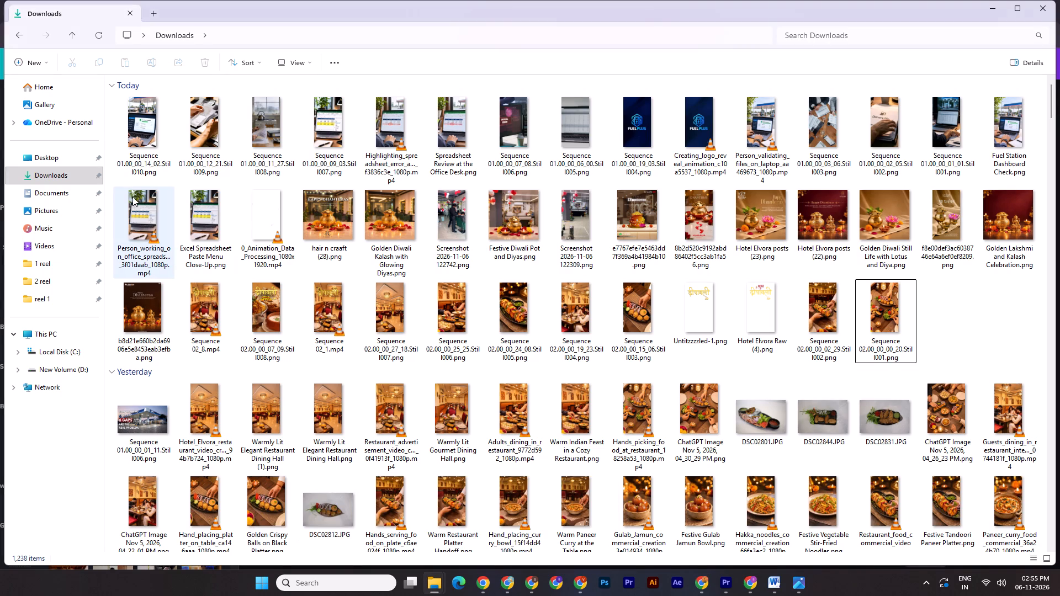
drag(140, 140, 203, 394)
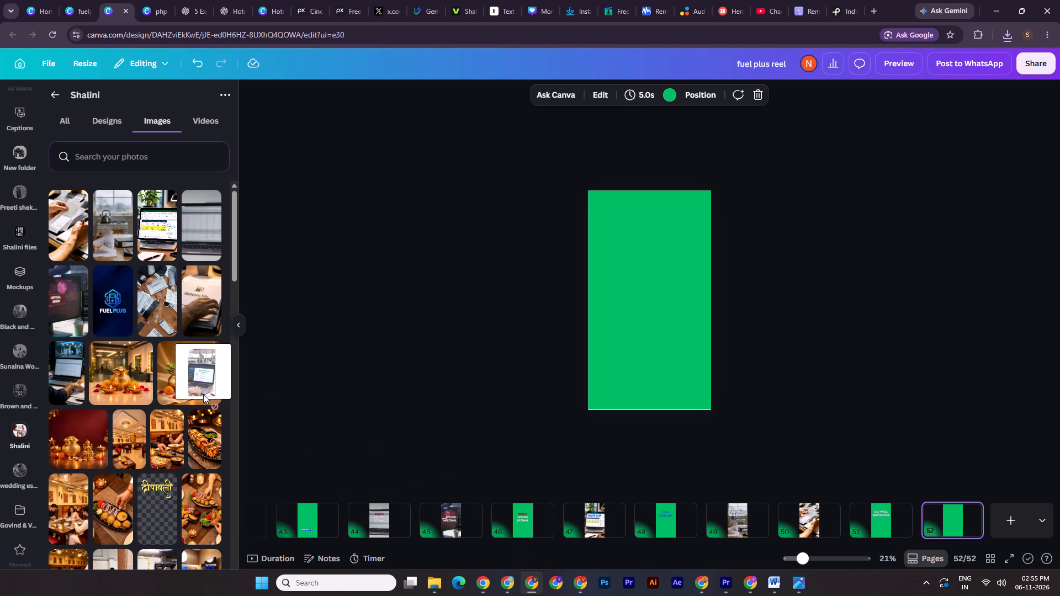
drag(203, 394, 156, 380)
click(436, 582)
click(370, 531)
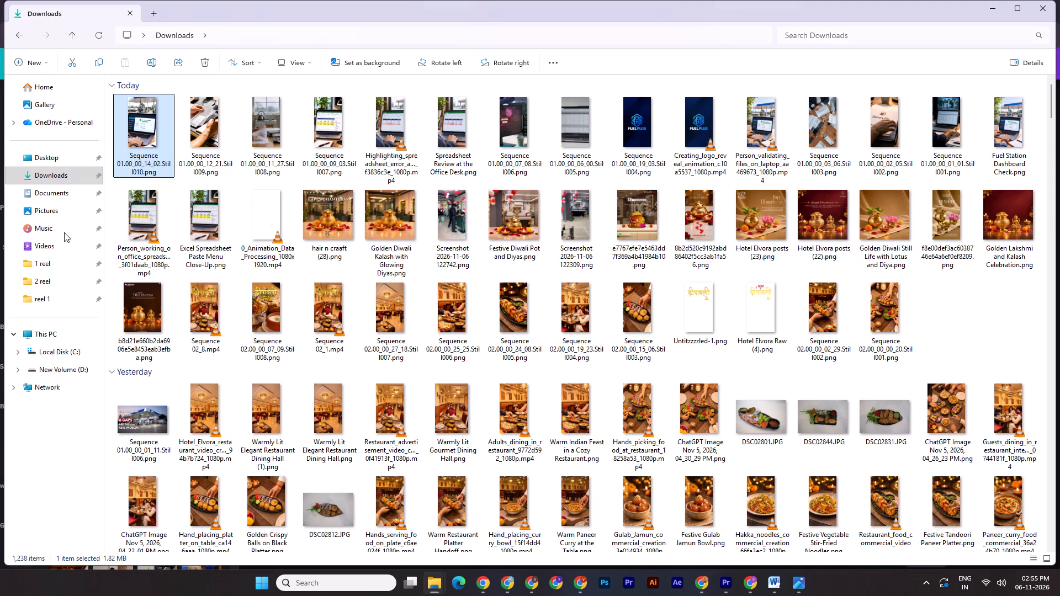
drag(127, 137, 176, 412)
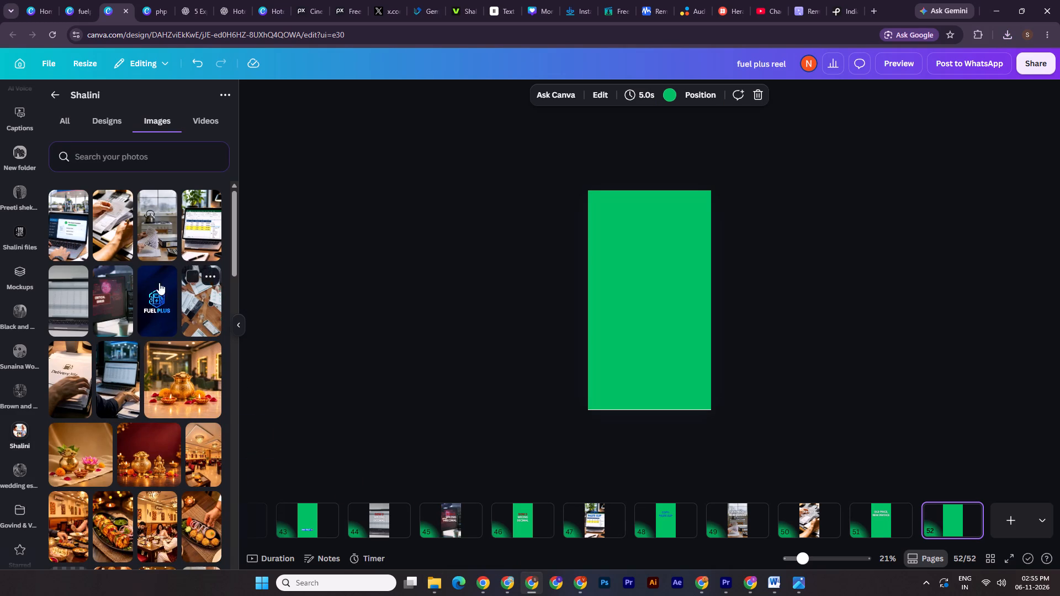
Place the fuel-station laptop still on page 52 and enlarge it to fill the page at 1,080 × 1,920.
click(54, 243)
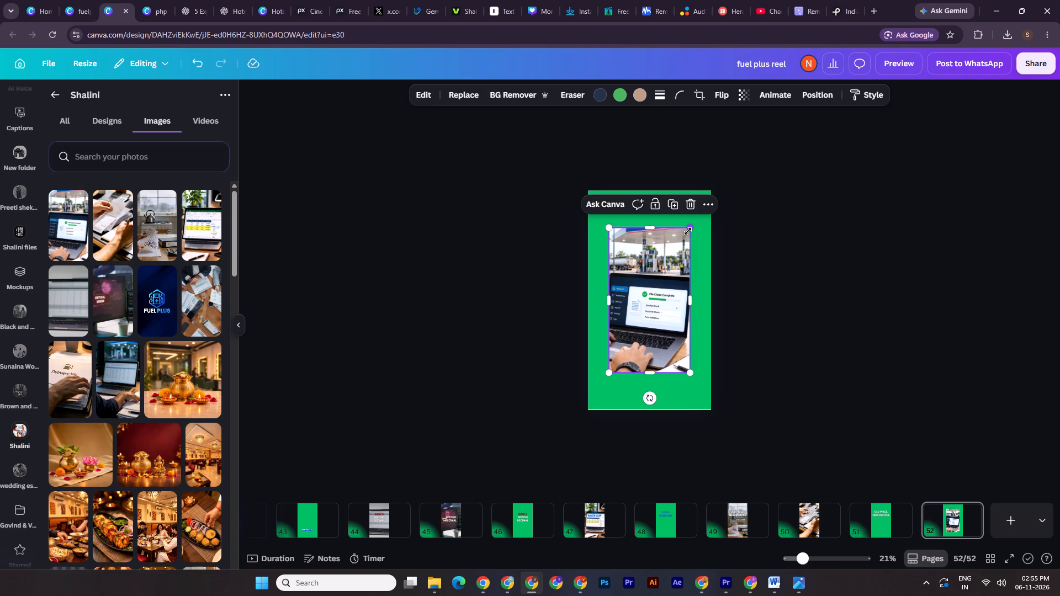
drag(688, 231, 708, 195)
drag(607, 370, 590, 412)
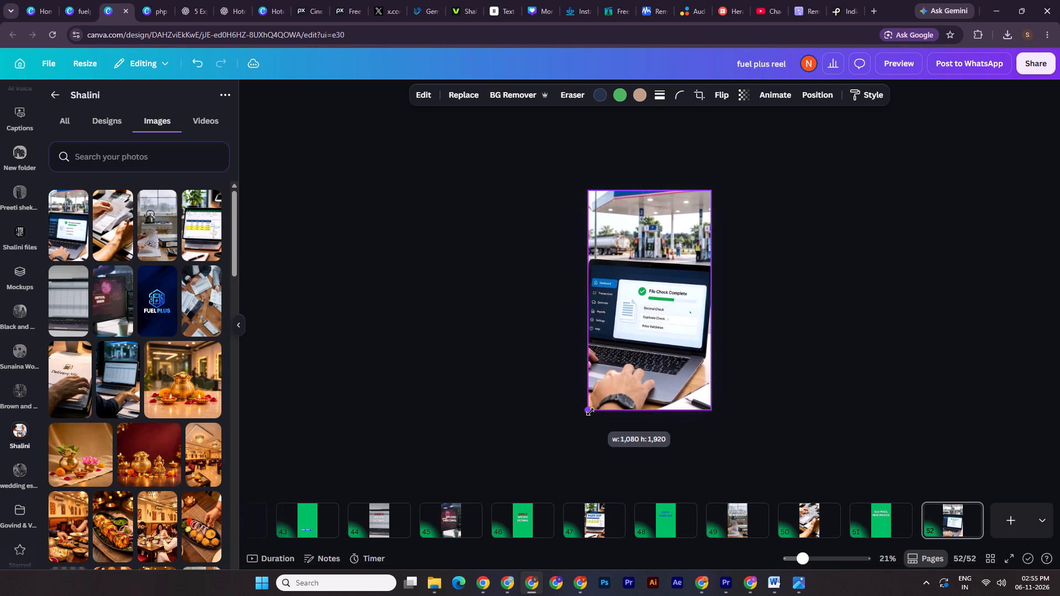
drag(590, 412, 591, 412)
double_click(783, 353)
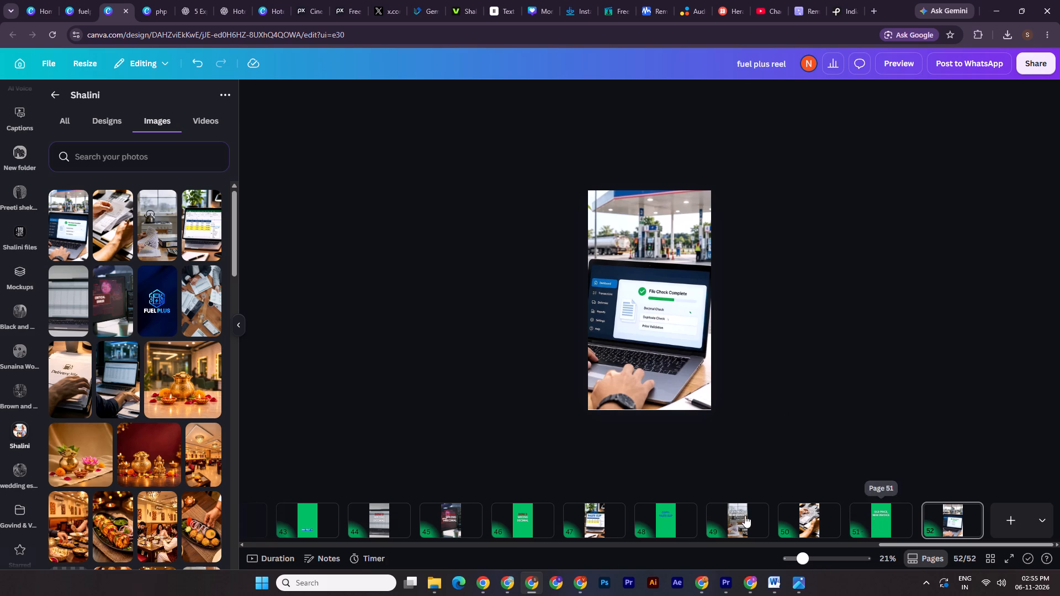
Check the storyboard and script, copy page 48's “COPY-PASTE SLIP” title onto page 52, and position it above the laptop screen.
click(803, 582)
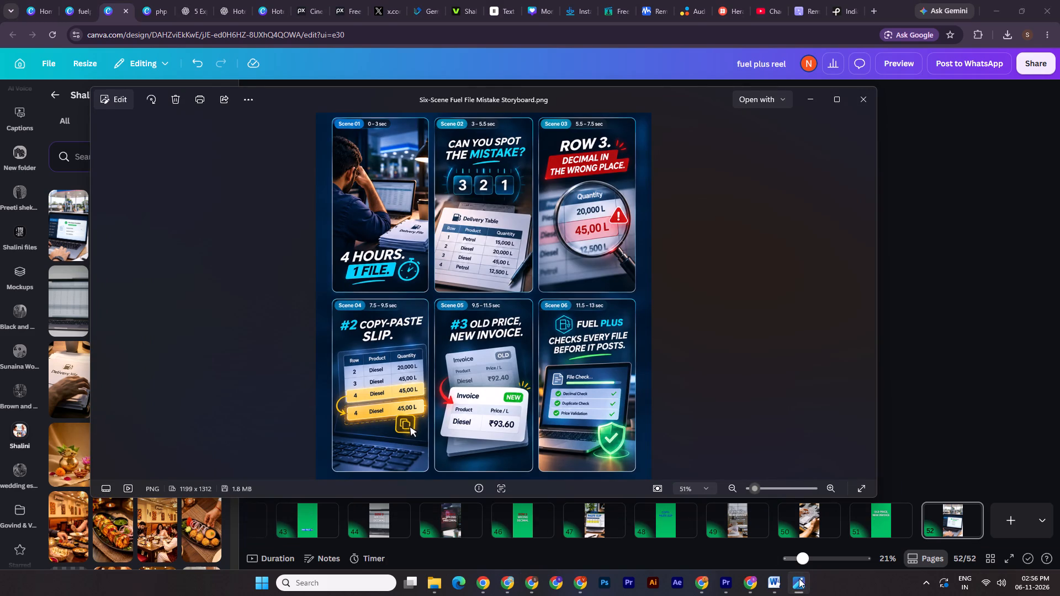
click(799, 578)
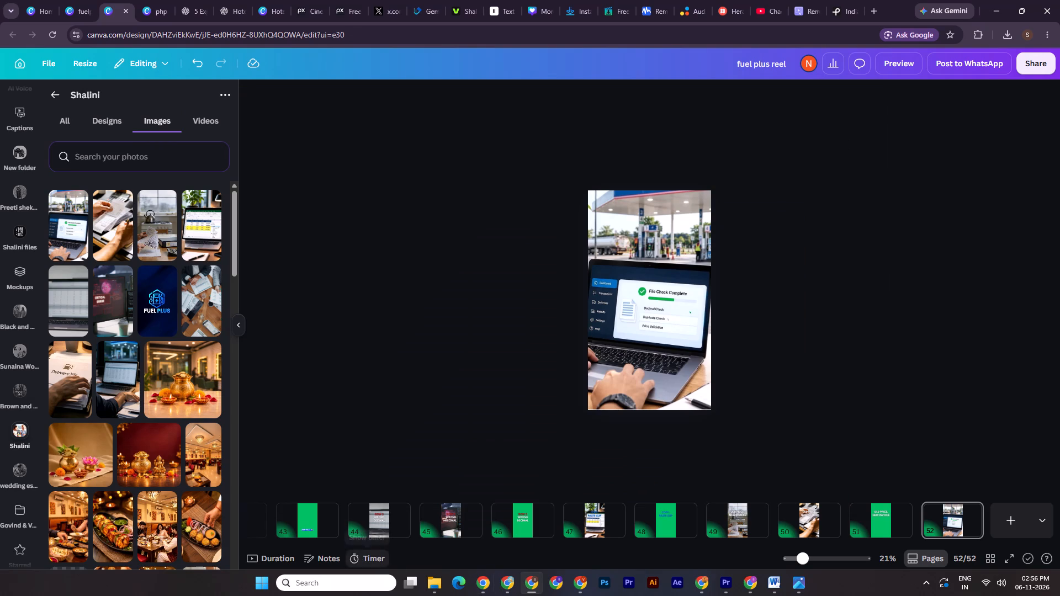
click(487, 580)
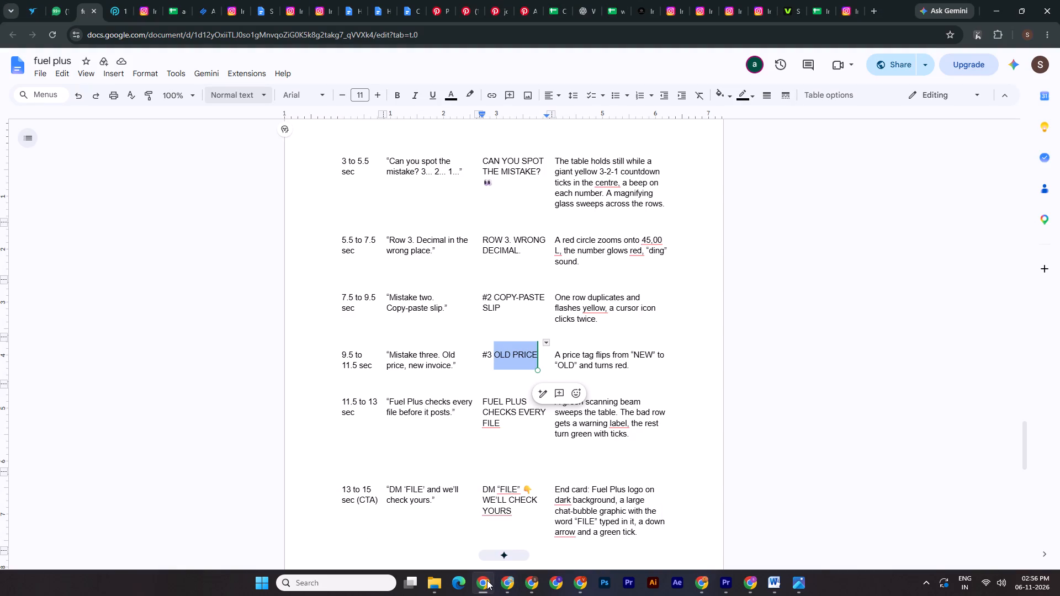
click(487, 580)
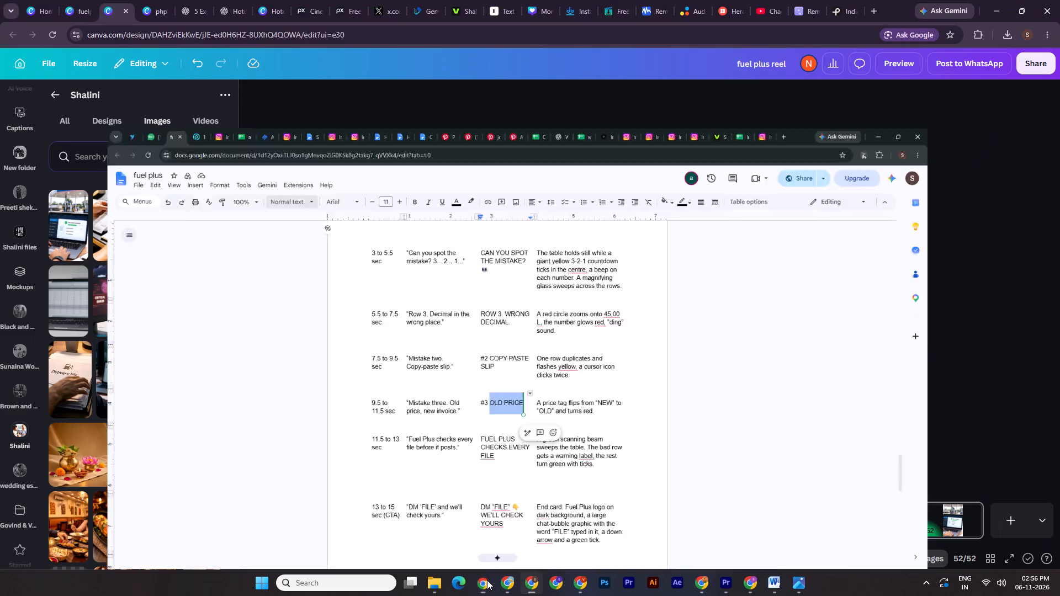
click(640, 529)
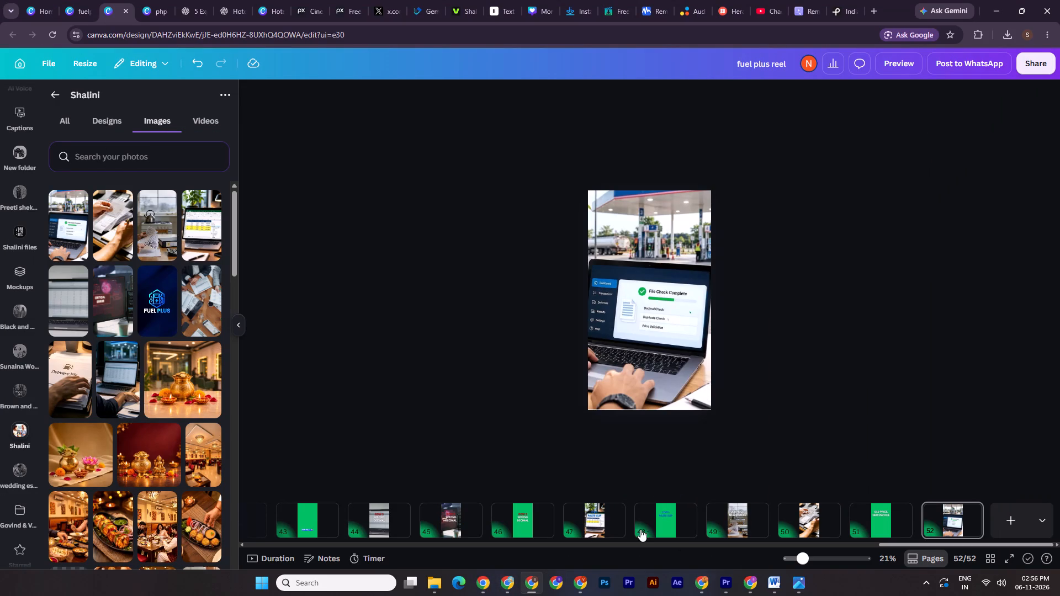
click(669, 268)
key(ctrl+c)
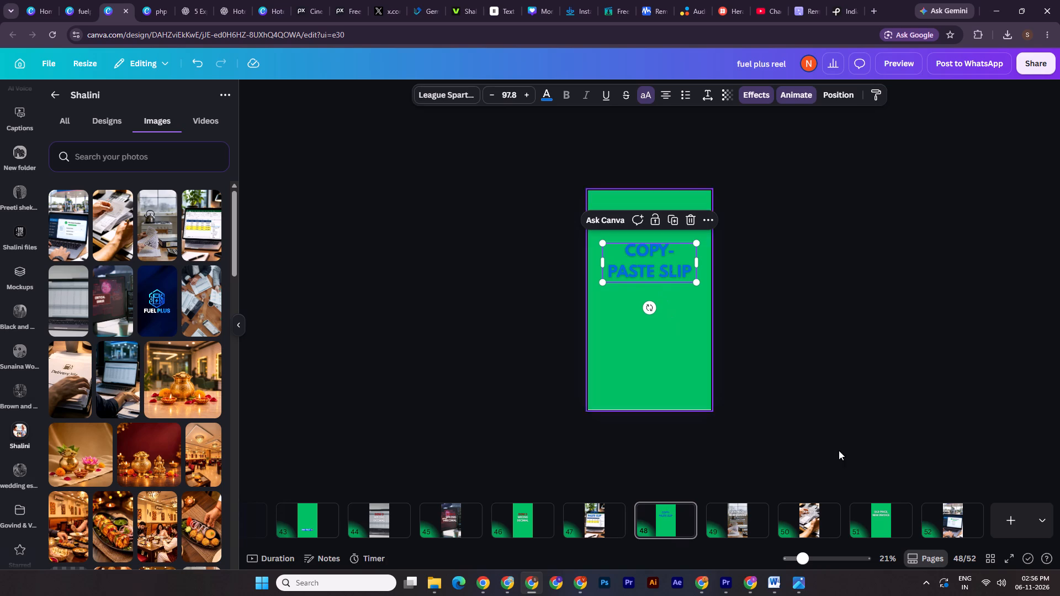
click(957, 513)
key(ctrl+v)
shift+drag(664, 268, 657, 244)
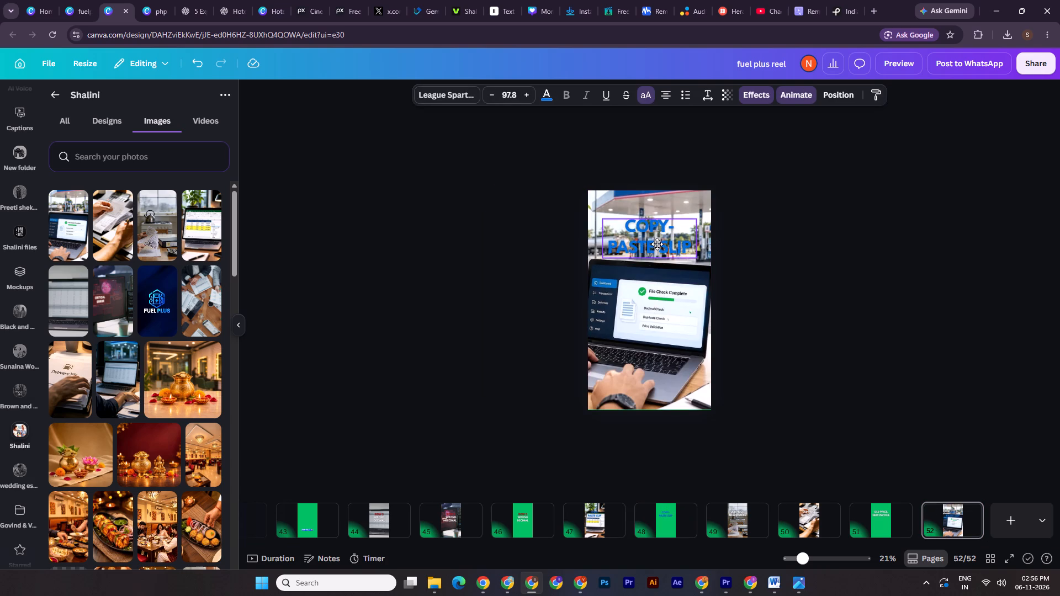
shift+drag(657, 244, 657, 242)
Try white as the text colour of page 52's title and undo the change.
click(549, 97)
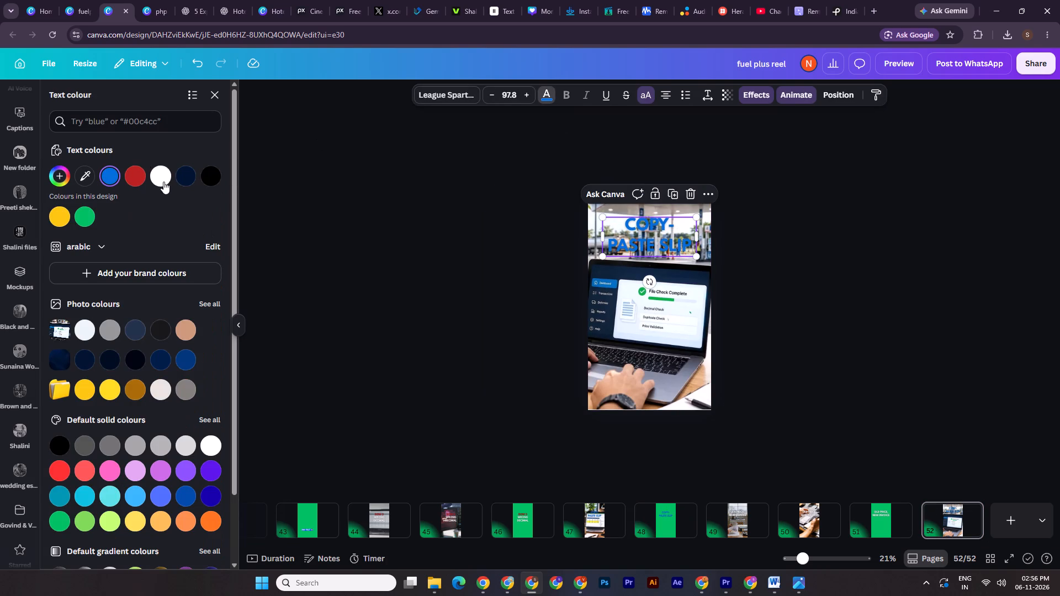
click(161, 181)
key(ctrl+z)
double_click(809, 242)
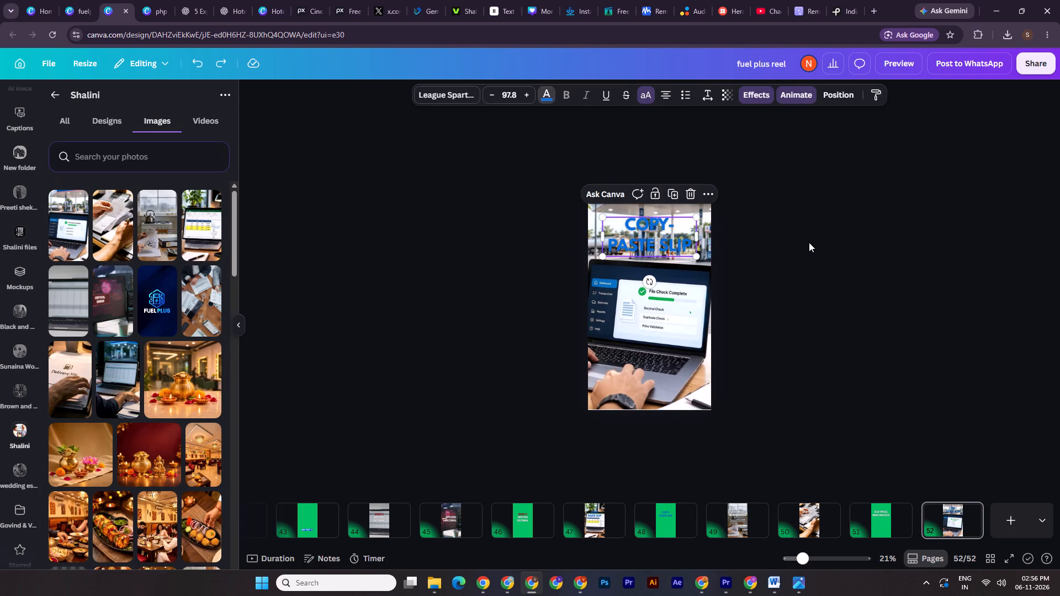
Copy “FUEL PLUS CHECKS EVERY FILE” from the script document and replace page 52's title text with it in Canva.
click(473, 586)
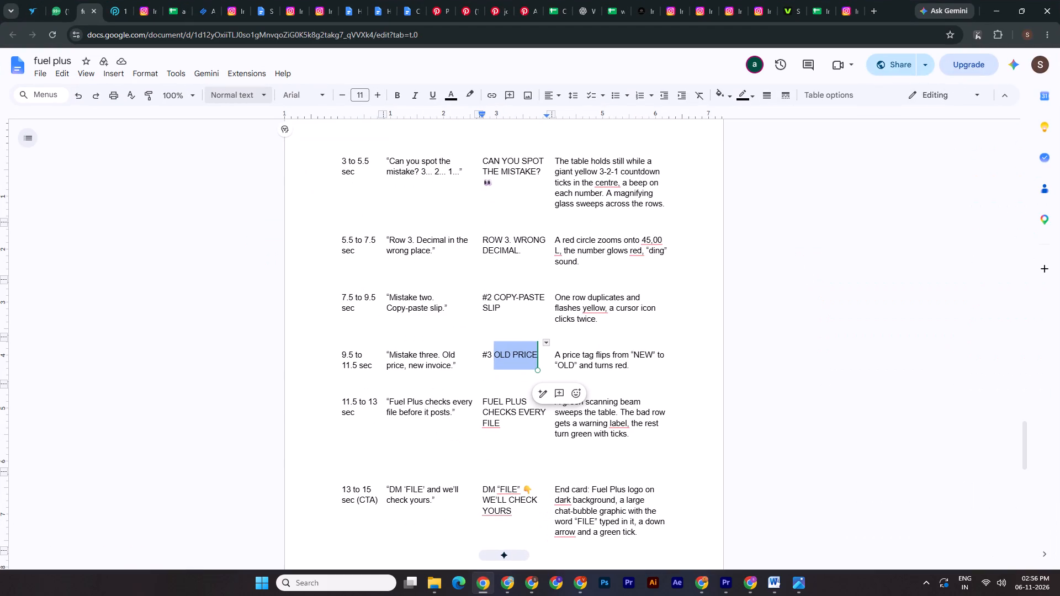
click(496, 409)
drag(481, 399, 501, 422)
key(ctrl+c)
click(536, 584)
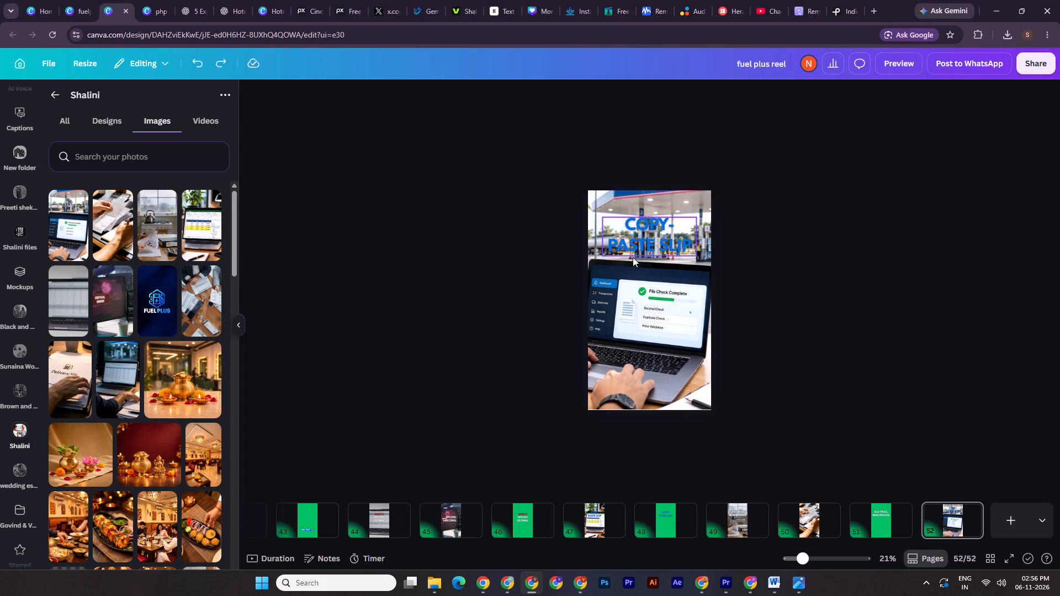
double_click(633, 257)
key(ctrl+v)
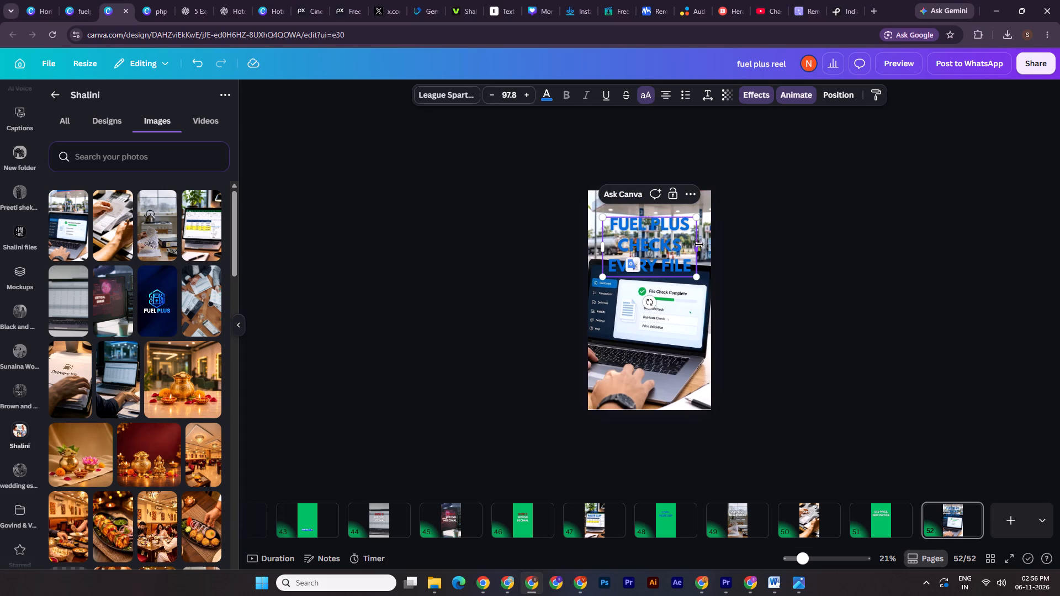
Widen page 52's title box and scale the title to font size 76.6 so it spans the page width.
alt+drag(701, 245, 718, 249)
alt+drag(711, 219, 701, 220)
alt+drag(708, 251, 723, 252)
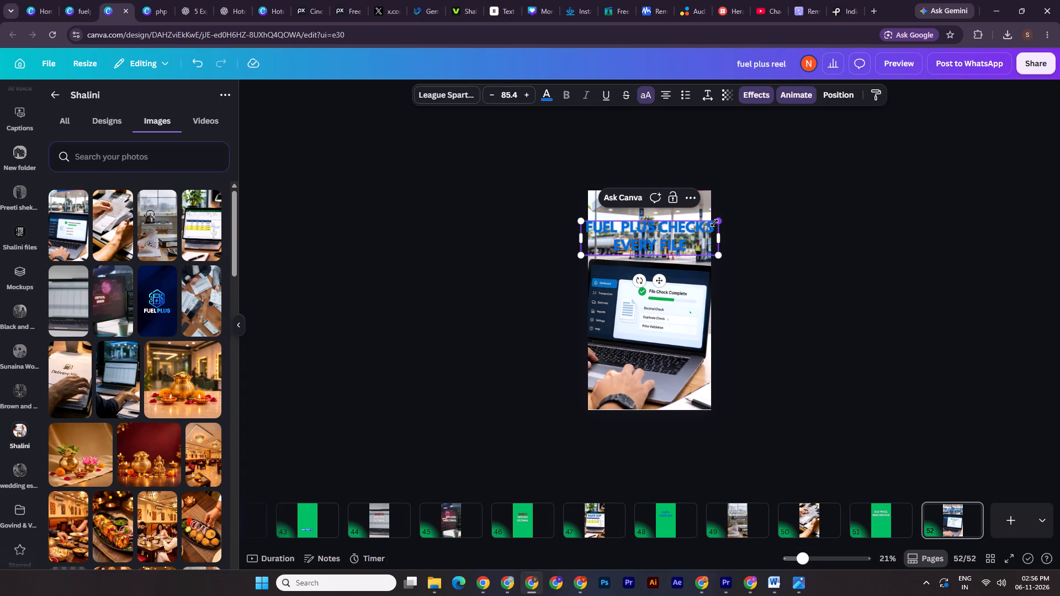
alt+drag(714, 223, 706, 224)
double_click(753, 227)
Break the title after “FUEL PLUS” and widen its box so “CHECKS EVERY FILE” fits on one line.
click(669, 231)
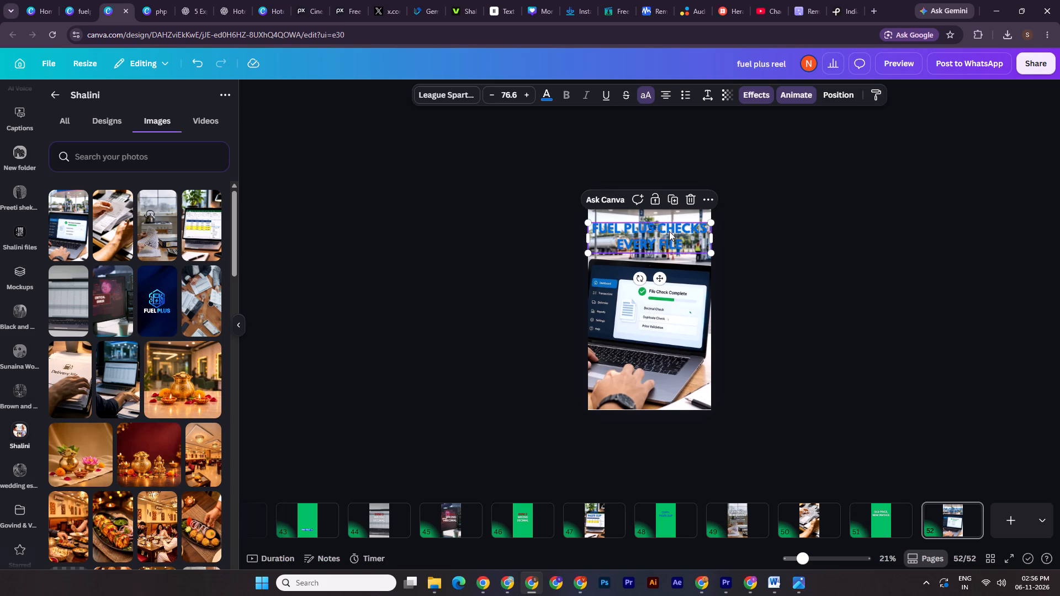
click(663, 231)
alt+click(712, 236)
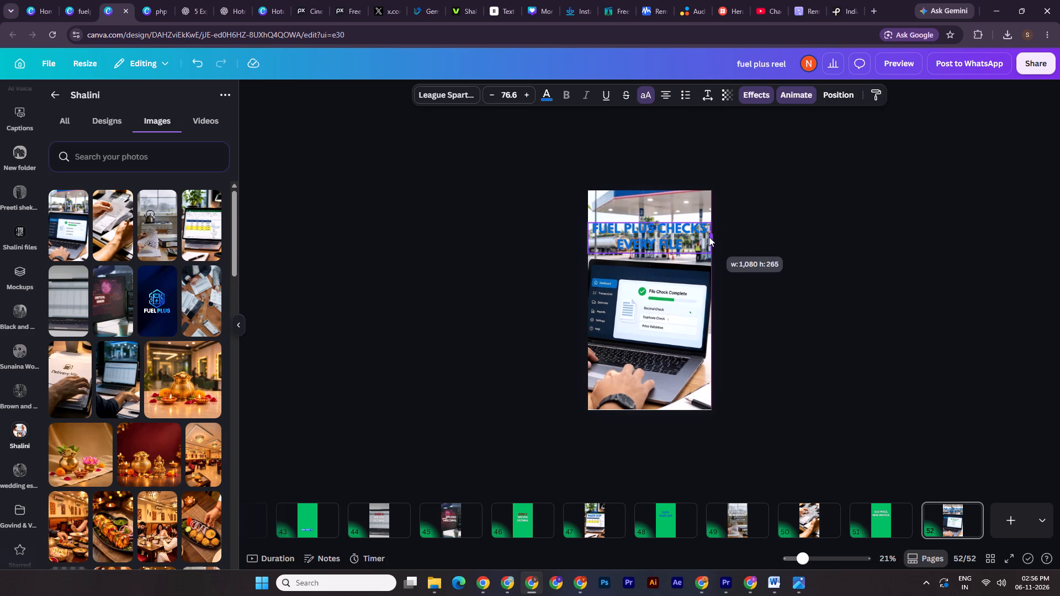
click(658, 228)
key(BackSpace)
key(Return)
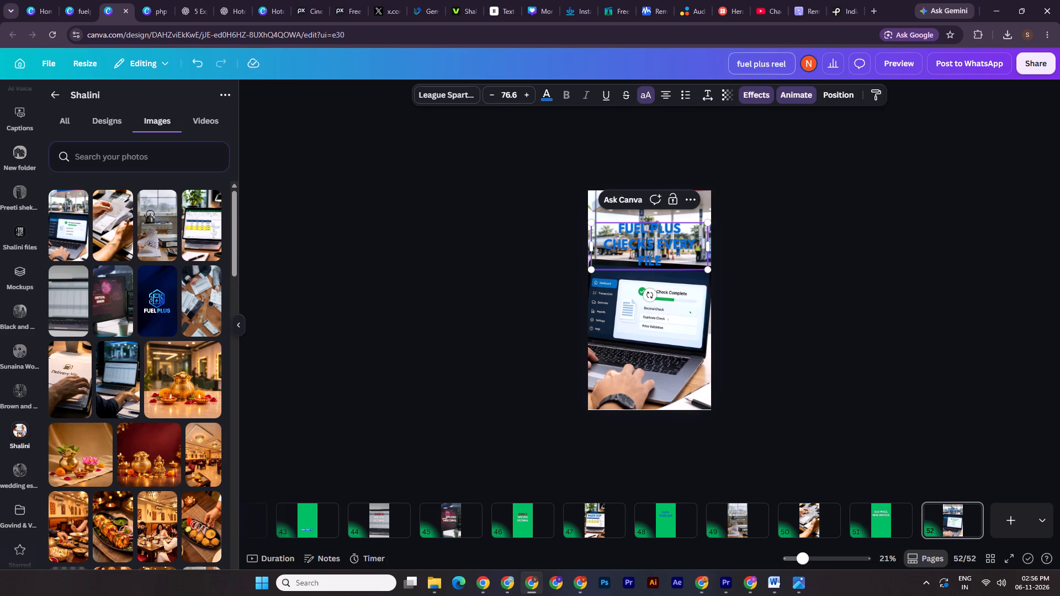
alt+drag(713, 244, 720, 244)
double_click(776, 233)
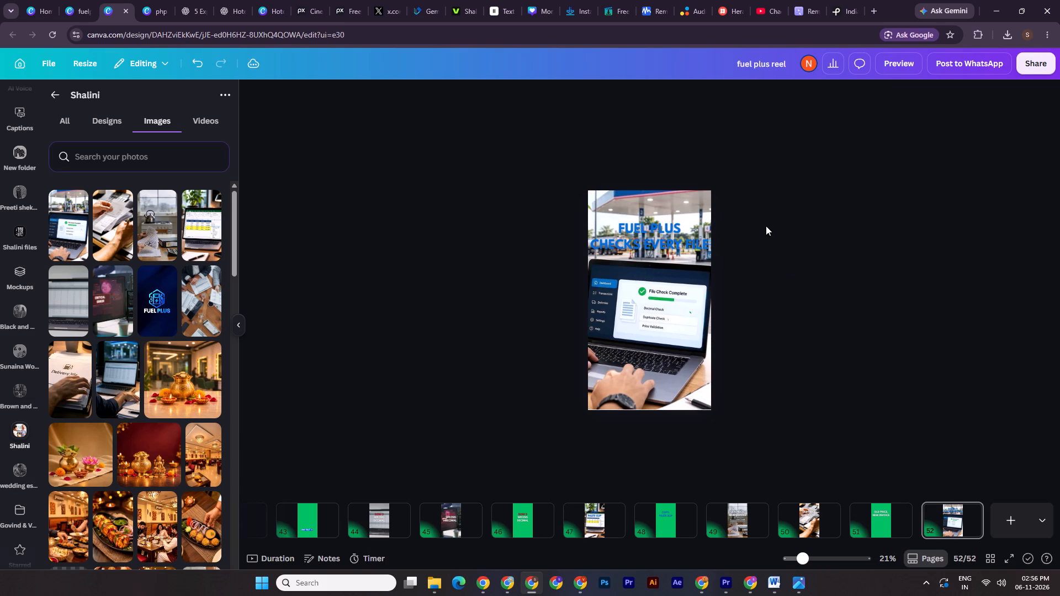
Cut “FUEL PLUS” from the title, remove the empty line, and paste it as a separate text above “CHECKS EVERY FILE”.
click(674, 240)
click(688, 222)
drag(688, 227, 621, 228)
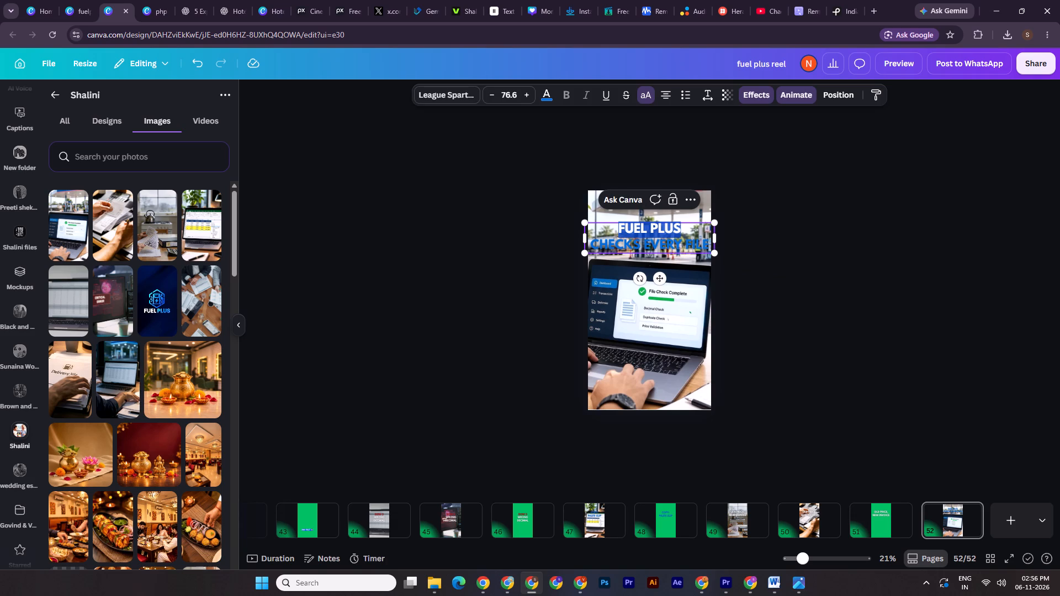
drag(621, 228, 614, 227)
key(ctrl+x)
click(590, 244)
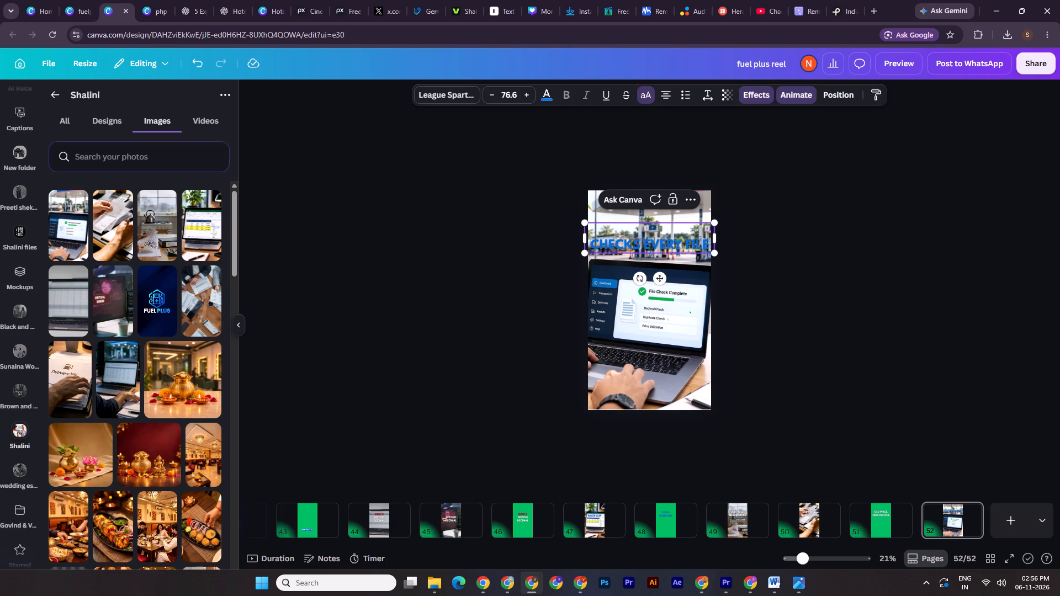
key(BackSpace)
click(916, 180)
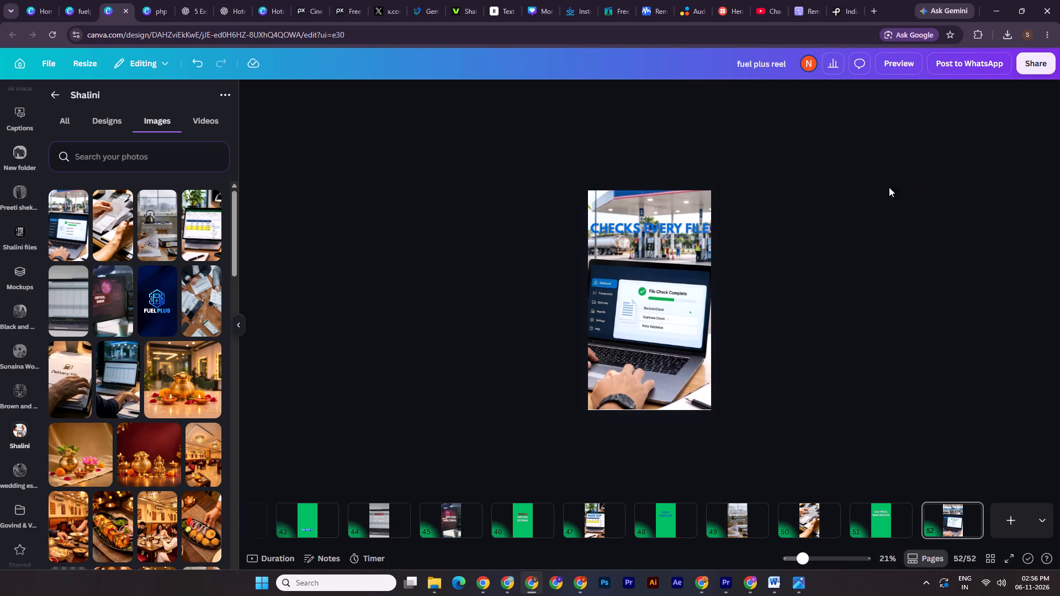
shift+drag(642, 235, 645, 255)
click(671, 220)
drag(660, 253, 658, 246)
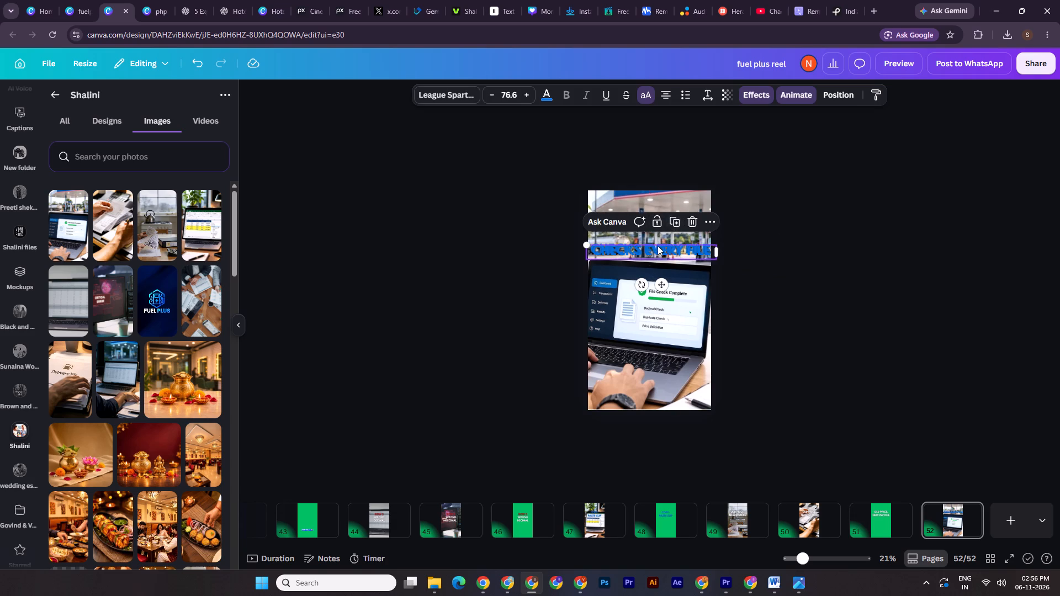
drag(658, 246, 655, 236)
click(655, 236)
key(ctrl+v)
double_click(868, 206)
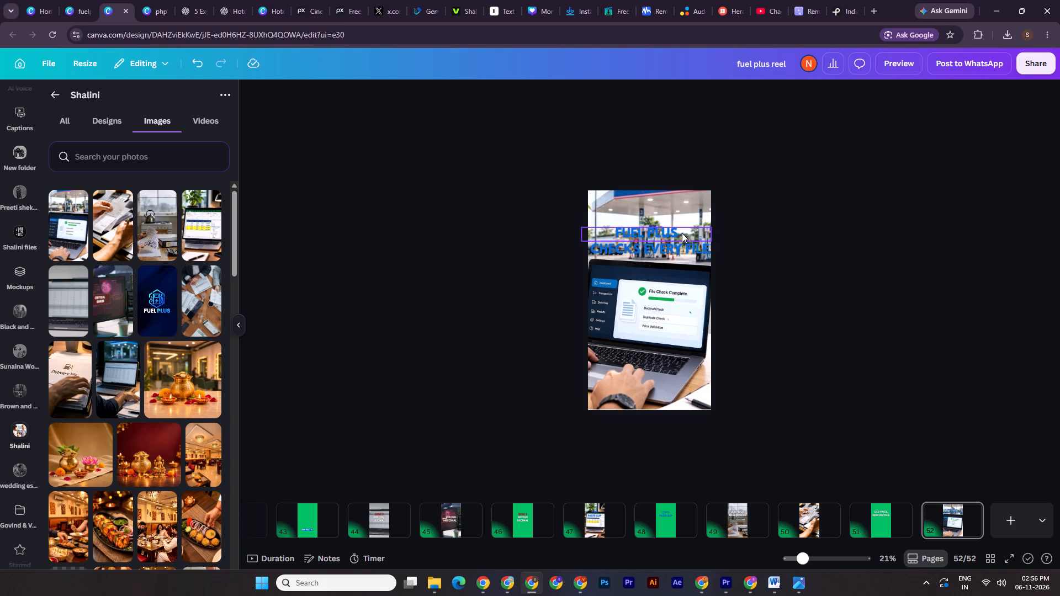
Enlarge “FUEL PLUS” to font size 116 and reduce “CHECKS EVERY FILE” to 62.9, about 864 px wide.
click(682, 233)
alt+drag(715, 236, 685, 234)
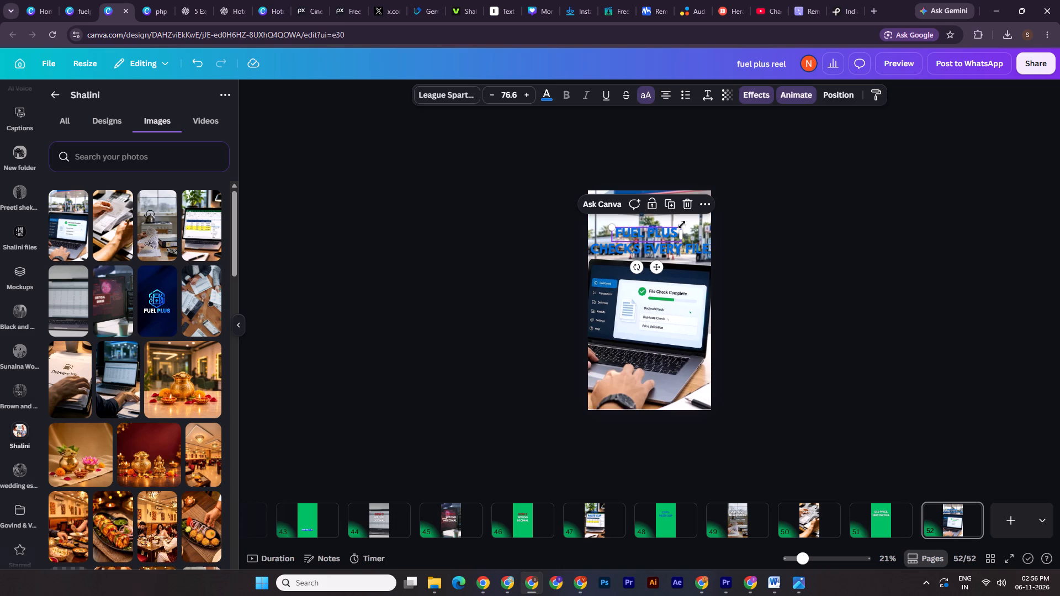
alt+drag(682, 225, 701, 223)
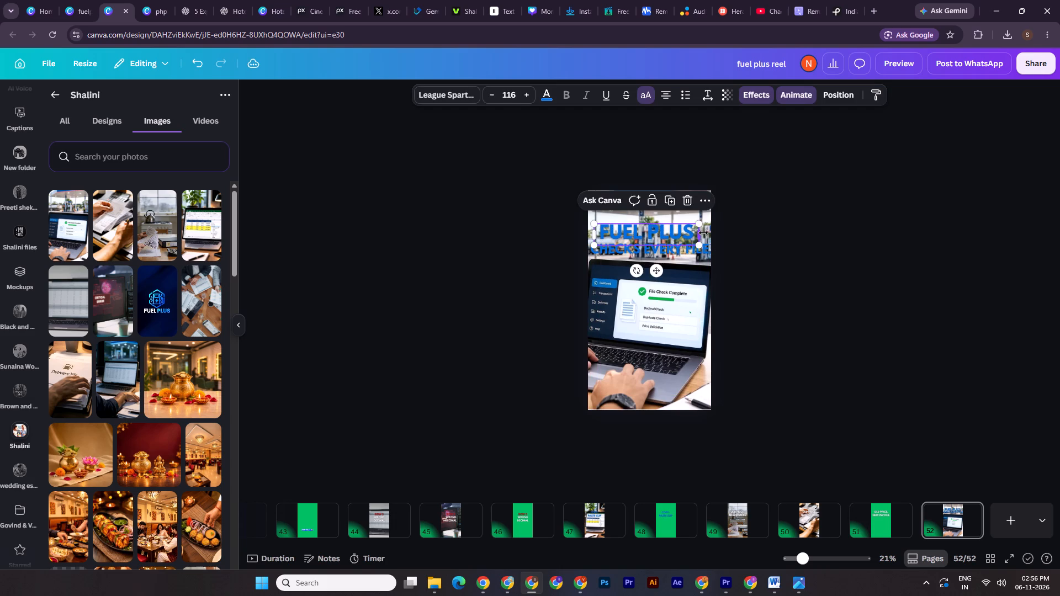
alt+click(703, 233)
click(708, 249)
click(700, 251)
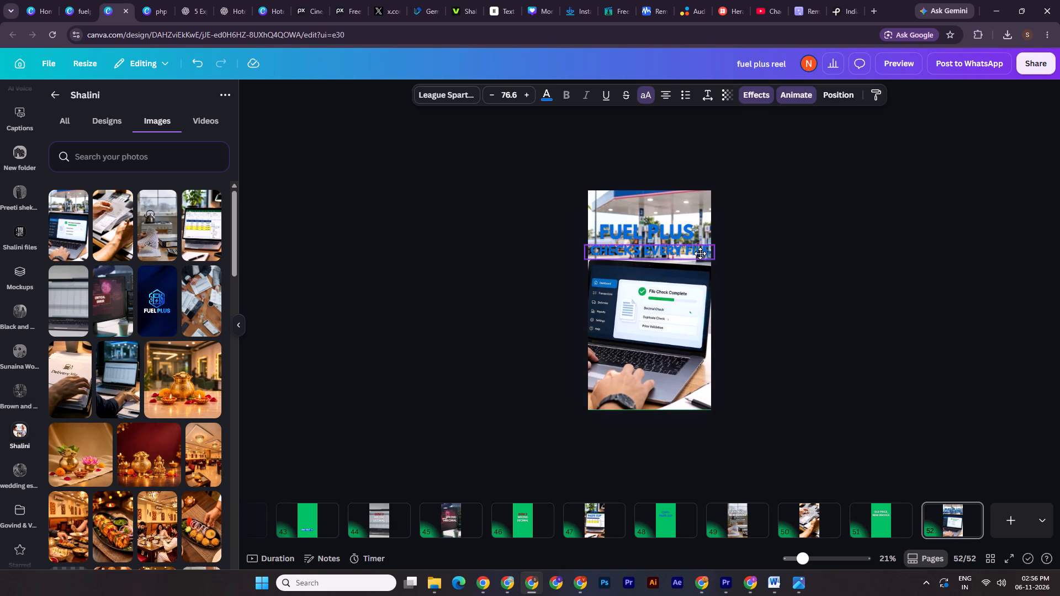
double_click(808, 226)
click(707, 247)
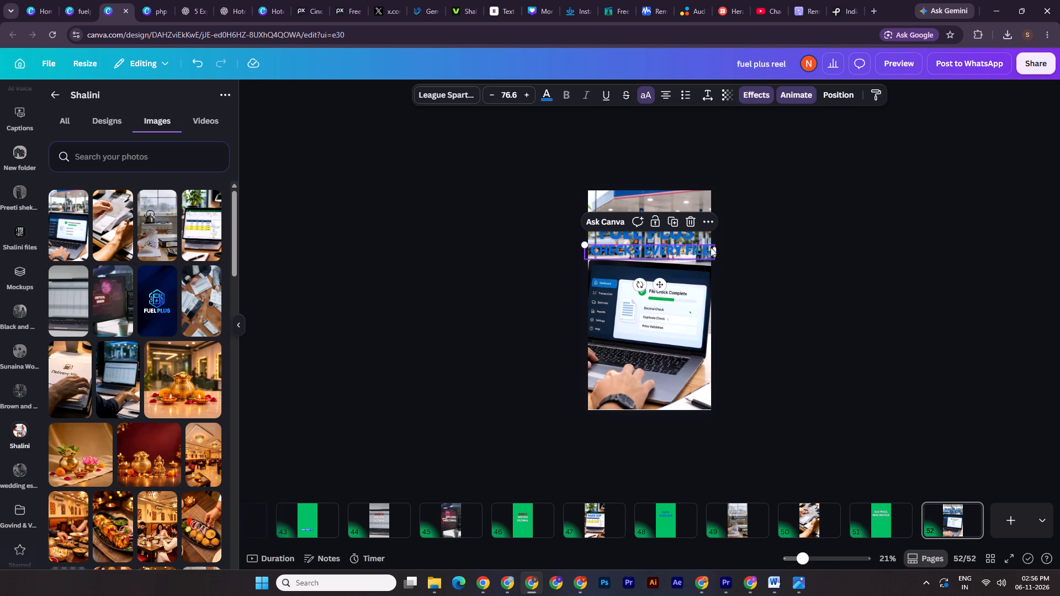
alt+drag(715, 242, 709, 244)
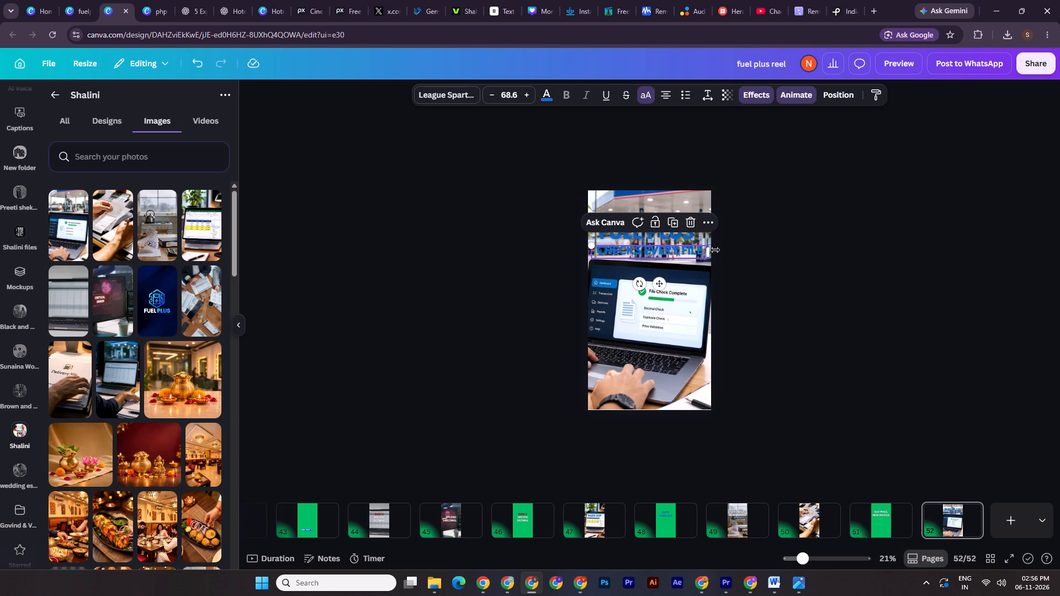
alt+click(714, 253)
alt+click(704, 243)
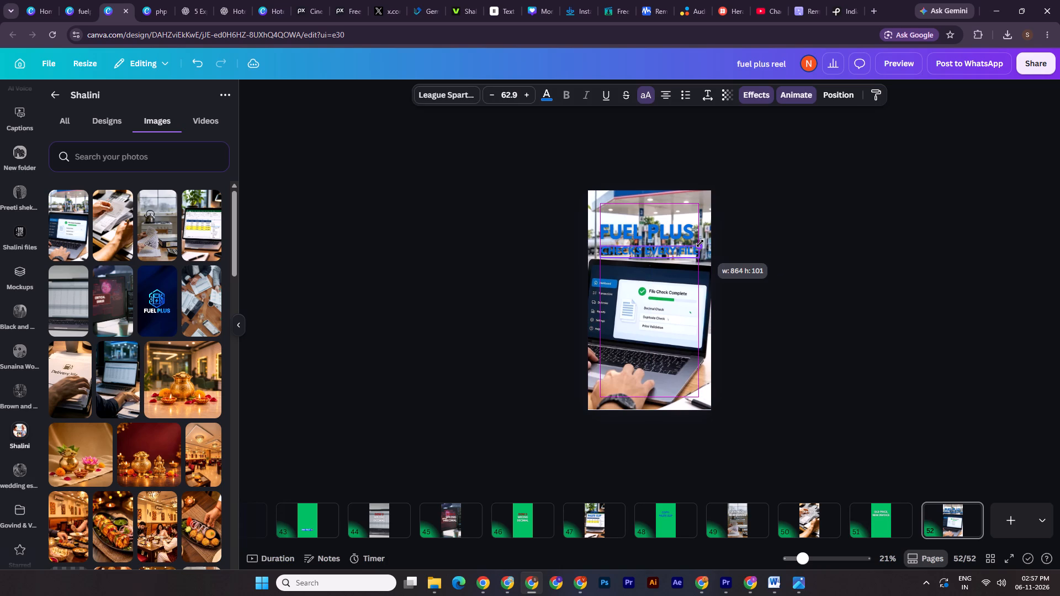
Align the “FUEL PLUS” text horizontally to the centre of the page.
drag(841, 91, 830, 96)
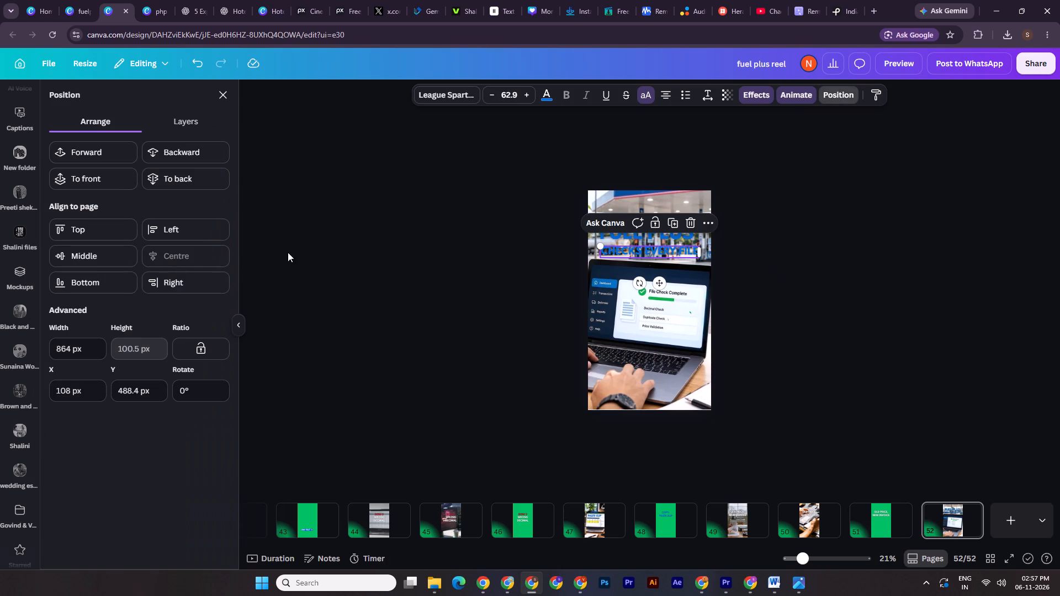
click(655, 238)
click(198, 260)
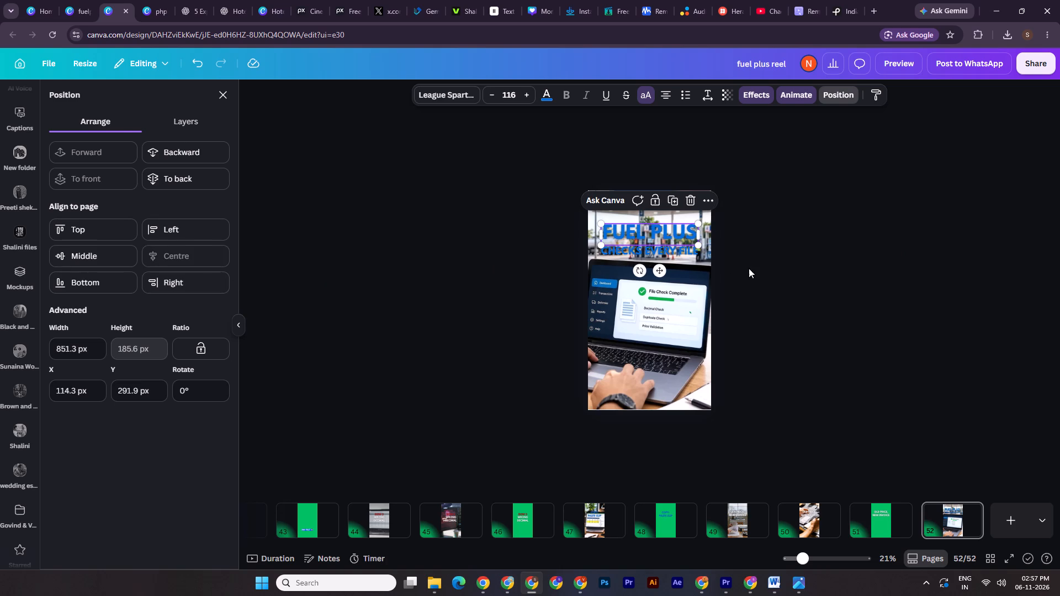
double_click(749, 268)
Colour both title lines white and set their Glow effect intensity to 100.
click(659, 235)
shift+click(644, 254)
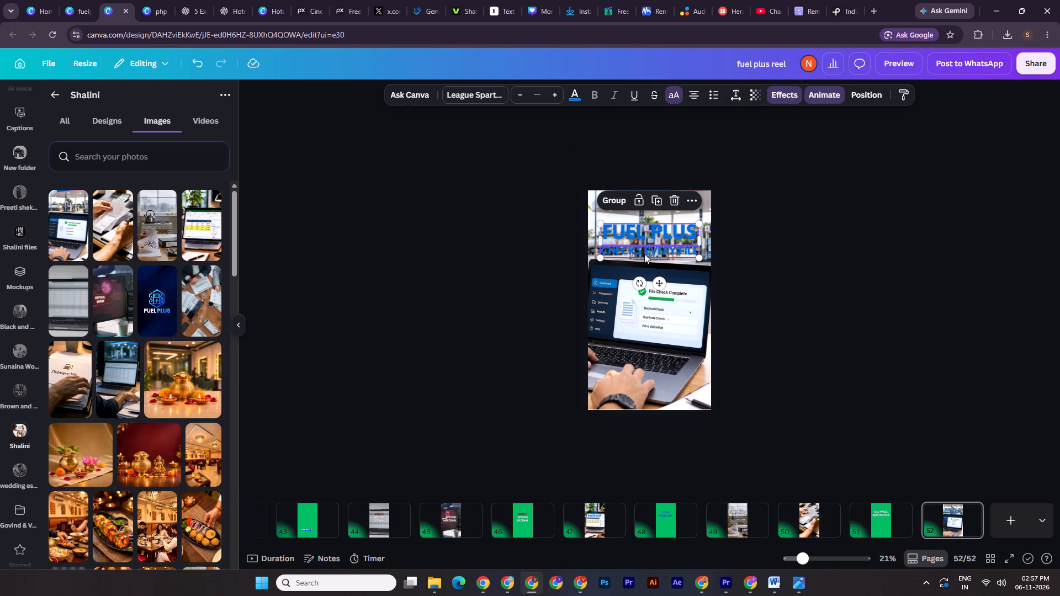
click(581, 97)
click(163, 171)
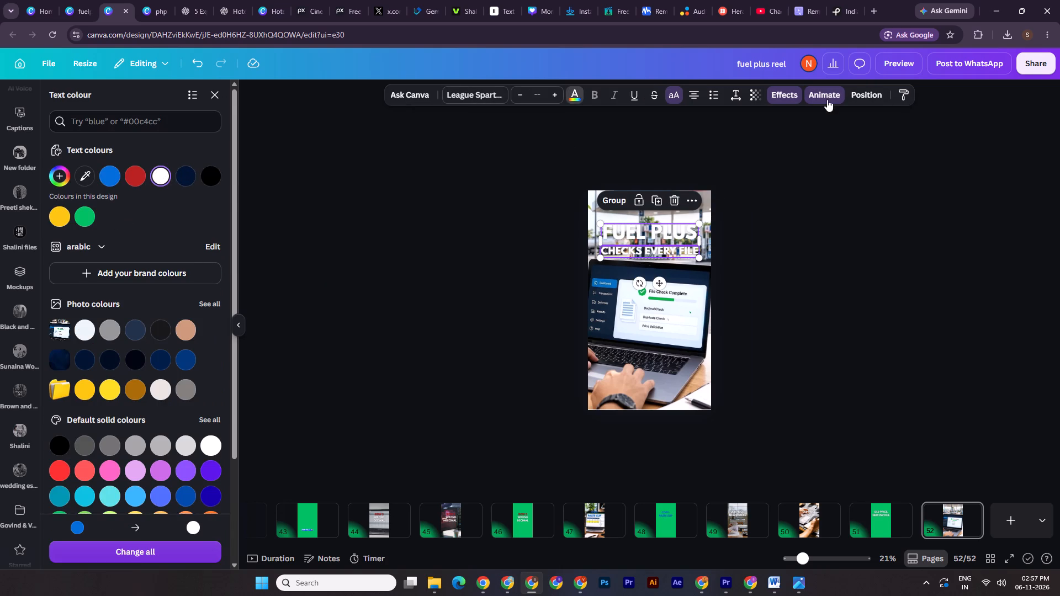
click(785, 93)
drag(100, 179, 249, 171)
triple_click(835, 199)
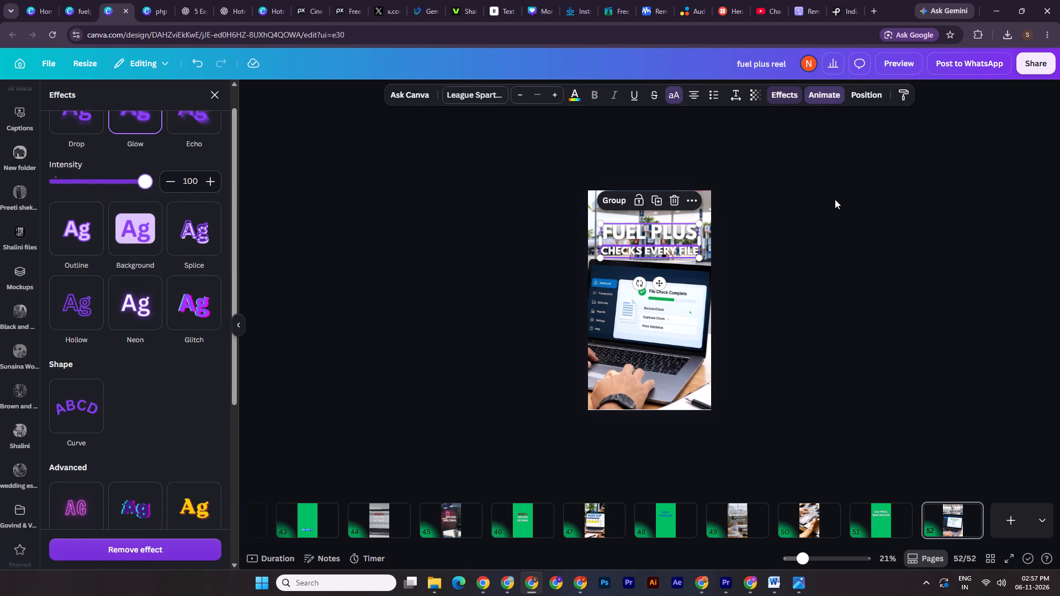
click(835, 199)
Copy the blue “DM “FILE”” label from page 43 onto page 52.
drag(801, 556, 803, 556)
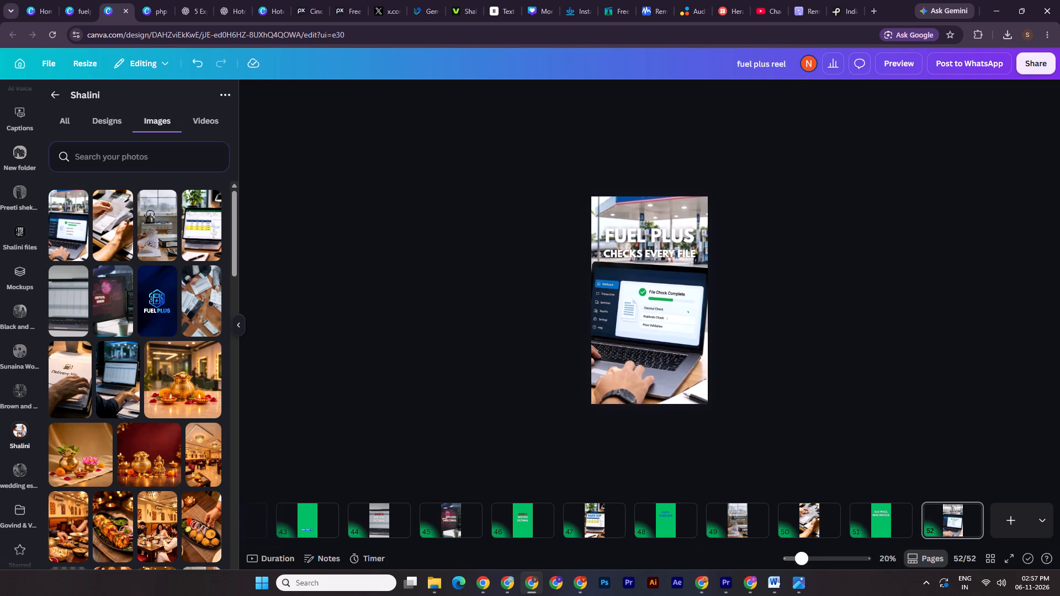
drag(803, 556, 815, 558)
click(626, 190)
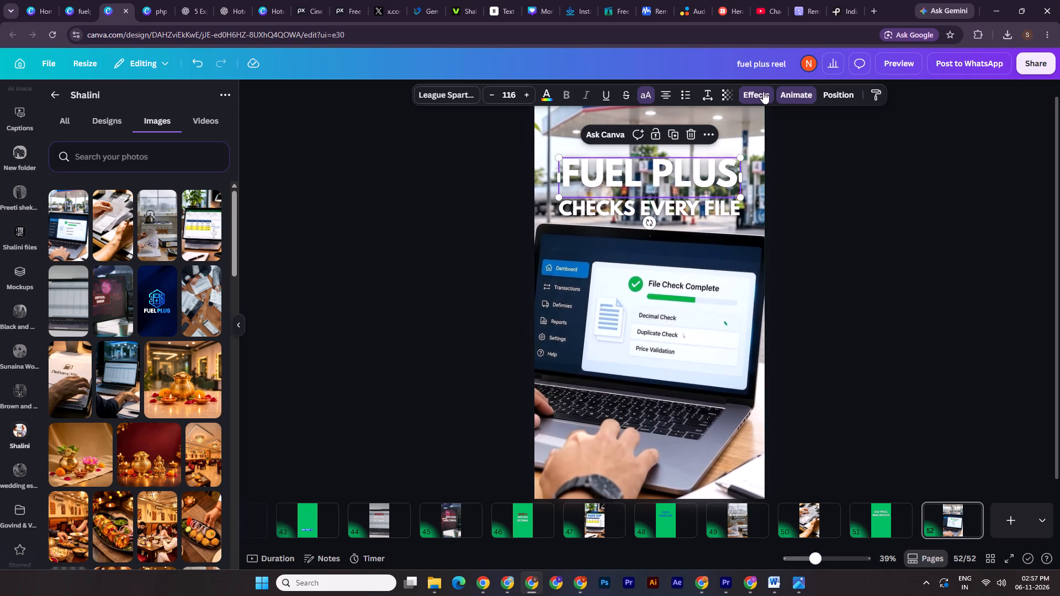
click(900, 261)
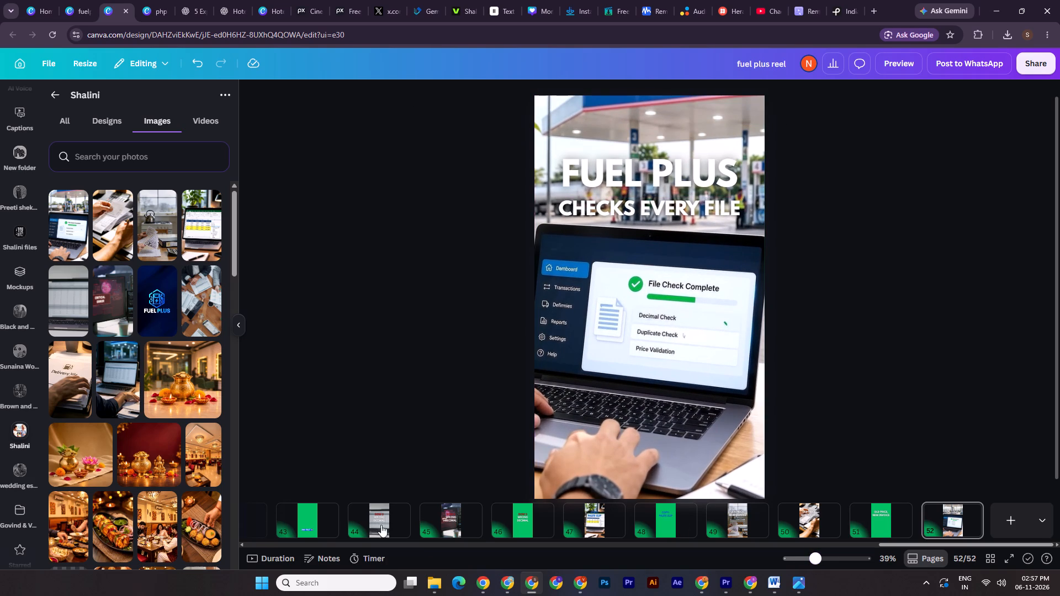
click(305, 525)
click(662, 408)
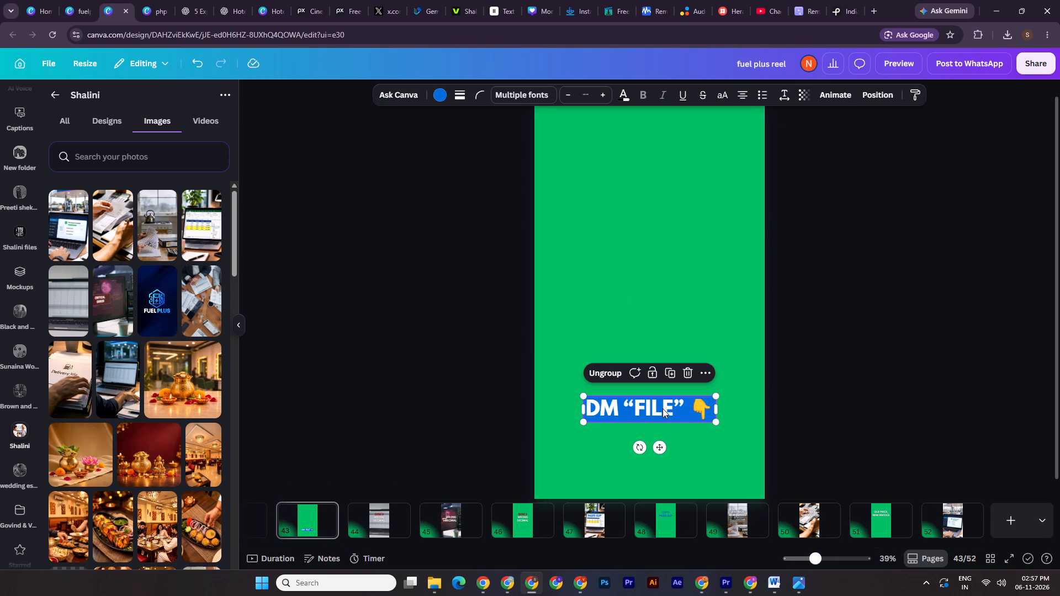
key(ctrl+c)
click(967, 511)
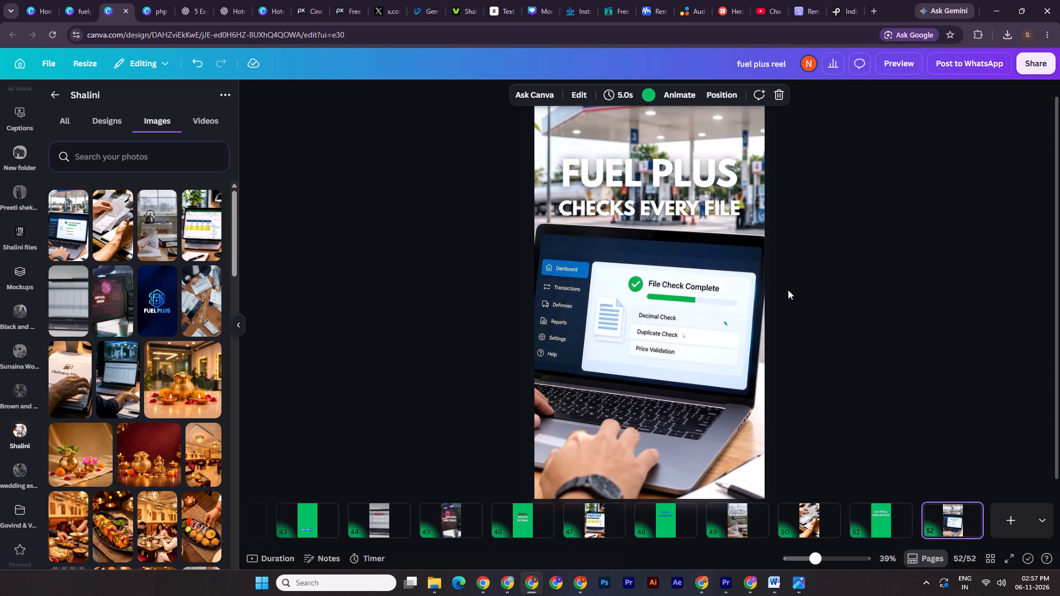
key(ctrl+v)
click(798, 244)
Replace the copied blue label's text with “FUEL PLUS” and narrow its background to fit the words.
double_click(629, 176)
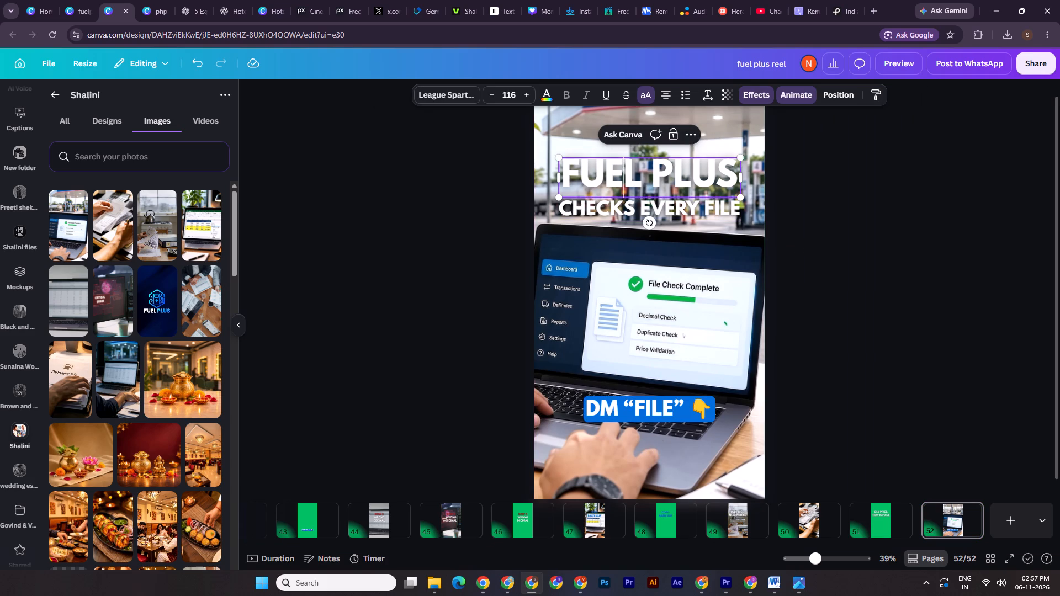
triple_click(629, 176)
key(ctrl+c)
click(937, 188)
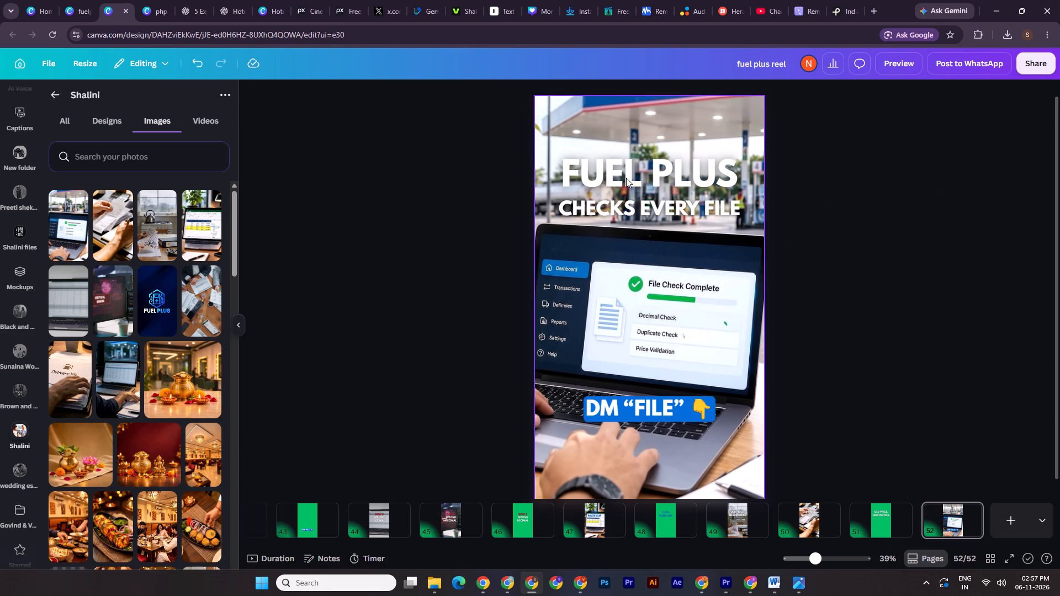
triple_click(660, 412)
key(ctrl+v)
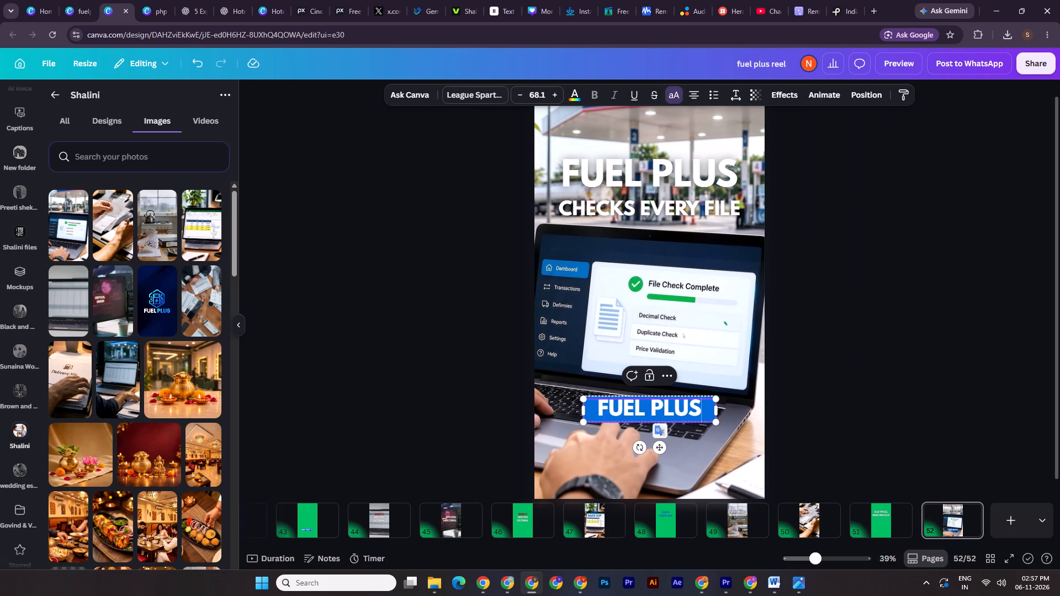
click(748, 408)
click(715, 411)
alt+drag(715, 411, 708, 411)
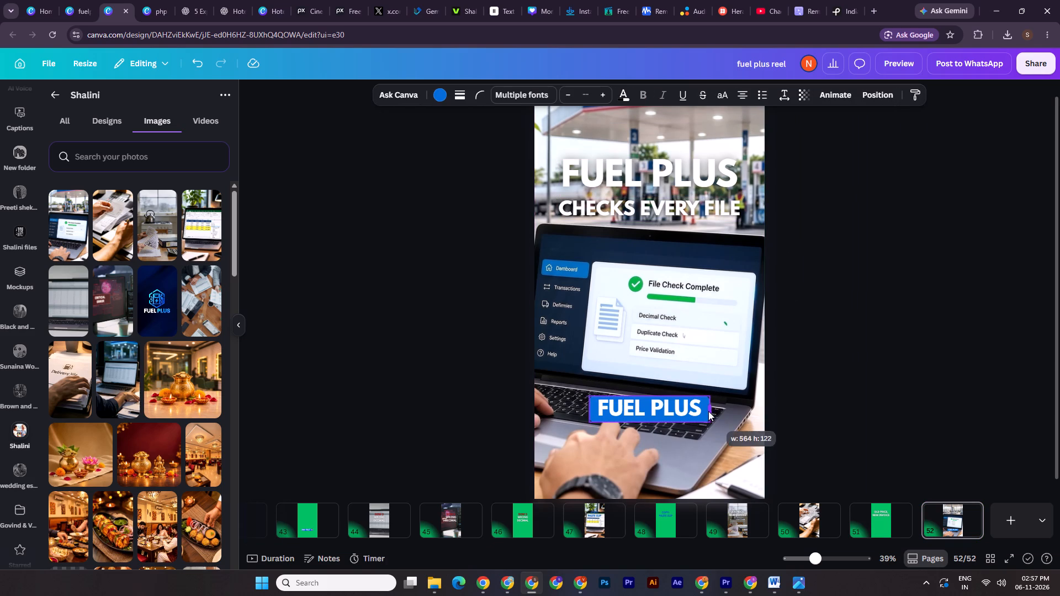
alt+drag(708, 411, 704, 412)
Move the plain “FUEL PLUS” text off the page, place the blue label above “CHECKS EVERY FILE”, and enlarge it to about 746 × 176.
drag(649, 168, 1057, 176)
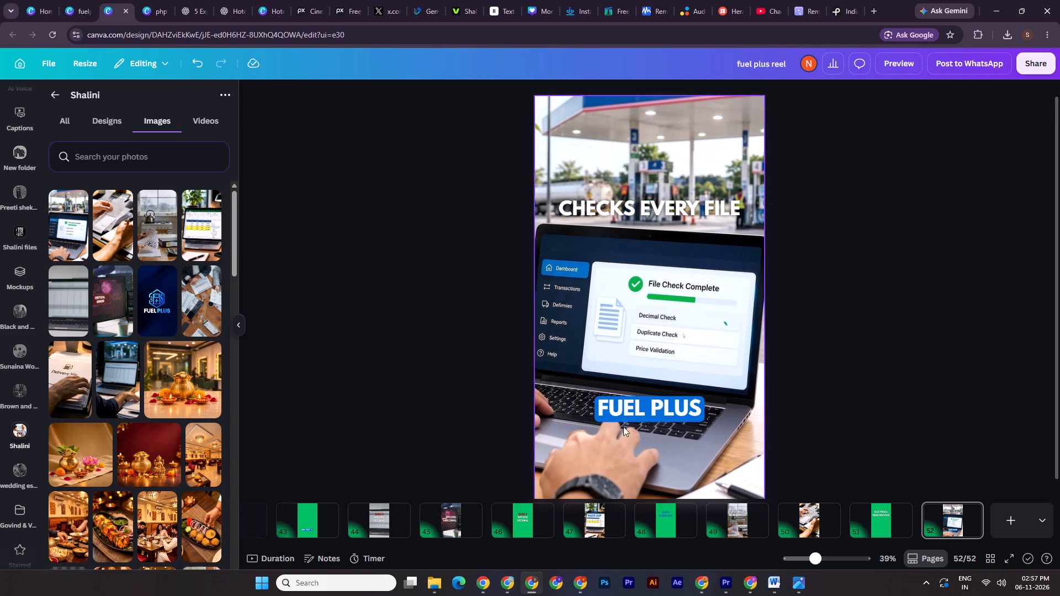
shift+drag(648, 409, 637, 172)
alt+drag(708, 158, 734, 155)
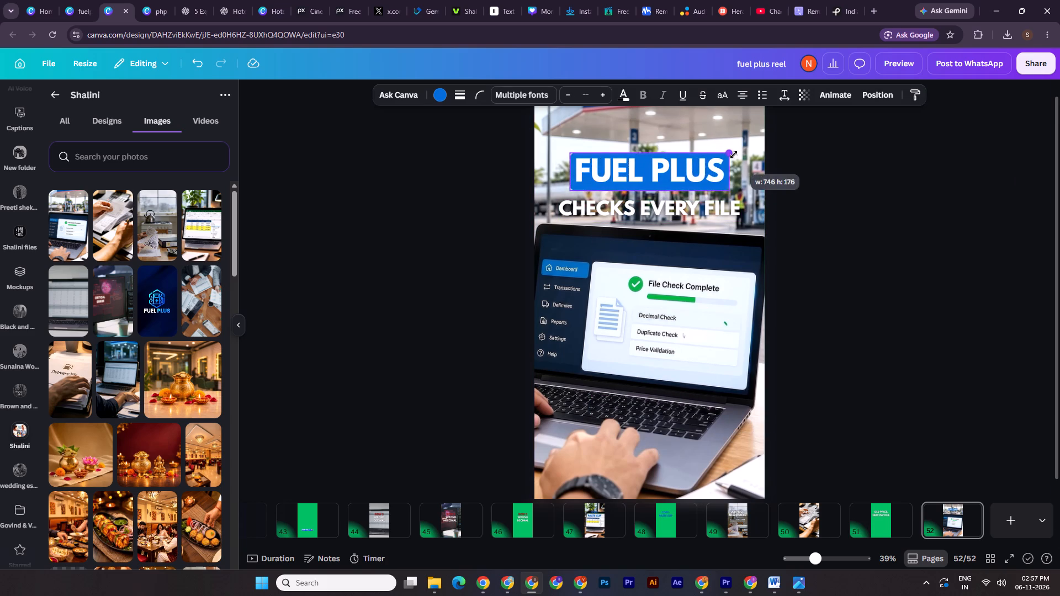
Enlarge the blue “FUEL PLUS” label until it matches the width of the “CHECKS EVERY FILE” line below it.
alt+drag(734, 155, 748, 152)
double_click(824, 152)
click(613, 217)
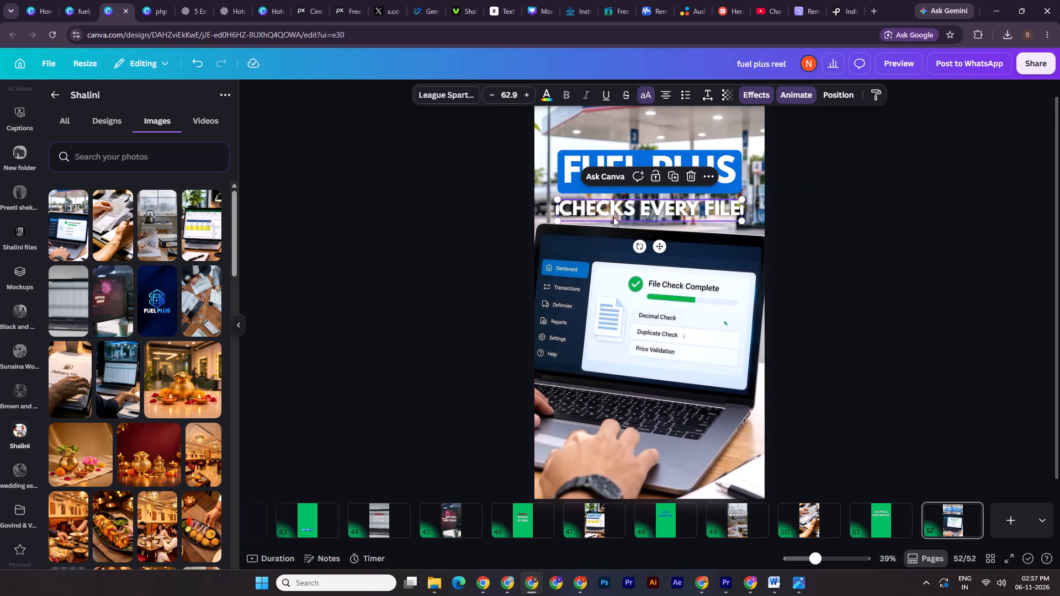
click(671, 173)
click(677, 213)
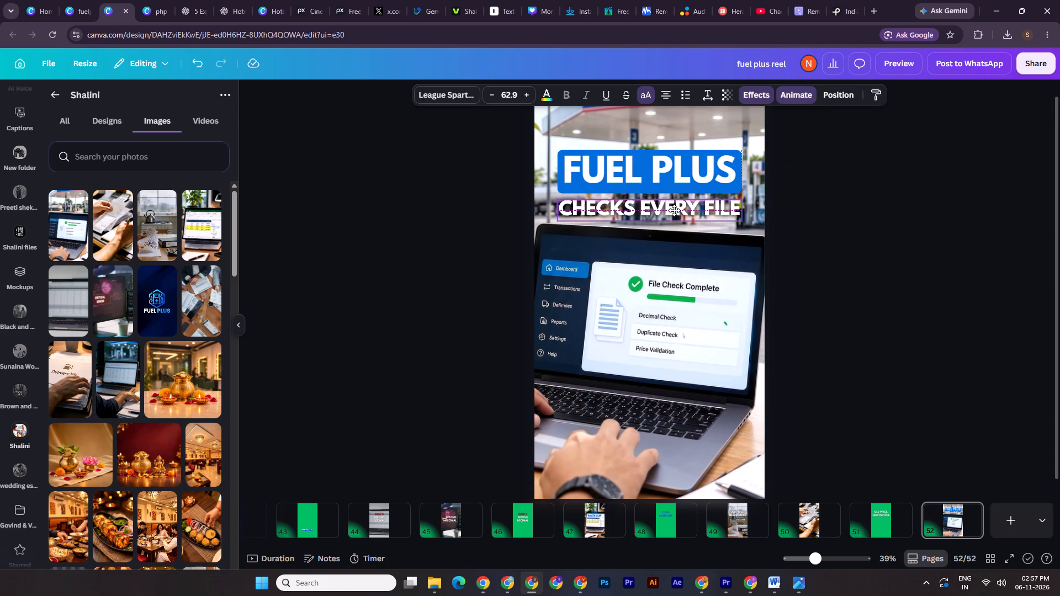
double_click(848, 199)
drag(805, 557, 805, 560)
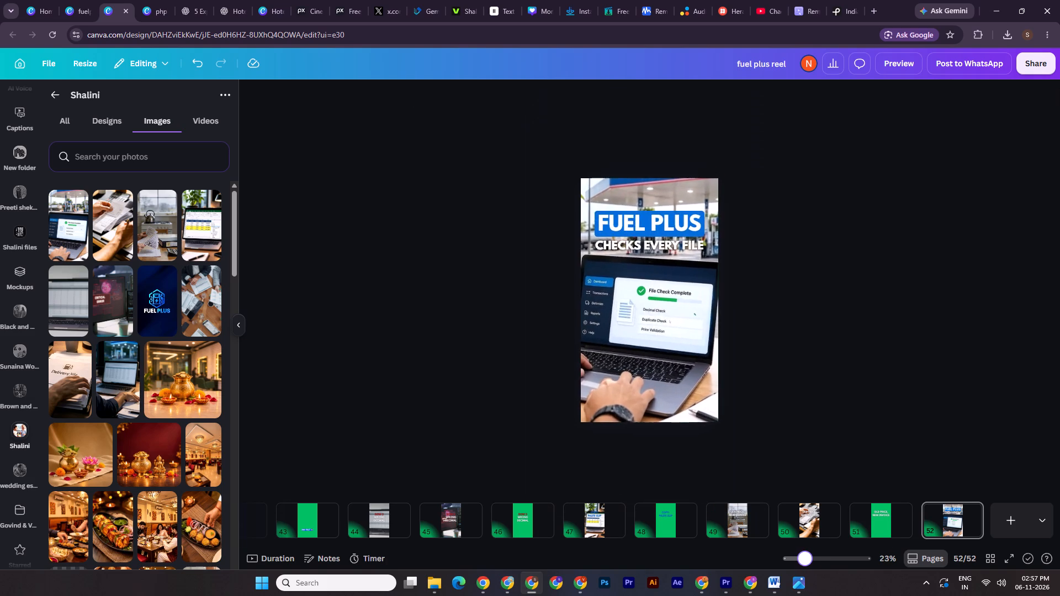
drag(805, 560, 813, 562)
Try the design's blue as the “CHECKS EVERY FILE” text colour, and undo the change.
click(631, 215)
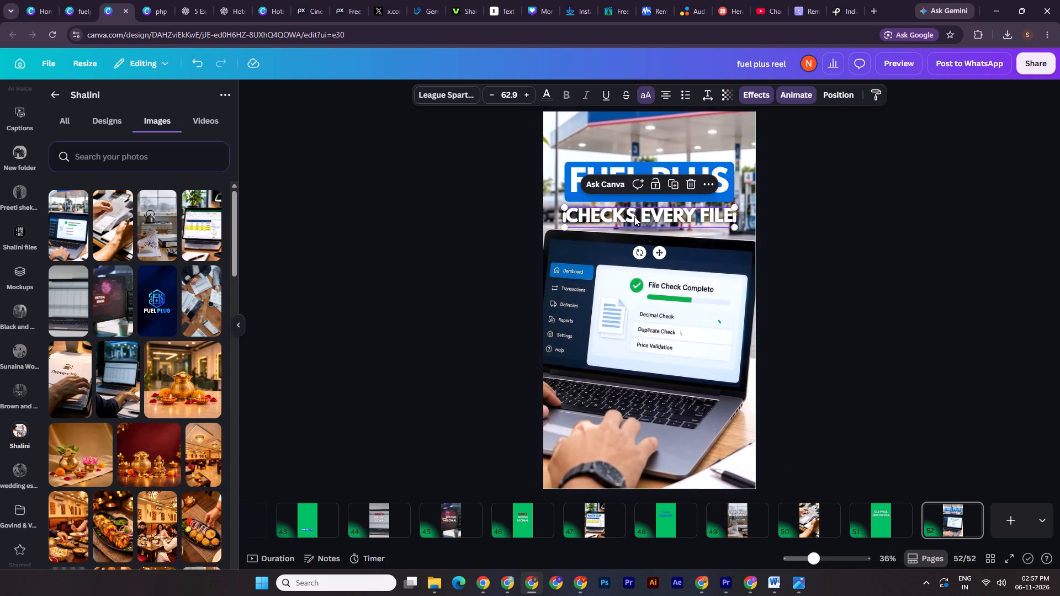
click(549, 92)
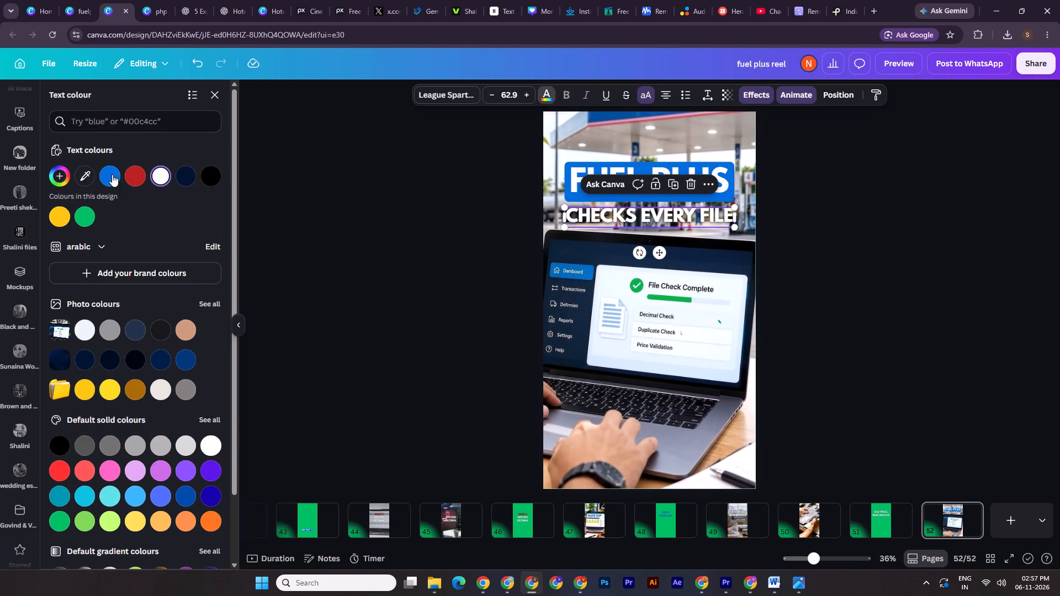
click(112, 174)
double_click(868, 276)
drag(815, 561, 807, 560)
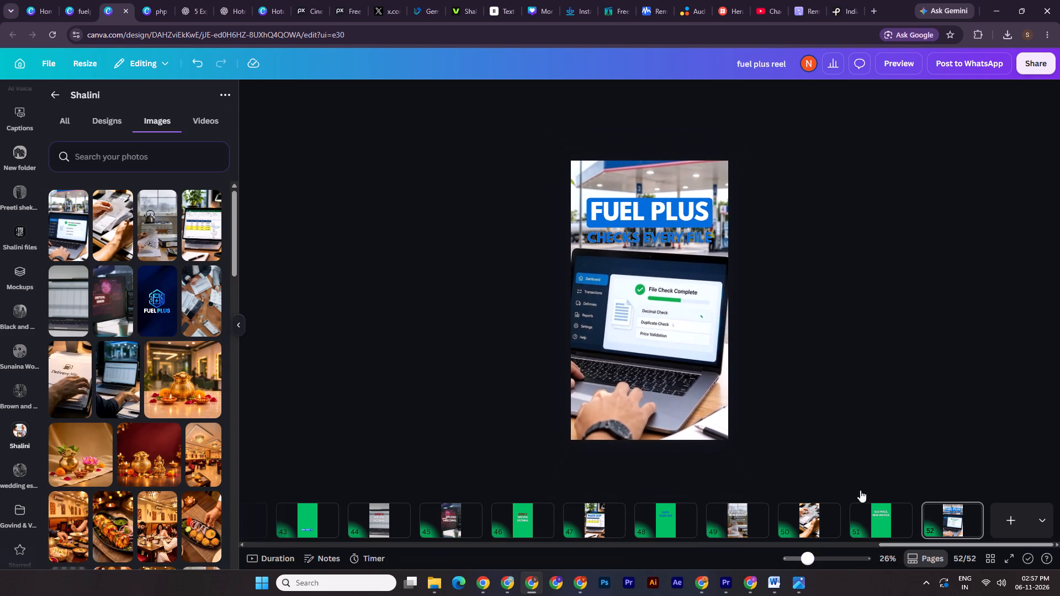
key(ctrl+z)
Group the “CHECKS EVERY FILE” text elements.
double_click(847, 287)
drag(775, 233, 692, 246)
key(ctrl+g)
double_click(878, 251)
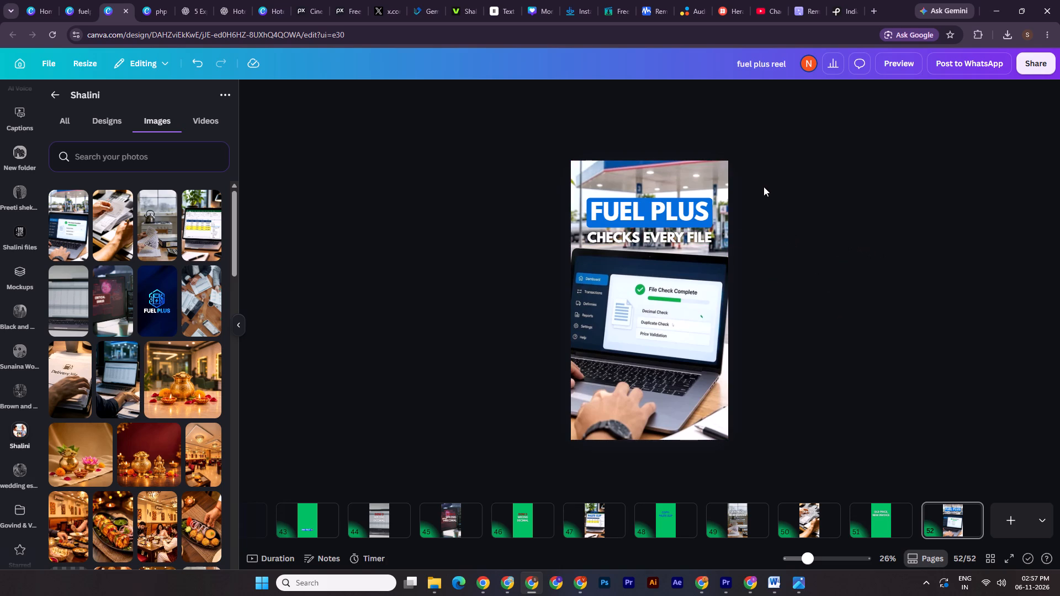
Replace page 52's existing animations with a Rise animation on enter for the “FUEL PLUS” label and “CHECKS EVERY FILE” text.
drag(773, 196, 711, 242)
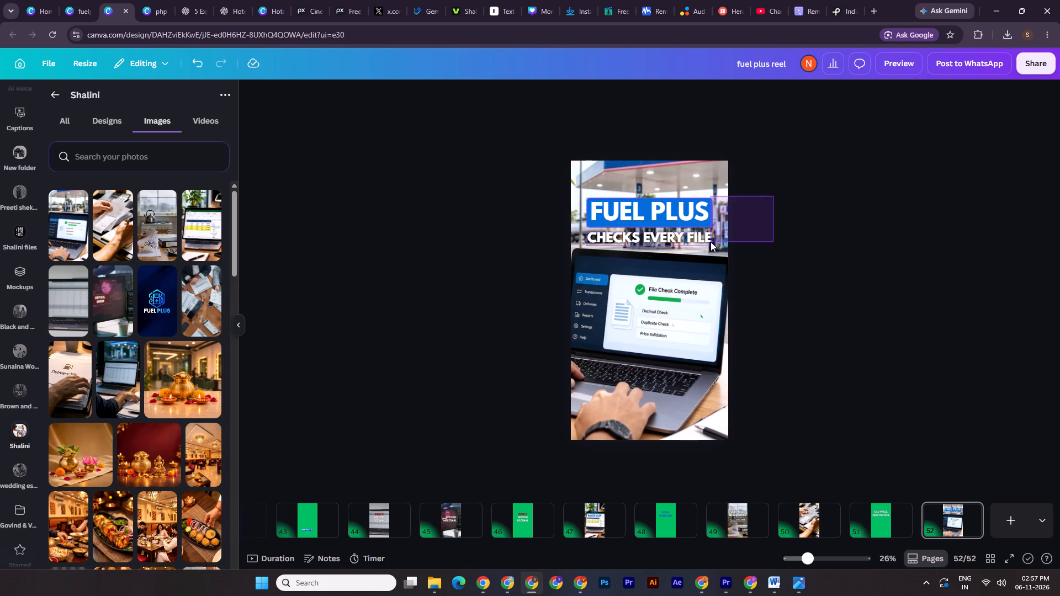
drag(711, 242, 701, 242)
click(705, 94)
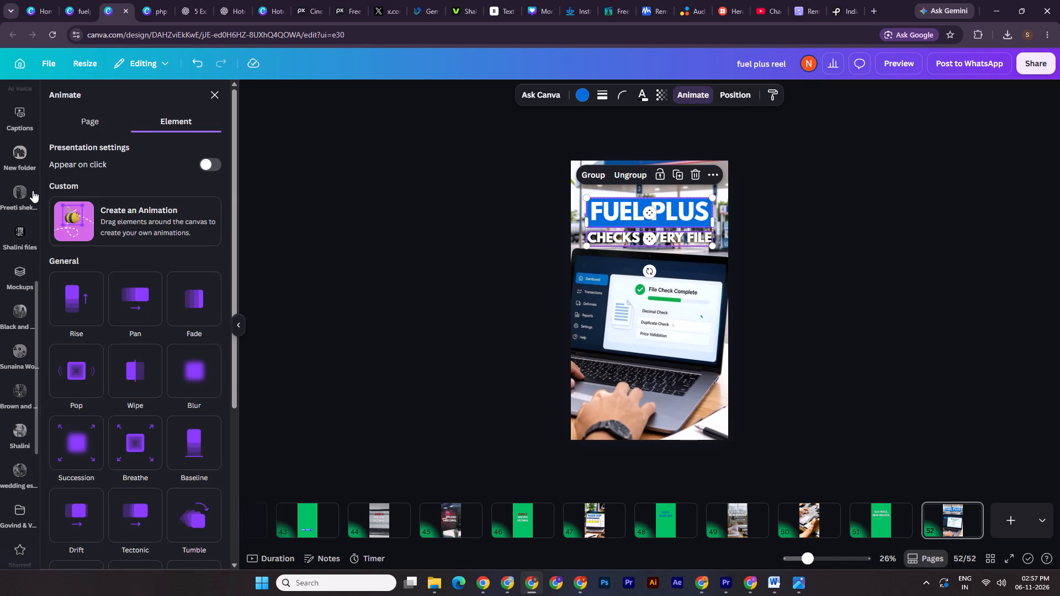
click(85, 129)
click(135, 546)
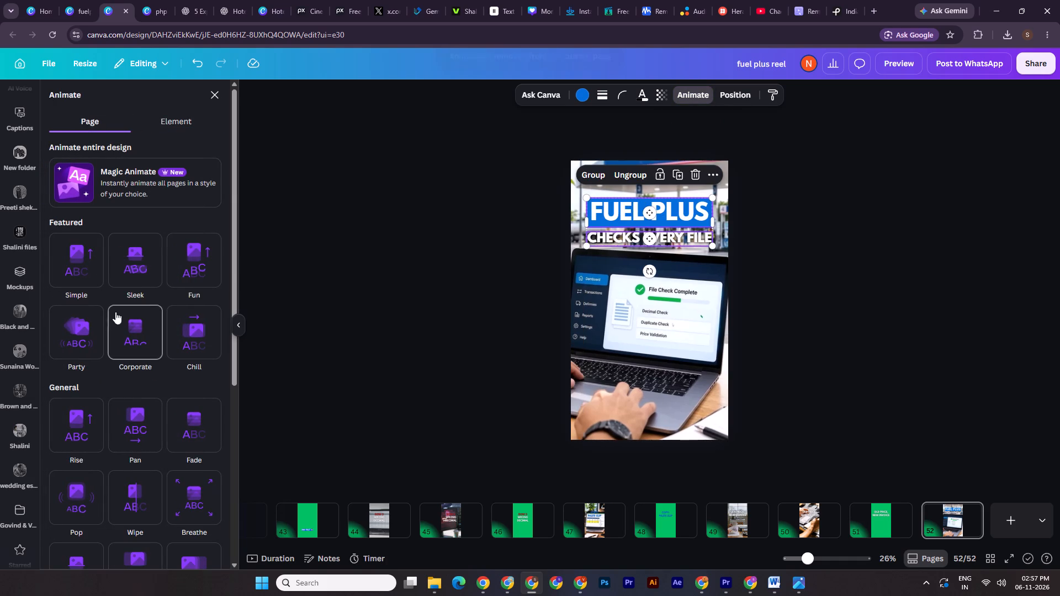
click(172, 114)
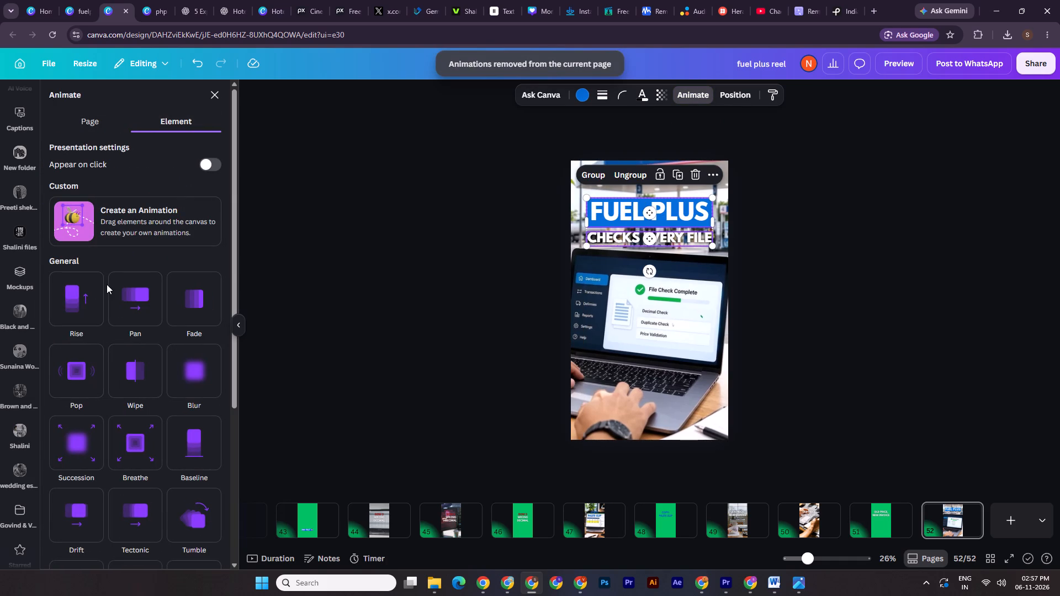
click(69, 307)
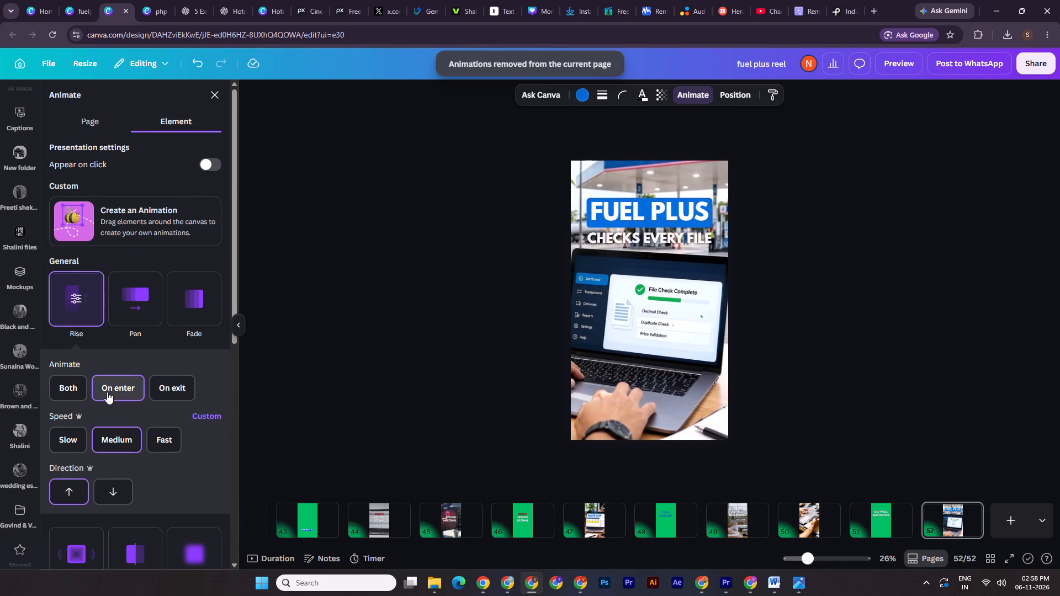
click(107, 392)
triple_click(904, 253)
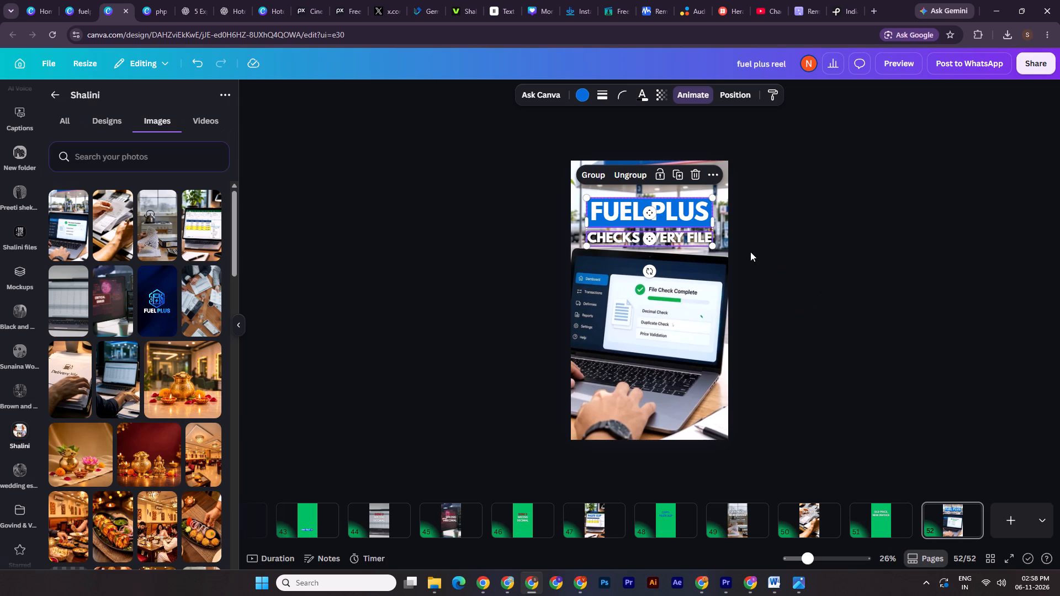
Add a square from the basic shapes to page 52.
click(657, 239)
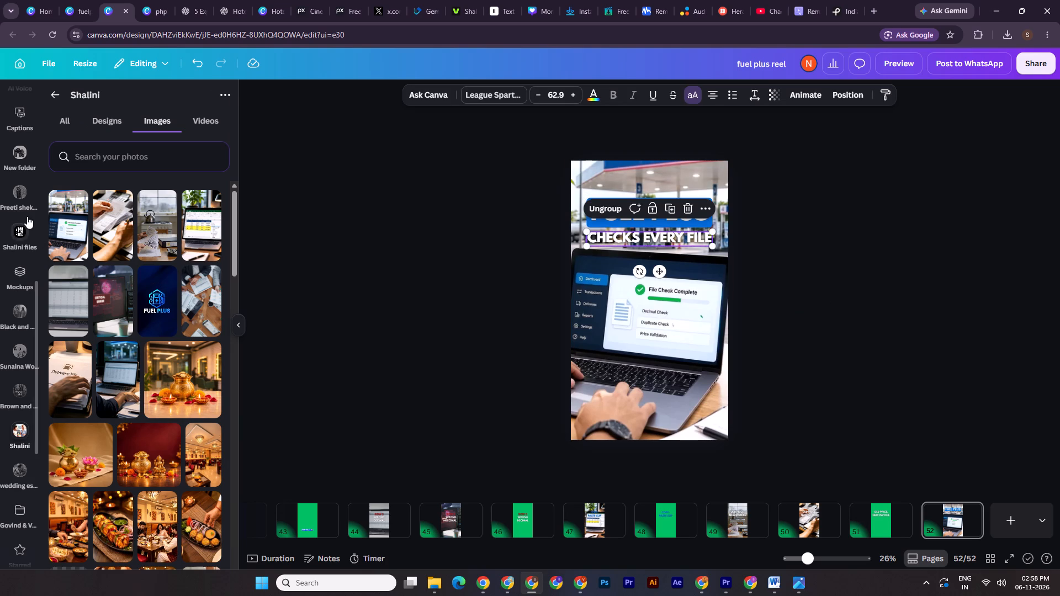
scroll(24, 195, up, 10)
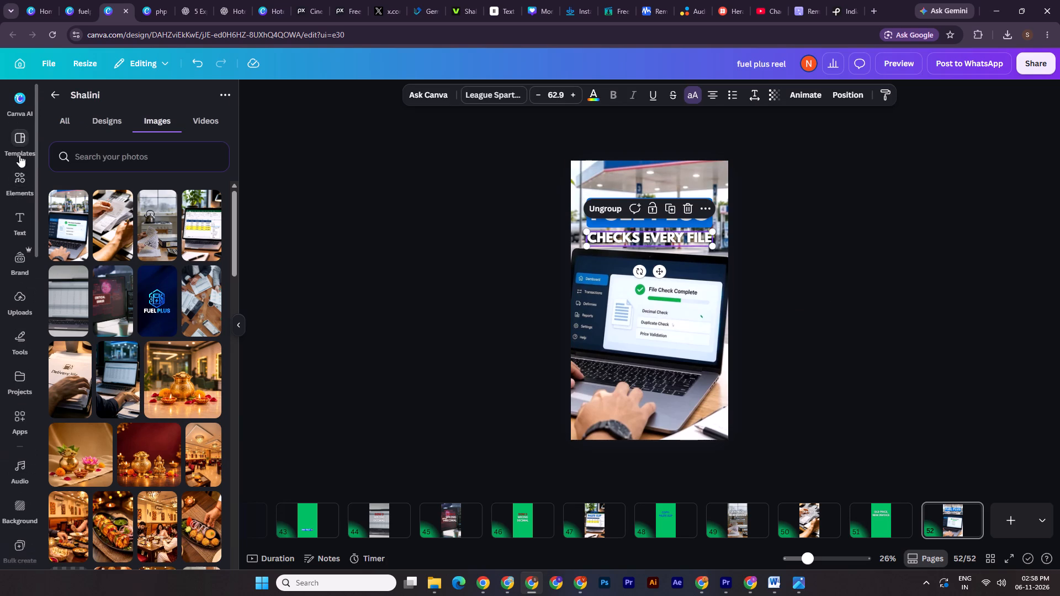
click(14, 182)
click(184, 108)
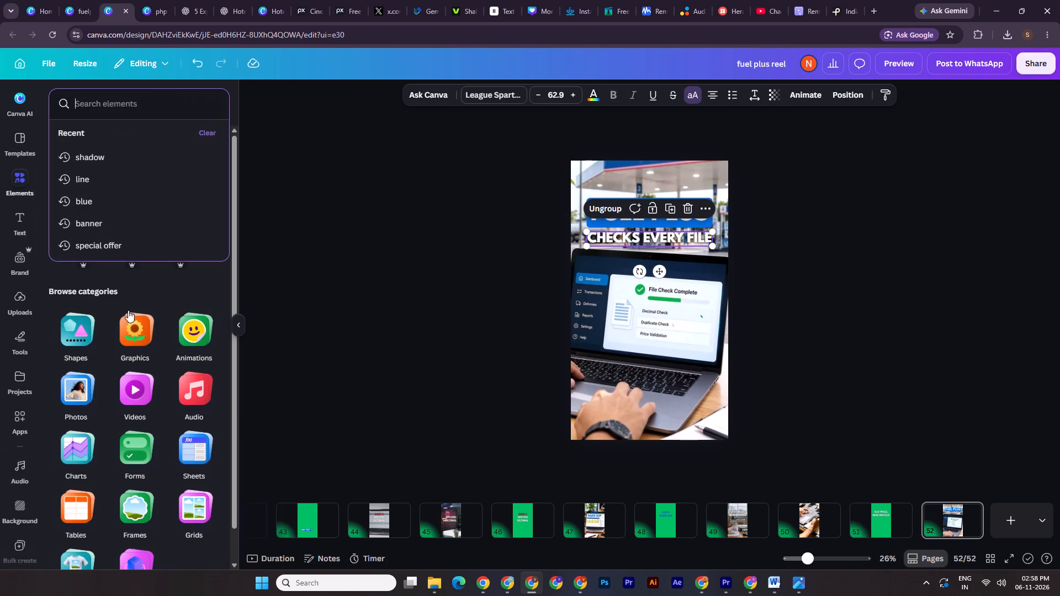
click(80, 385)
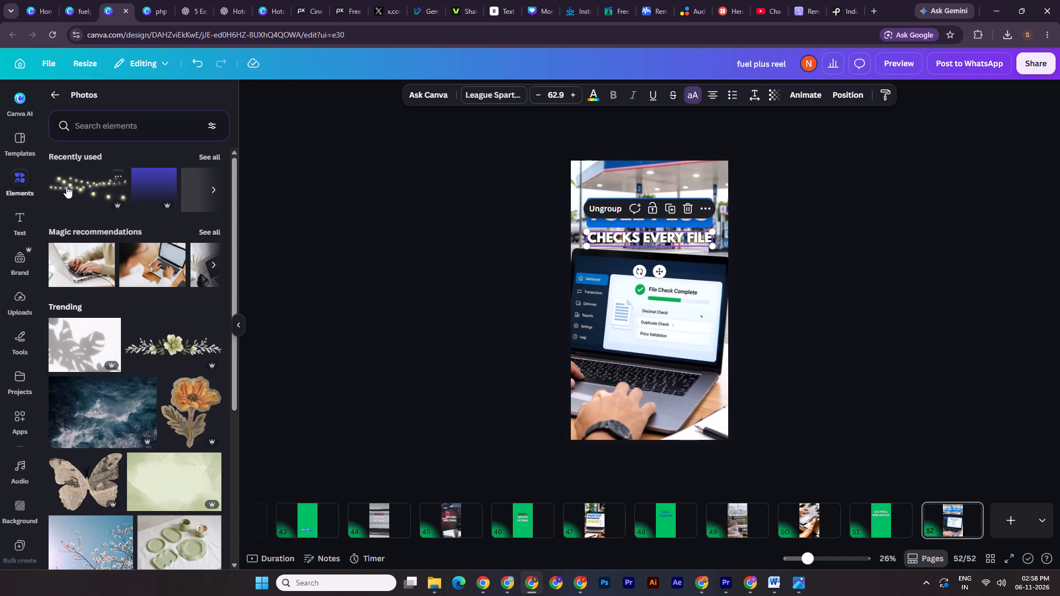
click(55, 98)
click(83, 334)
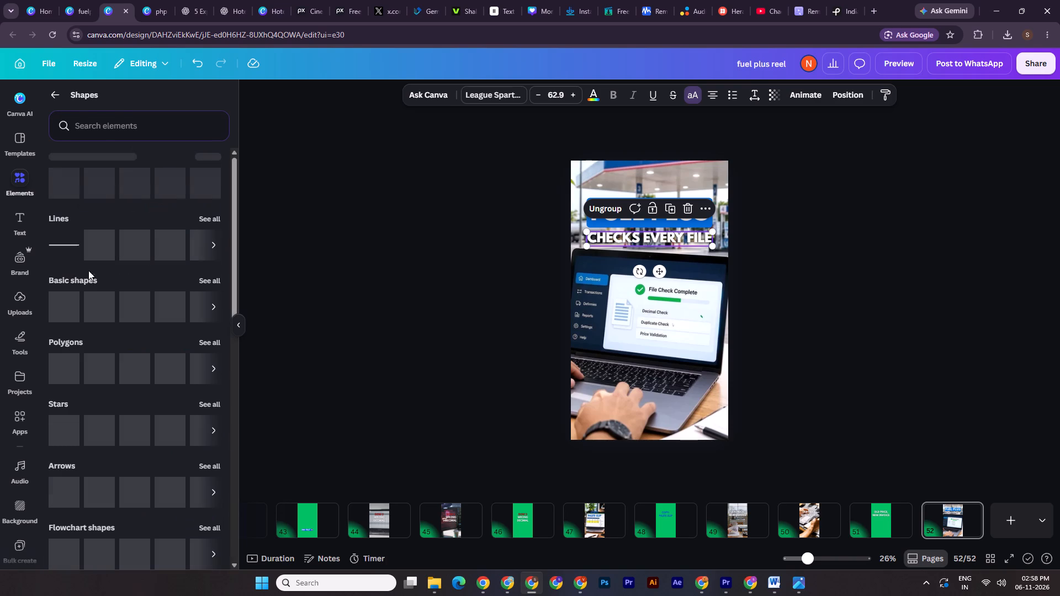
click(62, 317)
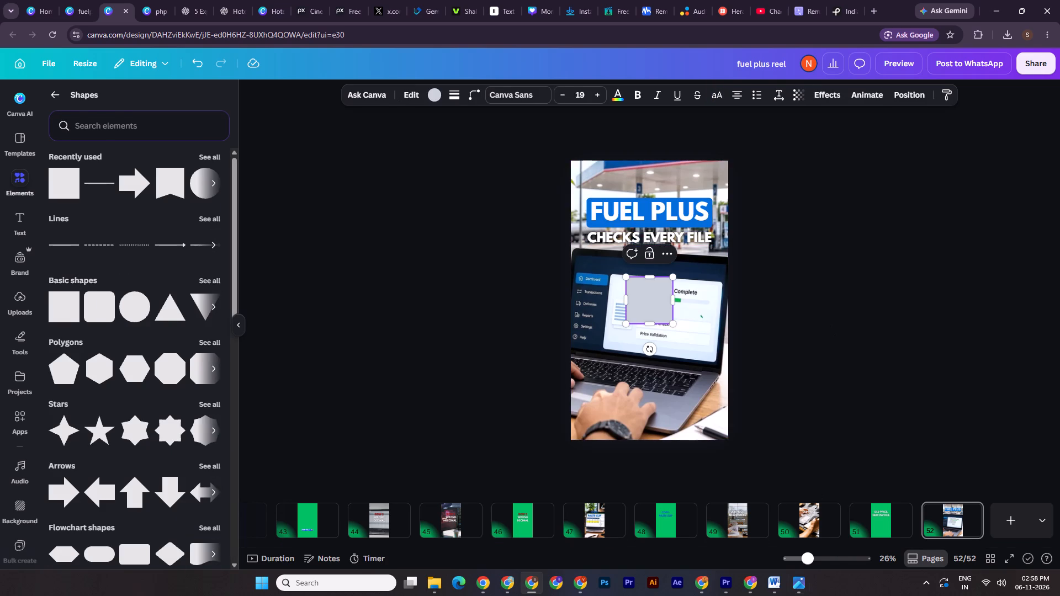
Place the square behind “CHECKS EVERY FILE” and reshape it into a page-wide band about as tall as the text.
drag(806, 565, 822, 566)
click(927, 261)
click(928, 265)
drag(642, 320, 586, 249)
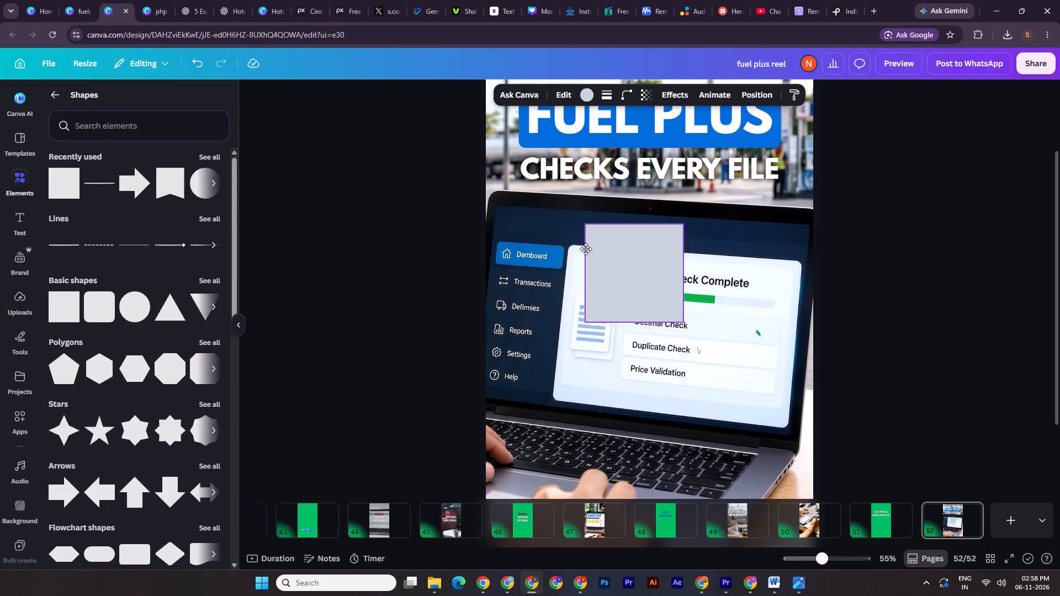
drag(586, 249, 526, 222)
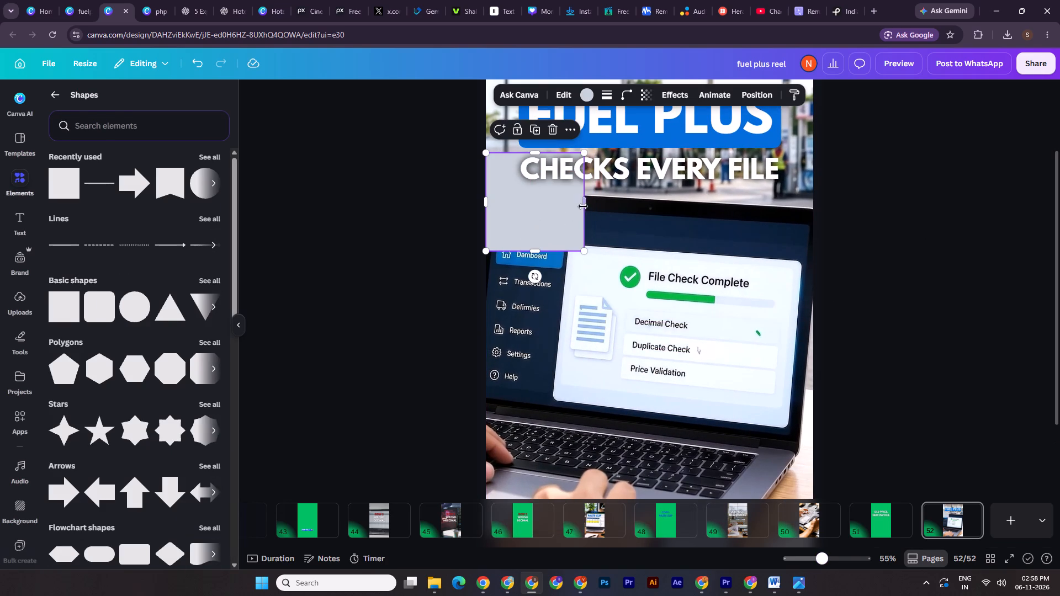
drag(584, 205, 814, 203)
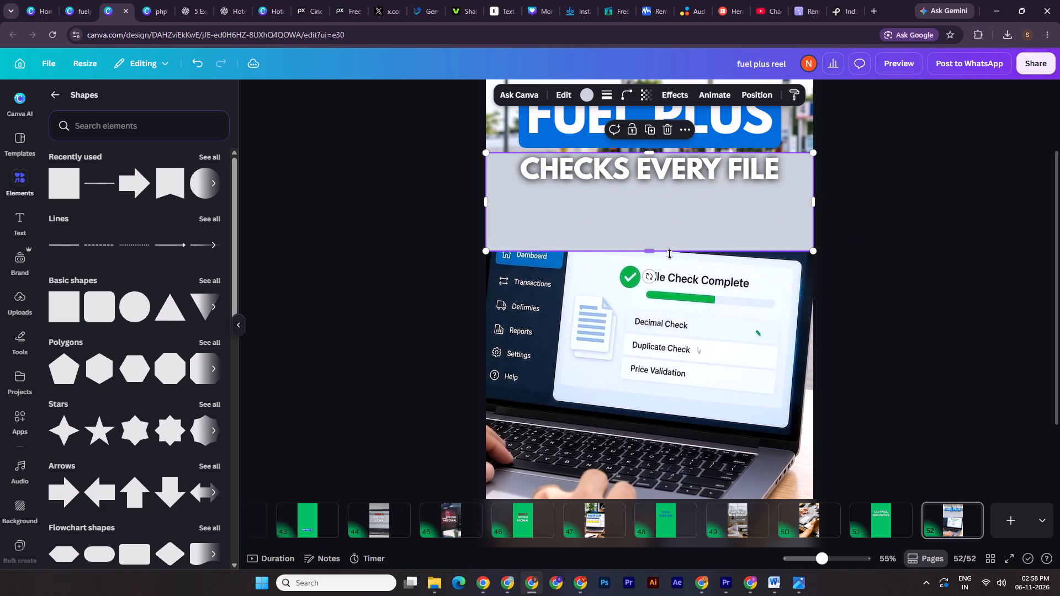
drag(648, 252, 673, 188)
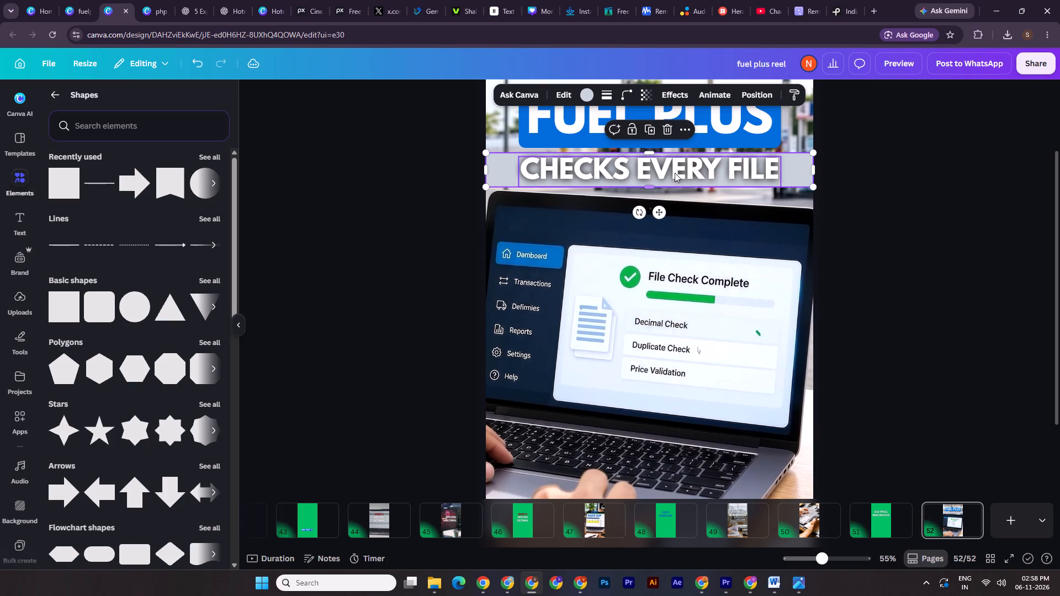
Colour the band dark grey #18181a and make it partly transparent.
click(586, 94)
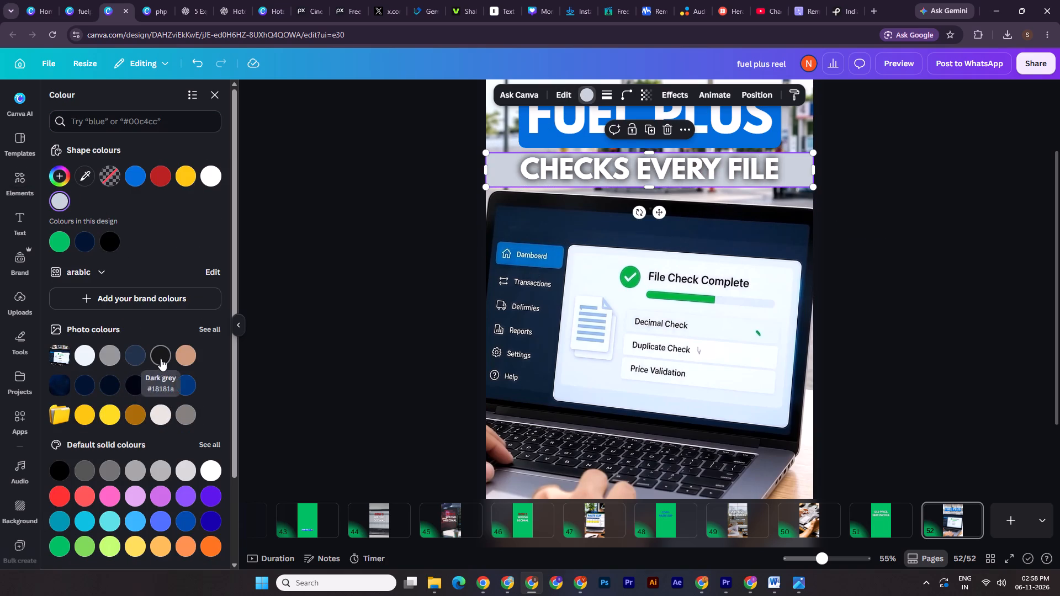
click(161, 359)
click(636, 93)
click(641, 93)
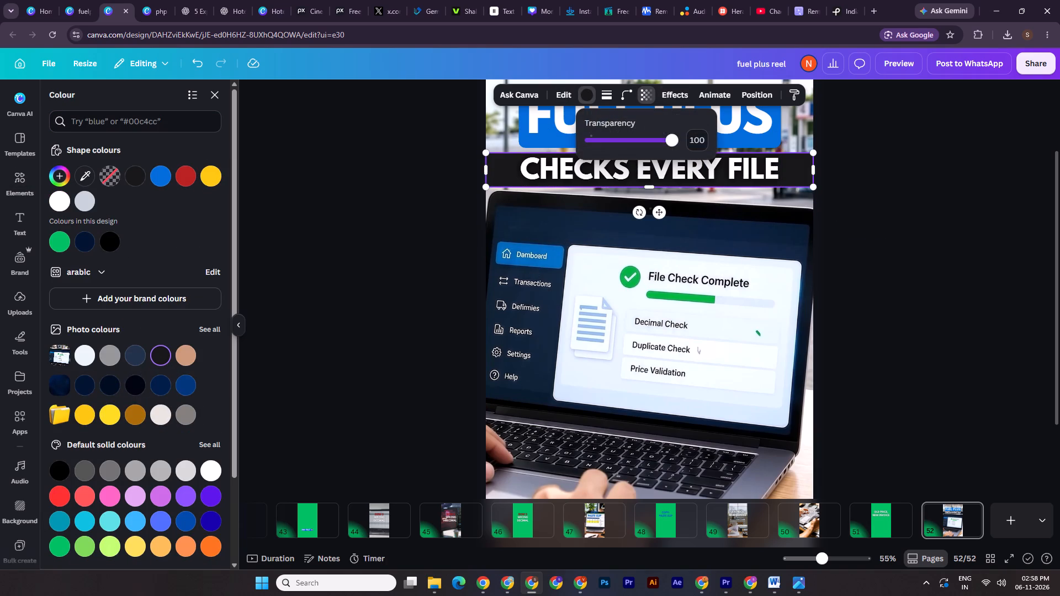
drag(676, 140, 625, 139)
Trim the dark band's height so it measures about 1,080 × 102.
drag(649, 187, 655, 187)
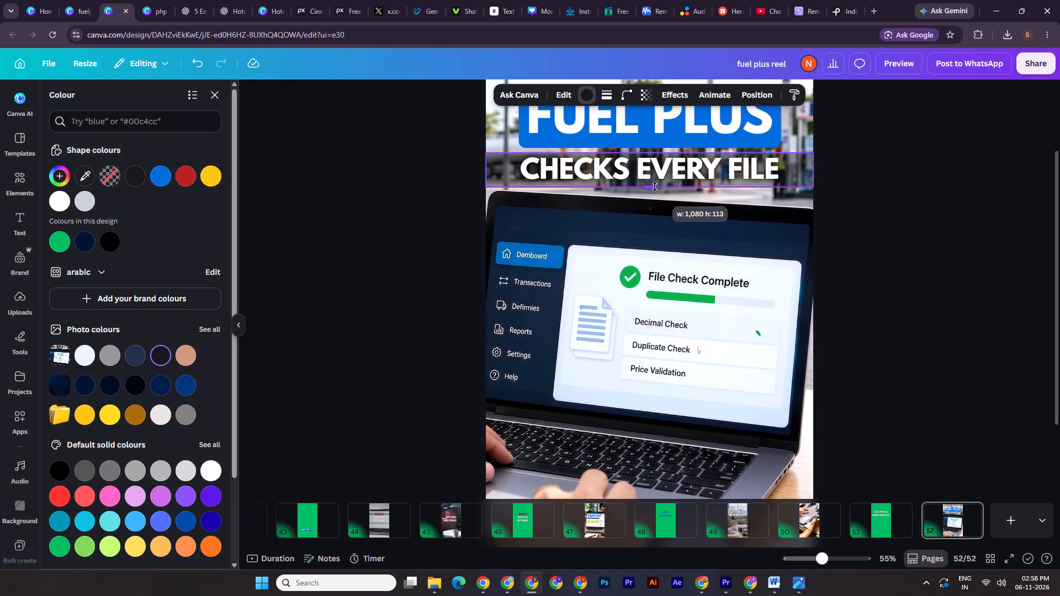
drag(655, 187, 658, 185)
drag(821, 560, 835, 561)
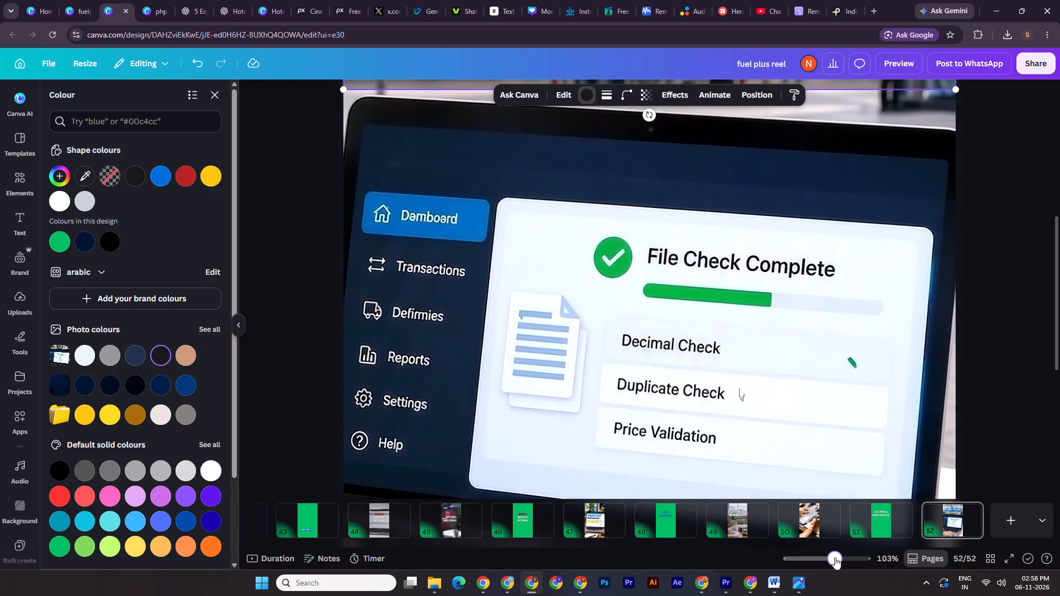
scroll(630, 304, up, 4)
drag(649, 311, 651, 305)
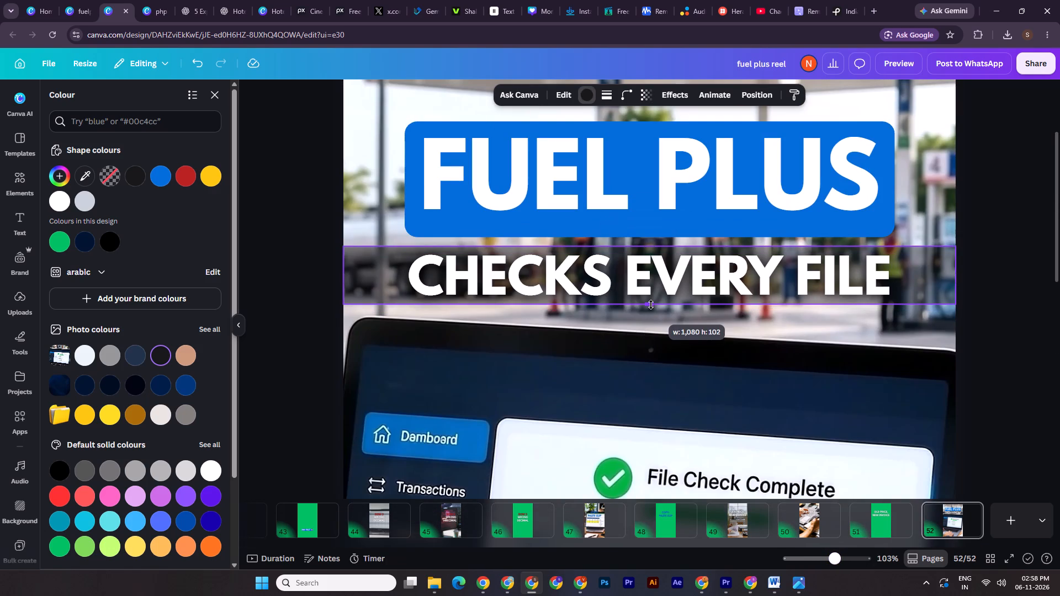
drag(651, 305, 651, 304)
Apply a Fade animation on enter at medium speed to the dark band.
drag(835, 560, 813, 556)
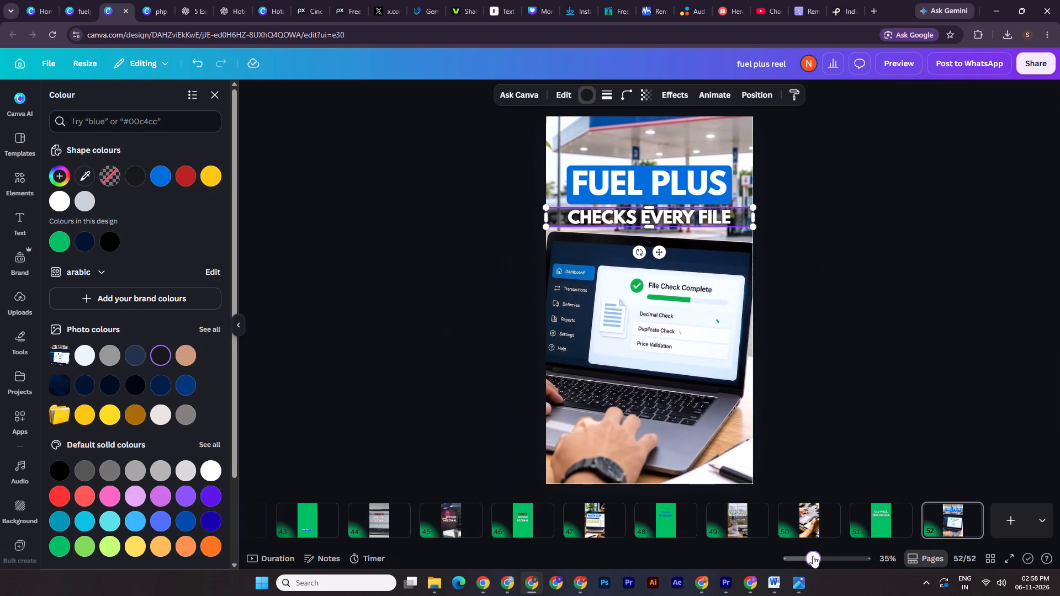
drag(813, 556, 808, 554)
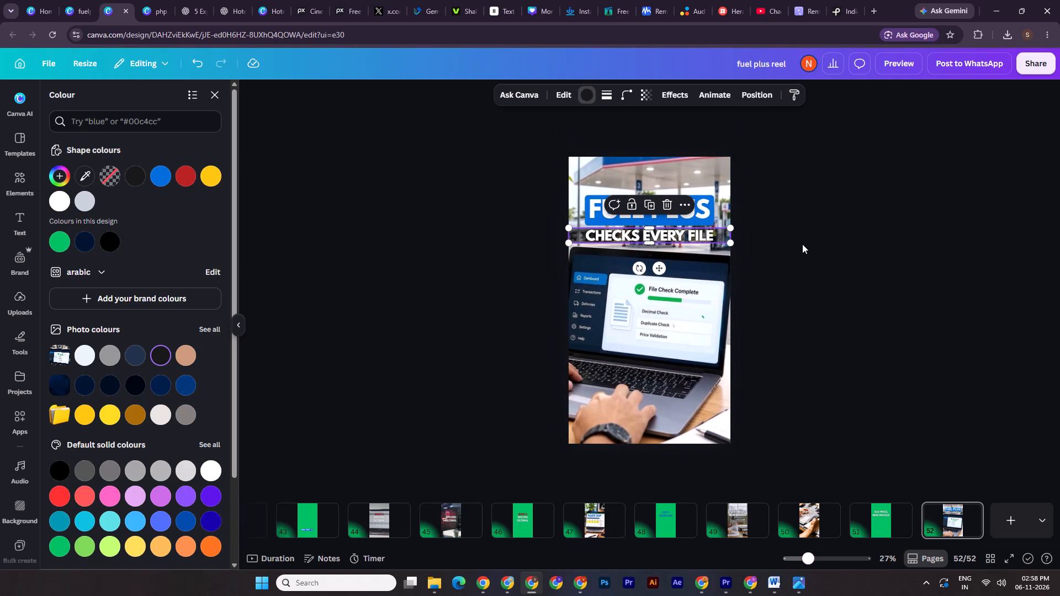
click(711, 94)
click(192, 294)
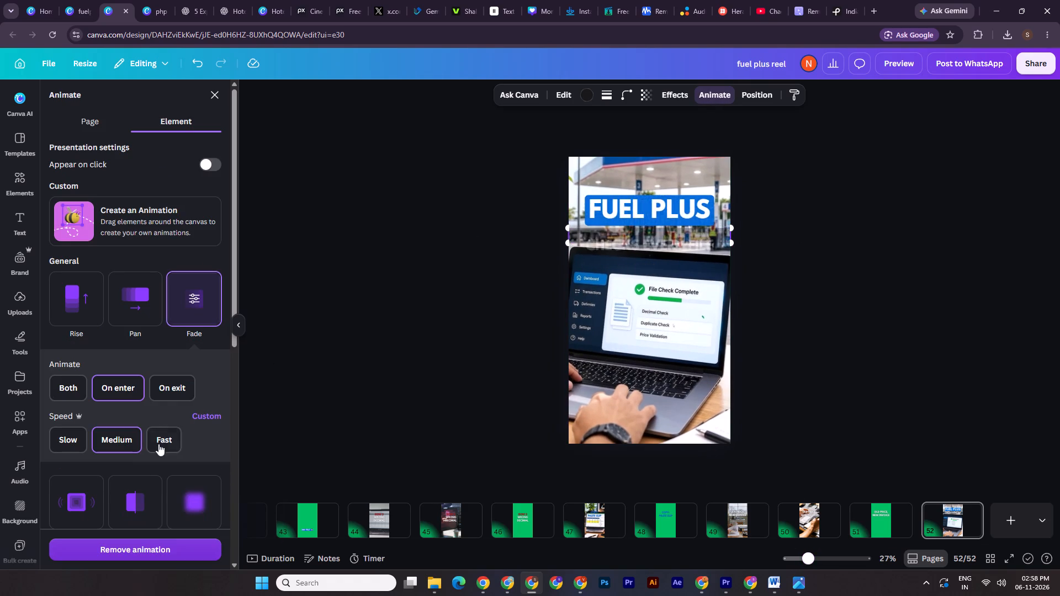
click(119, 446)
triple_click(766, 259)
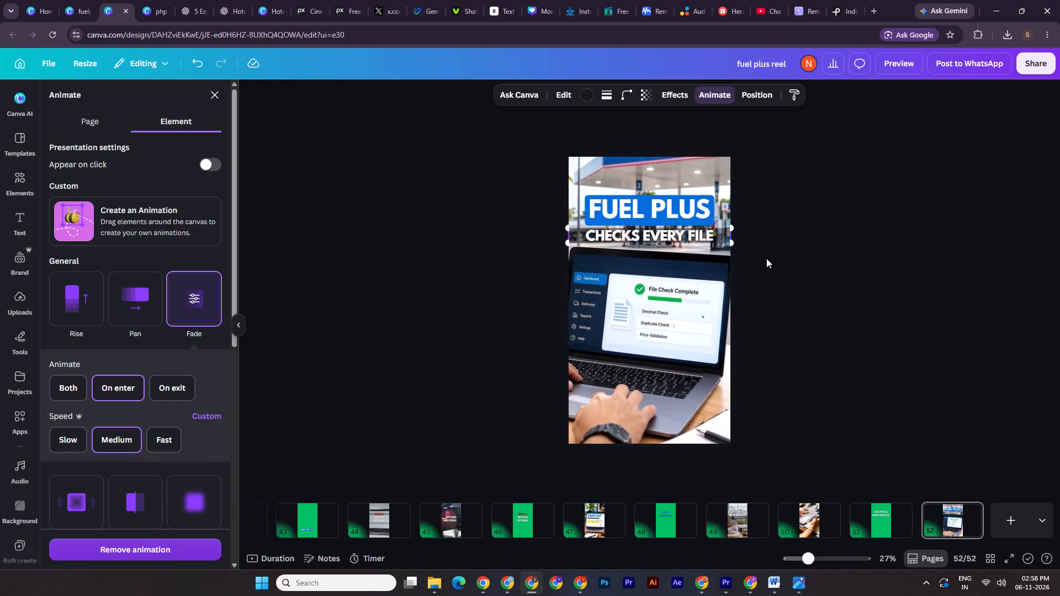
Copy the “FUEL PLUS” label, “CHECKS EVERY FILE” text and dark band onto a new green page 53.
drag(791, 179, 617, 255)
key(ctrl+c)
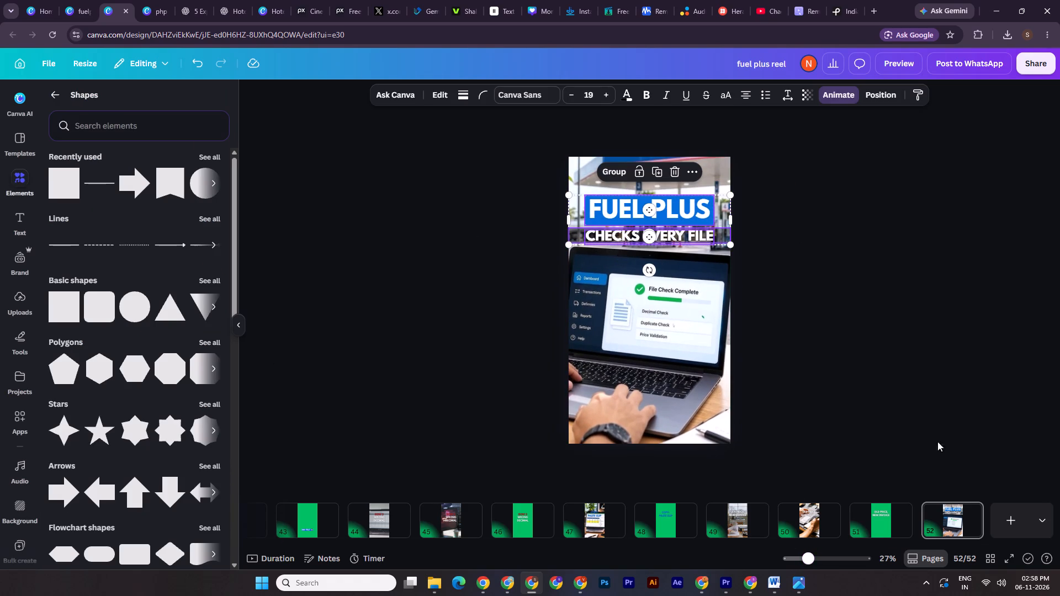
click(1027, 520)
key(ctrl+v)
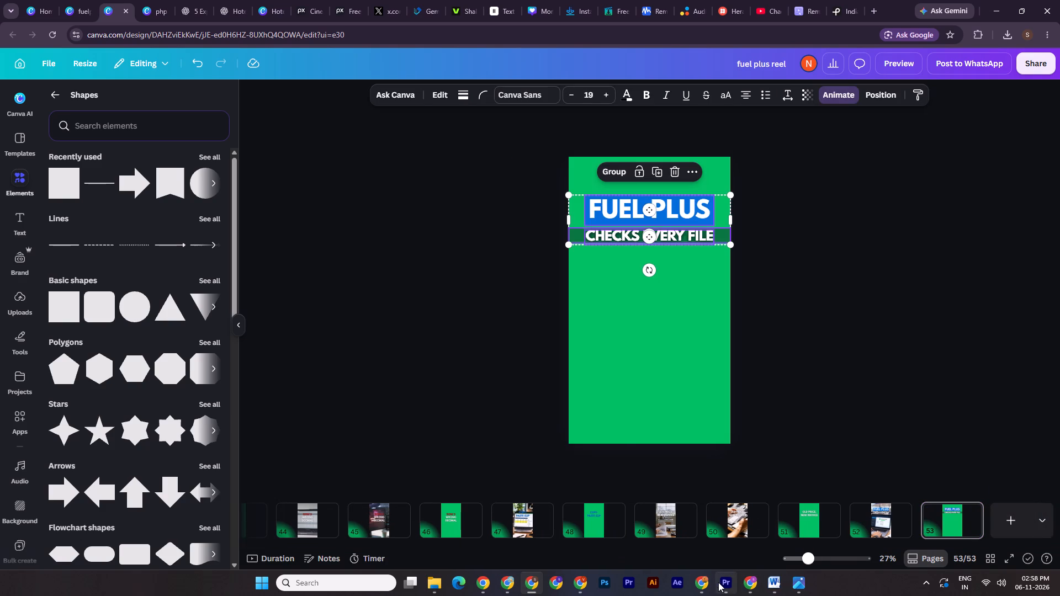
In Premiere Pro, examine the untitled laptop shot between 00:00:12:29 and 00:00:16:05 on the timeline.
click(722, 583)
shift+drag(684, 406, 663, 405)
drag(682, 399, 666, 399)
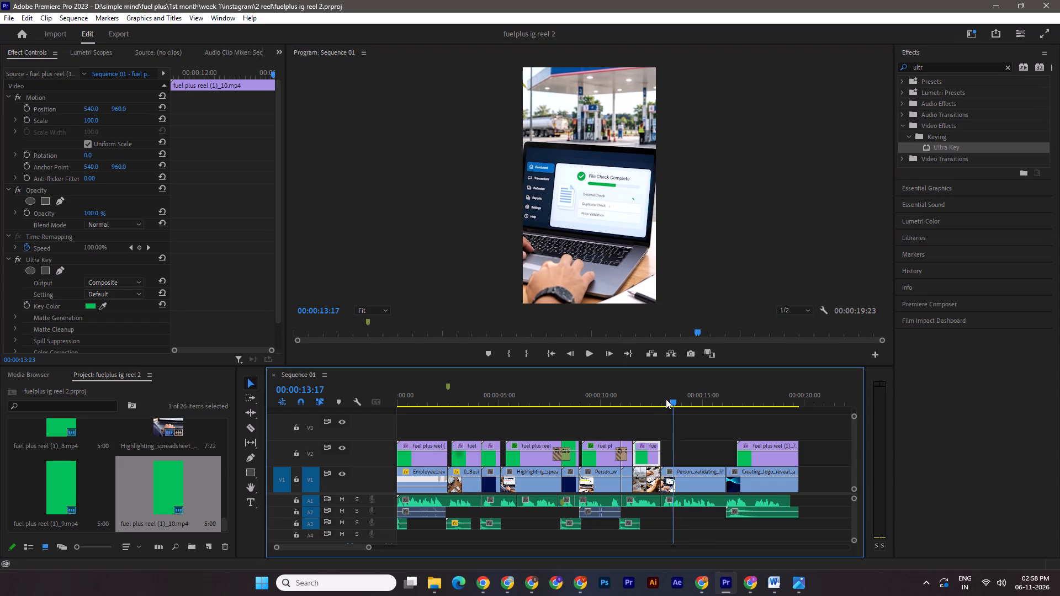
drag(666, 399, 728, 408)
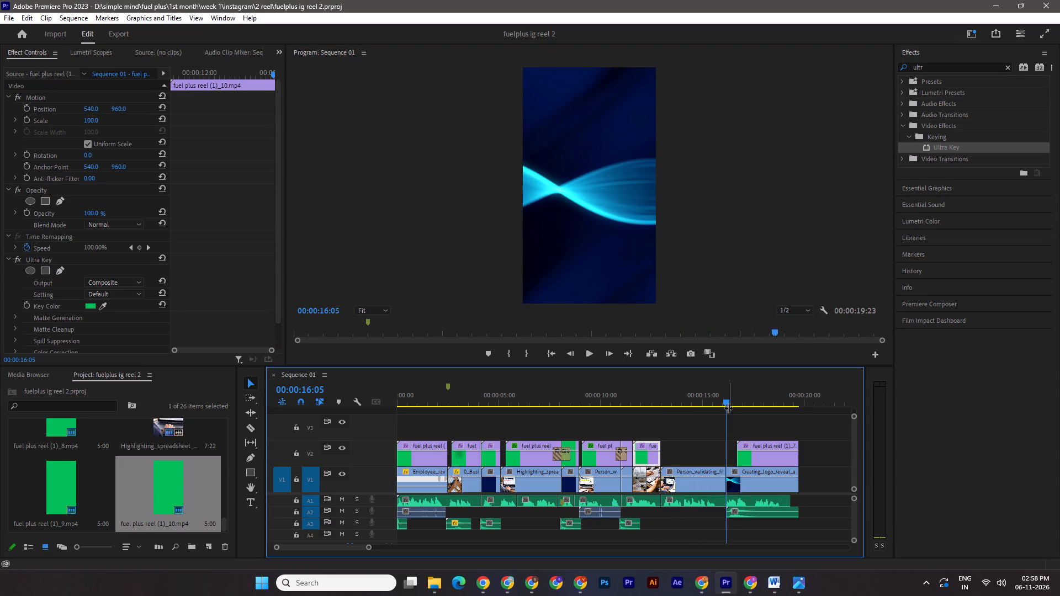
shift+drag(727, 405, 710, 404)
shift+drag(710, 404, 660, 399)
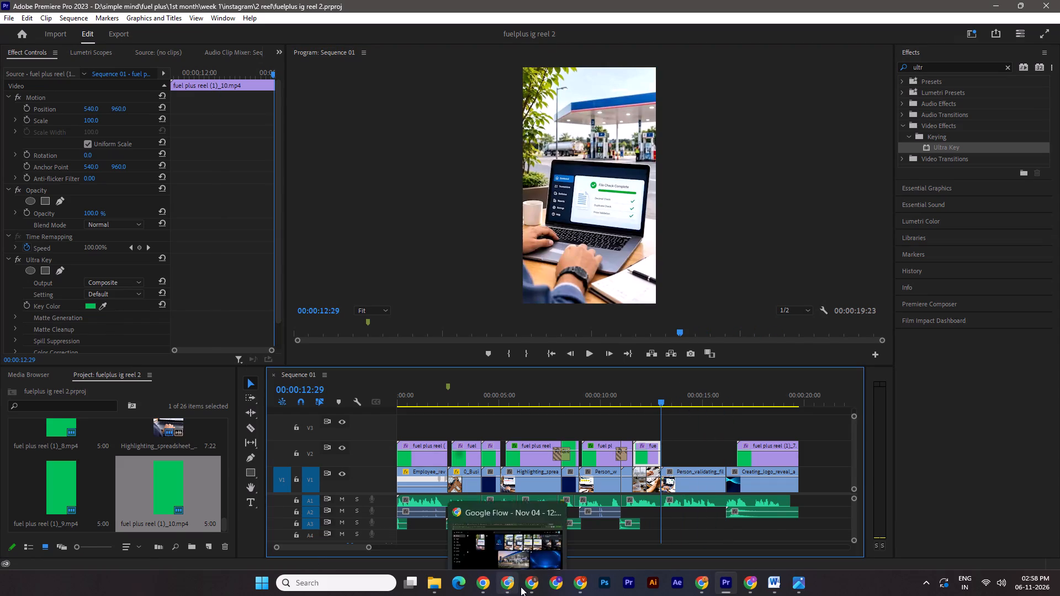
Back in Canva, download only page 53 as a 1080p MP4 video.
click(523, 584)
click(774, 340)
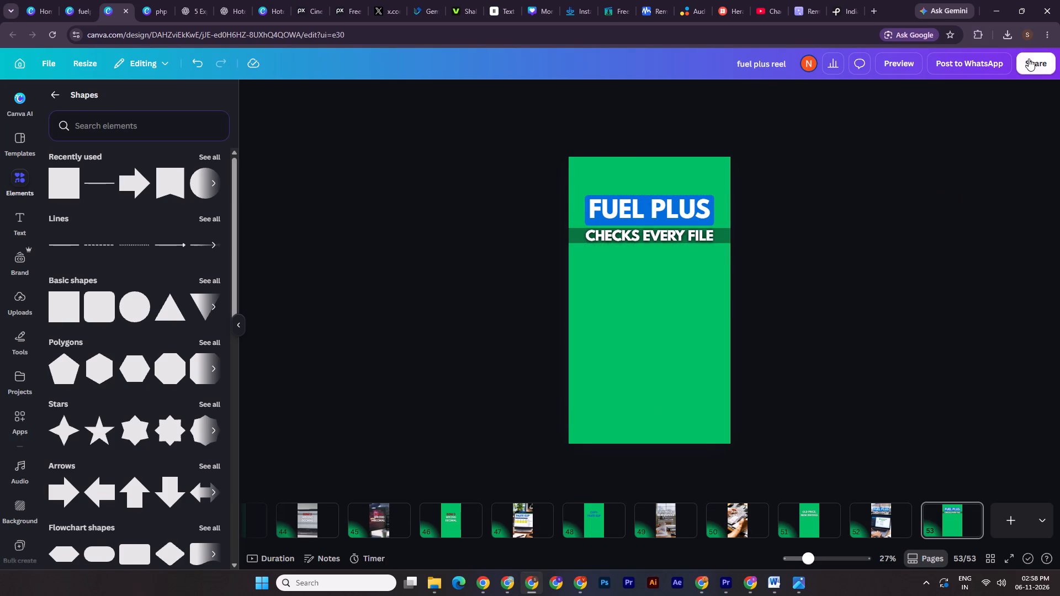
click(1029, 58)
click(850, 339)
click(948, 253)
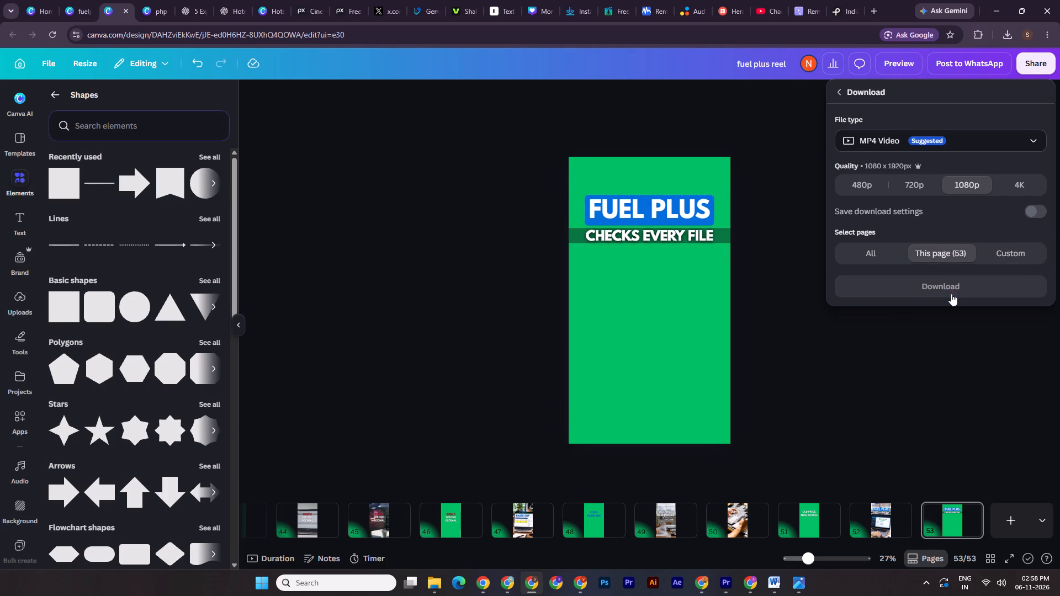
click(951, 289)
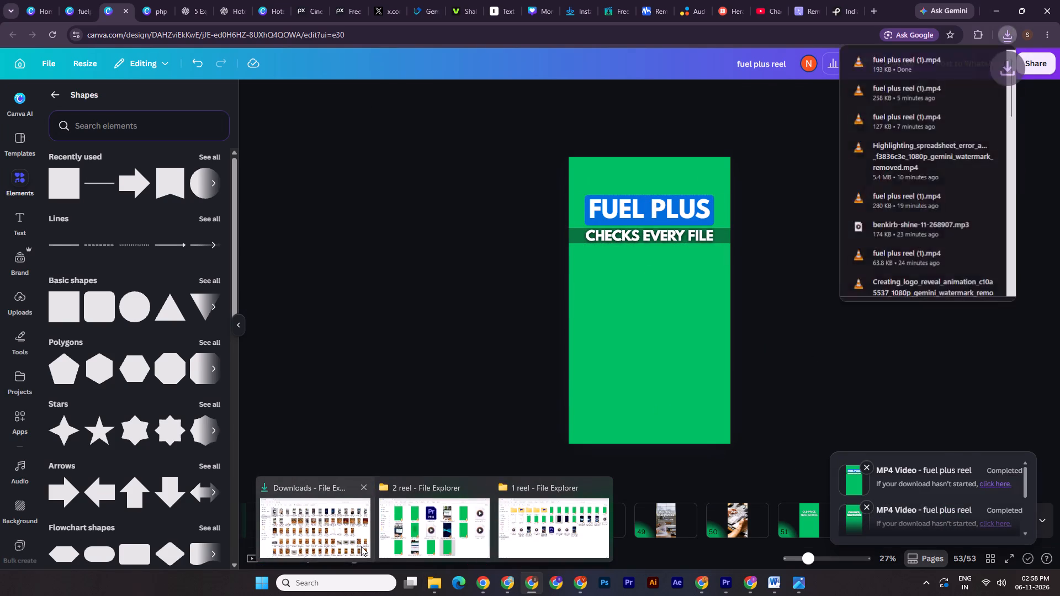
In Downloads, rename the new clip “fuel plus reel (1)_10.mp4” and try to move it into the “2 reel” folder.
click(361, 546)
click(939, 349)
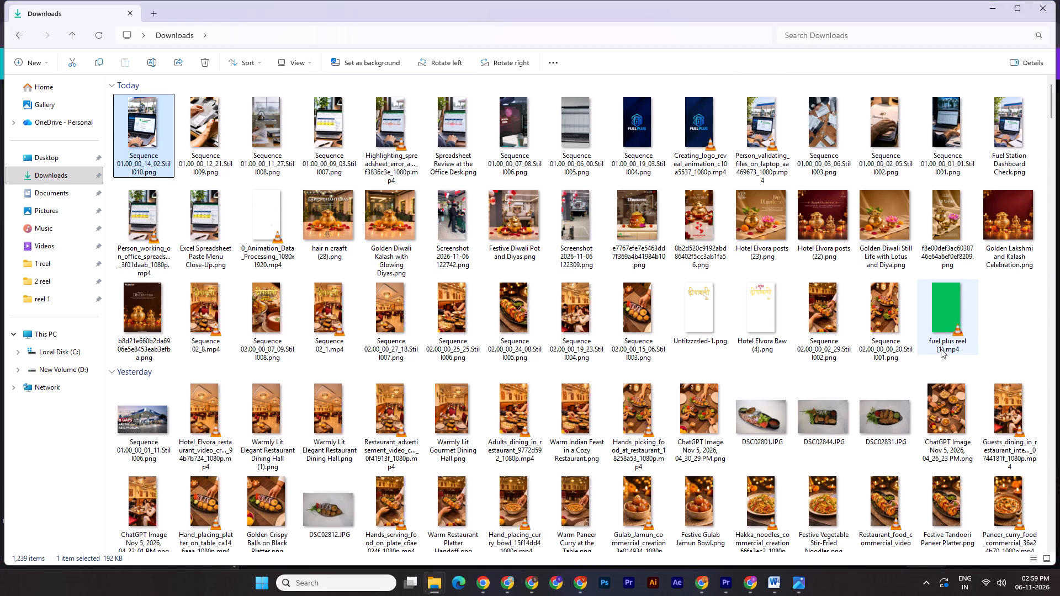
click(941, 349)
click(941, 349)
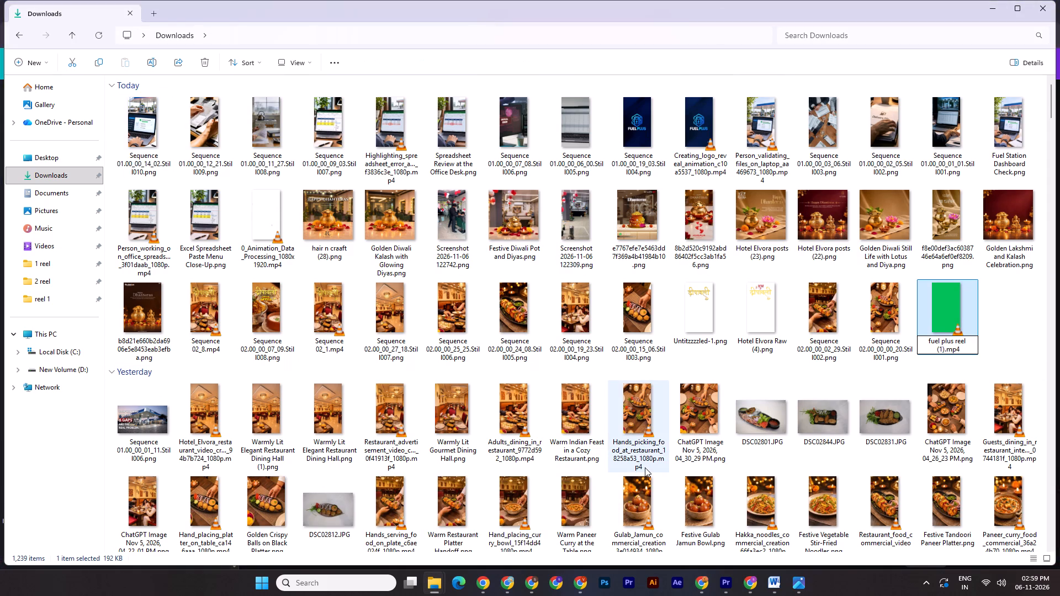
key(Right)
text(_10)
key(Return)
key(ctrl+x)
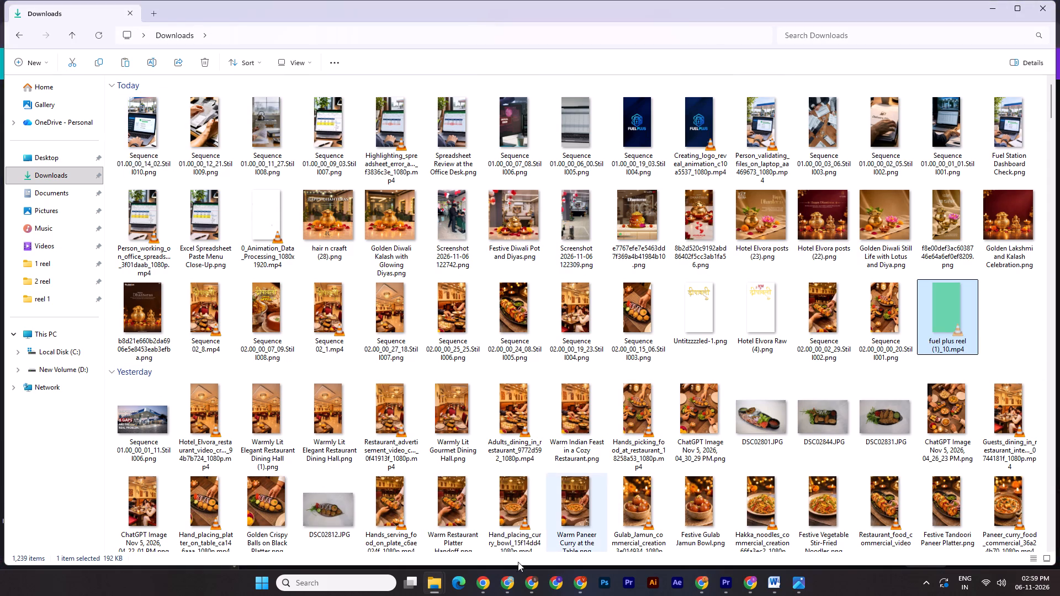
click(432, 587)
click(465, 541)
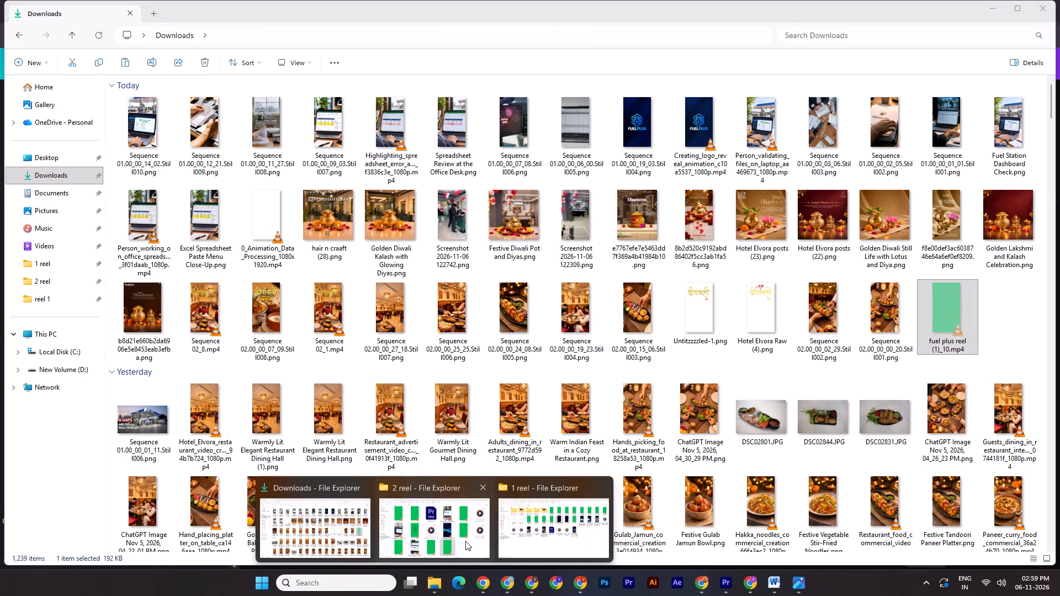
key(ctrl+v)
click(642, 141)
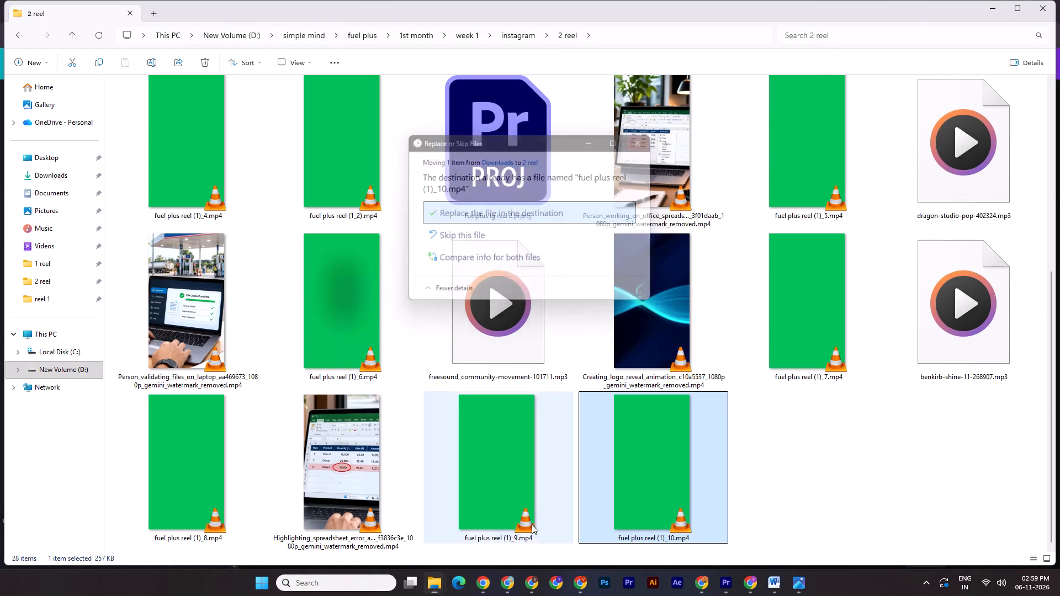
Return to Downloads and rename the new green-screen clip “fuel plus reel (1)_11.mp4”.
click(432, 586)
click(420, 542)
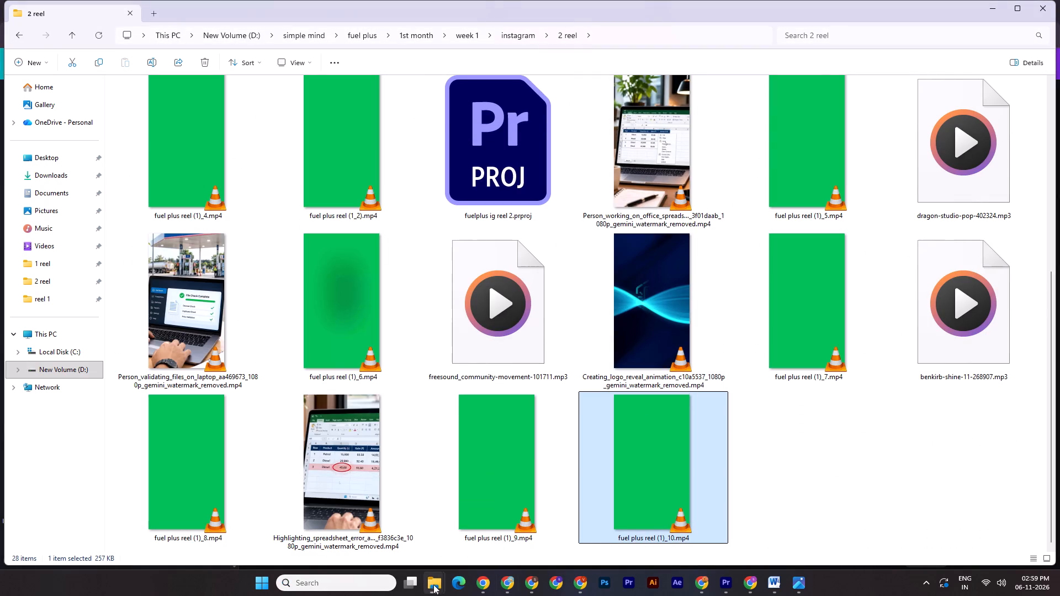
click(437, 582)
click(357, 549)
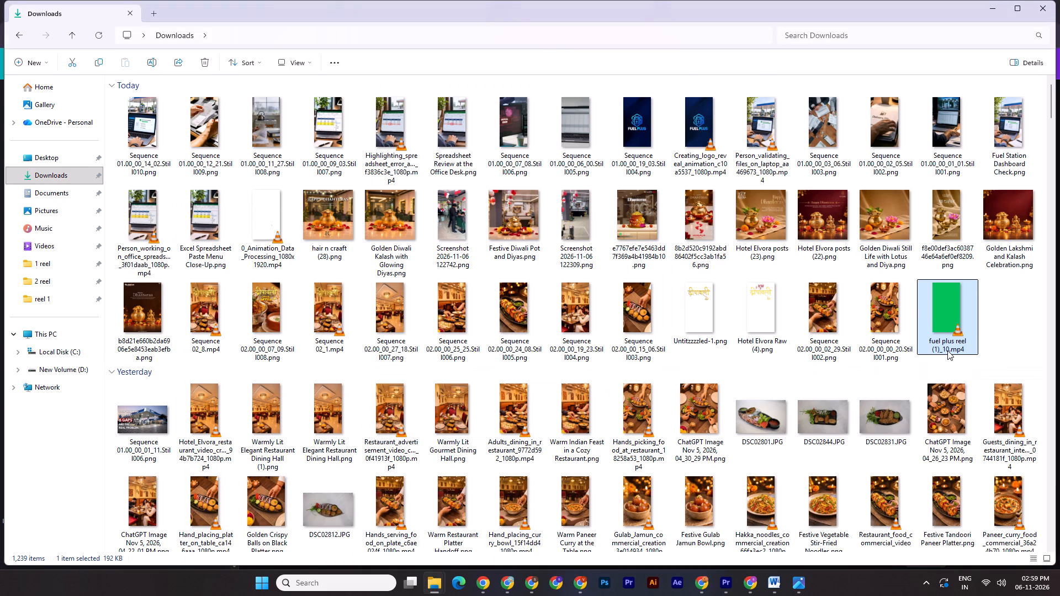
click(947, 349)
click(947, 349)
key(Right)
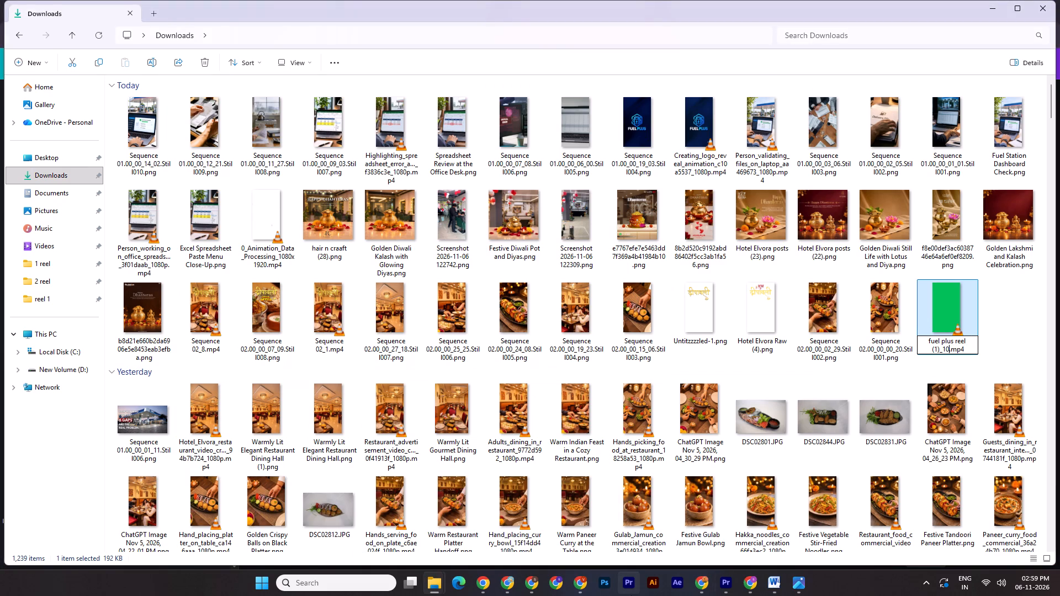
key(BackSpace)
key(1)
key(Return)
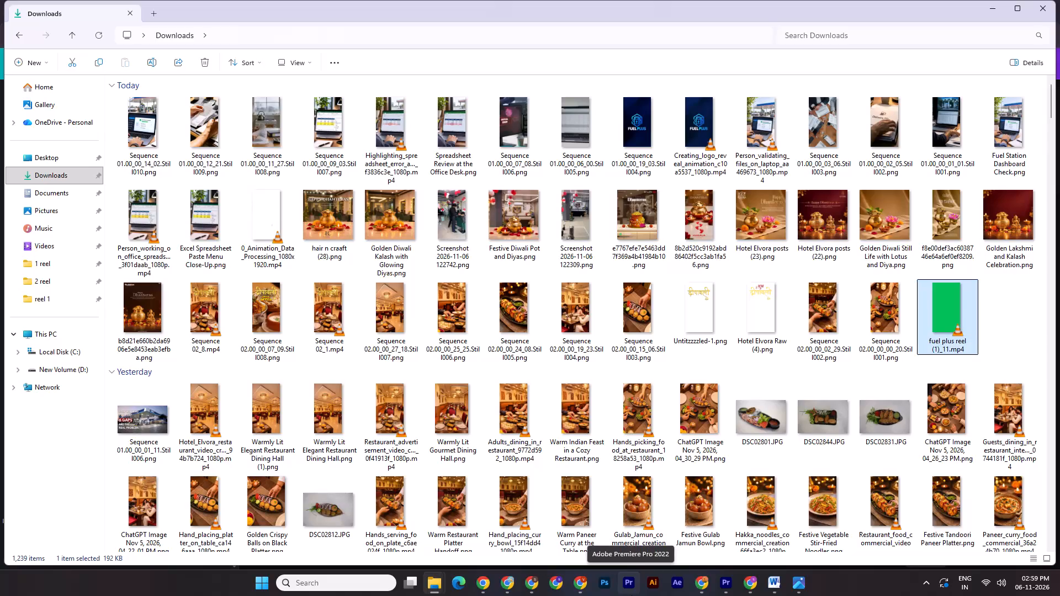
Move “fuel plus reel (1)_11.mp4” from Downloads into the “2 reel” folder.
key(ctrl+x)
click(433, 587)
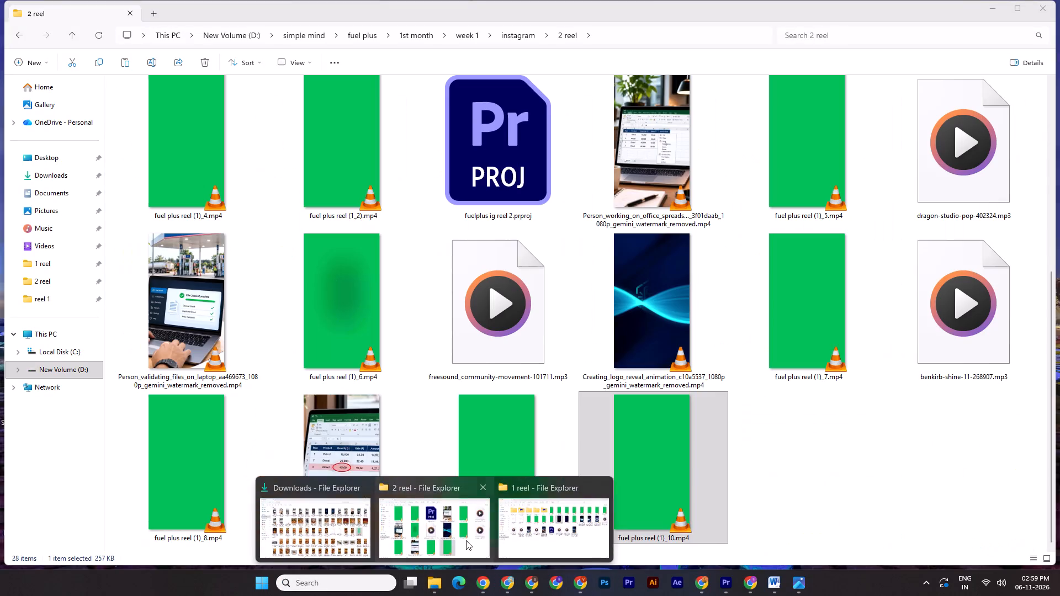
click(466, 540)
click(807, 496)
key(ctrl+v)
Bring “fuel plus reel (1)_11.mp4” into the Premiere Pro timeline on track V3, starting at 00:00:12:29.
drag(797, 483, 762, 582)
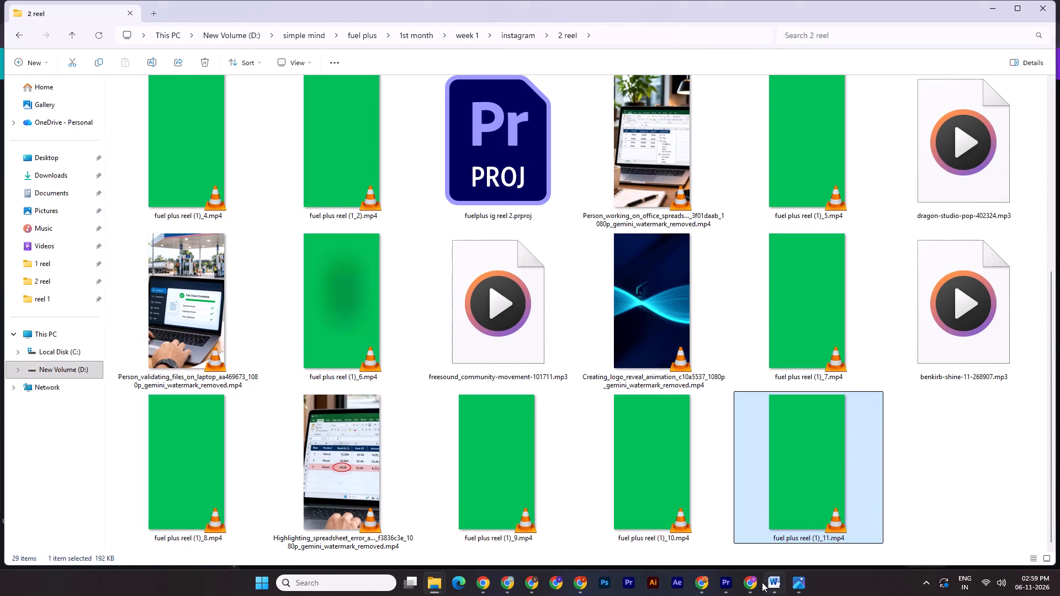
drag(762, 582, 664, 429)
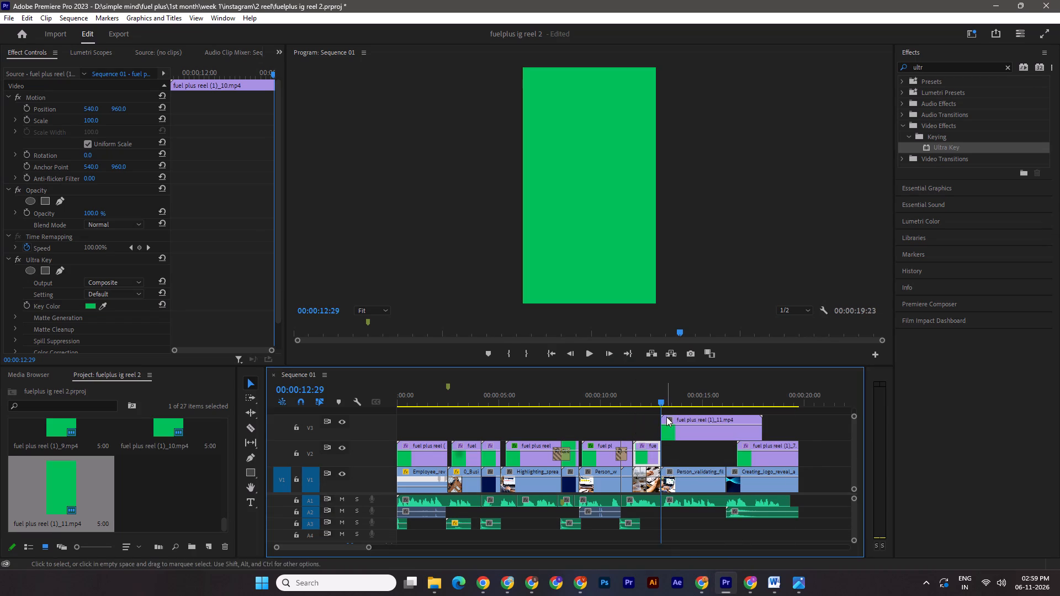
Apply Ultra Key to the new title clip, sample its green background as the key colour and save the project.
drag(660, 401, 665, 400)
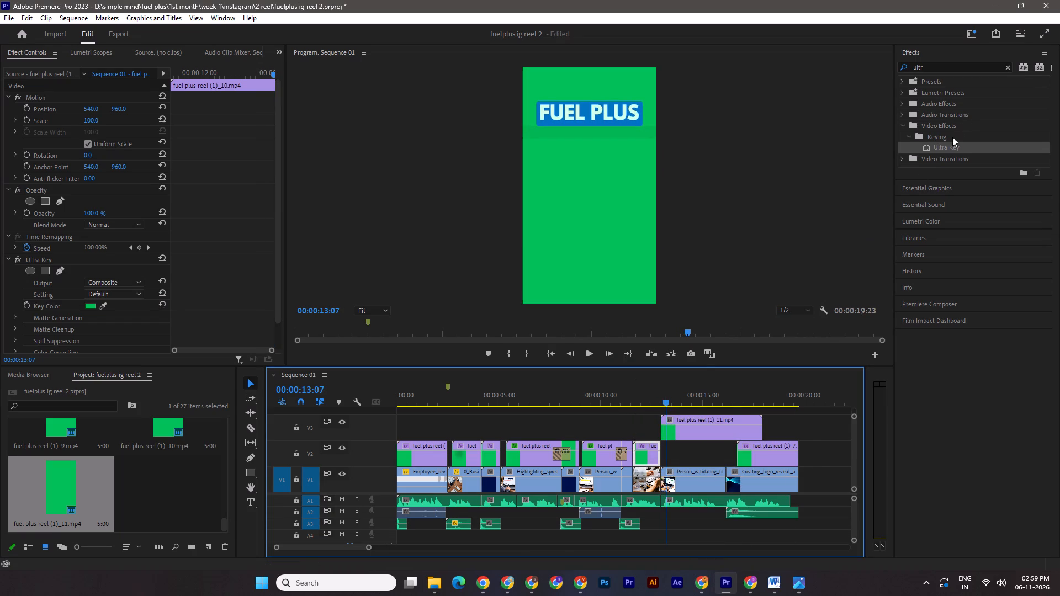
drag(948, 145, 708, 428)
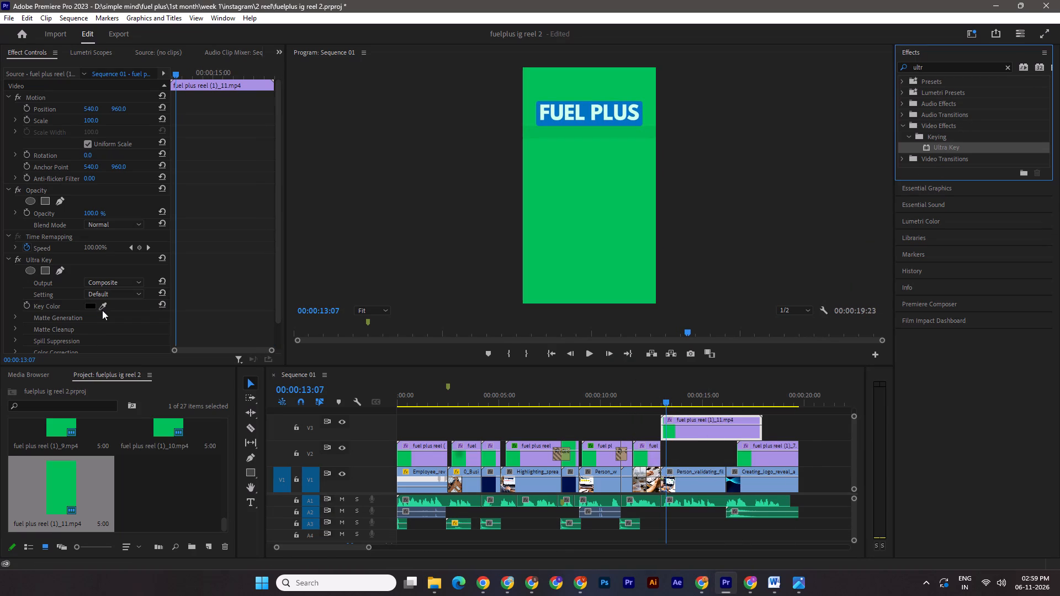
click(102, 305)
click(556, 229)
key(ctrl+s)
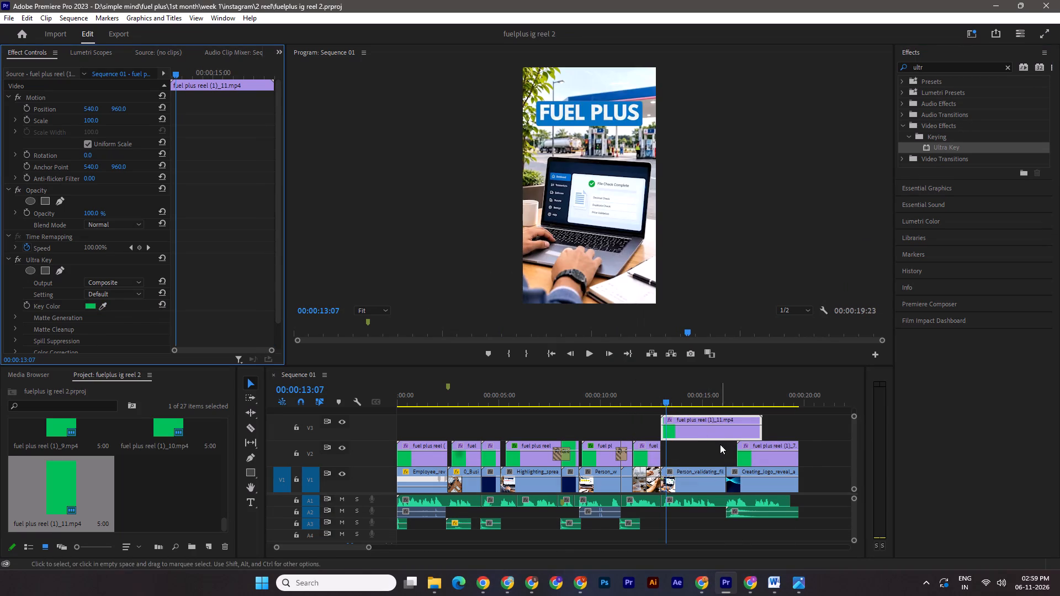
Trim the end of the “FUEL PLUS CHECKS EVERY FILE” title back to the logo reveal clip's start and move it down to V2.
drag(660, 398, 695, 401)
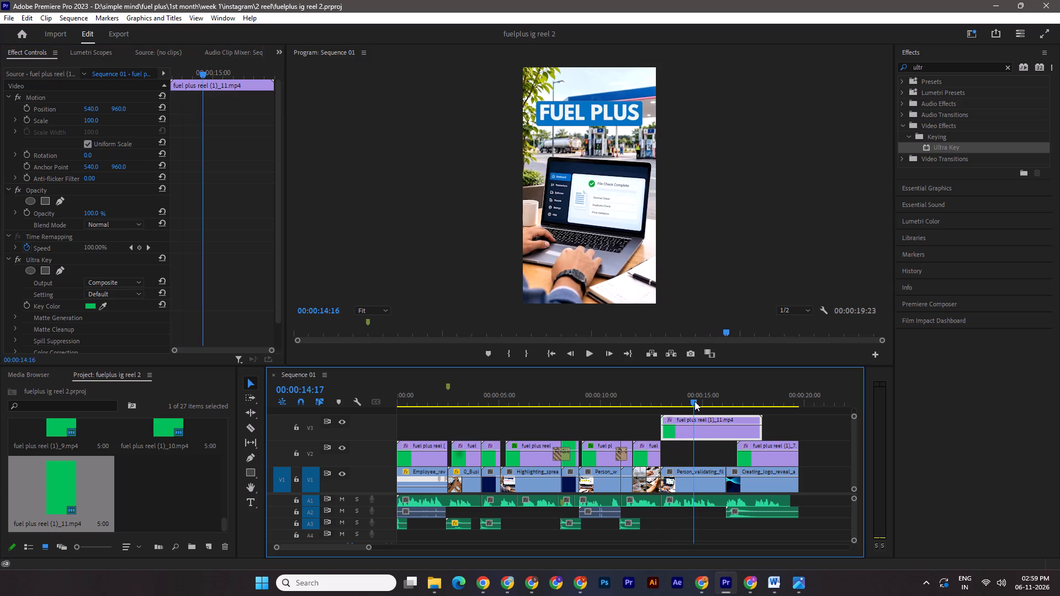
drag(695, 401, 707, 401)
key(ctrl+s)
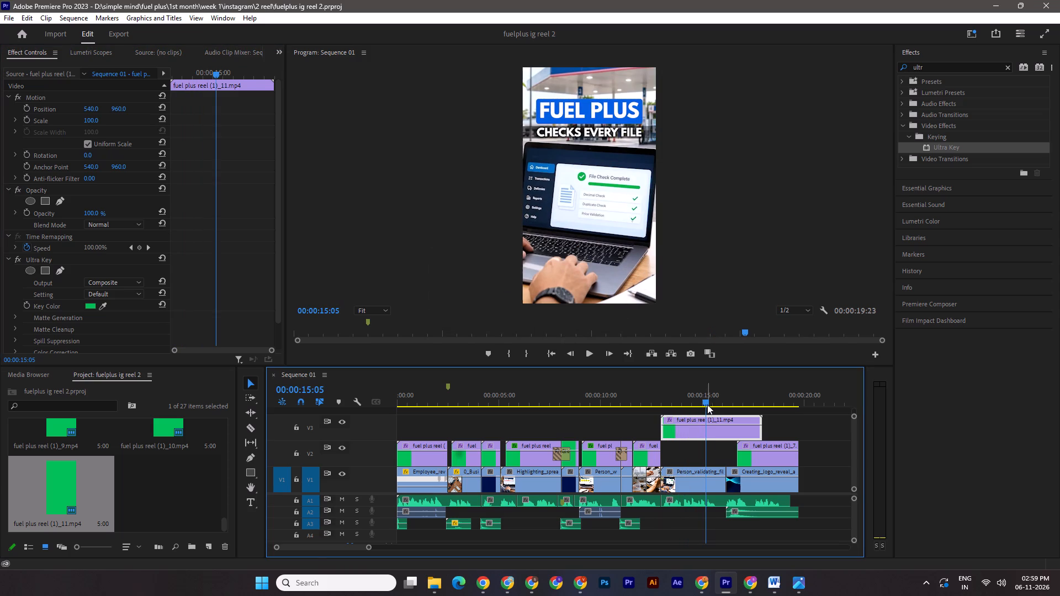
drag(764, 423, 740, 424)
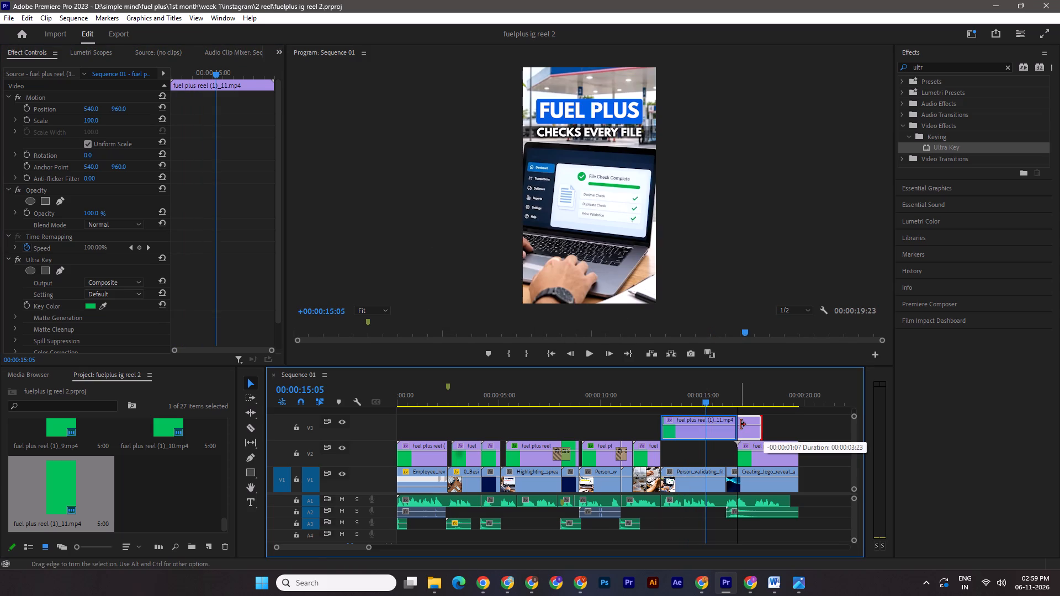
drag(740, 424, 729, 424)
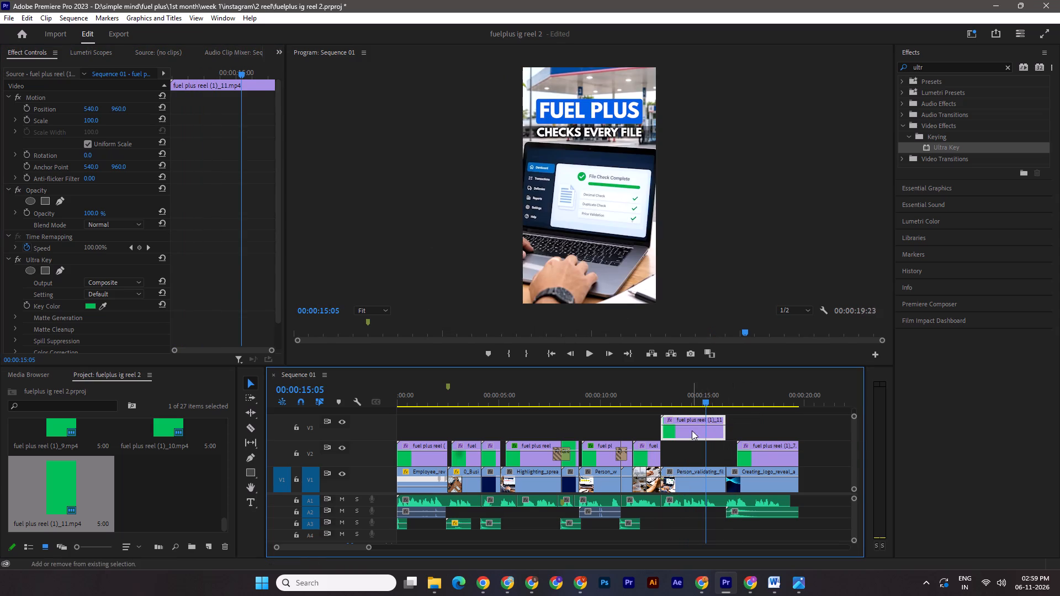
shift+drag(692, 430, 692, 451)
Play back the “FUEL PLUS CHECKS EVERY FILE” title over the laptop shot to check its timing.
drag(704, 400, 654, 400)
key(space)
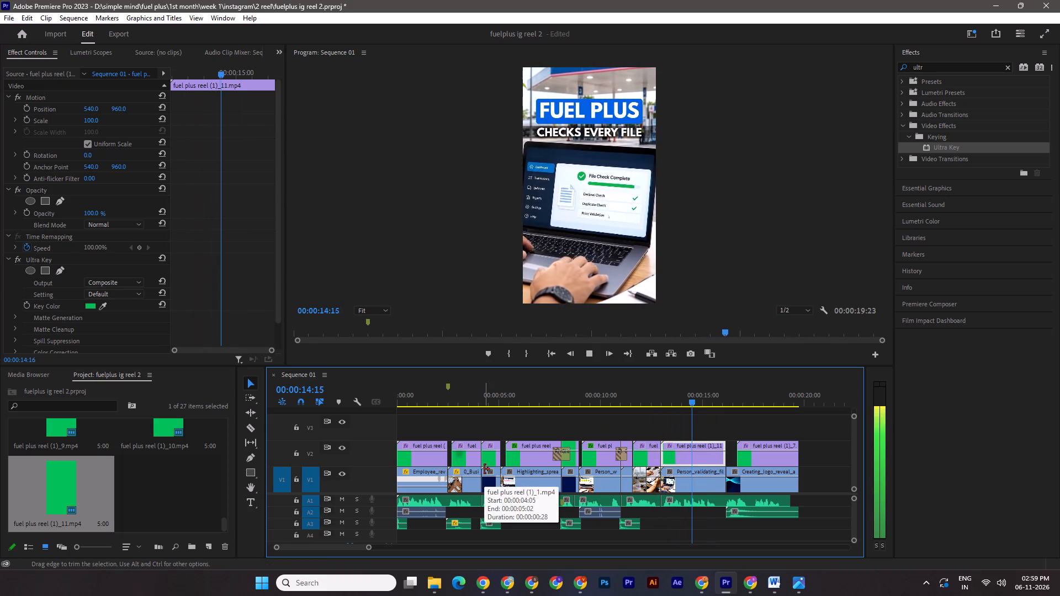
key(space)
Shift the title to start at 00:00:13:03, trim its end to a 00:00:03:02 duration and save the project.
drag(699, 398, 665, 401)
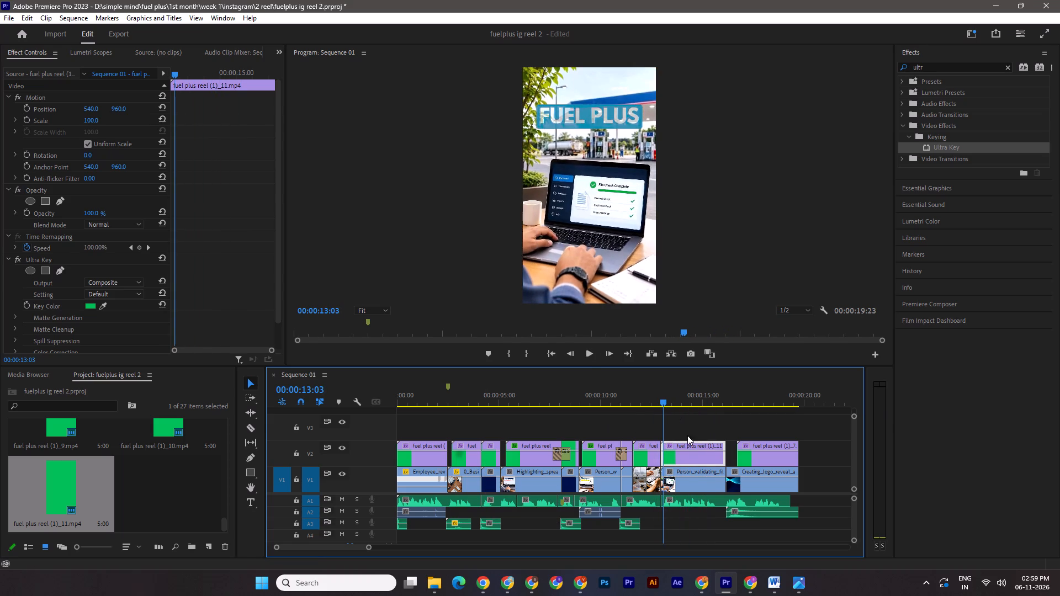
click(677, 457)
click(729, 460)
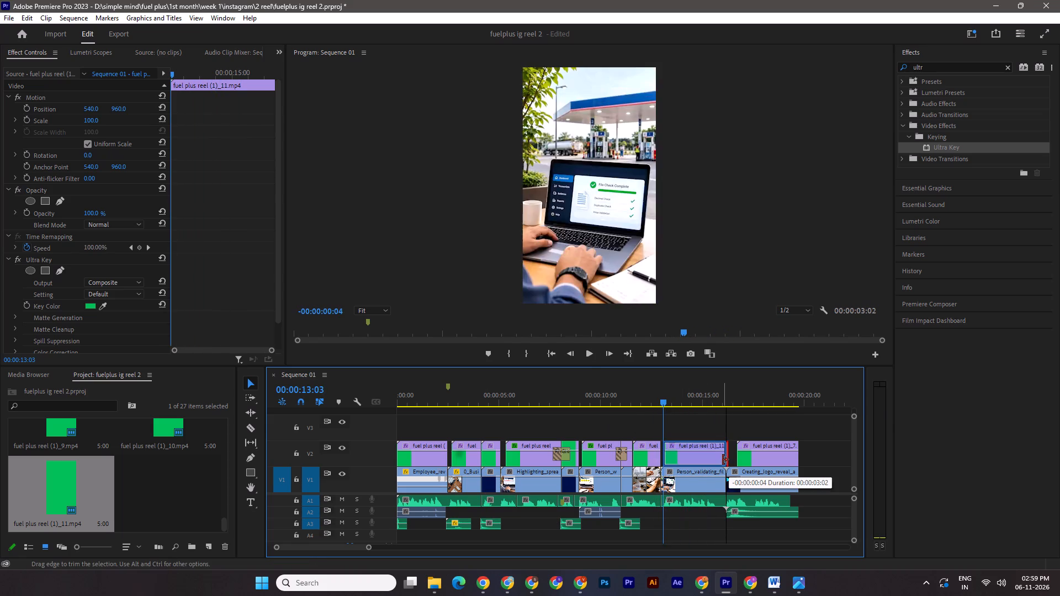
key(ctrl+s)
Play back the retimed title through to the start of the logo reveal clip.
drag(667, 405, 658, 404)
key(space)
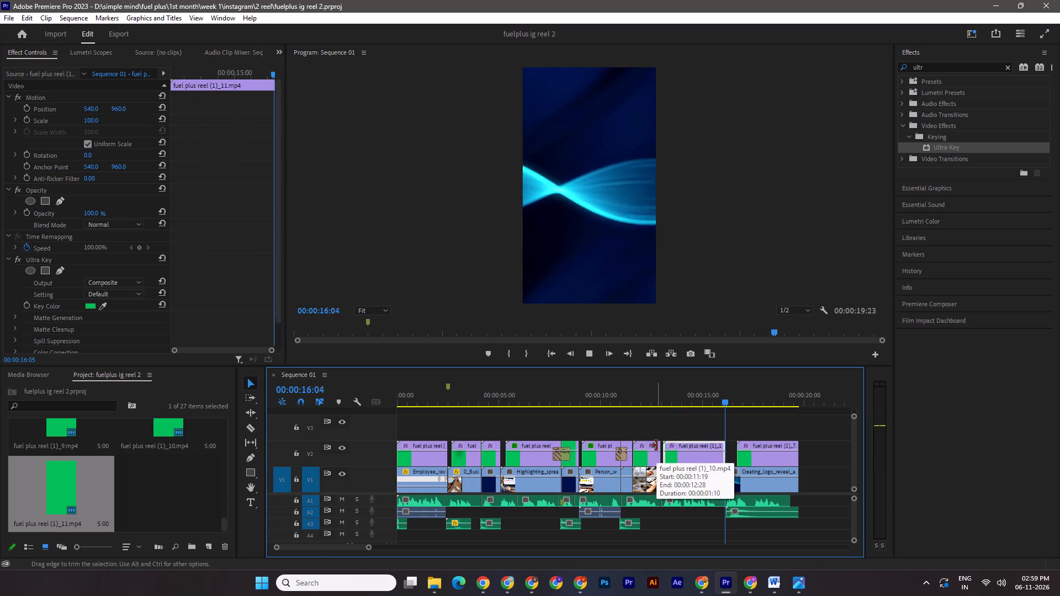
key(space)
In the browser, search Pixabay sound effects for “question” and preview “hmmm question 2” and “Correct”.
click(540, 586)
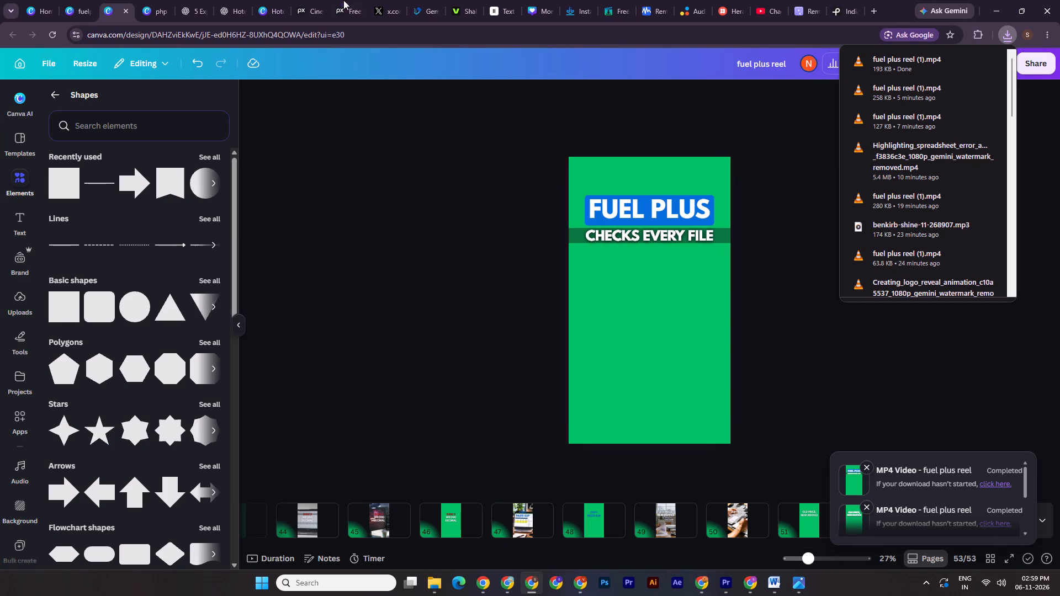
click(350, 0)
triple_click(284, 67)
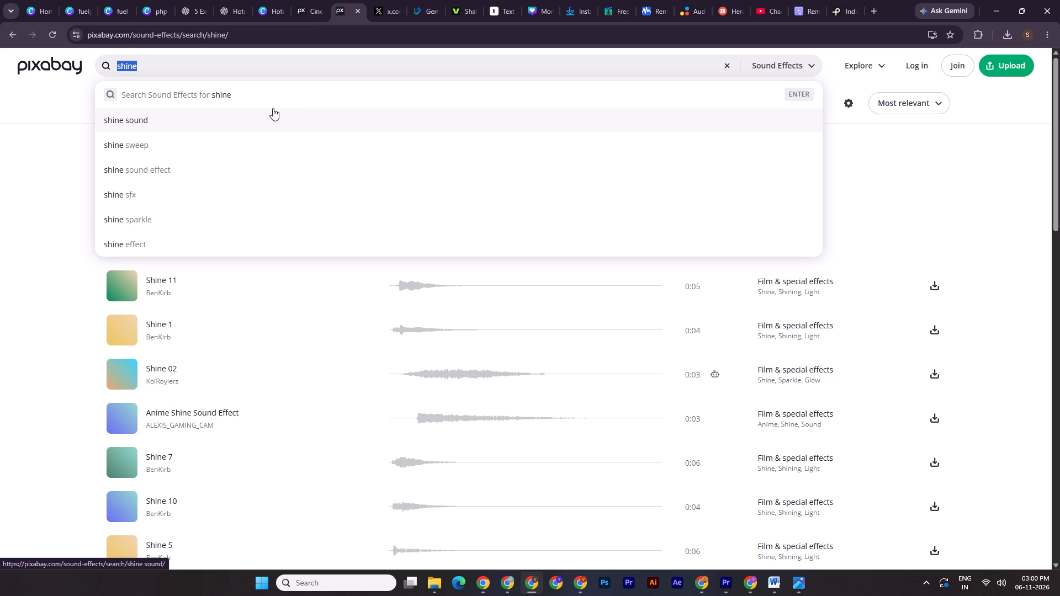
text(question)
key(Return)
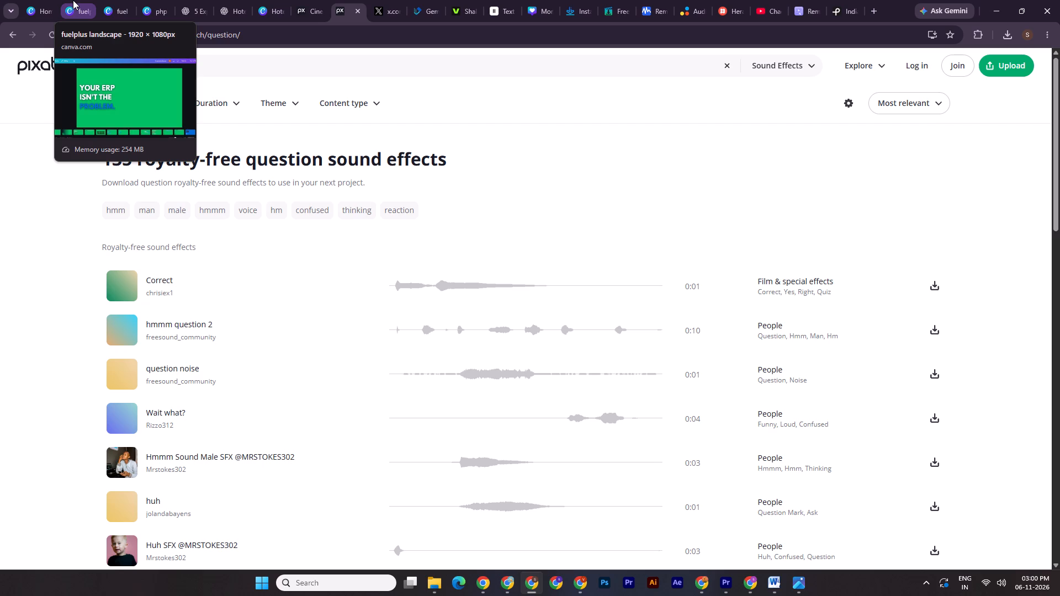
click(122, 333)
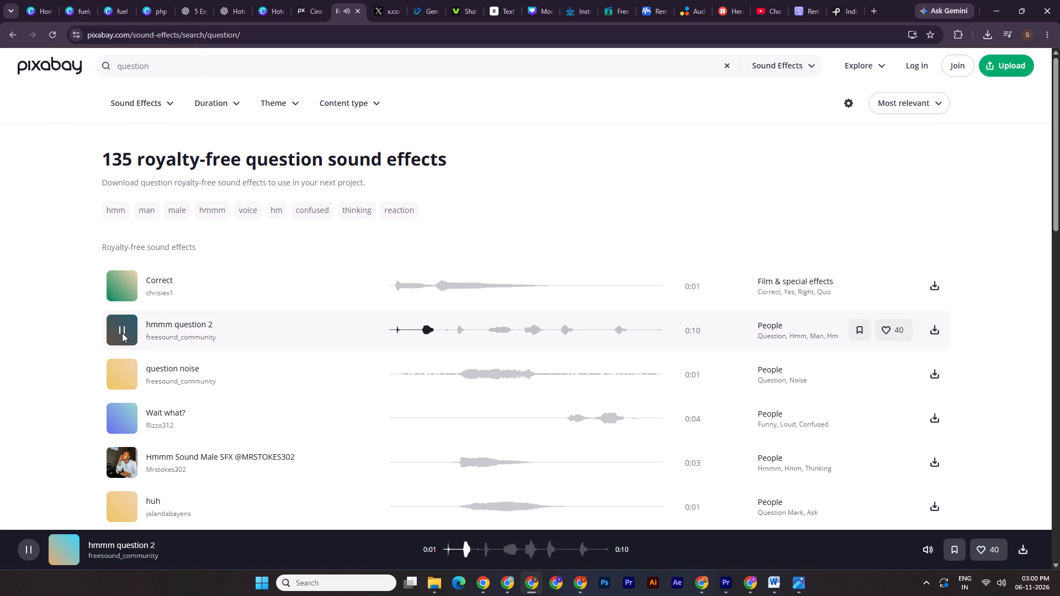
click(122, 333)
click(116, 281)
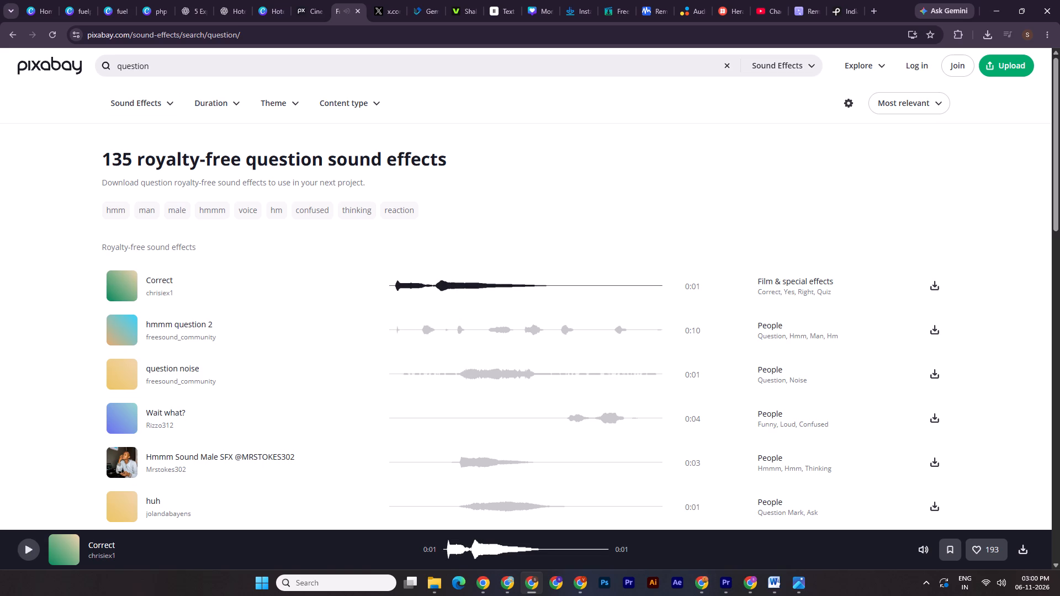
Search Pixabay sound effects for “correct” and preview several results, including “Game Show Correct Tick Sound”.
drag(160, 66, 104, 64)
text(correct)
key(Return)
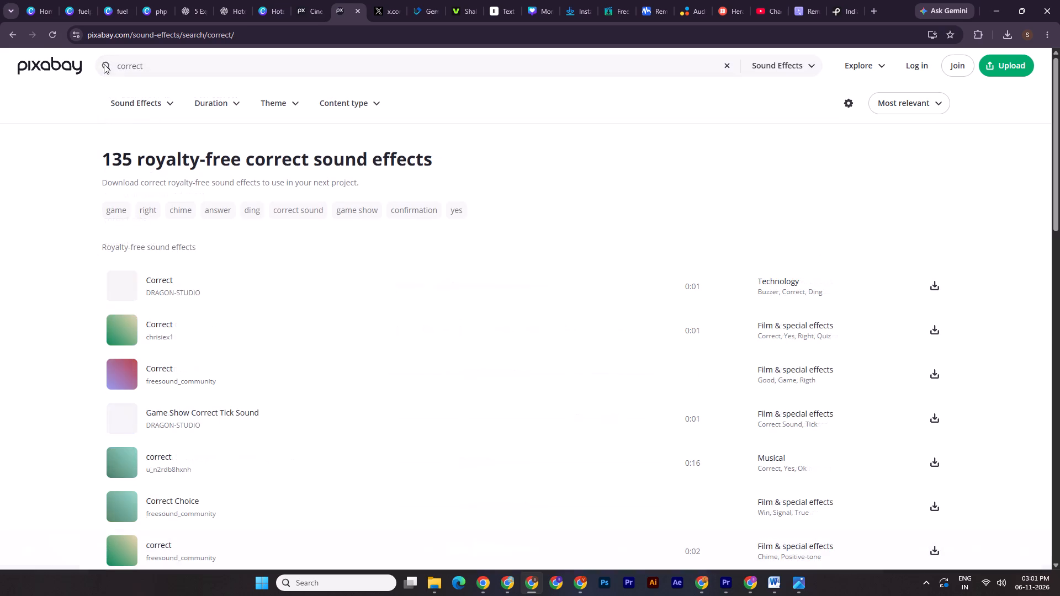
click(124, 284)
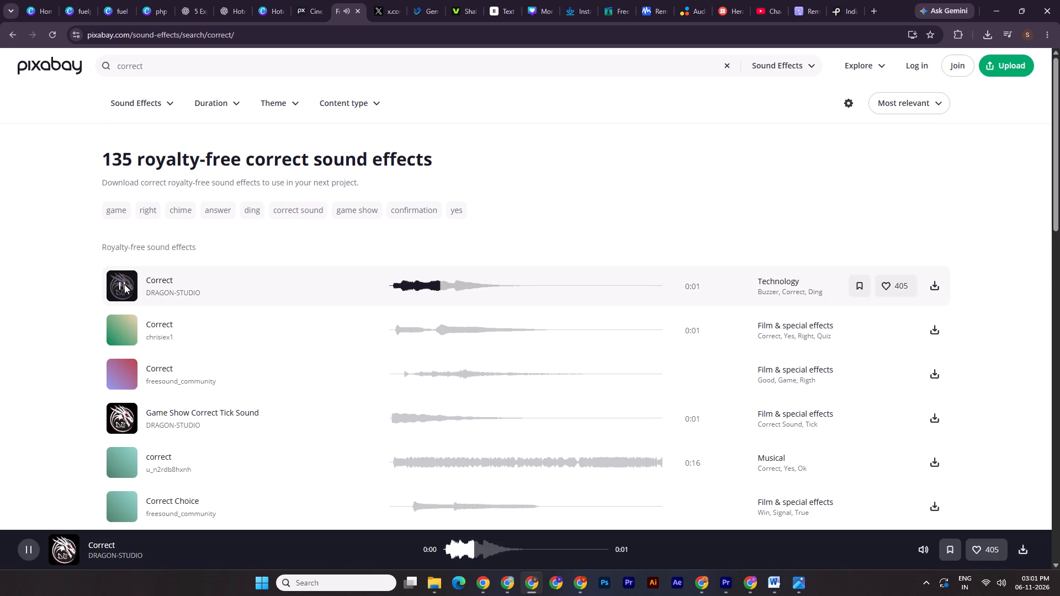
click(122, 328)
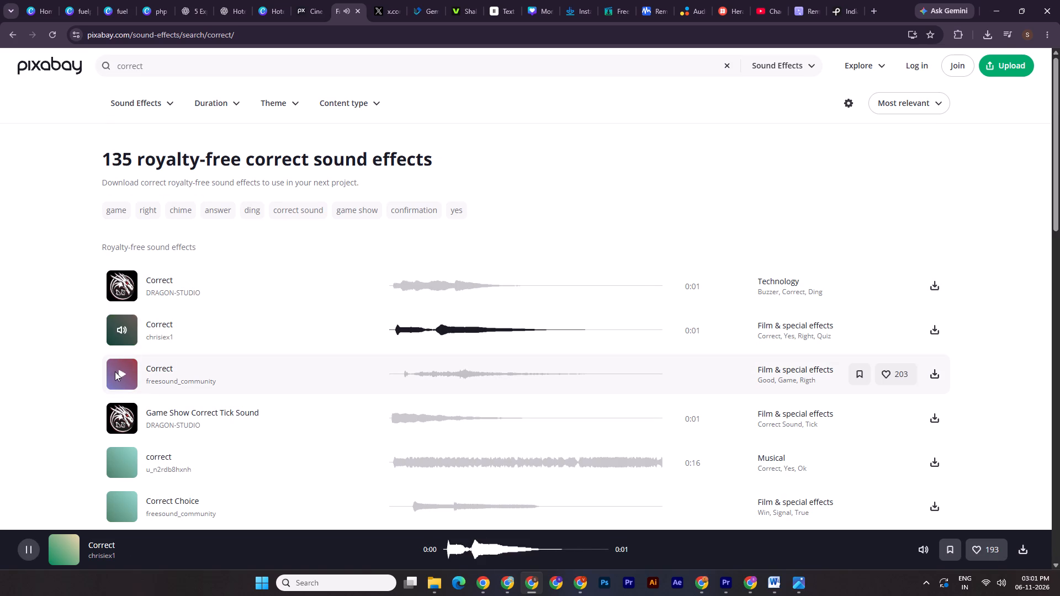
click(115, 371)
click(117, 420)
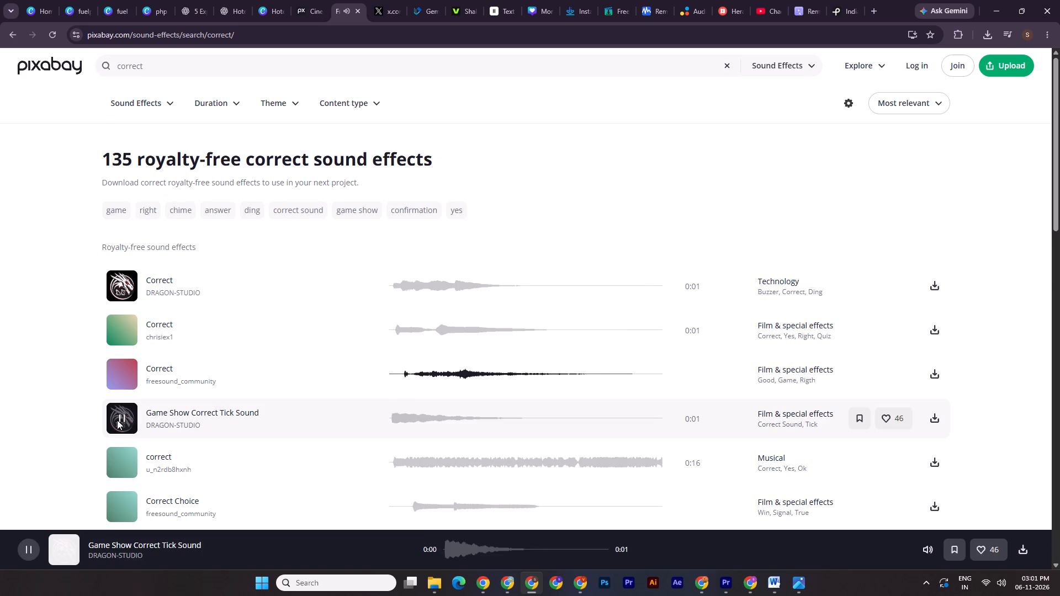
scroll(122, 493, down, 1)
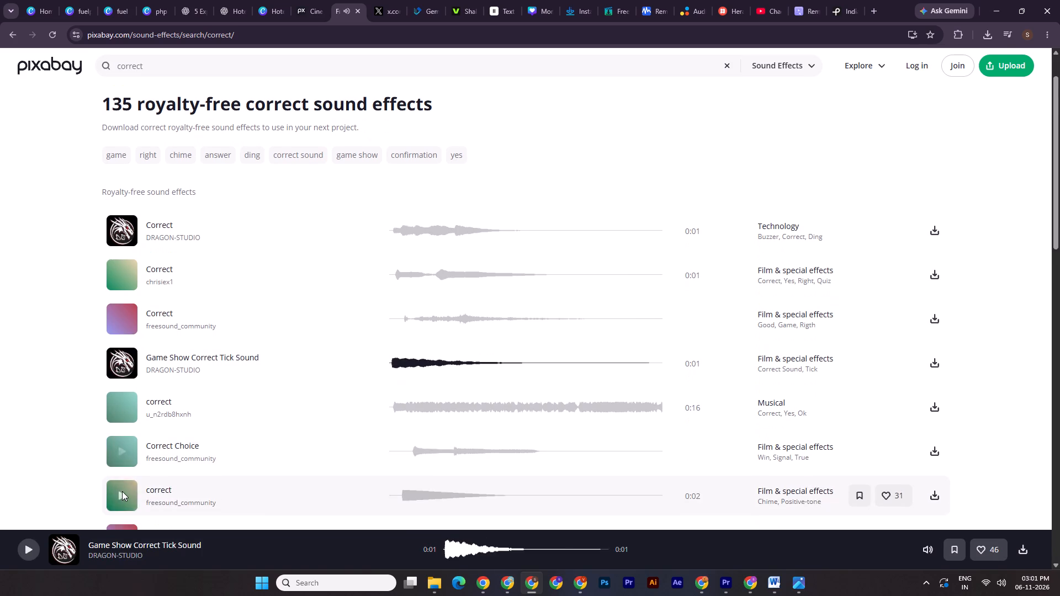
scroll(122, 491, down, 2)
click(118, 385)
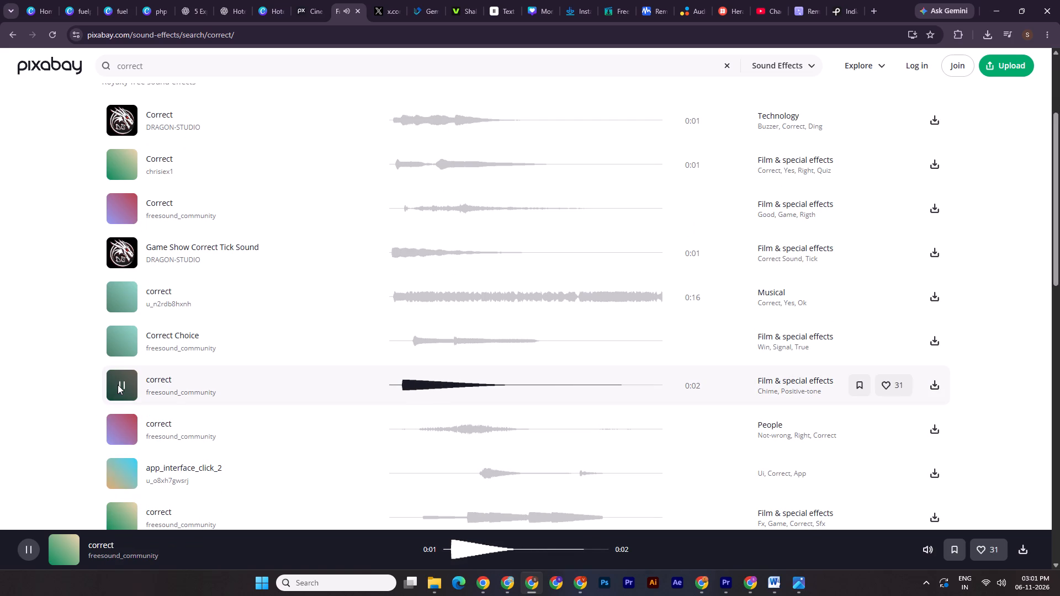
Switch to Premiere Pro and play back the reel from the start to the “FUEL PLUS CHECKS EVERY FILE” title.
click(734, 587)
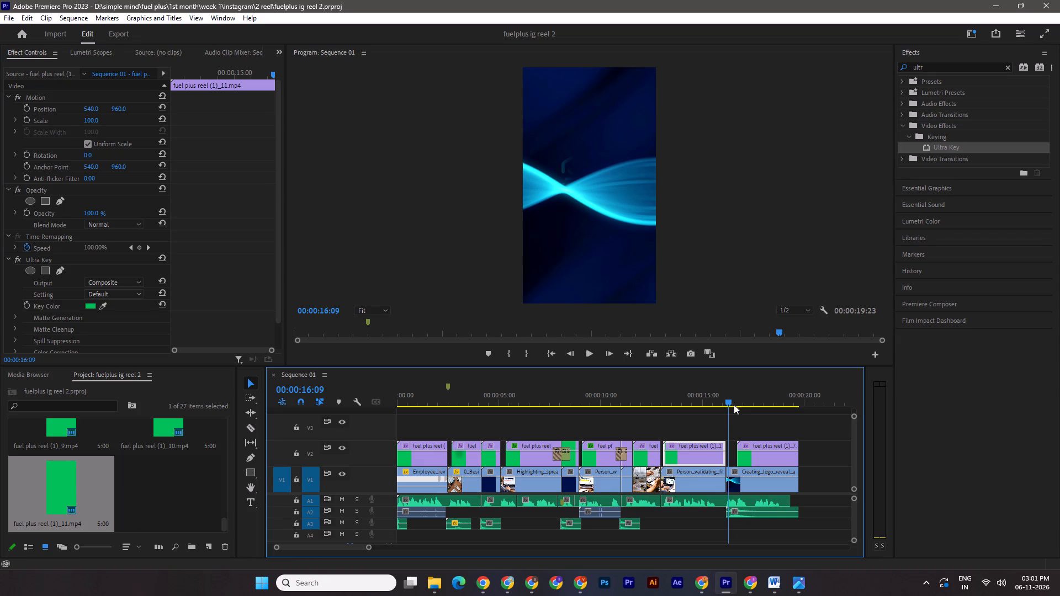
drag(730, 397, 383, 403)
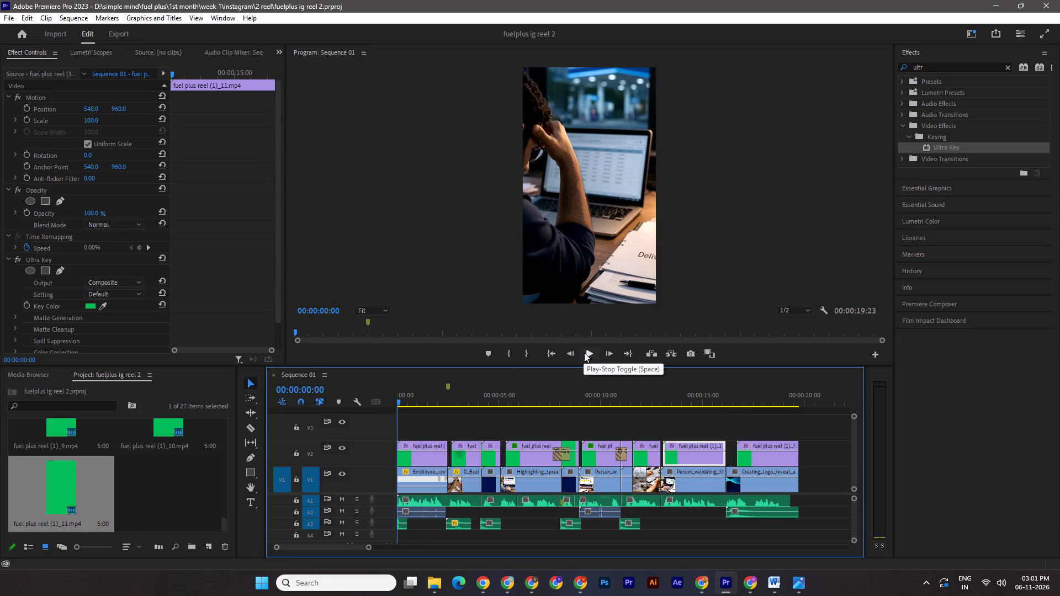
click(586, 351)
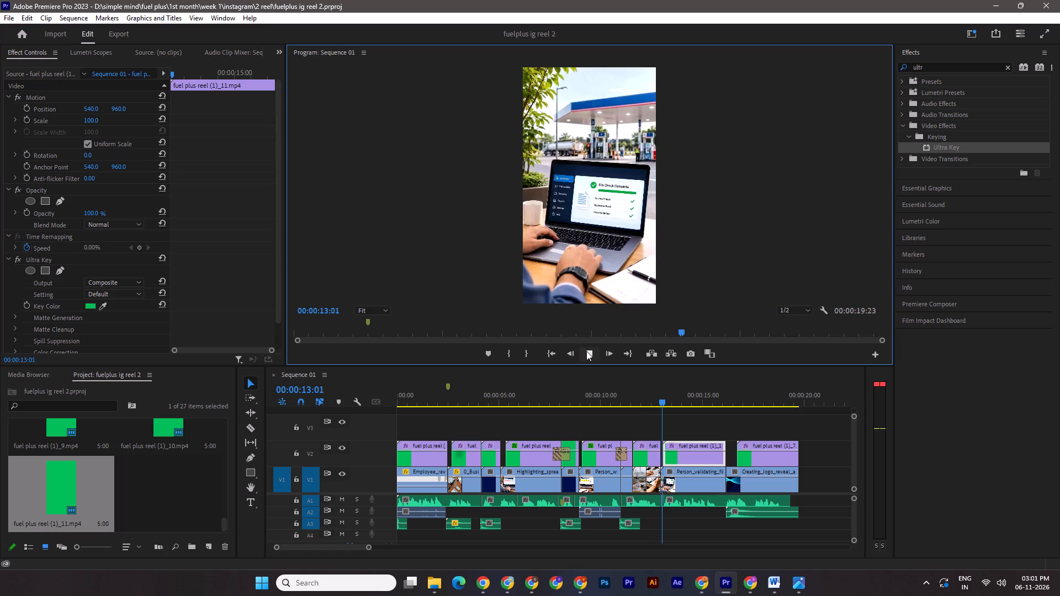
click(586, 351)
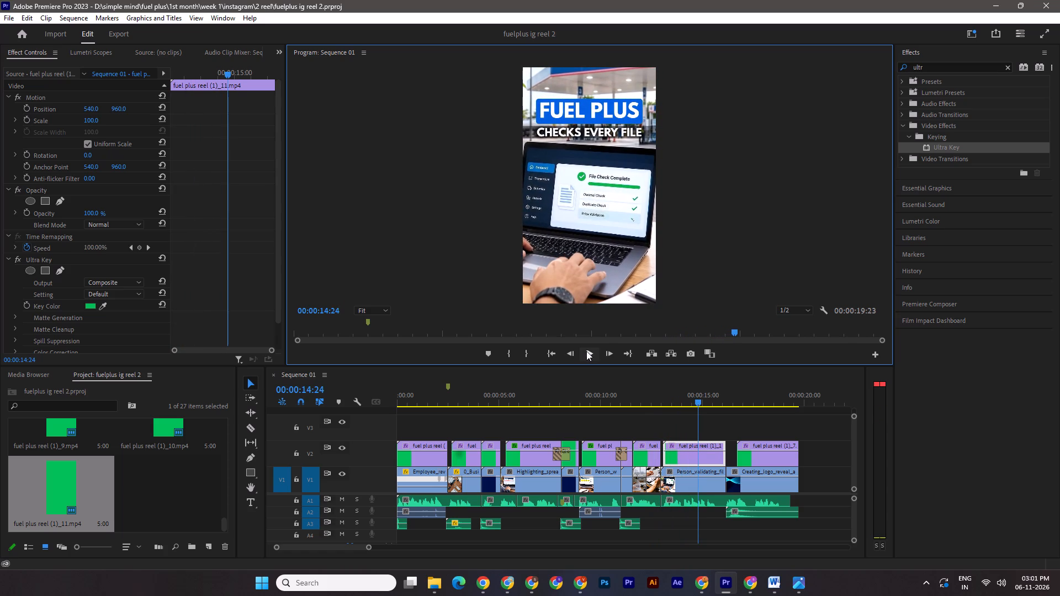
In the browser, search Pixabay sound effects for “magic”, preview “Magic Spell” and “080245_SFX Magic”, and download “080245_SFX Magic”.
click(533, 587)
double_click(157, 69)
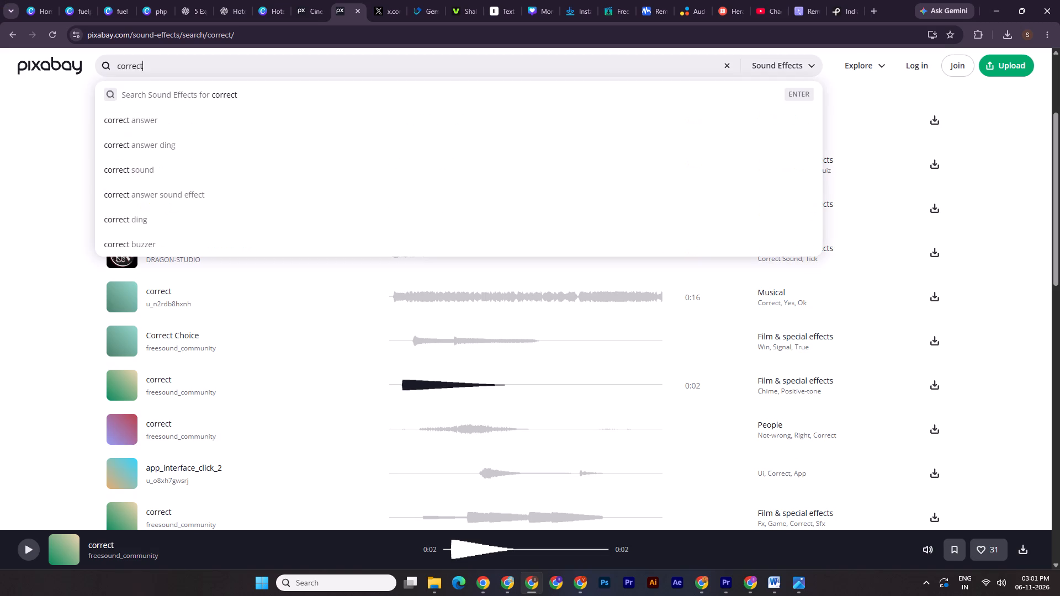
key(m)
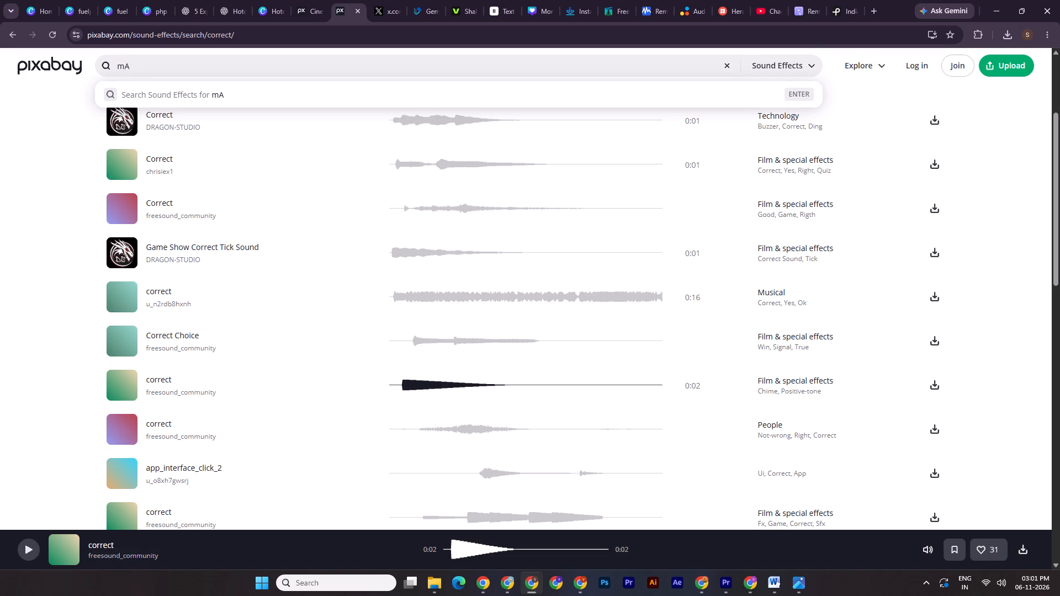
key(BackSpace)
text(agic)
key(Return)
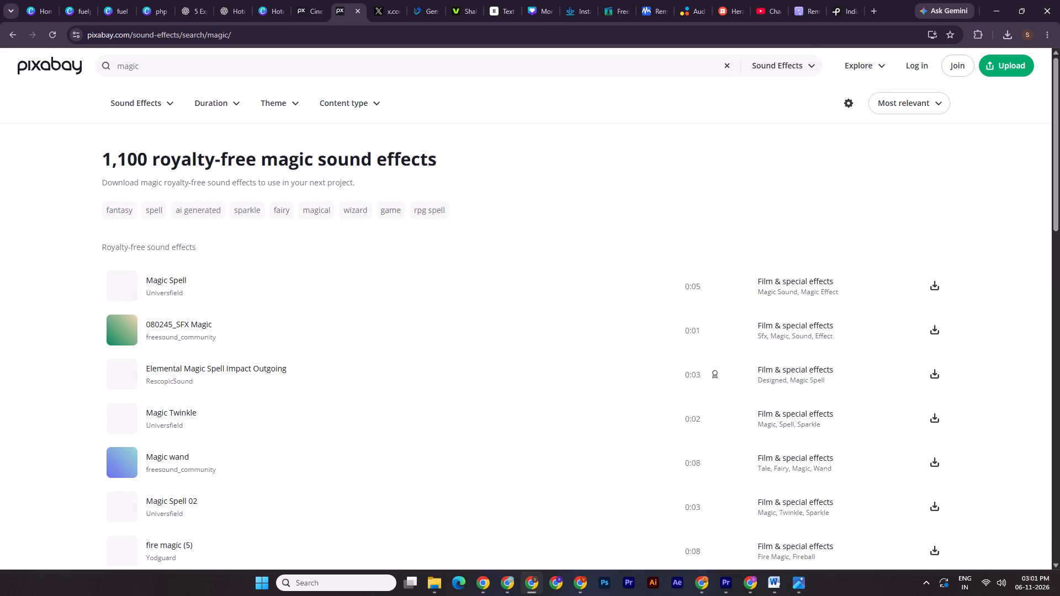
click(121, 290)
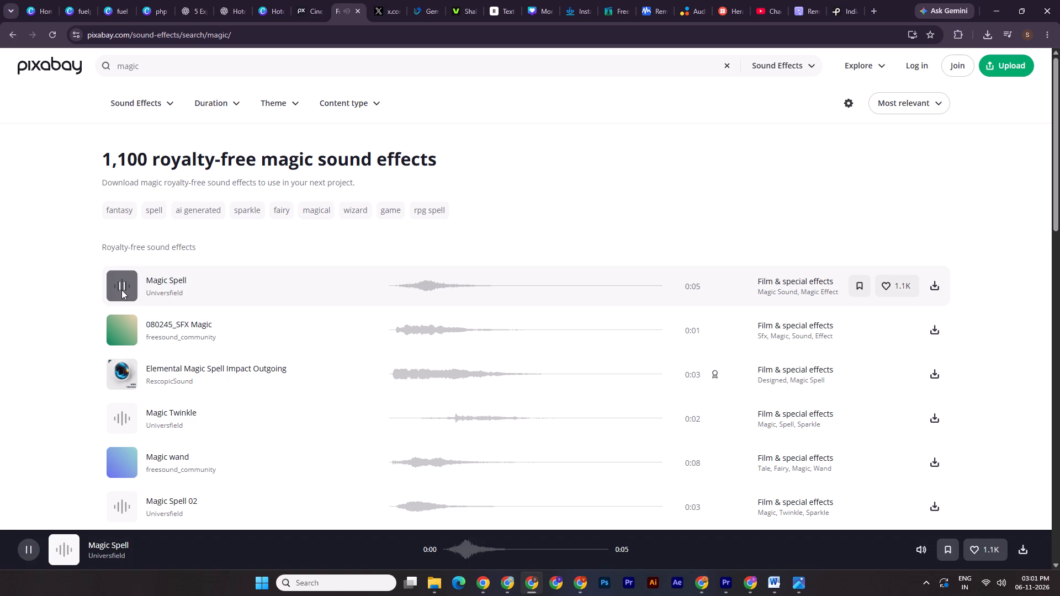
click(113, 325)
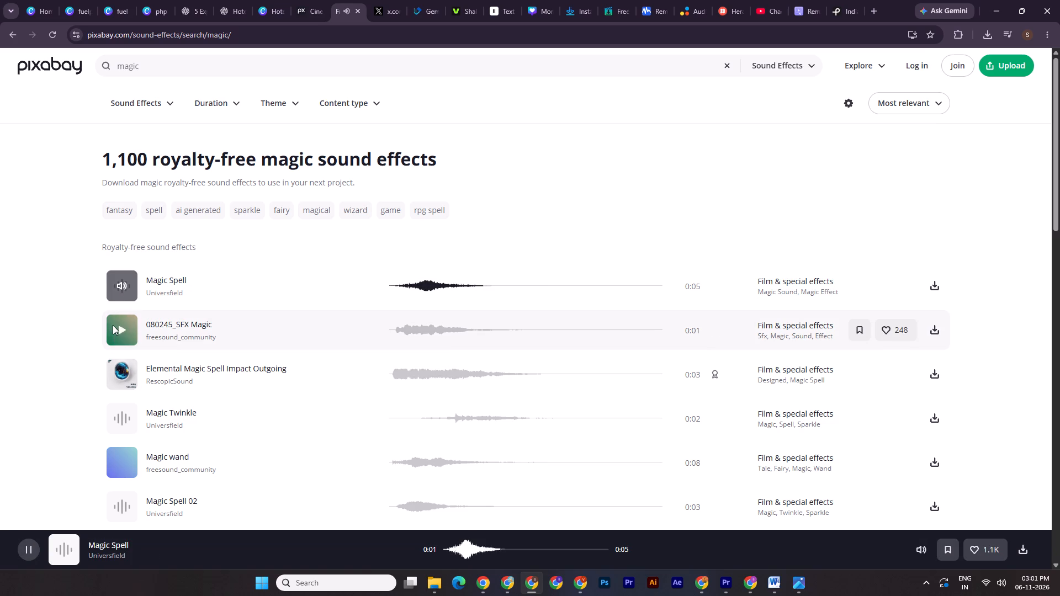
click(937, 331)
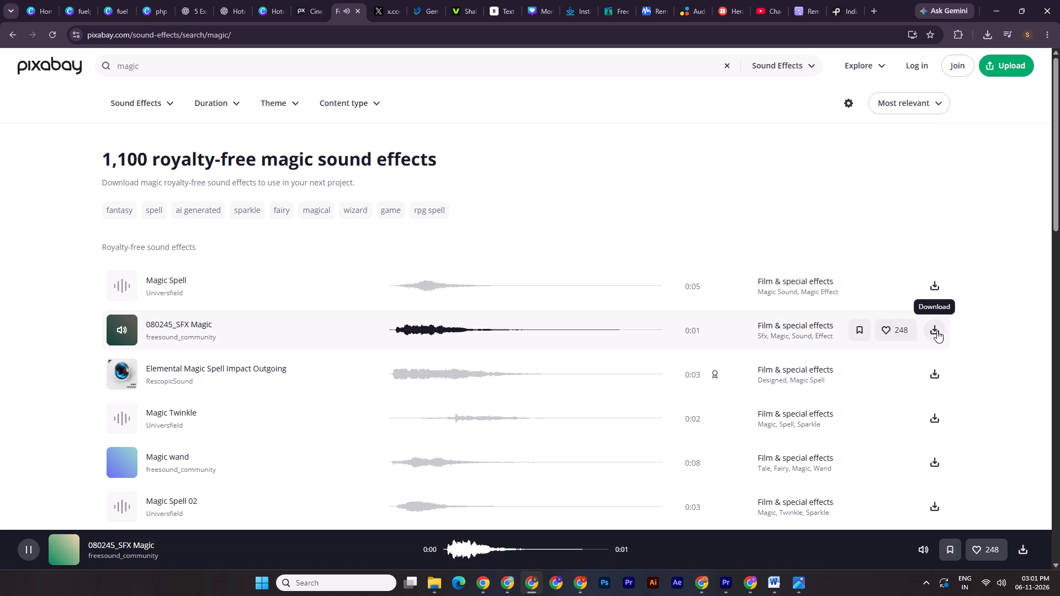
Move the downloaded magic sound effect MP3 from the Downloads folder into the “2 reel” project folder.
click(308, 535)
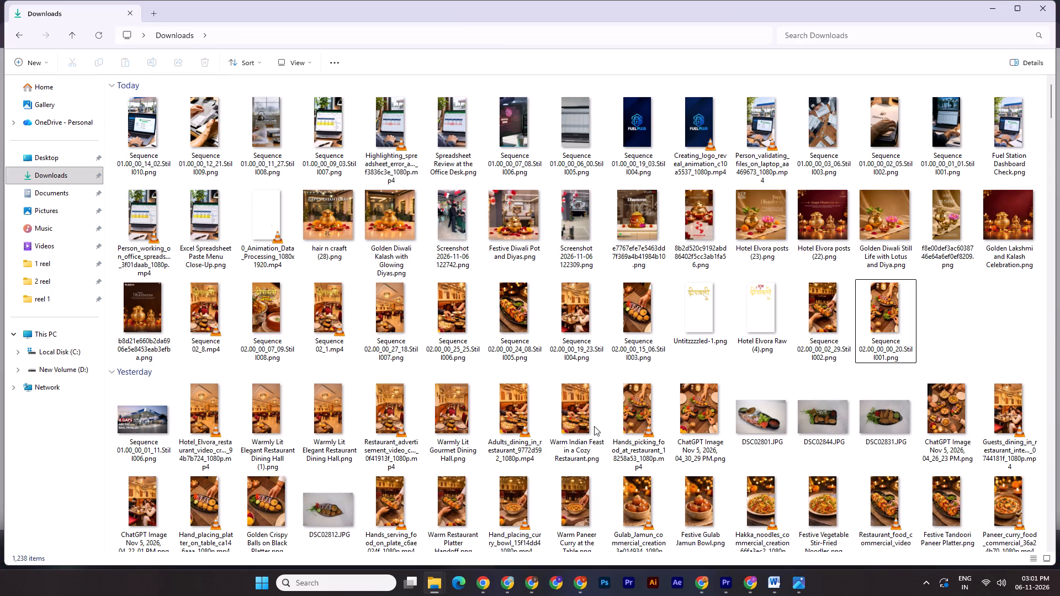
click(950, 323)
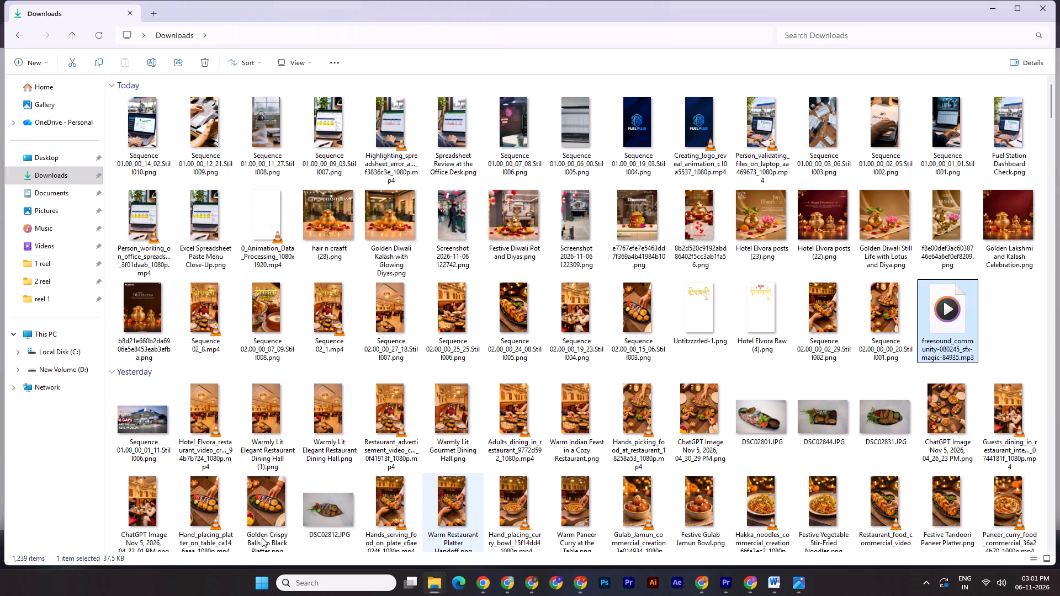
key(ctrl+x)
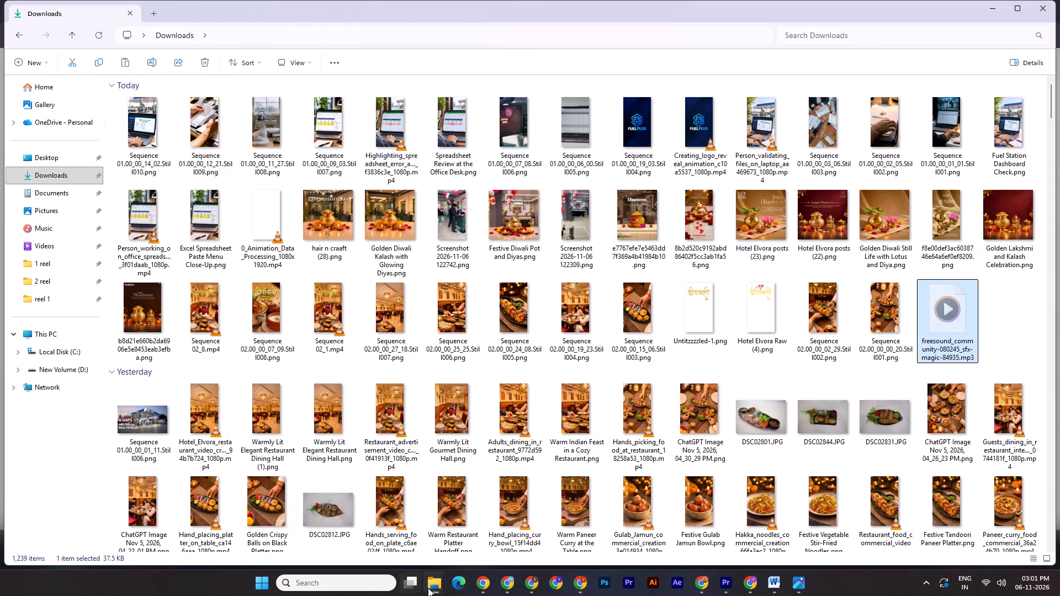
click(430, 586)
click(430, 547)
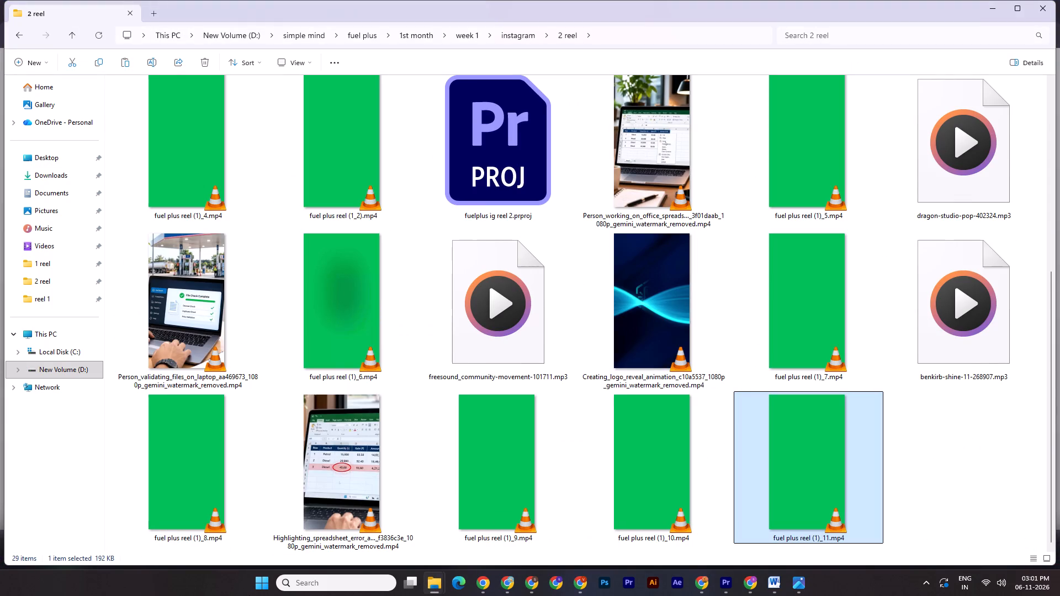
key(ctrl+v)
Add the magic sound effect to audio track A3 near the start of the laptop shot, check it in playback and save the project.
drag(988, 459, 746, 568)
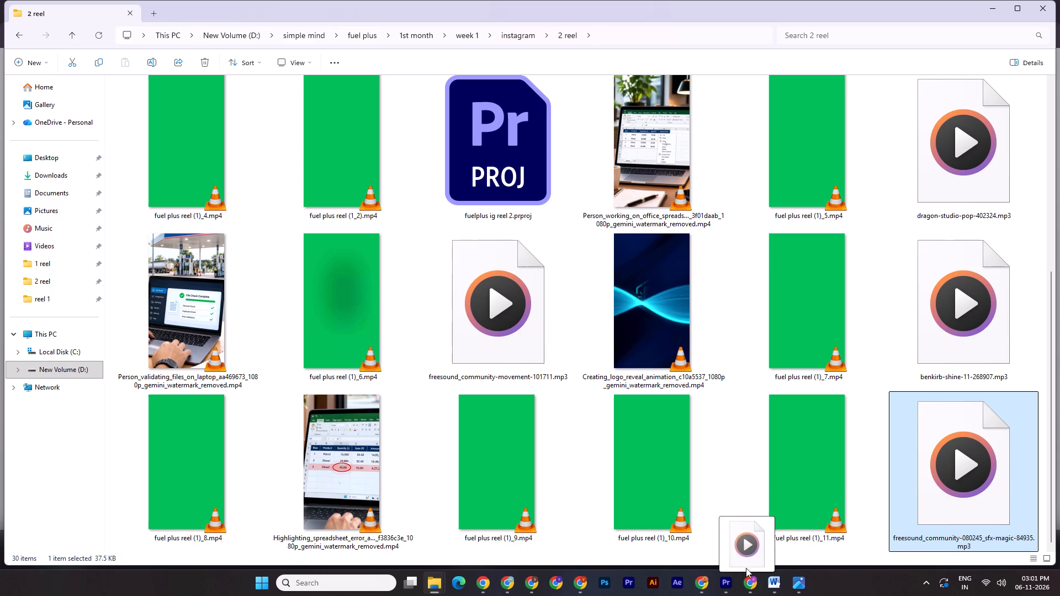
drag(746, 568, 672, 526)
drag(694, 406, 661, 398)
click(660, 393)
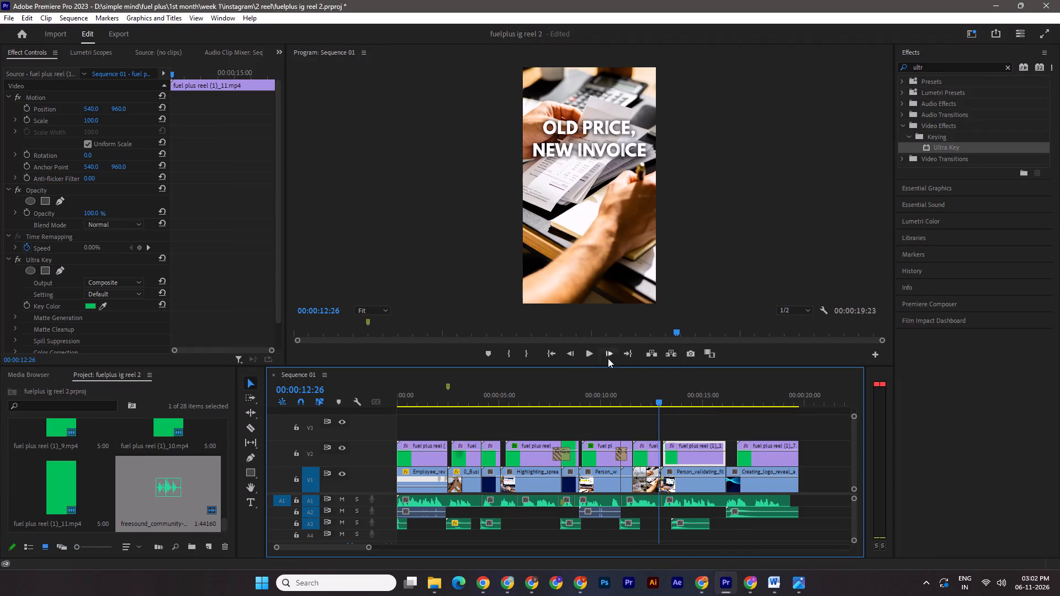
click(593, 351)
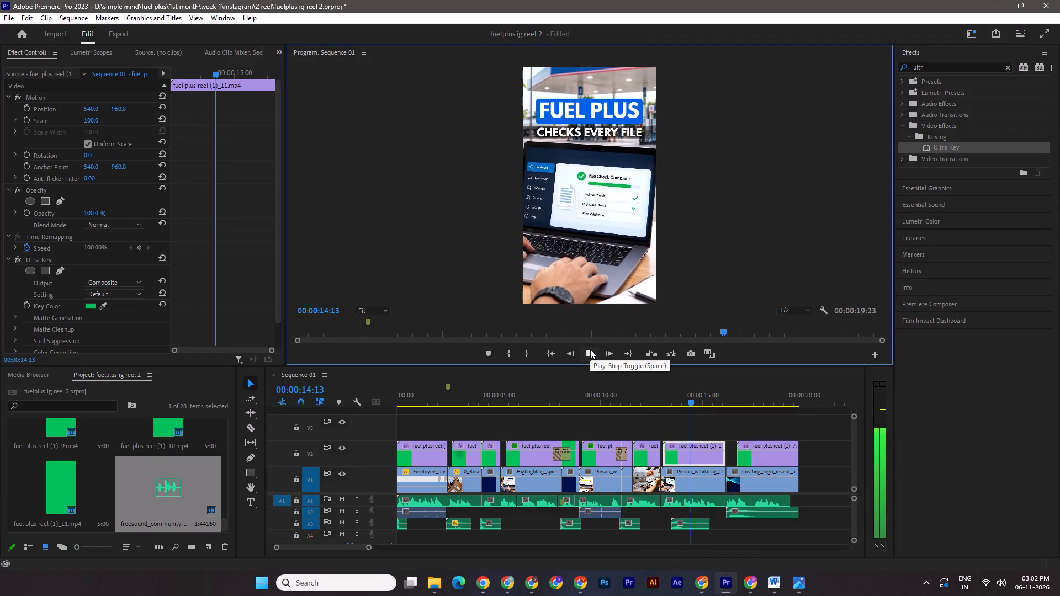
click(590, 349)
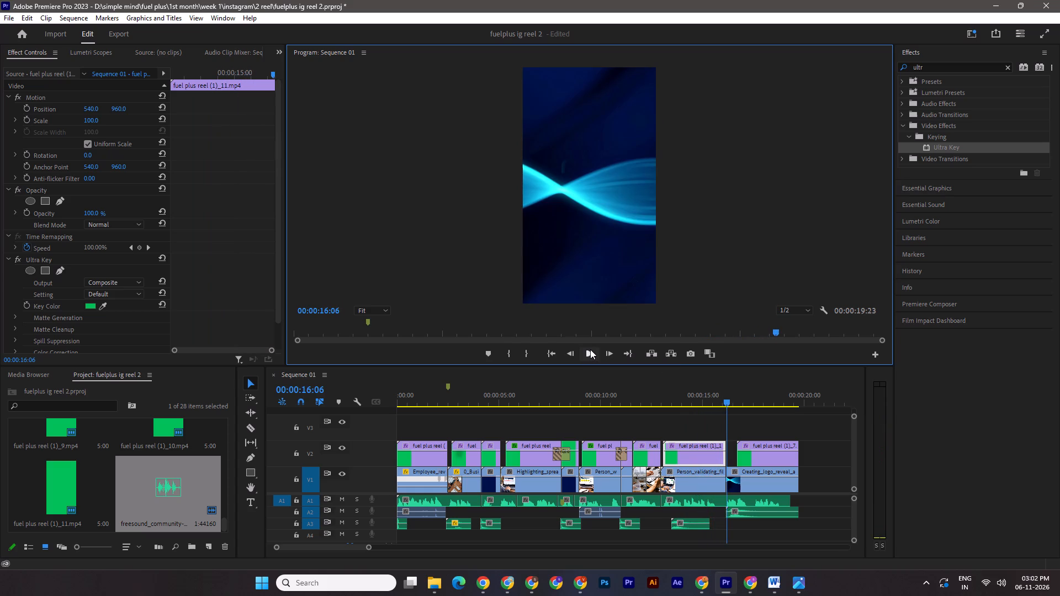
key(ctrl+s)
Play back the closing logo reveal with its “DM “FILE”” title.
key(space)
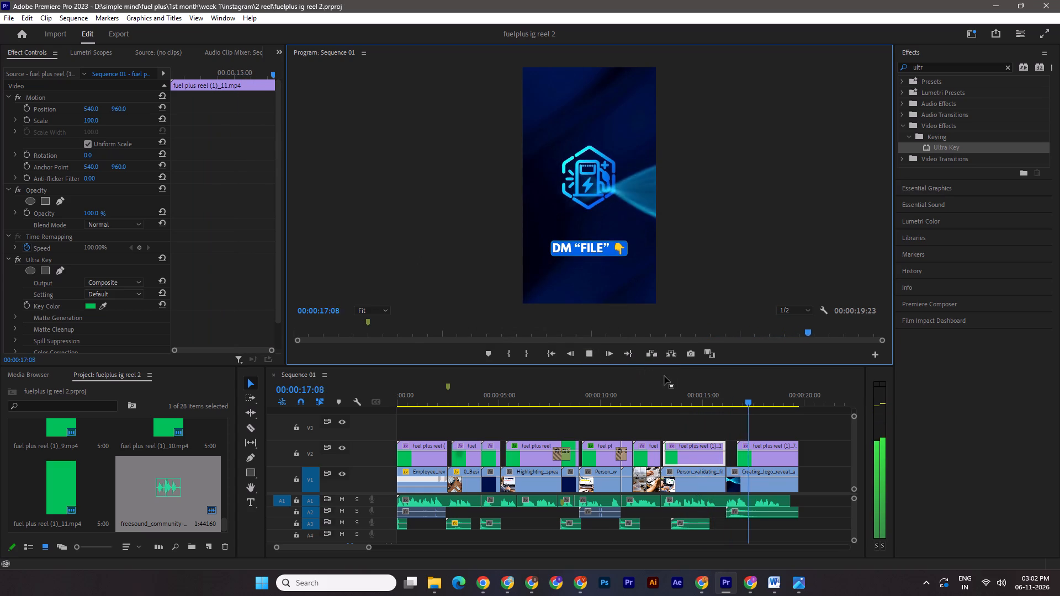
key(space)
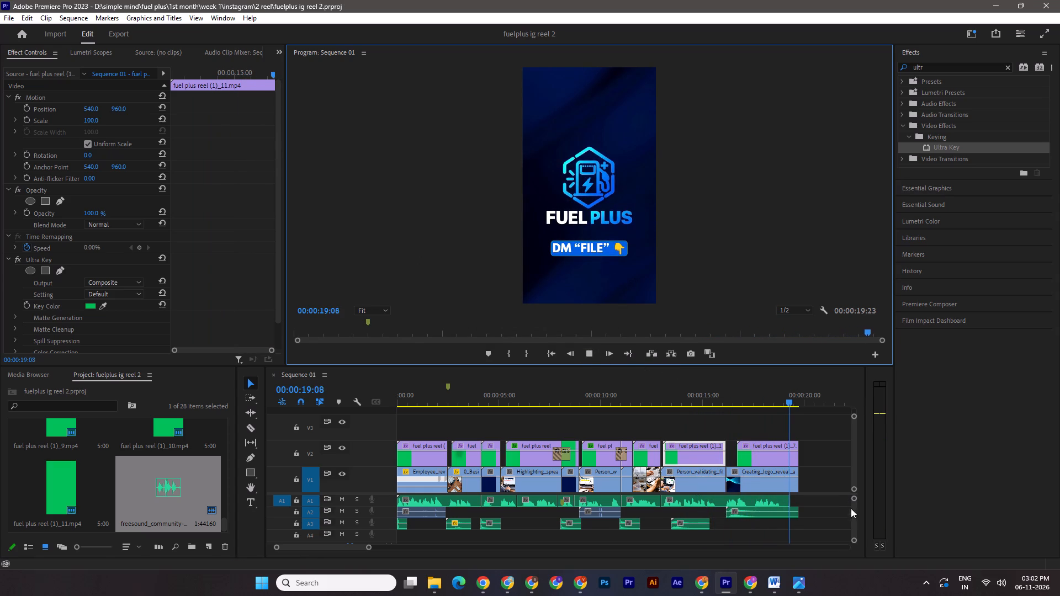
Expand the audio 1 track and raise the first four voiceover clips' volume to about 6 dB.
click(855, 539)
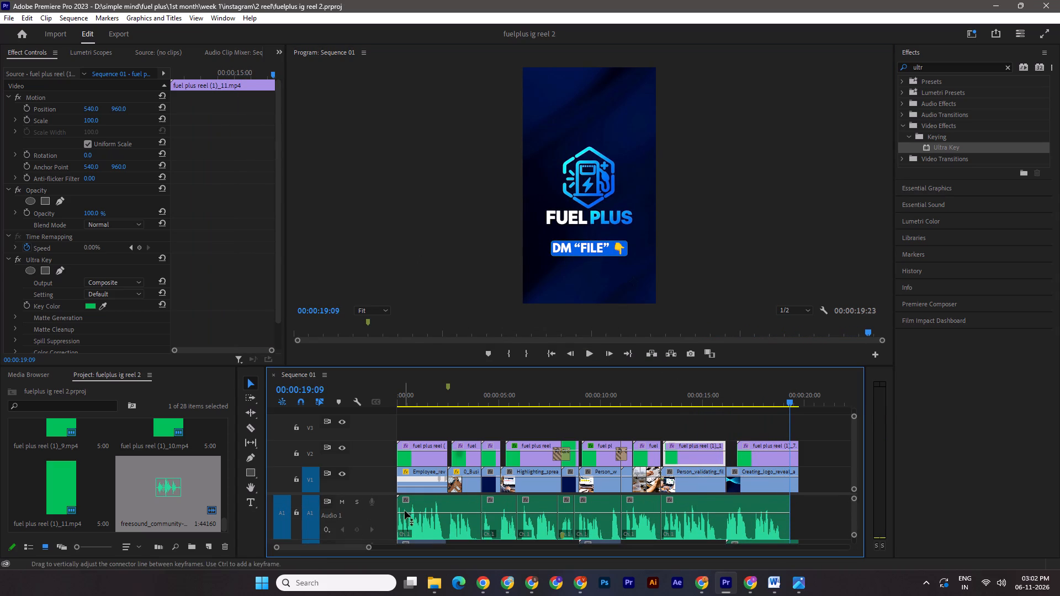
drag(409, 514, 415, 506)
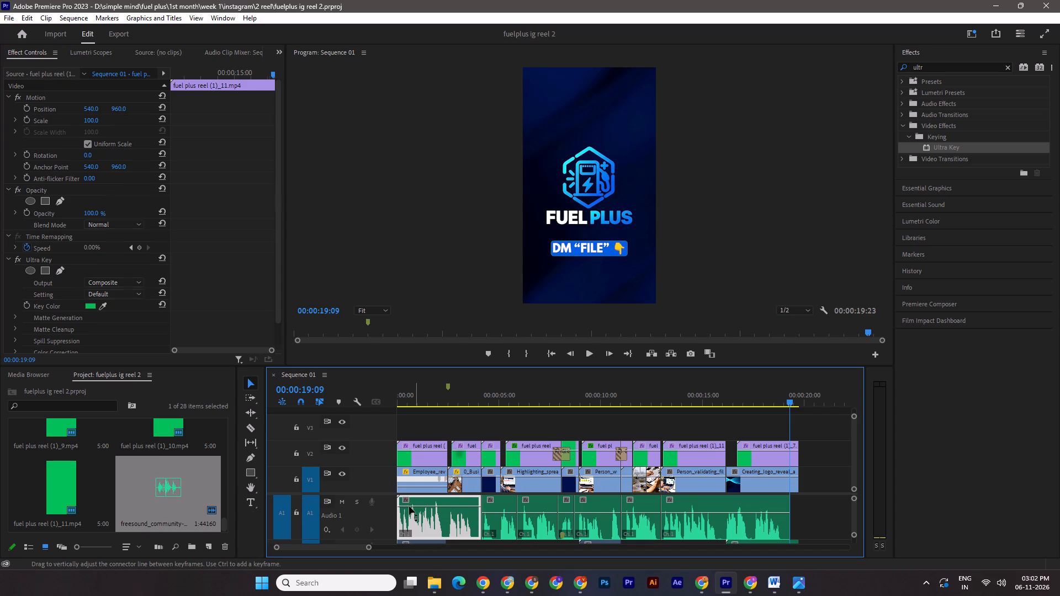
drag(499, 514, 497, 508)
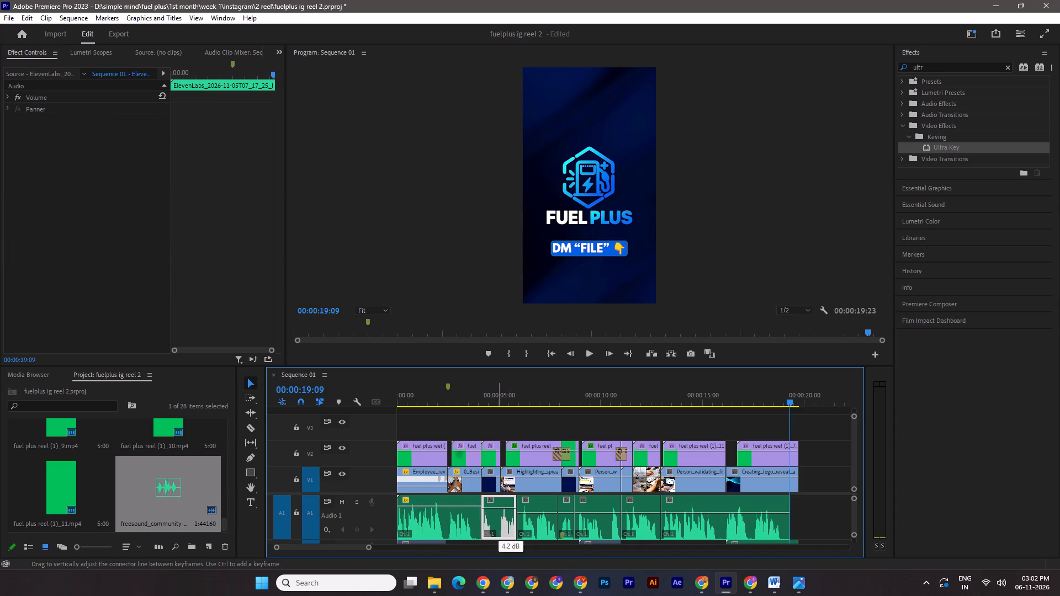
drag(497, 508, 496, 506)
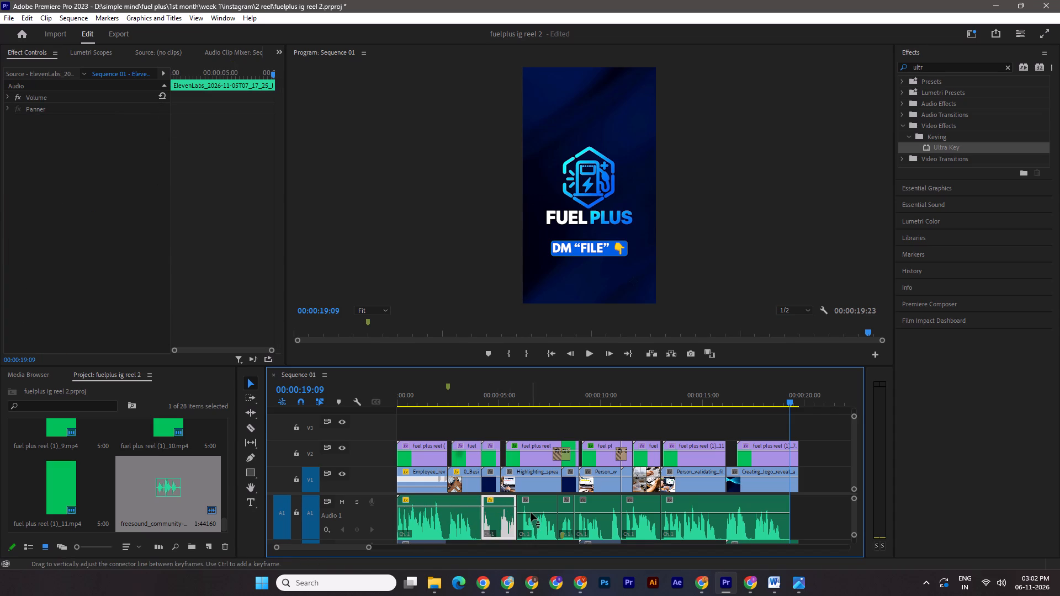
drag(531, 513, 529, 506)
key(ctrl+s)
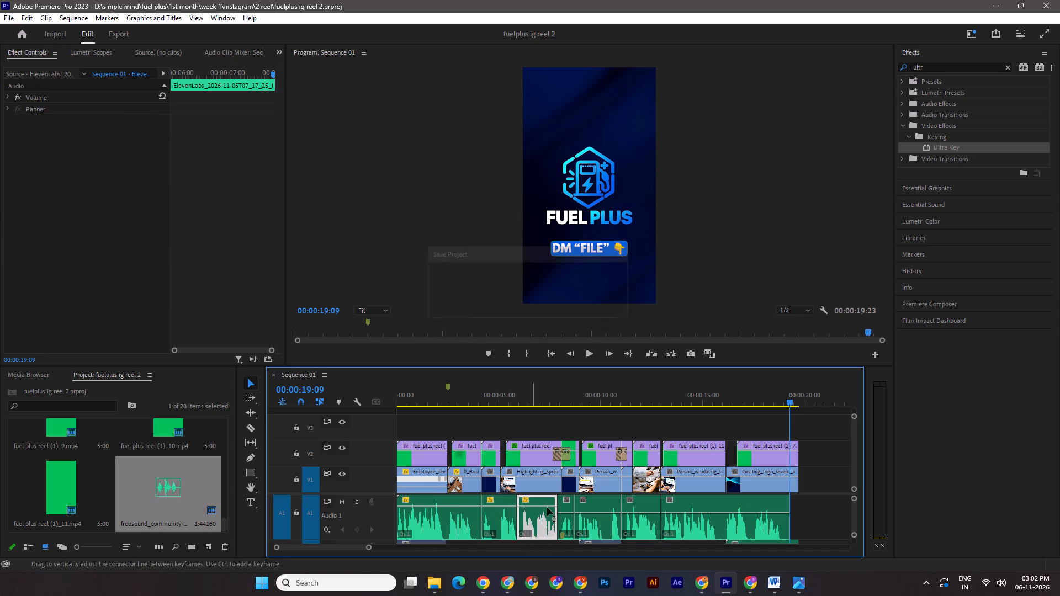
drag(565, 514, 564, 508)
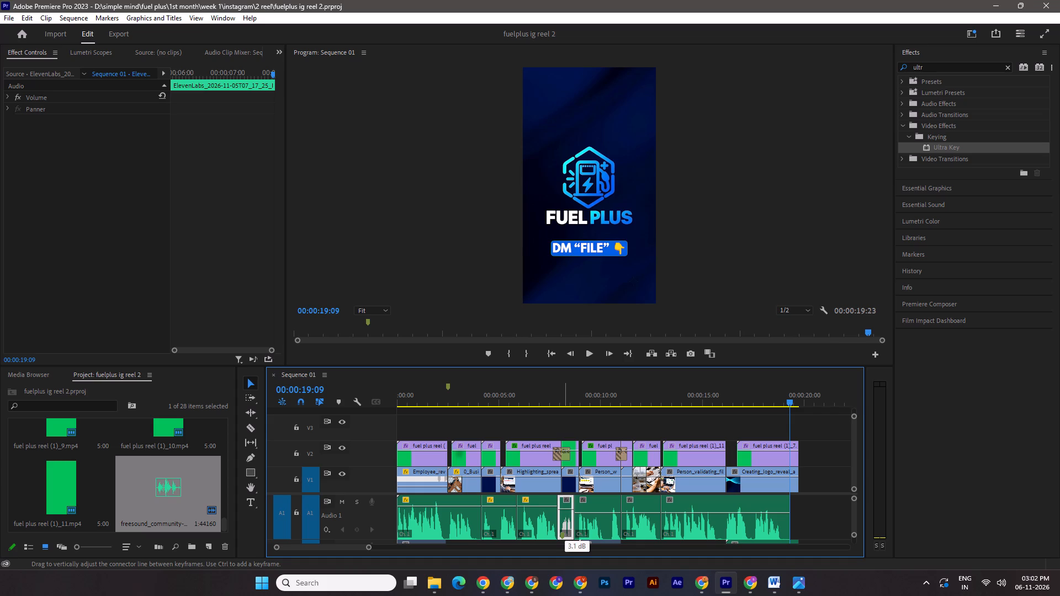
drag(564, 508, 563, 505)
click(565, 505)
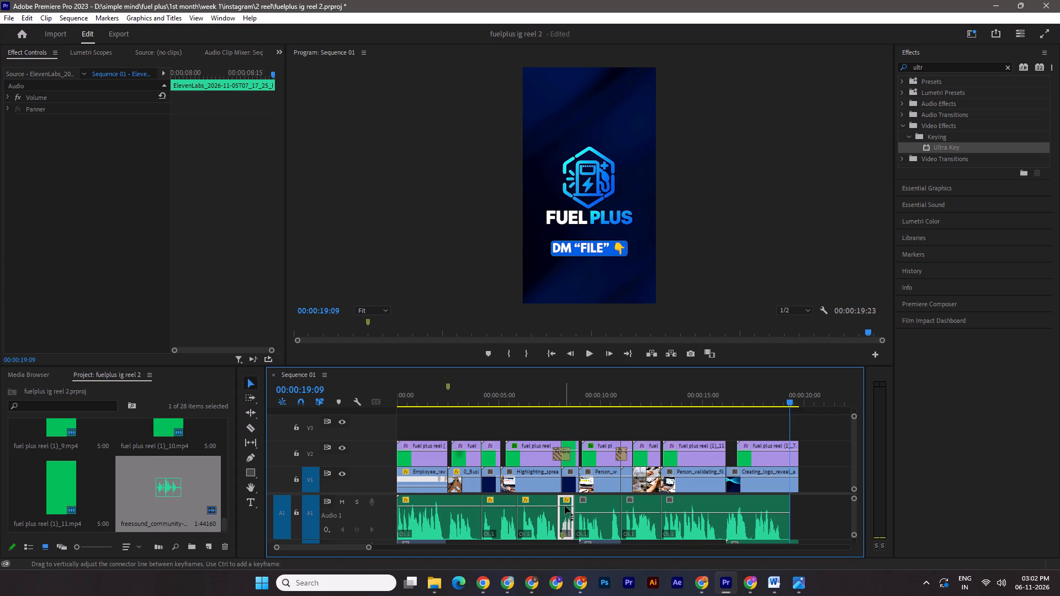
click(565, 505)
Raise the volume of the remaining three voiceover clips on audio track A1 to about 6.7 dB and save the project.
drag(595, 512, 592, 507)
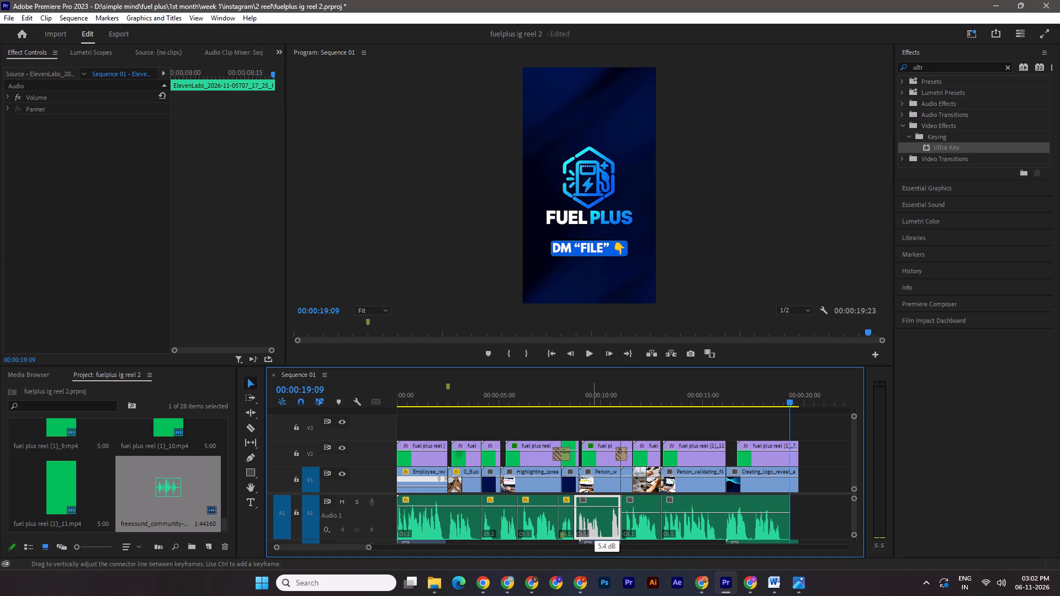
drag(592, 507, 591, 506)
drag(641, 511, 639, 506)
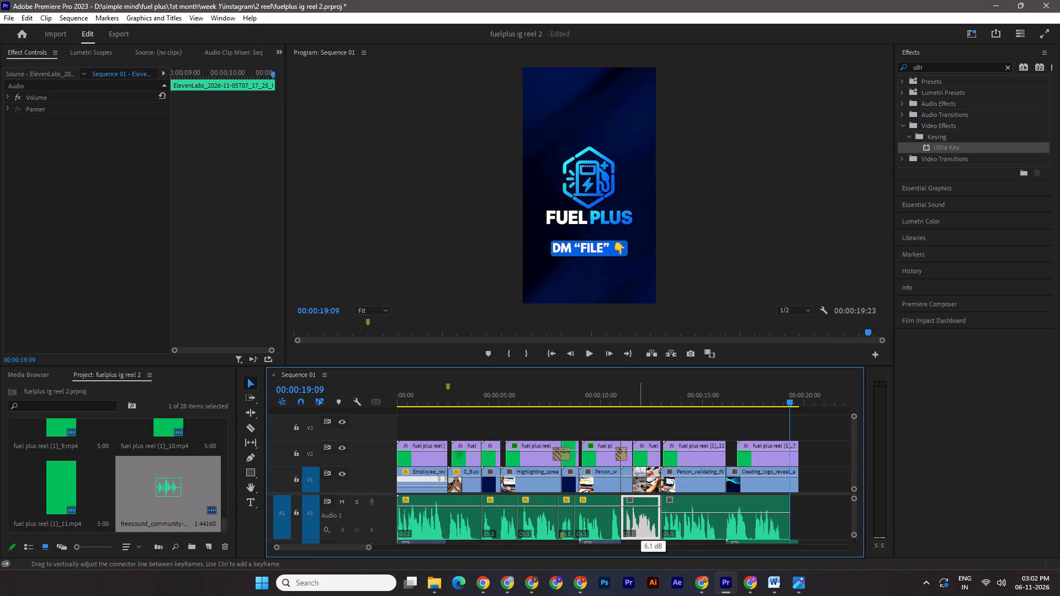
drag(639, 506, 637, 505)
drag(637, 505, 635, 505)
drag(635, 505, 635, 506)
drag(692, 512, 689, 505)
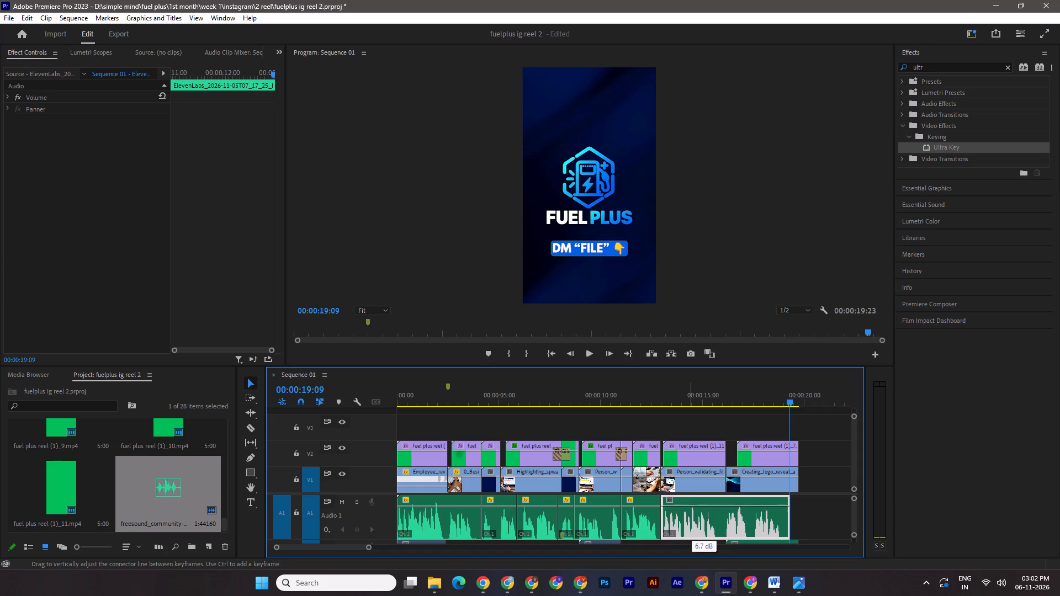
drag(689, 505, 688, 505)
drag(688, 505, 688, 506)
key(ctrl+s)
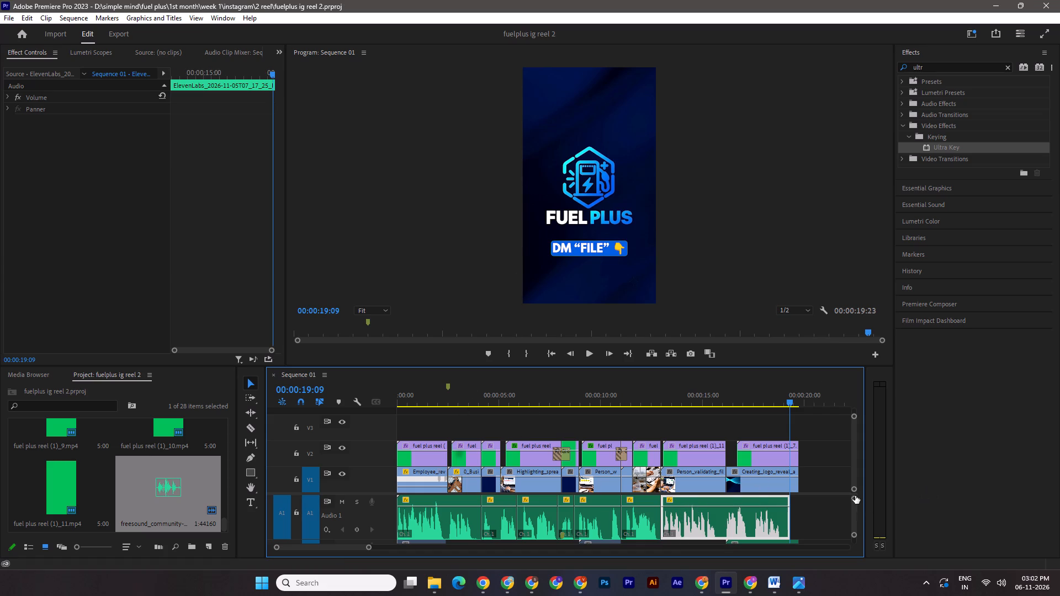
Collapse the audio tracks, play the whole reel from the start and replay its opening to check the voiceover level.
drag(854, 534, 852, 540)
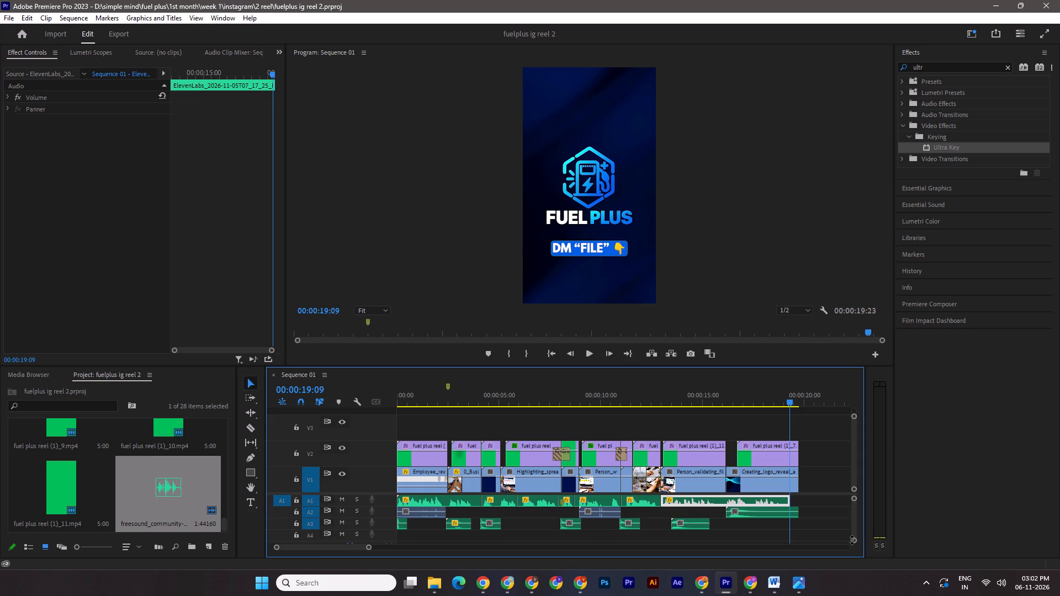
drag(852, 540, 851, 540)
drag(790, 400, 374, 426)
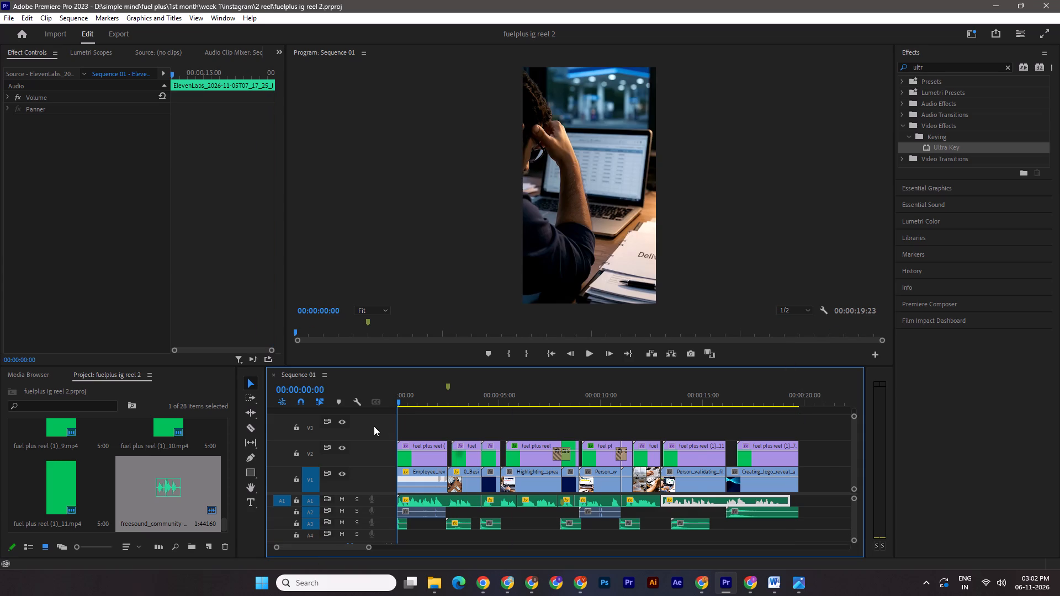
key(ctrl+s)
key(space)
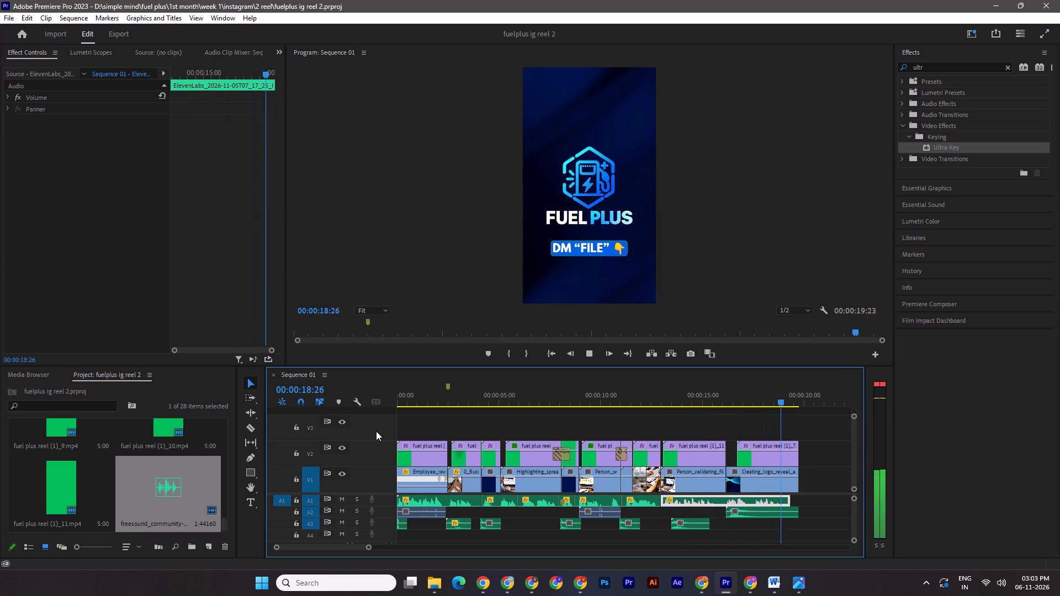
drag(799, 399, 380, 402)
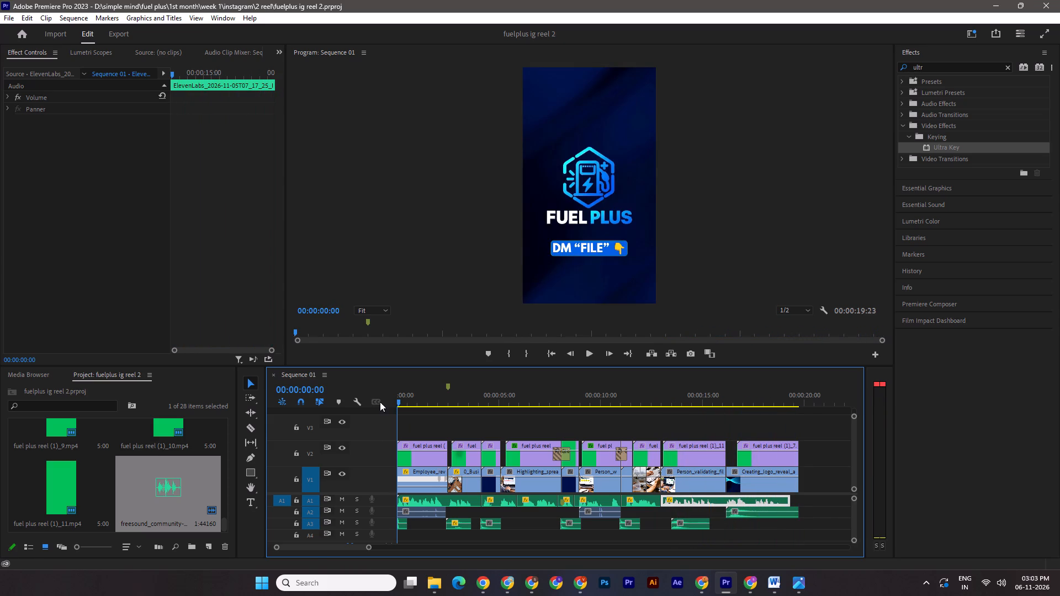
key(space)
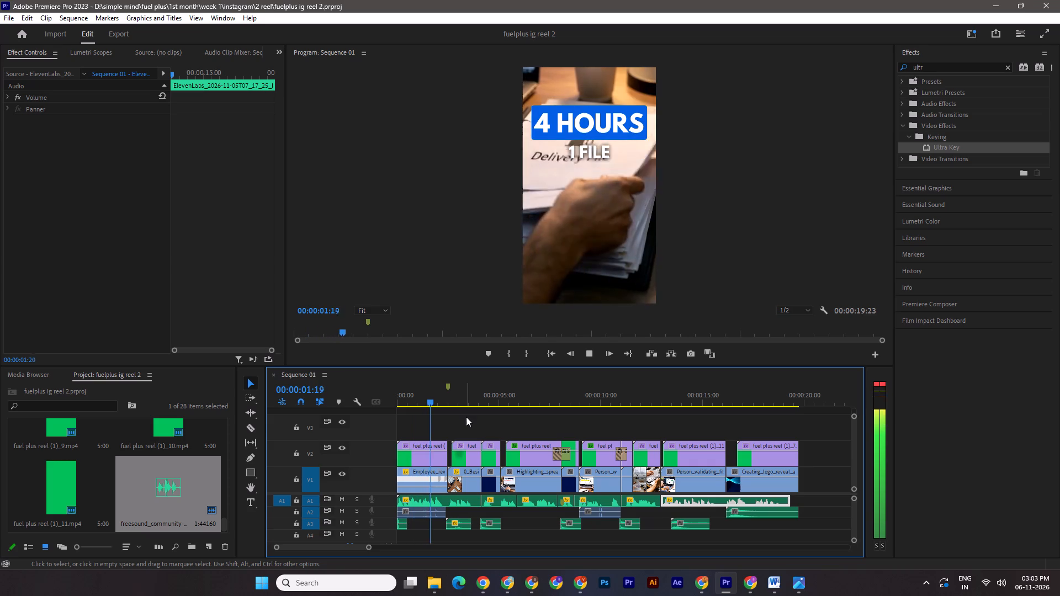
key(space)
Add the Pan Left transition with sound from Premiere Composer's Starter Pack on V3 over the first cut, around 00:00:02:11.
click(936, 321)
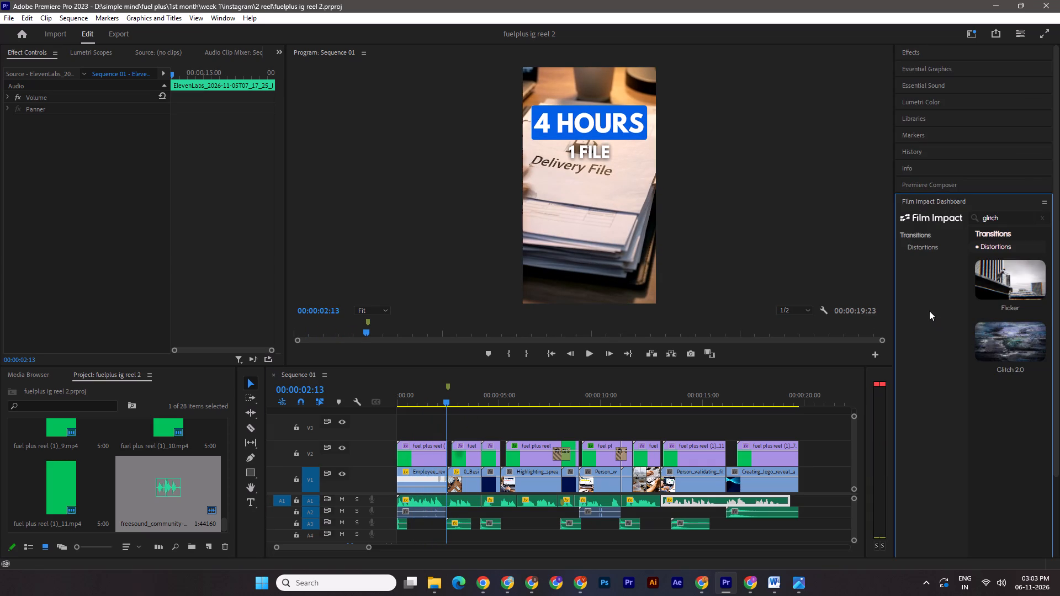
click(935, 178)
click(952, 265)
scroll(1020, 340, down, 3)
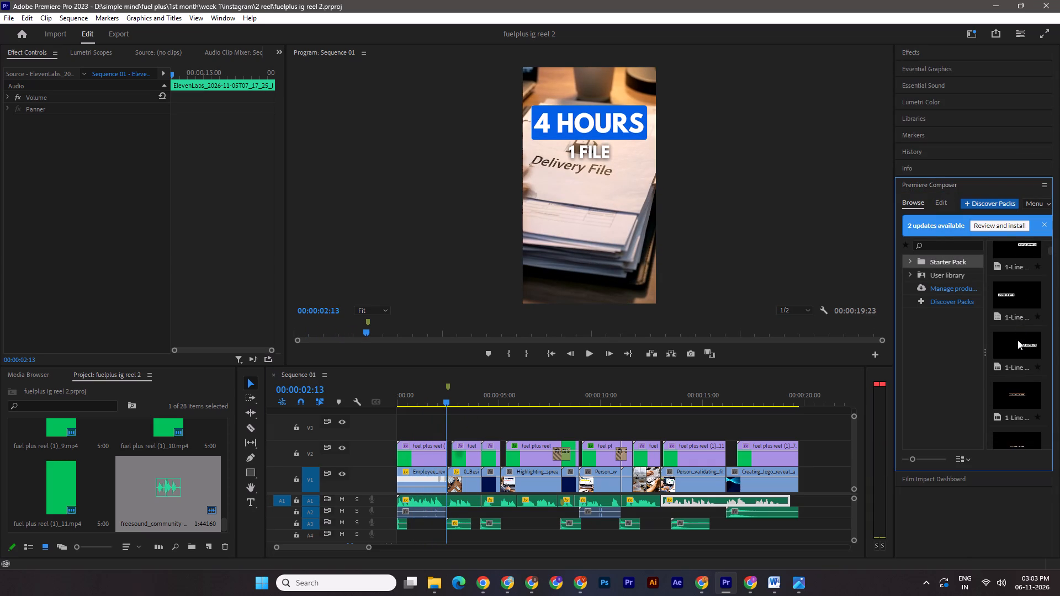
scroll(1017, 340, down, 12)
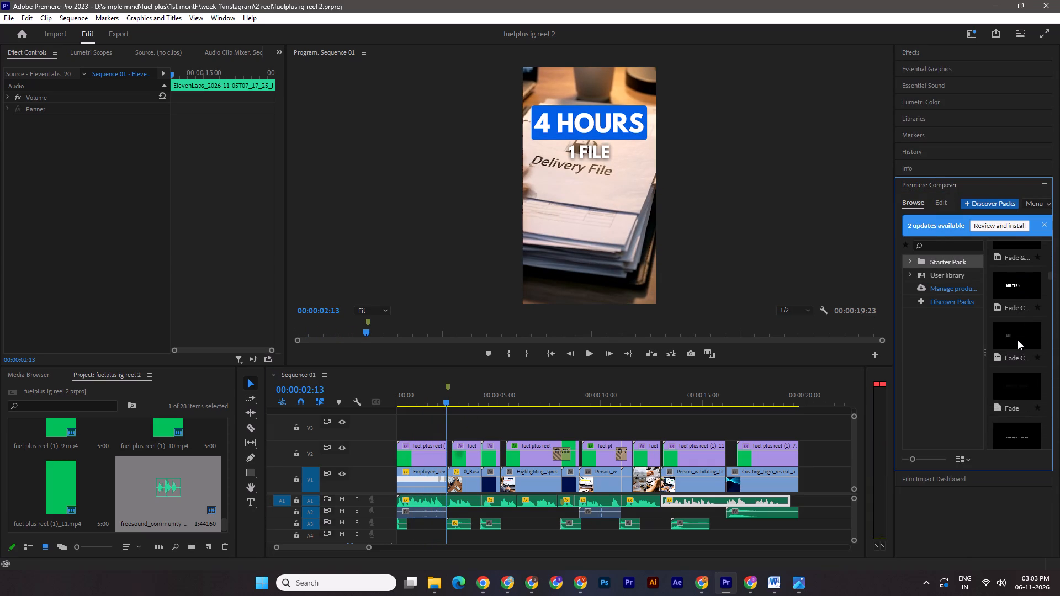
scroll(1017, 340, down, 10)
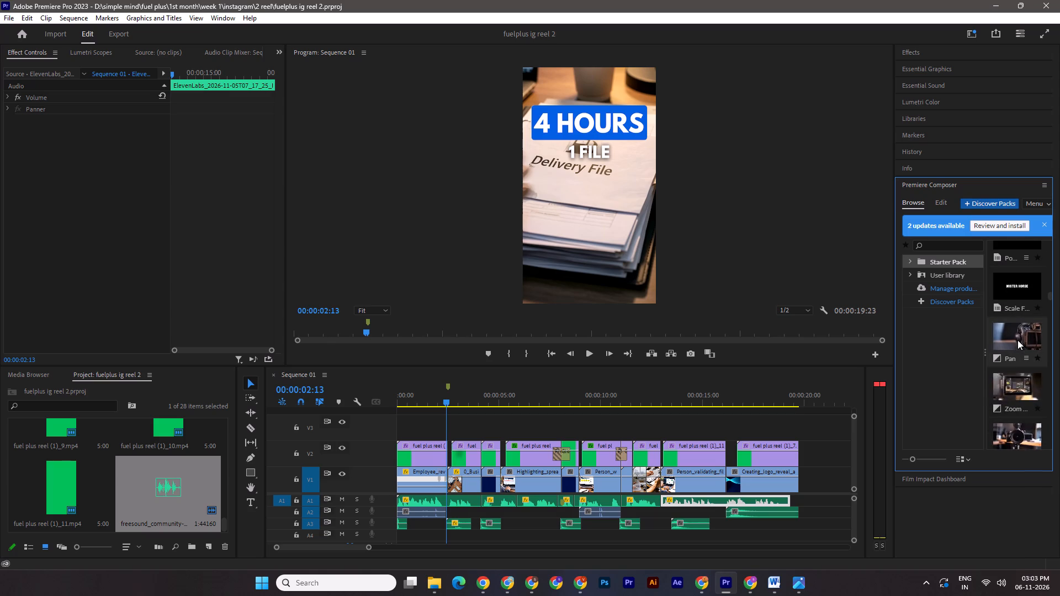
drag(1017, 340, 446, 433)
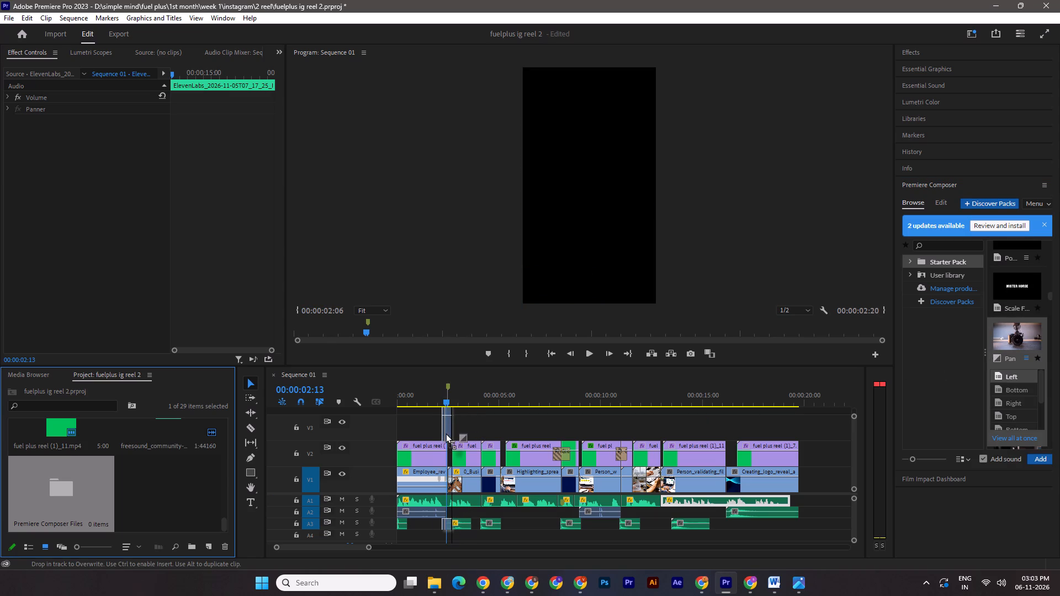
drag(446, 433, 451, 429)
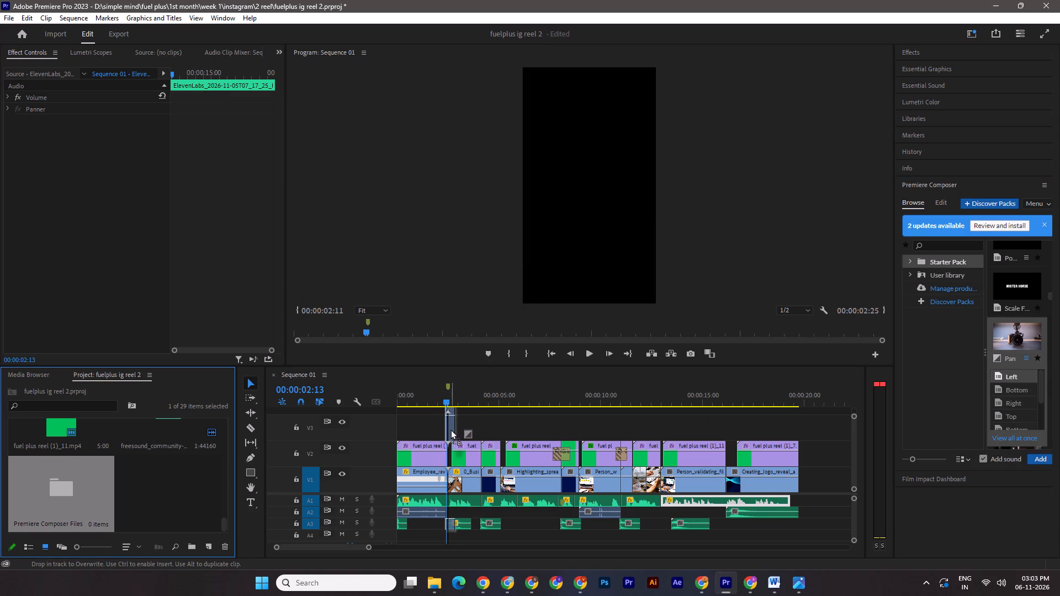
drag(451, 429, 454, 411)
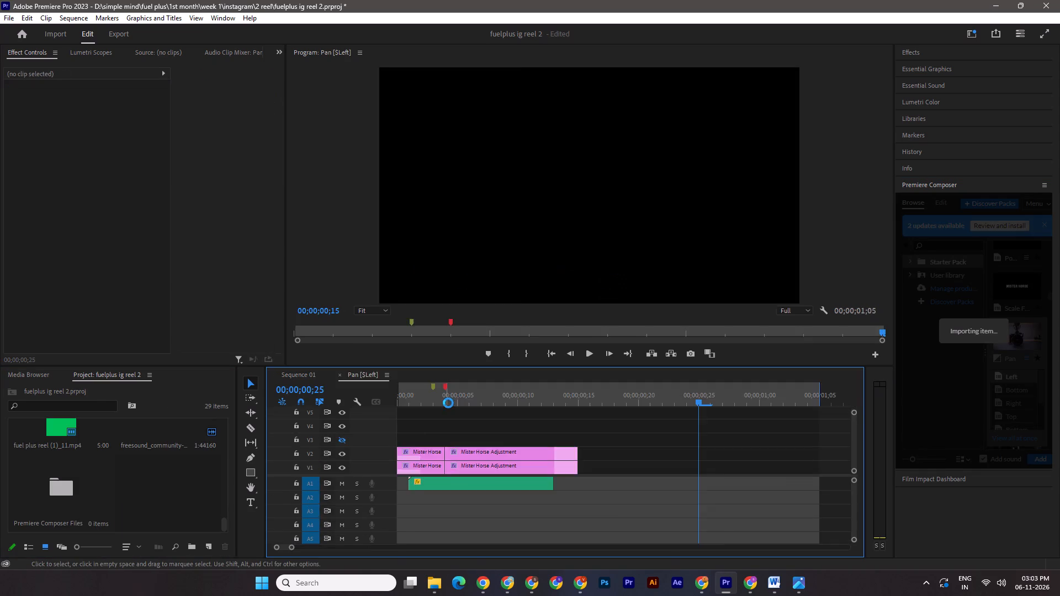
Shift the Pan transition clips about 2 frames later over the cut into the second shot and save the project.
drag(458, 397, 431, 390)
drag(456, 409, 451, 409)
shift+drag(451, 409, 447, 436)
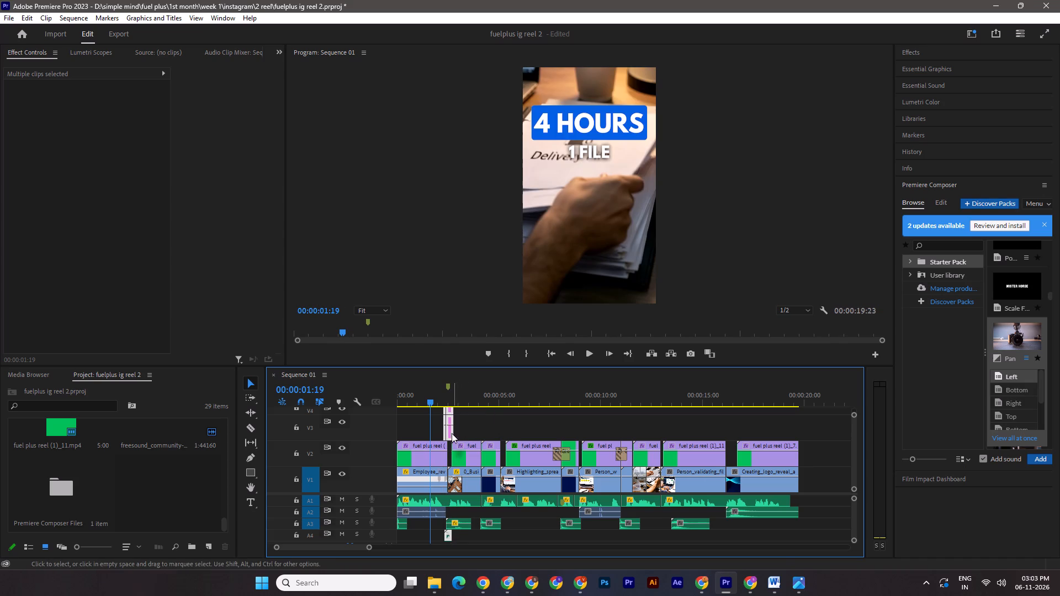
click(450, 433)
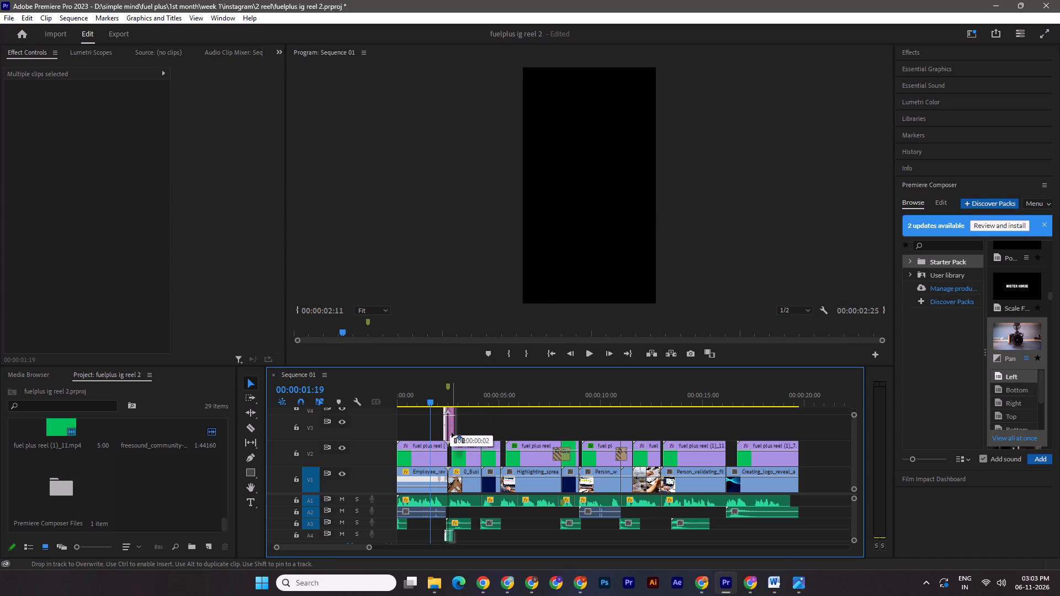
key(ctrl+s)
Play back the reel from the start through the “FUEL PLUS” laptop shot to check the new Pan transition and sound.
drag(423, 403, 401, 400)
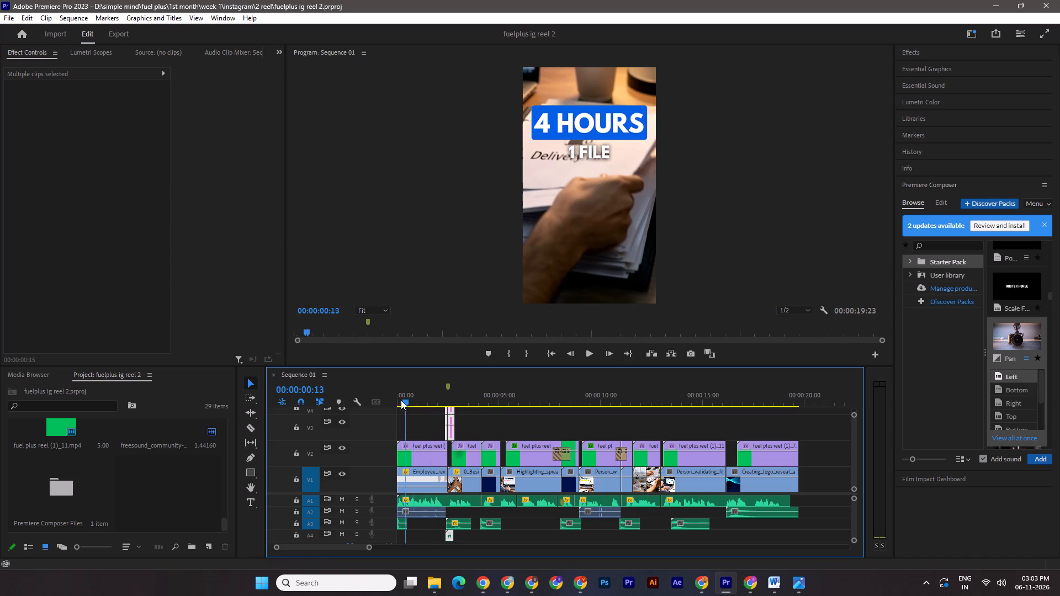
drag(401, 400, 397, 400)
key(space)
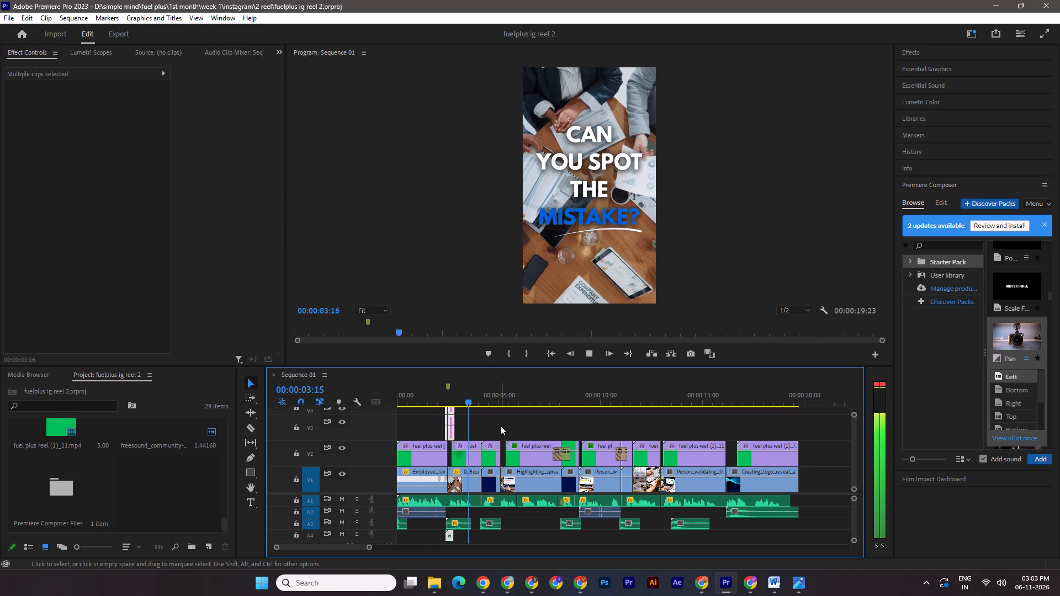
key(space)
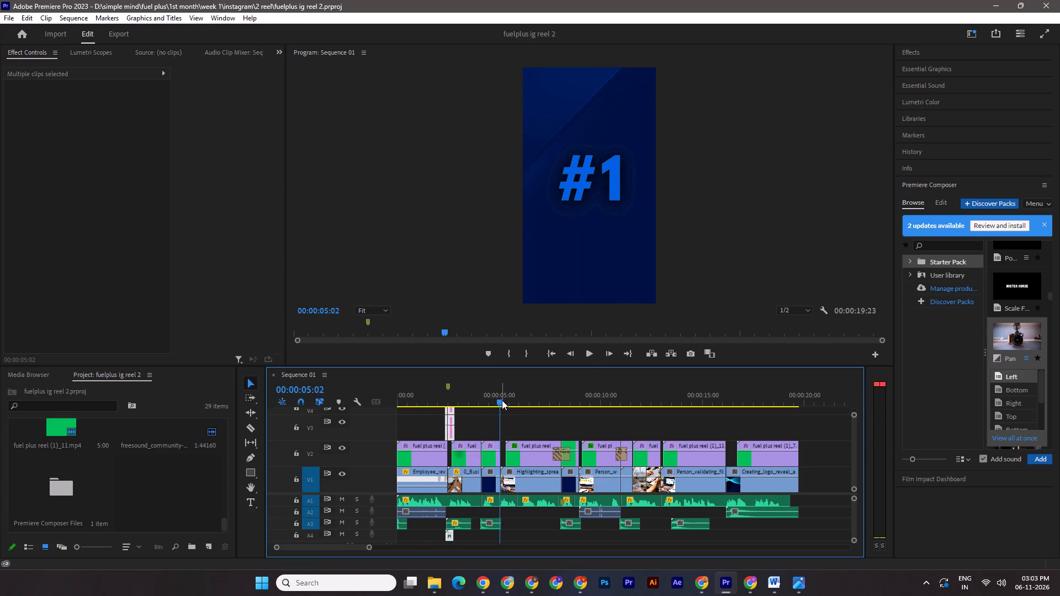
drag(502, 400, 460, 397)
key(space)
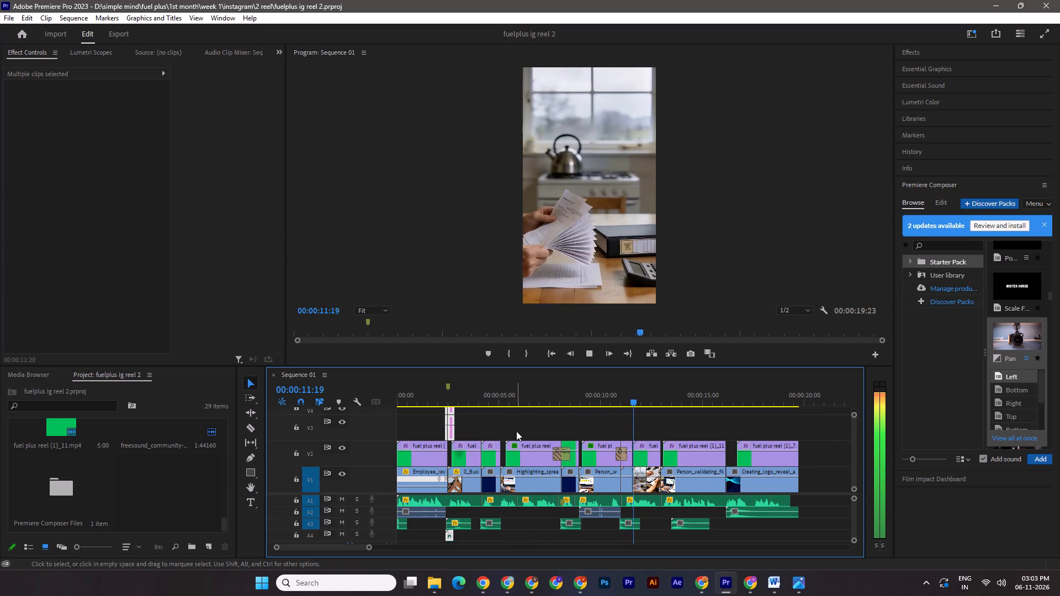
key(space)
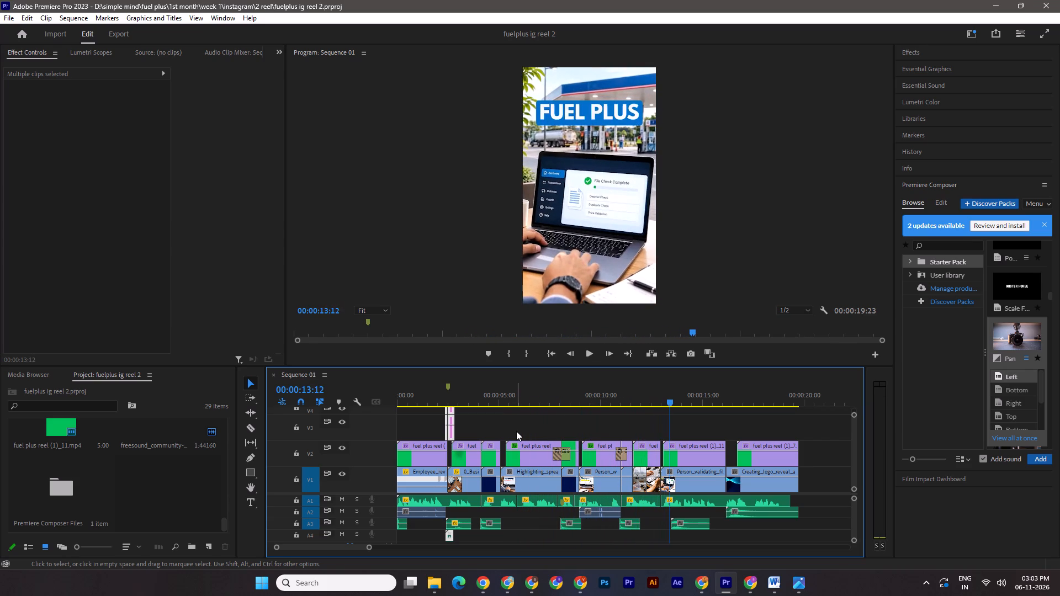
Add the Zoom In transition with sound from Premiere Composer's Starter Pack on V3 over the cut into the “FUEL PLUS” laptop shot and save.
click(1029, 356)
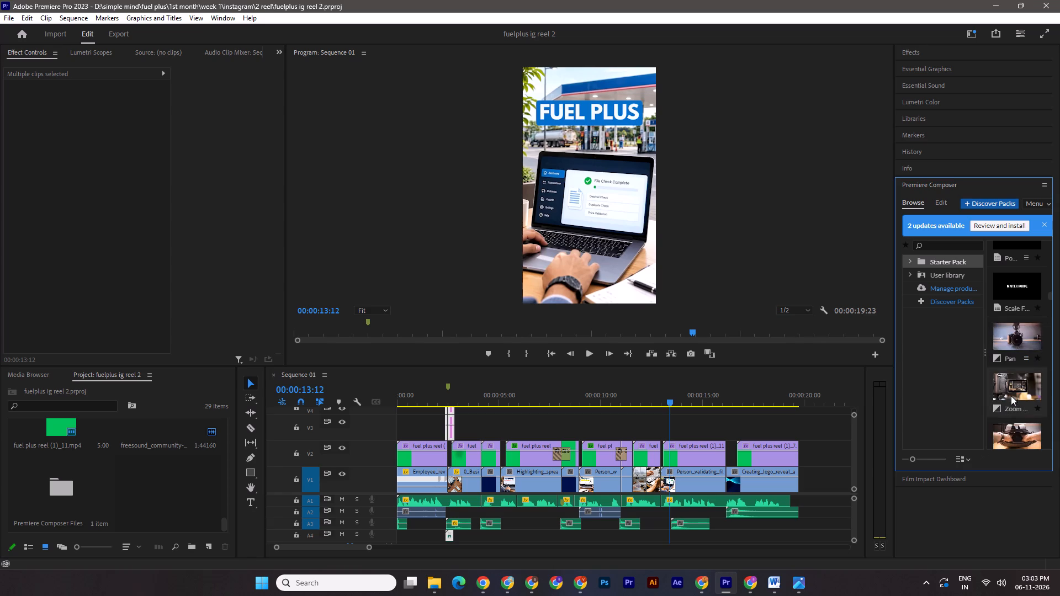
drag(1019, 439, 663, 432)
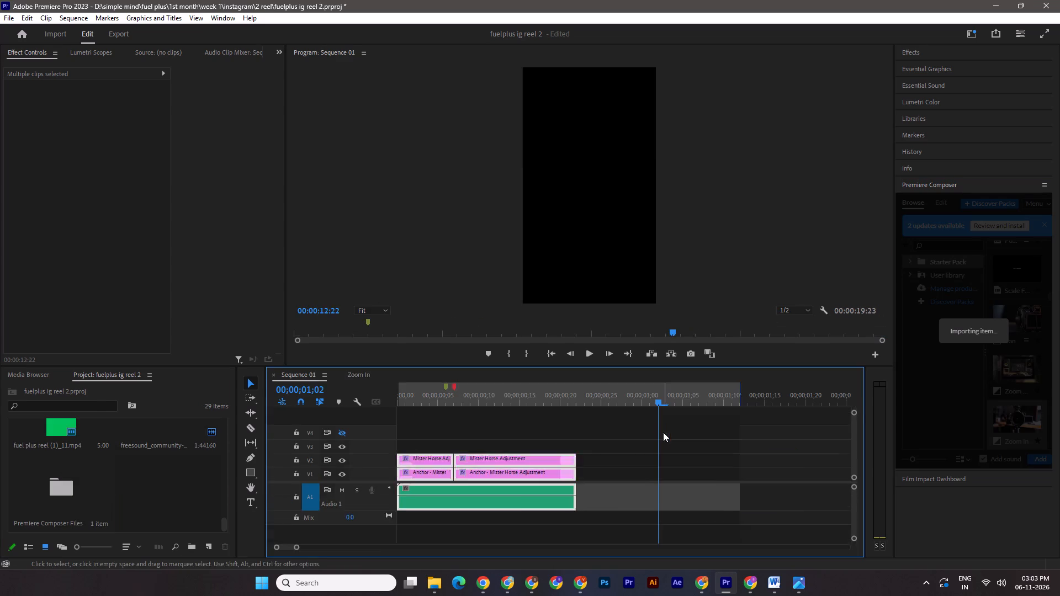
key(ctrl+s)
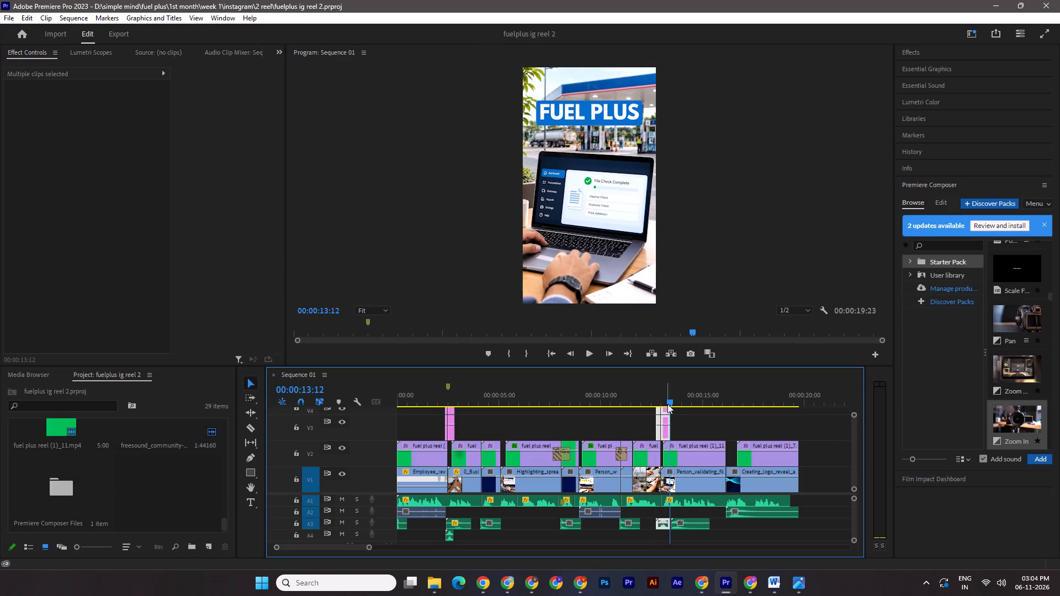
Play back from just before the new Zoom In transition into the logo reveal to check it with its sound.
drag(667, 404, 645, 398)
click(697, 433)
key(space)
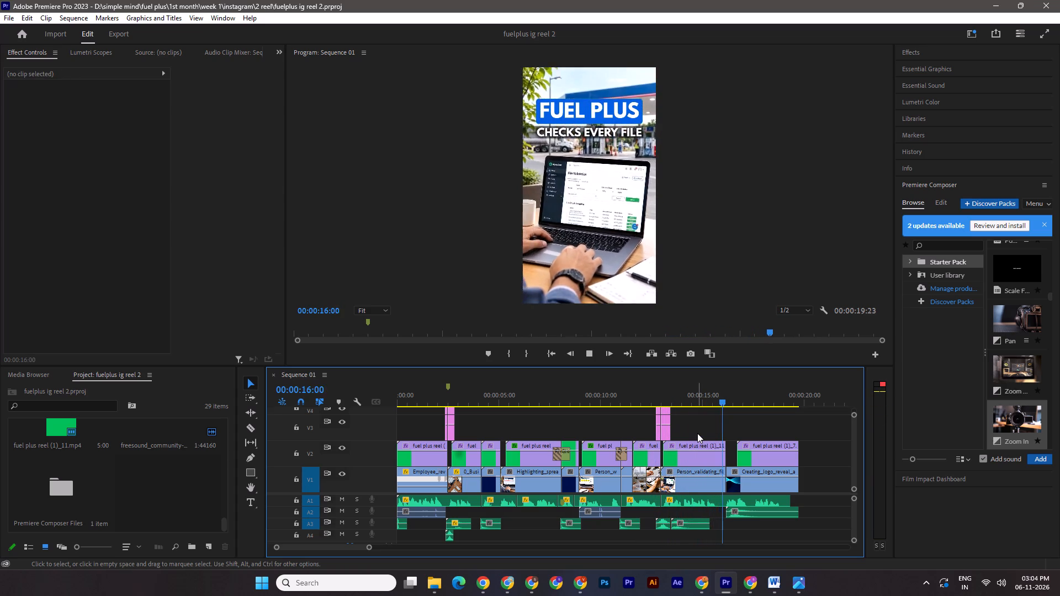
key(space)
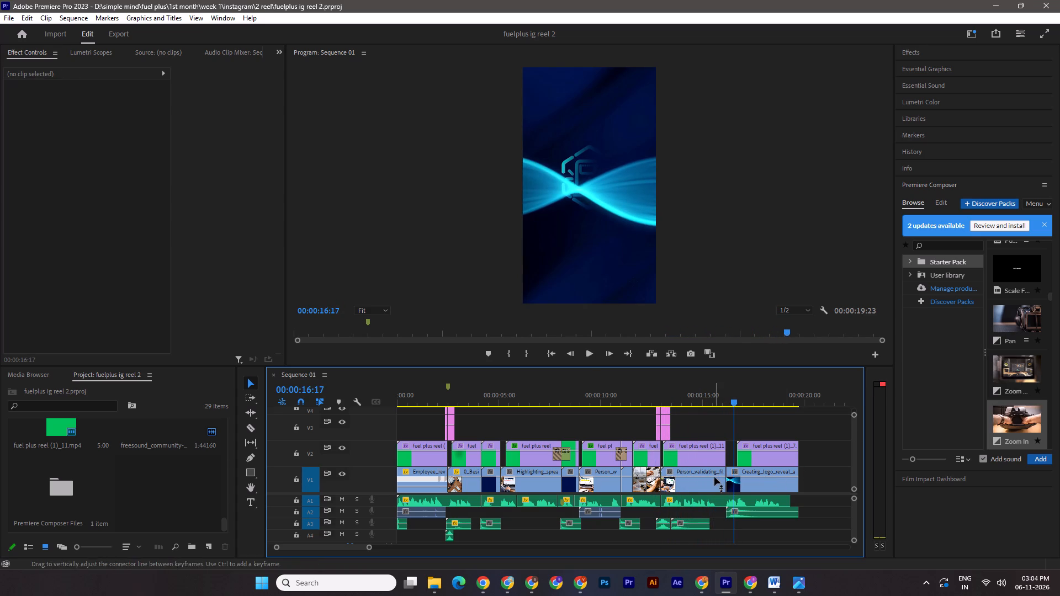
Apply a Cross Dissolve between the laptop shot and the logo reveal on V1 and shorten it to 12 frames.
click(714, 477)
shift+click(735, 482)
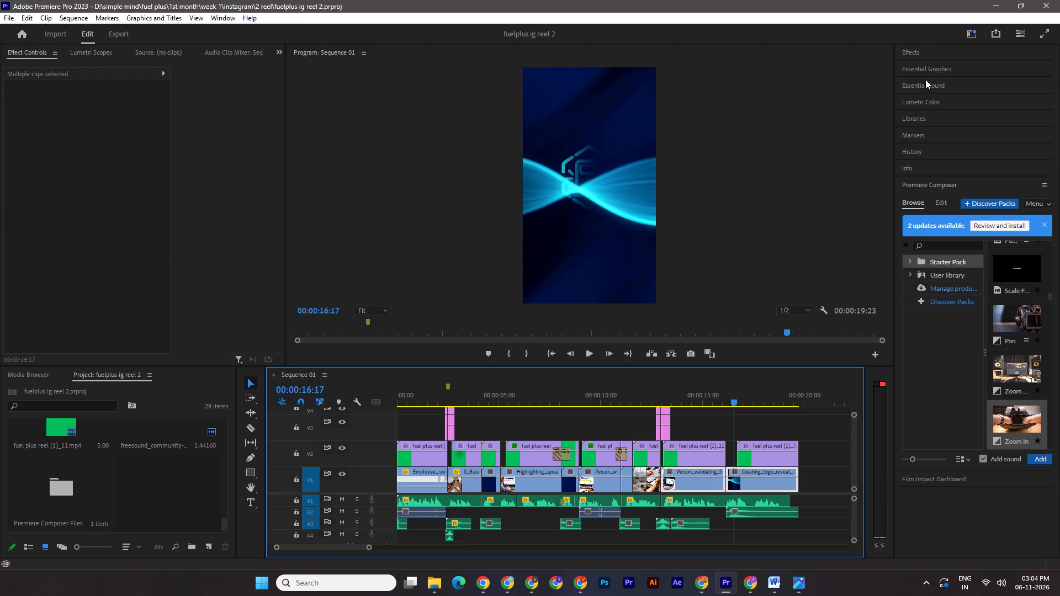
click(918, 55)
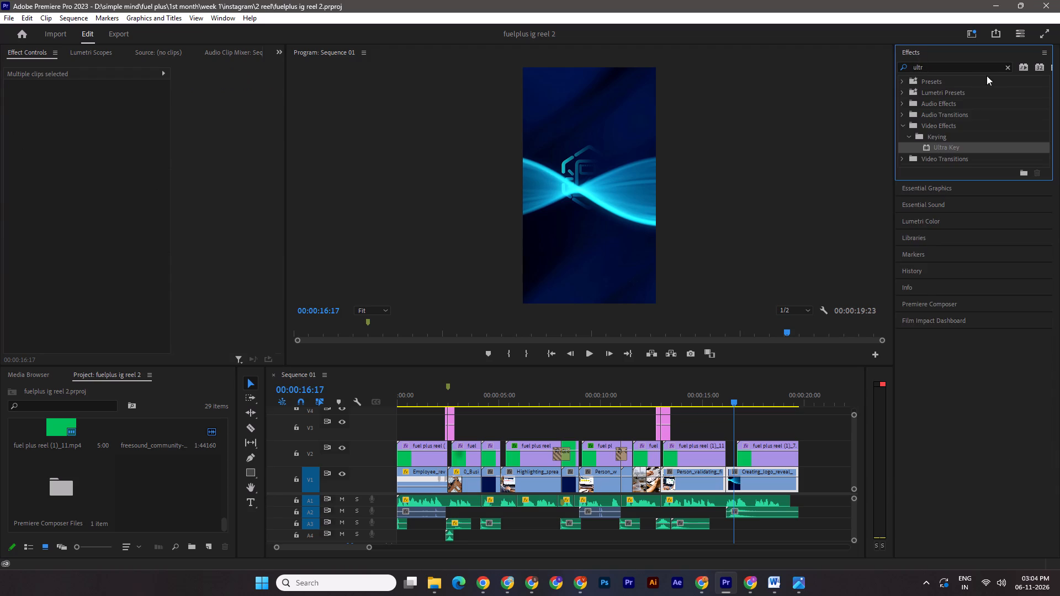
click(1010, 66)
click(902, 137)
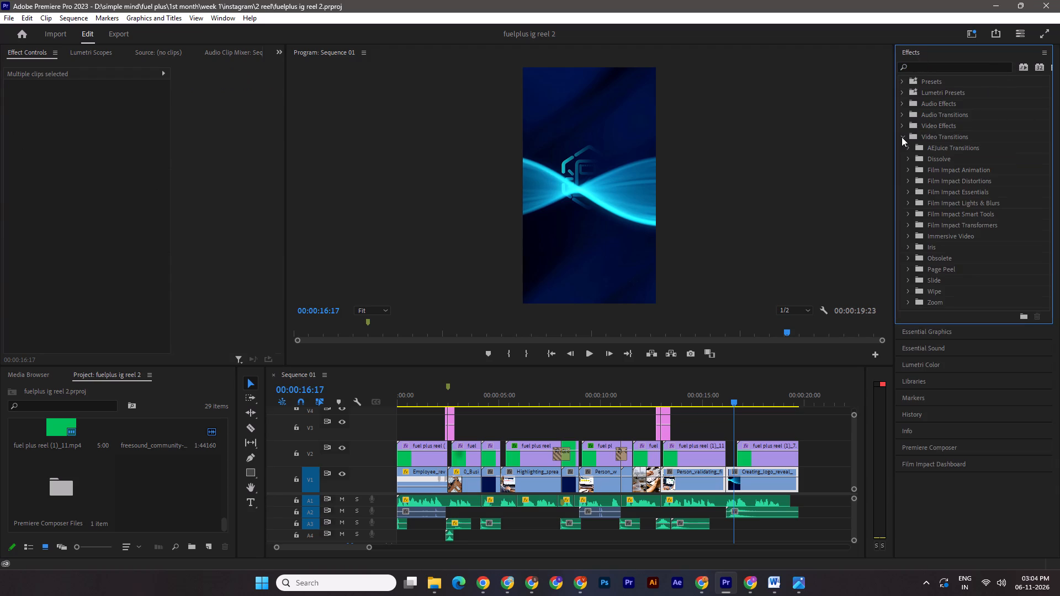
click(905, 158)
drag(947, 180, 935, 215)
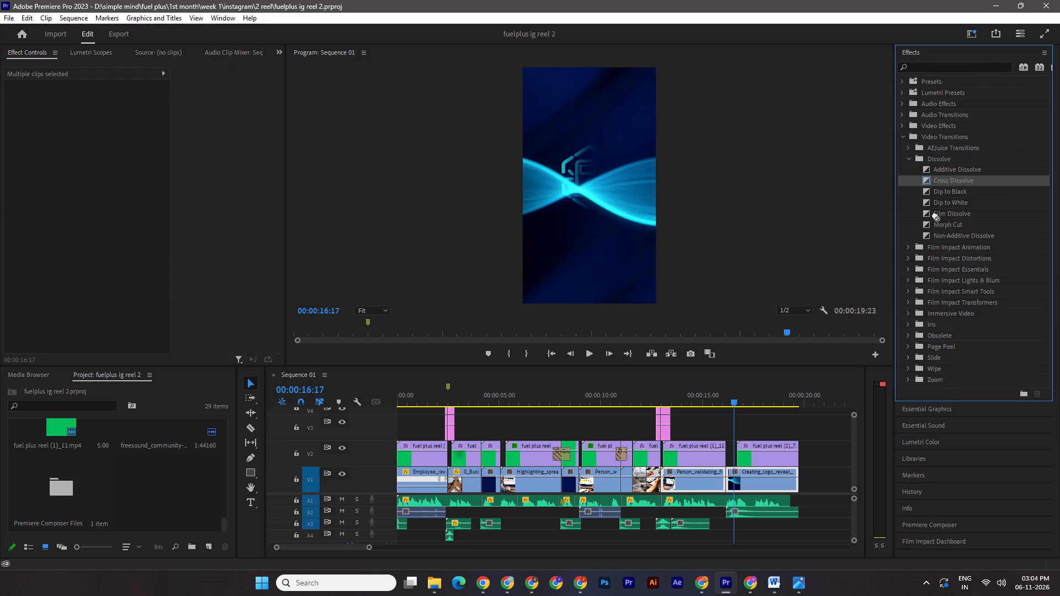
drag(935, 215, 728, 482)
click(728, 481)
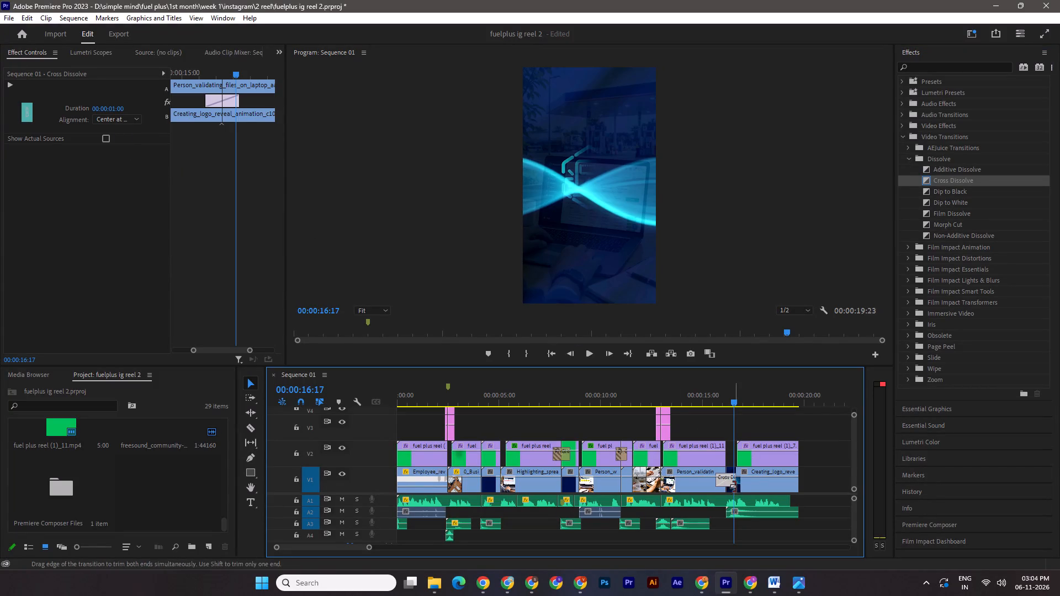
drag(118, 104, 106, 107)
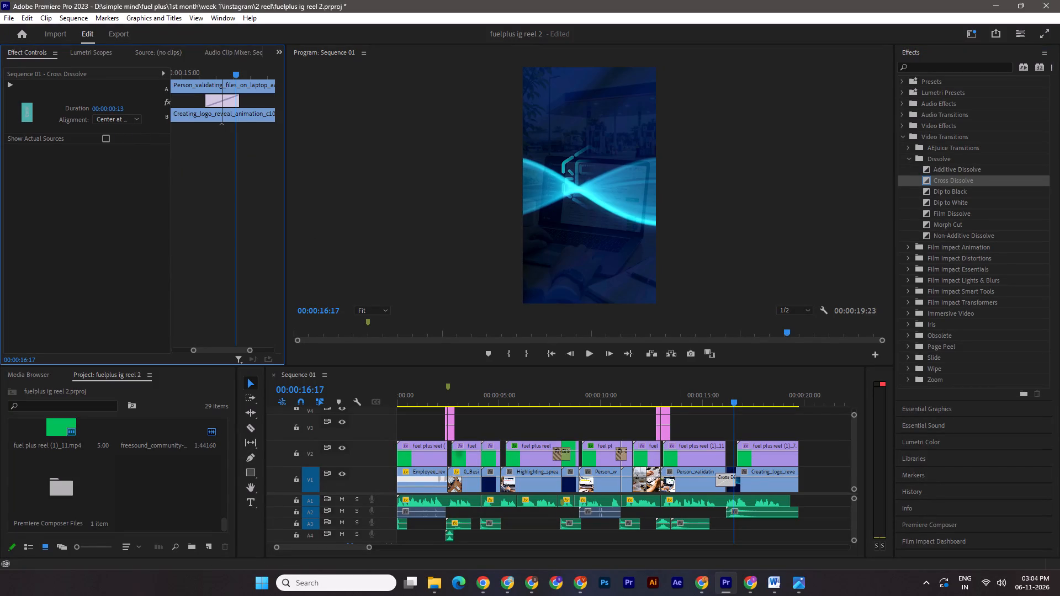
drag(106, 107, 105, 107)
Play back the cut into the logo reveal a couple of times to check the Cross Dissolve.
drag(735, 398, 726, 397)
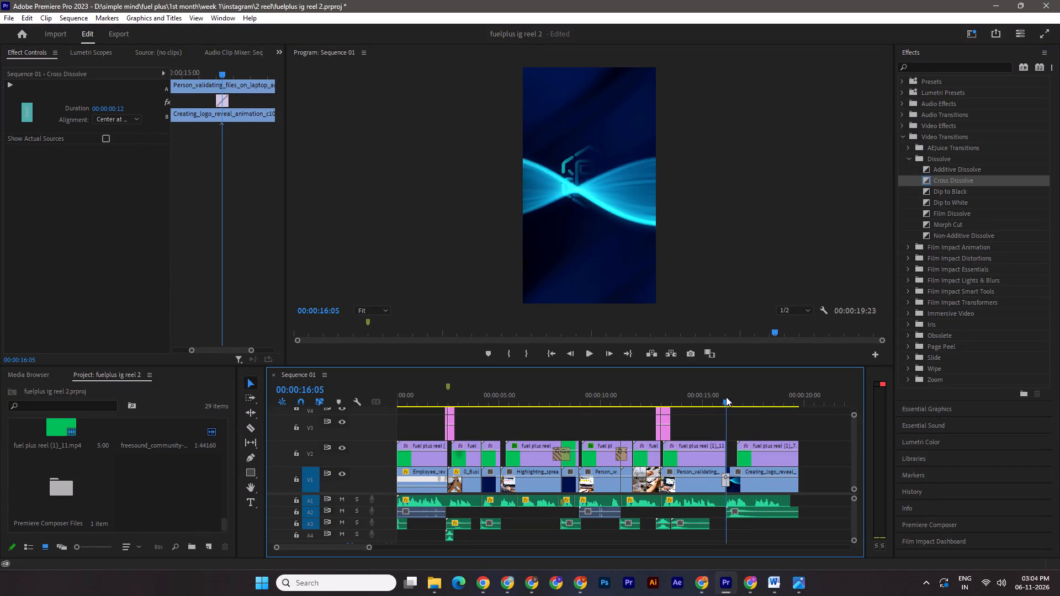
drag(726, 397, 722, 396)
key(space)
key(space)
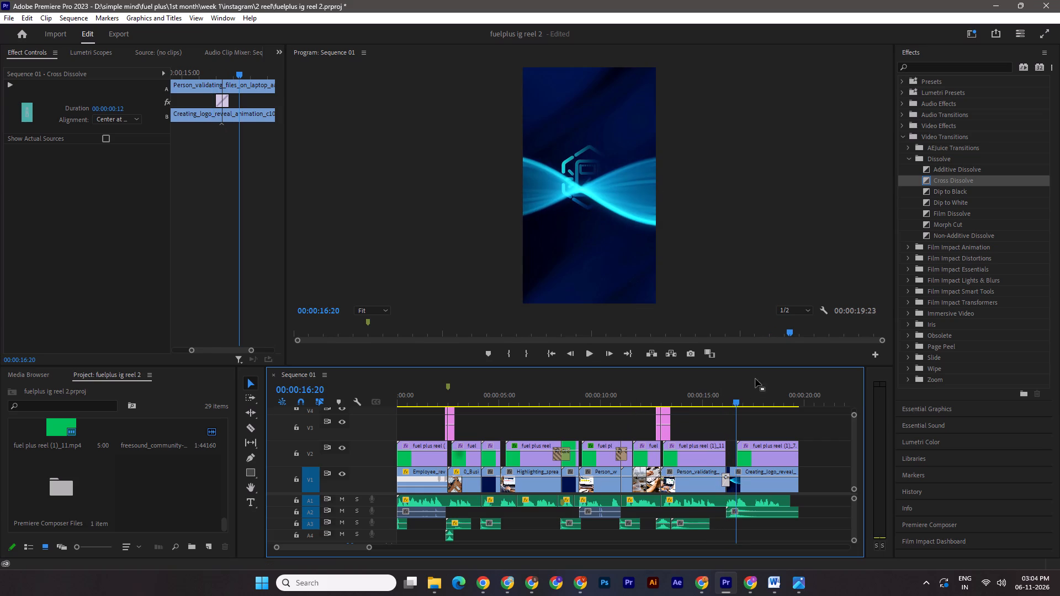
drag(743, 396, 718, 396)
key(space)
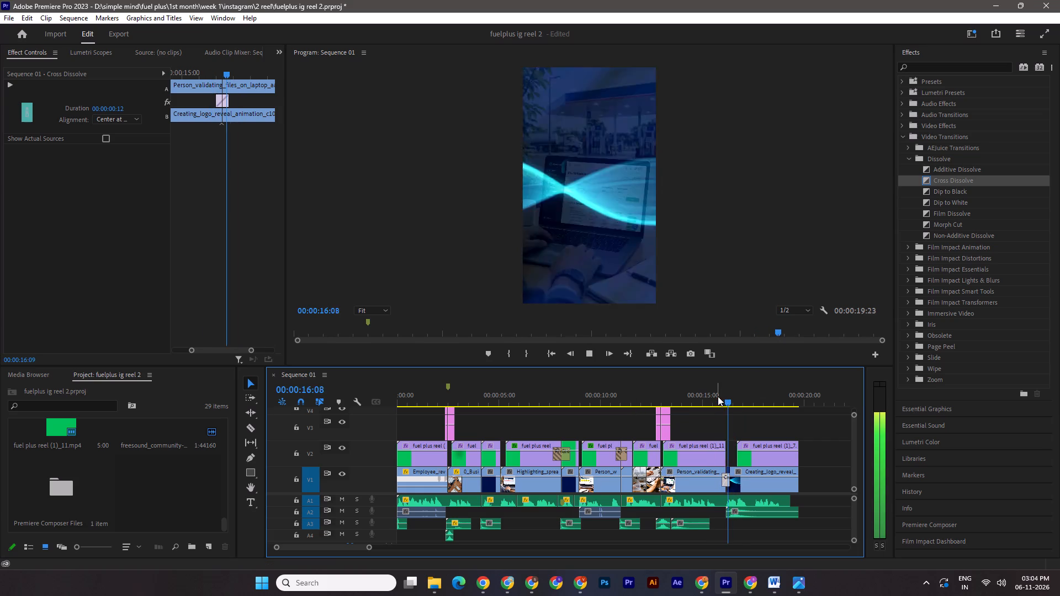
key(space)
shift+drag(738, 400, 721, 399)
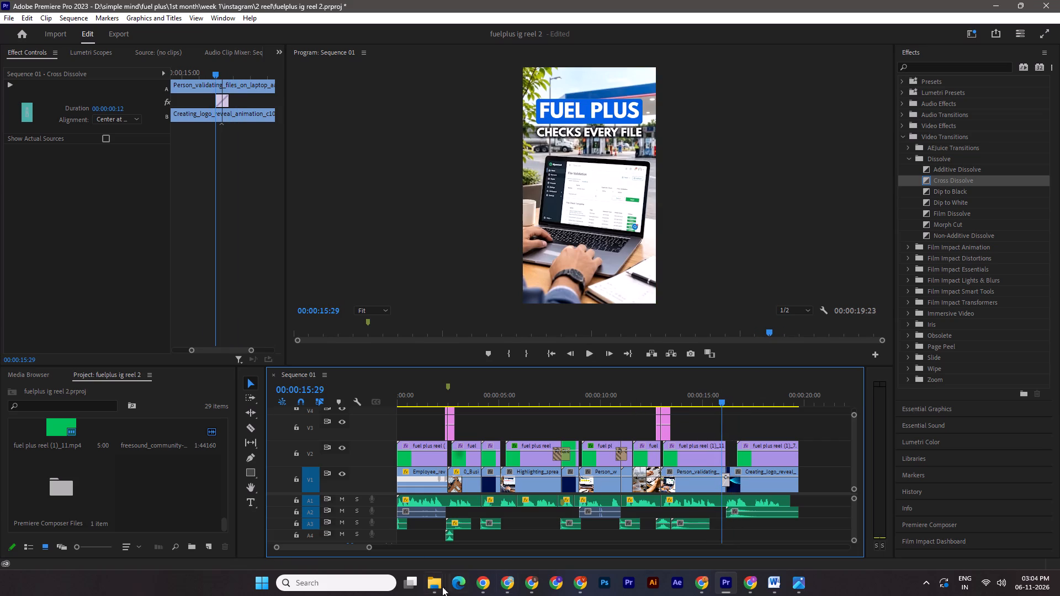
Fade out the “FUEL PLUS CHECKS EVERY FILE” title with opacity keyframes from 100% at 00:00:15:29 to 0% at 00:00:16:04, and save the project.
drag(366, 546, 344, 545)
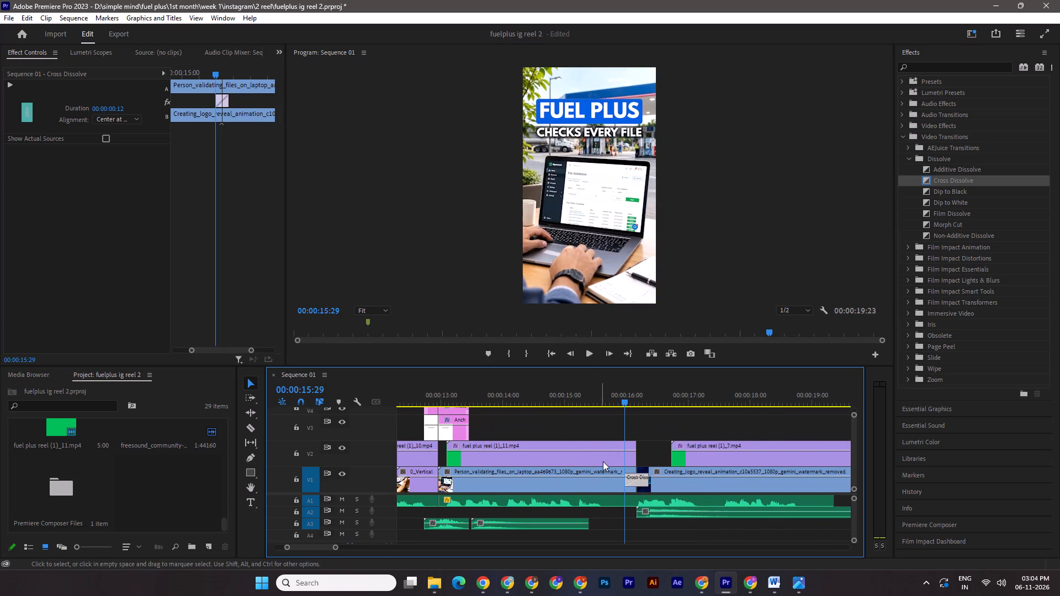
click(604, 461)
click(29, 212)
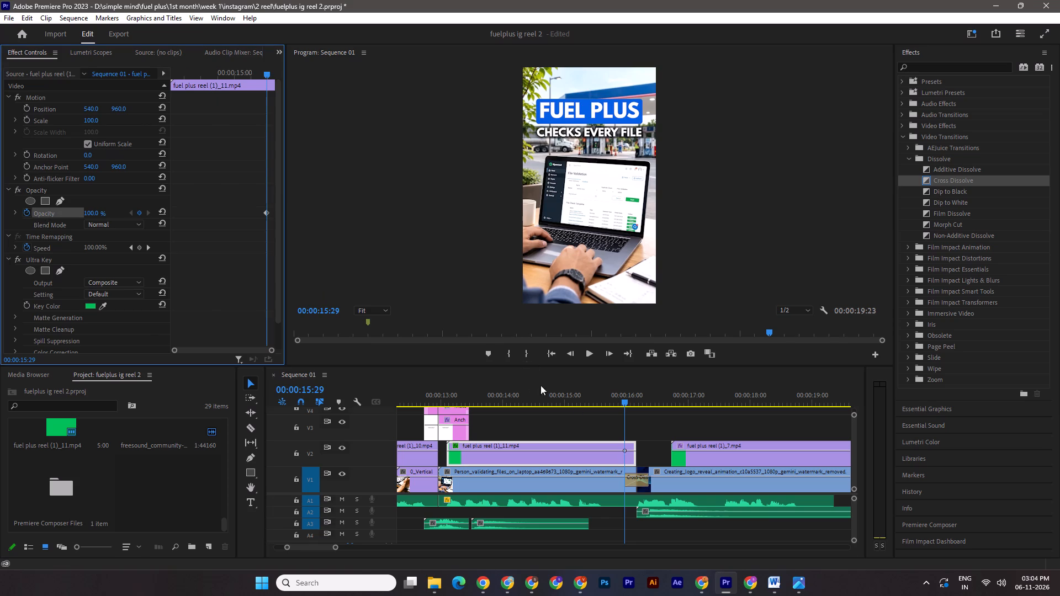
drag(621, 401, 631, 405)
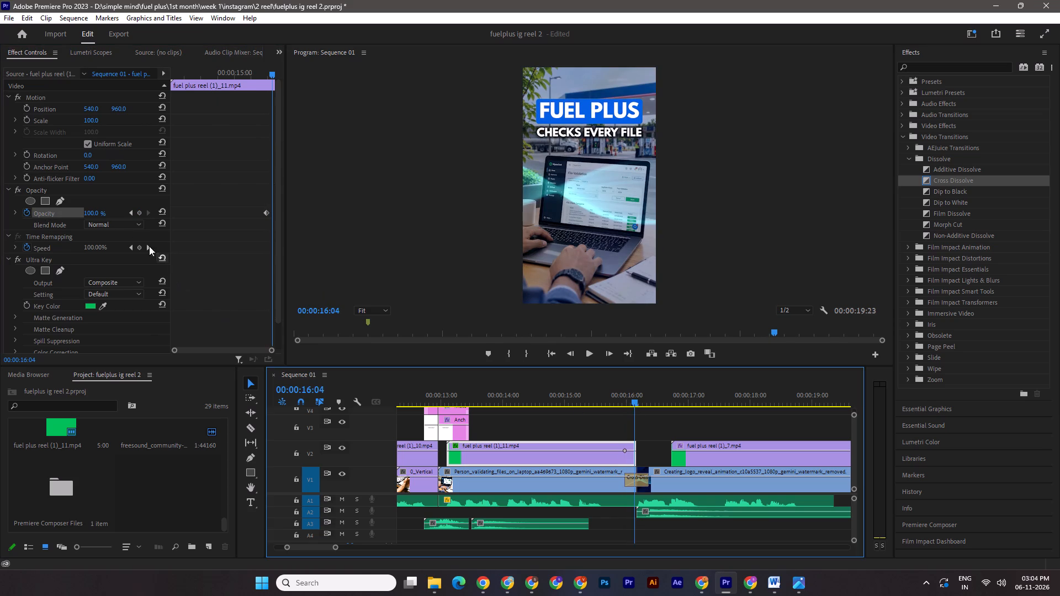
drag(94, 215, 29, 214)
key(ctrl+s)
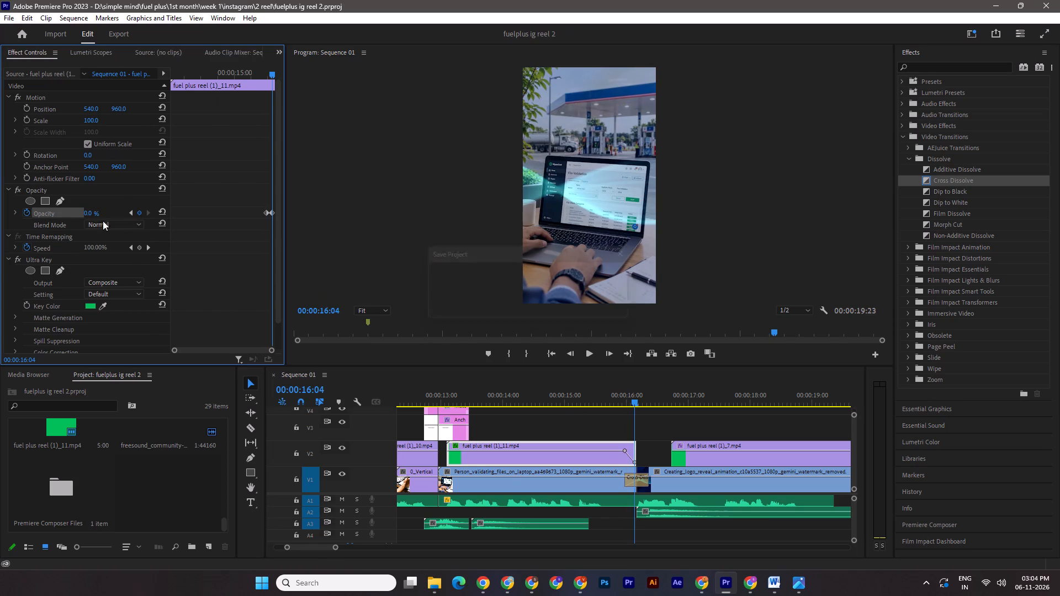
drag(335, 547, 359, 551)
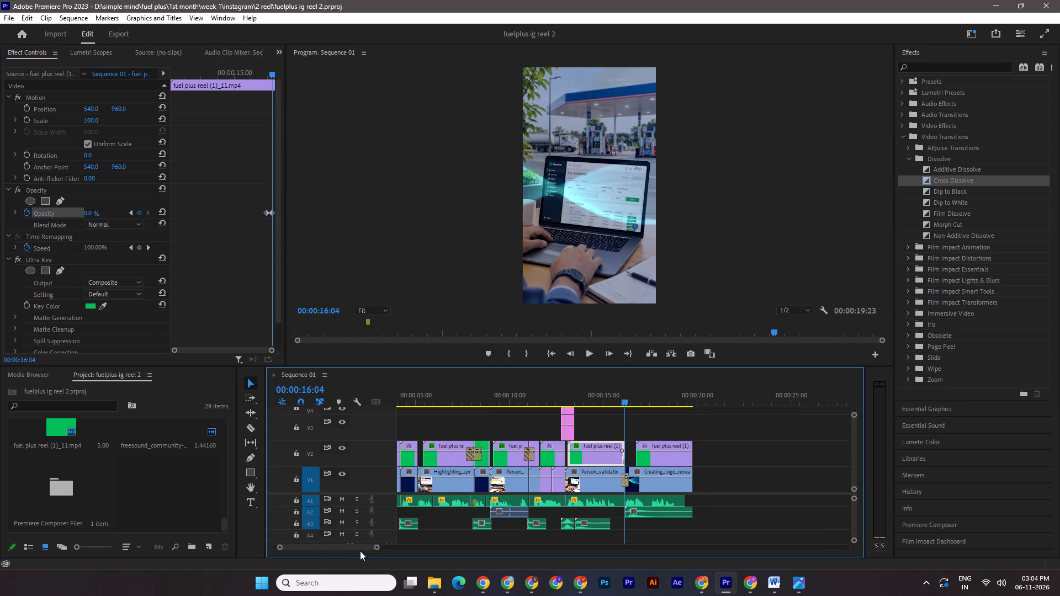
key(ctrl+s)
drag(621, 400, 327, 400)
key(ctrl+s)
key(space)
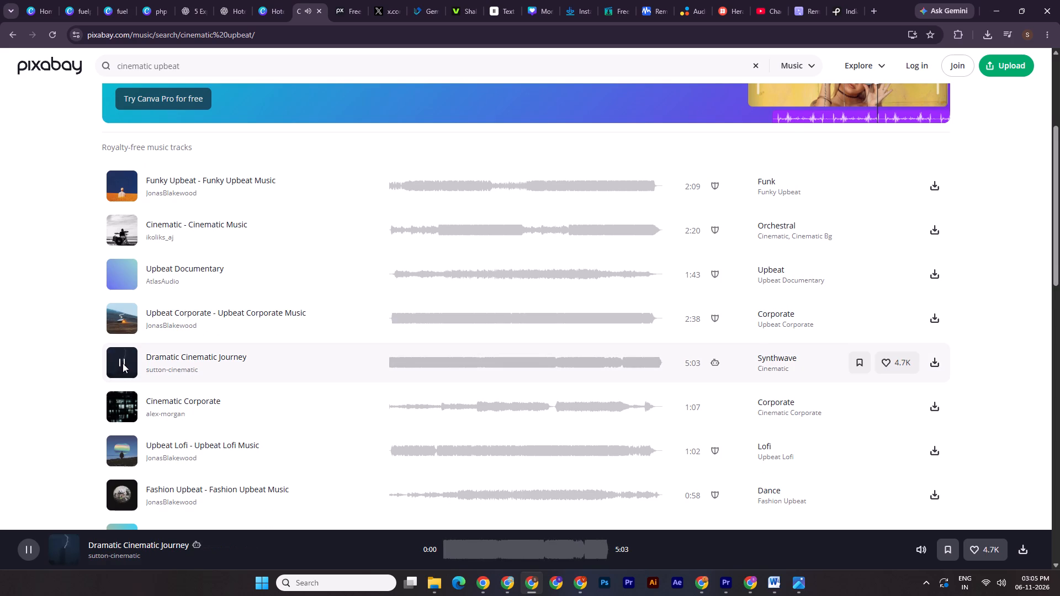
scroll(123, 363, down, 1)
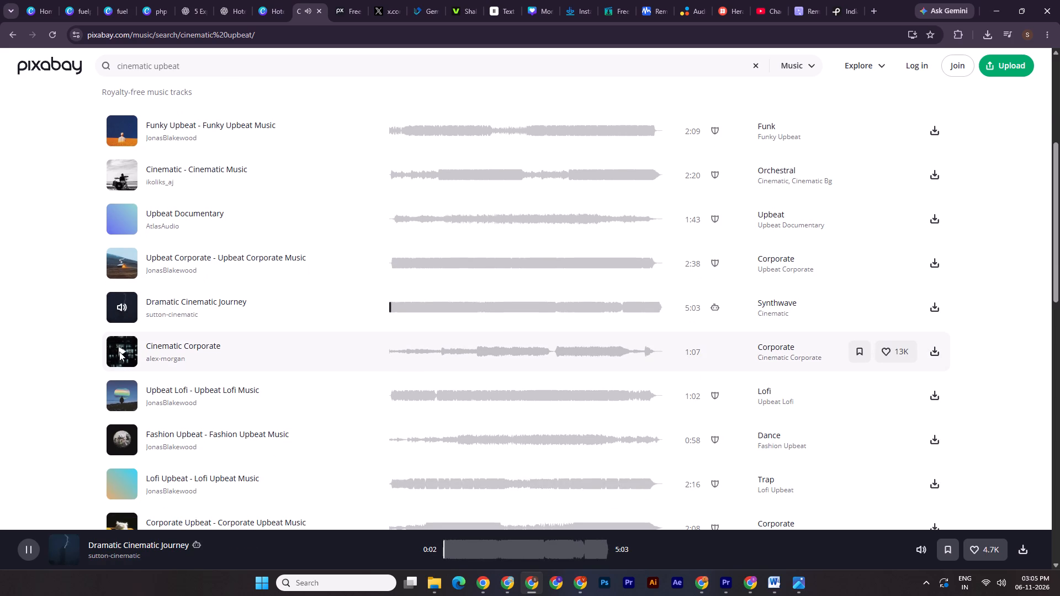
click(928, 307)
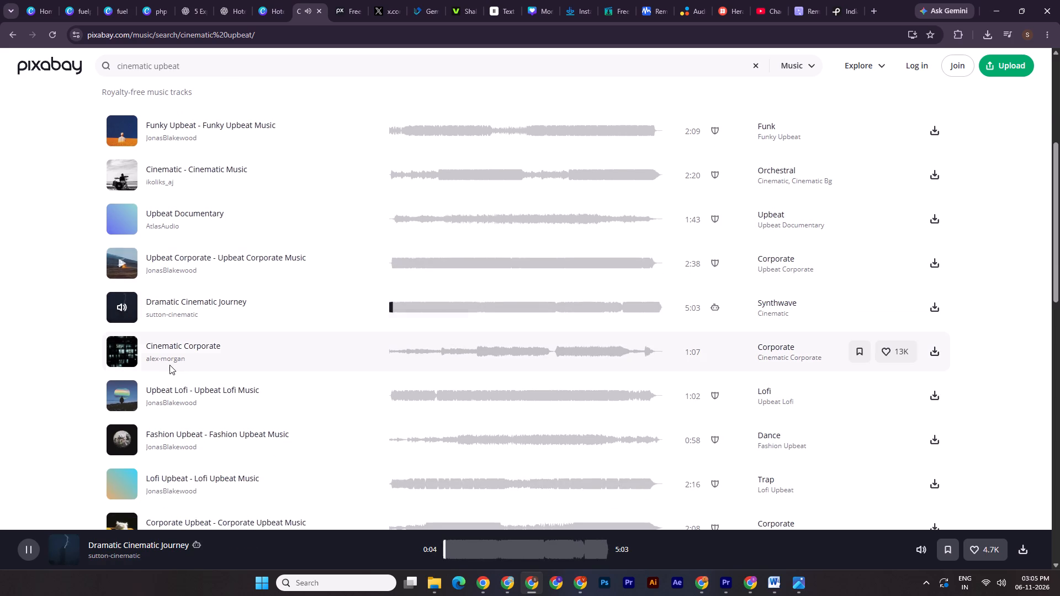
click(700, 138)
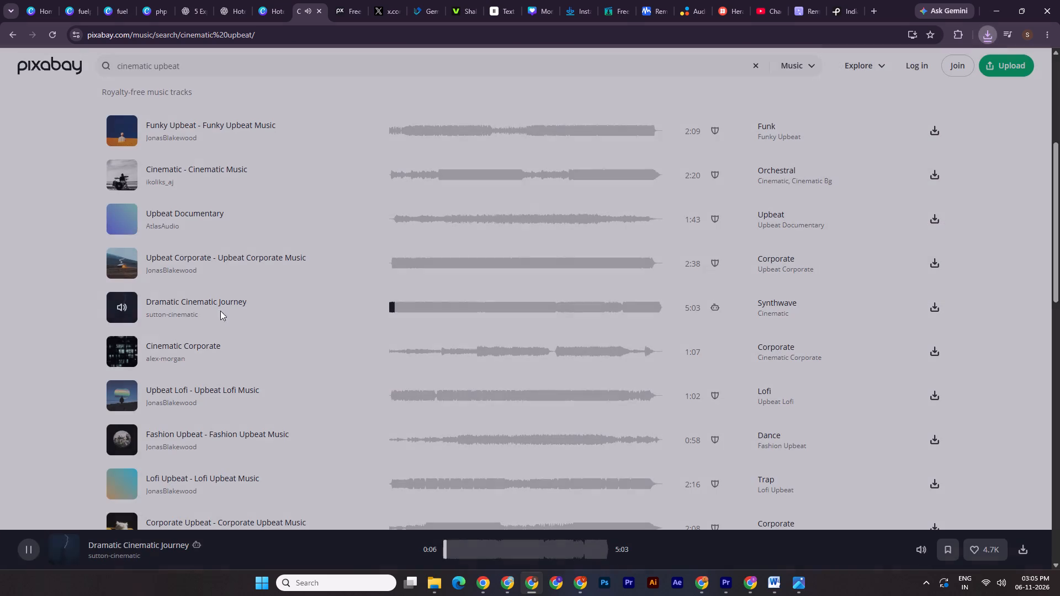
click(125, 306)
Preview the “cinematic upbeat” results from Cinematic Corporate to Corporate Upbeat, skipping ahead within the Corporate Upbeat track.
click(119, 352)
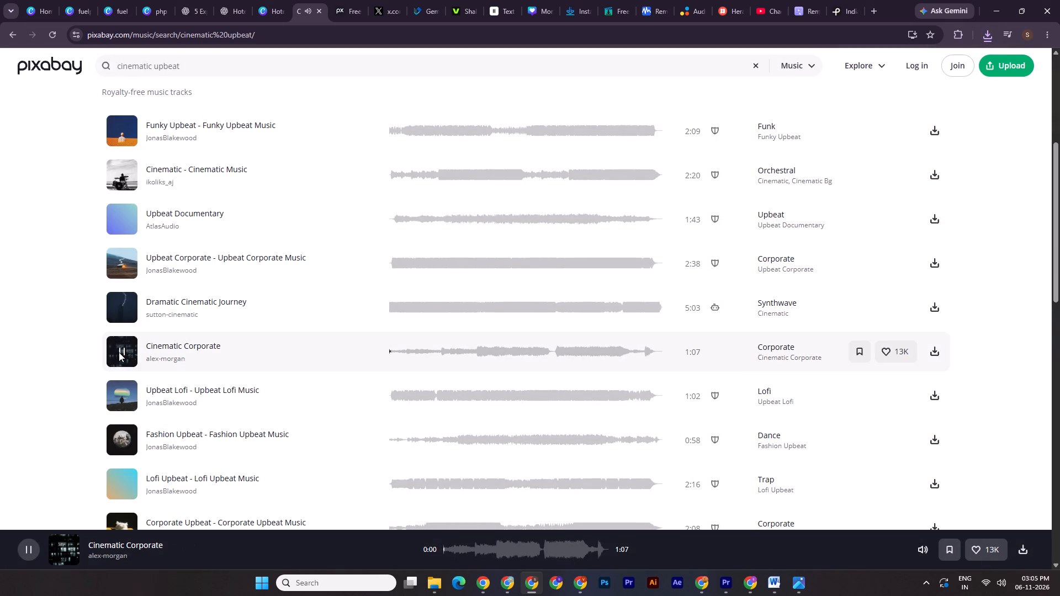
scroll(137, 369, down, 1)
click(117, 340)
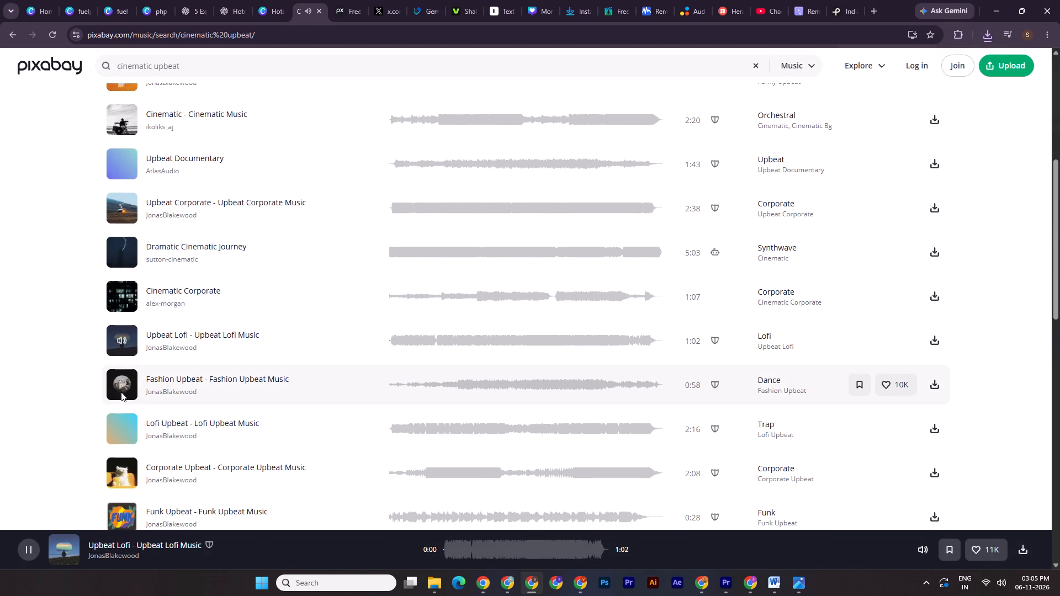
click(122, 382)
scroll(126, 381, down, 2)
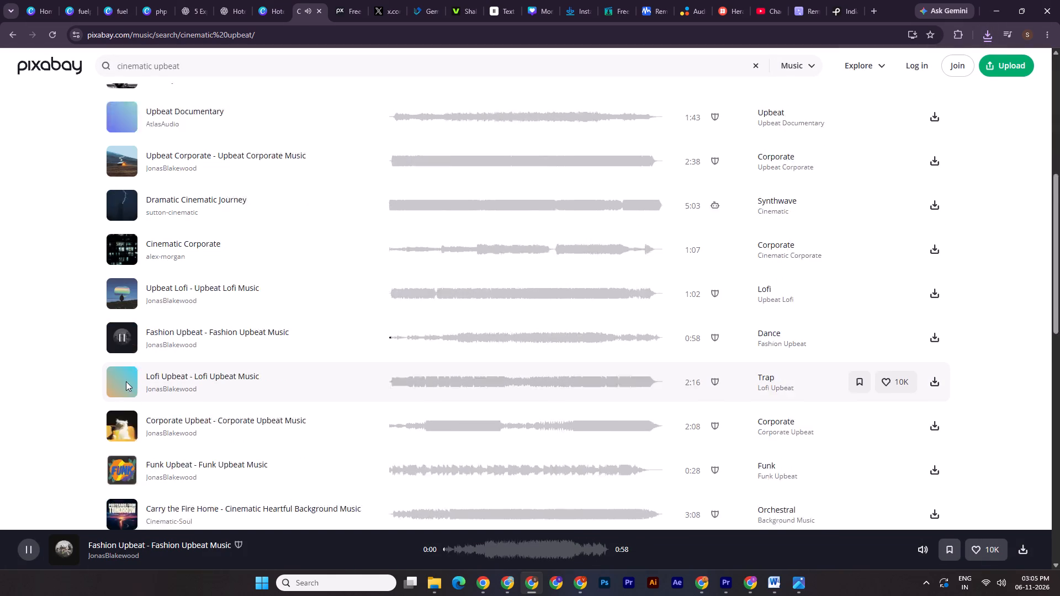
click(124, 315)
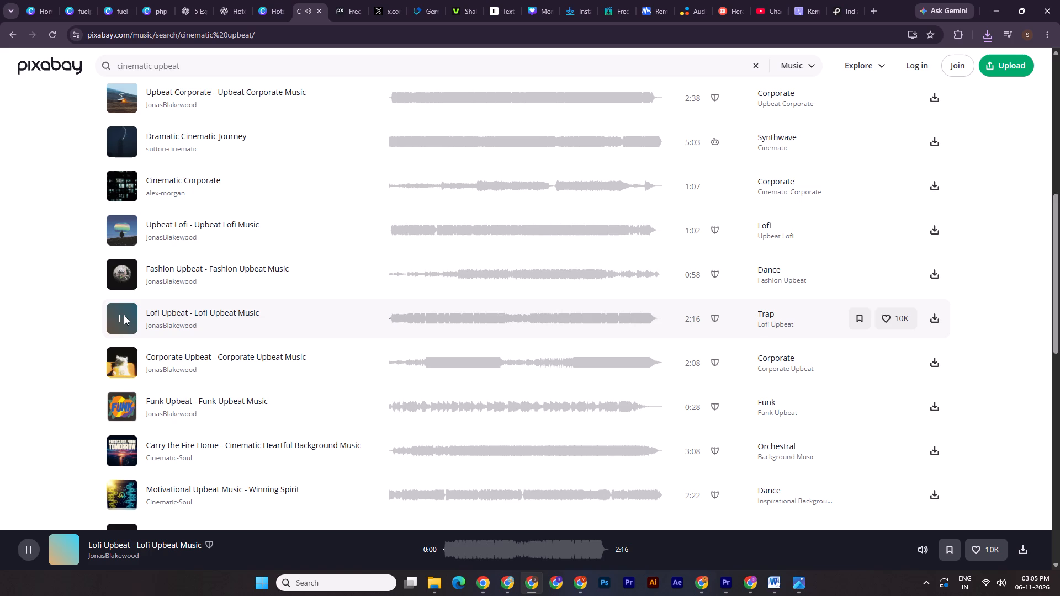
click(118, 362)
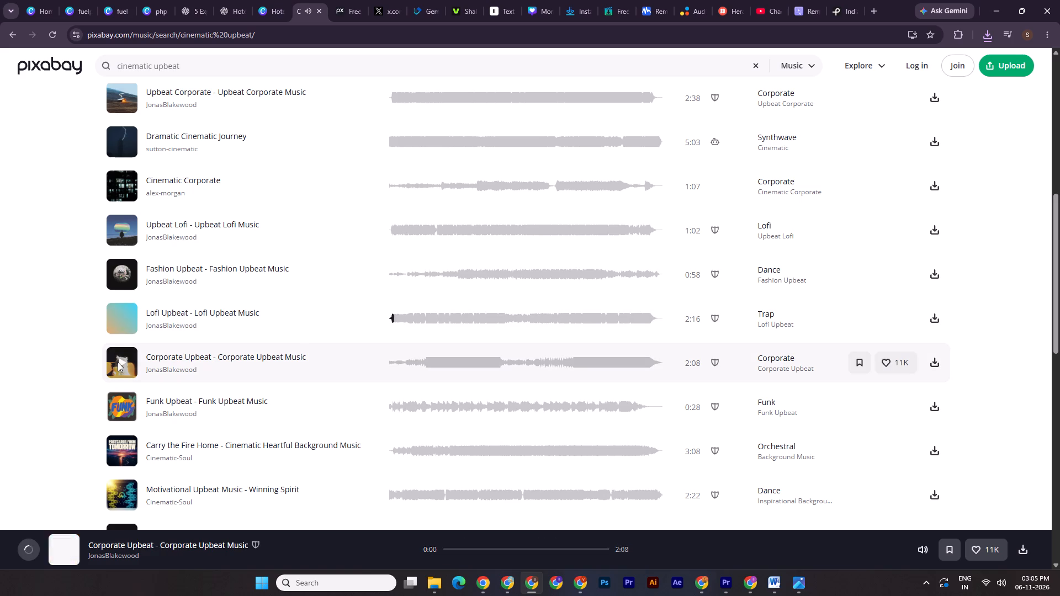
scroll(122, 391, down, 1)
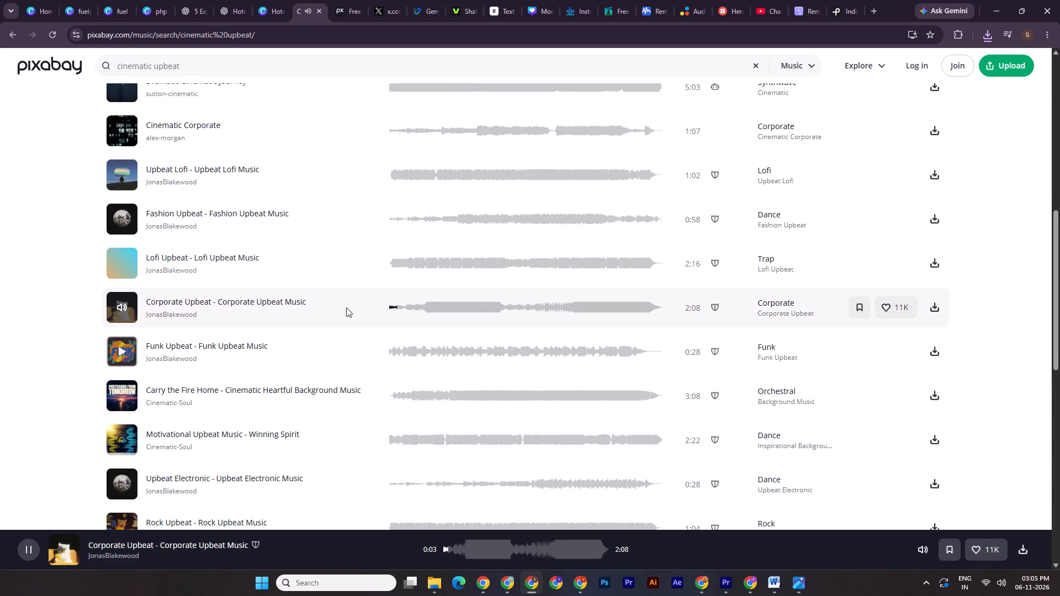
click(402, 310)
click(410, 312)
click(423, 313)
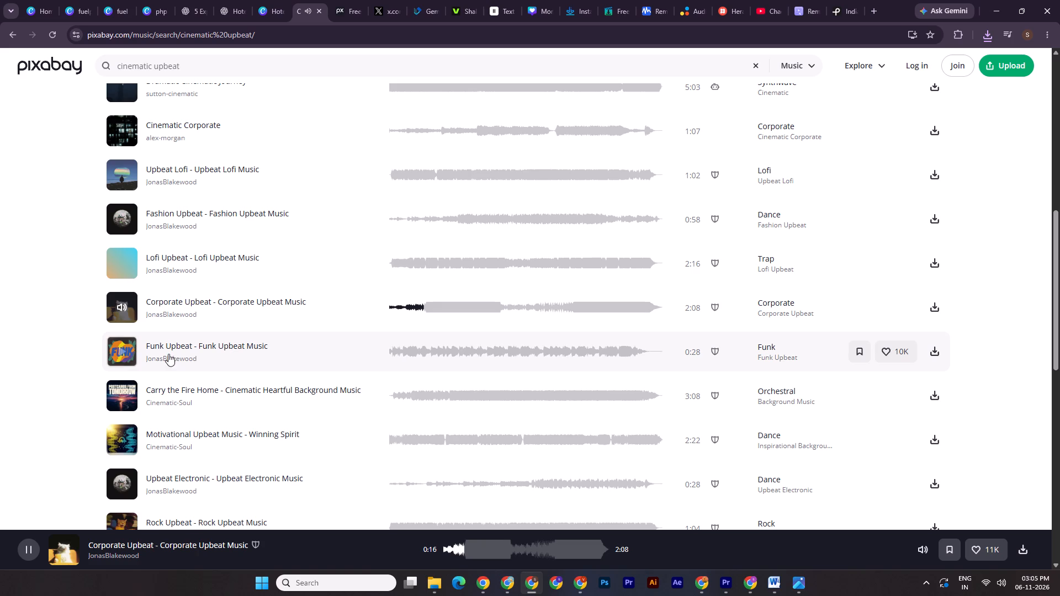
Preview the remaining “cinematic upbeat” results from Funk Upbeat to Epic Action Cinematic Trailer - Version 7 and stop playback.
click(122, 350)
scroll(134, 417, down, 1)
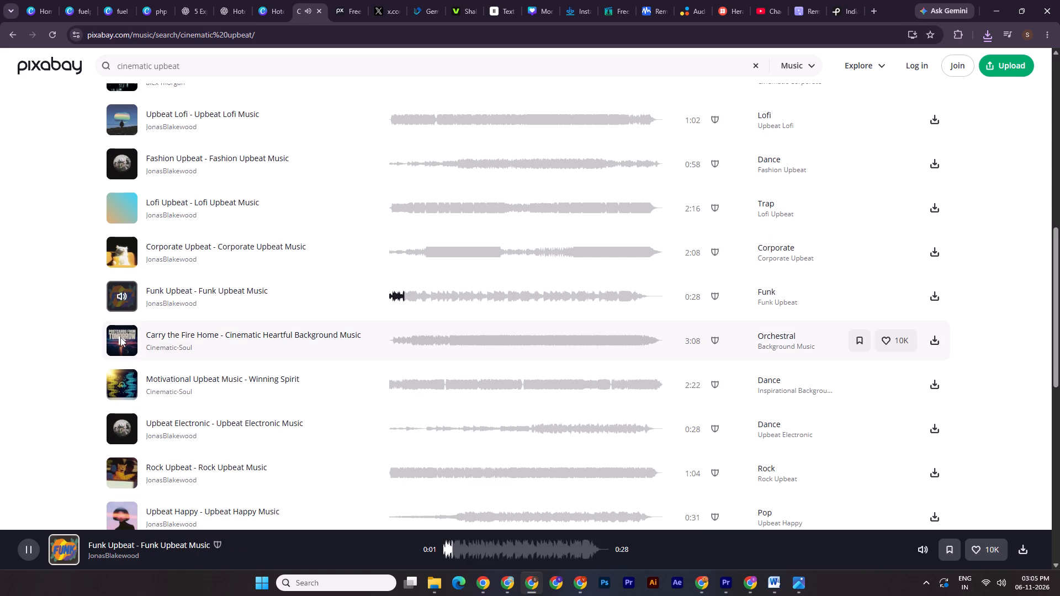
click(120, 337)
scroll(128, 371, down, 1)
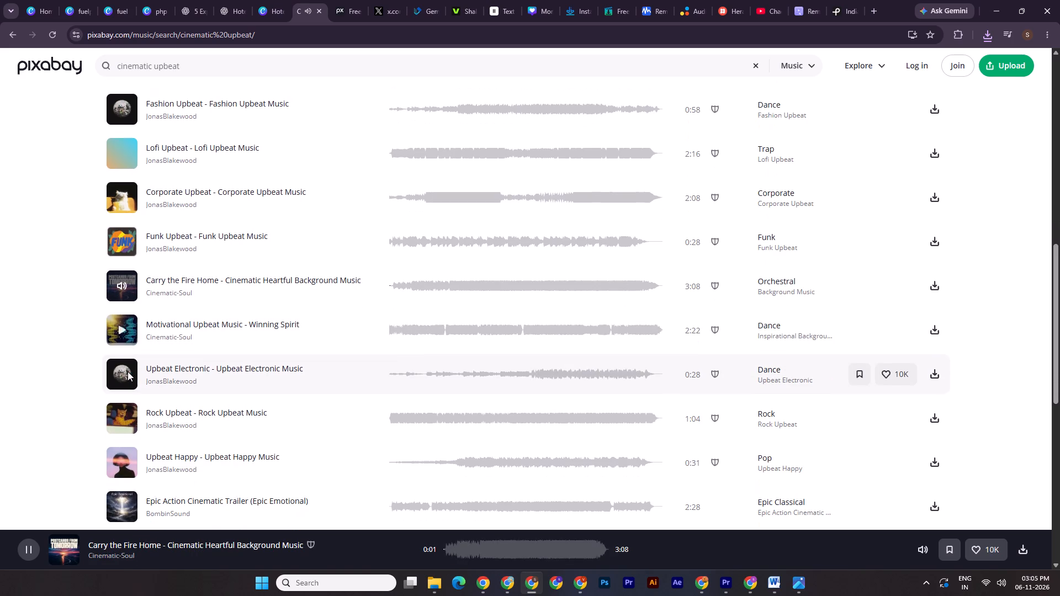
click(124, 328)
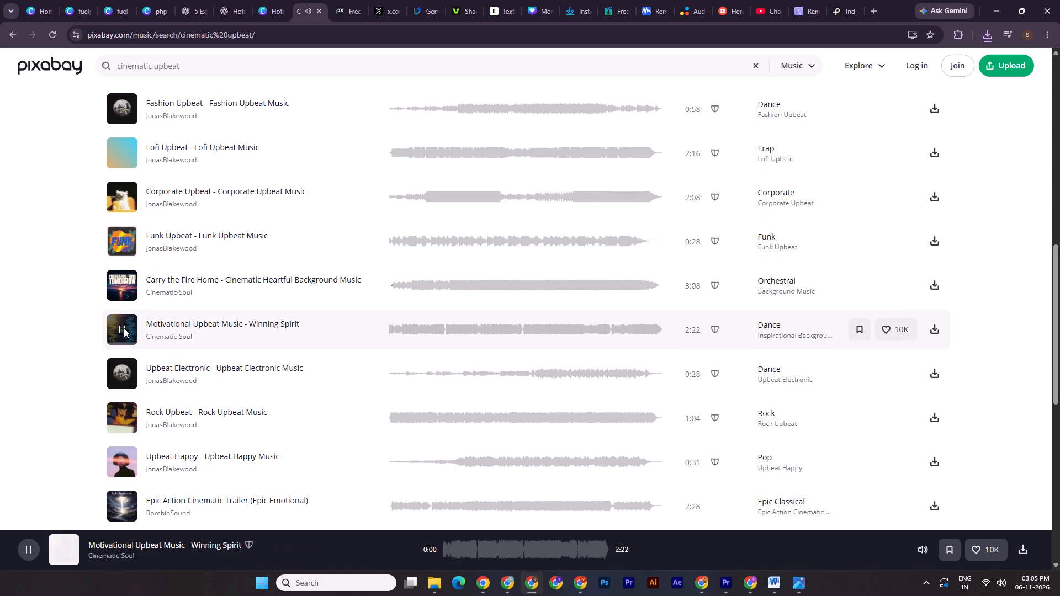
click(123, 375)
scroll(123, 374, down, 2)
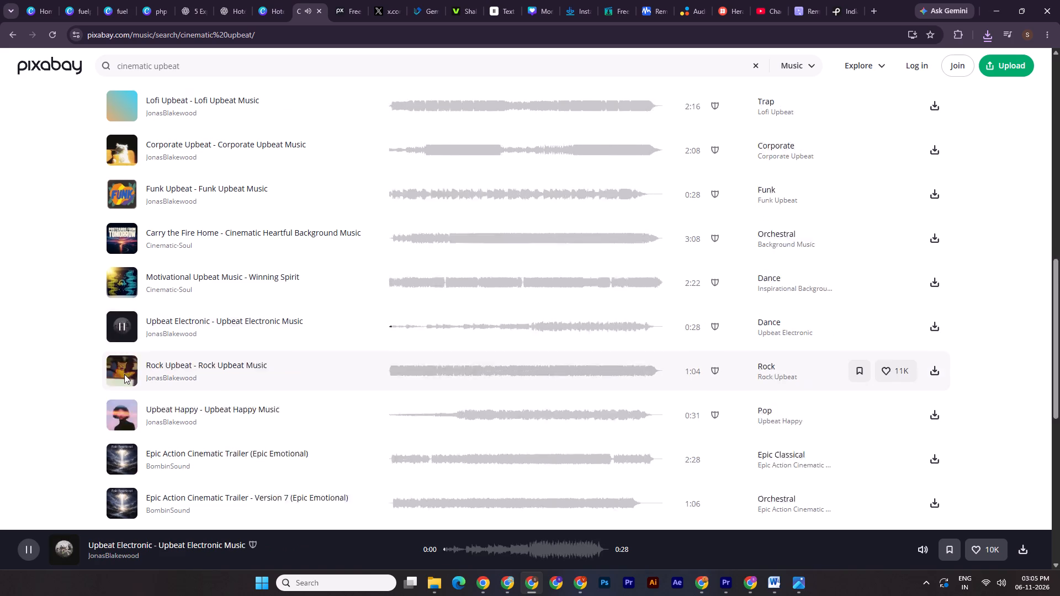
click(119, 308)
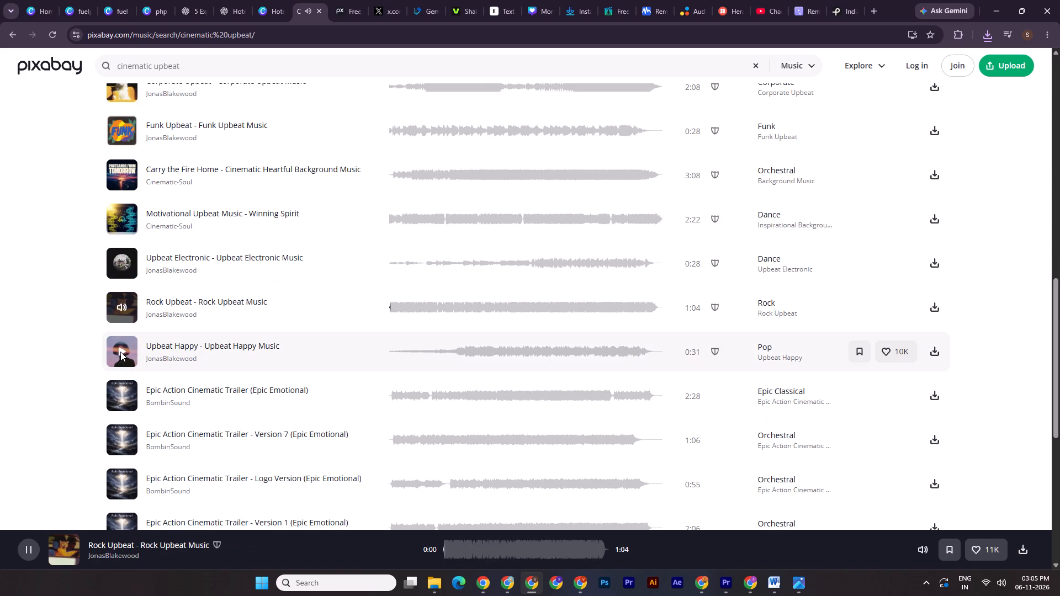
click(118, 359)
scroll(123, 358, down, 2)
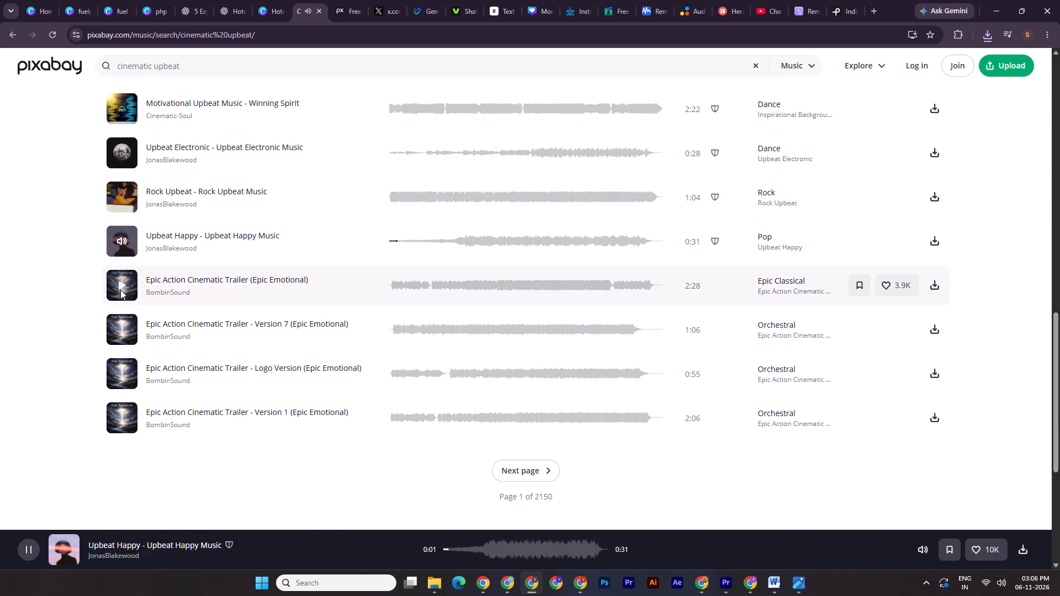
click(120, 286)
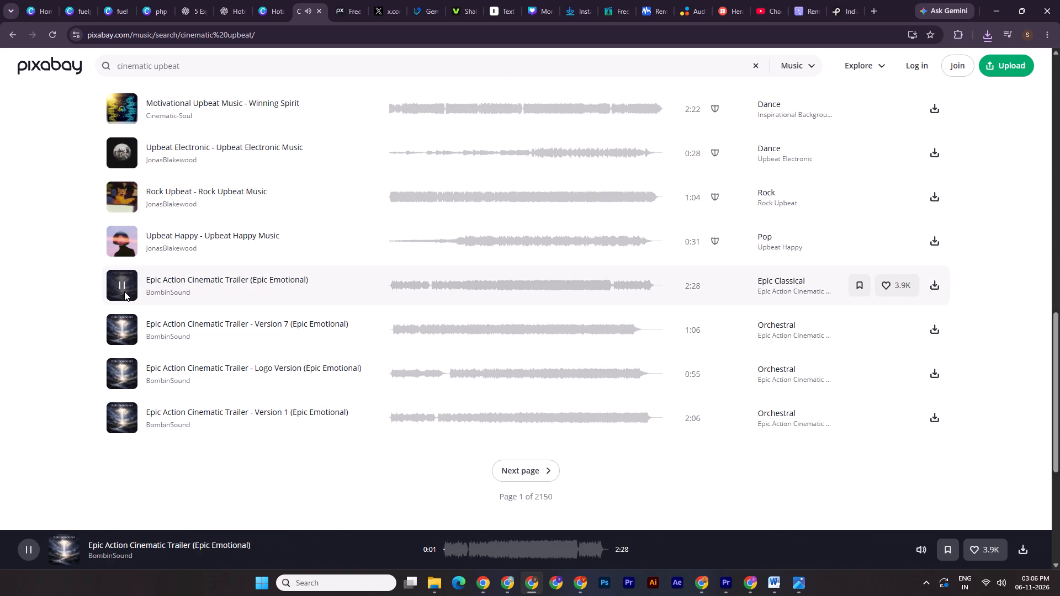
click(119, 332)
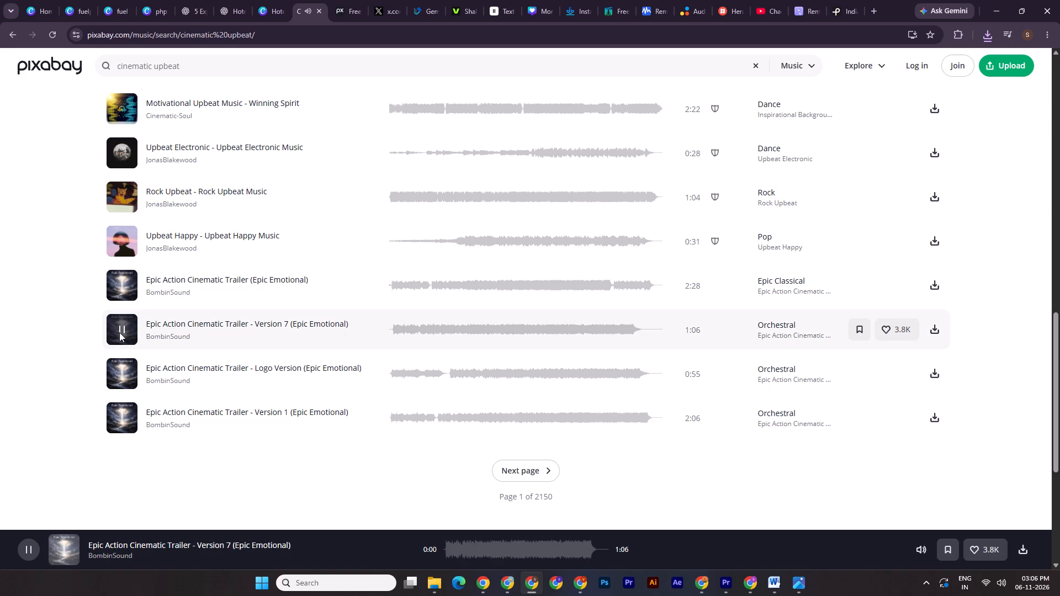
click(126, 328)
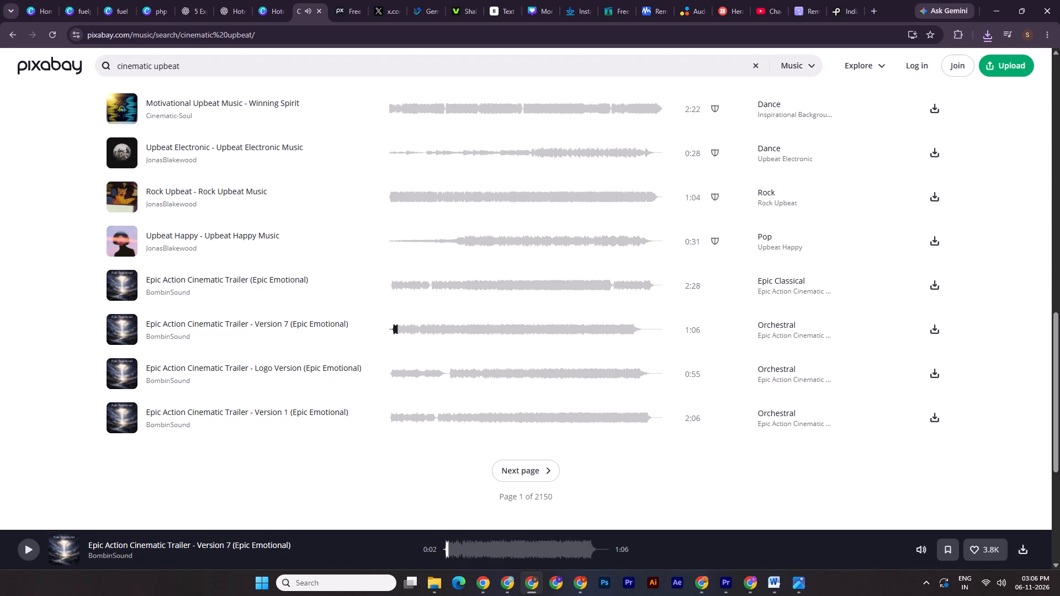
Change the Pixabay music search to “cinematic corporate”.
drag(183, 66, 154, 65)
text(corporate)
key(Return)
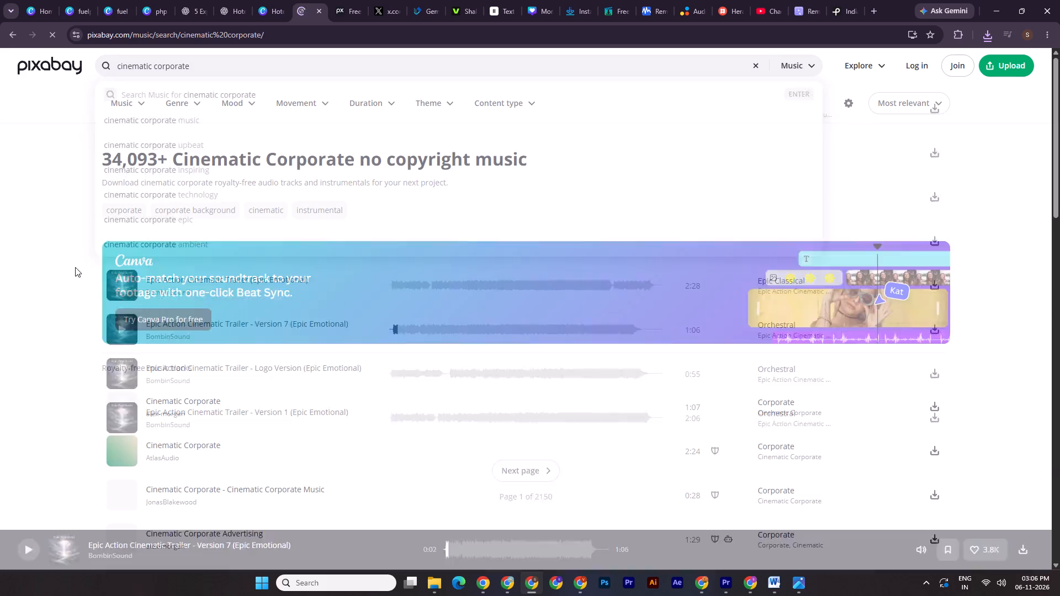
Preview the first three tracks, stop on “Cinematic Corporate - Cinematic Corporate Music” and download it.
click(128, 409)
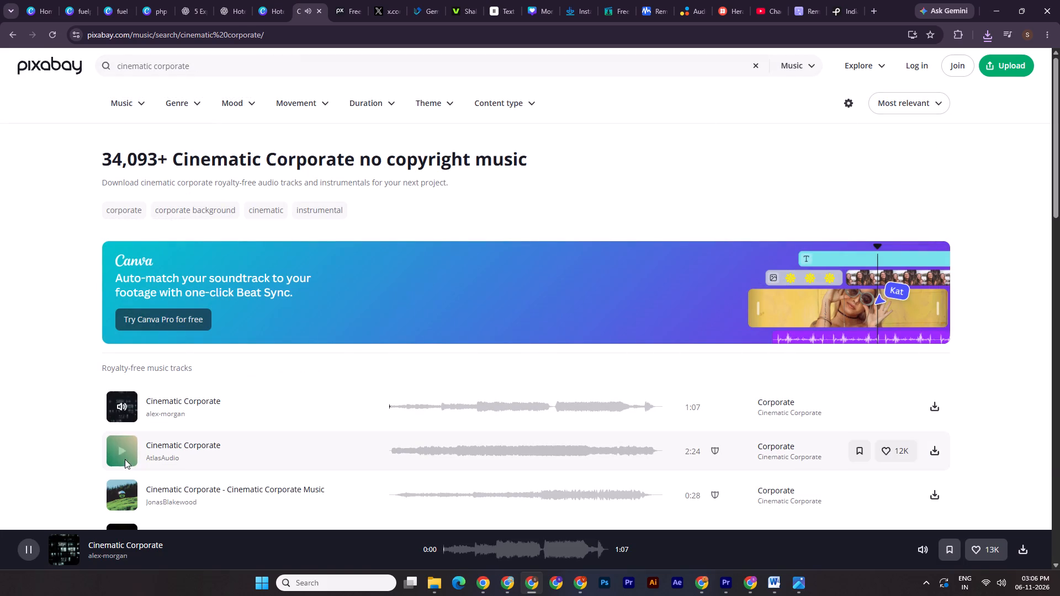
click(121, 453)
scroll(125, 456, down, 1)
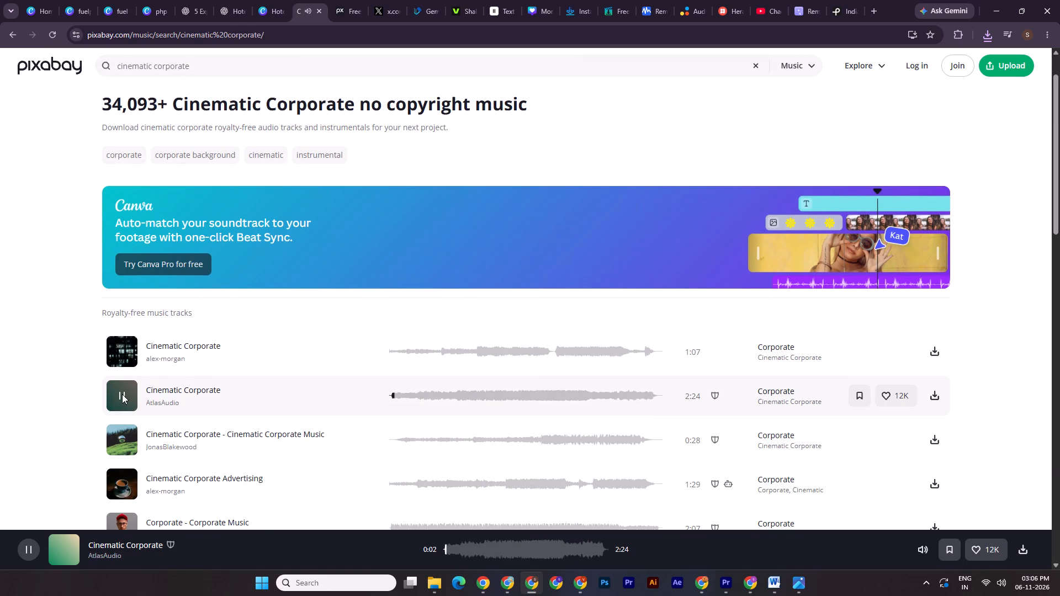
click(117, 439)
scroll(138, 446, down, 2)
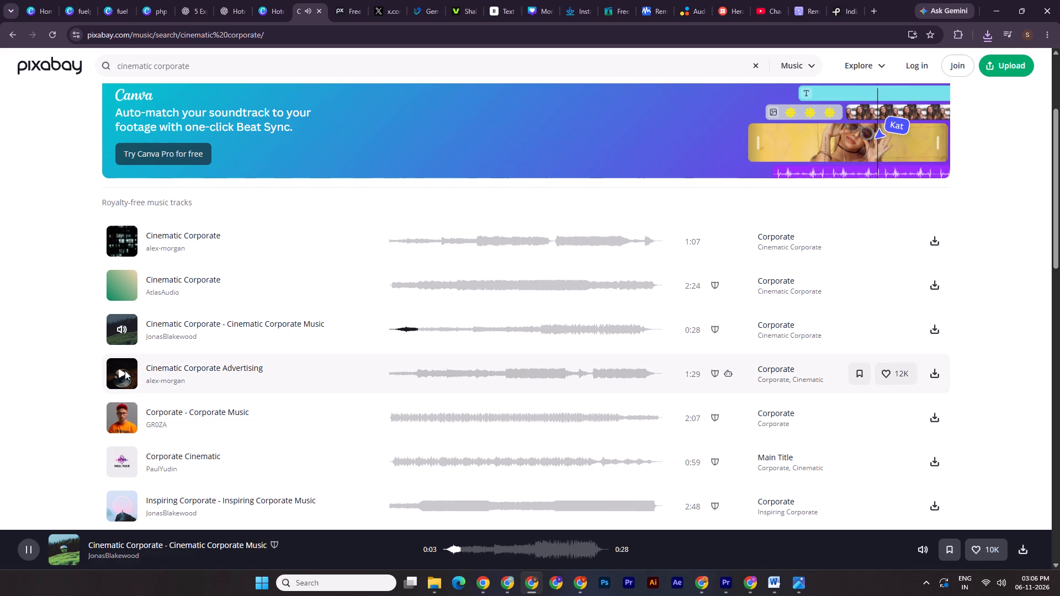
click(123, 334)
click(931, 330)
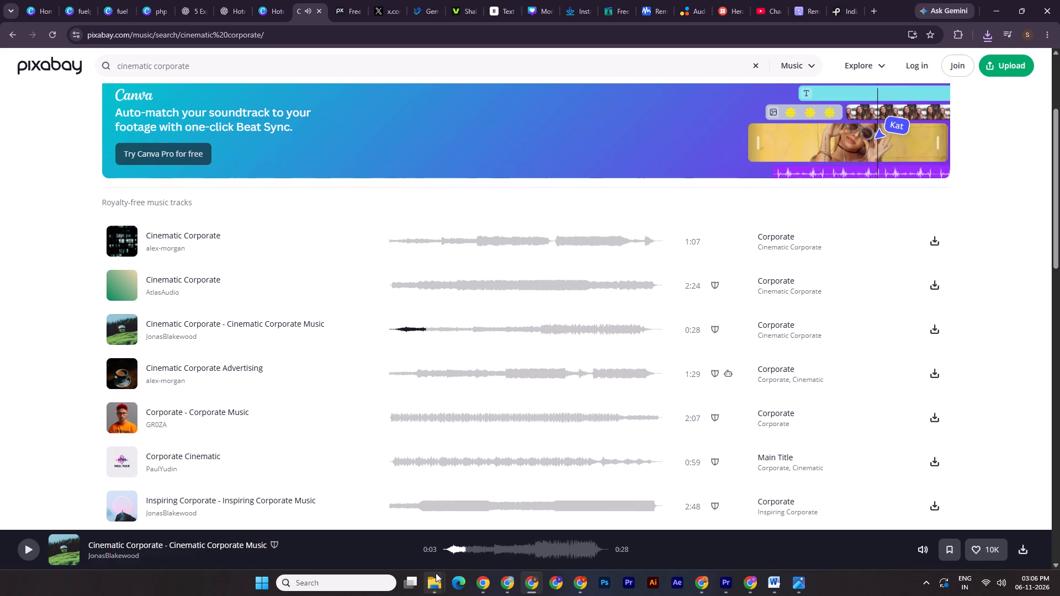
Move the downloaded cinematic corporate music file from the Downloads folder into the “2 reel” project folder.
click(314, 535)
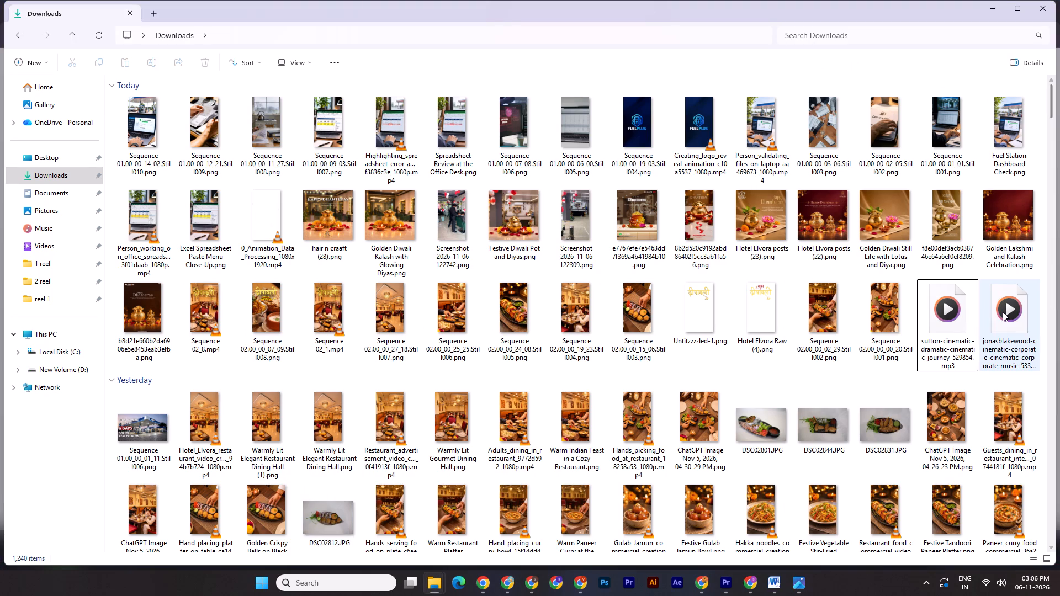
click(1003, 312)
key(ctrl+x)
click(444, 587)
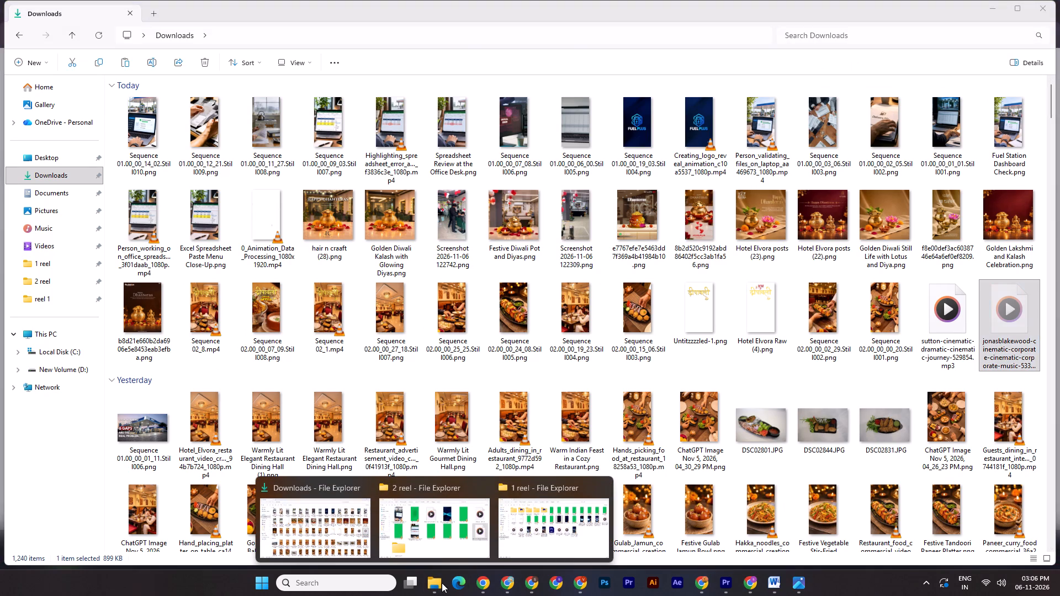
click(444, 536)
key(ctrl+v)
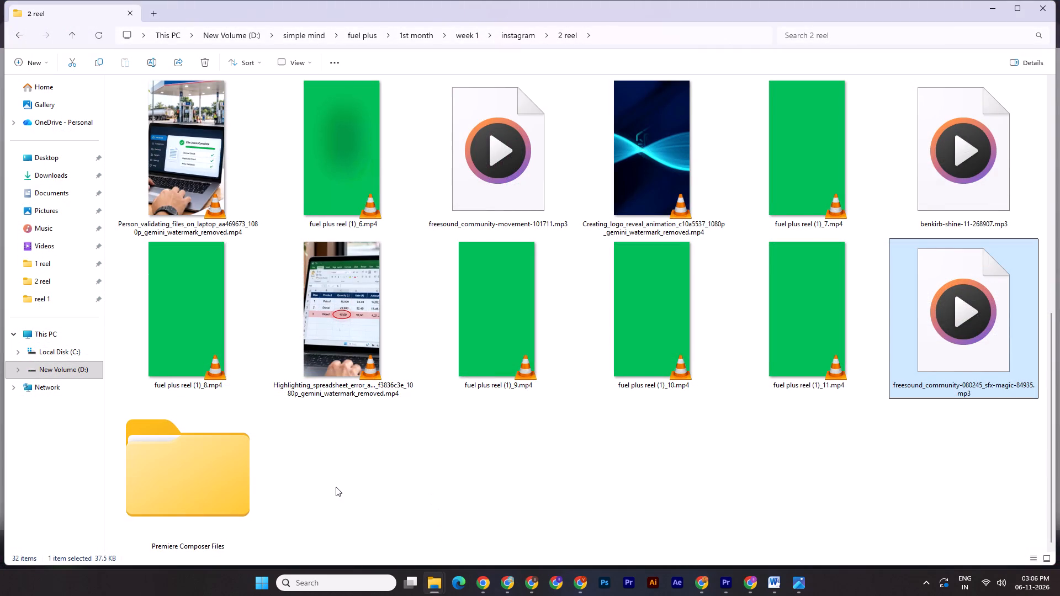
Import the cinematic corporate music file into the Premiere Pro project and place it at the sequence start on a new Audio 5 track.
drag(336, 485, 442, 544)
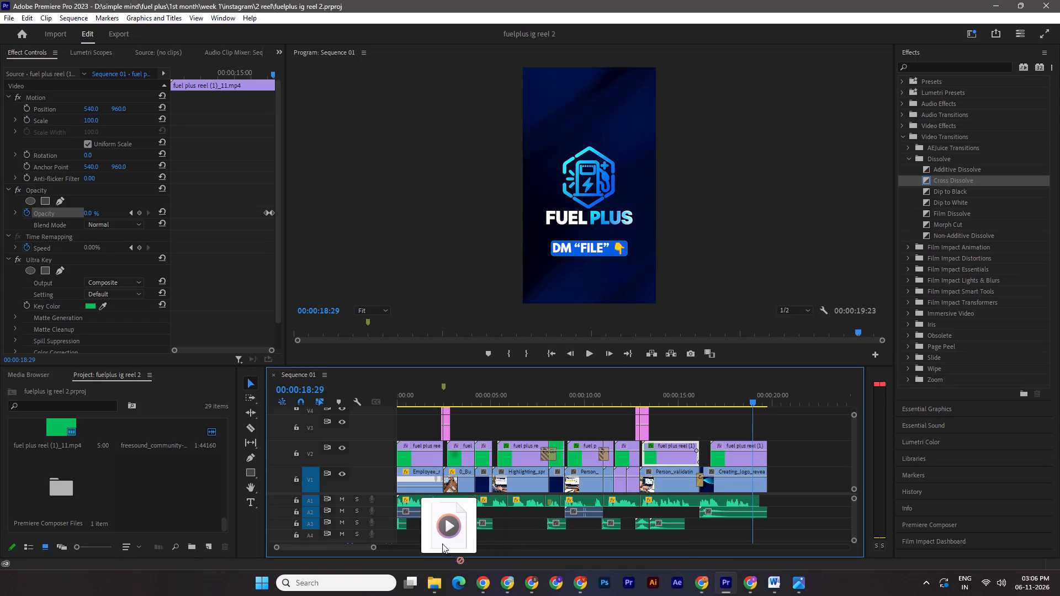
drag(442, 544, 175, 504)
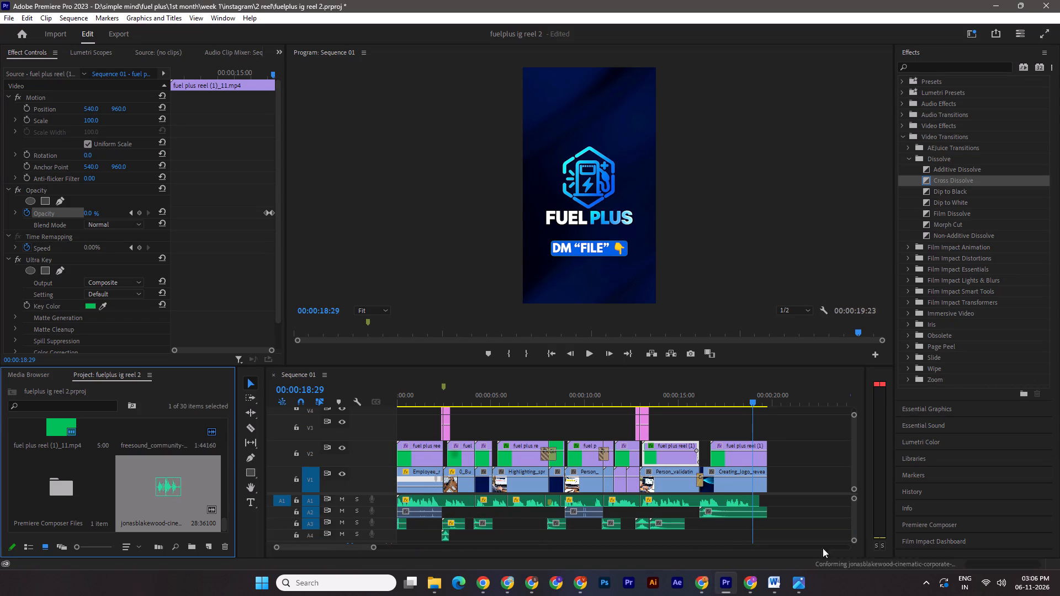
click(852, 541)
drag(160, 482, 363, 522)
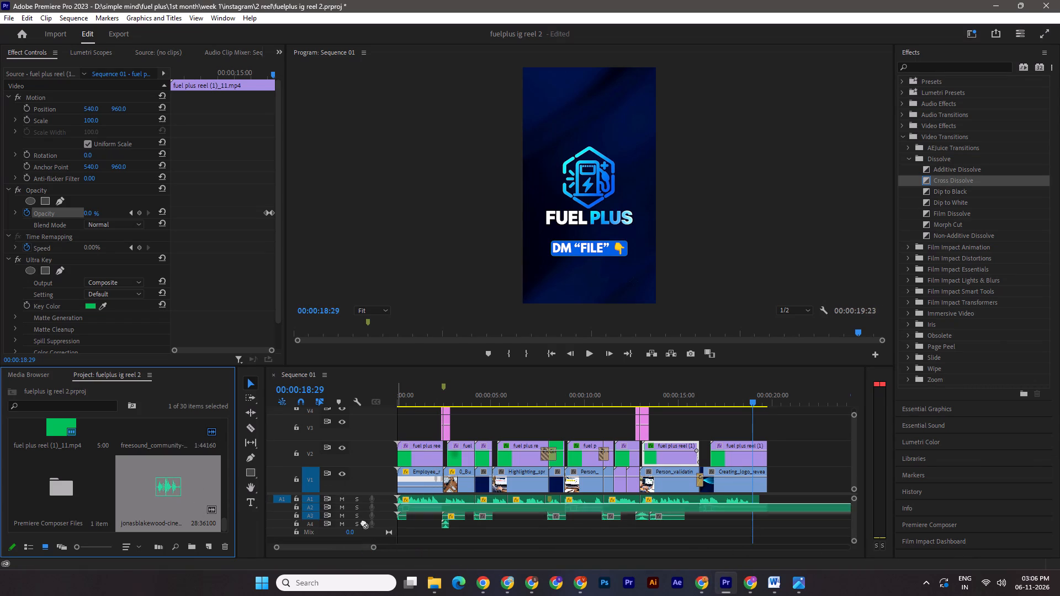
drag(363, 522, 393, 536)
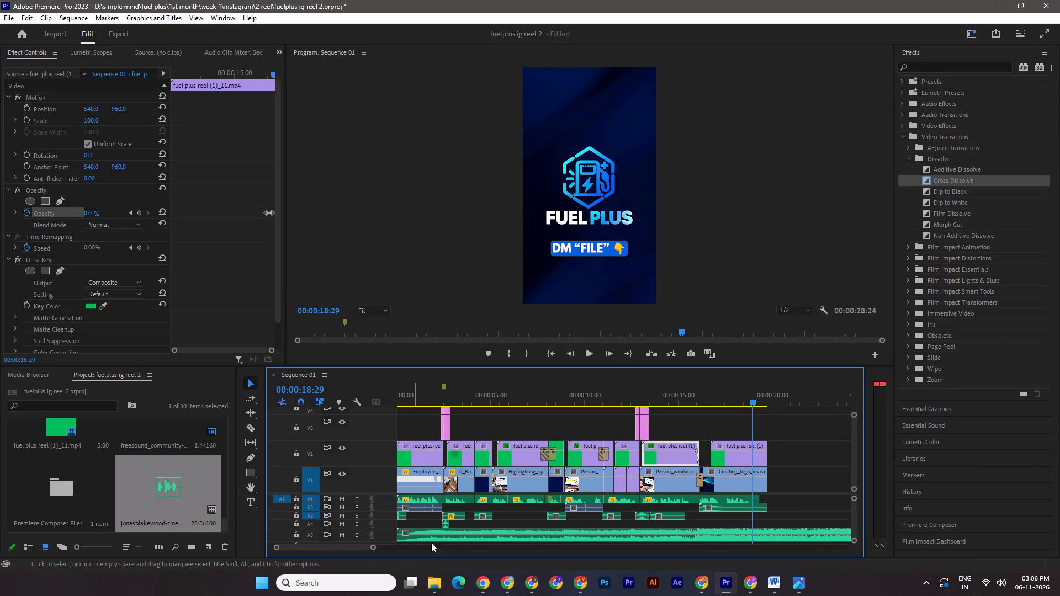
Trim the music clip's beginning to 00:00:00:26 and move the clip back to the start of the sequence.
click(414, 400)
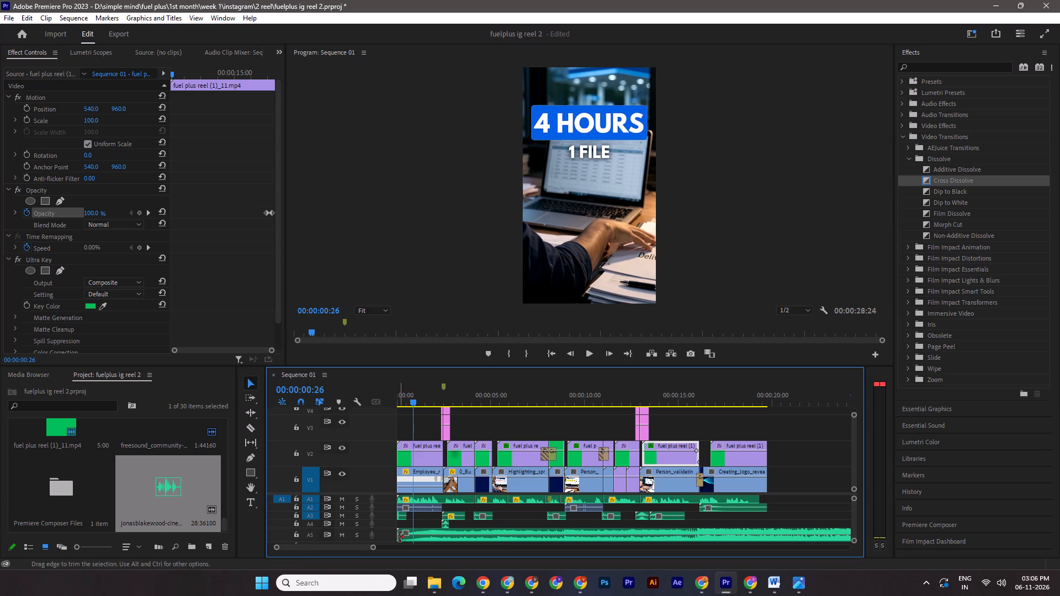
drag(399, 537, 414, 538)
drag(439, 536, 411, 533)
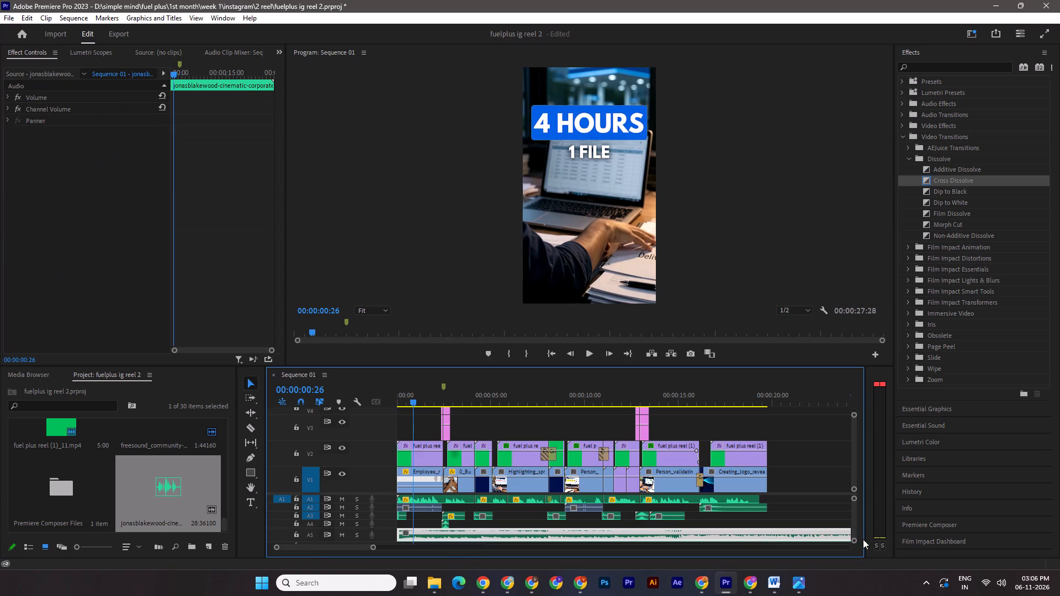
Enlarge the audio tracks, lower the music clip's volume on Audio 5, save the project and briefly play it from the start.
click(855, 539)
drag(853, 519, 851, 524)
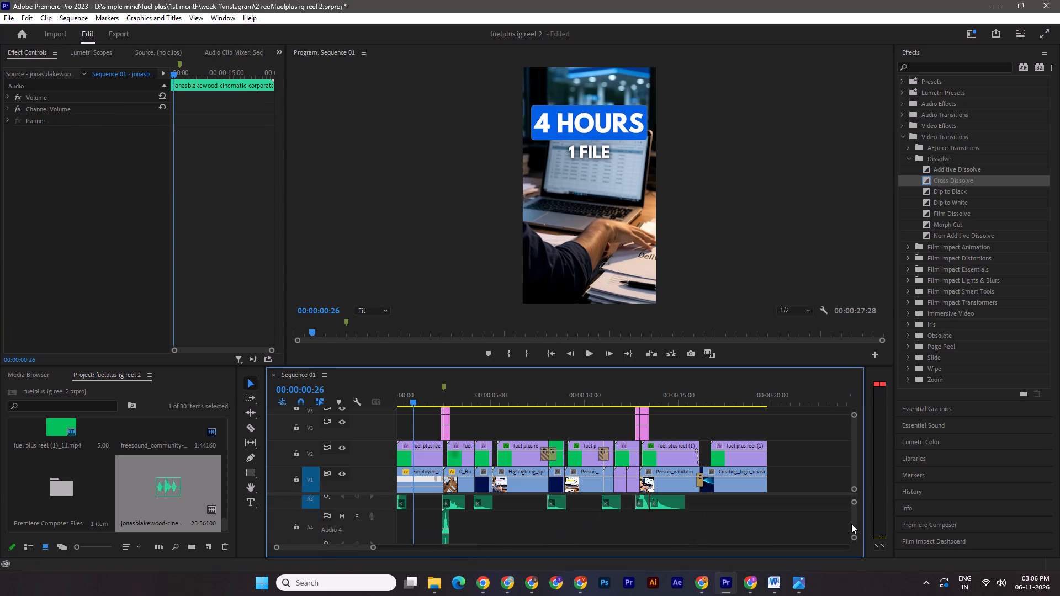
drag(851, 524, 850, 525)
click(855, 518)
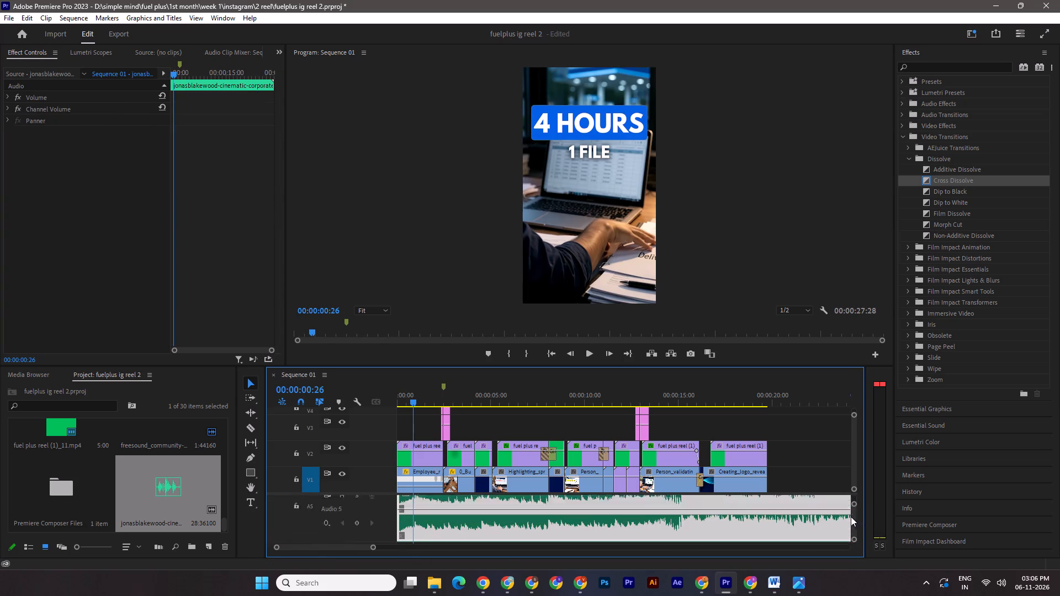
drag(673, 509, 669, 528)
drag(409, 395, 356, 395)
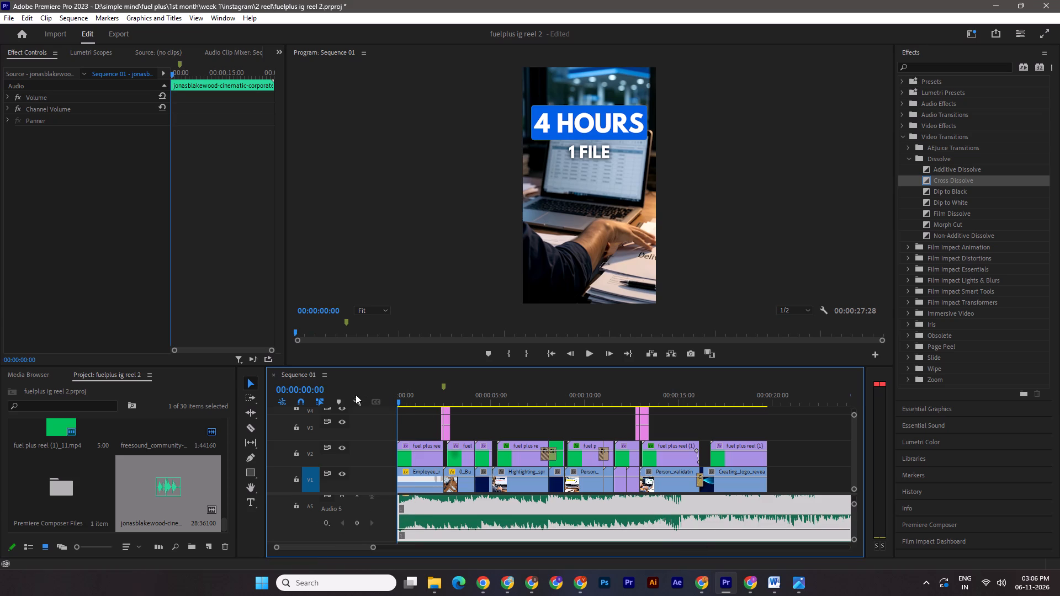
drag(356, 395, 353, 395)
key(ctrl+s)
key(space)
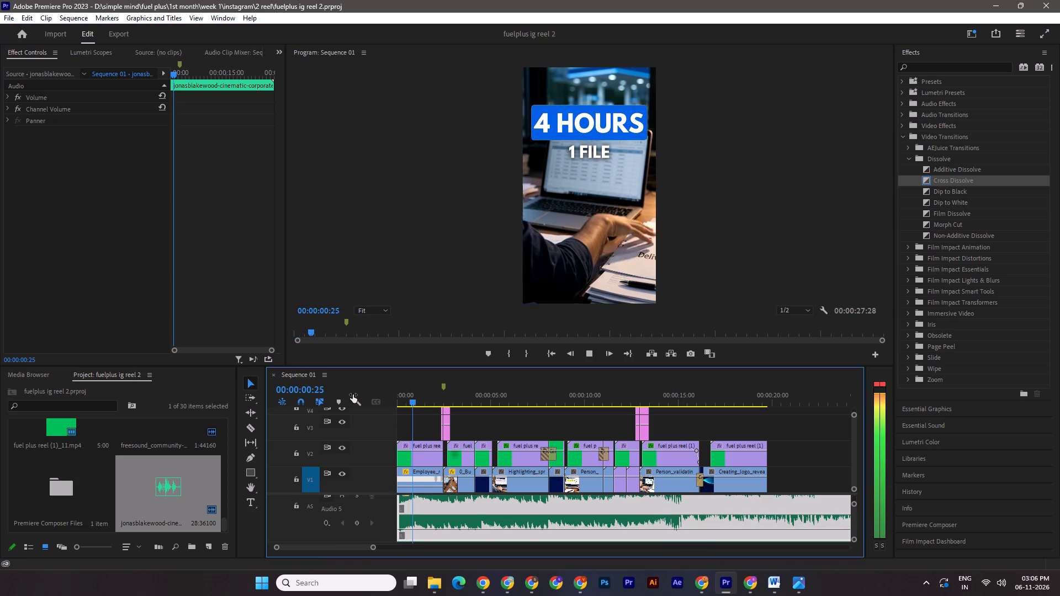
key(space)
Fine-tune the music clip's volume on Audio 5 and play the reel from the sequence start to check the balance.
drag(498, 529, 507, 525)
drag(415, 398, 363, 393)
key(space)
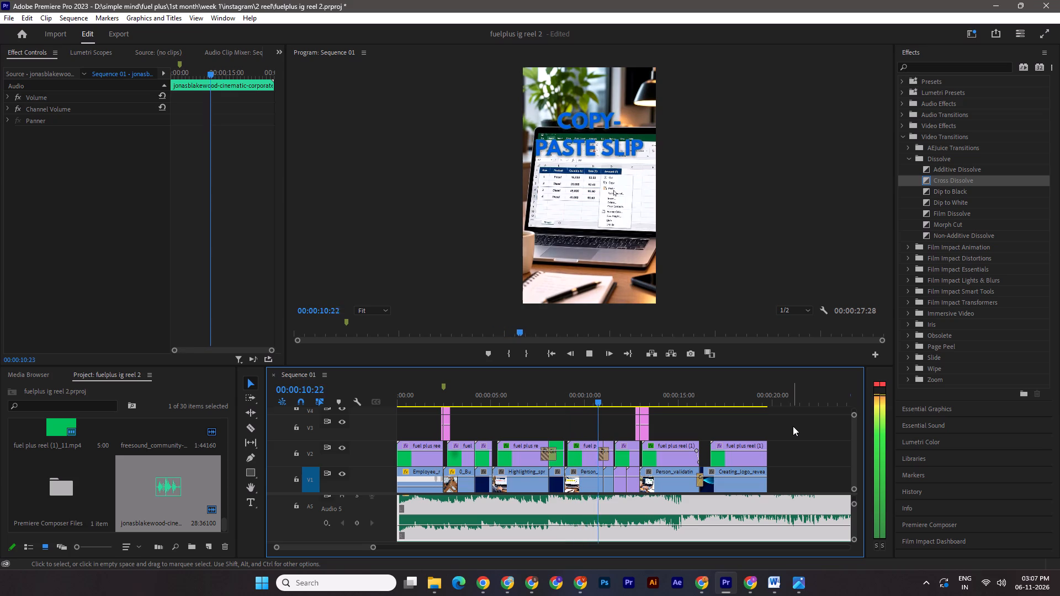
Cut the Audio 5 music clip at the end of the video at 00:00:19:23, delete the excess, and save the project.
click(248, 427)
click(771, 502)
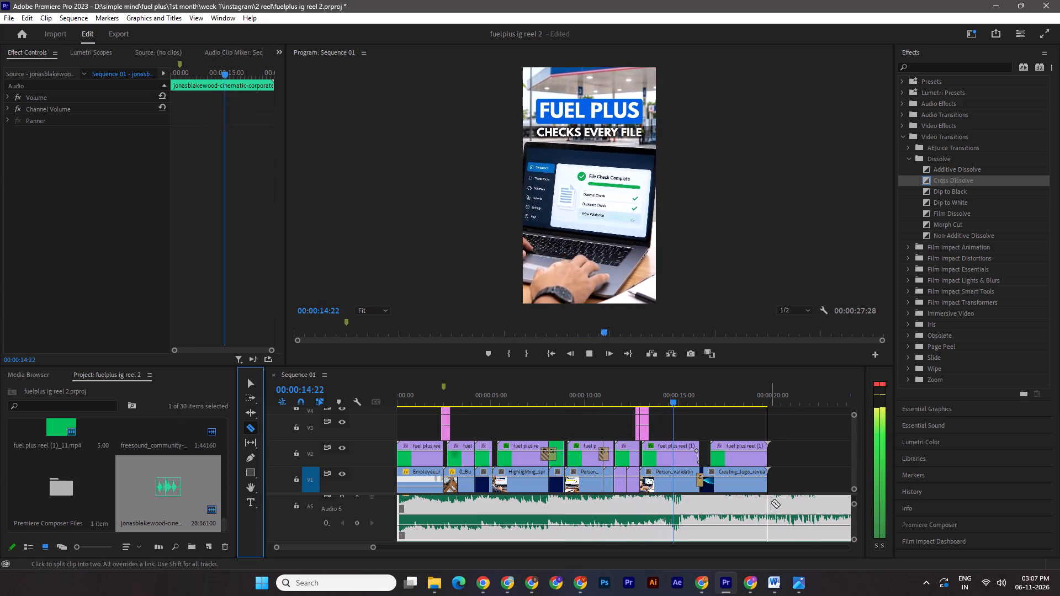
click(245, 385)
click(794, 508)
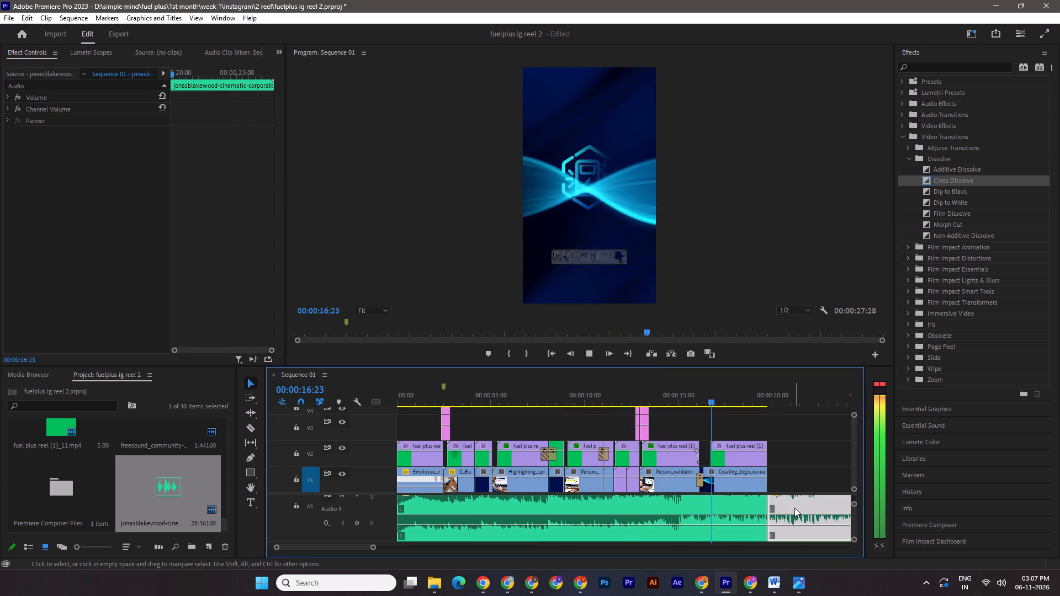
key(Delete)
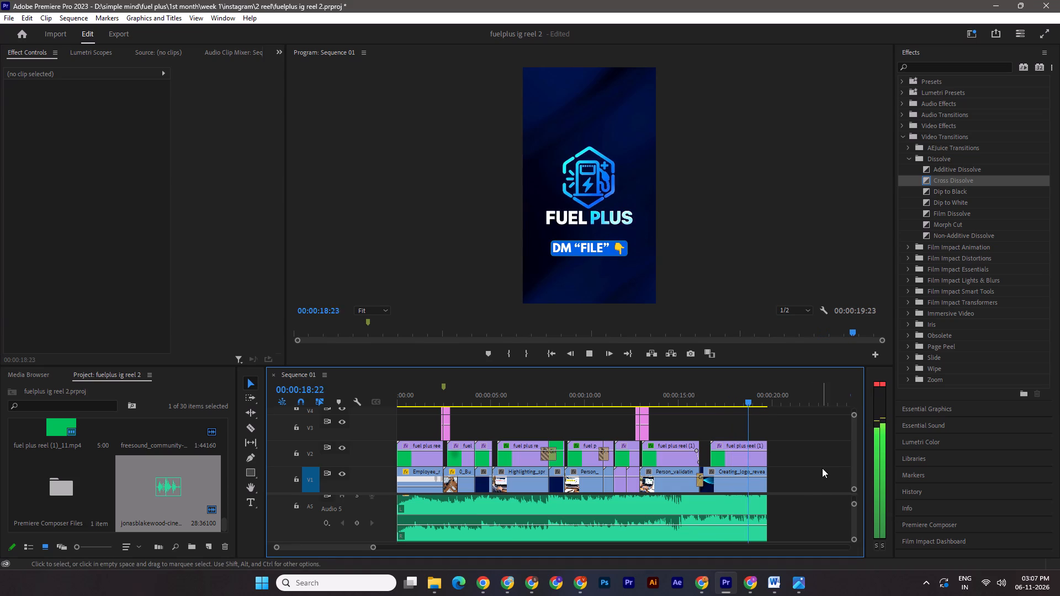
key(space)
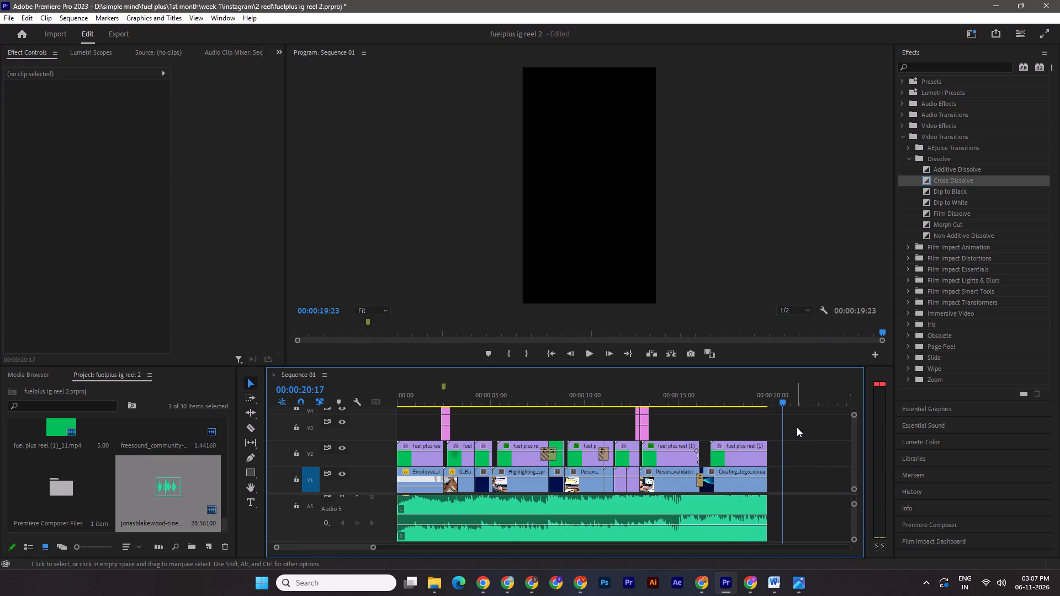
key(ctrl+s)
Play the reel's ending from about 00:00:18:14 to check how the music finishes with the logo.
drag(773, 403, 744, 401)
key(space)
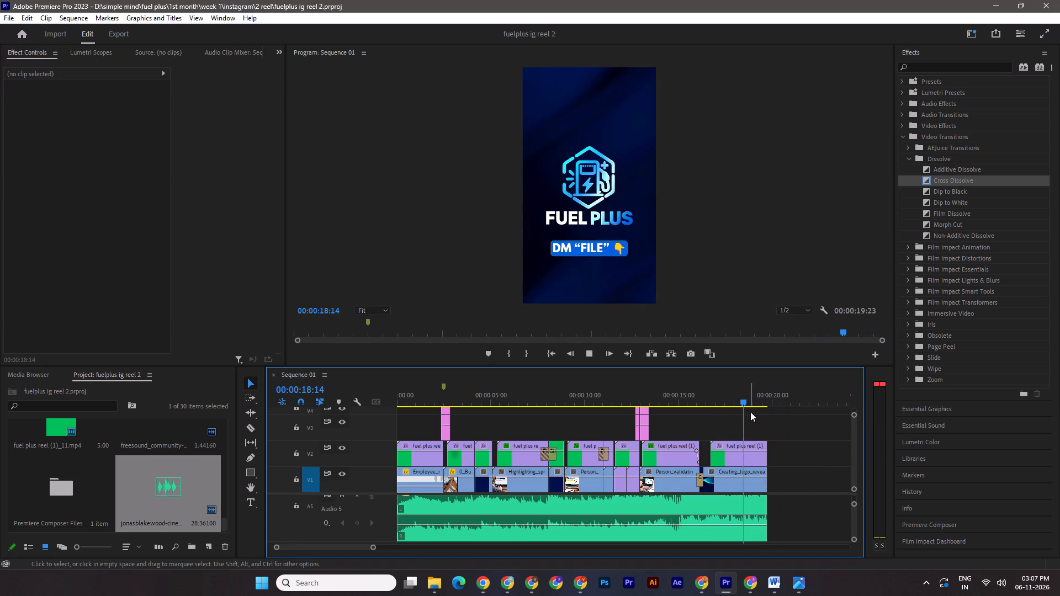
Reduce the audio and video track heights to fit the whole sequence, return the playhead to 00:00:00:00, and save the project.
drag(373, 547, 390, 547)
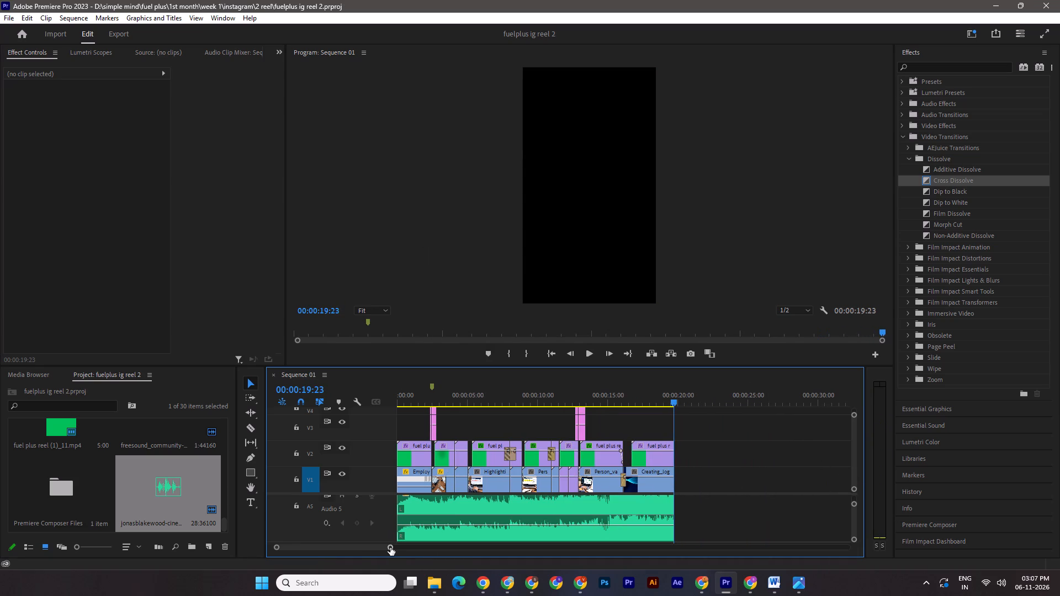
click(853, 504)
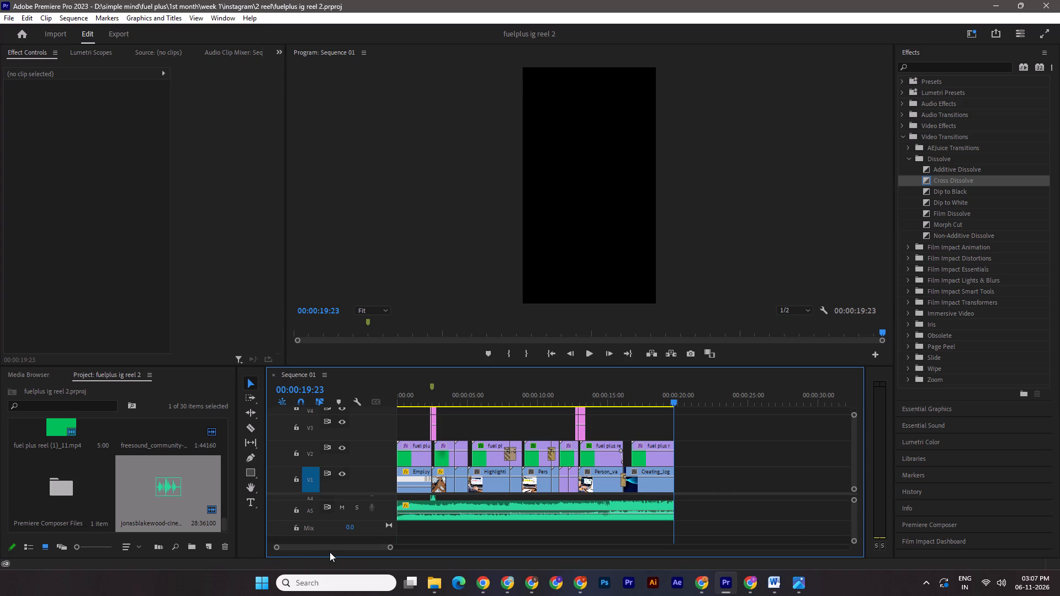
drag(330, 547, 226, 547)
click(854, 524)
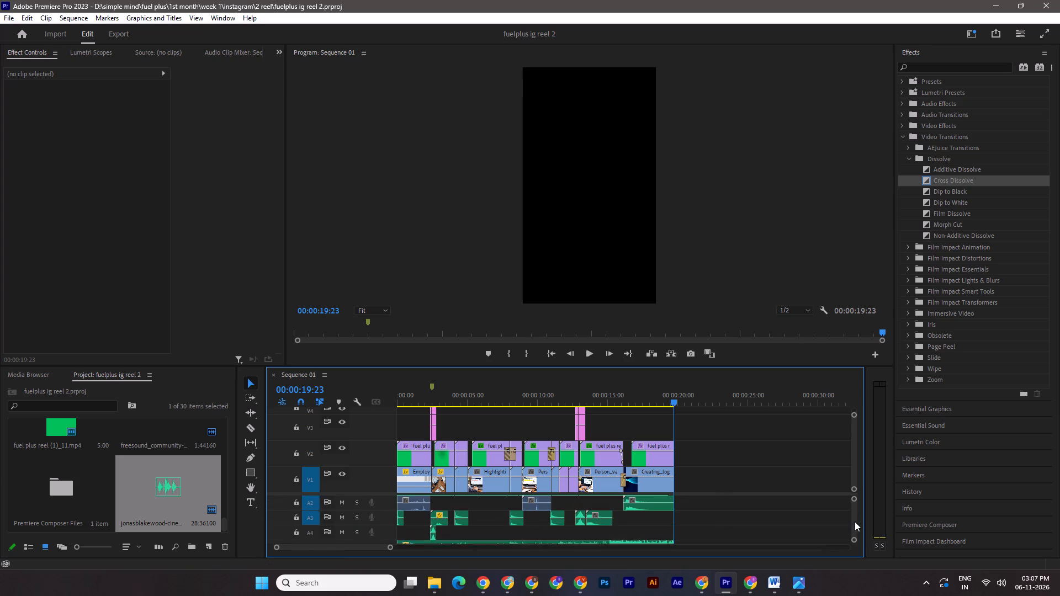
click(853, 539)
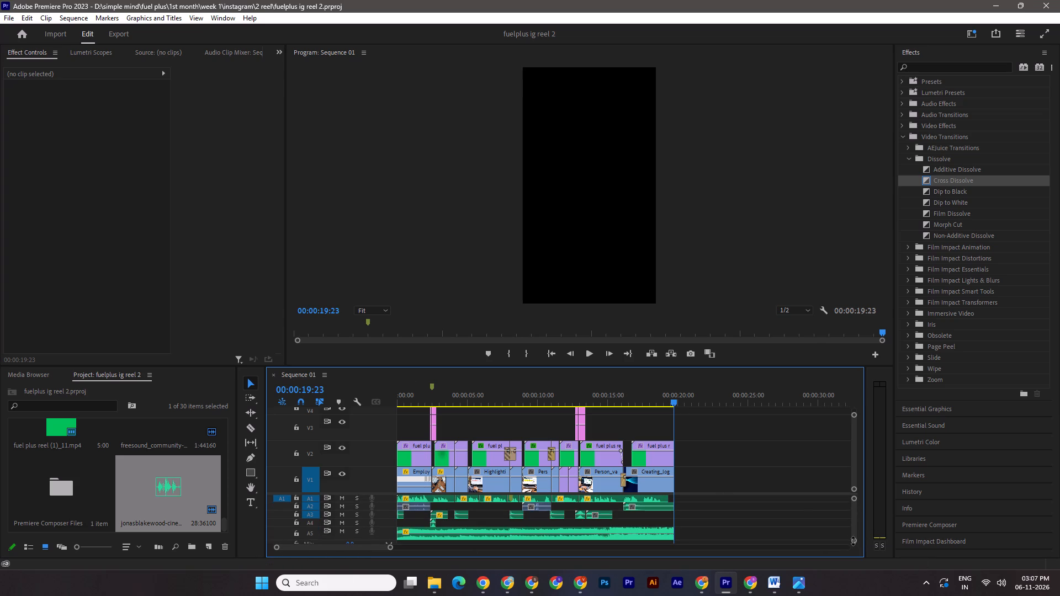
drag(678, 390, 339, 380)
key(ctrl+s)
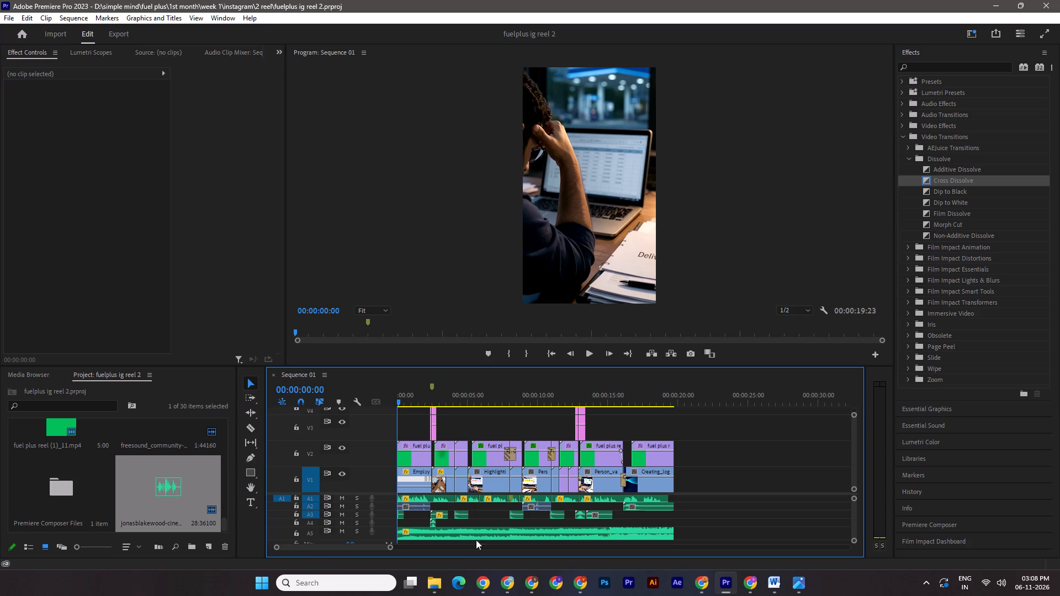
click(855, 413)
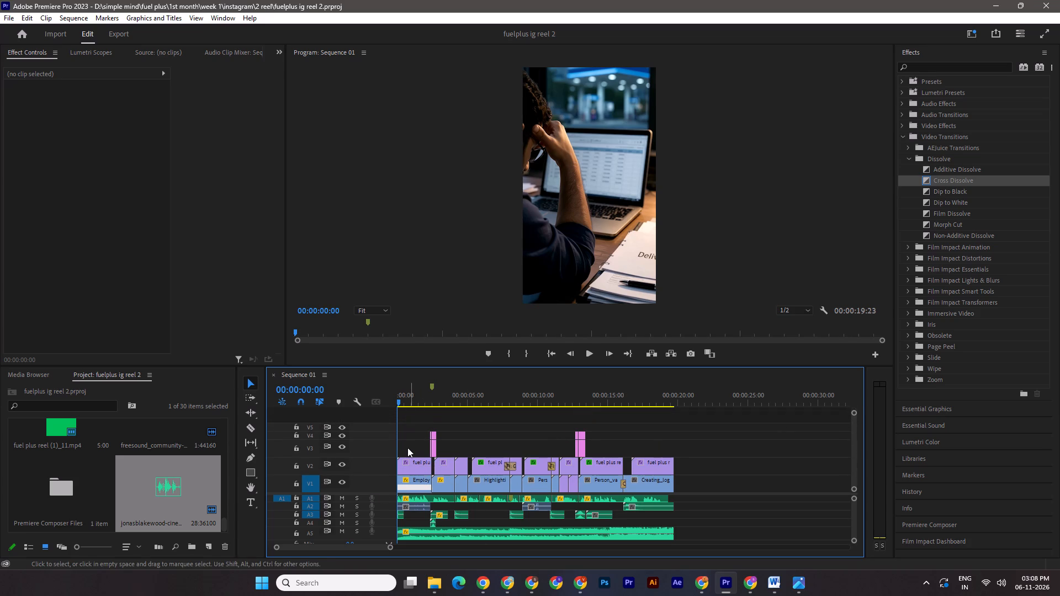
click(403, 424)
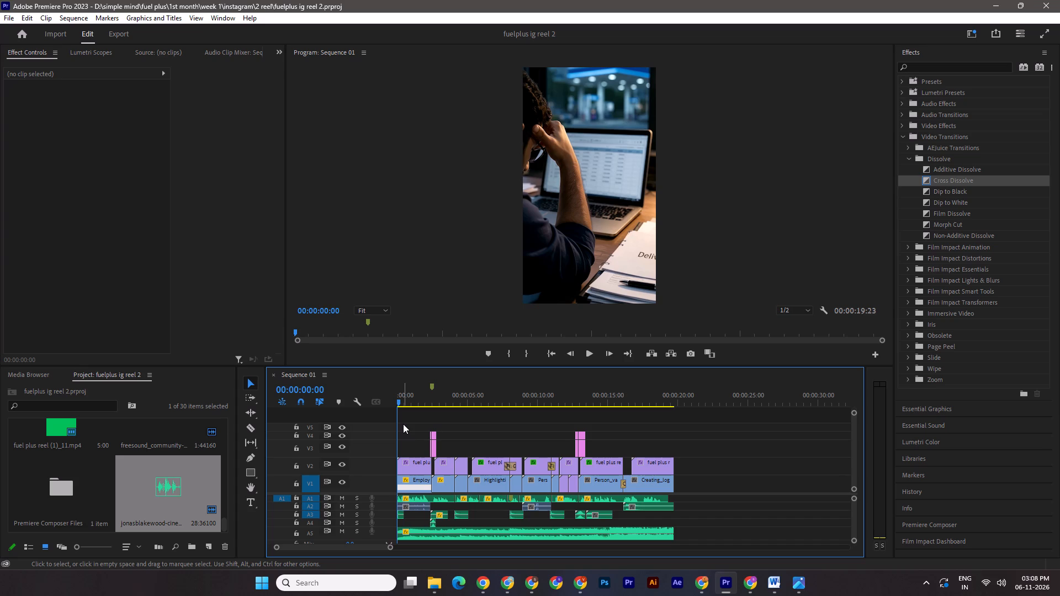
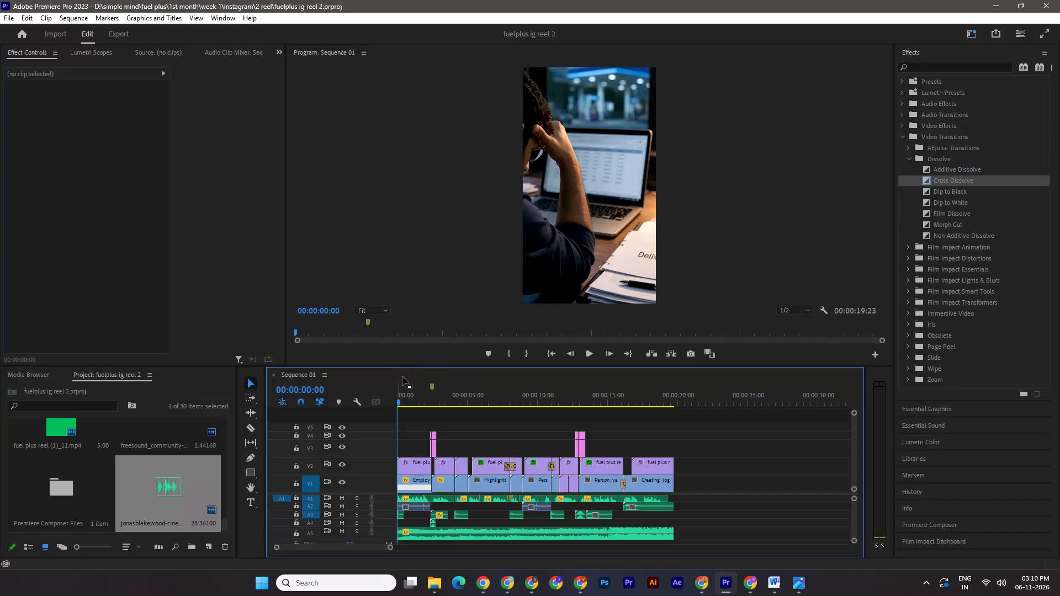
Enlarge the program preview over the timeline area and play the reel from 00:00:00:00 to review it.
drag(398, 366, 402, 467)
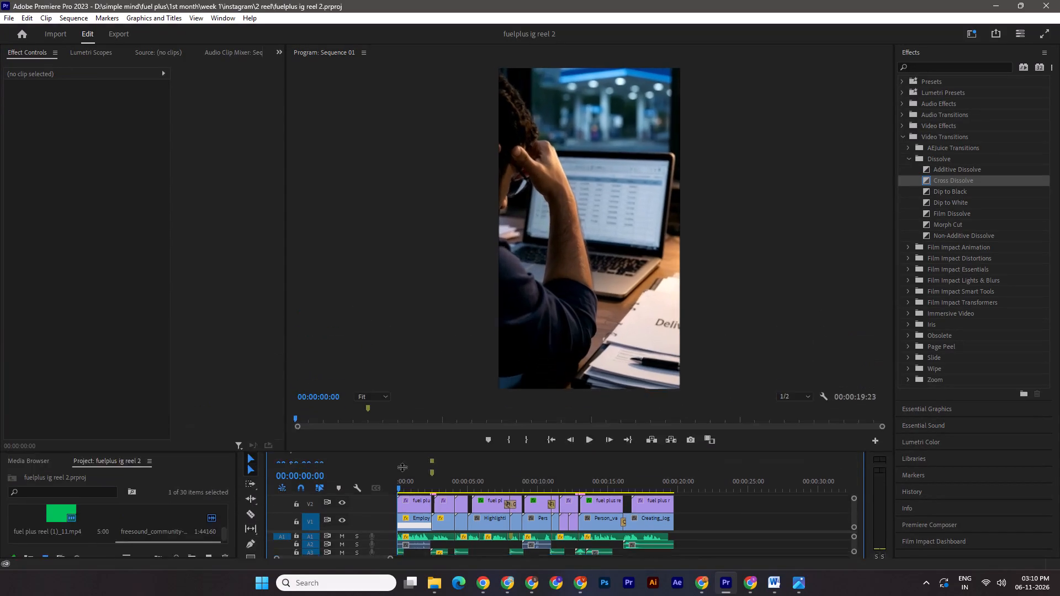
drag(402, 467, 384, 535)
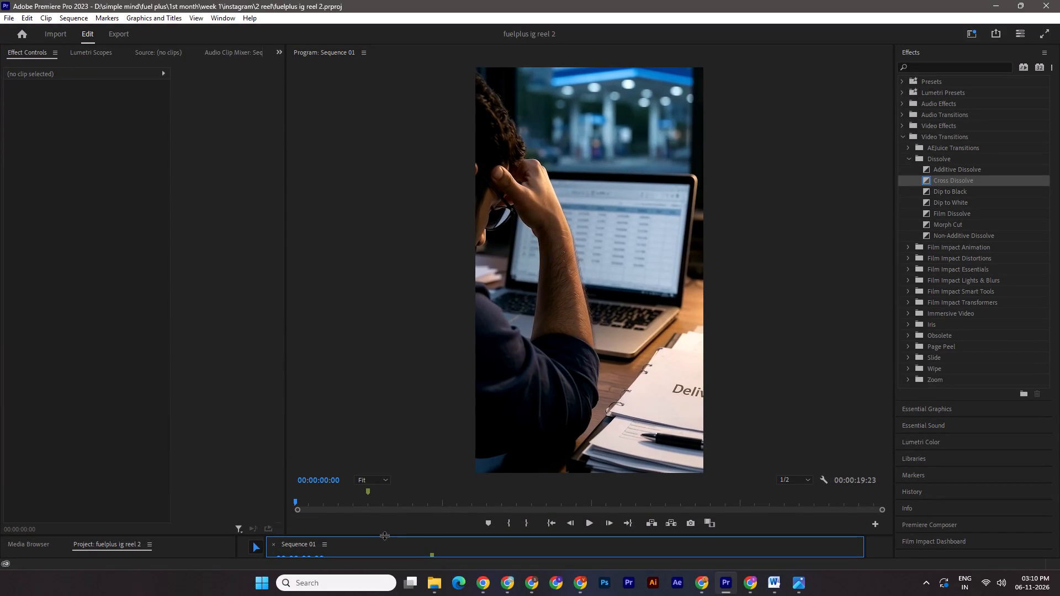
key(space)
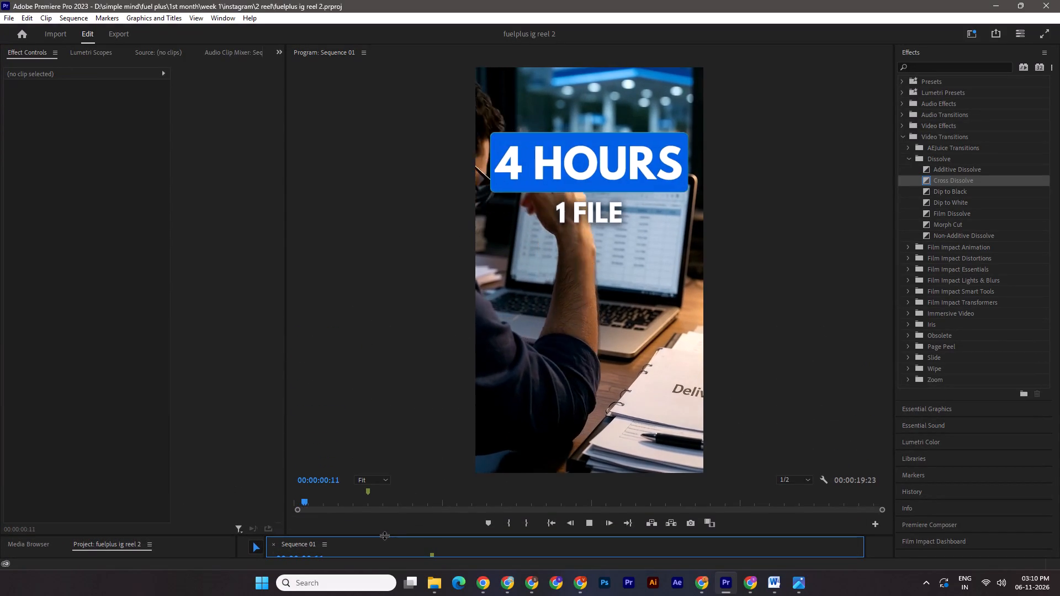
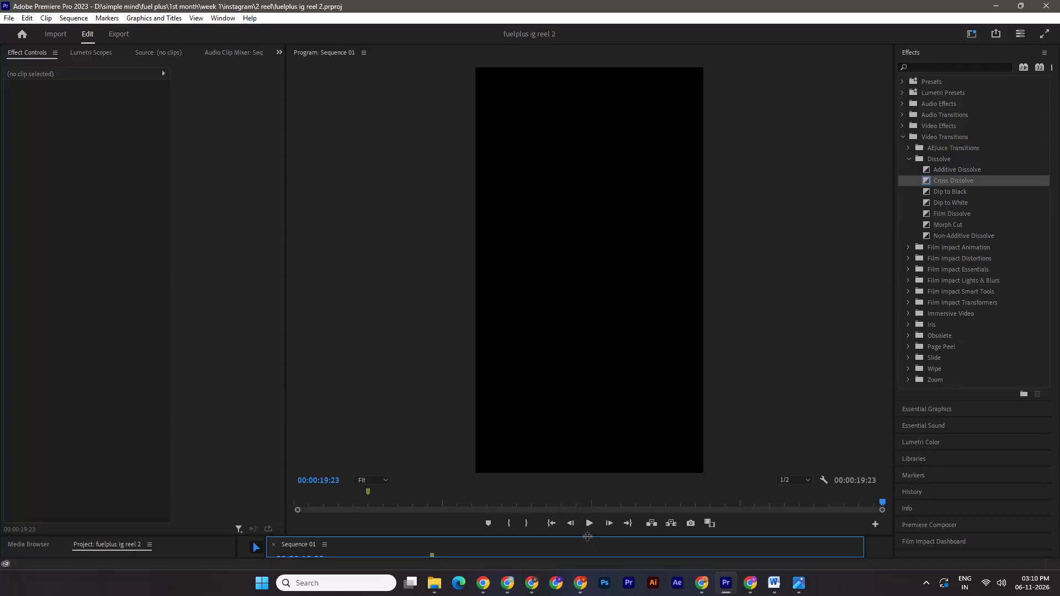
Shrink the enlarged program preview to bring back the full timeline and project area.
double_click(592, 516)
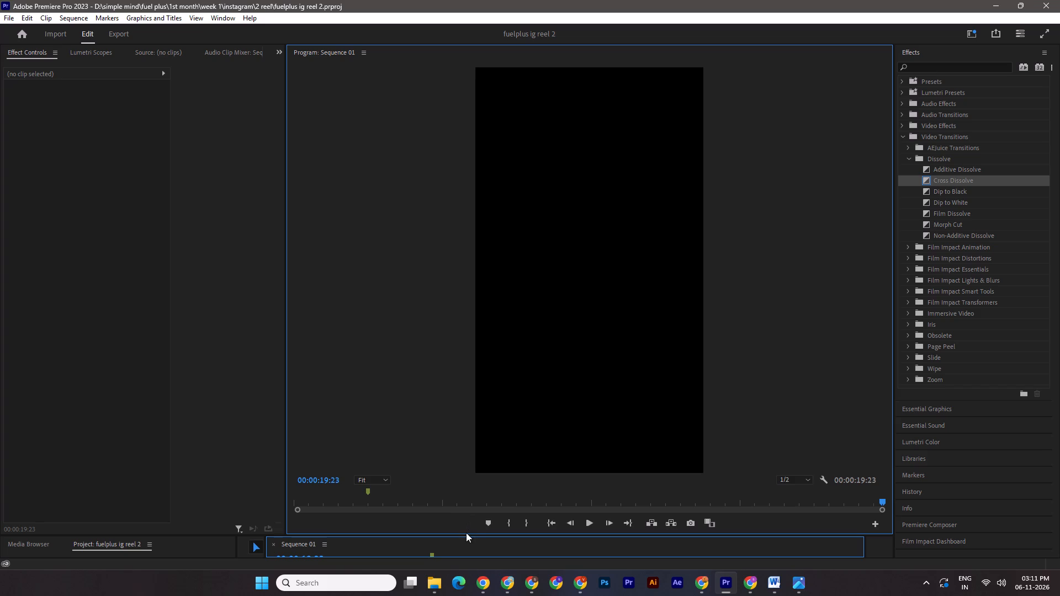
drag(474, 534, 442, 360)
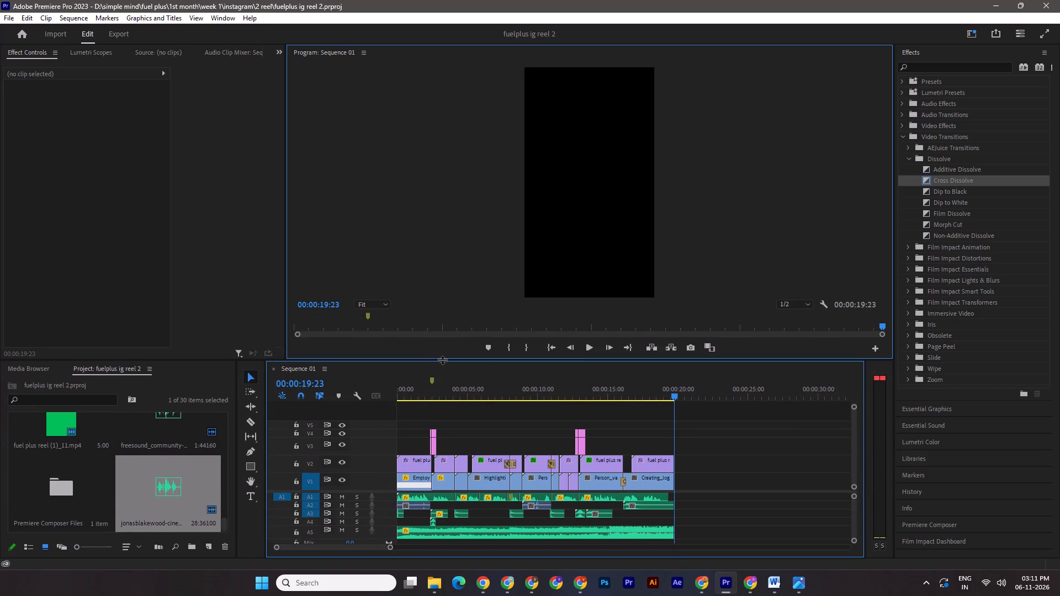
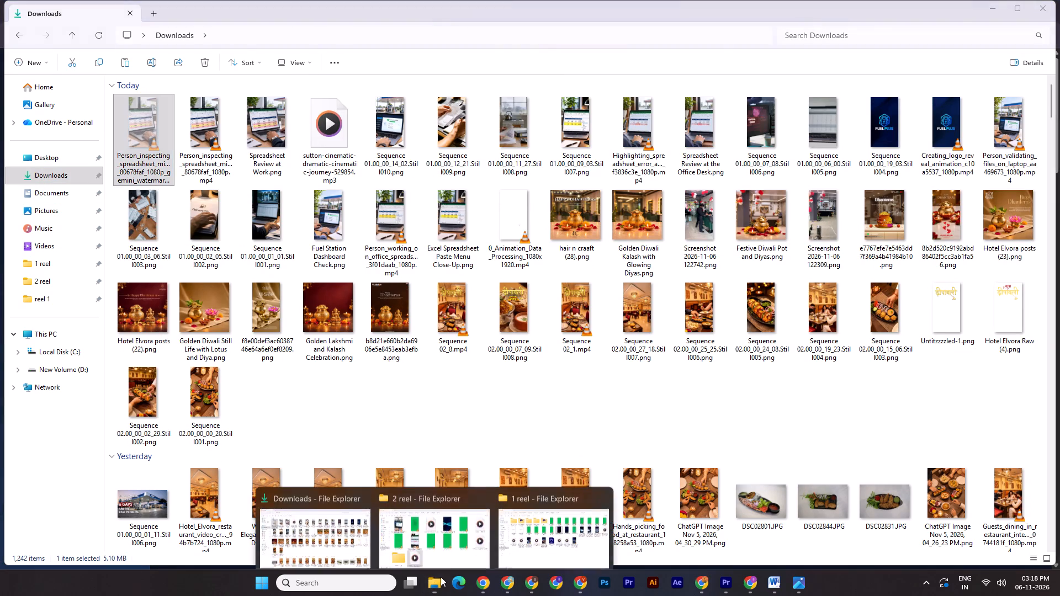
click(436, 550)
key(ctrl+v)
Import the watermark-removed spreadsheet clip from the 2 reel folder into the Premiere sequence, past the end of the reel.
drag(511, 472, 726, 579)
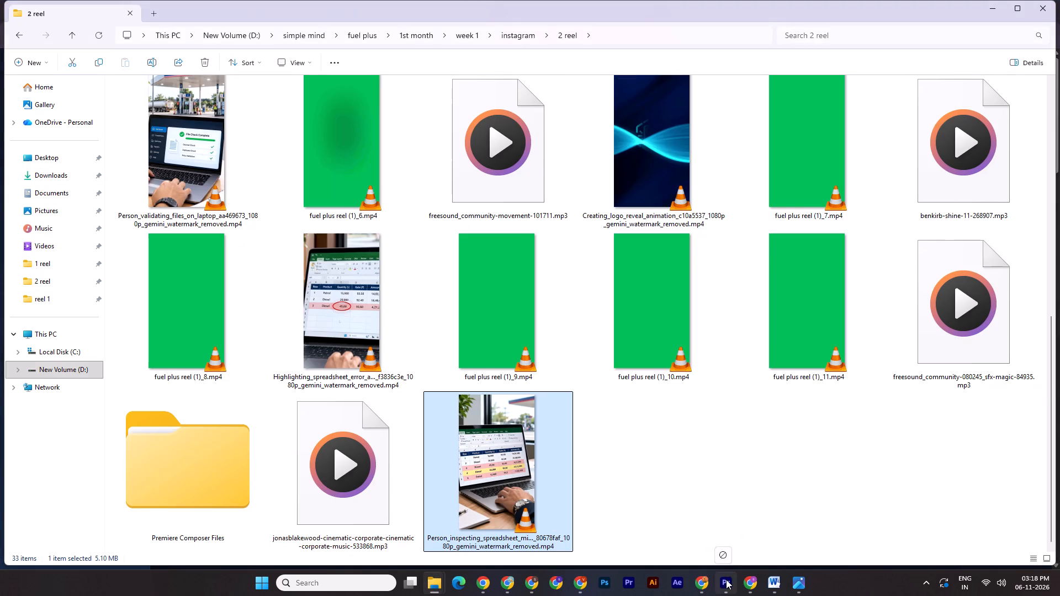
drag(726, 579, 757, 502)
drag(730, 433, 727, 433)
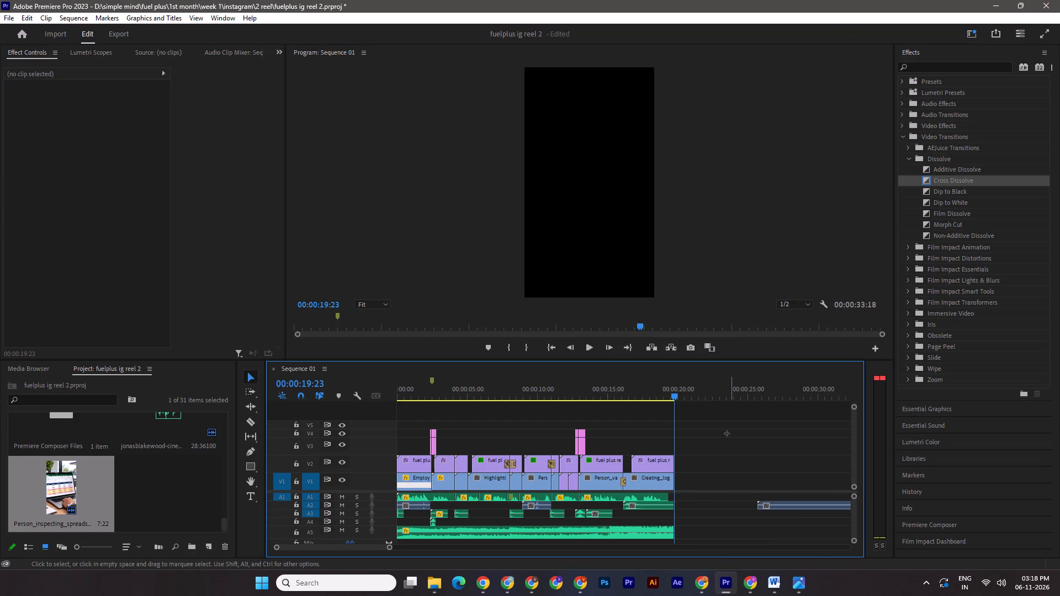
Examine the reel around the "CAN YOU SPOT THE MISTAKE?" title and the #1 title for where the new clip could fit.
drag(727, 433, 453, 540)
click(675, 394)
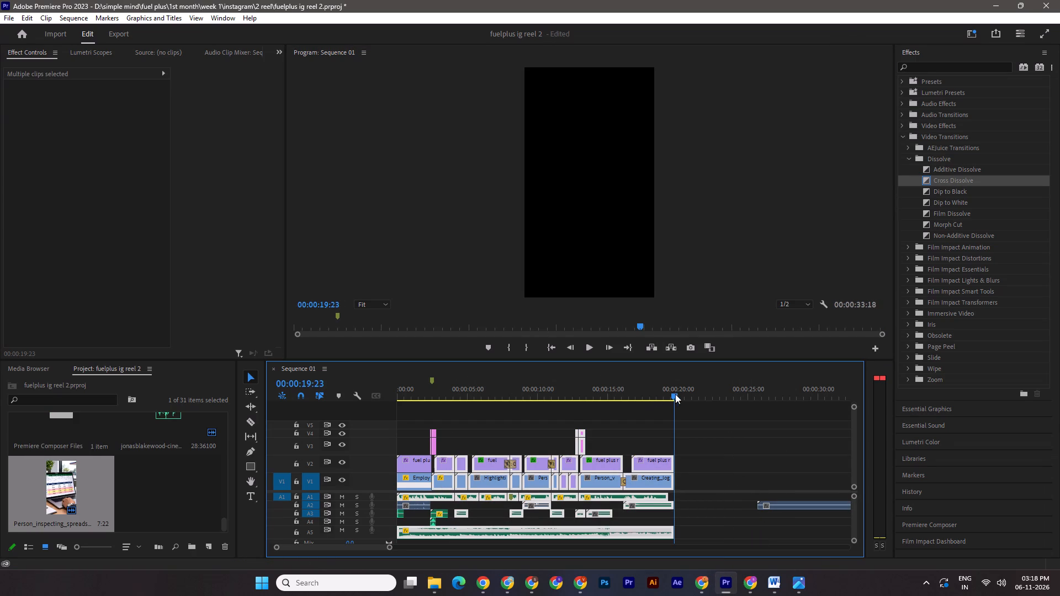
click(691, 430)
drag(675, 389, 525, 415)
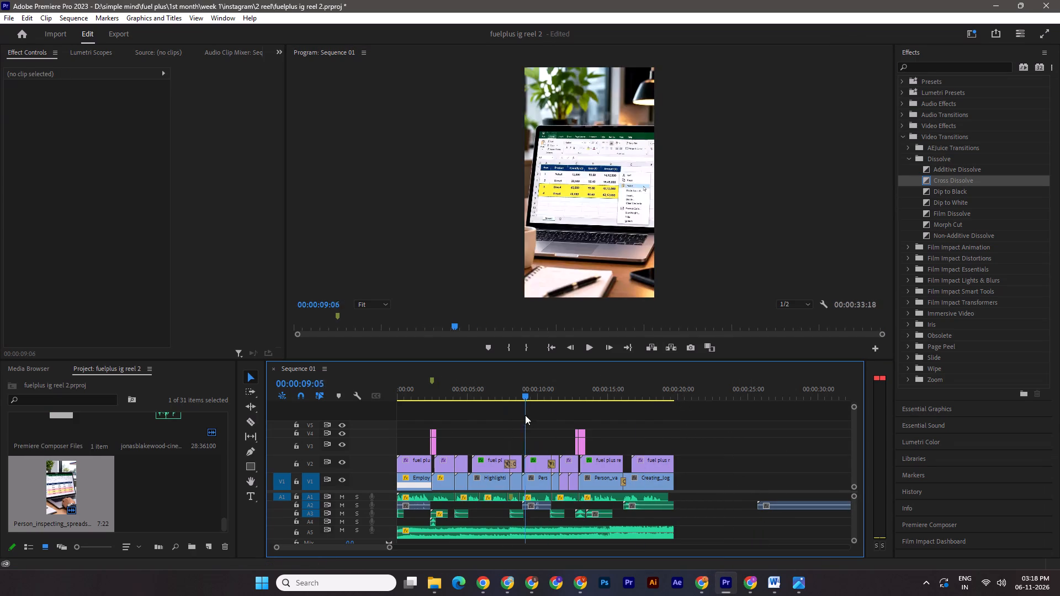
drag(525, 415, 454, 417)
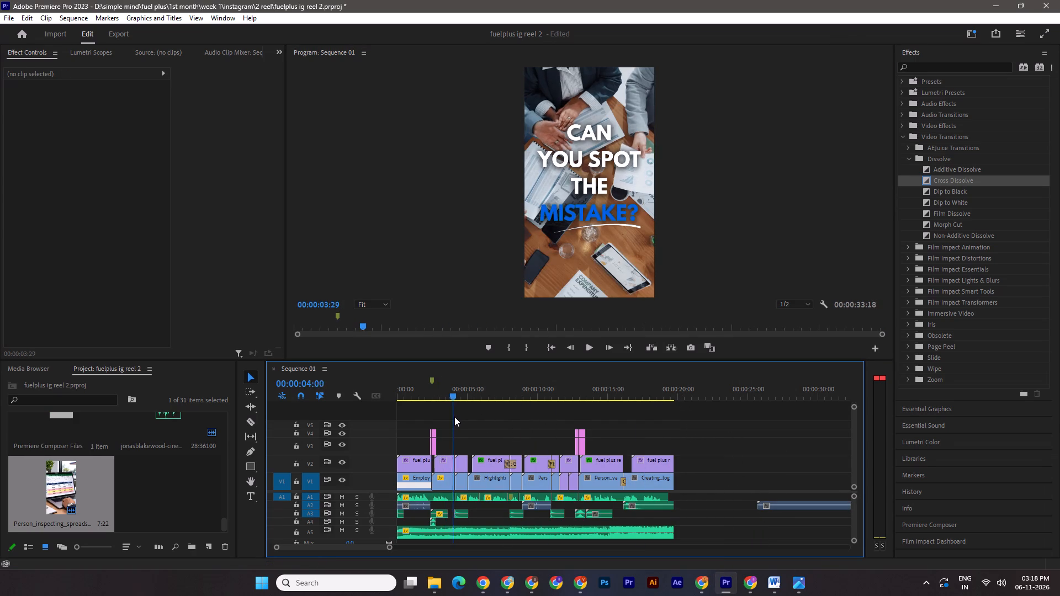
drag(454, 417, 459, 419)
drag(730, 422, 462, 547)
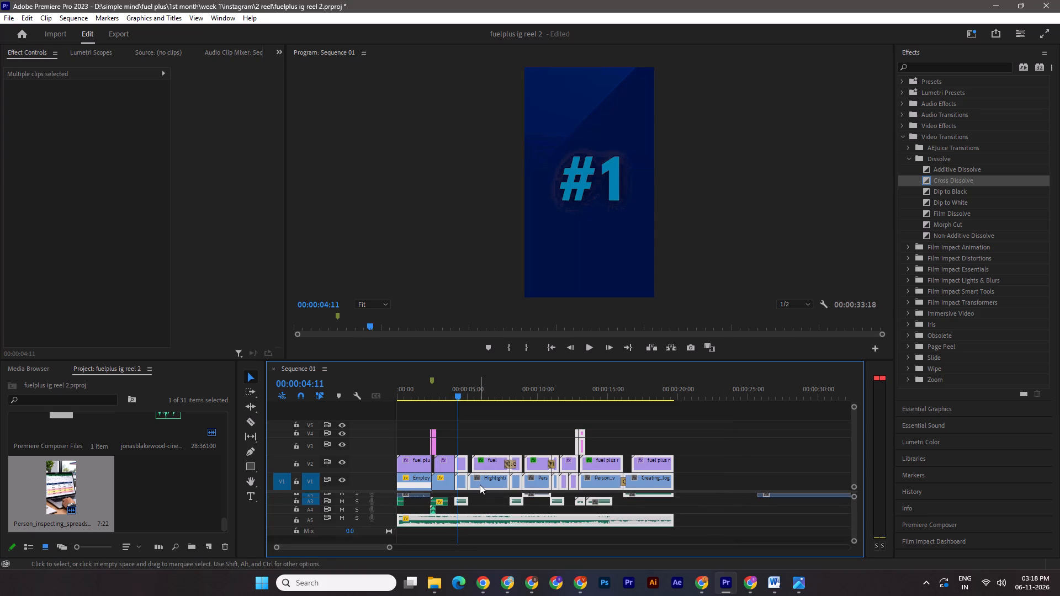
drag(454, 397, 435, 398)
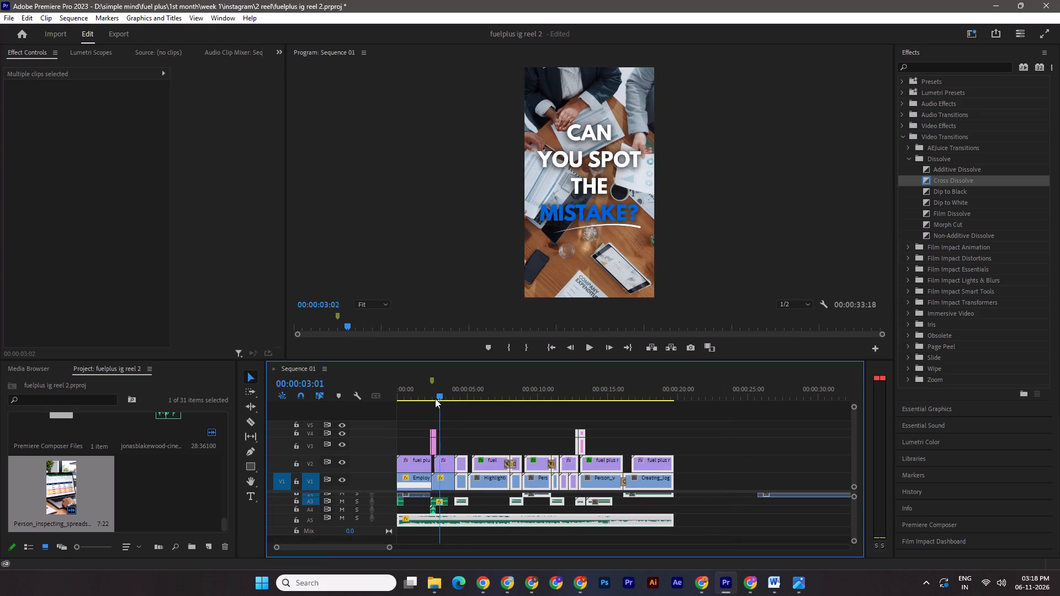
drag(435, 398, 433, 397)
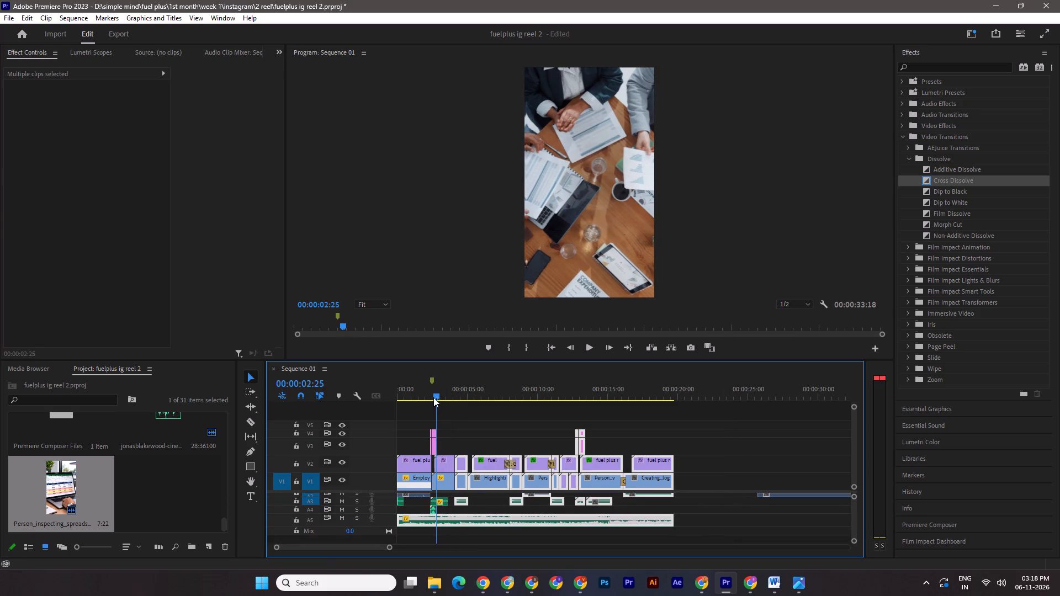
drag(433, 397, 438, 397)
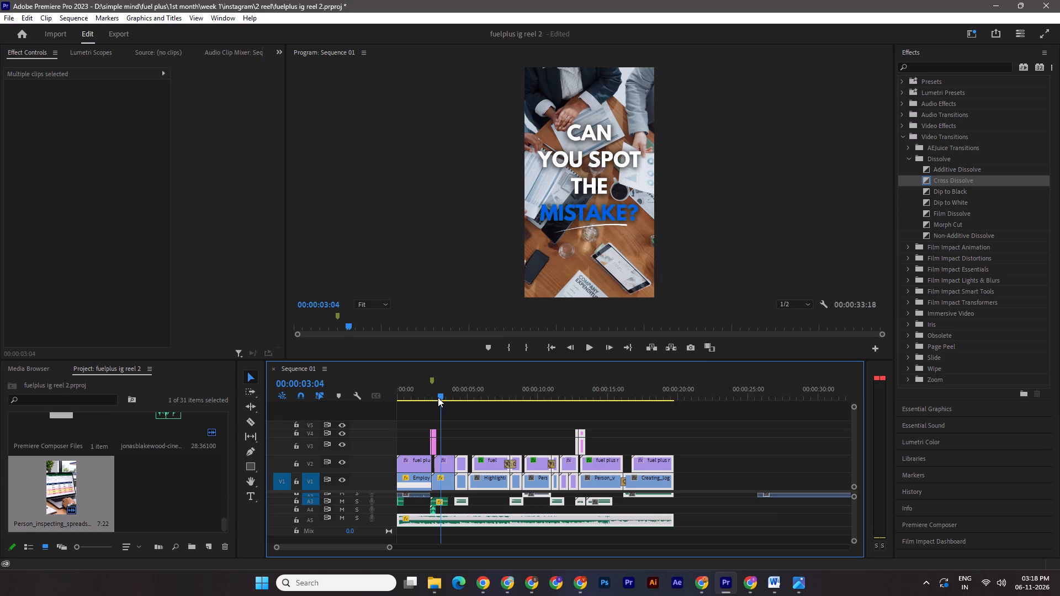
drag(438, 397, 443, 397)
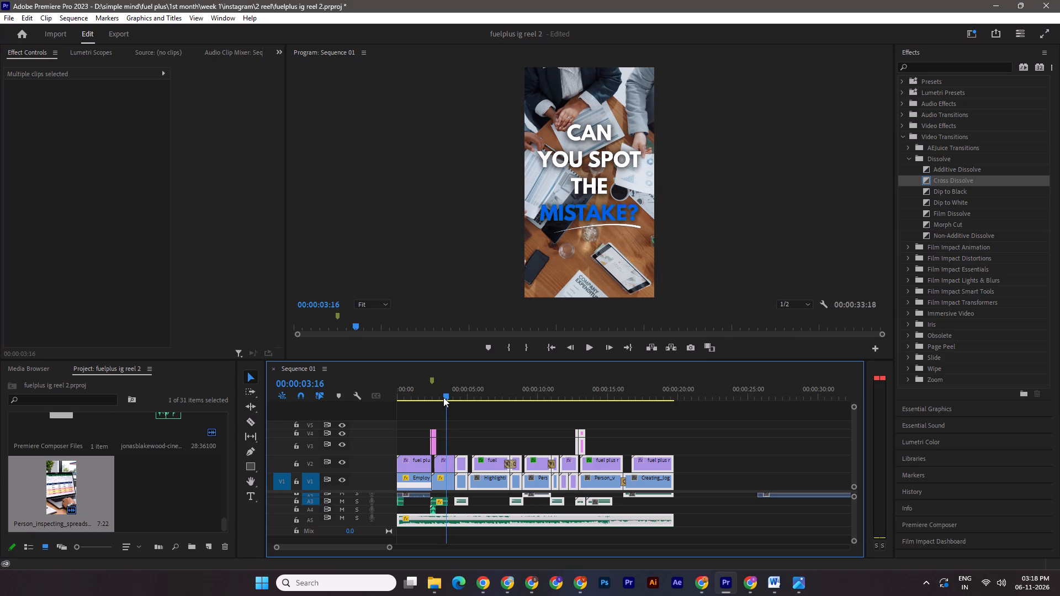
drag(443, 397, 447, 400)
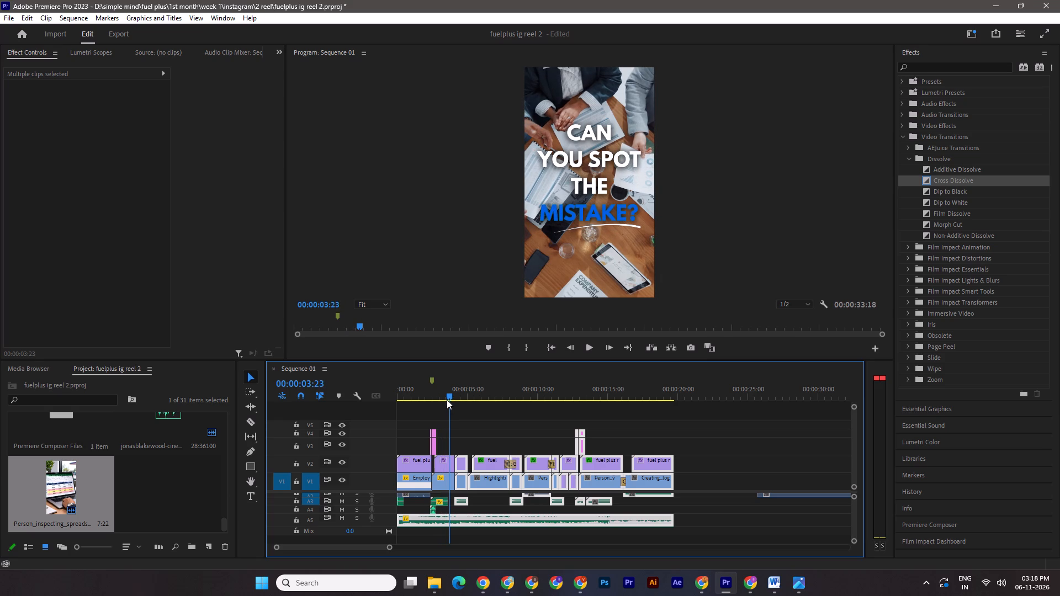
drag(447, 400, 769, 428)
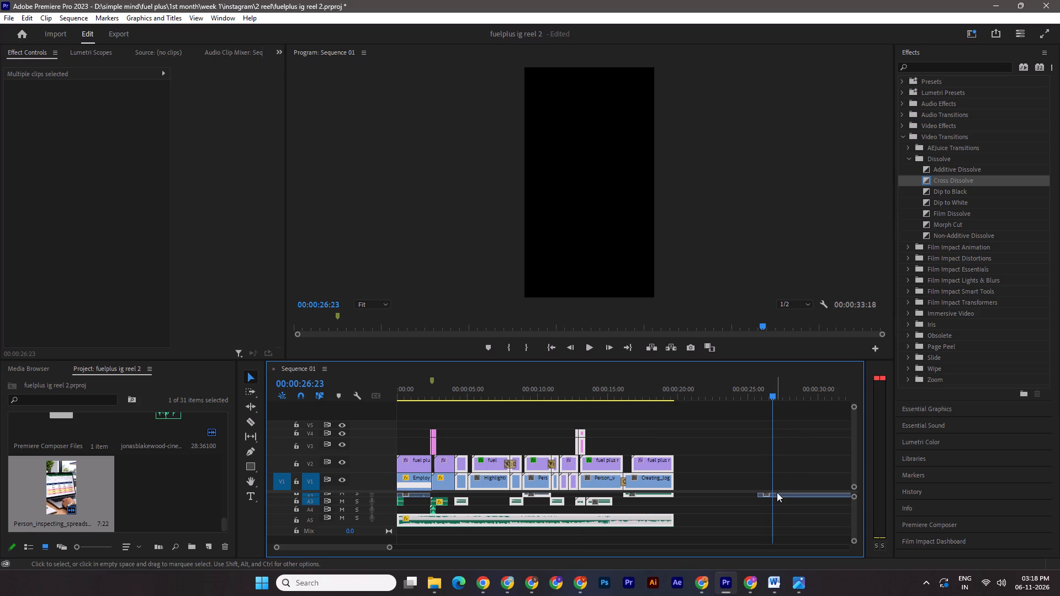
Replace the spreadsheet clip's stray audio-only copy with the full clip on V1, shortly after the end of the reel.
click(770, 495)
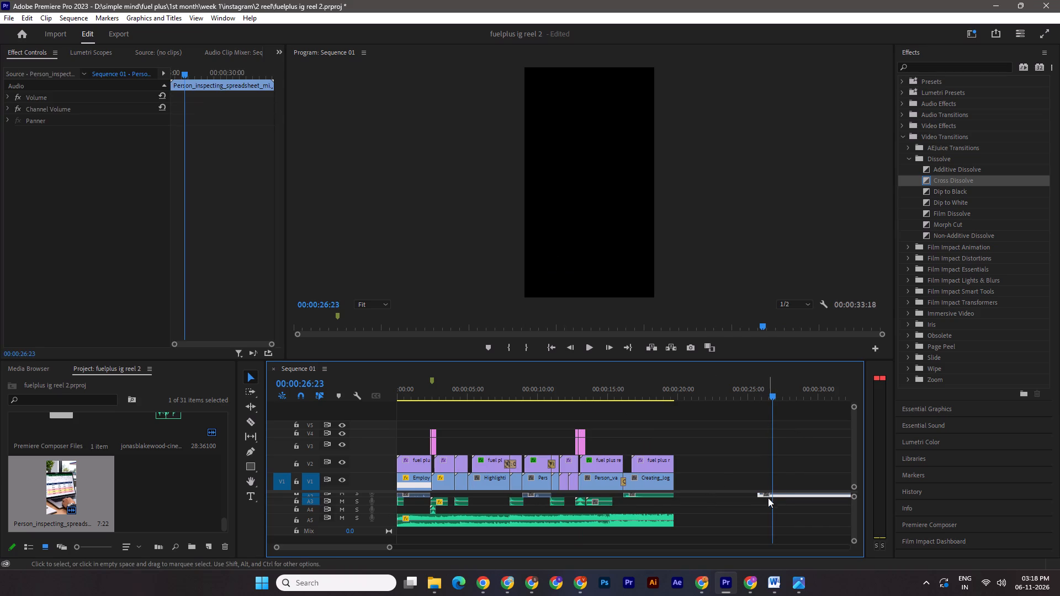
key(Delete)
drag(76, 482, 701, 486)
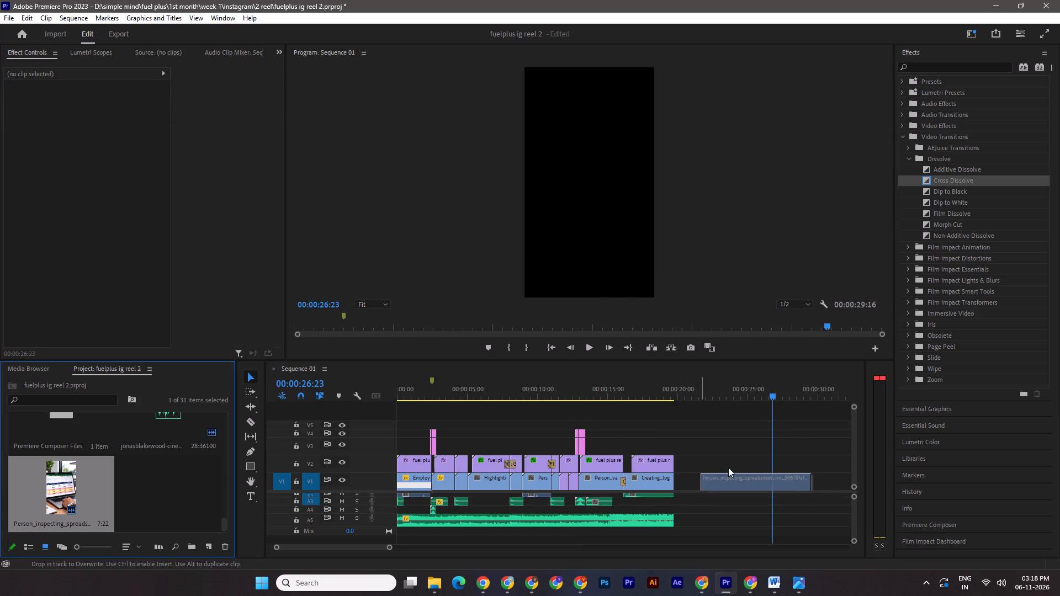
Preview the spreadsheet clip and shift it about 3 seconds later on V1.
drag(776, 398, 751, 400)
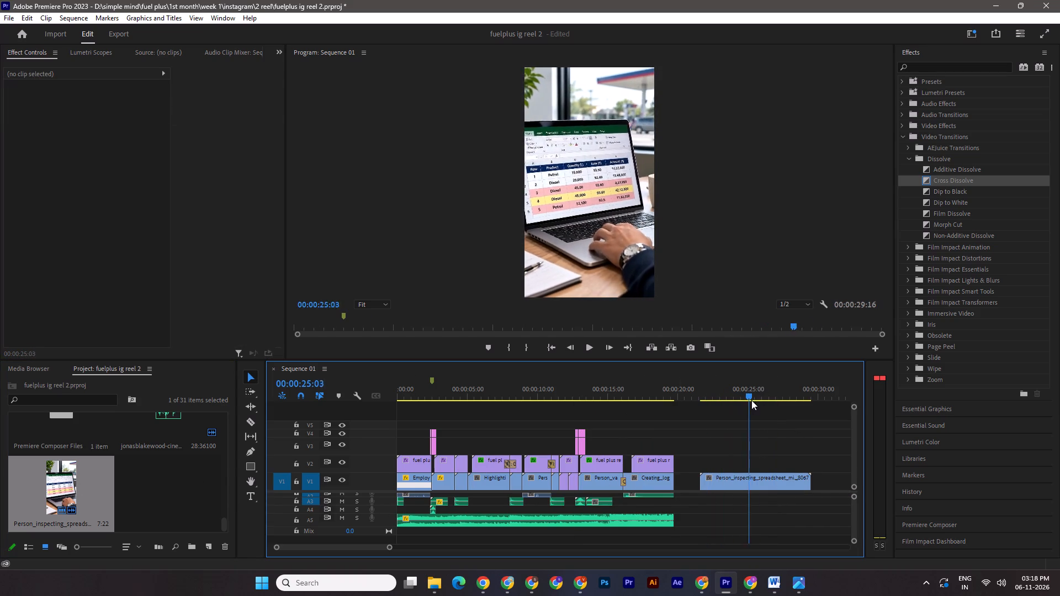
drag(751, 400, 722, 427)
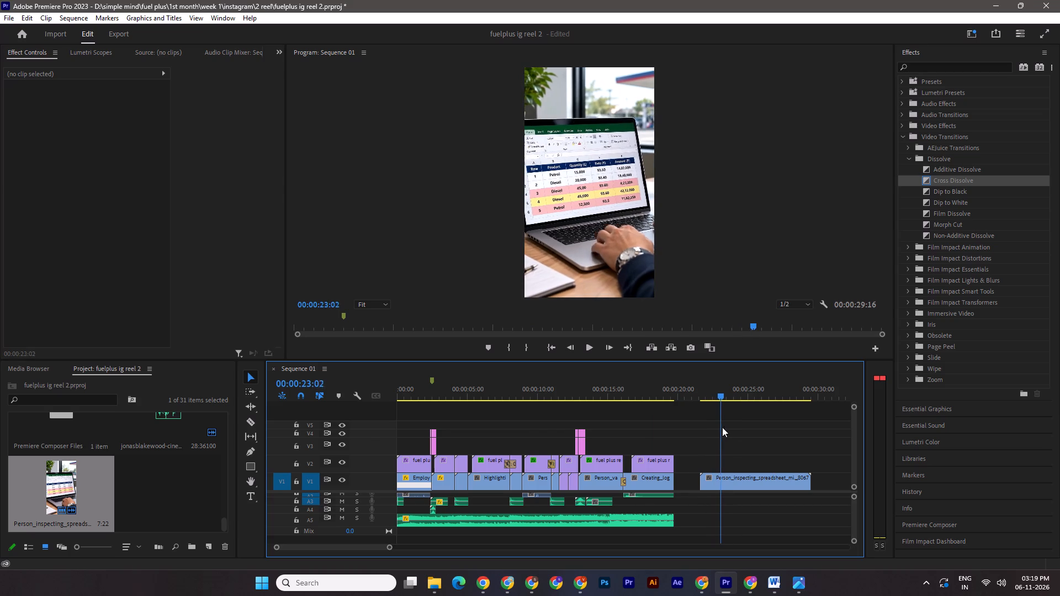
drag(722, 427, 725, 427)
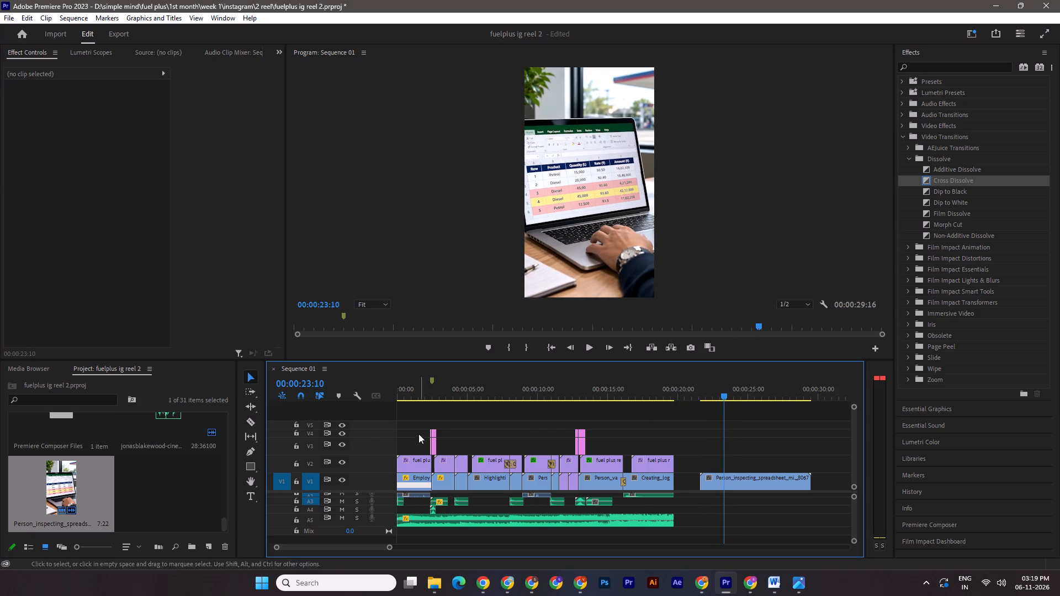
click(450, 390)
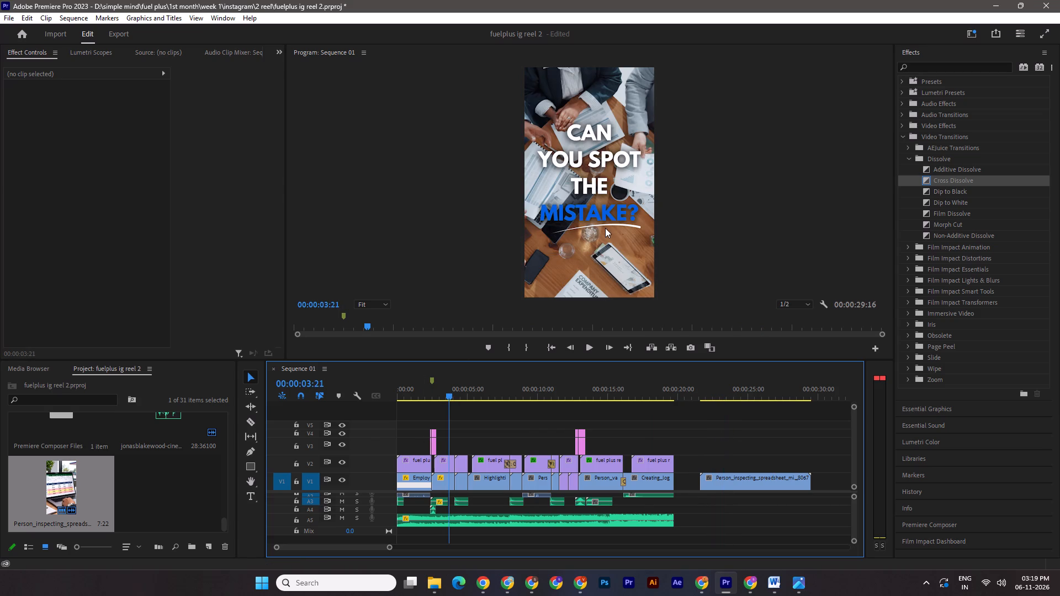
drag(715, 478, 750, 477)
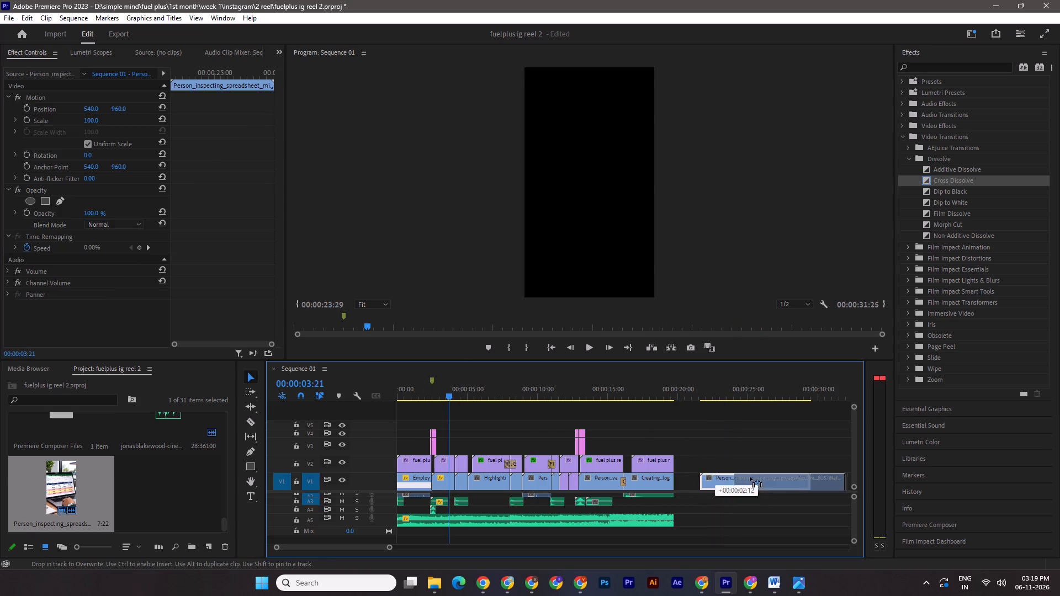
drag(750, 477, 759, 477)
Review the "CAN YOU SPOT THE MISTAKE?" section and the clips following it, playing the section back to judge the insertion point.
drag(714, 424, 465, 515)
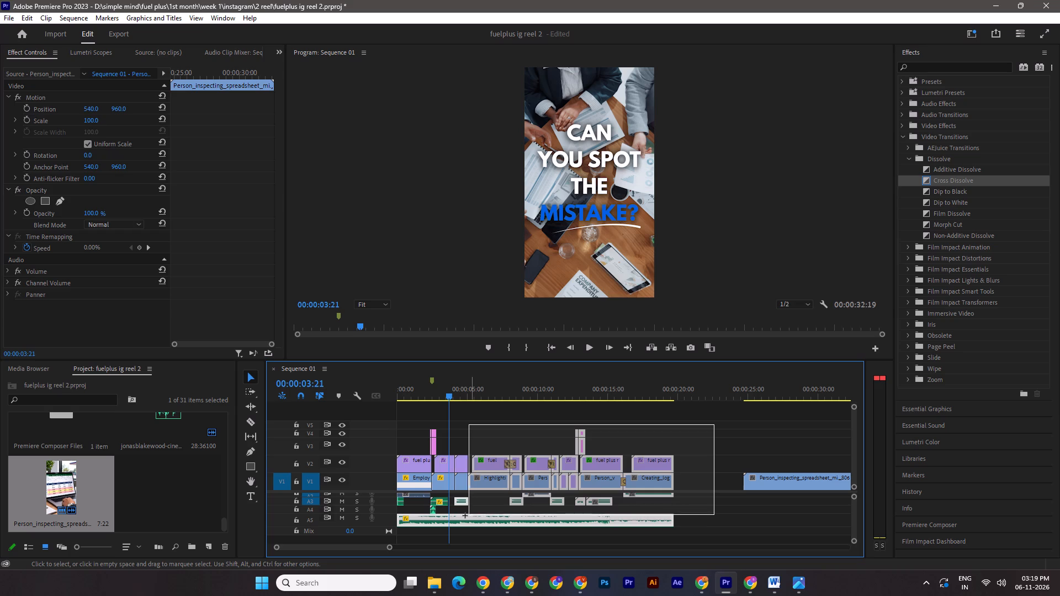
drag(465, 515, 464, 515)
click(448, 391)
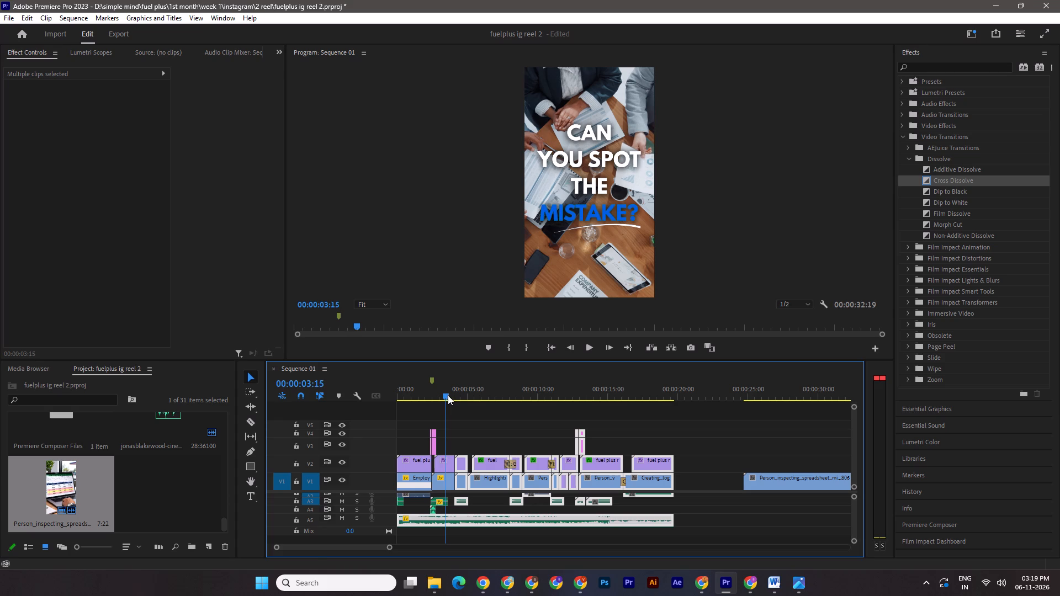
drag(855, 519, 852, 507)
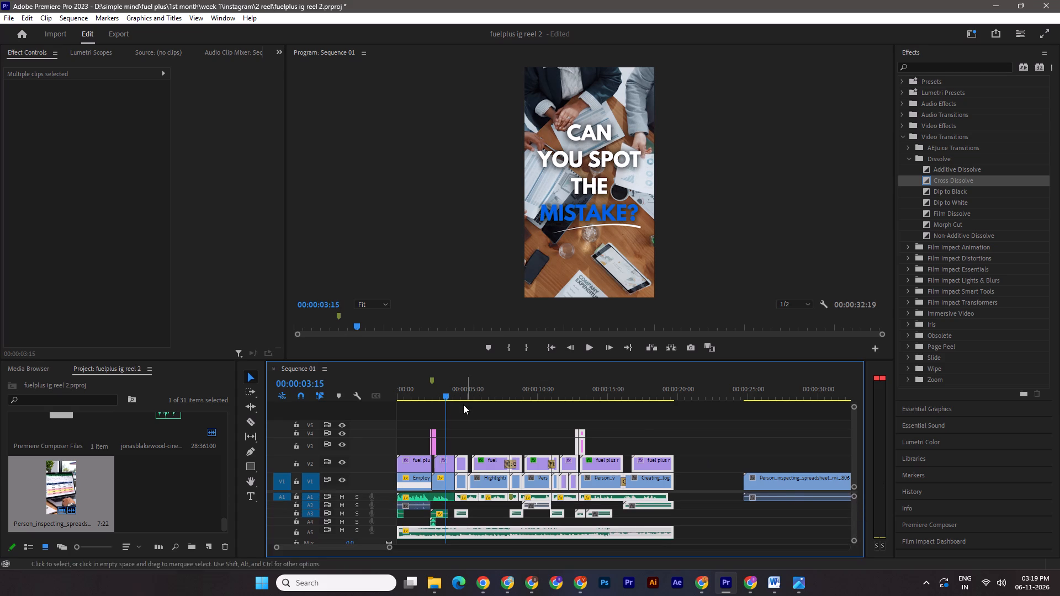
click(448, 388)
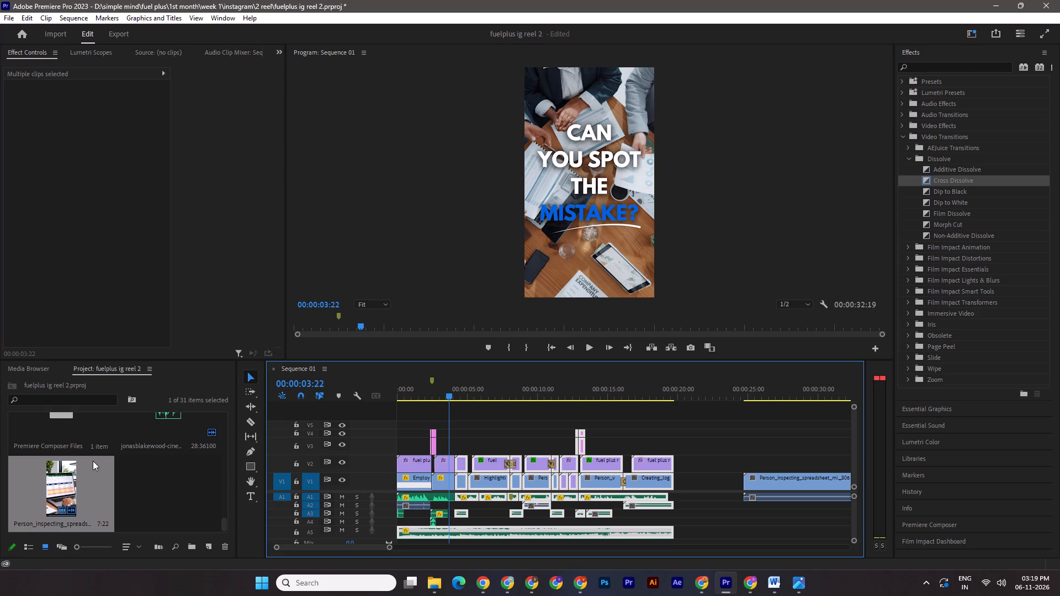
click(531, 422)
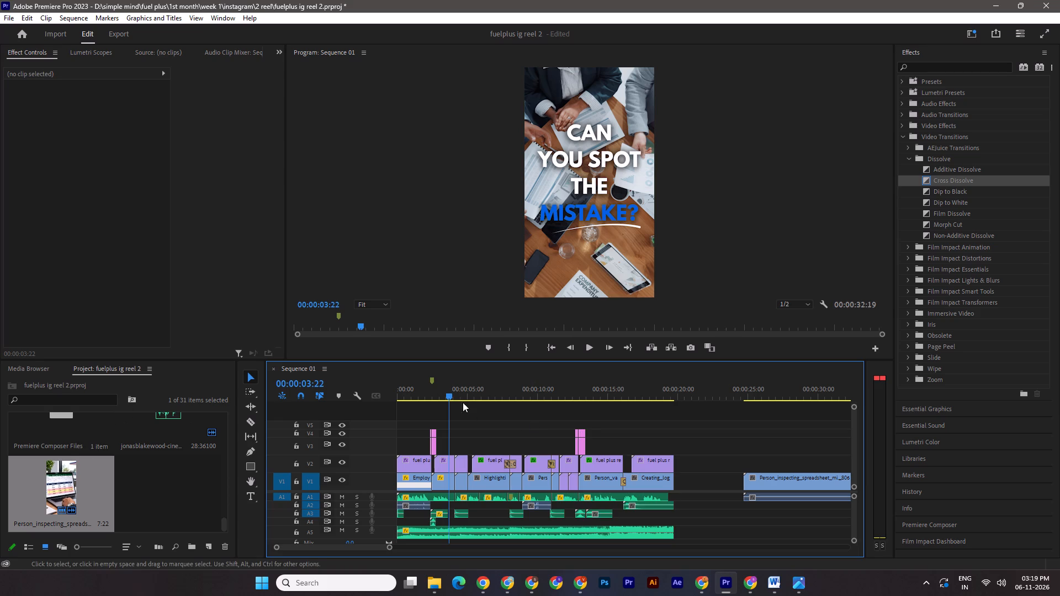
drag(452, 392, 432, 395)
key(space)
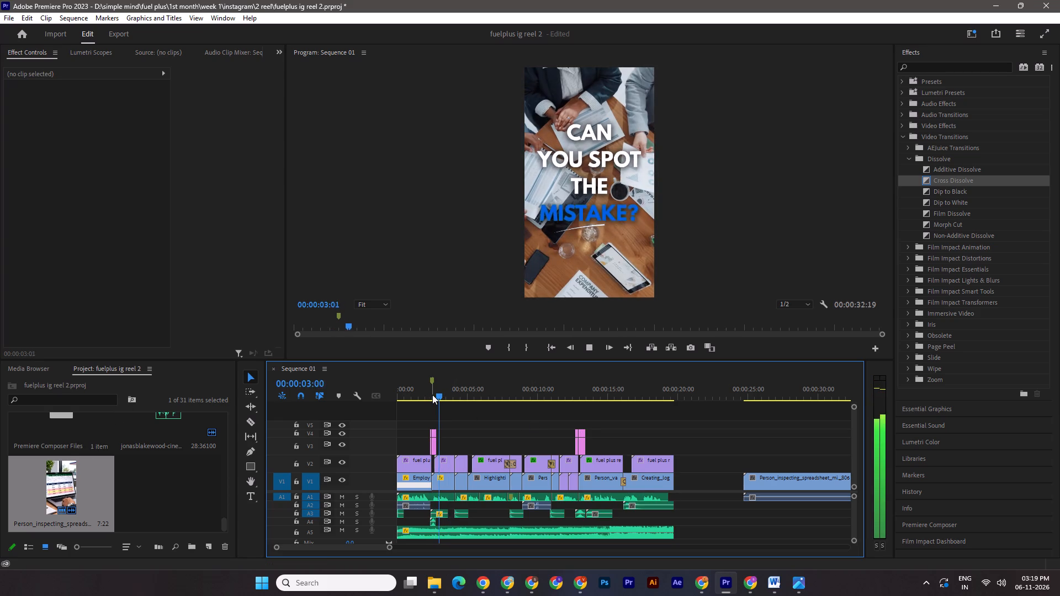
key(space)
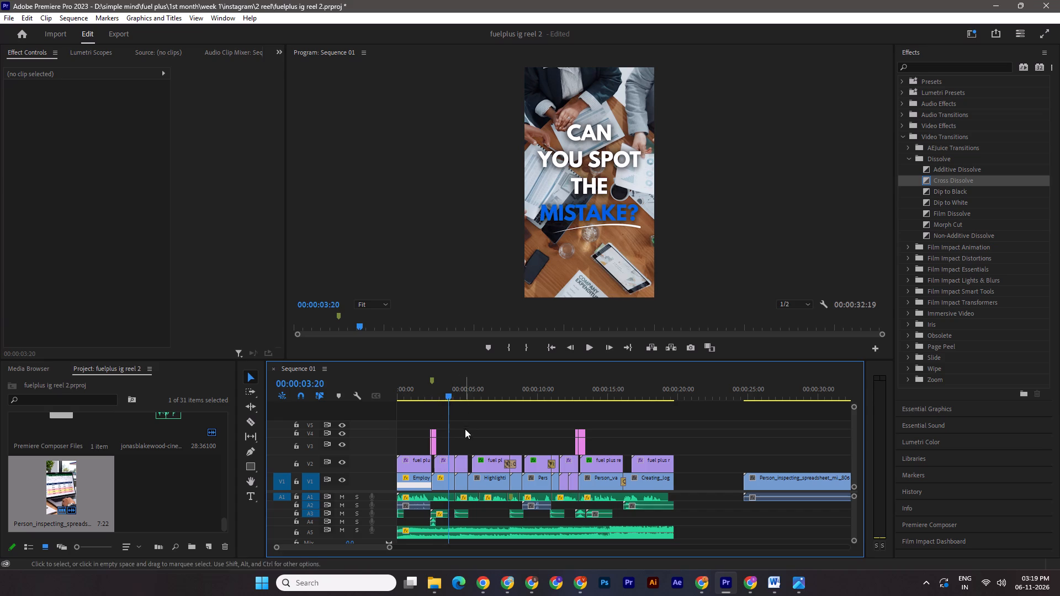
Trim the ends of the "CAN YOU SPOT THE MISTAKE?" title, background and voice clips to 00:00:03:22, and play back the cut.
click(448, 392)
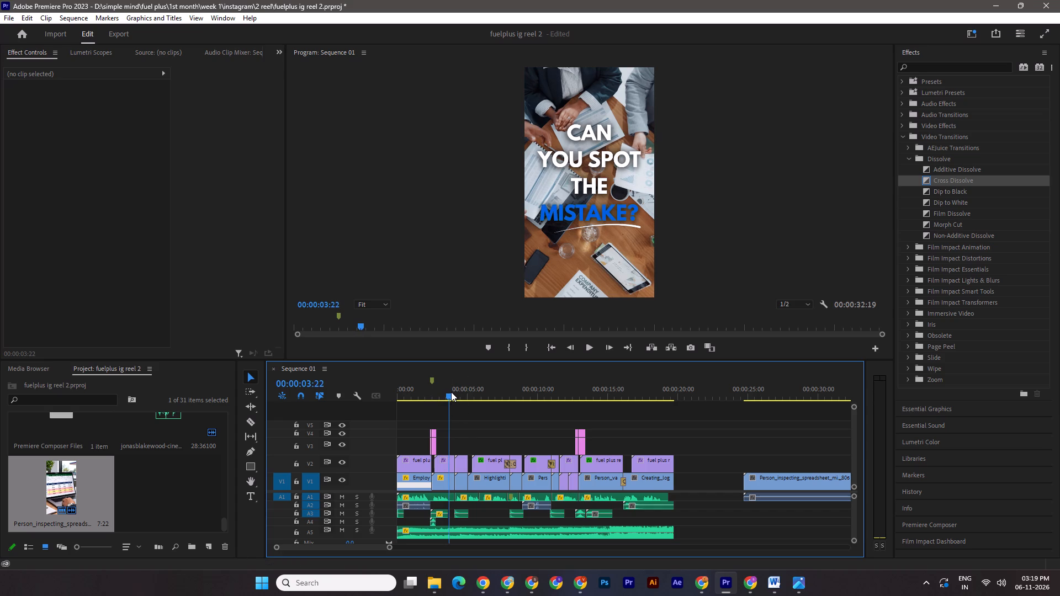
click(455, 481)
click(451, 485)
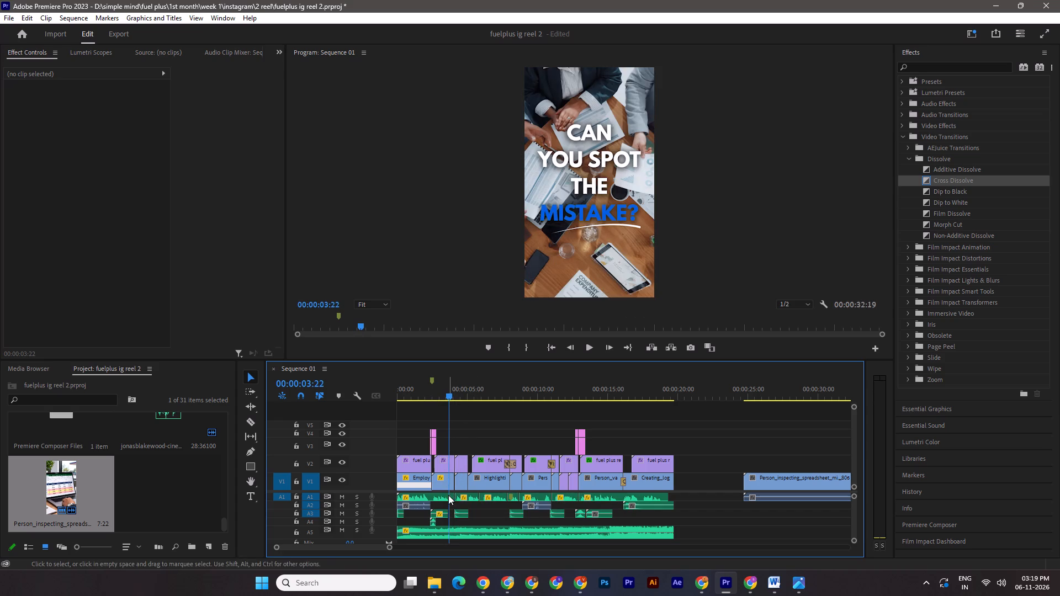
drag(451, 482, 446, 483)
click(451, 469)
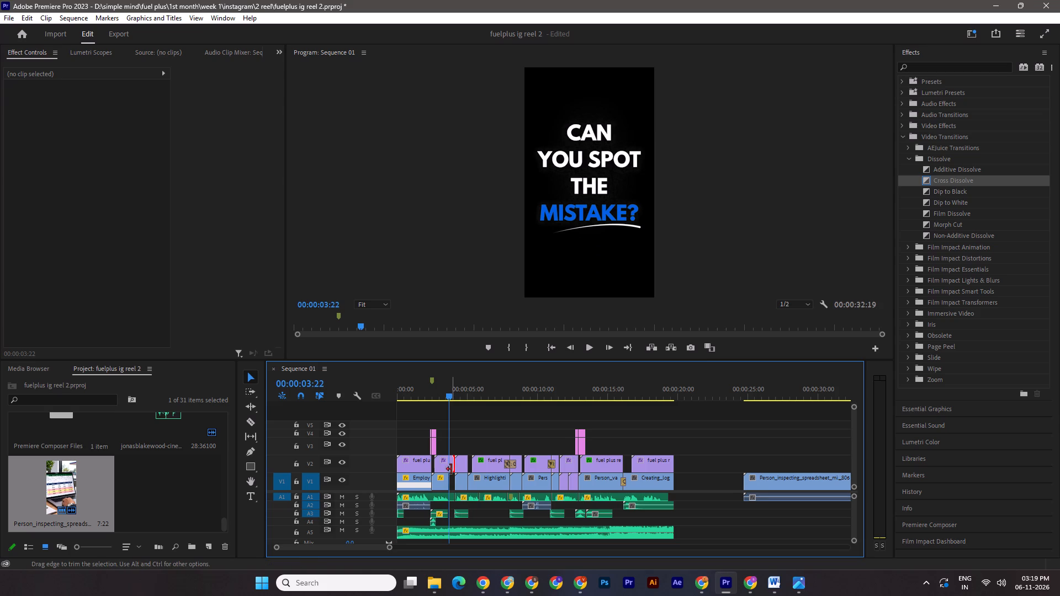
double_click(452, 498)
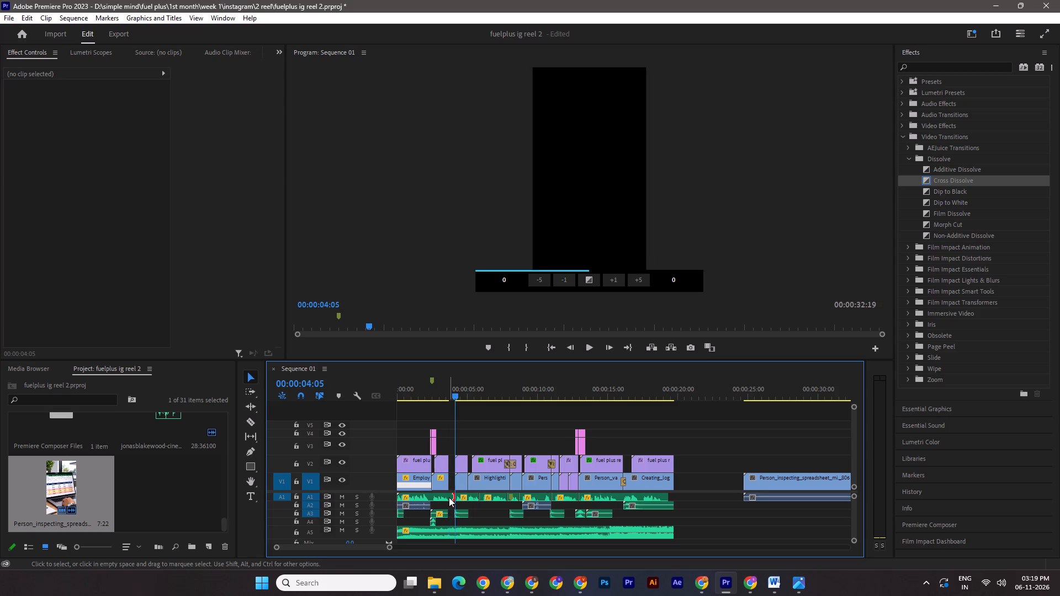
click(452, 495)
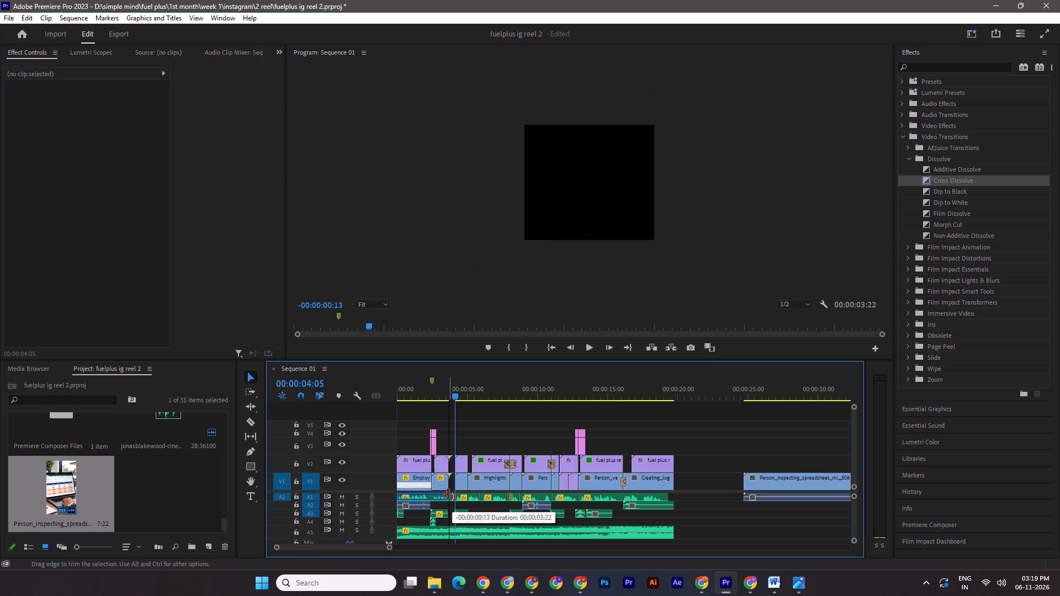
drag(448, 397, 439, 395)
key(space)
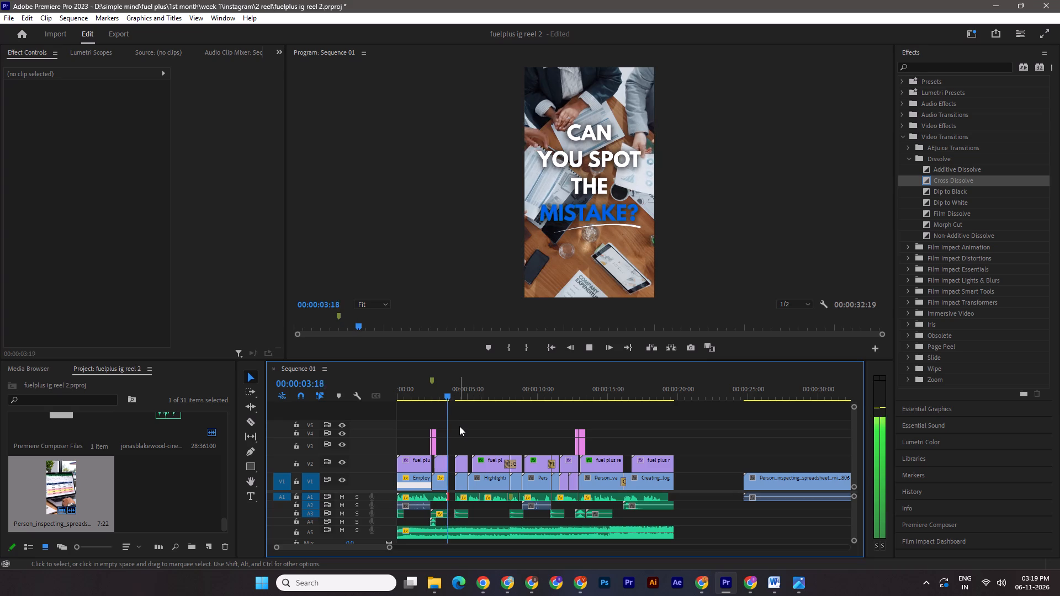
key(space)
Shift all clips from the #1 title onward, except the music, to start at 00:00:07:00, and save the project.
drag(693, 443, 507, 509)
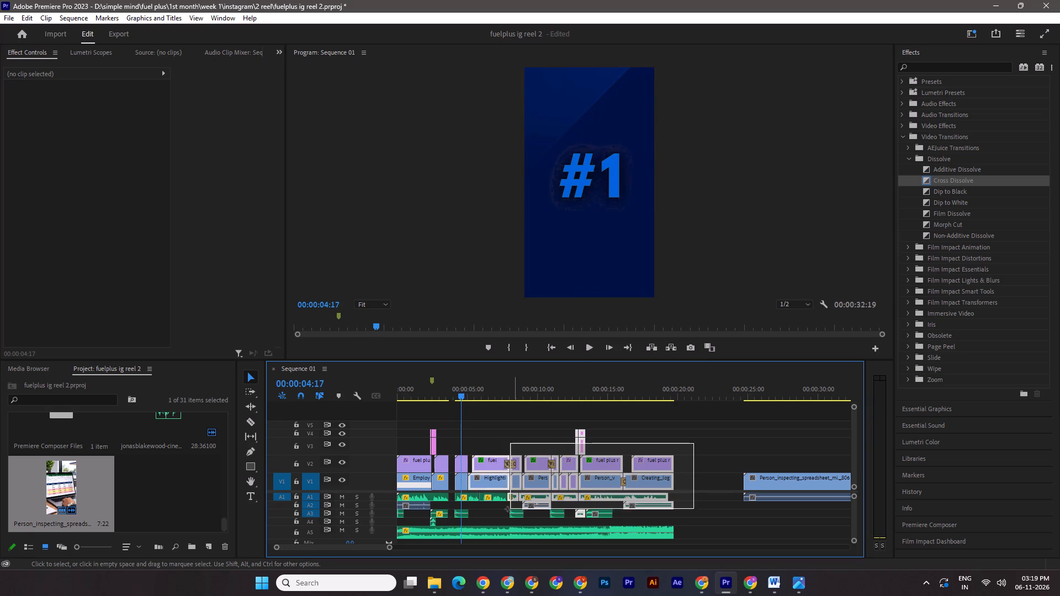
drag(507, 509, 462, 522)
drag(476, 482, 497, 483)
drag(459, 396, 451, 396)
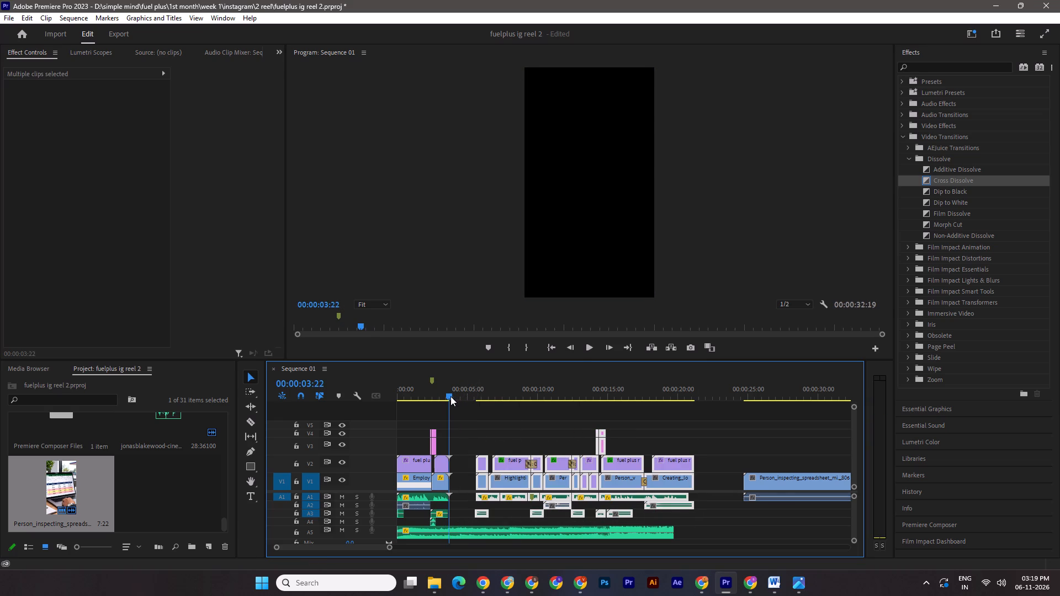
drag(451, 396, 465, 398)
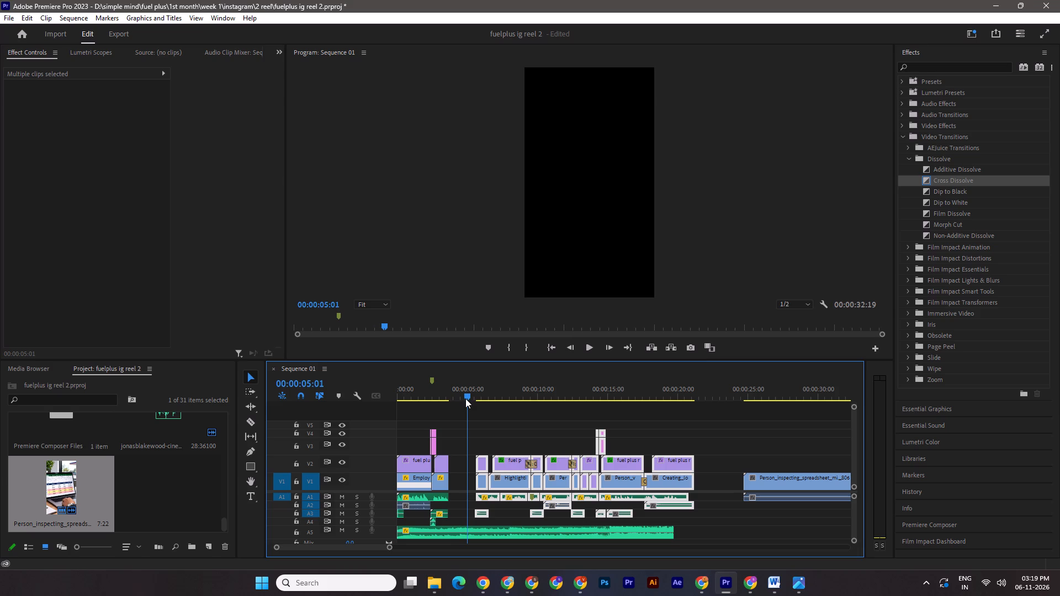
drag(465, 398, 491, 407)
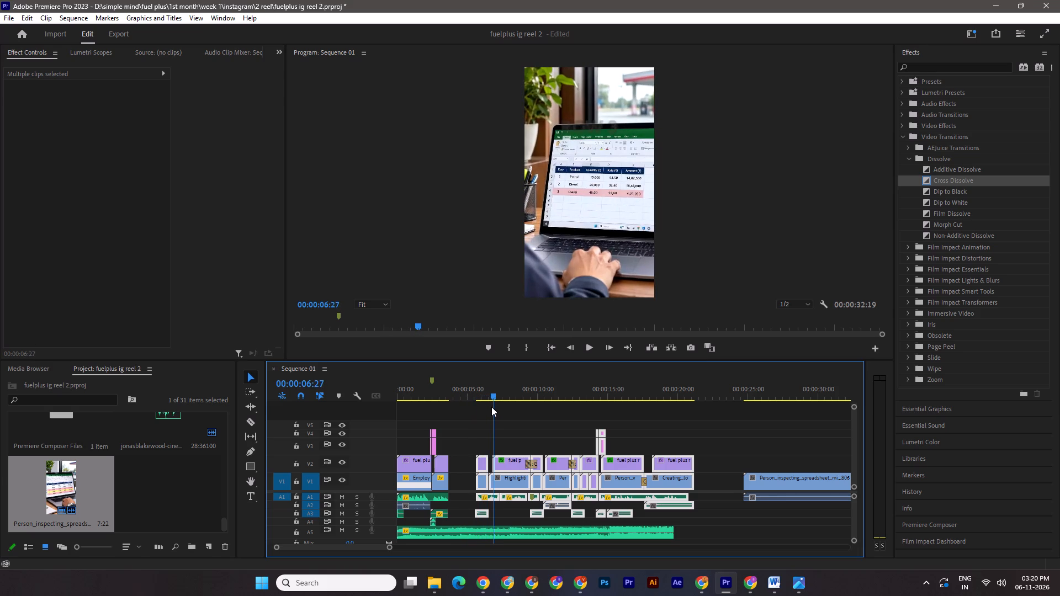
drag(491, 407, 494, 409)
key(Left)
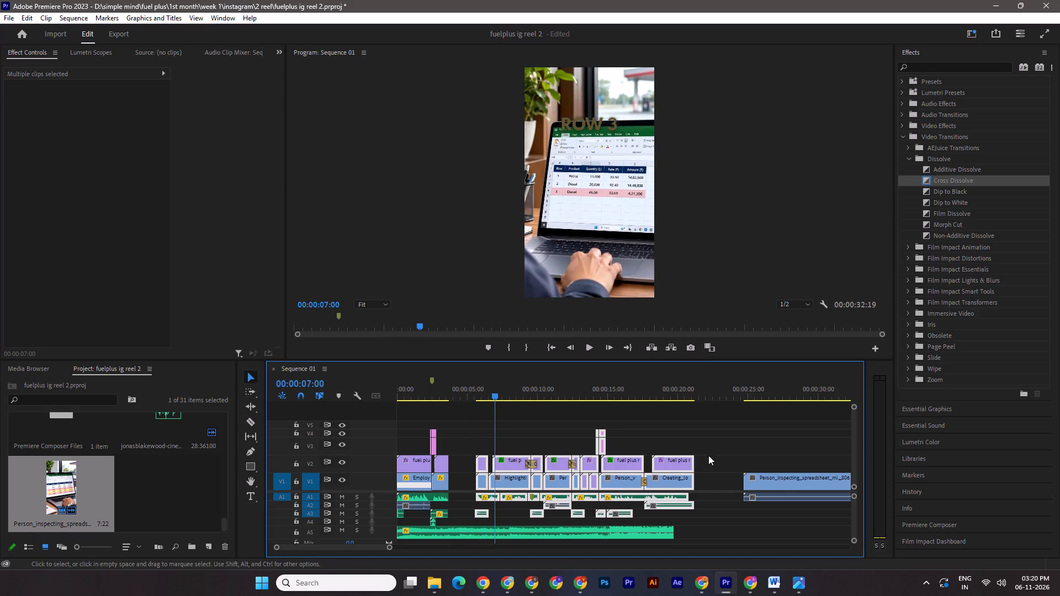
drag(714, 444, 484, 518)
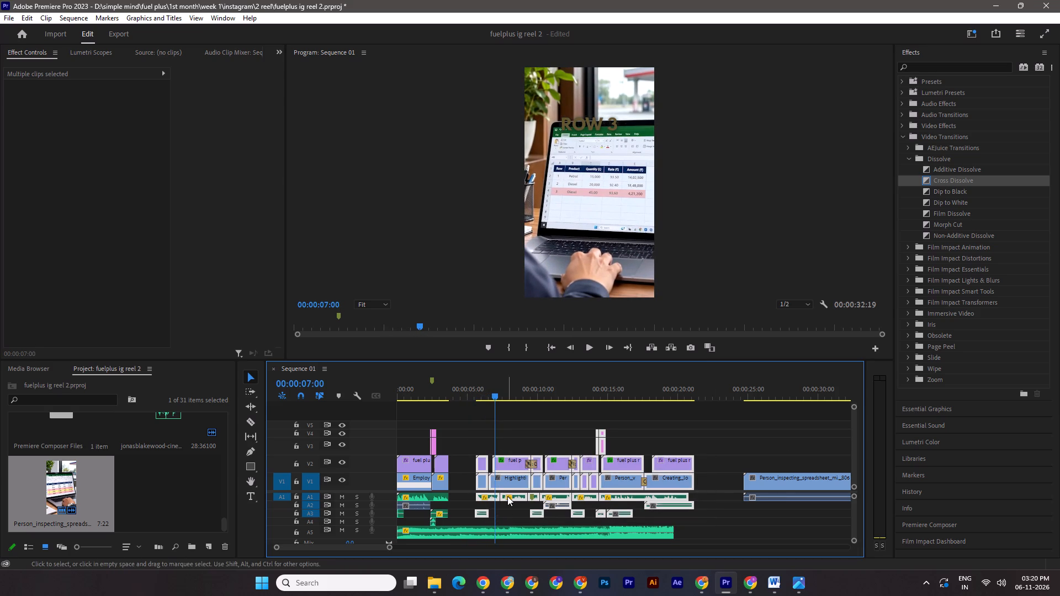
drag(507, 496, 527, 495)
drag(392, 547, 367, 542)
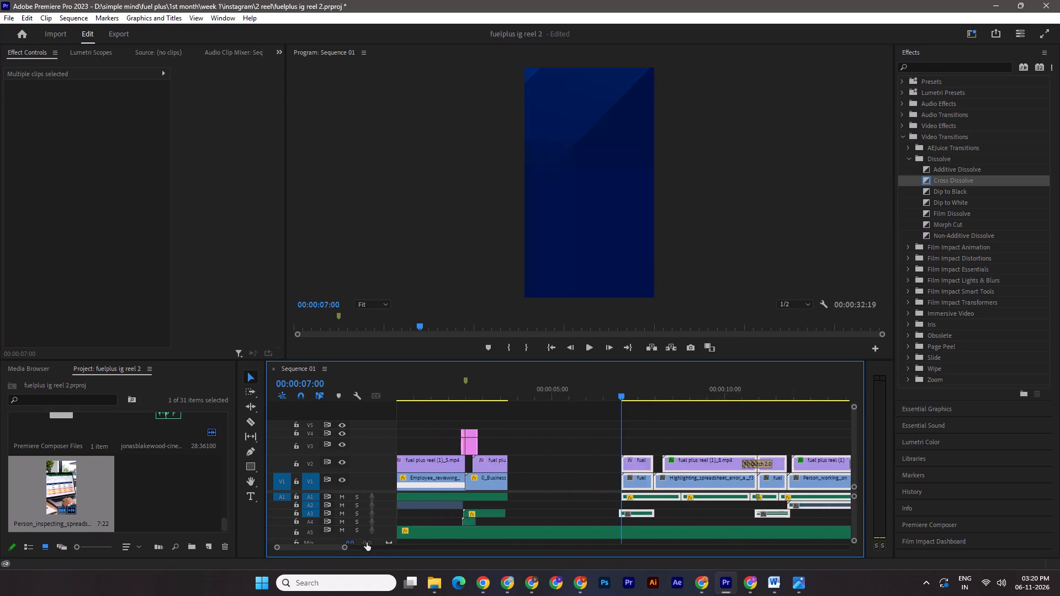
drag(367, 542, 396, 537)
key(ctrl+s)
Preview the spreadsheet clip at the end of the timeline, unlink it and delete its audio.
click(826, 481)
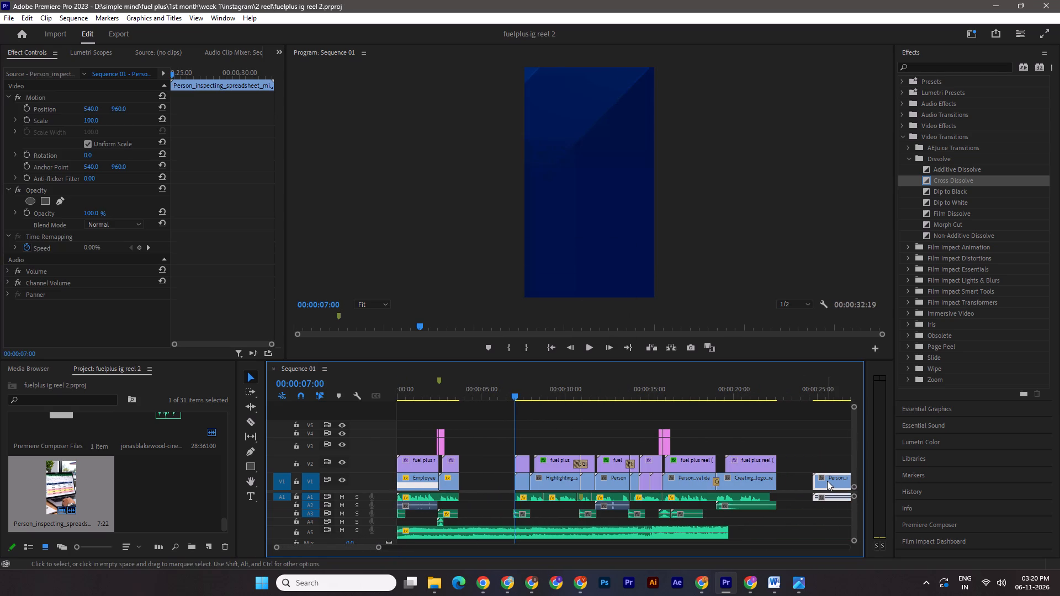
right_click(827, 481)
click(818, 382)
key(space)
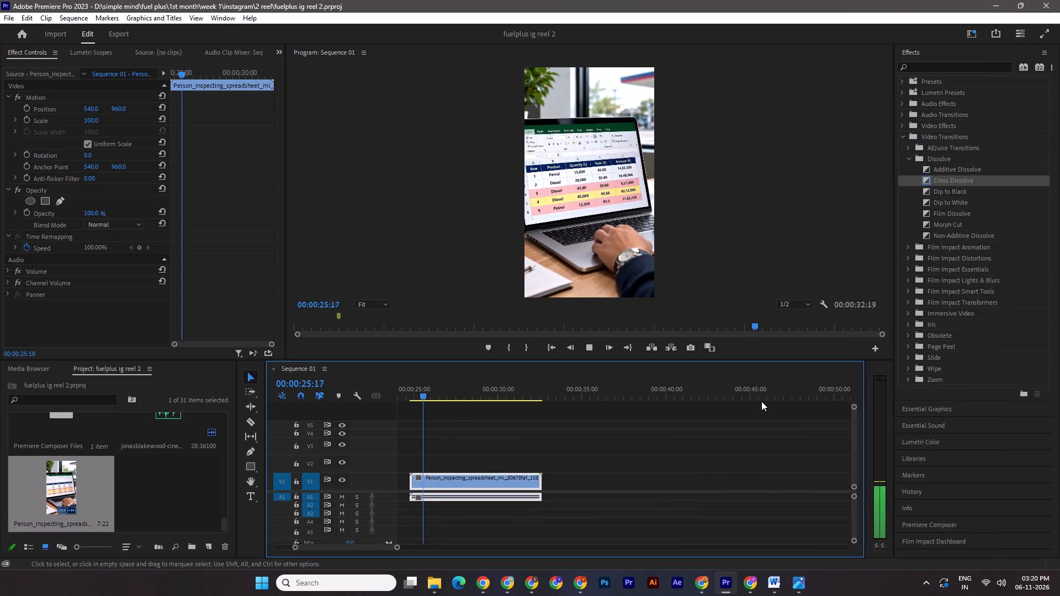
key(space)
right_click(518, 488)
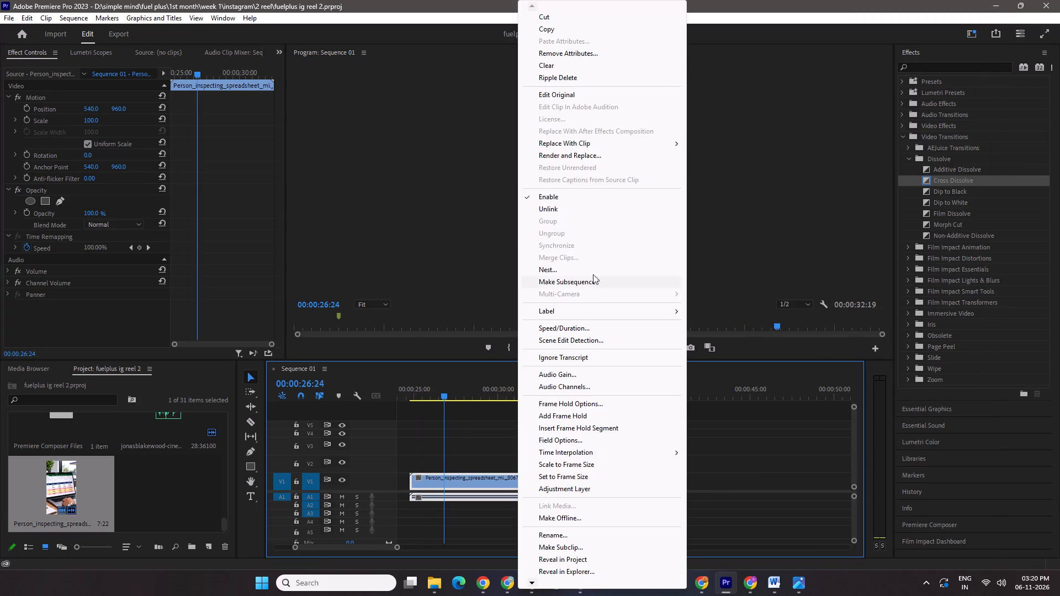
click(559, 211)
click(490, 496)
key(Delete)
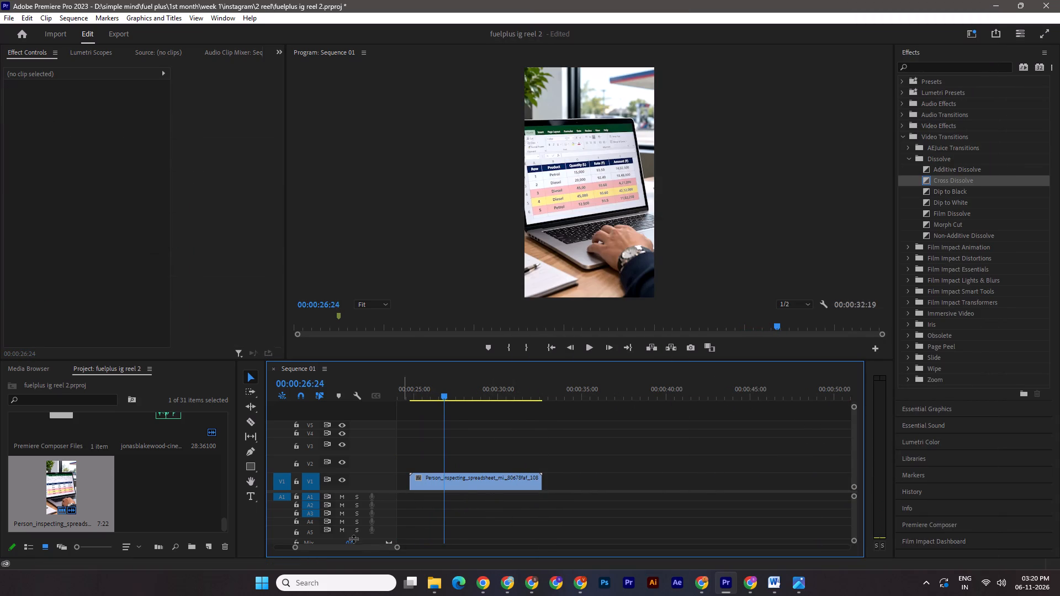
Move the spreadsheet clip about 1.5 seconds earlier on V1, preview it and trim its end to leave about 2 seconds.
drag(365, 549, 346, 549)
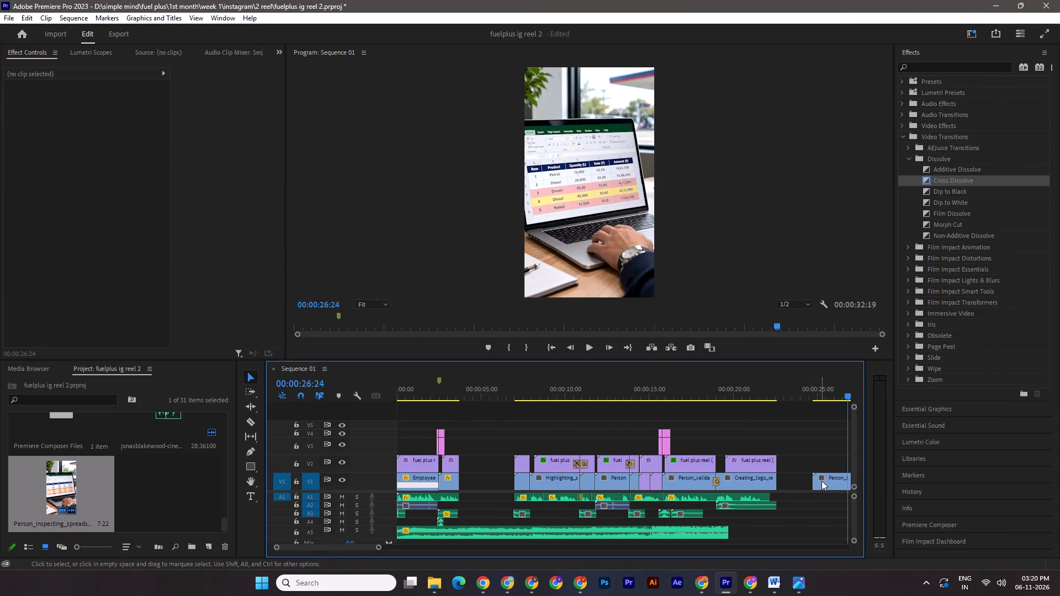
drag(824, 481, 798, 480)
click(783, 391)
key(space)
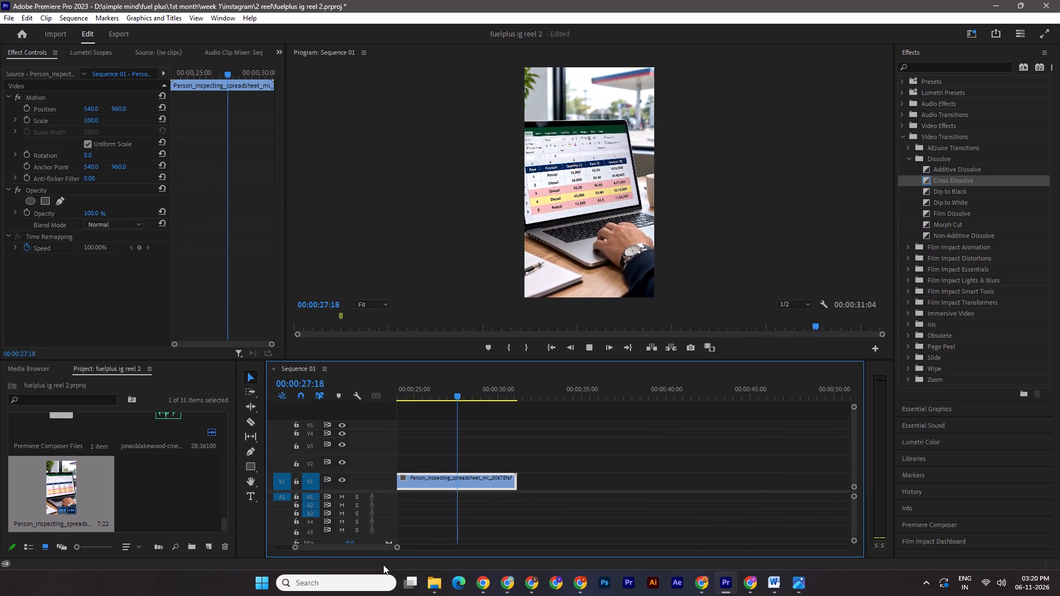
drag(395, 547, 433, 549)
drag(618, 475, 617, 476)
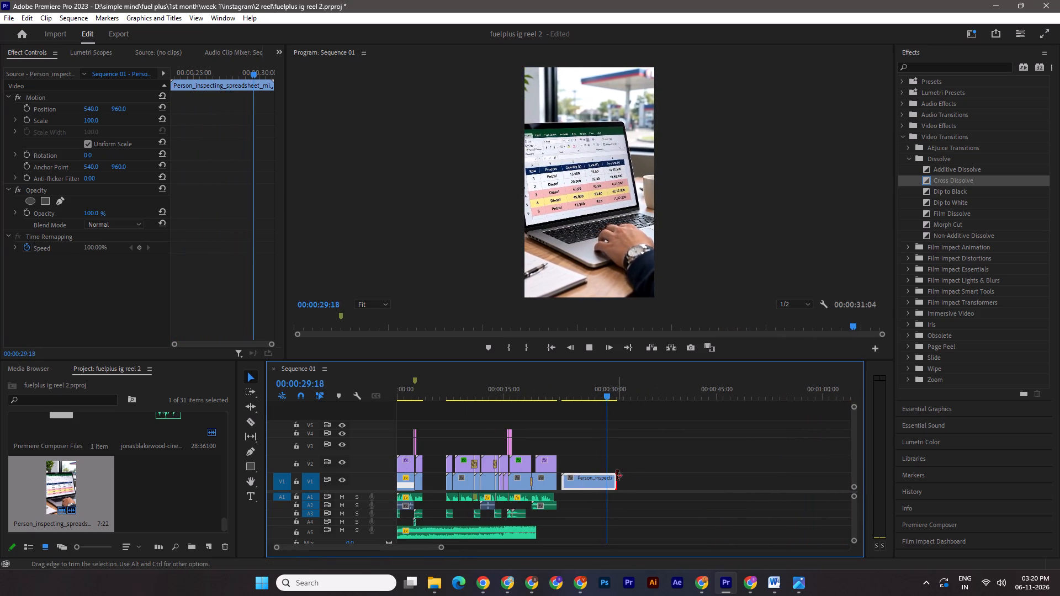
drag(617, 476, 577, 476)
key(space)
Place the spreadsheet clip on V3 at 00:00:03:22, directly after the "CAN YOU SPOT THE MISTAKE?" clips, and play back the transition.
drag(571, 483, 447, 441)
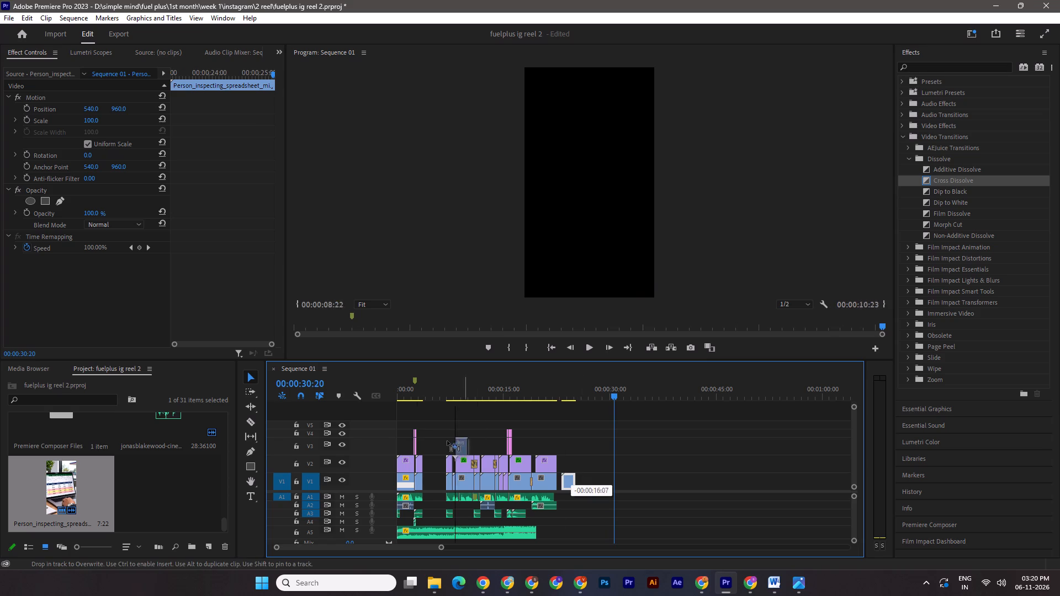
drag(447, 441, 434, 443)
drag(419, 395, 366, 396)
key(space)
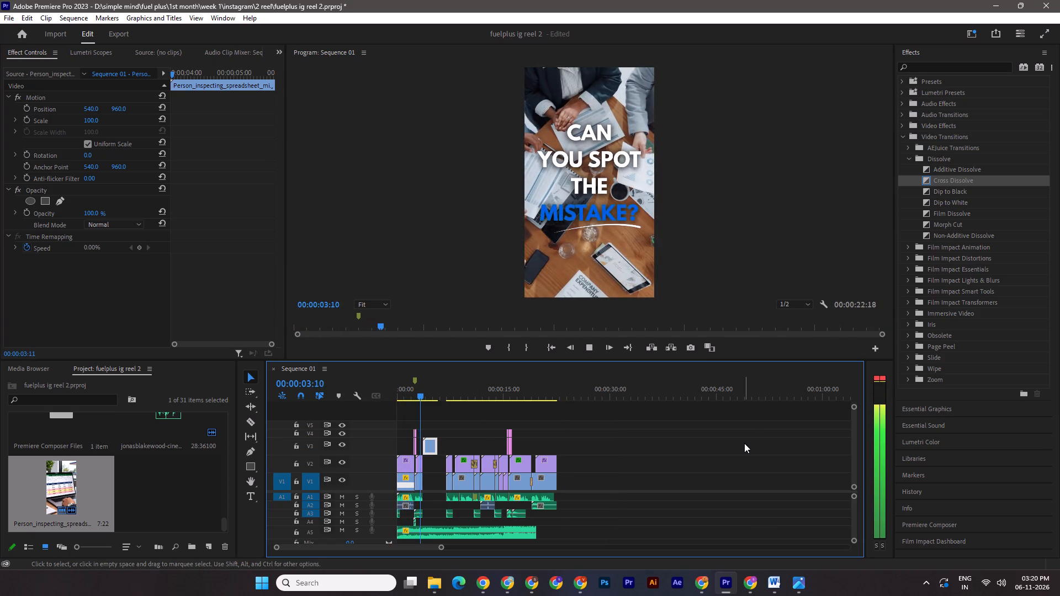
key(space)
drag(441, 548, 401, 542)
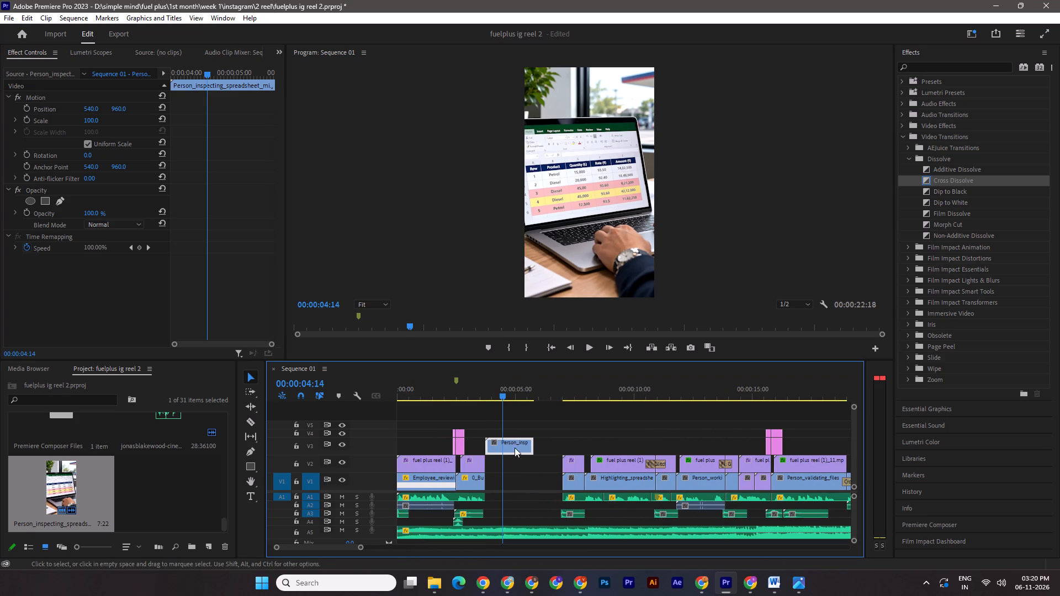
Extend the ends of the "CAN YOU SPOT THE MISTAKE?" voice, background and title clips to 00:00:03:25.
click(517, 445)
shift+drag(507, 393, 485, 393)
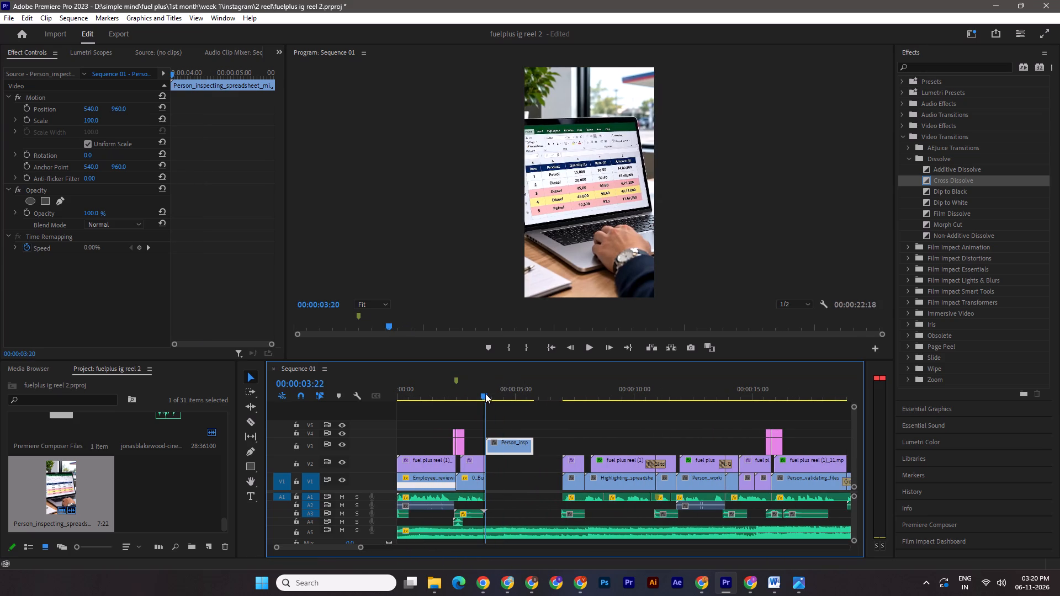
shift+drag(485, 393, 485, 394)
key(Right)
key(Right)
key(Right)
key(Right)
key(Right)
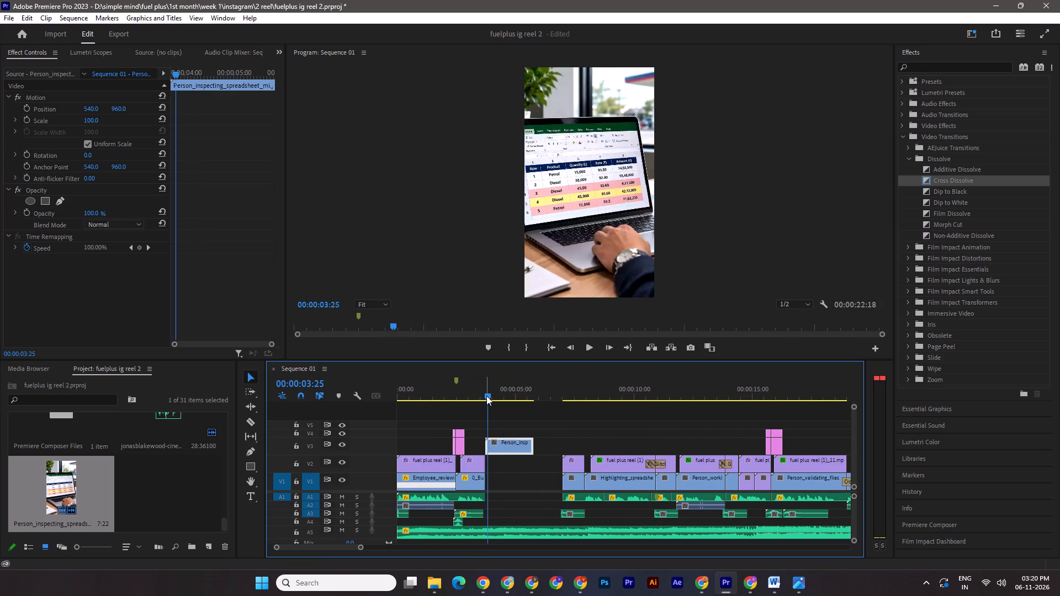
click(482, 494)
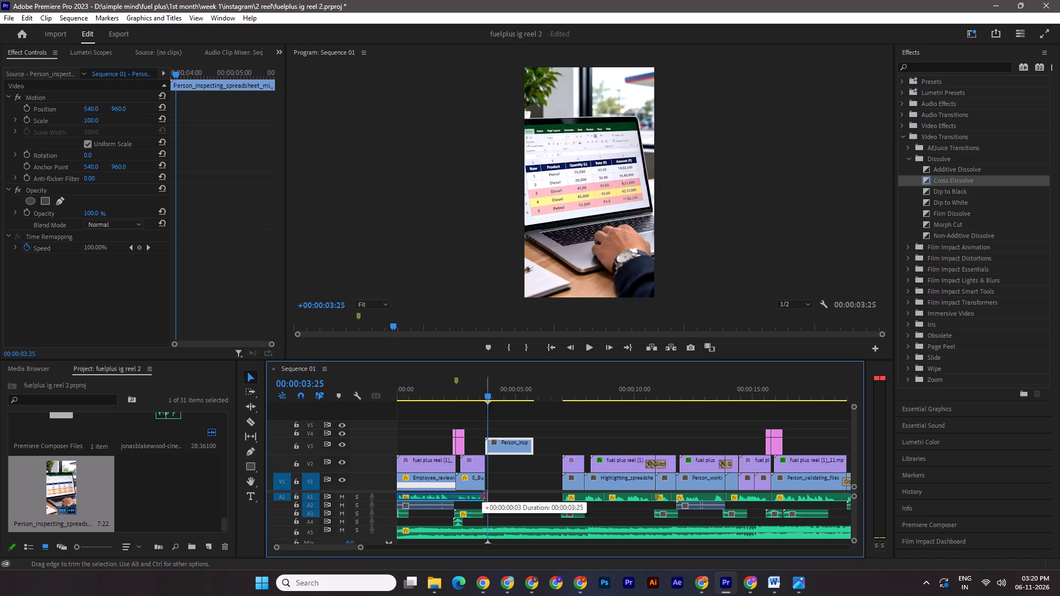
click(483, 487)
click(484, 462)
Shift the spreadsheet clip on V3 three frames later to start at 00:00:03:25, and play back the section.
drag(507, 444, 514, 443)
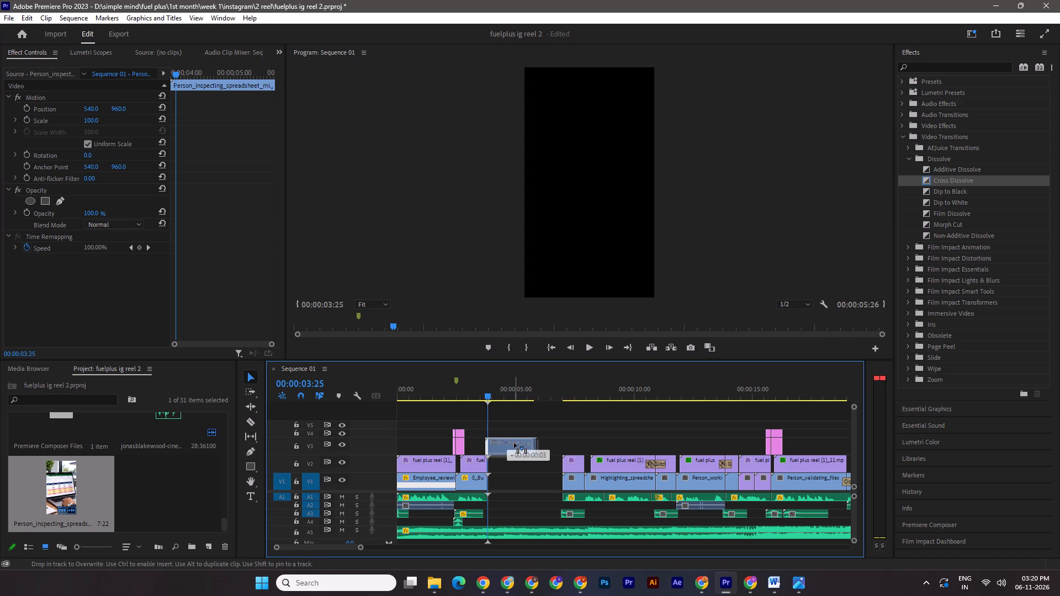
drag(514, 443, 515, 443)
drag(495, 398, 472, 392)
key(space)
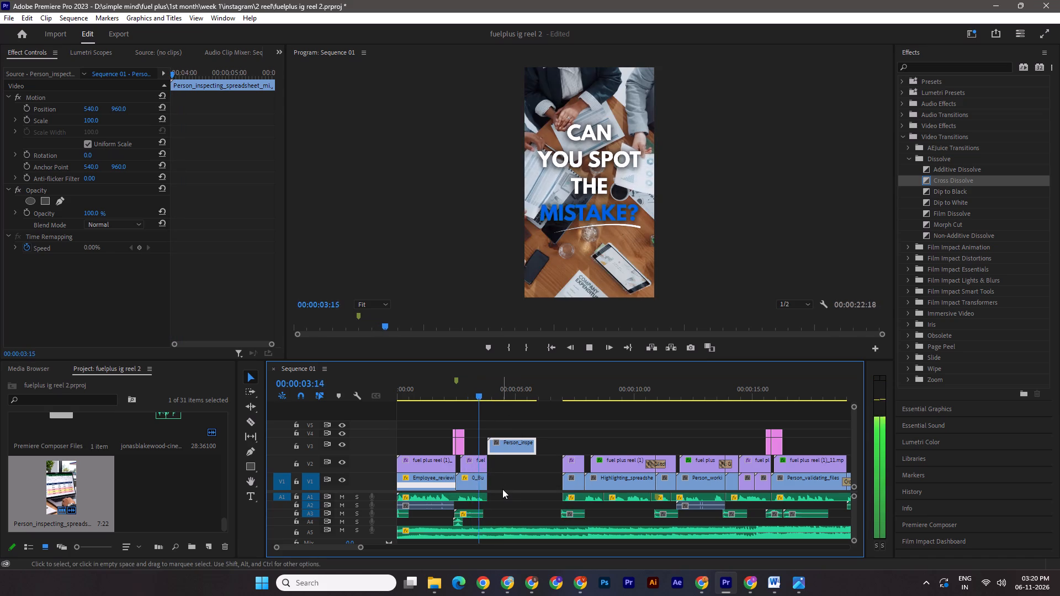
key(space)
key(space)
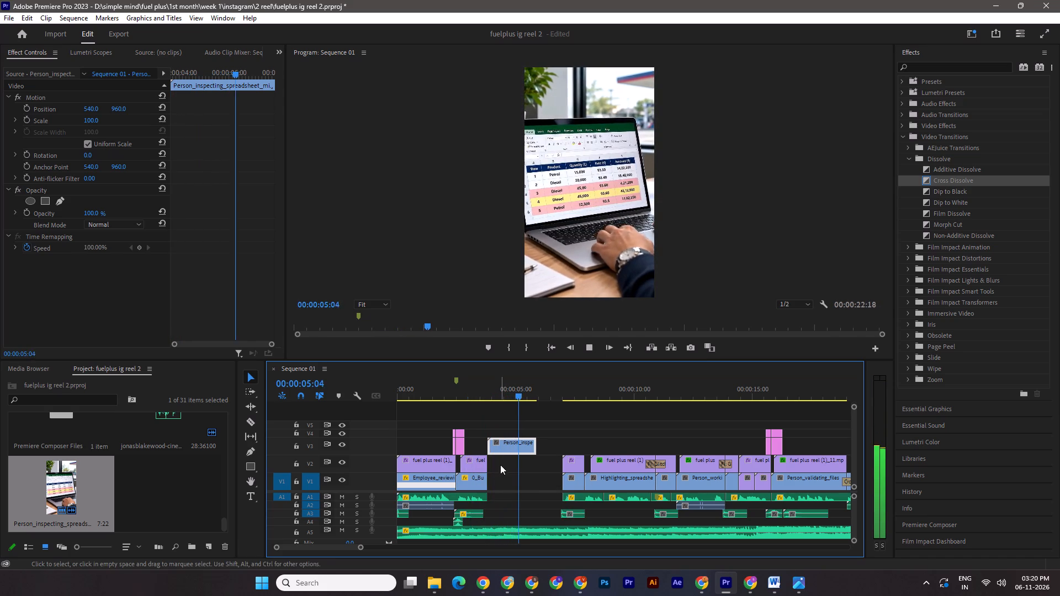
key(space)
Extend the end of the spreadsheet clip on V3 to 00:00:06:26, just before the #1 title.
drag(537, 391, 491, 381)
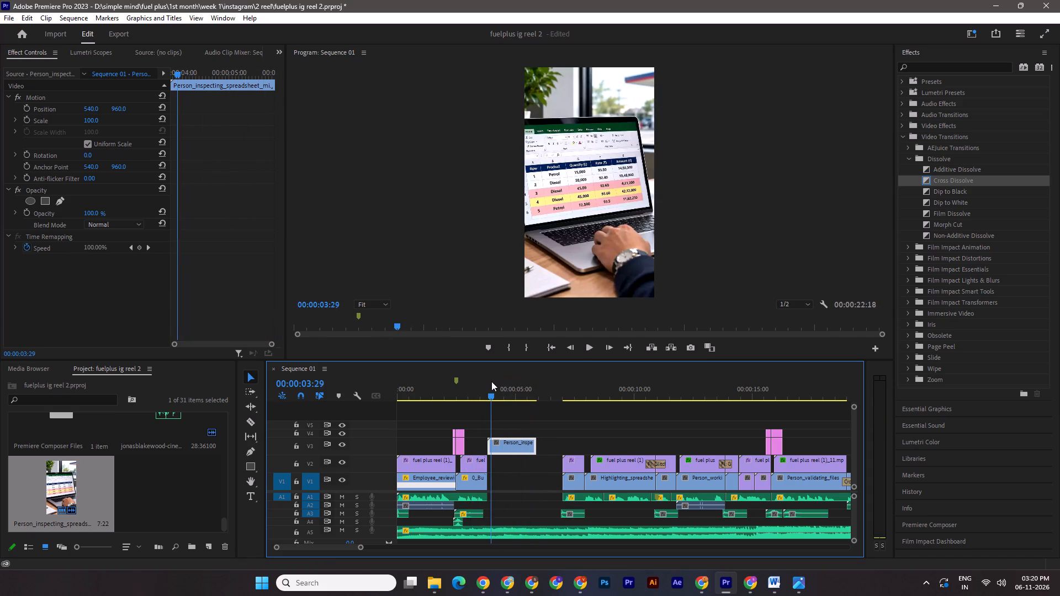
drag(491, 381, 538, 386)
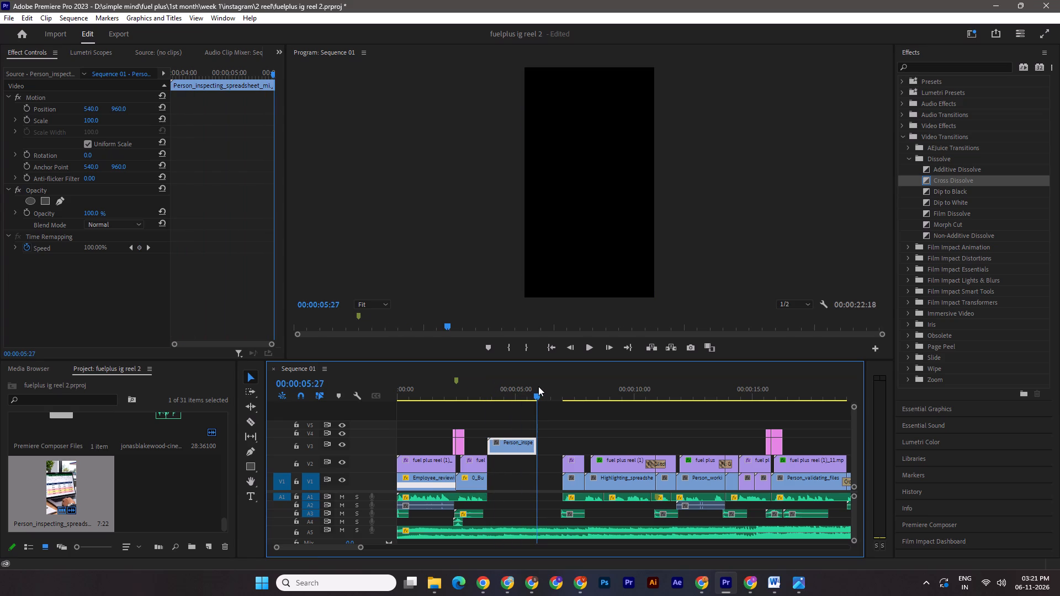
drag(538, 386, 560, 388)
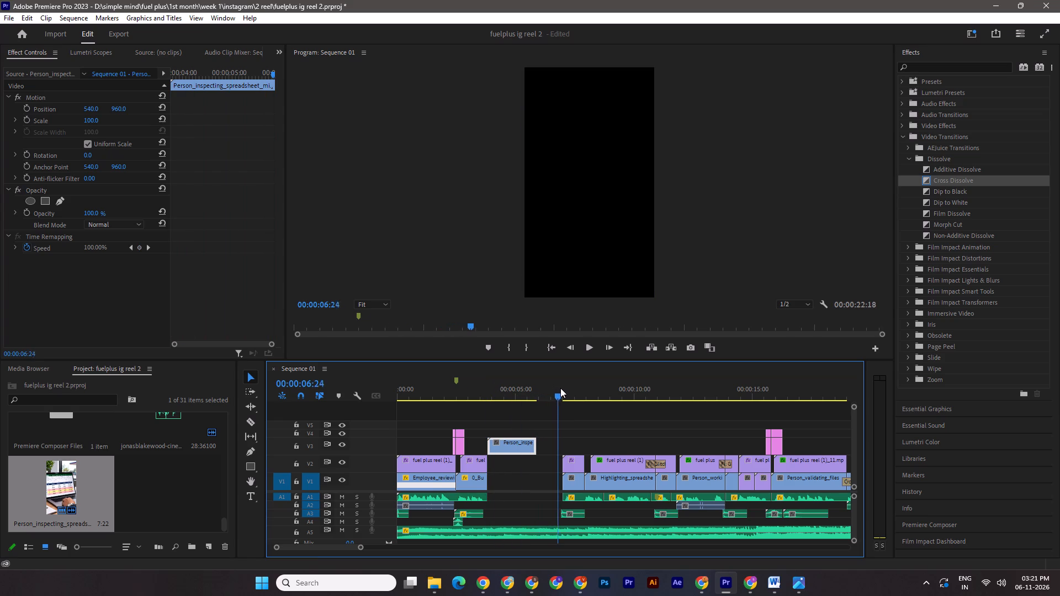
drag(560, 388, 559, 389)
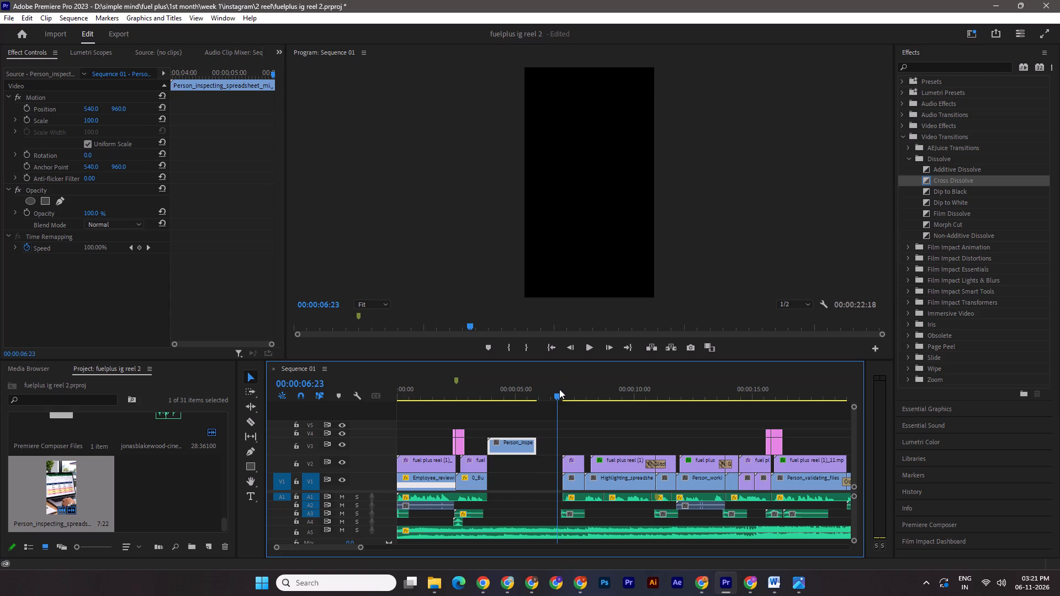
drag(559, 389, 561, 389)
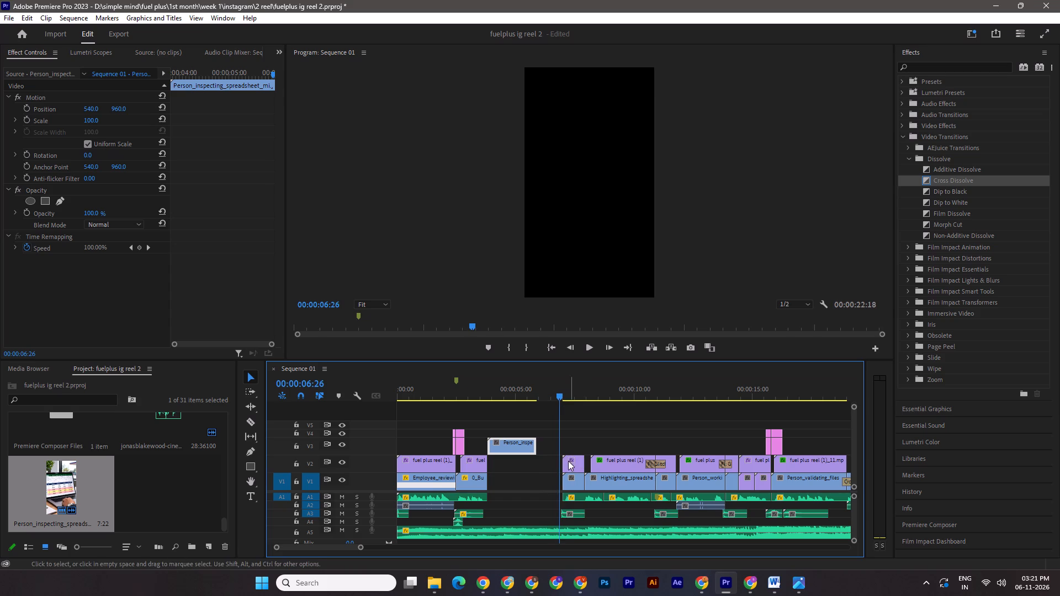
drag(532, 441, 554, 443)
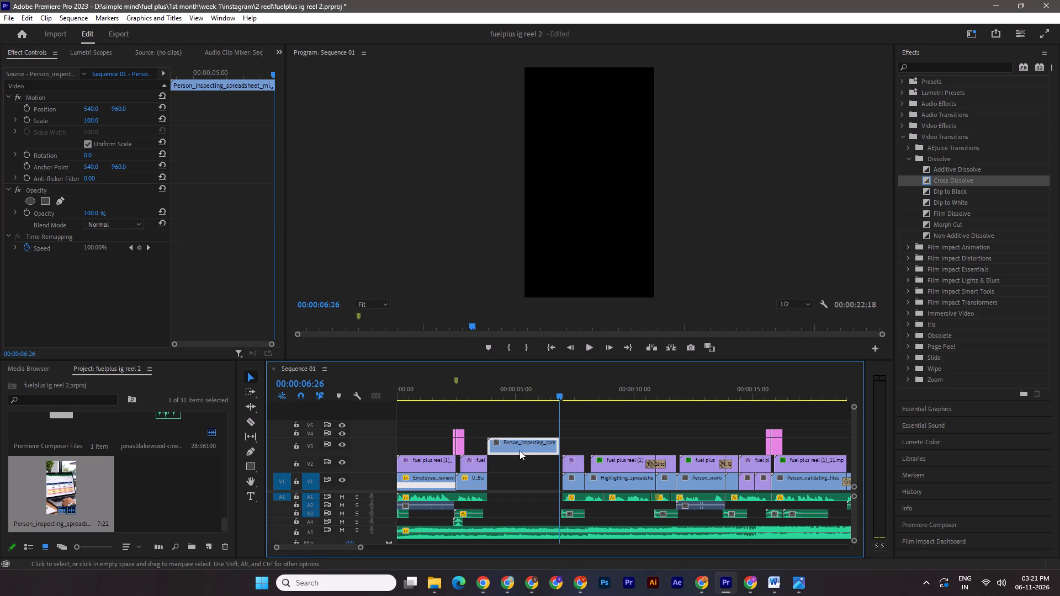
Move the spreadsheet clip from V3 down to V2, ripple delete the gap before the #1 clips, save, and play back the section.
shift+drag(517, 450, 515, 465)
click(559, 469)
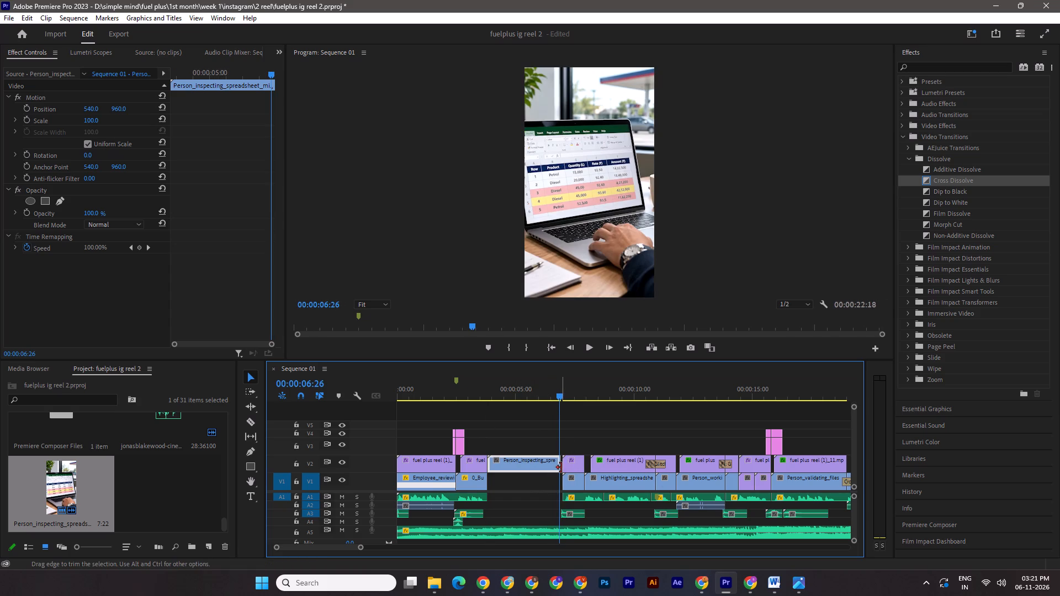
key(ctrl+z)
right_click(561, 467)
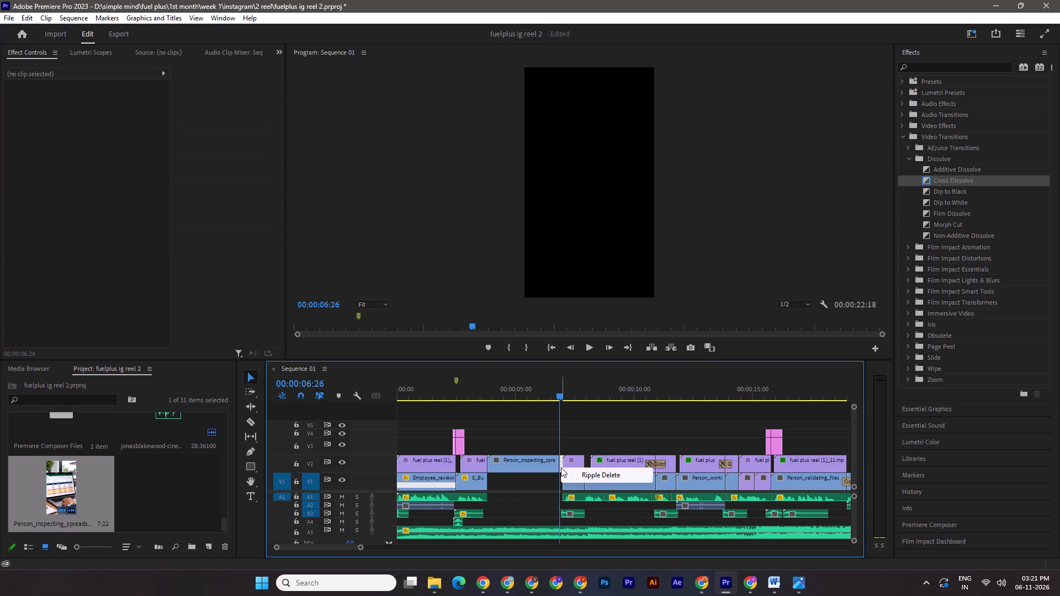
click(579, 477)
key(ctrl+s)
drag(561, 391, 511, 390)
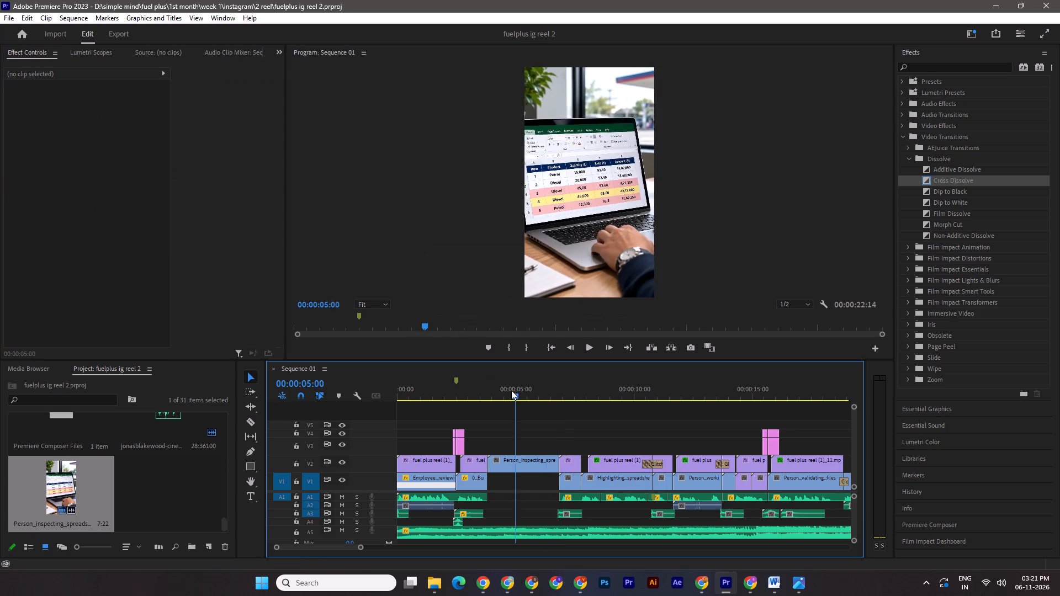
drag(511, 390, 468, 385)
key(space)
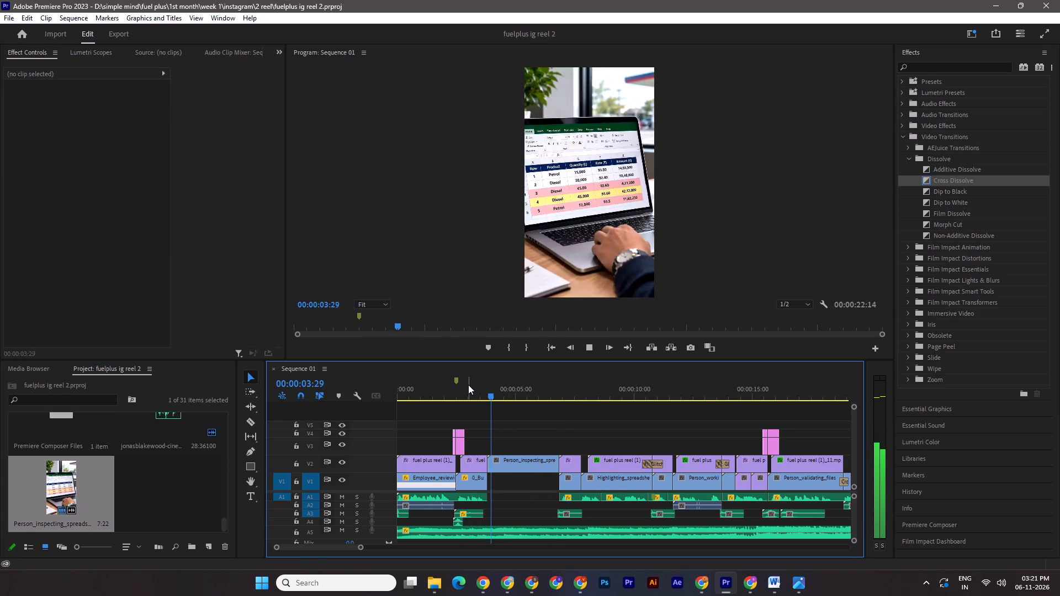
key(space)
Add the Premiere Composer Pan Bottom transition at 00:00:03:25 above the spreadsheet clip's start, with its sound on A4.
click(938, 525)
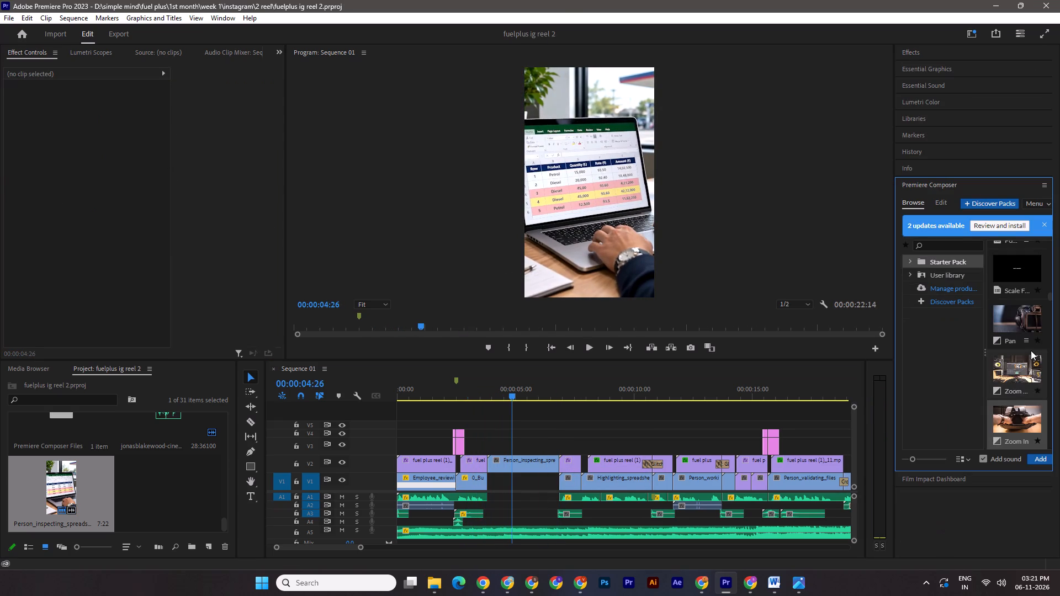
click(1023, 333)
click(1017, 370)
drag(1026, 319, 570, 404)
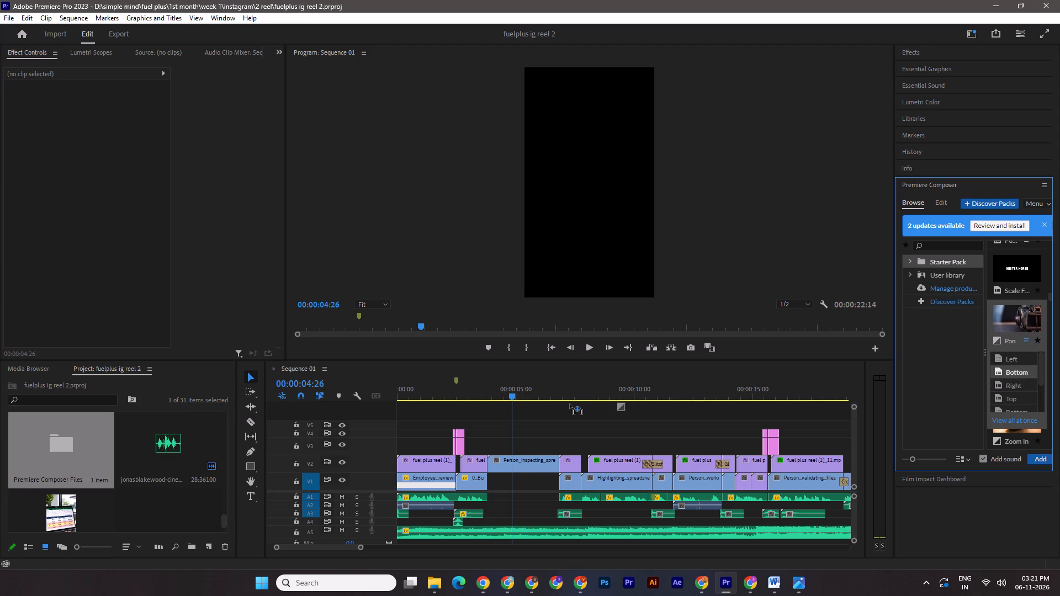
drag(570, 404, 494, 444)
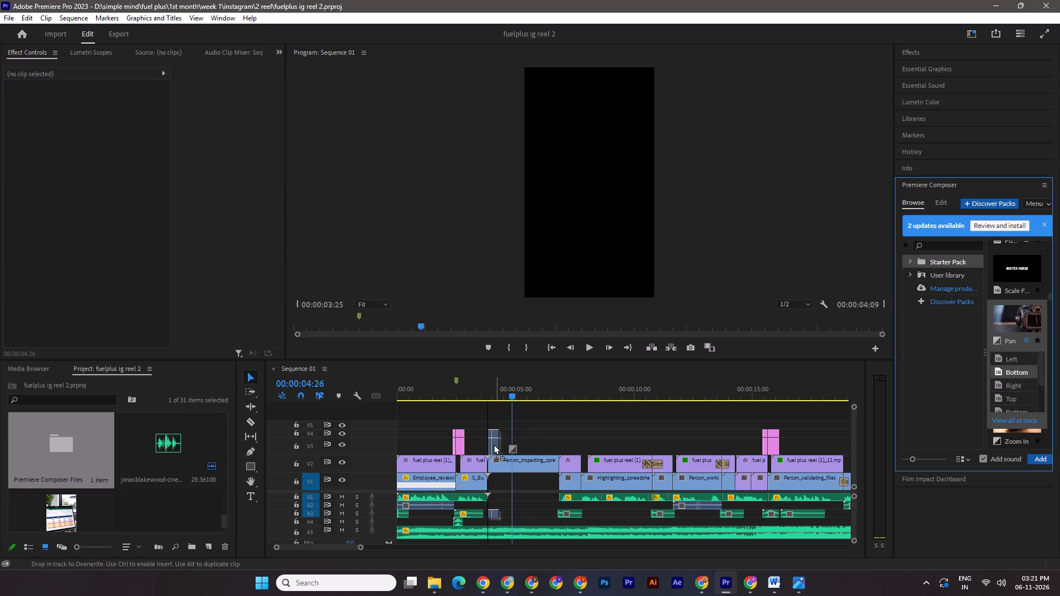
drag(494, 444, 493, 444)
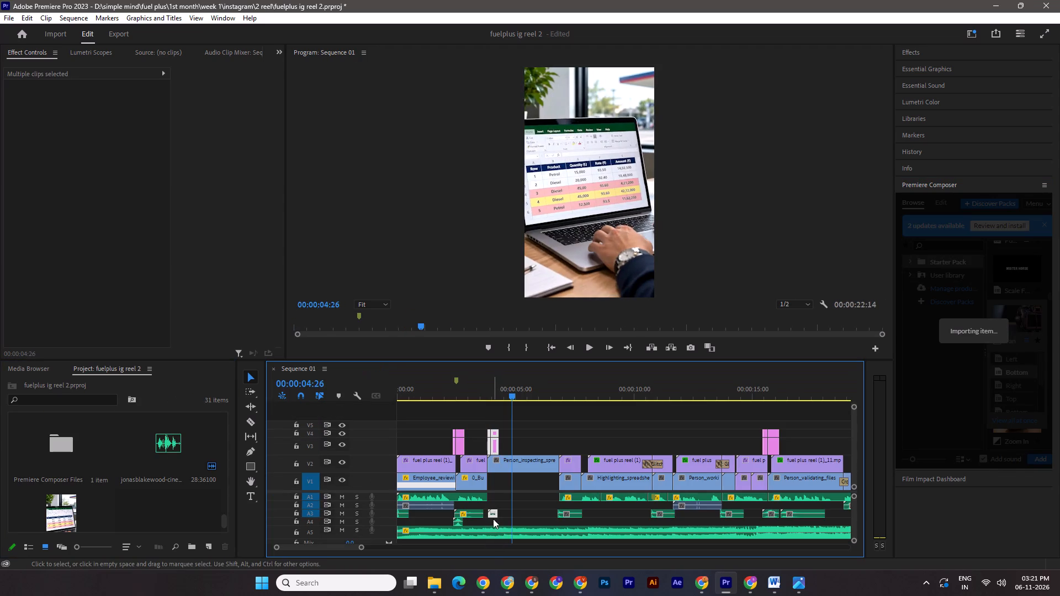
drag(492, 515, 492, 523)
Shift the Pan transition and its sound four frames earlier to 00:00:03:21, save the project, and play back the opening.
click(492, 449)
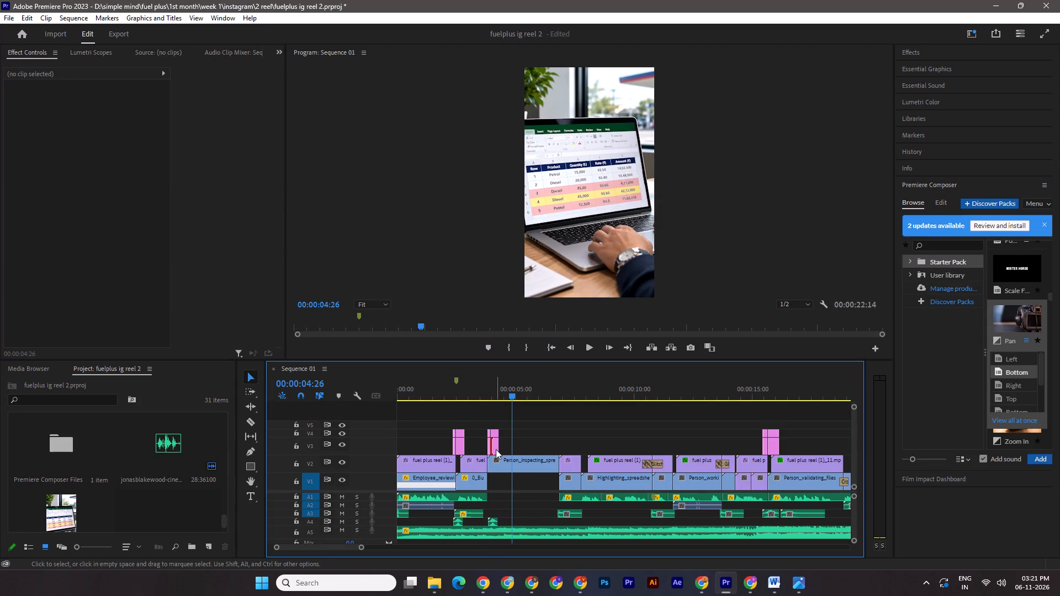
click(496, 449)
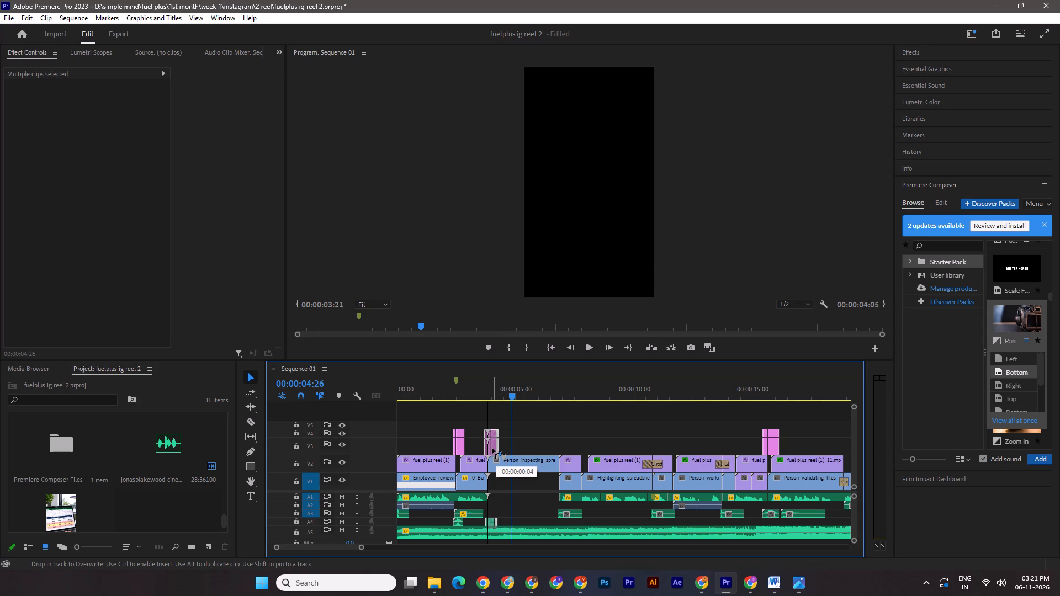
key(ctrl+s)
drag(514, 393, 401, 391)
key(space)
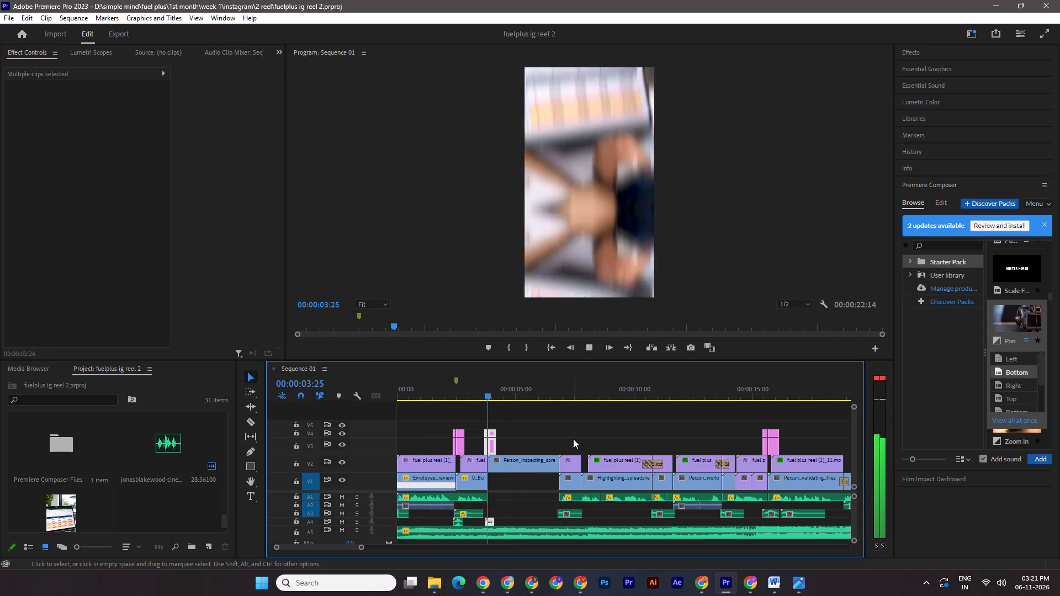
key(space)
key(ctrl+s)
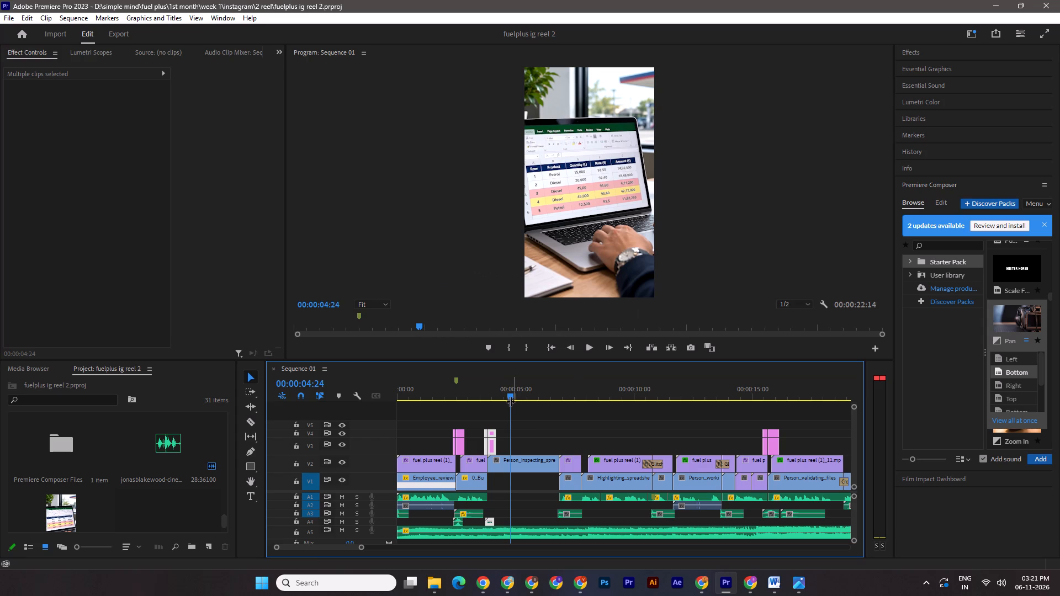
Export the spreadsheet frame at 00:00:04:24 as a still image.
click(693, 347)
click(565, 329)
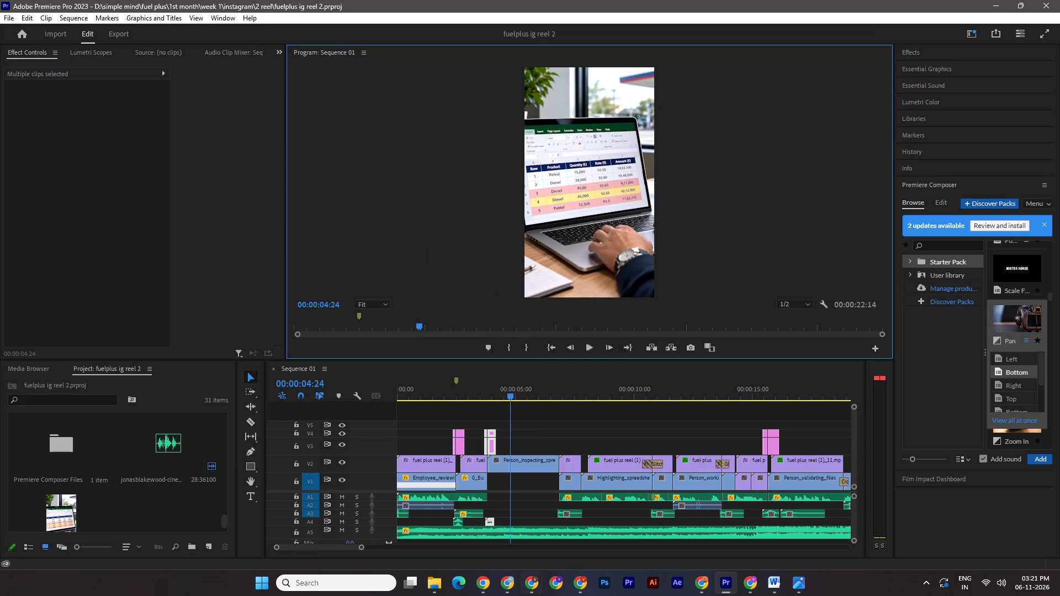
Switch to the fuel plus reel design in Canva and add a new page 54 at the end.
click(528, 581)
click(126, 0)
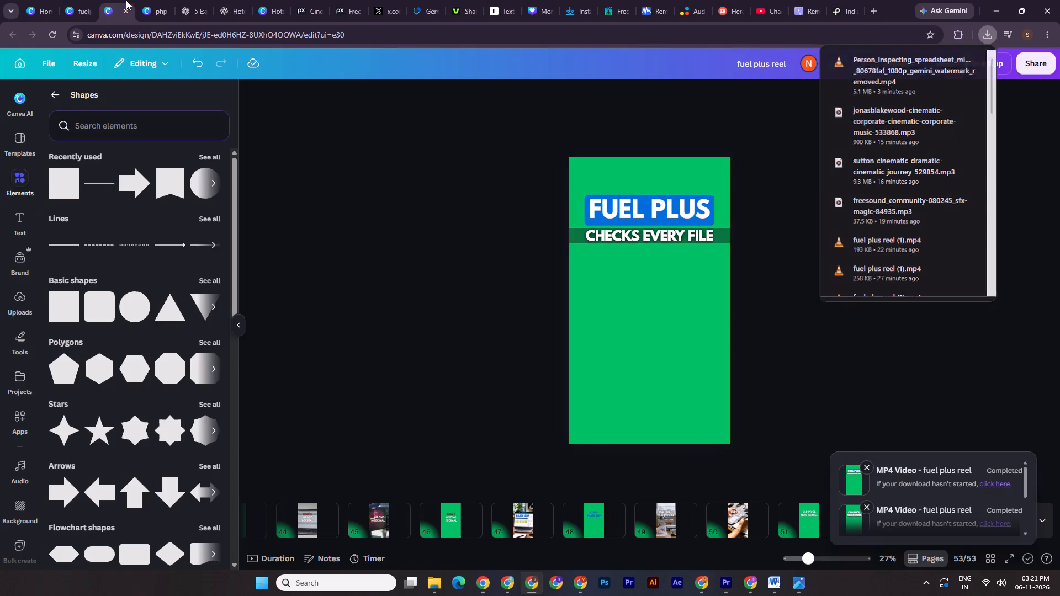
click(877, 352)
click(1005, 521)
Upload the newly exported Still011 image from Downloads to the Shalini folder in Canva.
scroll(26, 474, down, 5)
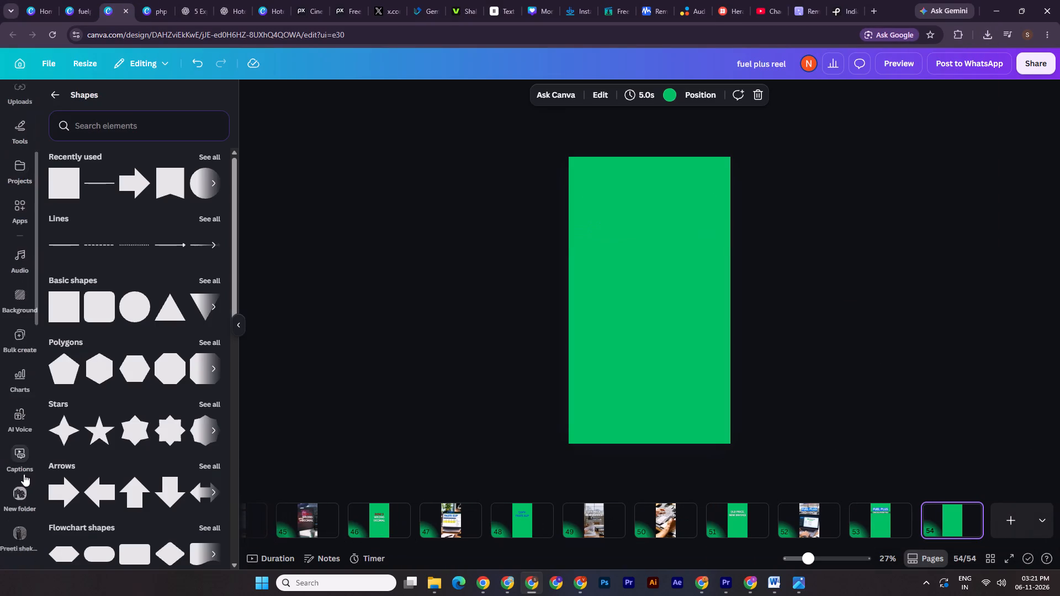
scroll(24, 474, down, 4)
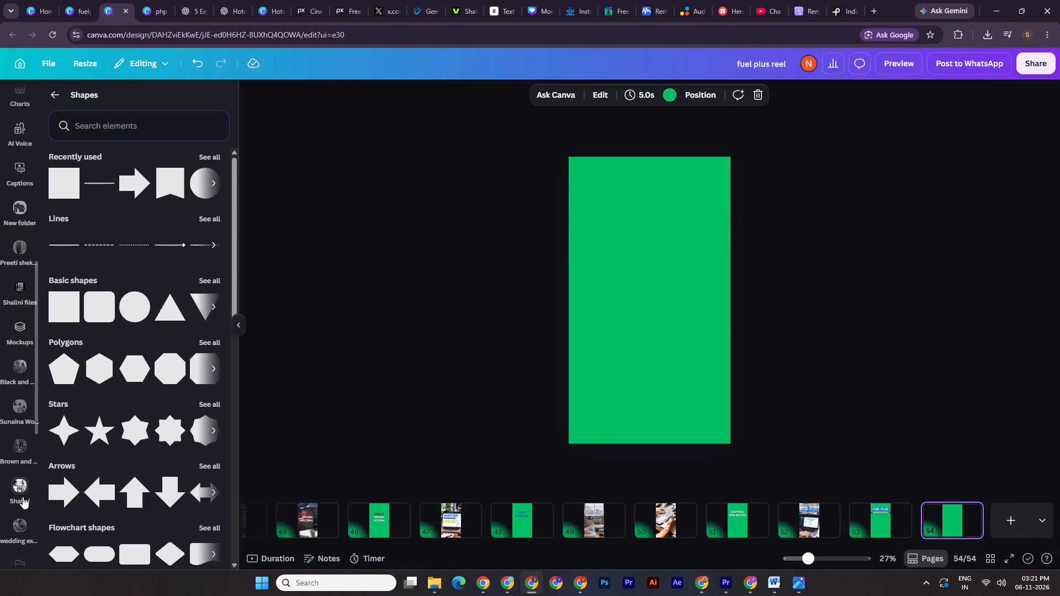
click(23, 497)
click(435, 583)
click(290, 526)
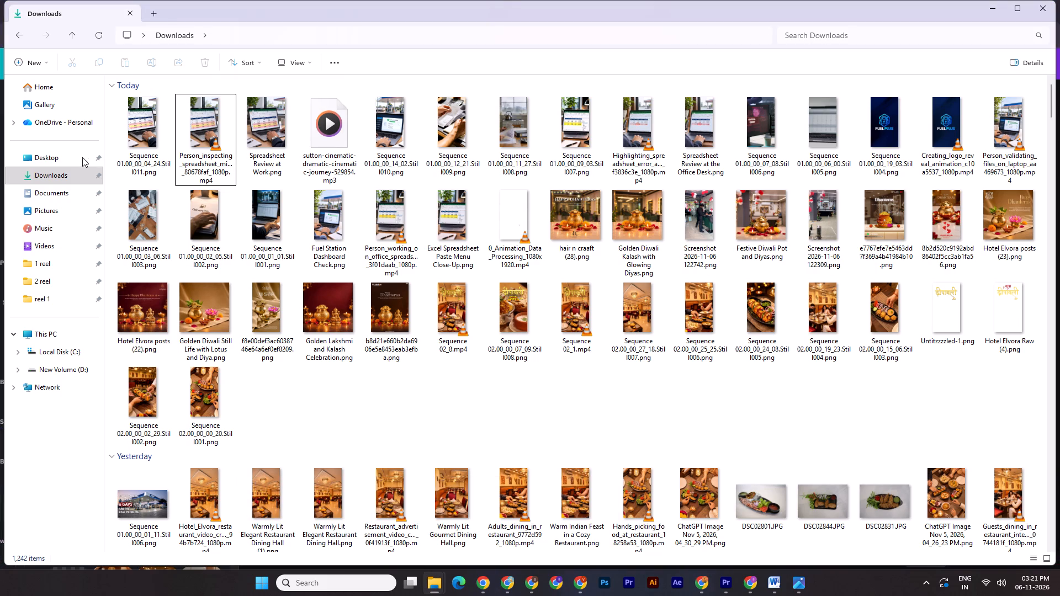
click(72, 175)
drag(148, 130, 534, 579)
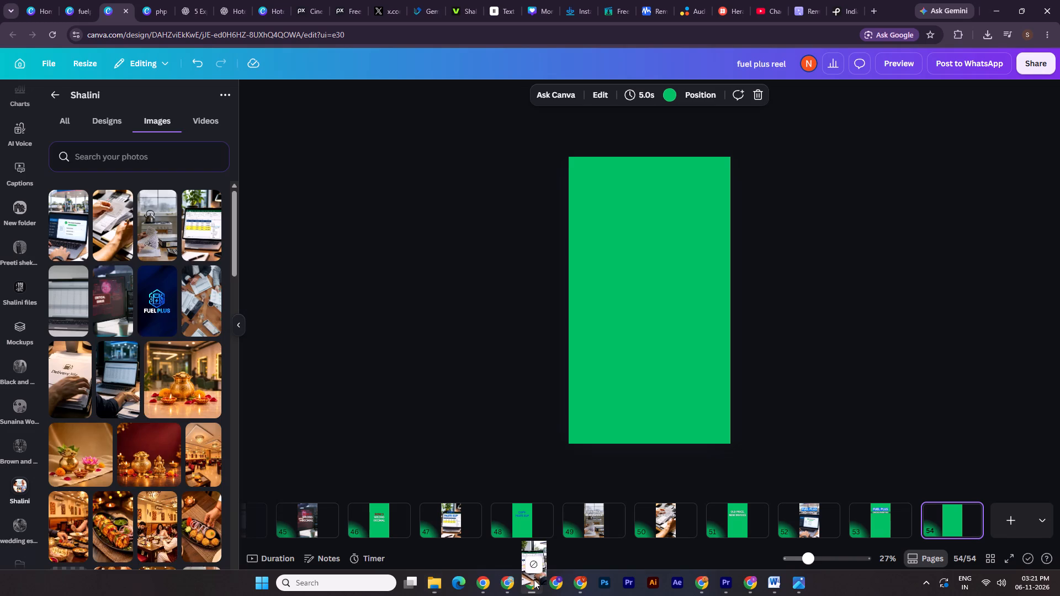
drag(534, 579, 75, 395)
Place the uploaded spreadsheet still on page 54 and enlarge it to fill the whole page.
click(63, 247)
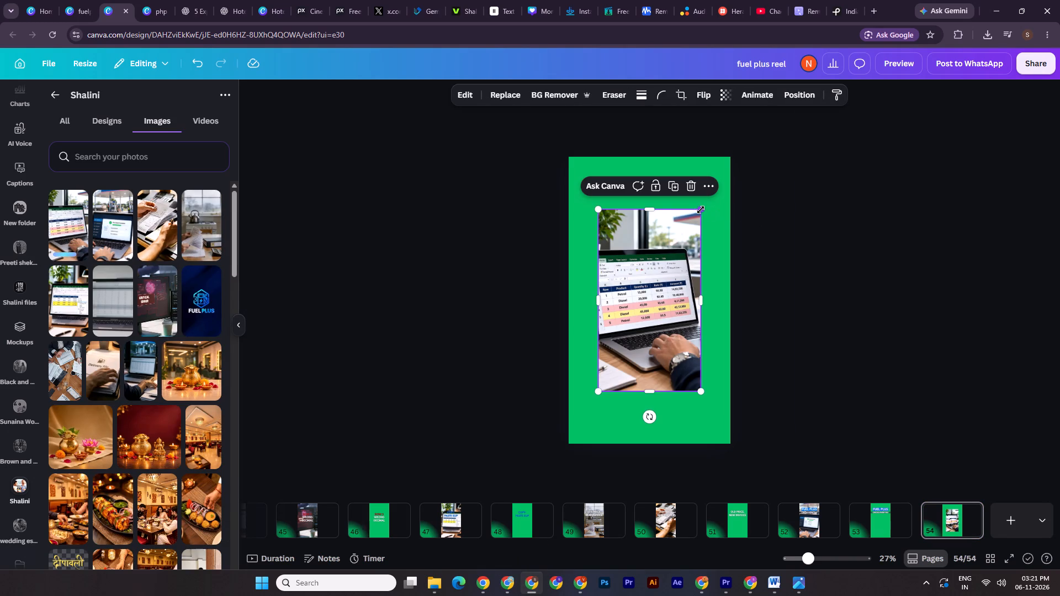
drag(699, 209, 735, 157)
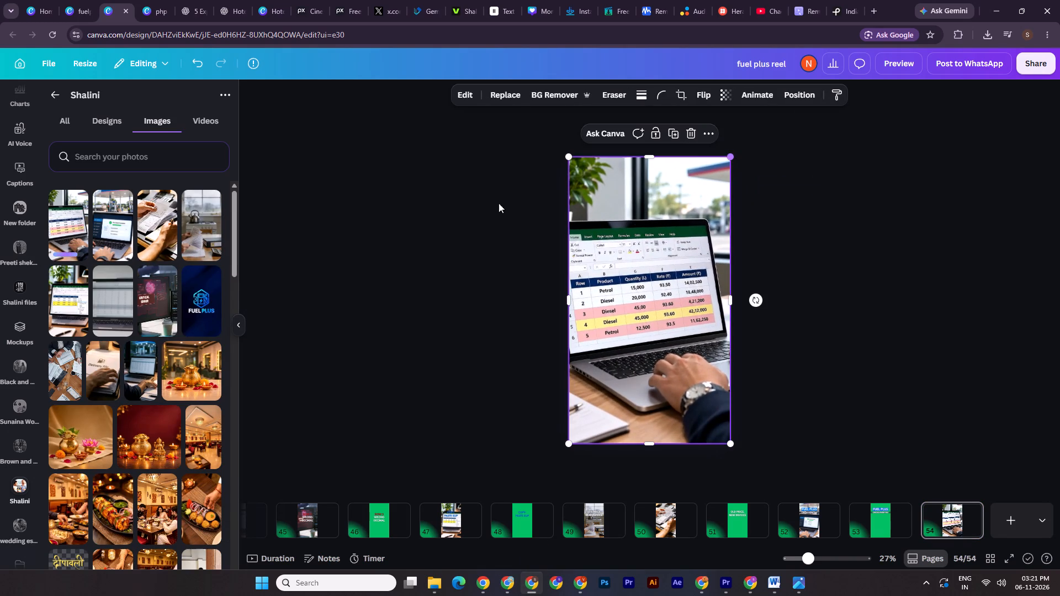
Copy the "CHECKS EVERY FILE" text from page 52 onto page 54.
click(865, 512)
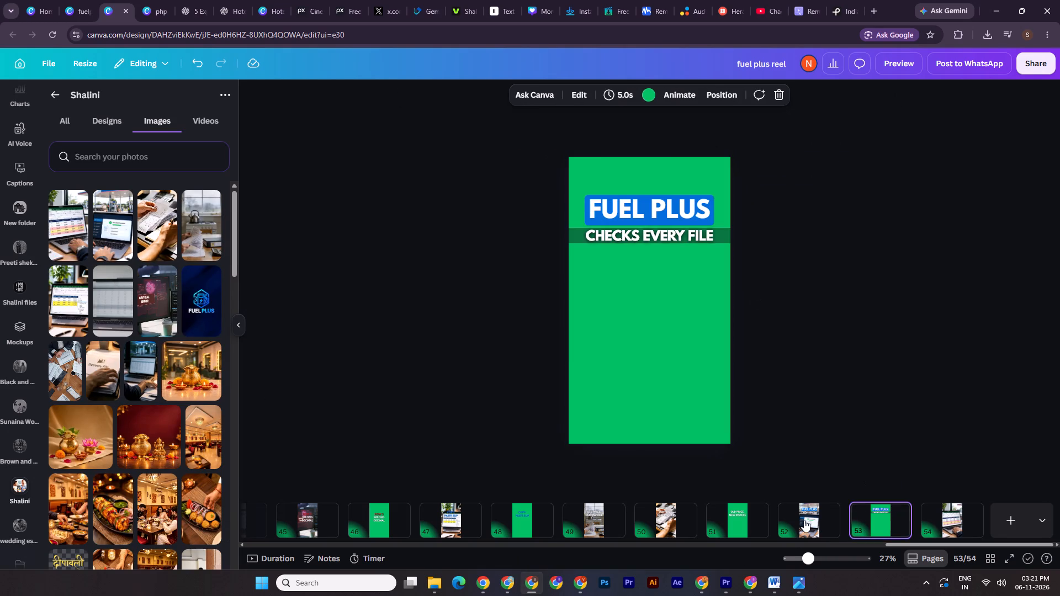
click(804, 520)
click(663, 232)
key(ctrl+c)
click(961, 528)
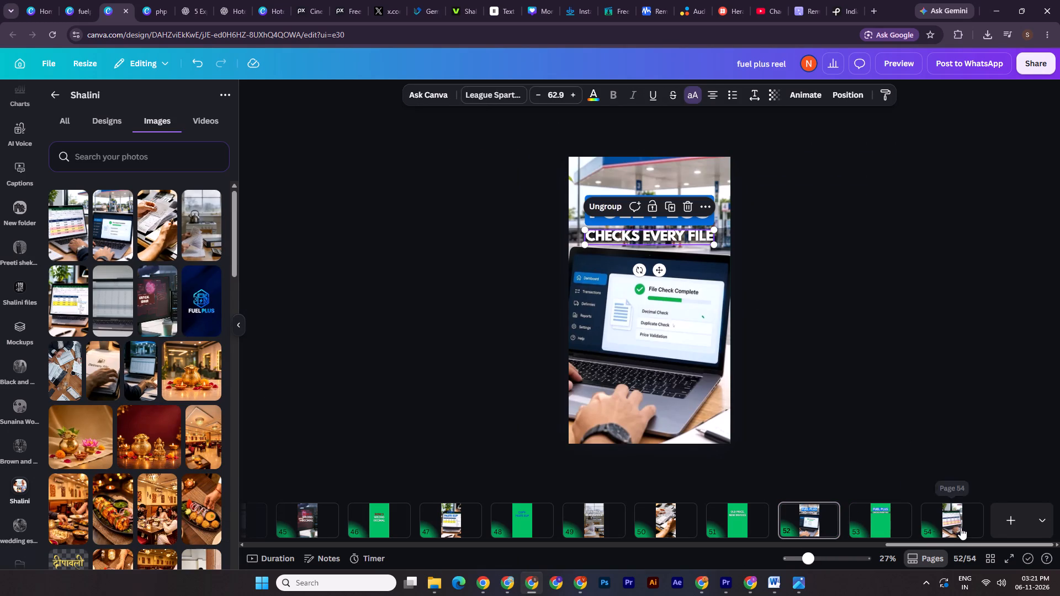
key(ctrl+v)
Ungroup the pasted "CHECKS EVERY FILE" text on page 54 and replace its wording with "3".
click(643, 234)
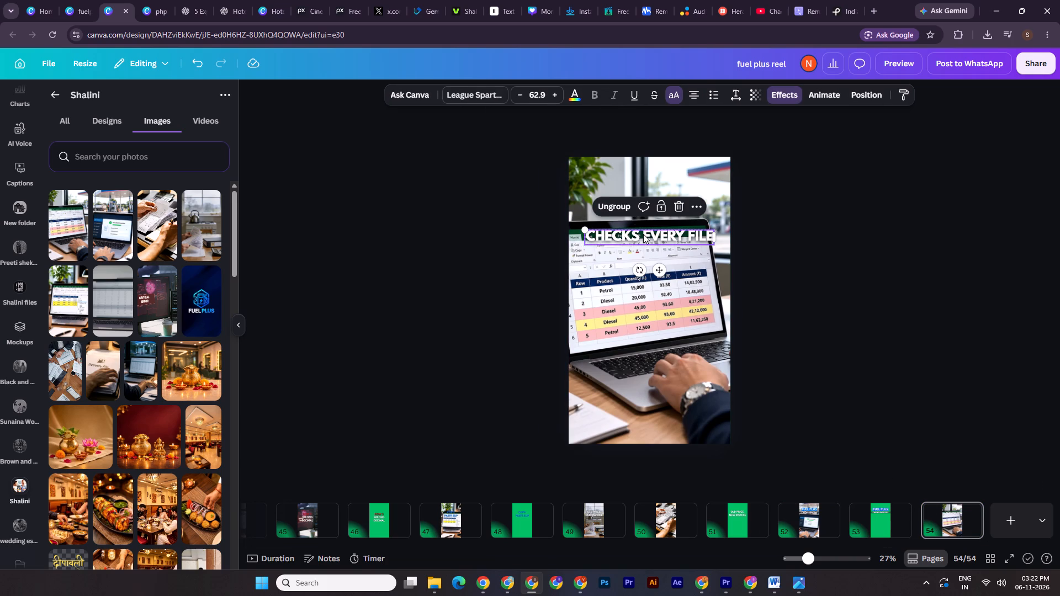
click(643, 234)
click(789, 211)
click(655, 234)
click(608, 200)
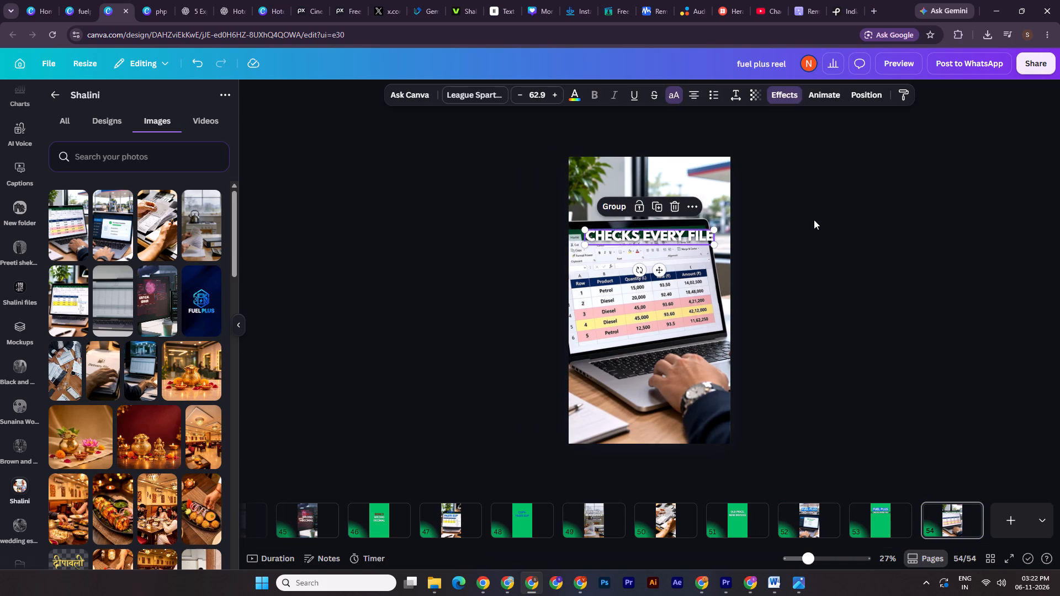
double_click(814, 220)
drag(607, 242, 910, 244)
double_click(631, 233)
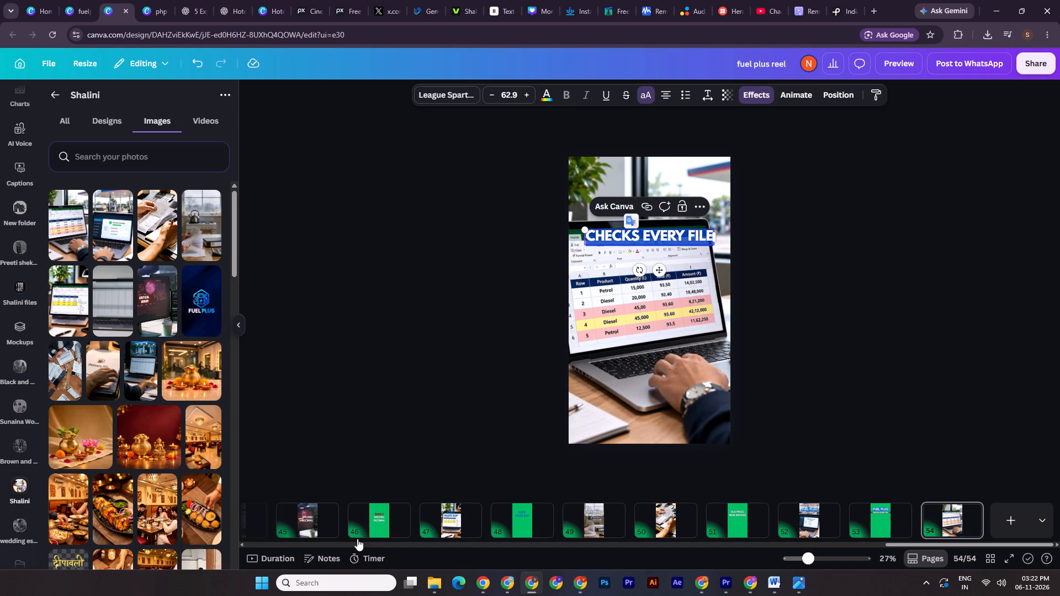
key(3)
Narrow the "3" text box and enlarge the number to about font size 353 over the laptop's upper screen.
drag(718, 238, 703, 238)
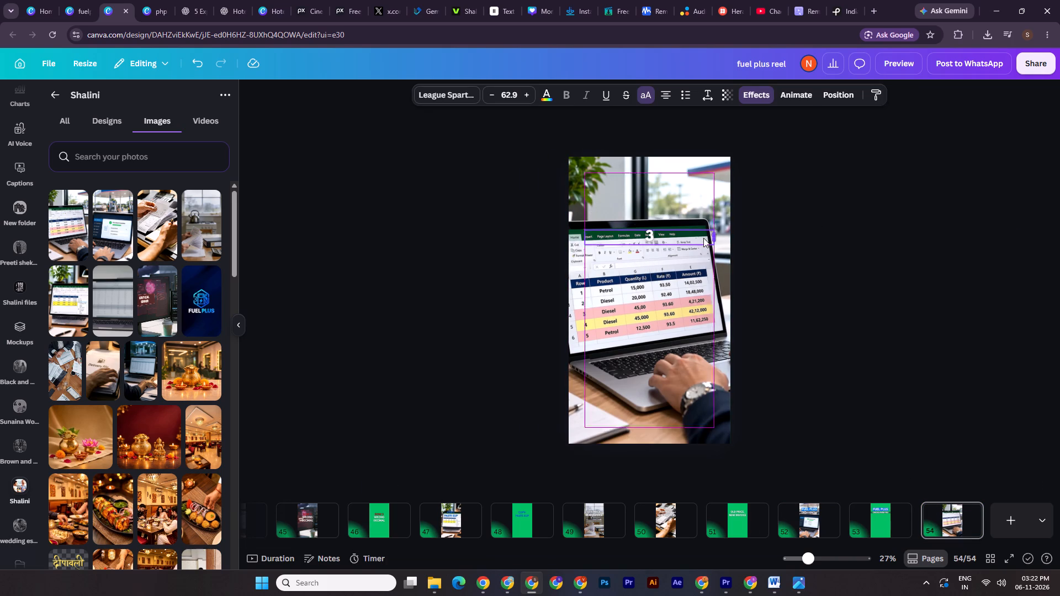
drag(703, 238, 662, 237)
drag(659, 227, 693, 201)
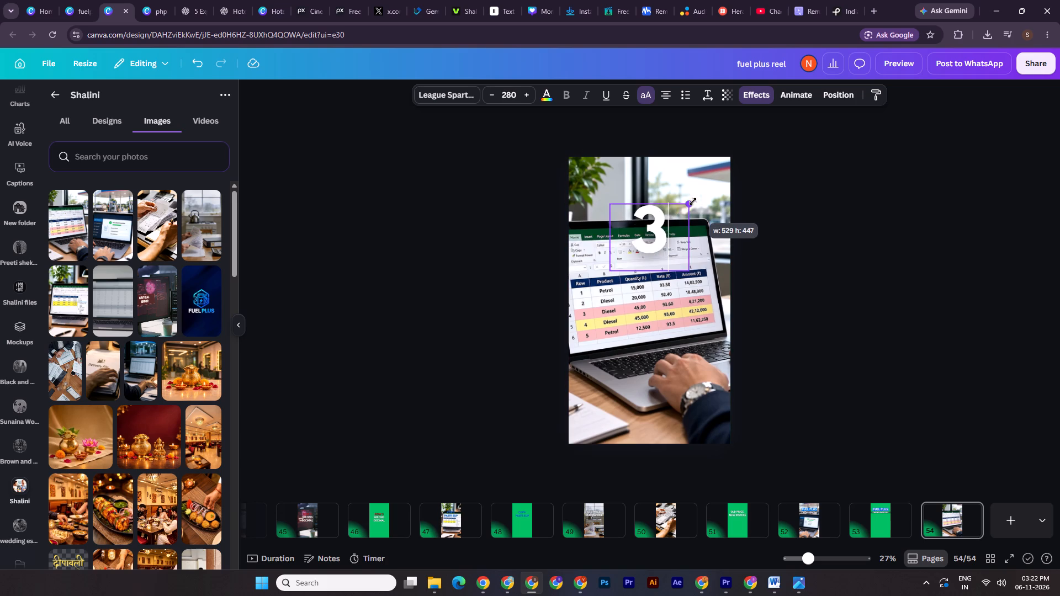
drag(693, 201, 703, 196)
Set the text colour of the "3" to the dark red used in the design.
click(542, 97)
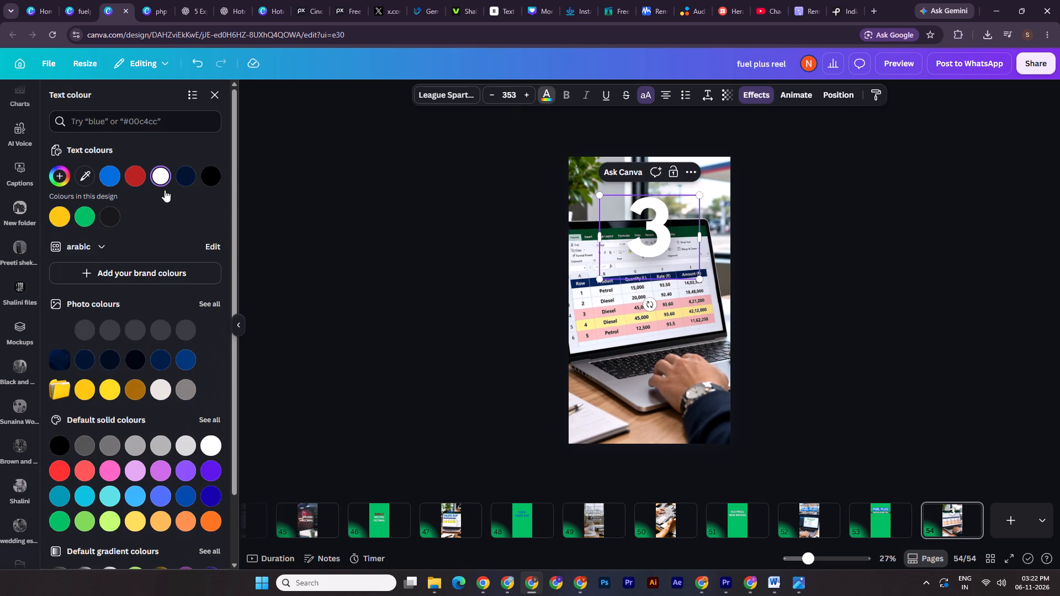
click(126, 175)
click(1021, 205)
drag(1019, 203, 1008, 201)
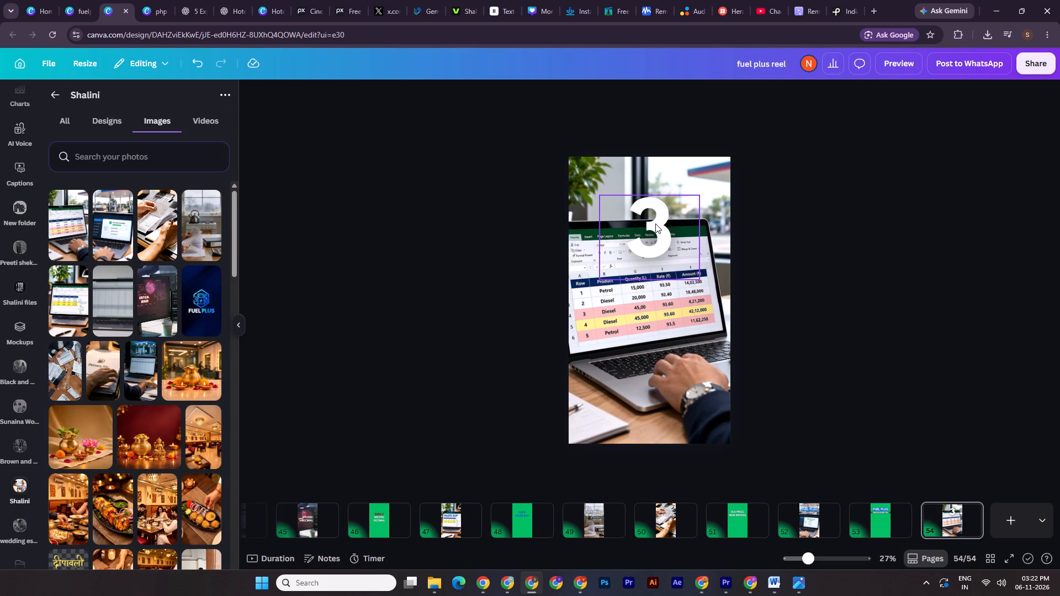
click(655, 223)
click(549, 96)
click(133, 182)
double_click(866, 207)
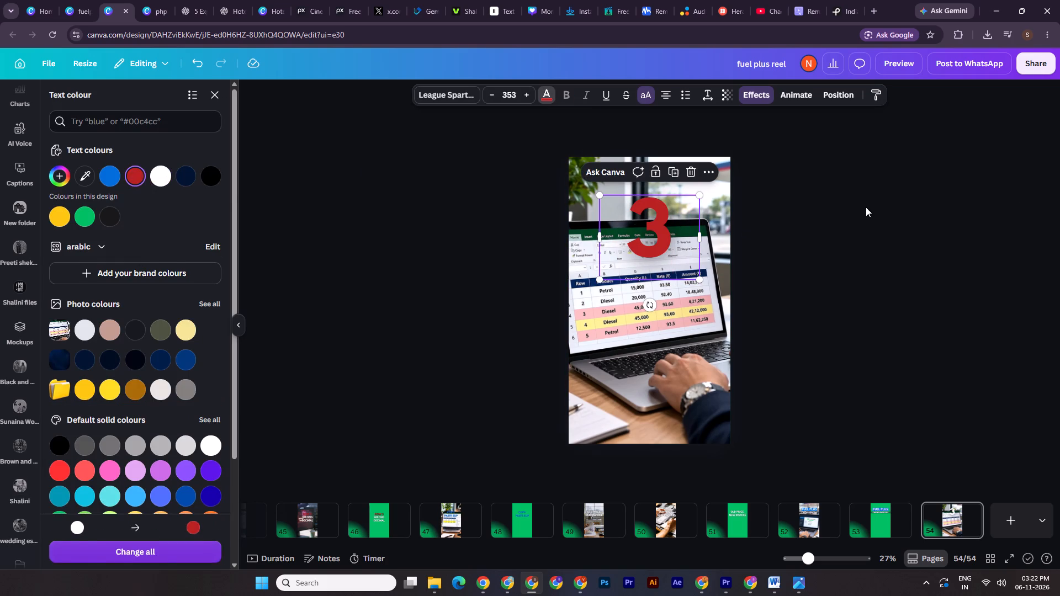
Remove the Glow effect from the red "3".
click(665, 212)
click(754, 98)
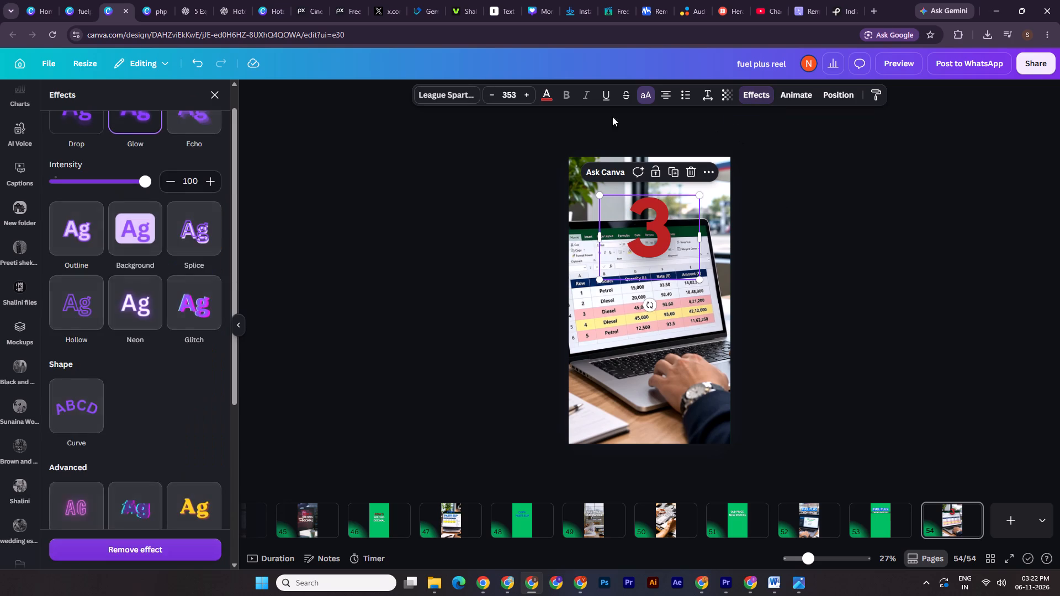
click(120, 550)
Apply the Succession animation to the red "3" on page 54.
double_click(888, 297)
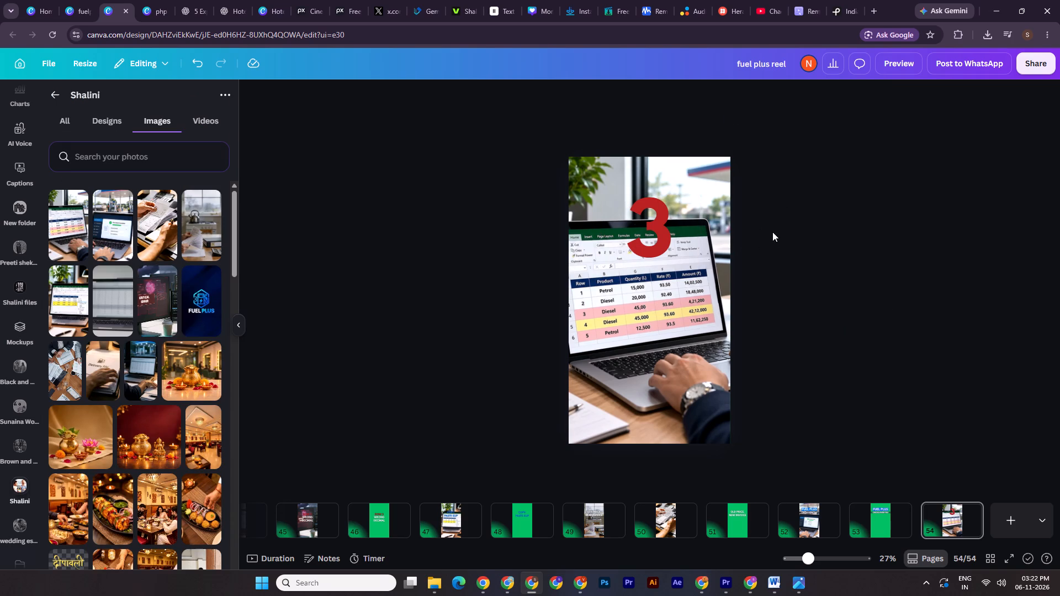
click(772, 232)
click(644, 231)
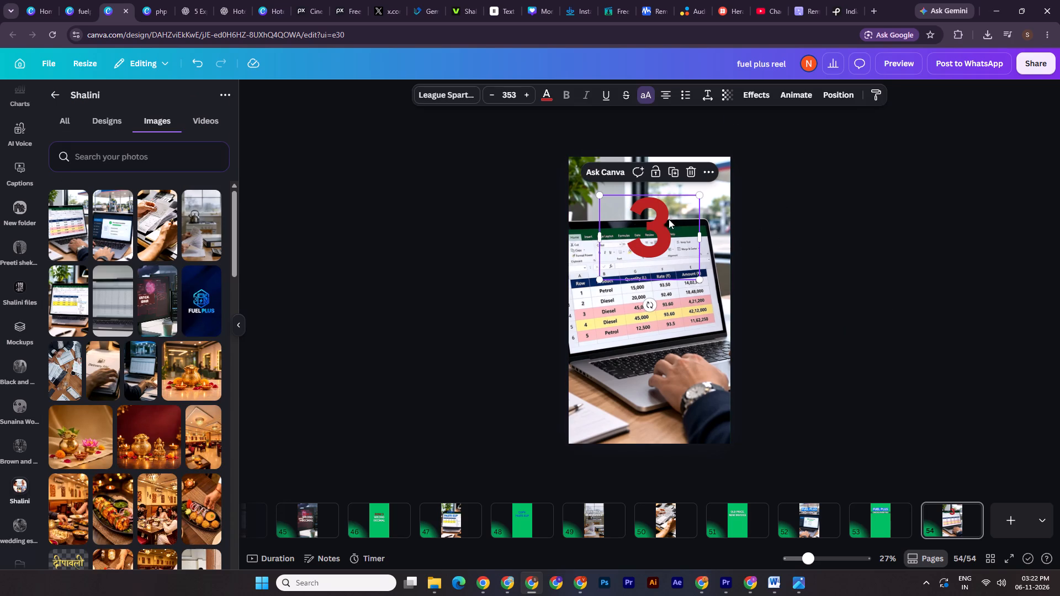
click(796, 92)
scroll(163, 447, down, 5)
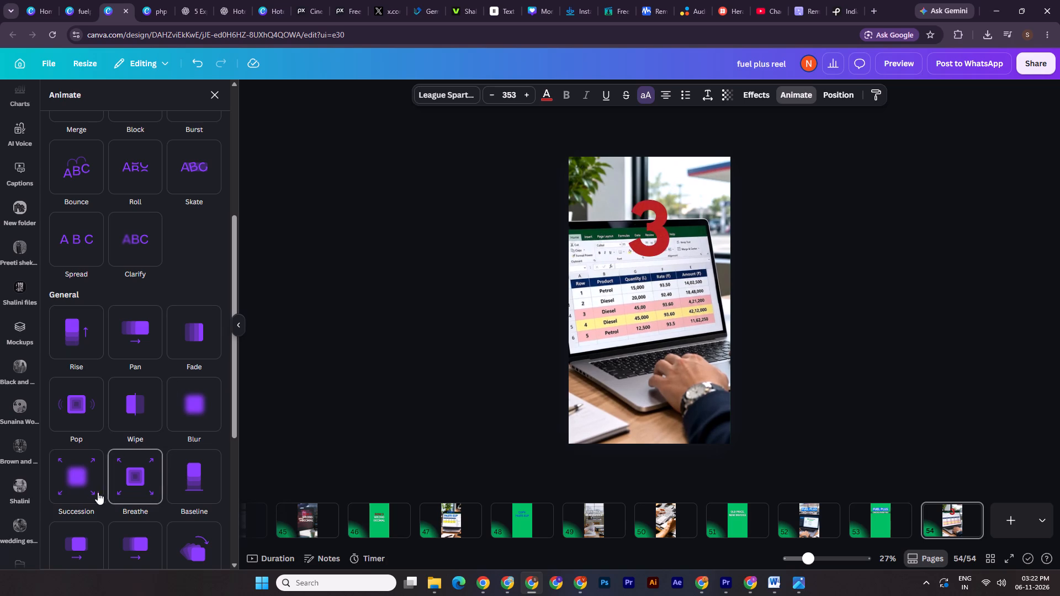
click(71, 496)
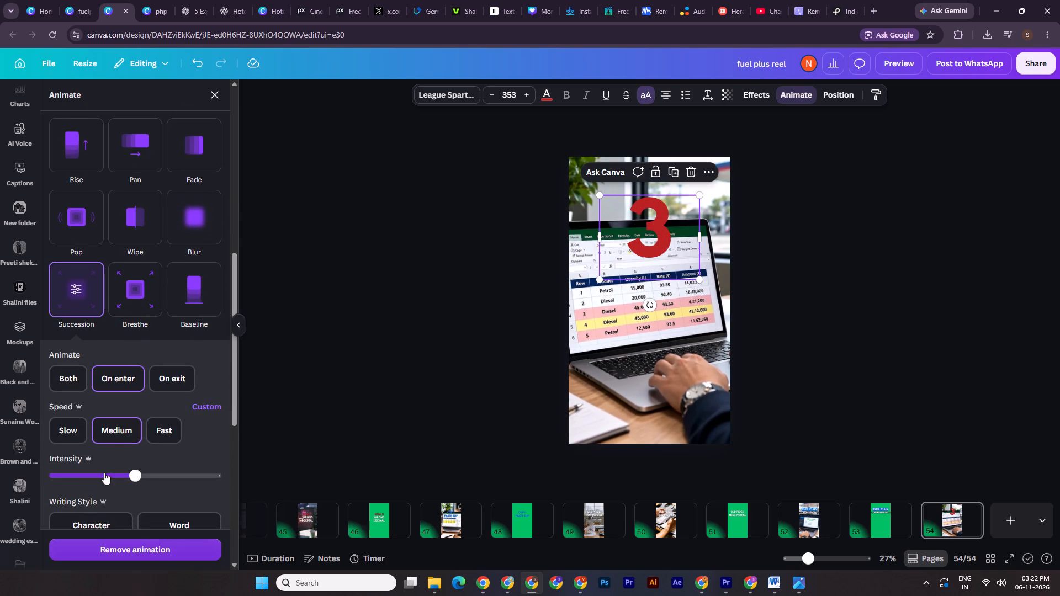
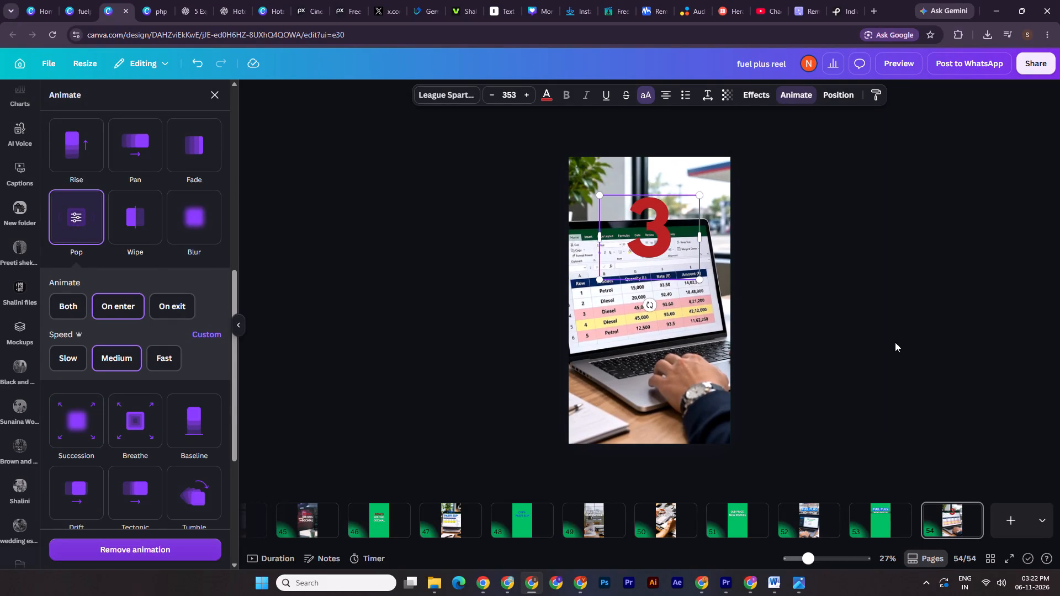
Copy the red "3" text from page 54 onto a new green page at the end of the design.
click(650, 222)
click(1059, 247)
drag(1059, 247, 1047, 244)
click(693, 233)
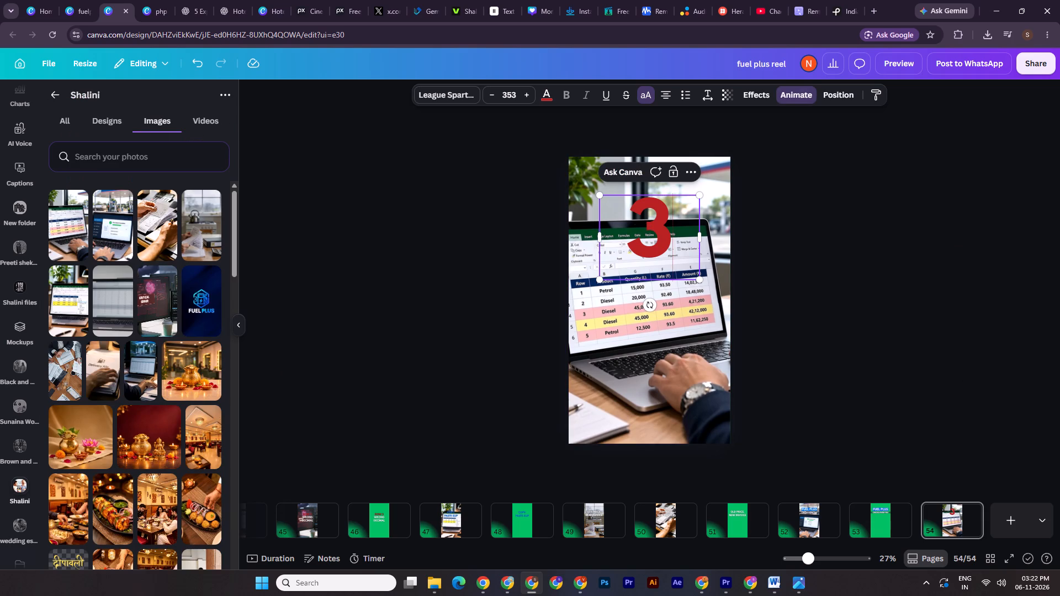
key(ctrl+x)
click(942, 312)
click(654, 233)
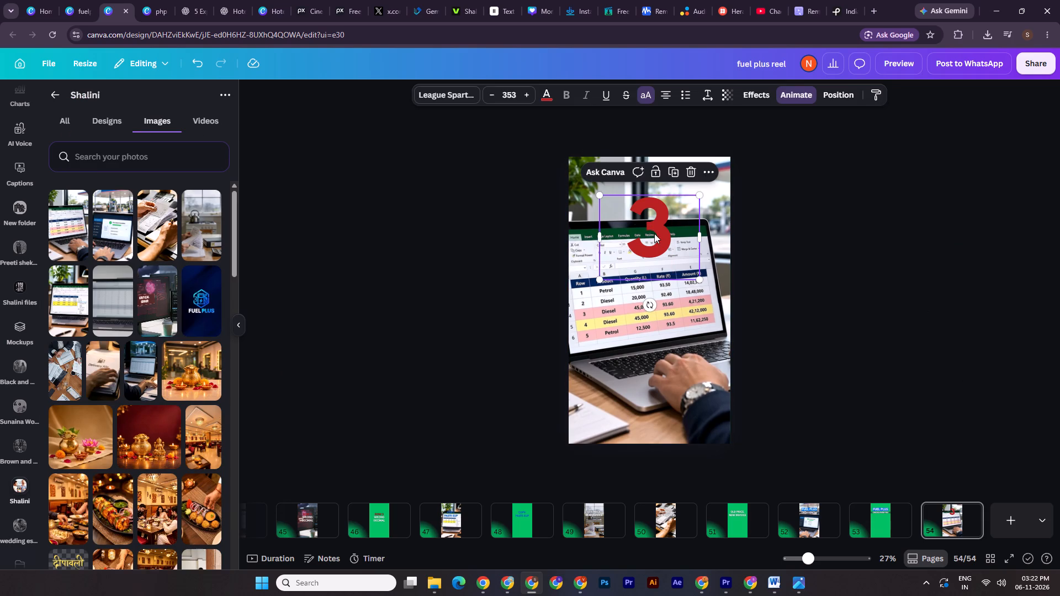
key(ctrl+c)
click(1001, 517)
key(ctrl+v)
double_click(842, 276)
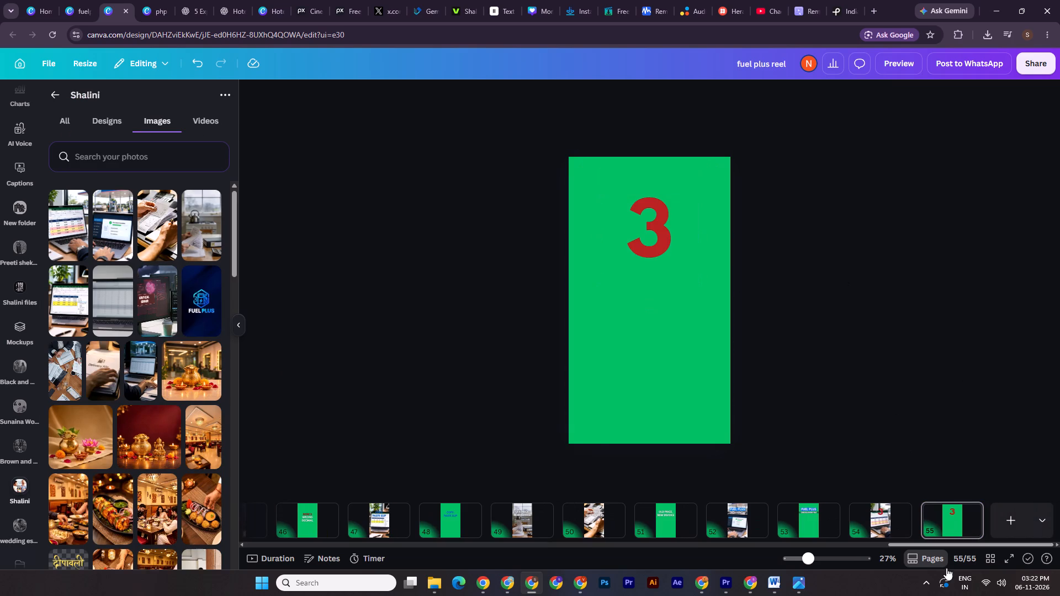
Set the duration of page 55 with the red "3" to 2 seconds.
click(950, 527)
click(622, 91)
key(2)
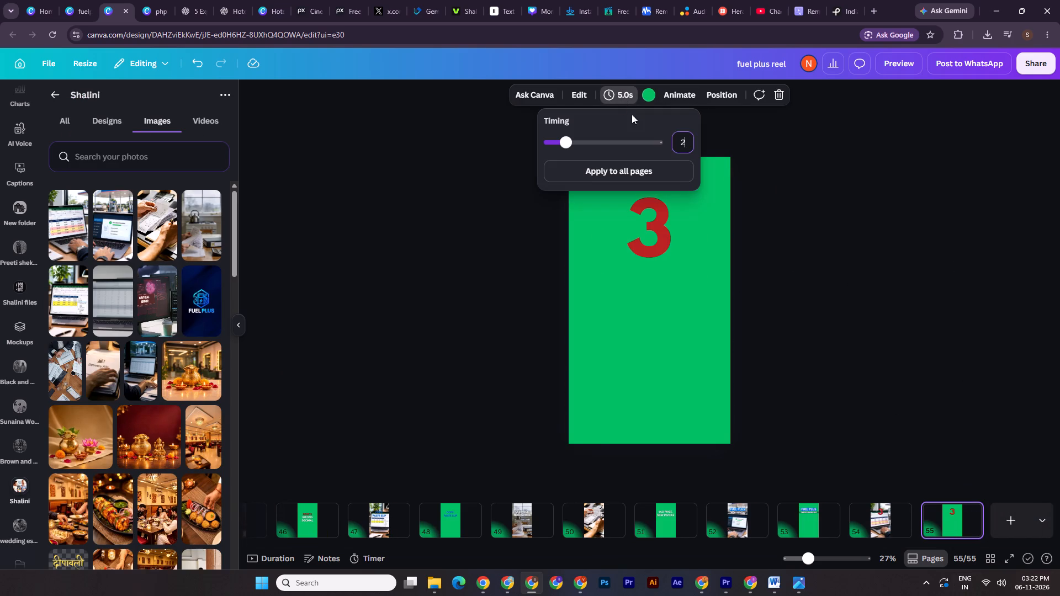
key(Return)
Duplicate page 55 and change the number on the copy to "2".
click(953, 518)
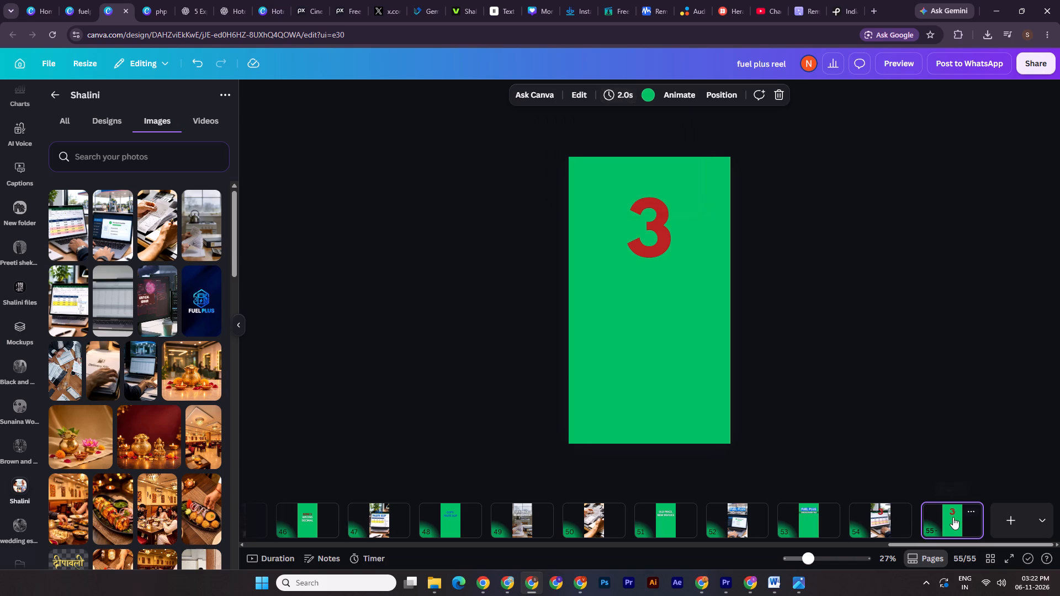
right_click(952, 519)
click(981, 312)
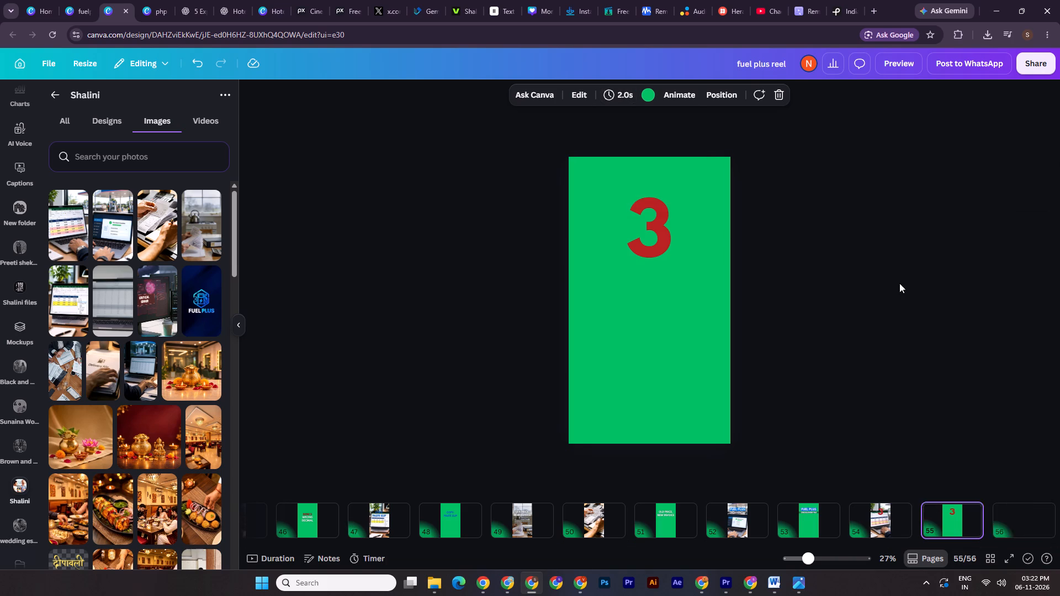
double_click(649, 227)
key(2)
click(953, 316)
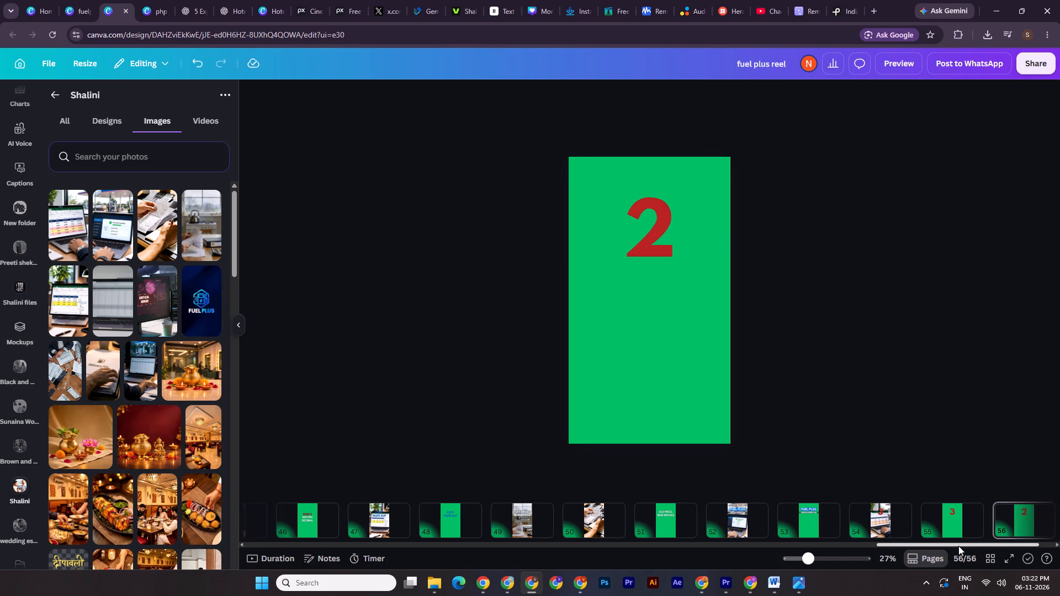
Duplicate page 56 and change the number on the copy to "1".
drag(958, 546, 1052, 536)
right_click(962, 521)
click(958, 325)
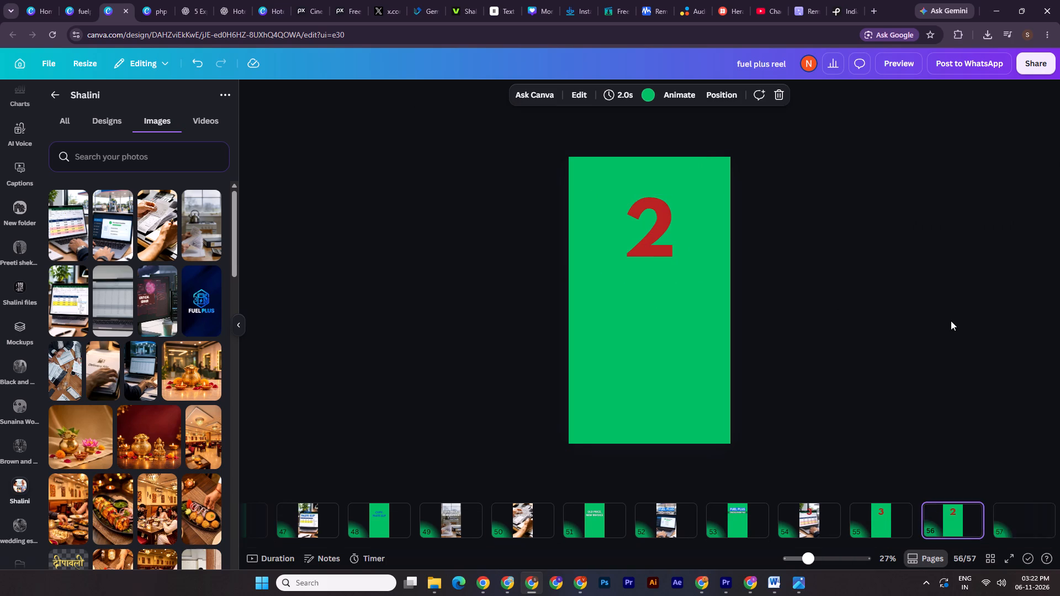
key(1)
click(1016, 525)
double_click(661, 245)
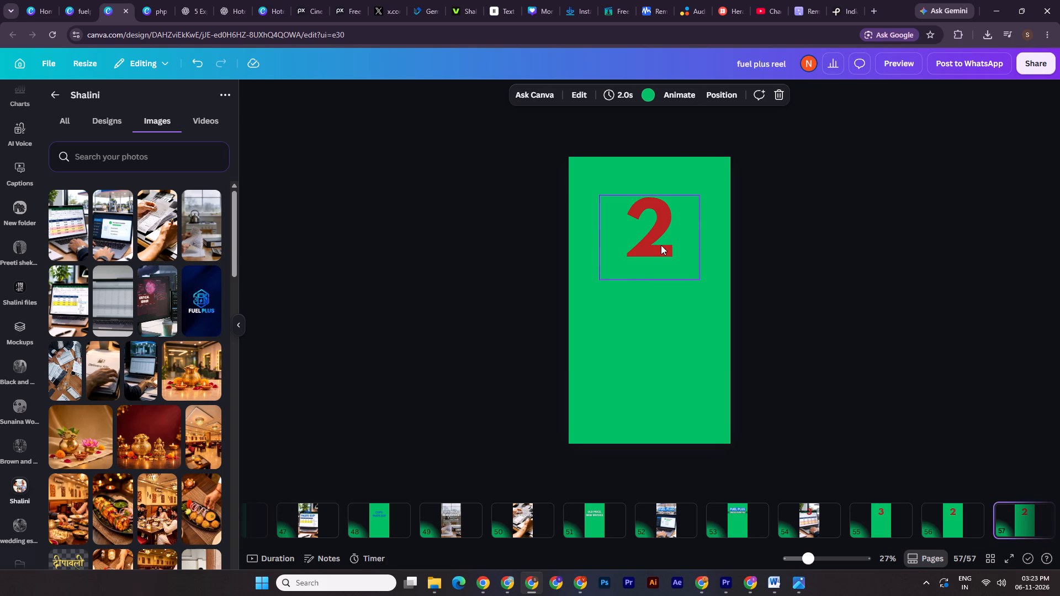
key(1)
click(775, 246)
Download only the countdown pages 55–57 as one 1080p MP4 video.
click(886, 524)
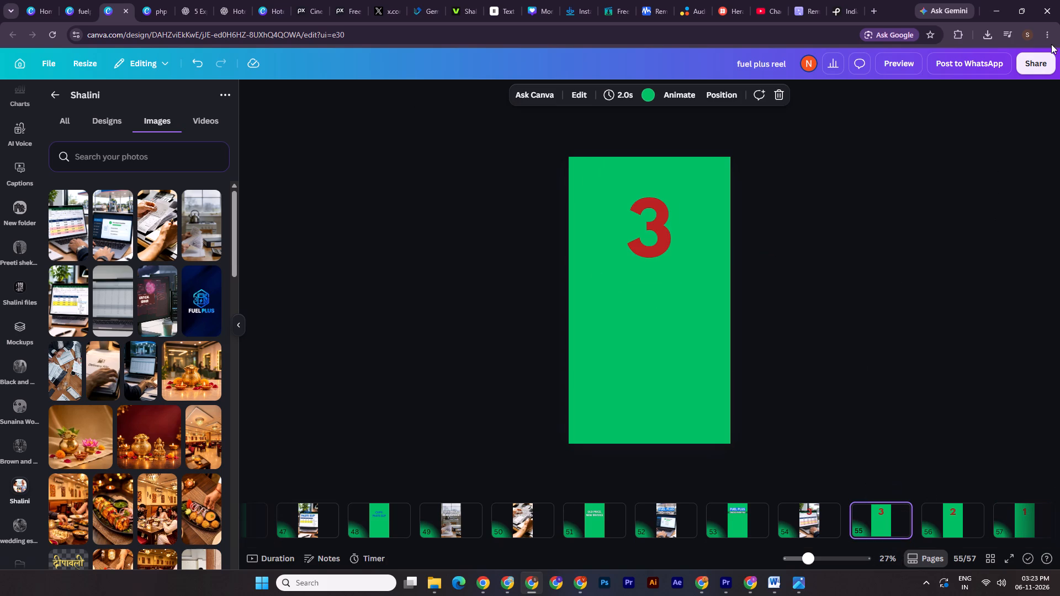
click(1051, 44)
click(1050, 58)
click(873, 321)
click(947, 256)
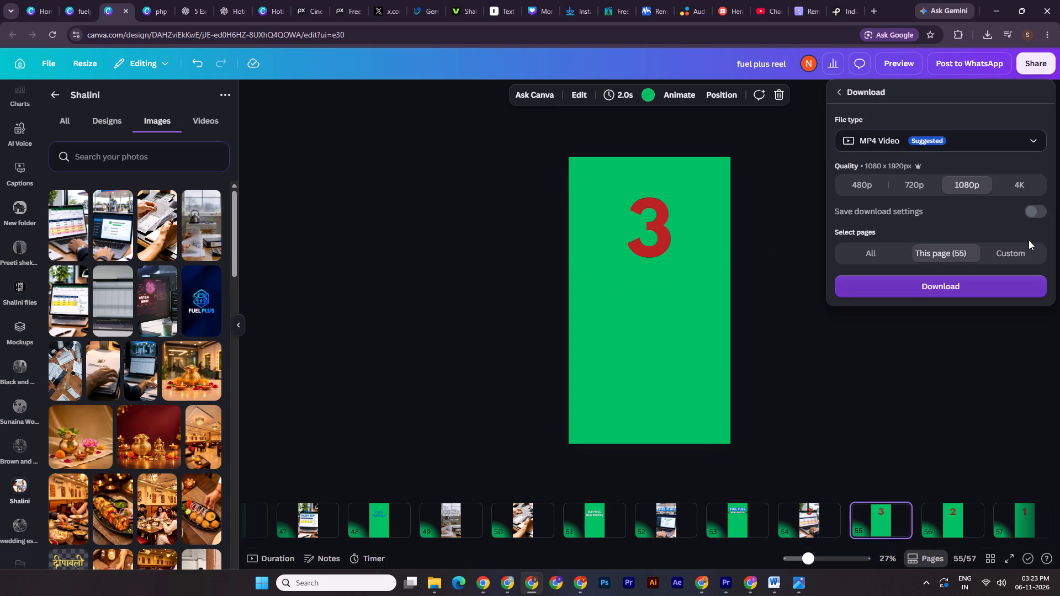
click(1024, 243)
click(1024, 247)
scroll(983, 333, down, 19)
scroll(950, 382, down, 5)
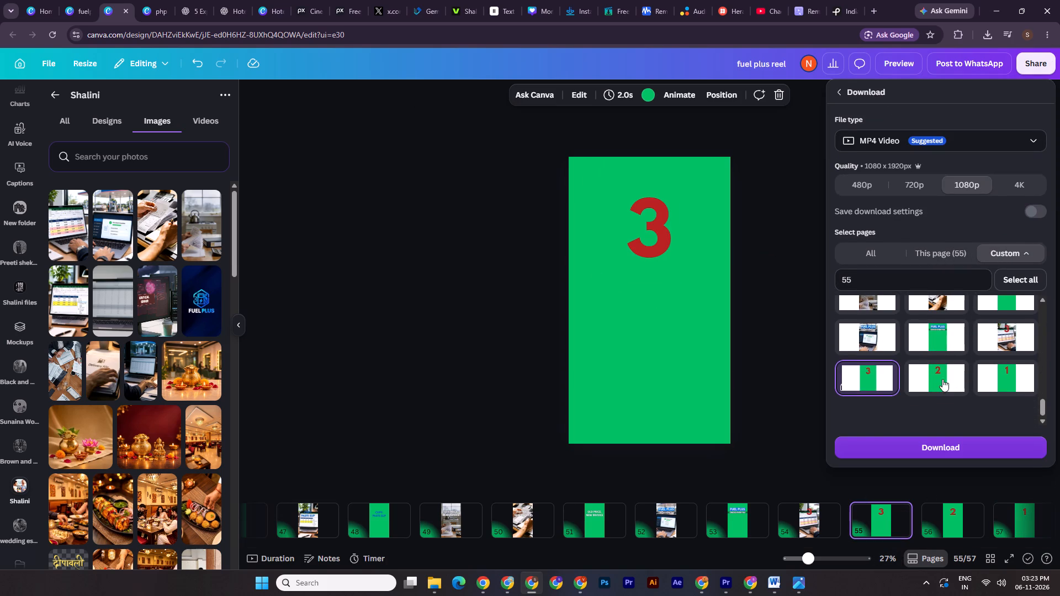
click(942, 379)
click(1004, 405)
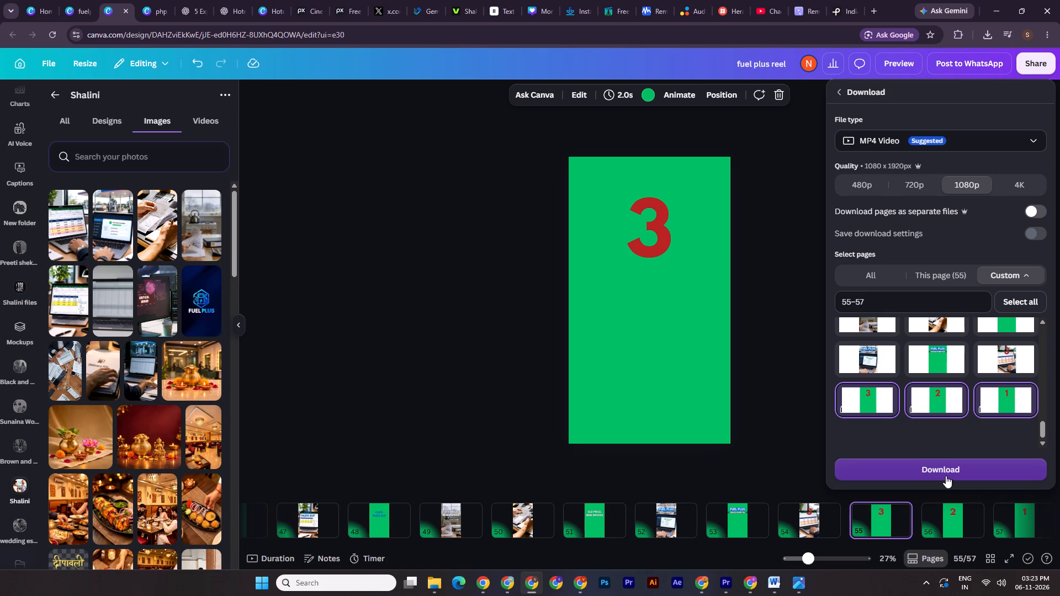
click(946, 476)
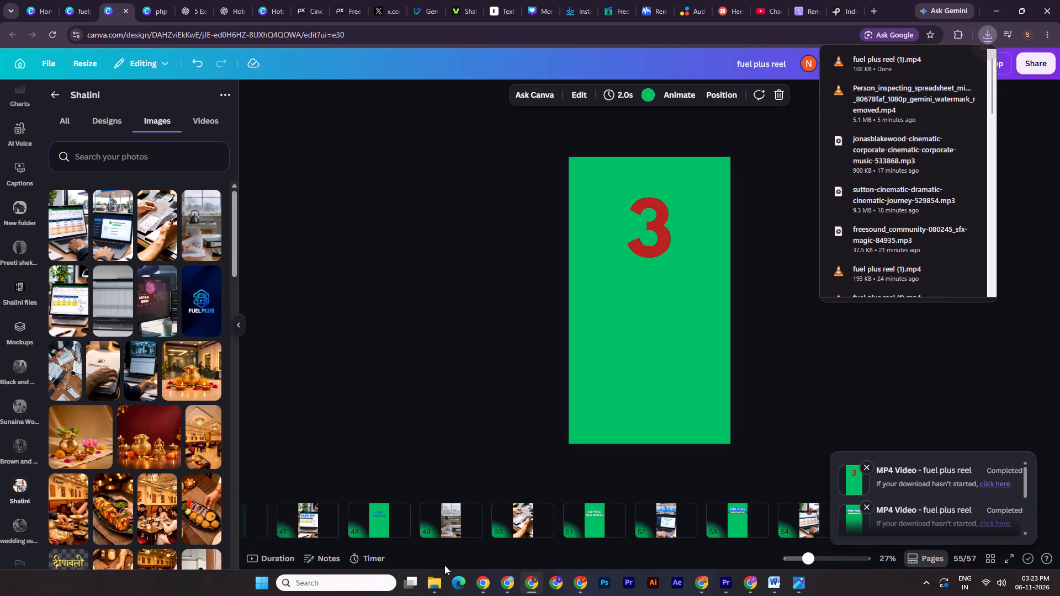
Bring "fuel plus reel (1).mp4" from Downloads into the Premiere Pro sequence on track V3, directly after the pink clips at about 4 seconds.
click(443, 586)
click(331, 532)
scroll(320, 465, up, 5)
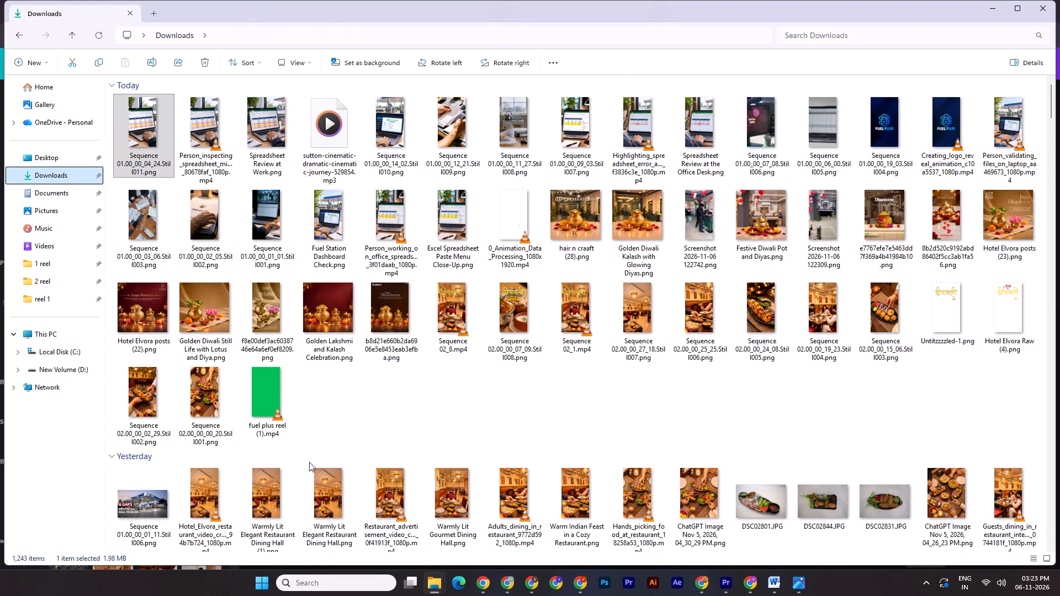
click(271, 397)
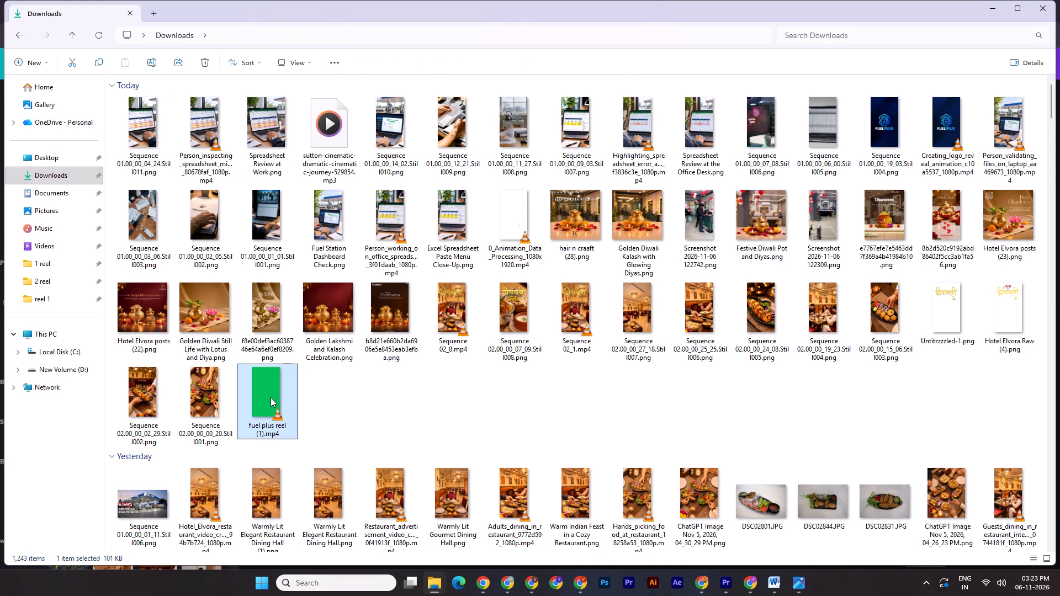
drag(271, 397, 681, 445)
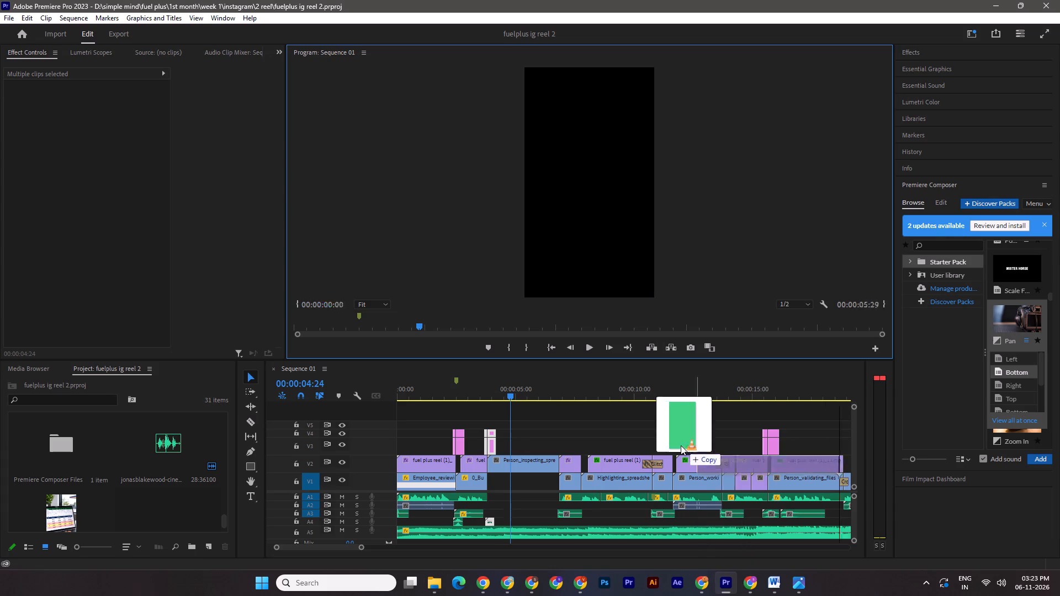
drag(681, 445, 498, 440)
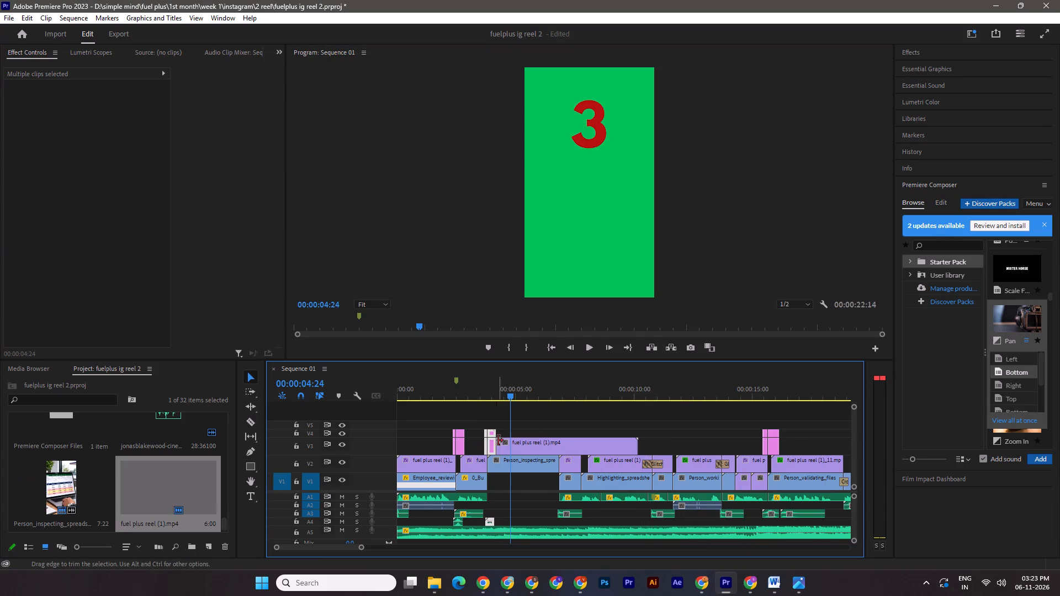
Split the countdown clip on V3 at 00:00:04:19 and 00:00:06:06, and delete the middle section to leave a short "3" piece.
drag(510, 392, 541, 395)
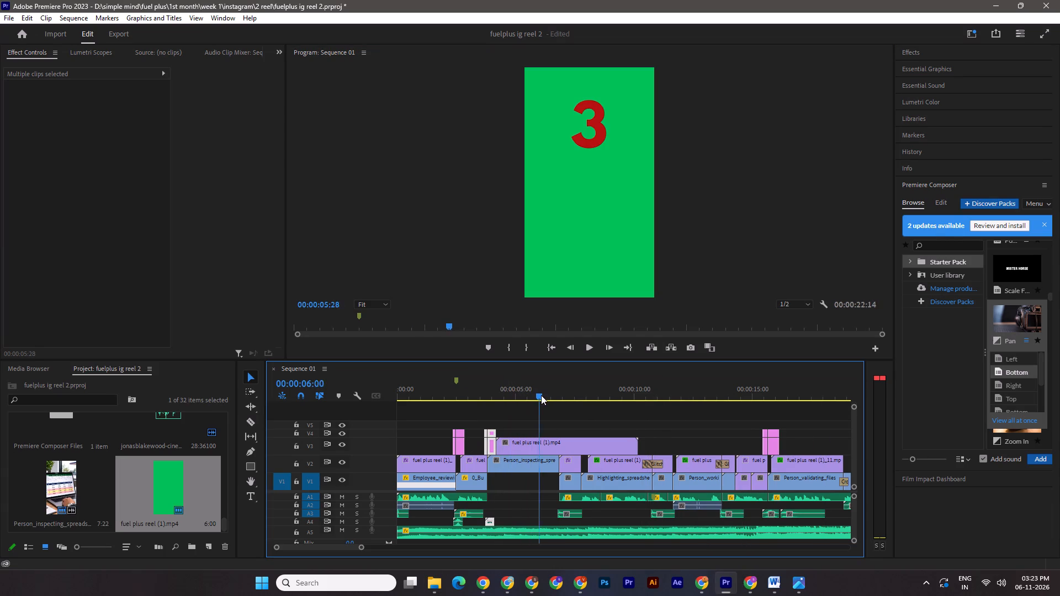
drag(541, 395, 555, 402)
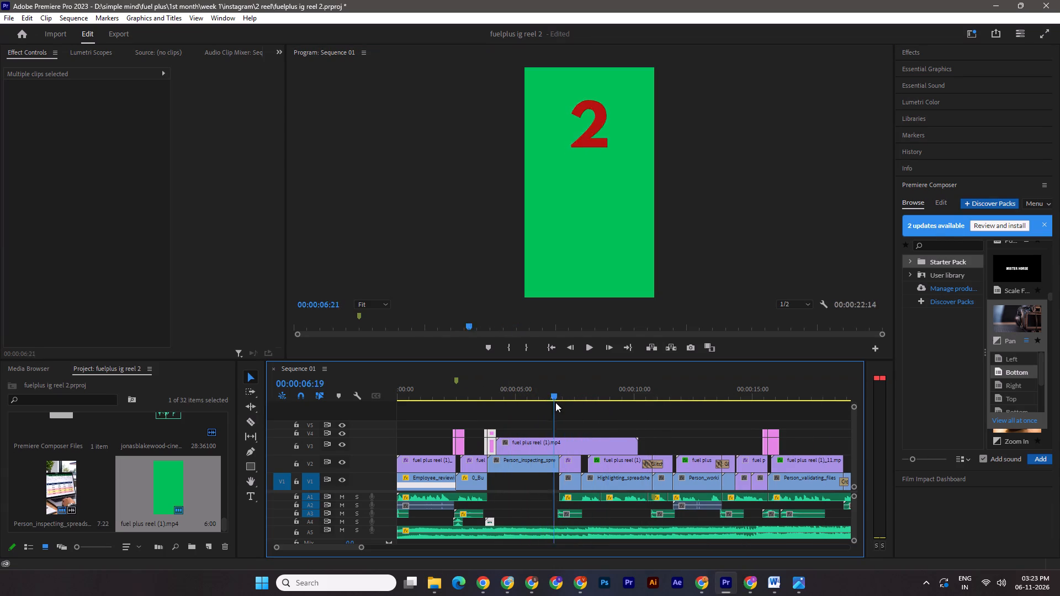
drag(555, 402, 498, 406)
key(space)
key(space)
click(255, 424)
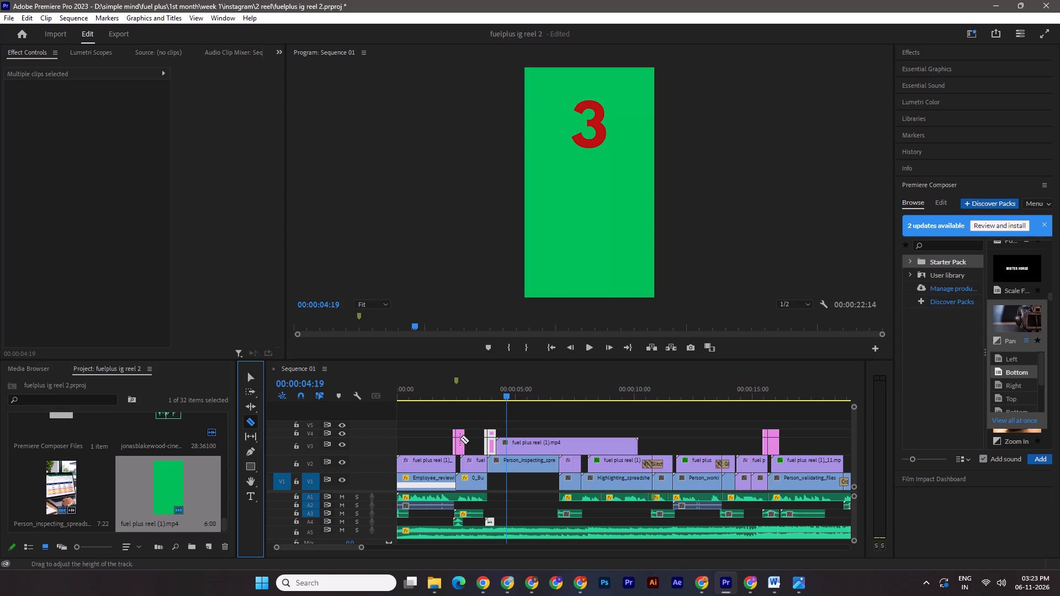
click(508, 446)
drag(506, 391, 528, 395)
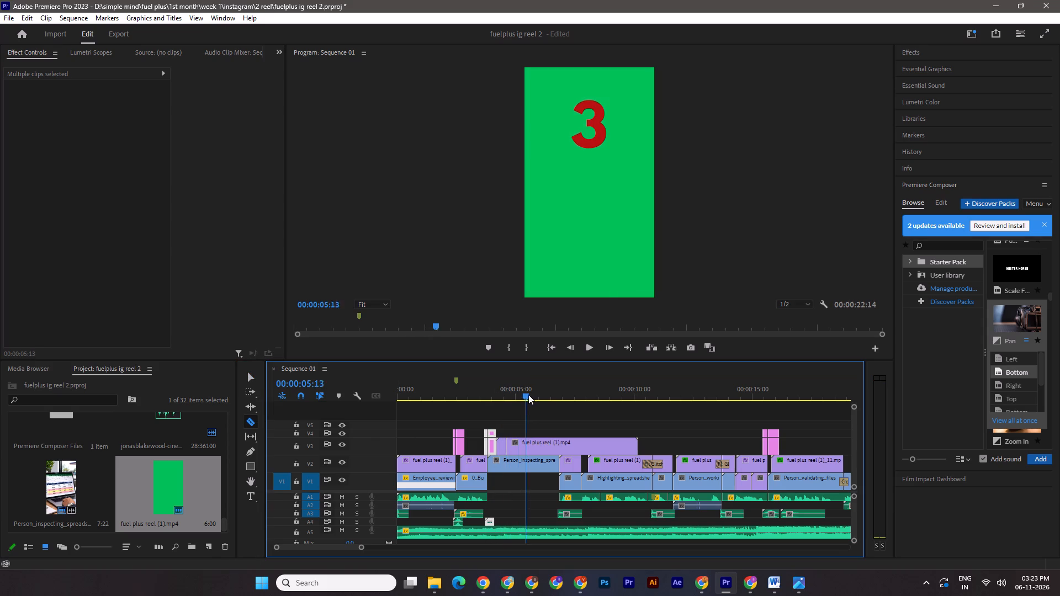
drag(528, 395, 546, 397)
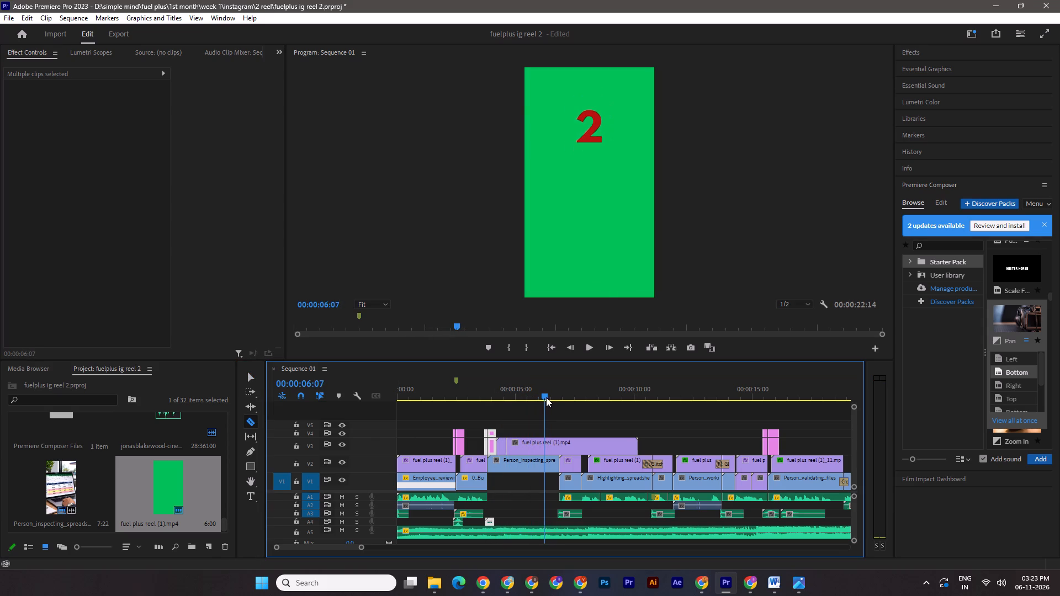
drag(546, 397, 545, 397)
click(544, 445)
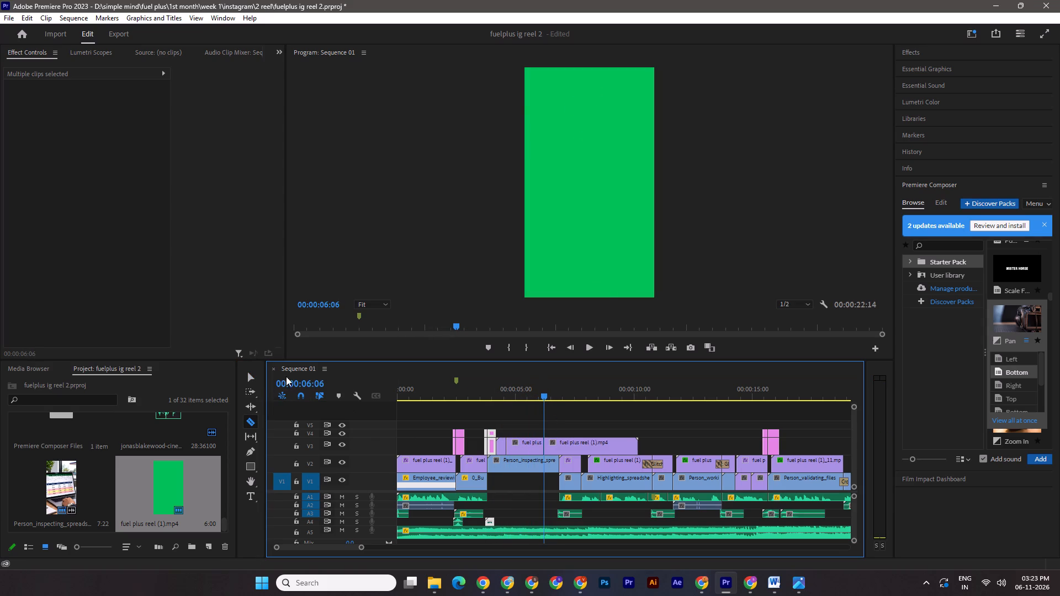
click(250, 379)
click(527, 448)
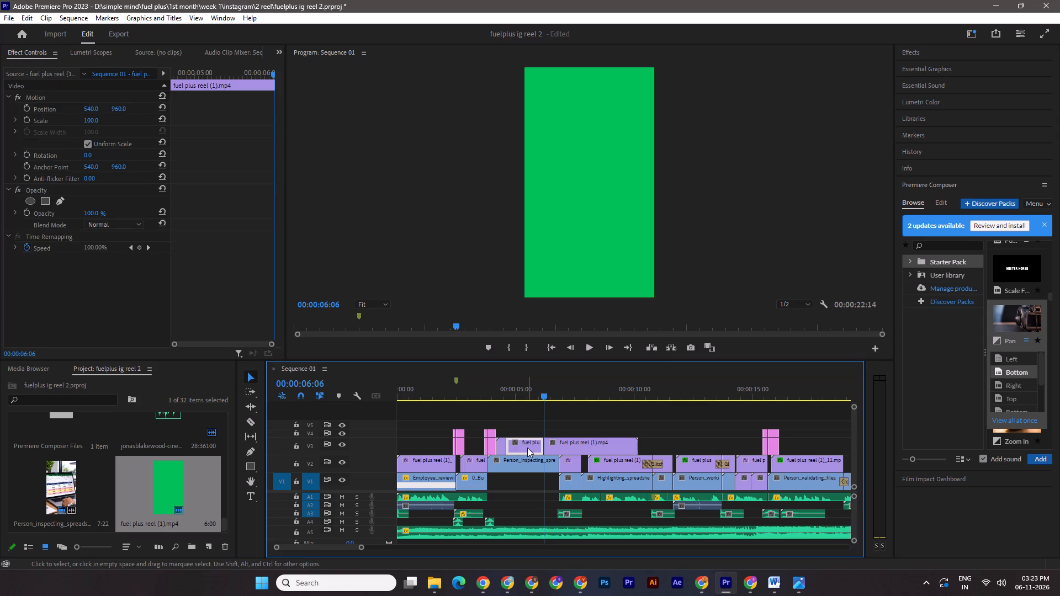
key(Delete)
Move the remaining countdown clip onto V4, aligning its start with the short "3" piece on V3.
drag(542, 397, 559, 400)
click(248, 423)
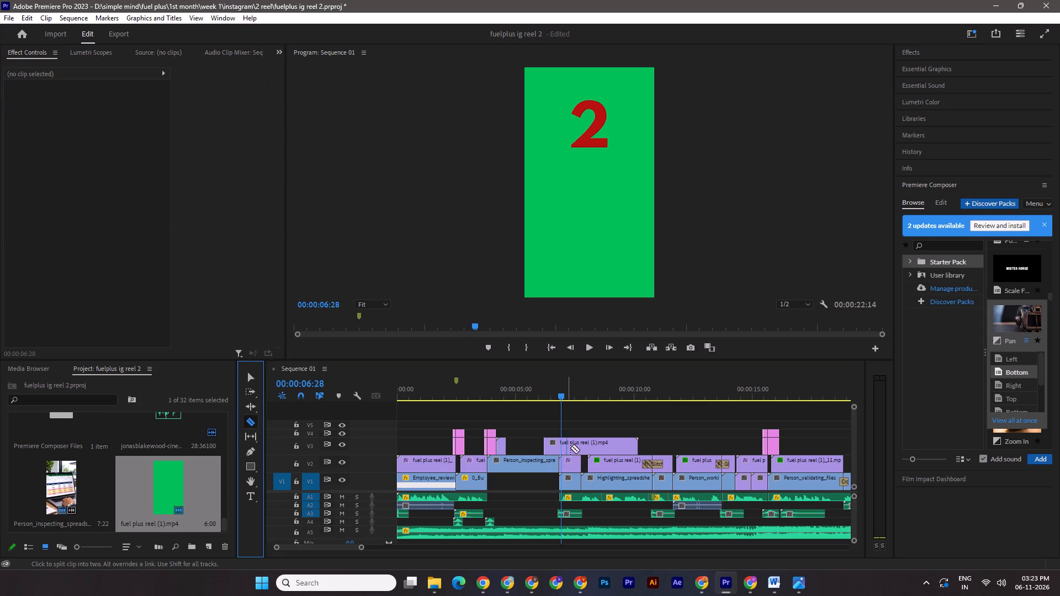
click(246, 377)
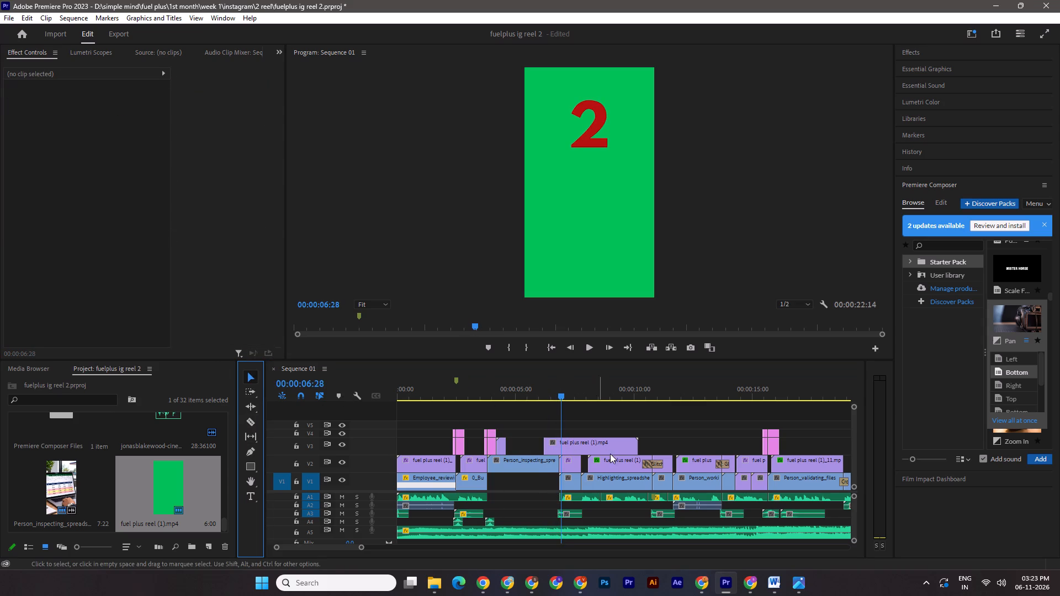
drag(584, 448, 538, 437)
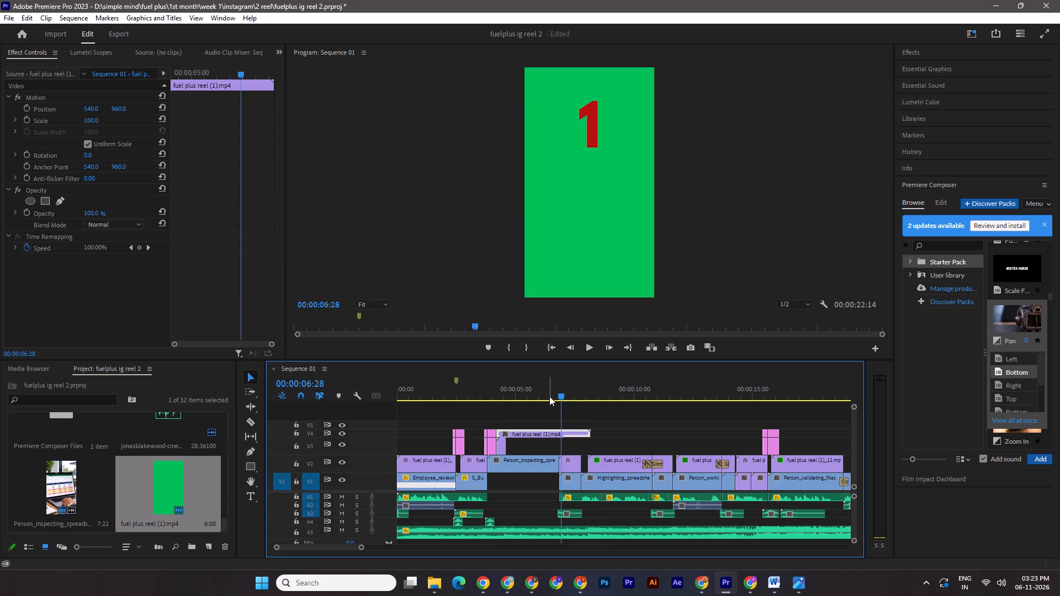
Split the V4 countdown clip at the end of the "3" piece and at 00:00:06:06, and delete the section between the cuts.
click(258, 418)
click(252, 422)
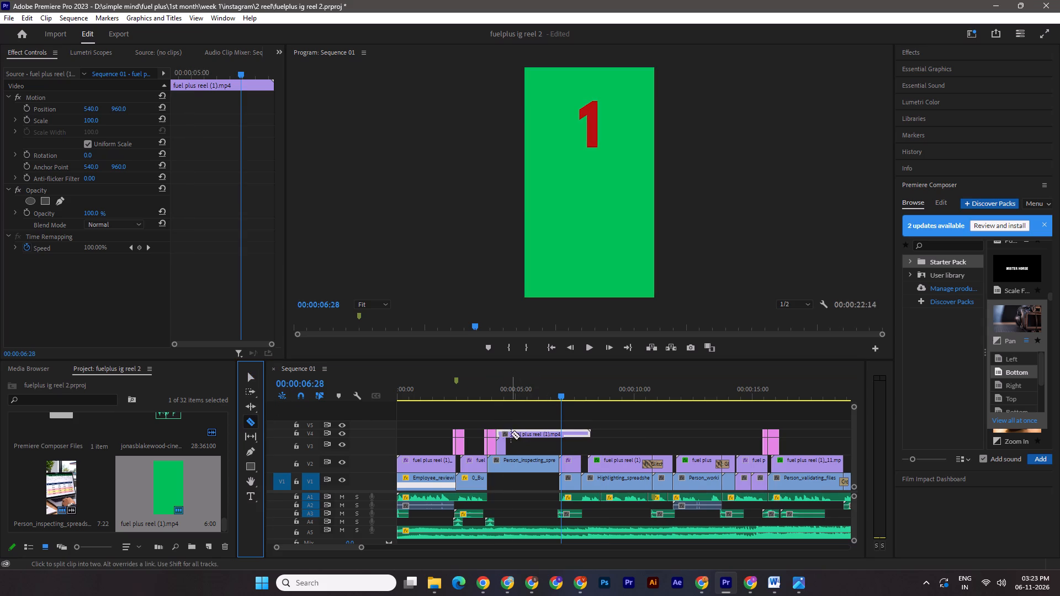
click(508, 432)
drag(562, 395, 547, 396)
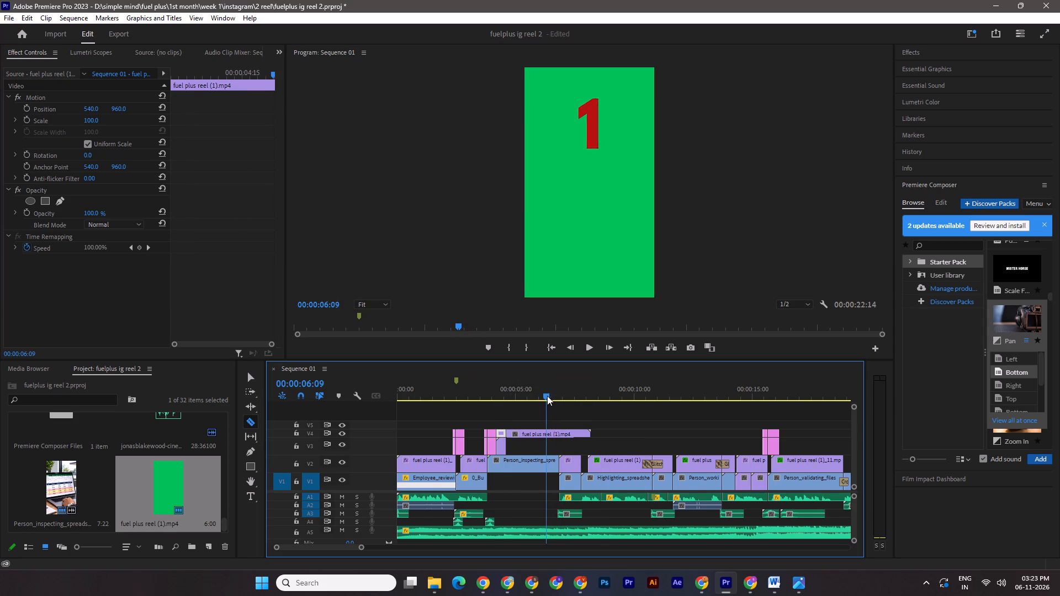
drag(547, 396, 545, 396)
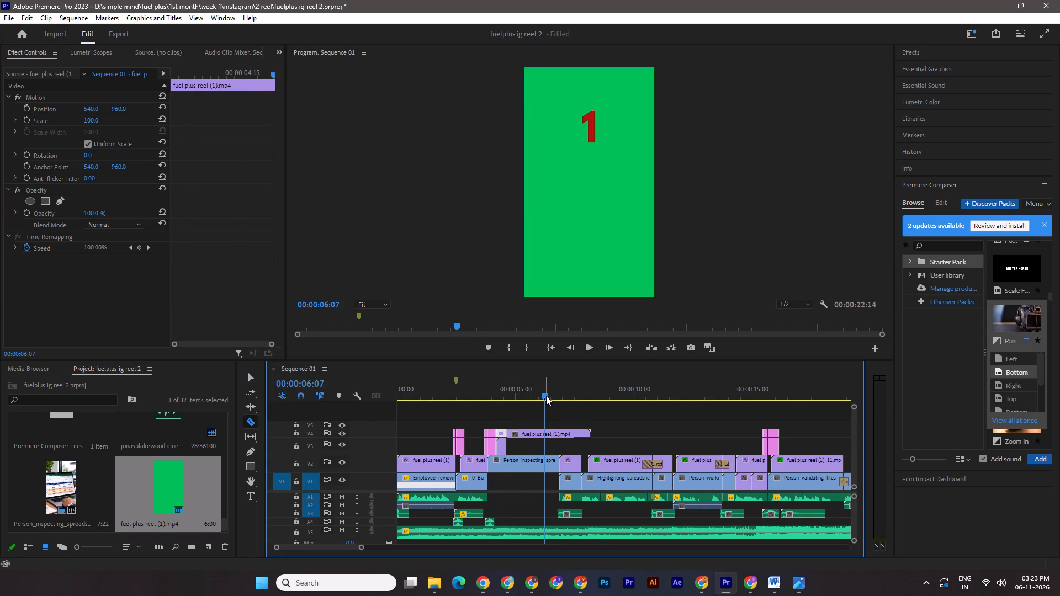
key(Left)
key(Left)
key(Right)
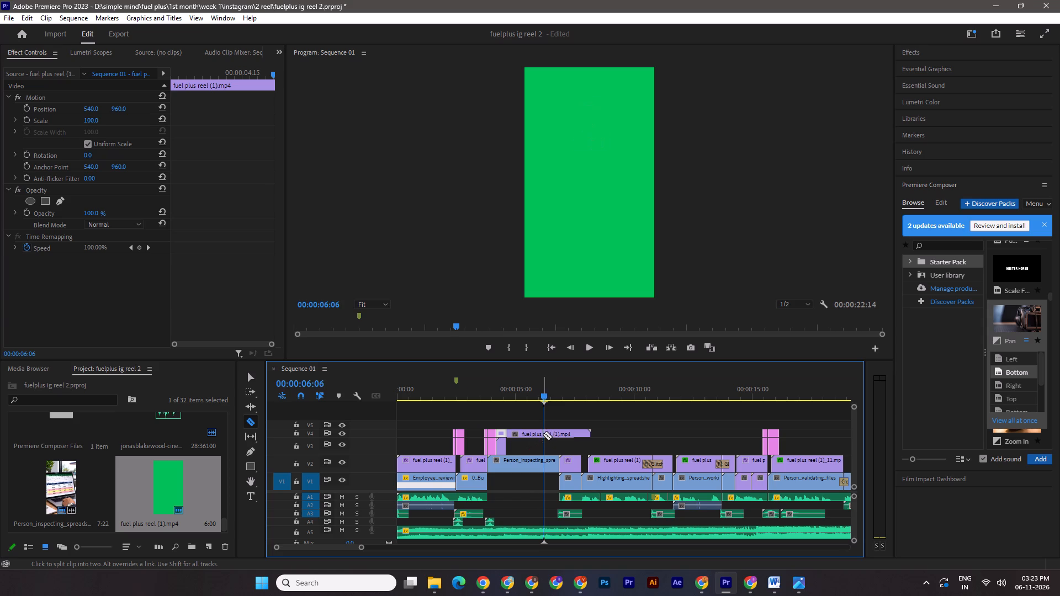
click(544, 433)
click(252, 373)
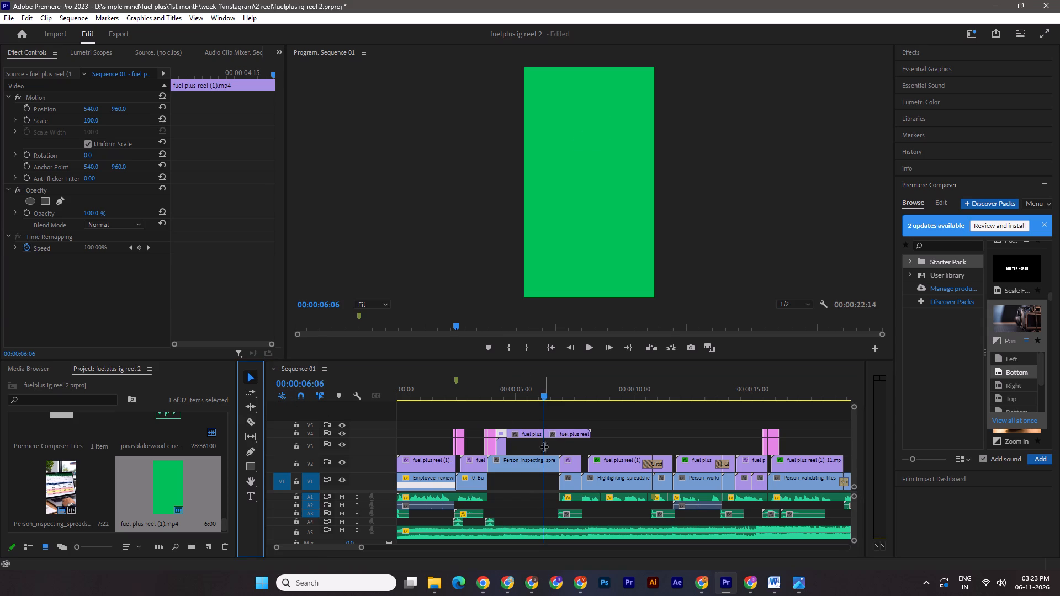
click(527, 430)
key(Delete)
Move the "1" clip onto V5 above the other number pieces and trim its end to match their length.
drag(568, 435, 518, 424)
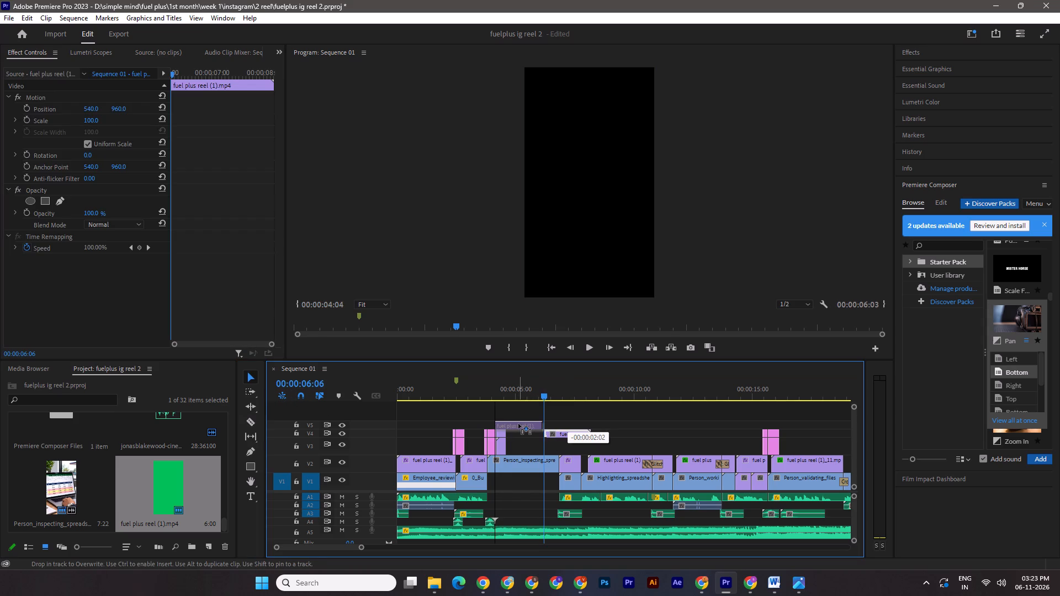
drag(518, 424, 522, 423)
drag(540, 424, 505, 421)
Move the trimmed "1" clip from V5 down to V3, starting at 00:00:06:06.
drag(502, 423, 548, 449)
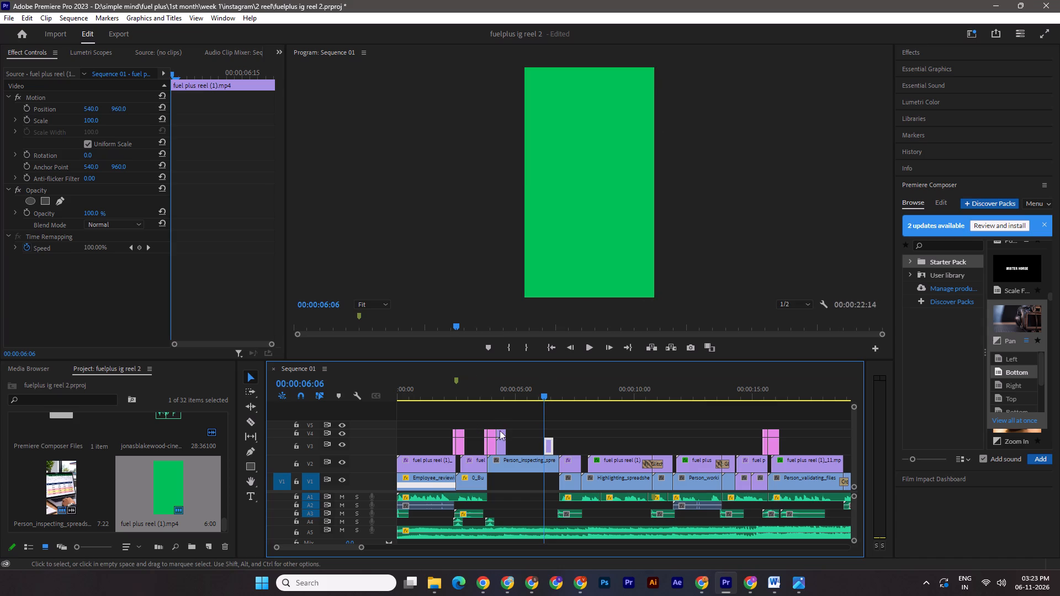
Move the "2" clip from V4 down to V3, starting at 00:00:05:04, between the "3" and "1" clips.
drag(501, 433, 518, 446)
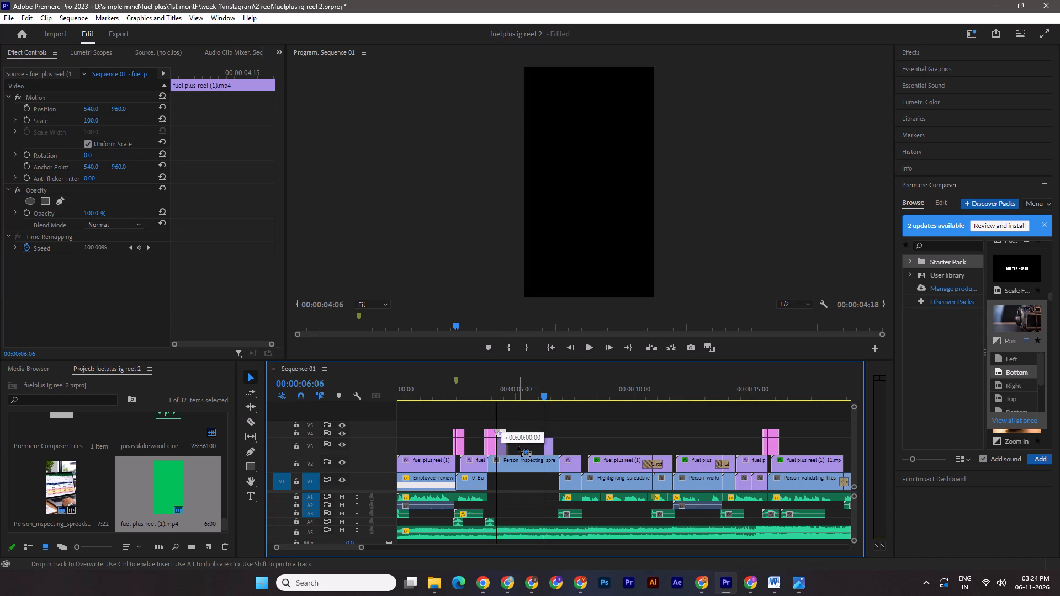
drag(518, 446, 525, 446)
drag(538, 449, 527, 449)
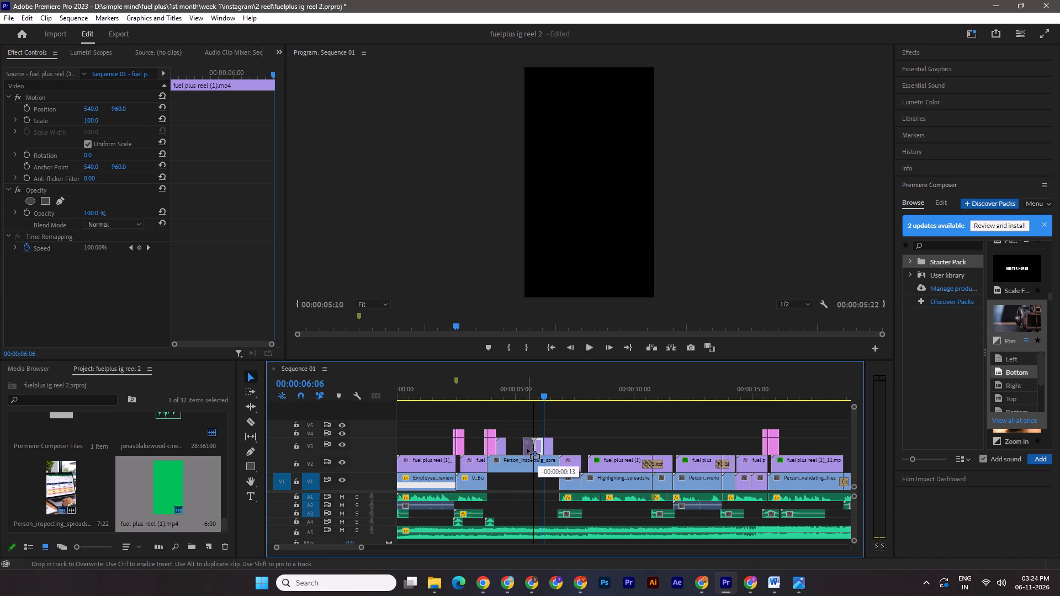
drag(527, 449, 523, 449)
click(556, 449)
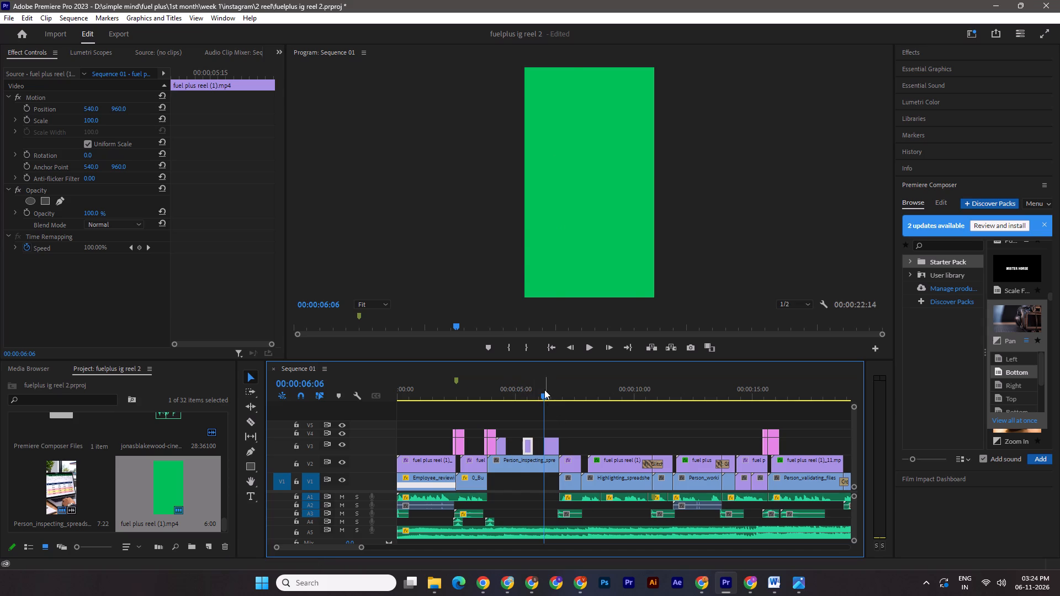
drag(544, 390, 521, 391)
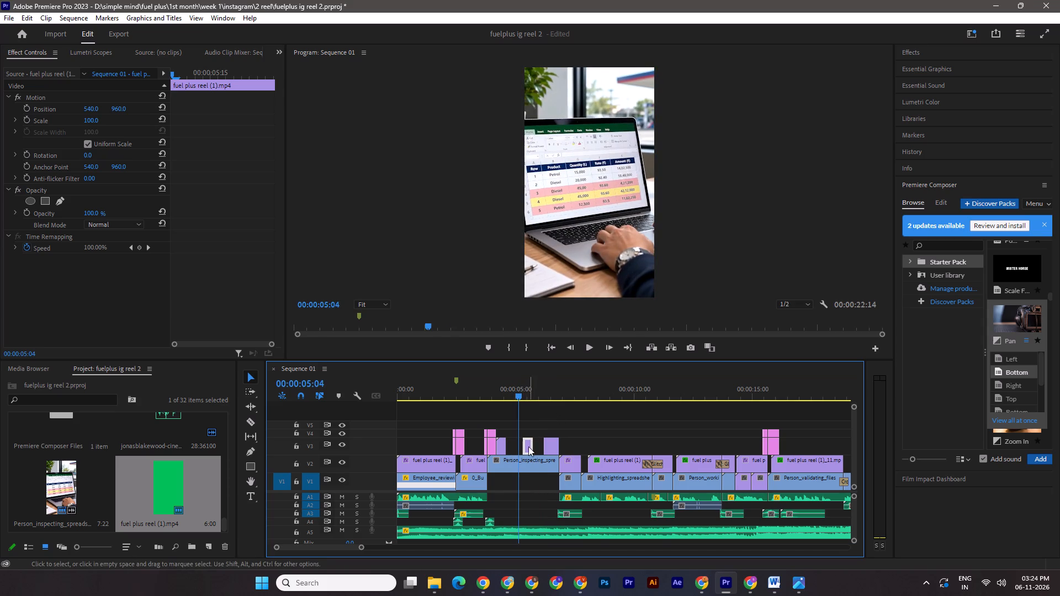
click(528, 446)
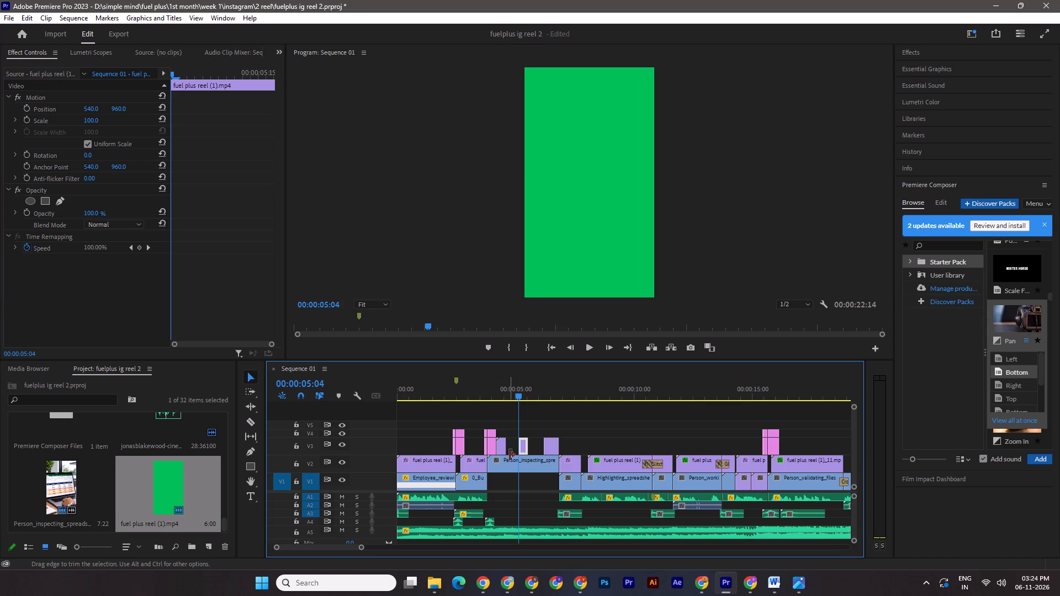
Extend the "3" clip to the start of the "2" clip, and set the end of the "2" clip at 00:00:06:00.
drag(509, 450, 523, 450)
drag(528, 449, 542, 449)
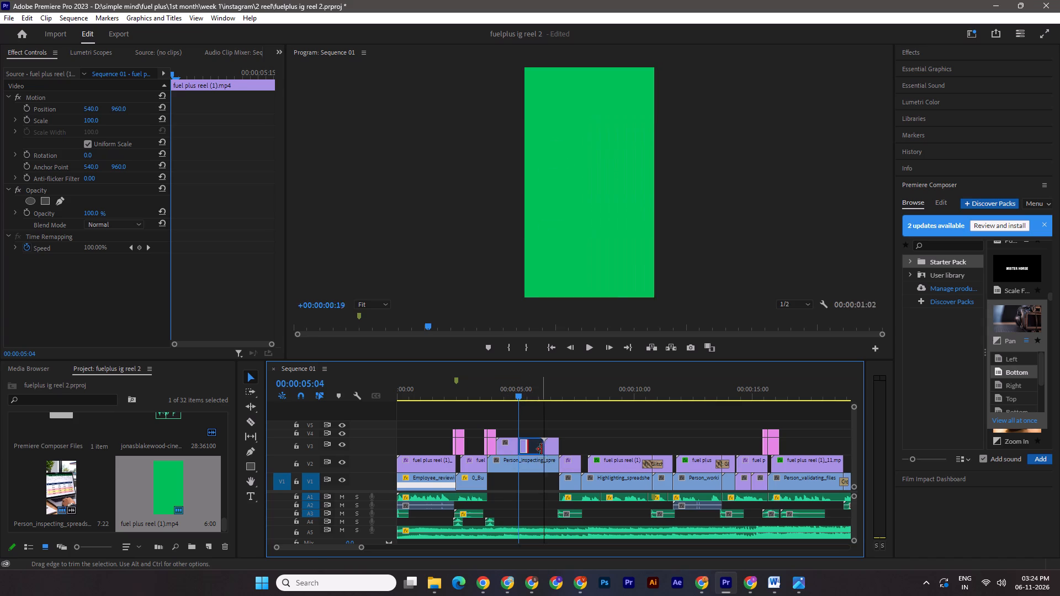
drag(516, 401, 528, 401)
drag(520, 392, 531, 395)
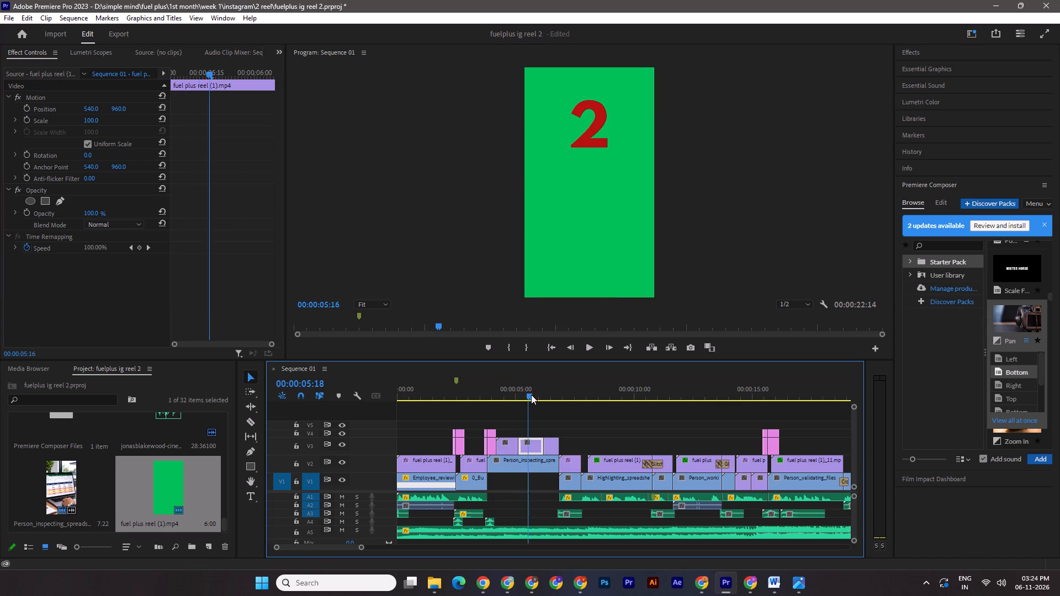
drag(531, 395, 541, 396)
drag(544, 450, 539, 450)
click(538, 448)
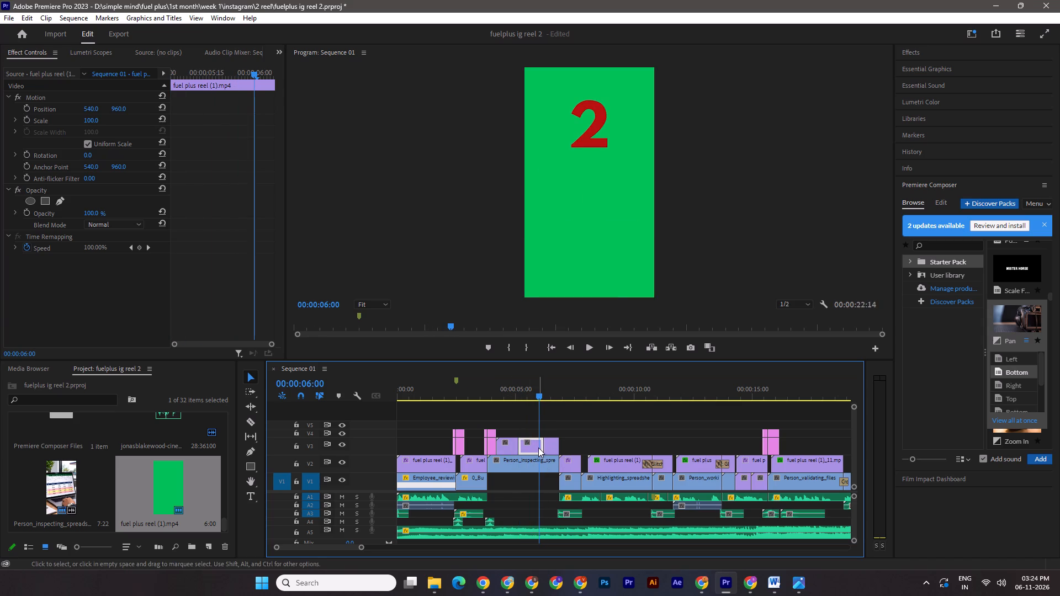
drag(541, 448, 534, 448)
Move the "1" clip to start at 00:00:06:00, extend it to the end of the Person_inspecting clip below, and save the project.
drag(549, 449, 544, 449)
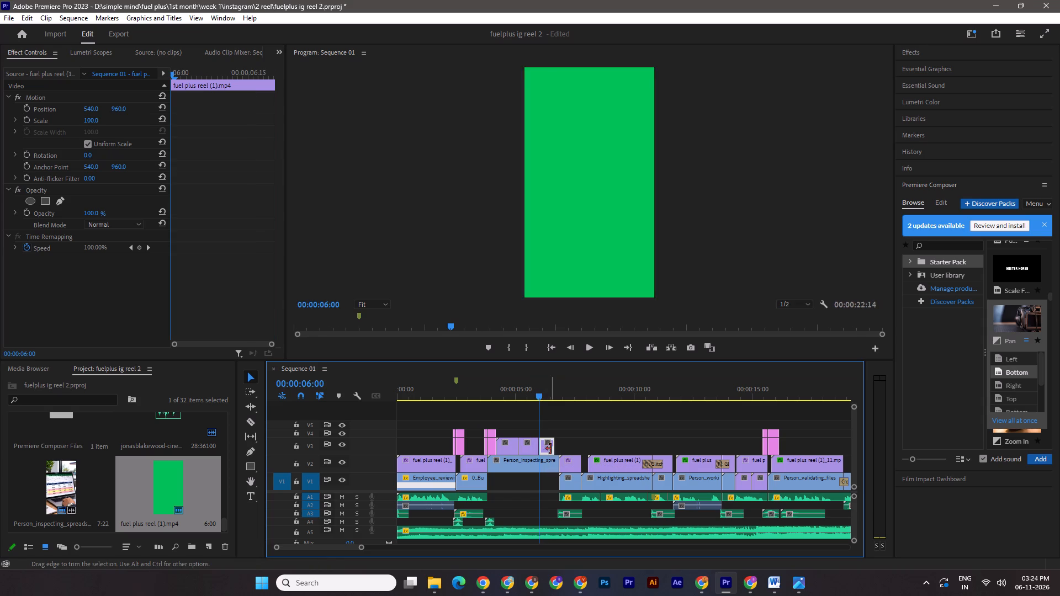
drag(550, 449, 558, 449)
key(ctrl+s)
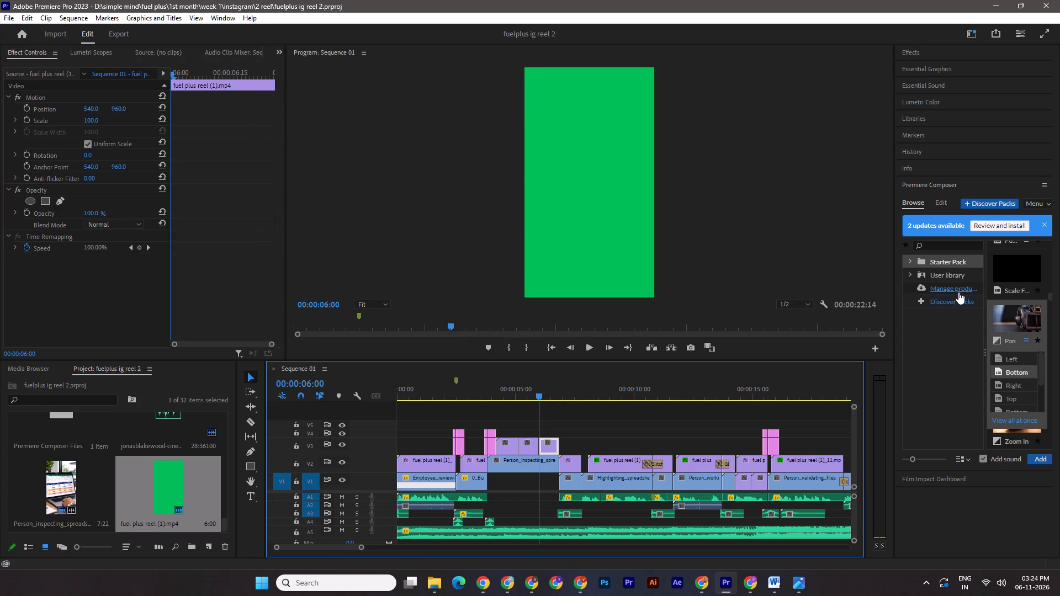
Find the Ultra Key effect by searching "ultr" and apply it to the "3", "2" and "1" clips on V3.
click(915, 47)
click(935, 68)
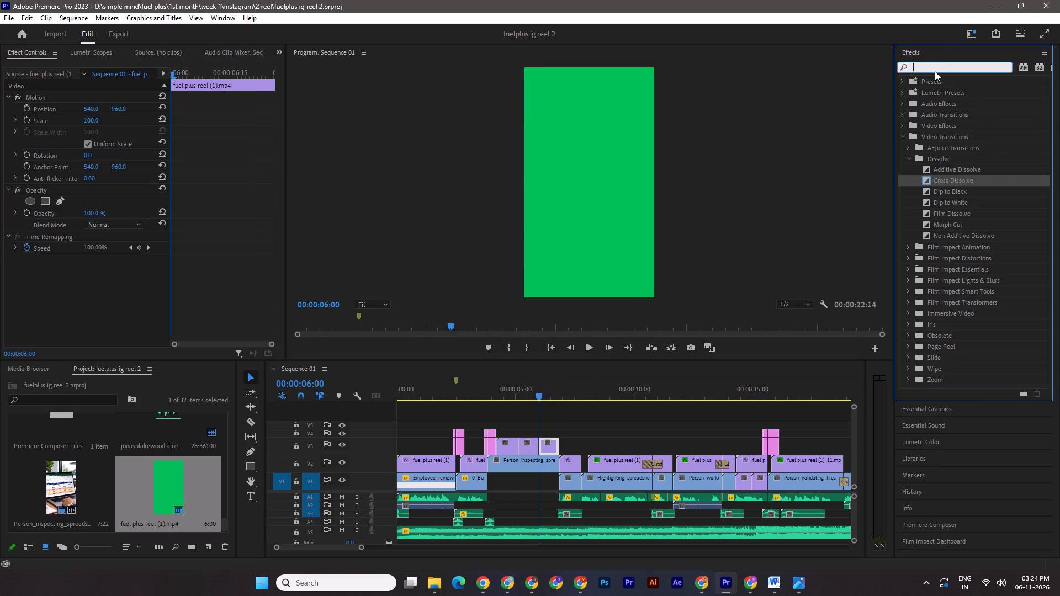
text(ult)
key(r)
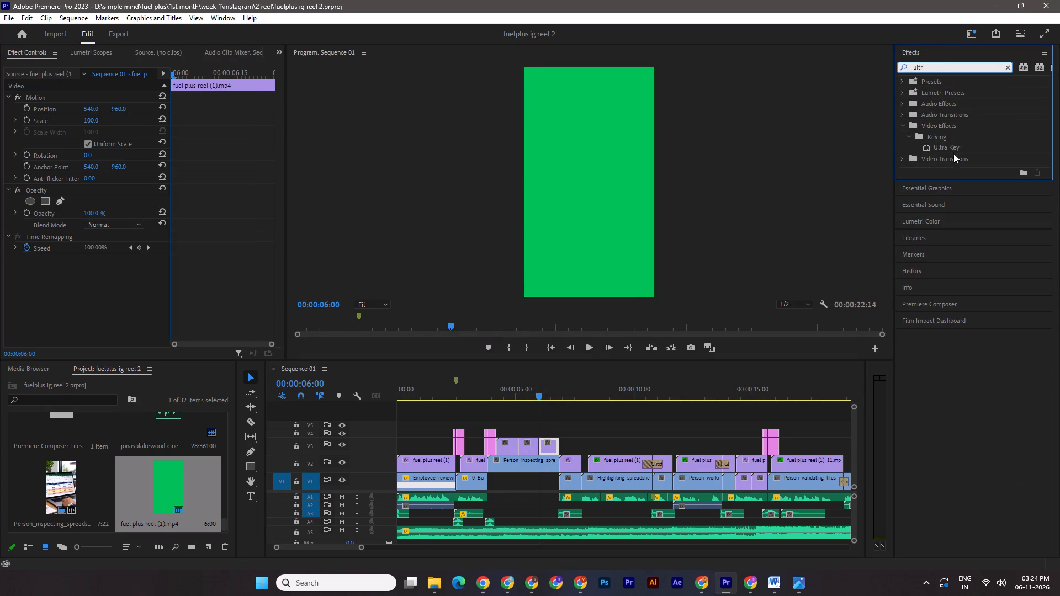
drag(952, 144, 515, 446)
drag(946, 140, 868, 214)
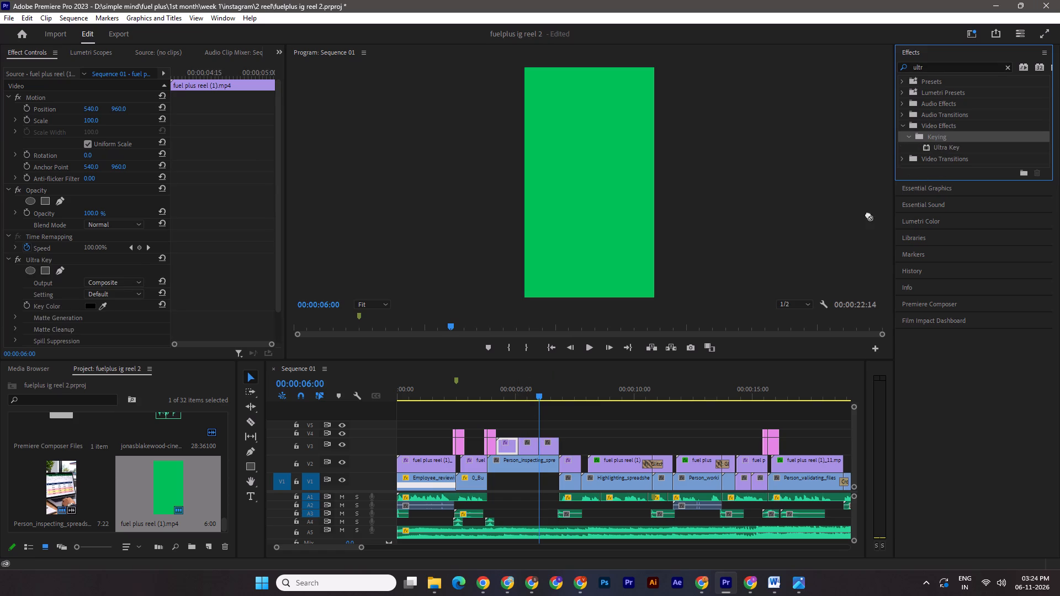
drag(868, 214, 529, 444)
drag(950, 148, 545, 438)
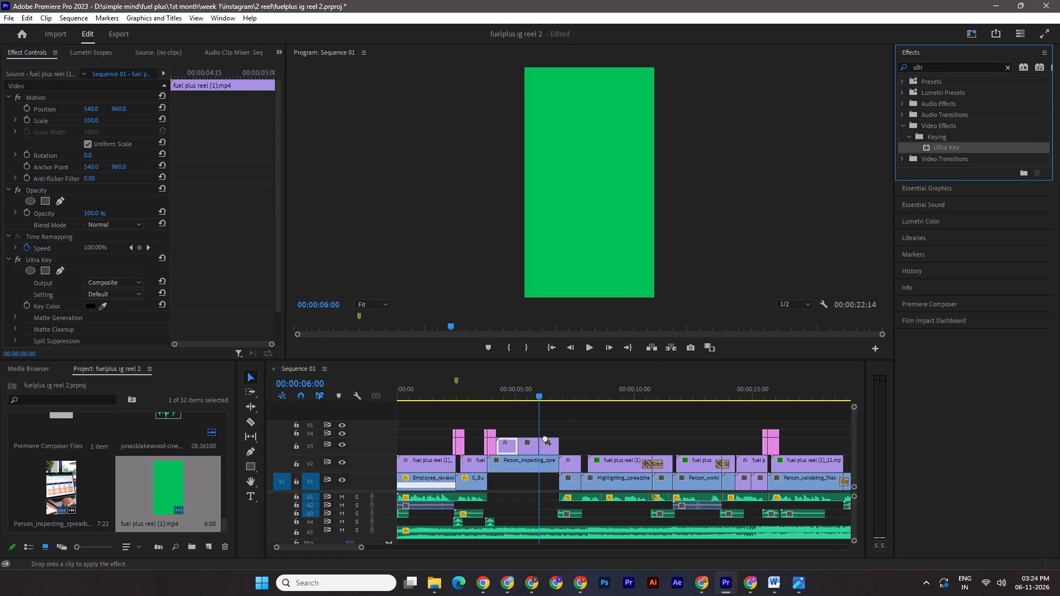
drag(545, 438, 533, 448)
drag(953, 147, 551, 446)
Sample the green background as the Ultra Key colour for the "1" clip.
drag(536, 397, 509, 398)
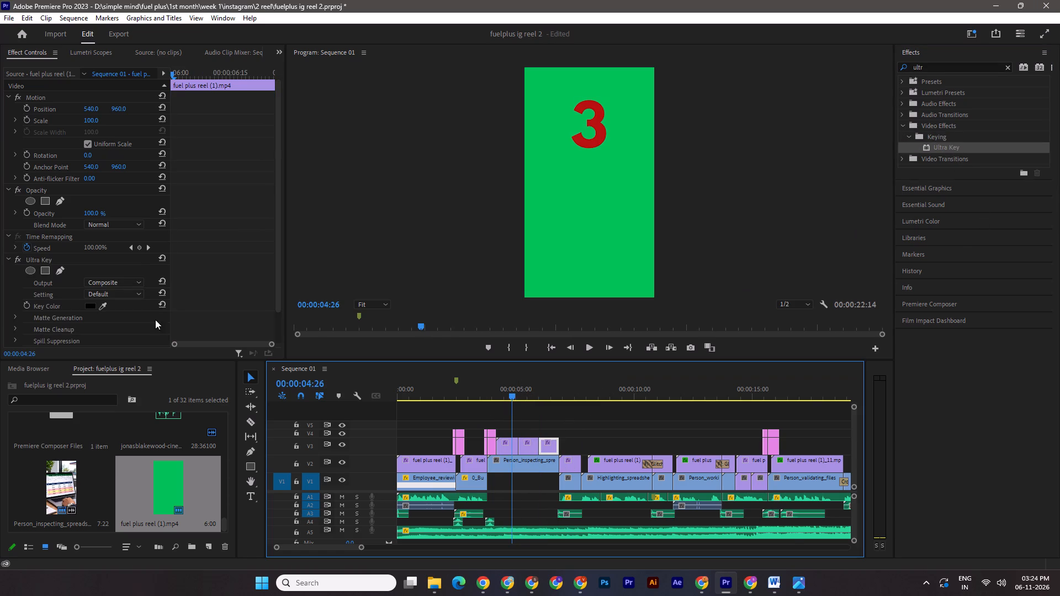
click(102, 302)
click(569, 232)
drag(513, 397, 527, 401)
click(102, 306)
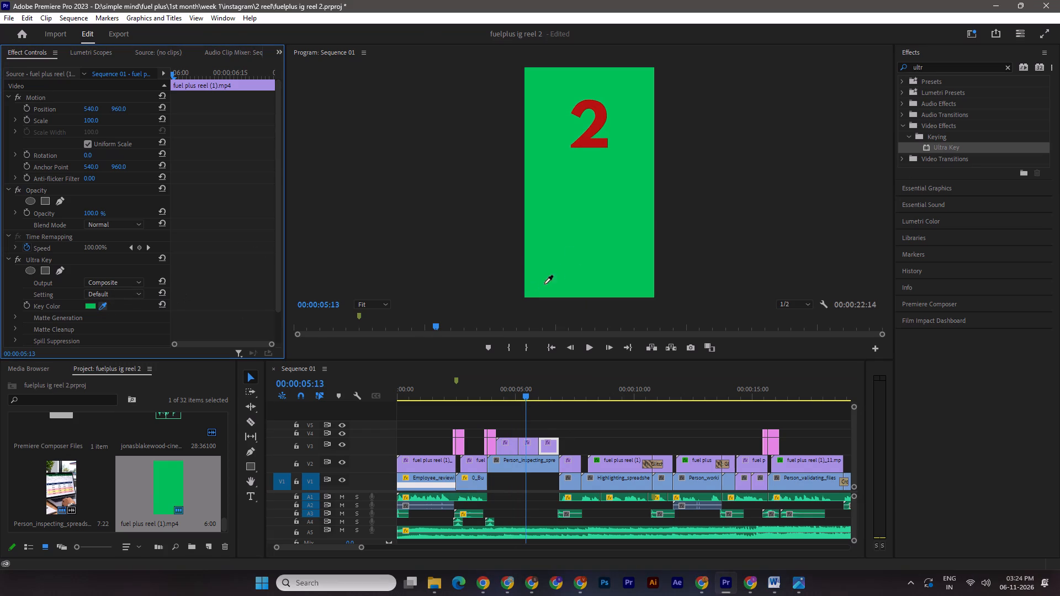
click(575, 264)
Sample the green background as the Ultra Key colour for the "3" and "2" clips, and save the project.
drag(518, 394, 508, 394)
click(506, 443)
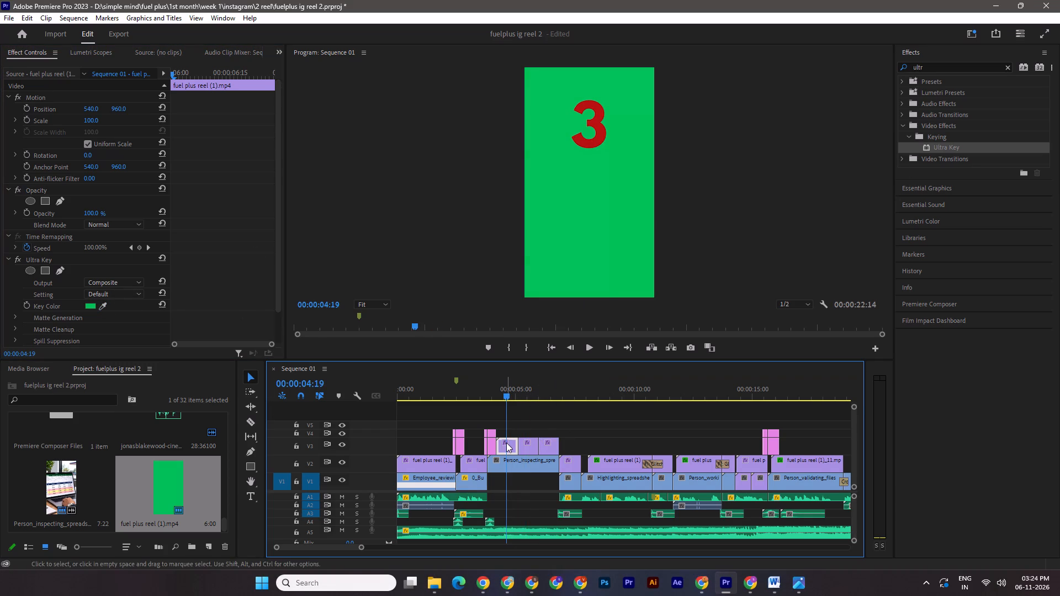
click(99, 307)
click(536, 257)
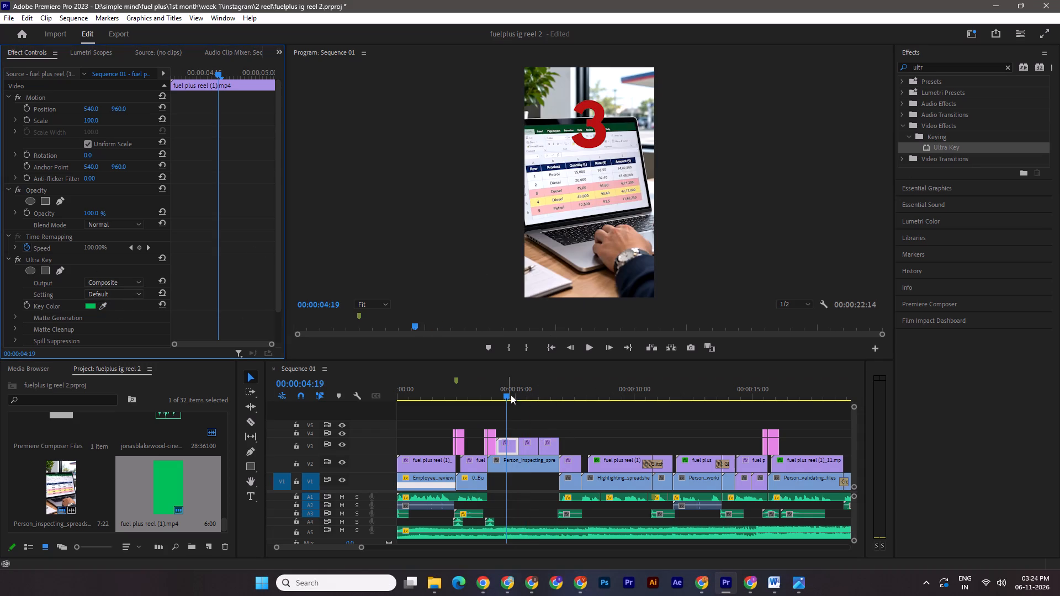
drag(509, 398, 532, 401)
click(526, 445)
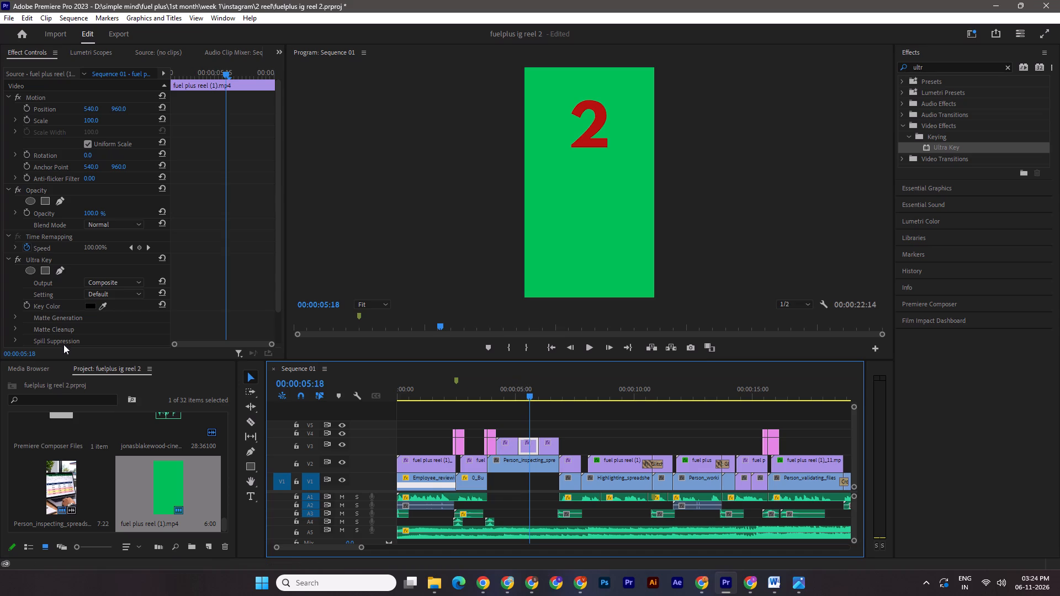
click(103, 309)
click(595, 244)
drag(530, 390, 509, 393)
key(ctrl+s)
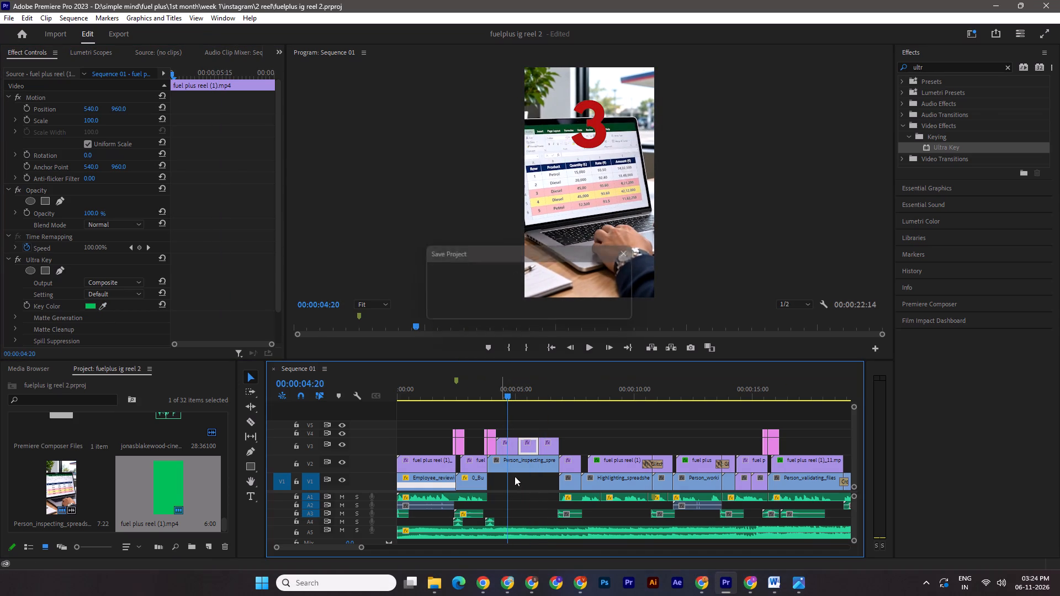
Switch to Pixabay in Chrome, dismiss the download pop-up, and search sound effects for "clock ticking".
click(524, 583)
click(351, 0)
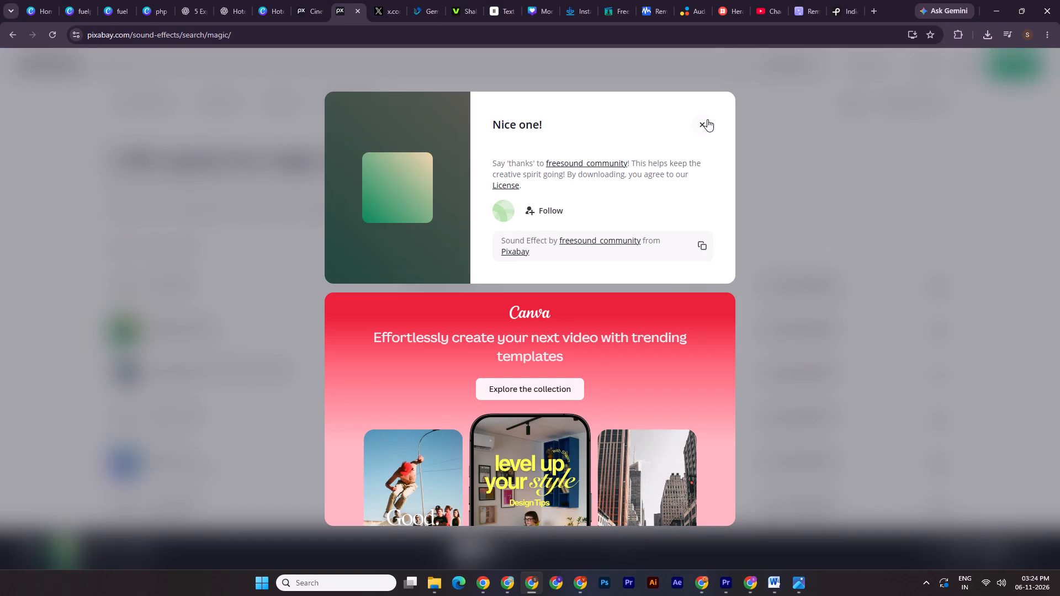
click(700, 124)
double_click(312, 73)
click(310, 66)
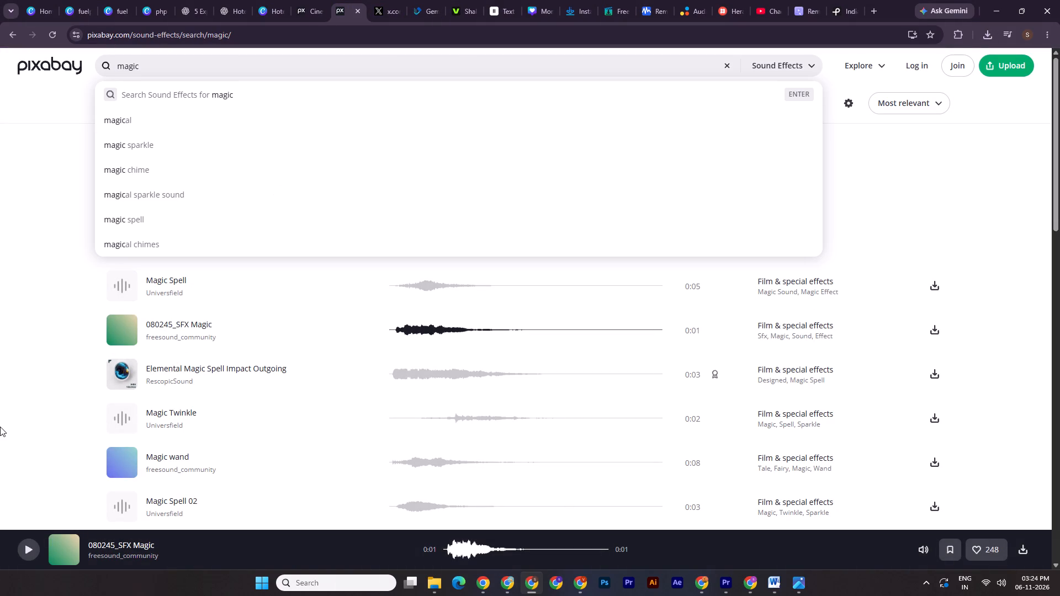
key(BackSpace)
key(BackSpace)
key(BackSpace)
key(BackSpace)
key(BackSpace)
key(BackSpace)
key(BackSpace)
key(BackSpace)
key(BackSpace)
key(BackSpace)
key(BackSpace)
key(BackSpace)
key(BackSpace)
text(clock ticking)
key(Return)
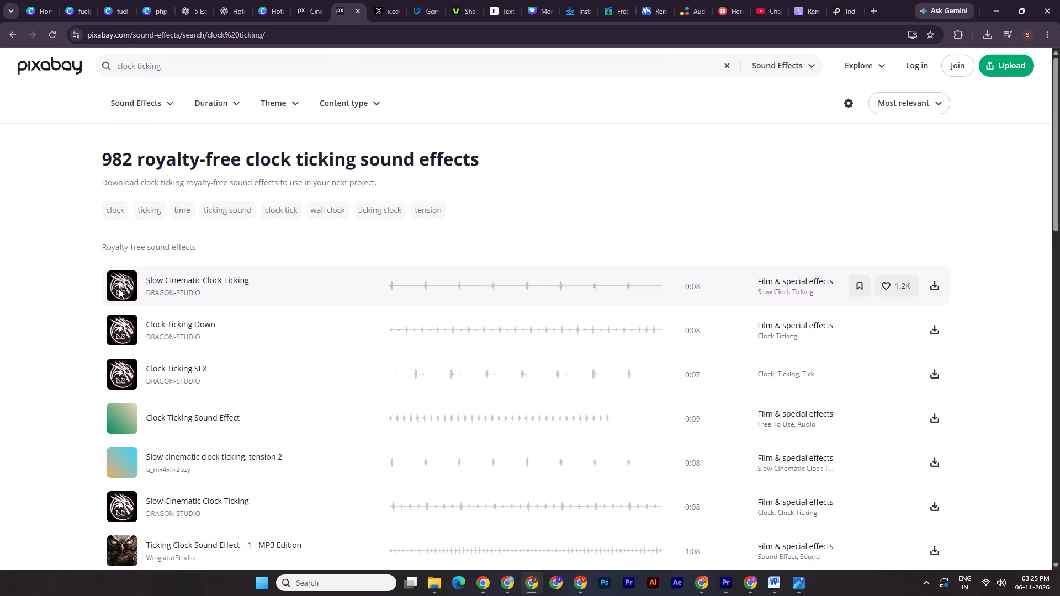
Preview several clock ticking sounds, including Slow Cinematic Clock Ticking, Clock Ticking Down and Clock Ticking Sound Effect, to compare them.
click(121, 284)
click(123, 332)
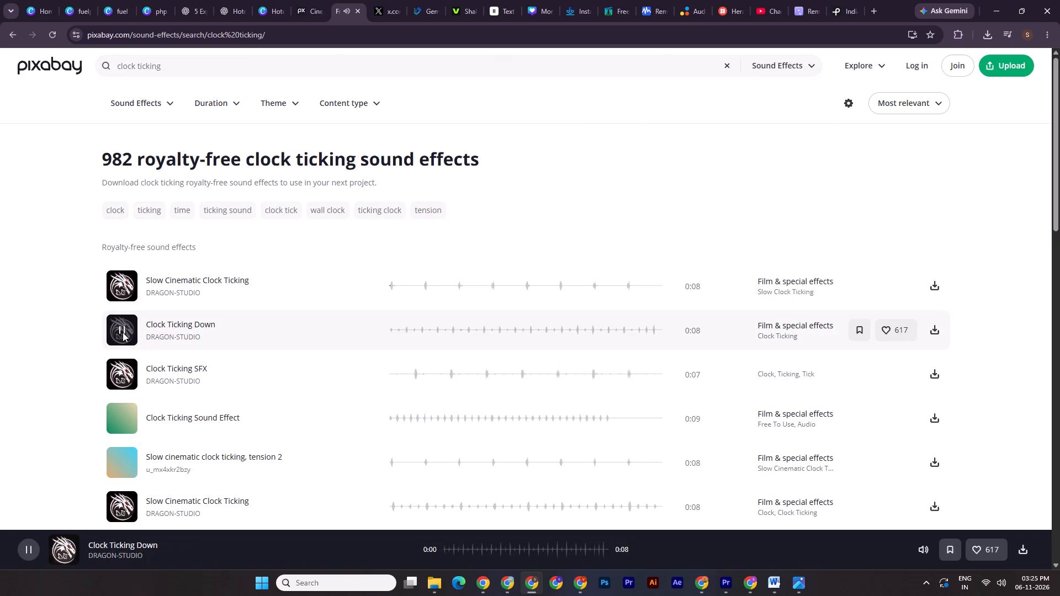
click(123, 332)
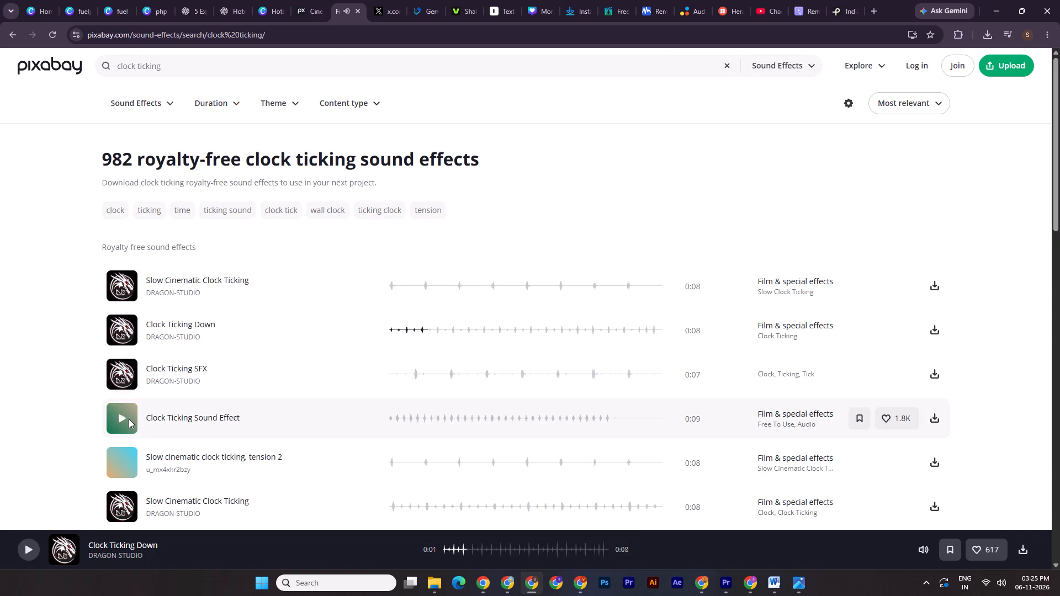
click(129, 419)
click(116, 339)
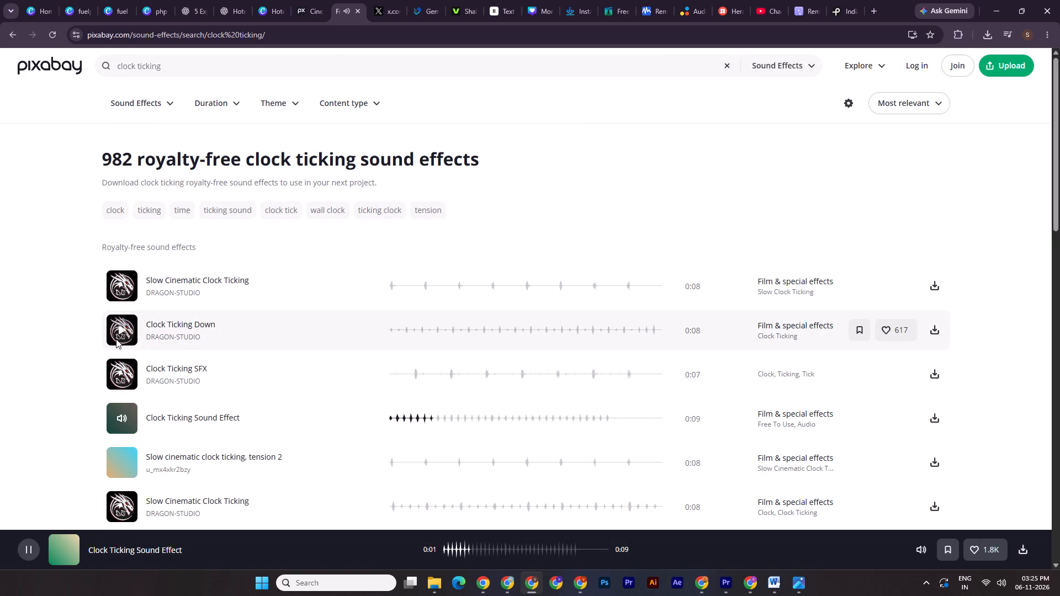
click(121, 416)
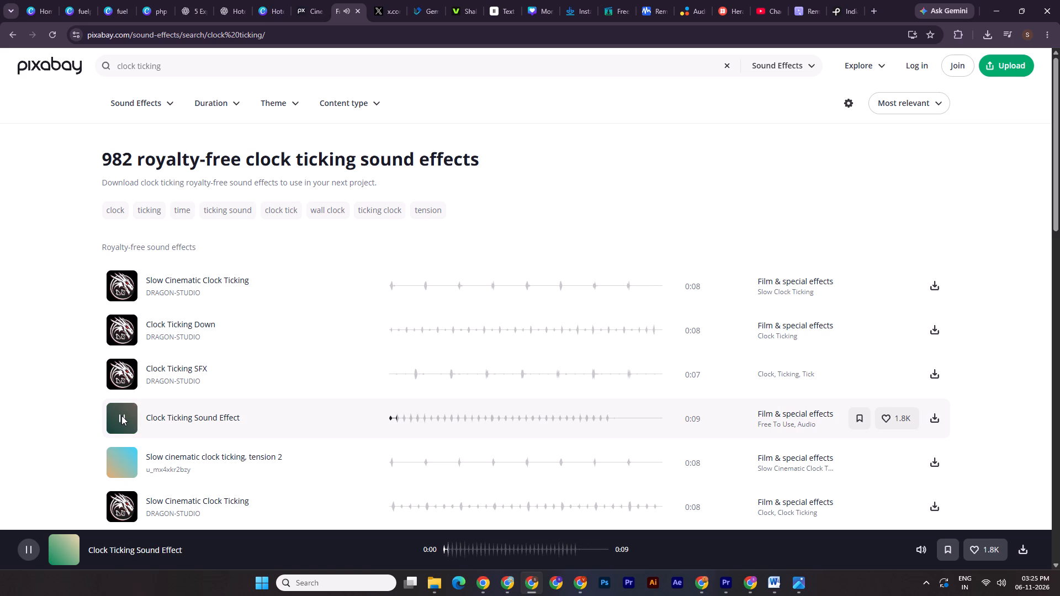
click(123, 503)
click(119, 324)
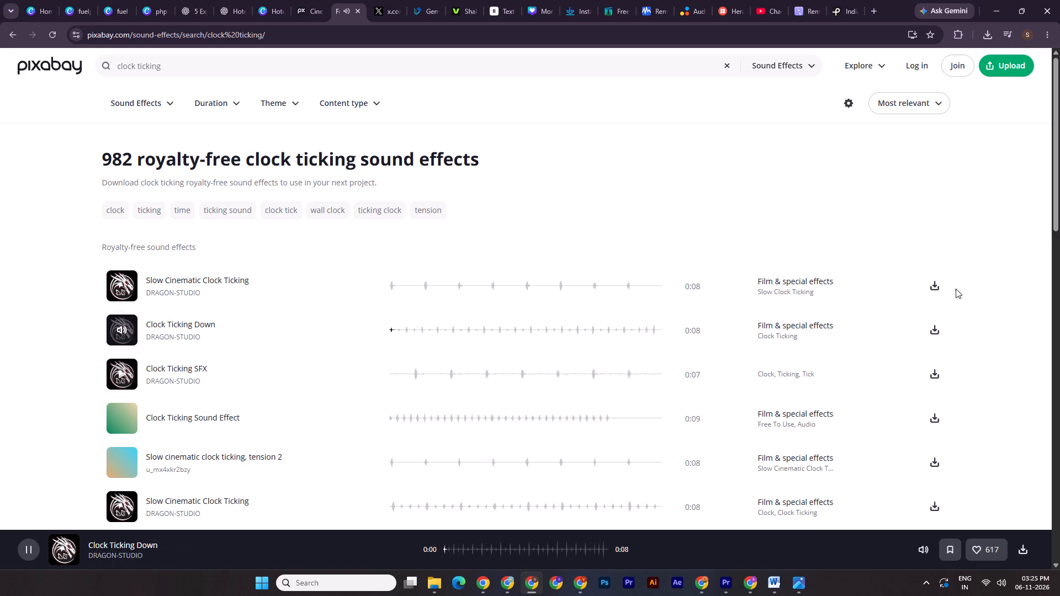
Download the Clock Ticking Down sound effect and stop its preview.
click(935, 328)
click(133, 329)
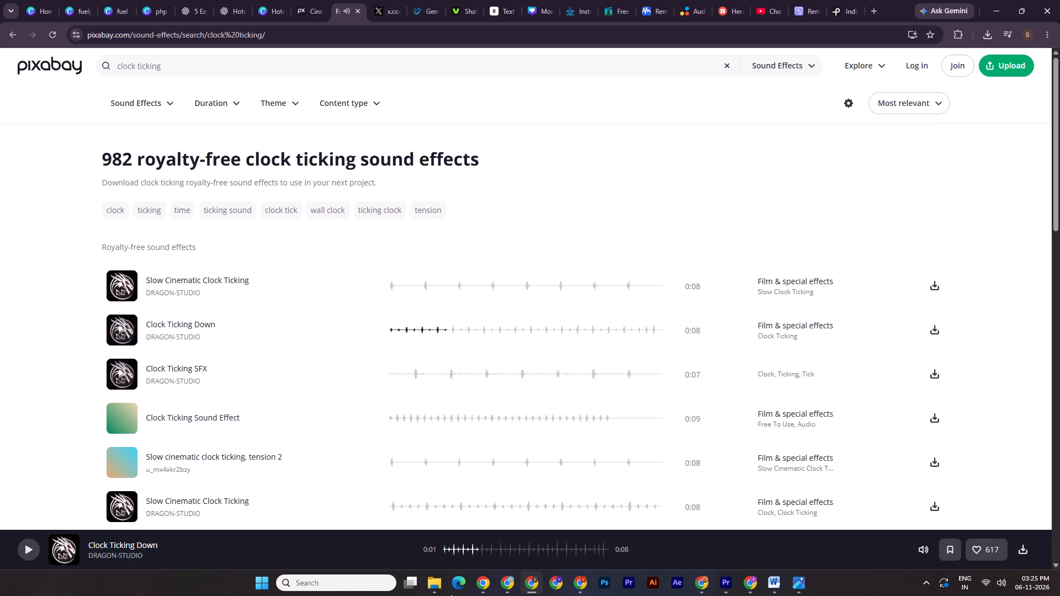
Move the downloaded clock-ticking-down MP3 from Downloads into the 2 reel project folder.
click(440, 584)
click(322, 538)
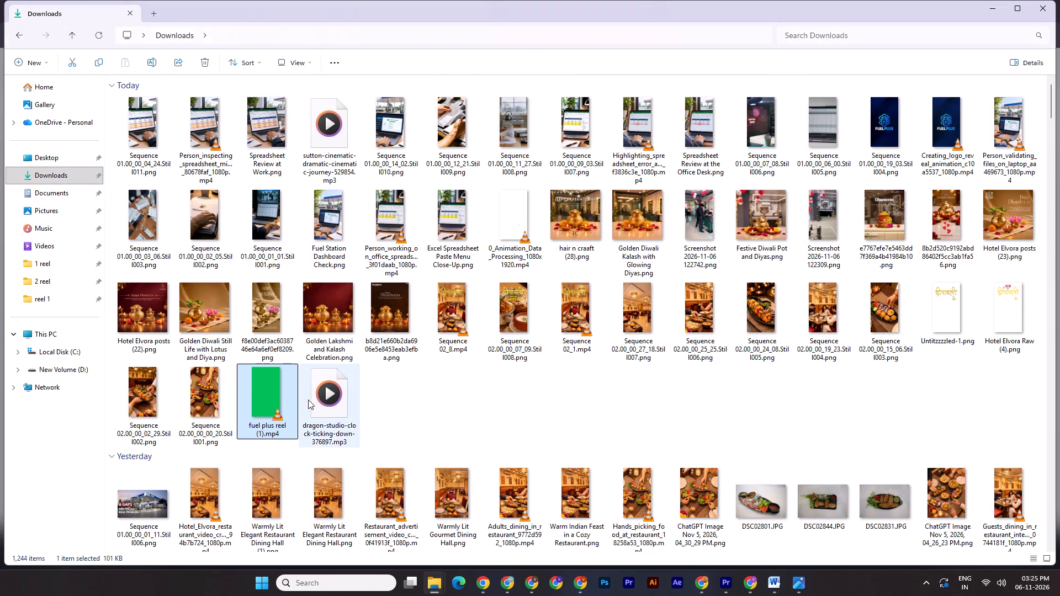
click(322, 408)
key(ctrl+x)
click(442, 584)
click(421, 537)
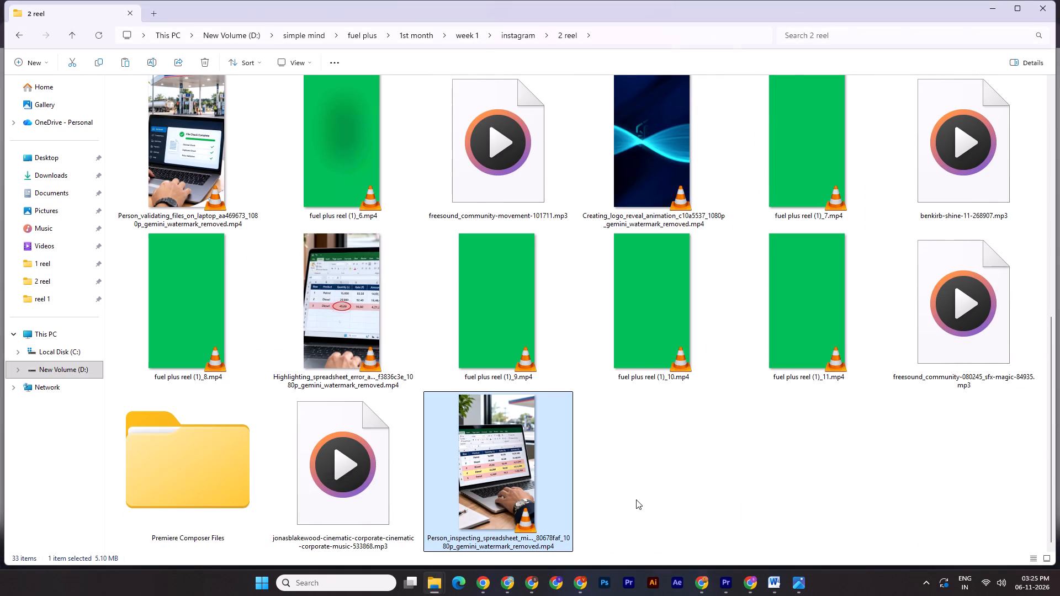
key(ctrl+v)
Add the clock-ticking-down MP3 to track A4 in Premiere Pro, trim it to span the 3-2-1 clips, and save the project.
drag(633, 465, 727, 582)
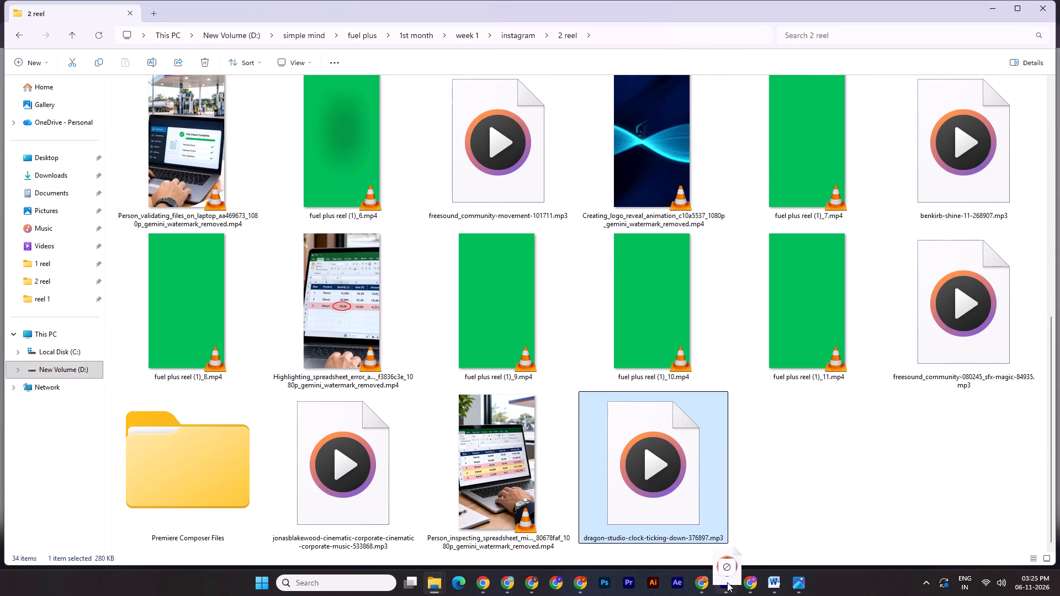
drag(727, 582, 518, 522)
drag(727, 521, 570, 522)
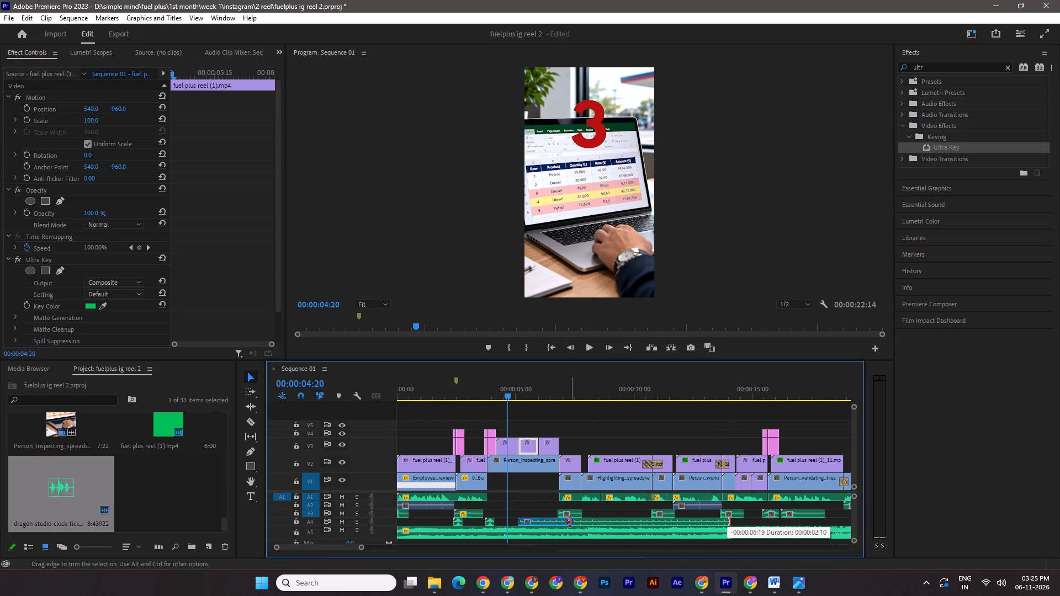
drag(570, 522, 571, 523)
drag(541, 524, 521, 523)
drag(549, 521, 554, 522)
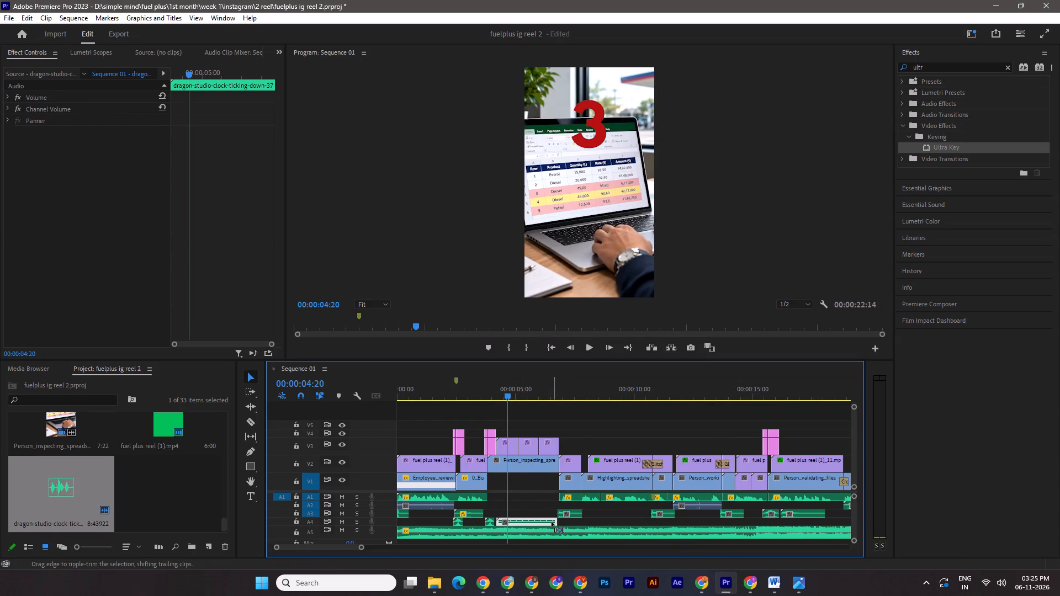
key(ctrl+s)
Play the countdown, copy the dragon-studio-pop sound from the sequence start onto track A2 at 00:00:04:06 under the 3 clip, and check it.
drag(505, 392, 290, 432)
key(space)
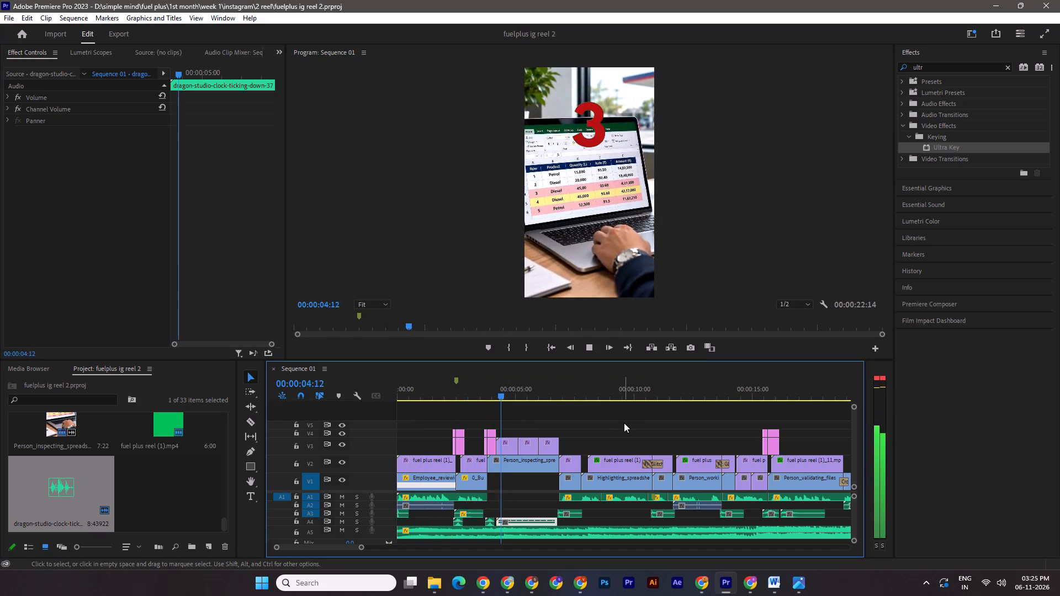
key(space)
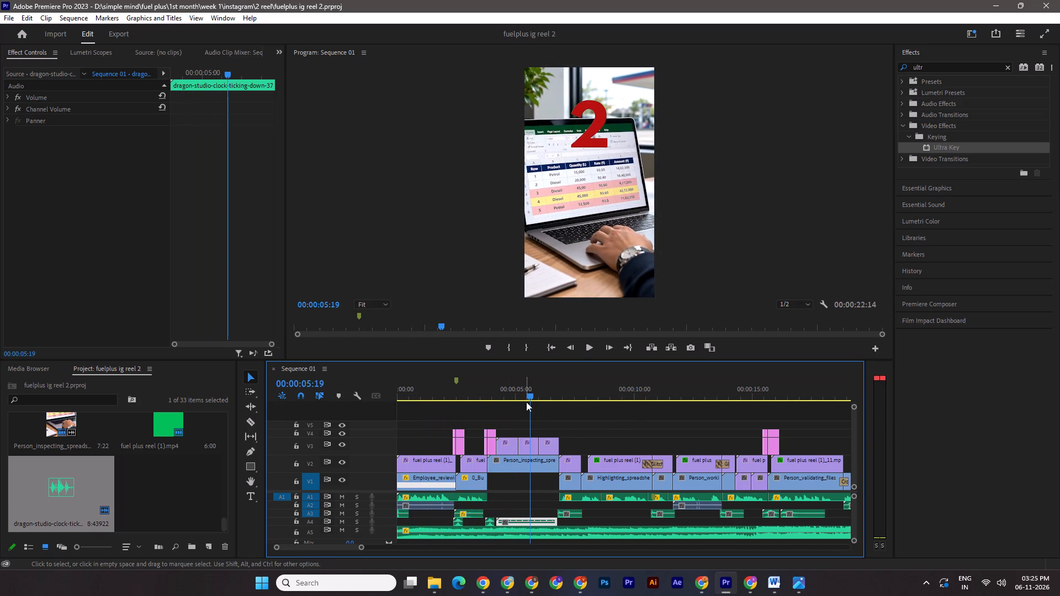
drag(403, 513, 475, 510)
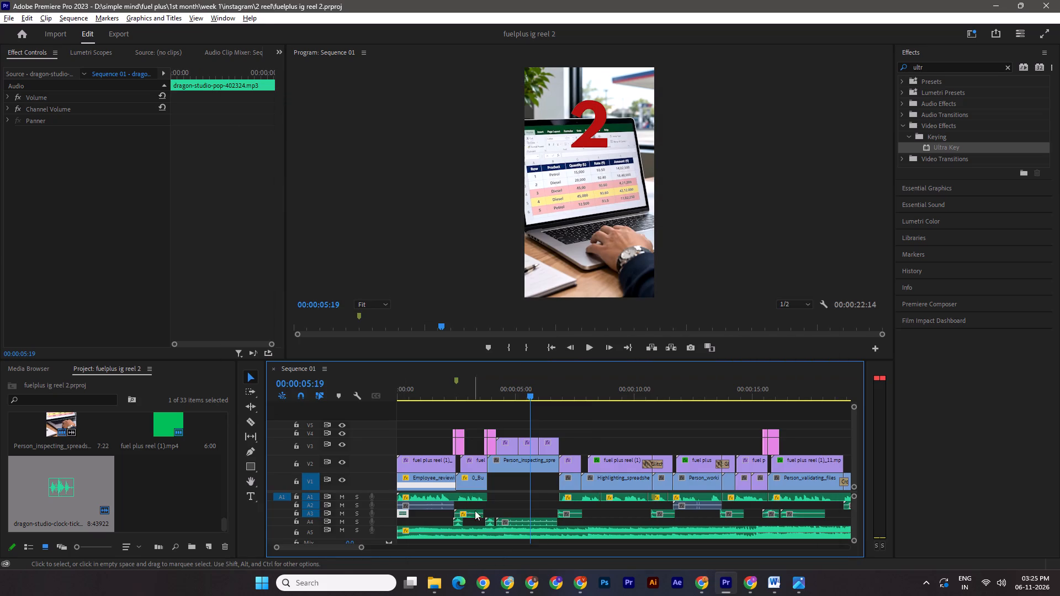
drag(475, 510, 499, 511)
alt+drag(403, 512, 509, 504)
drag(529, 396, 495, 396)
key(ctrl+s)
drag(362, 549, 341, 547)
shift+drag(623, 394, 630, 395)
drag(677, 507, 644, 503)
click(639, 505)
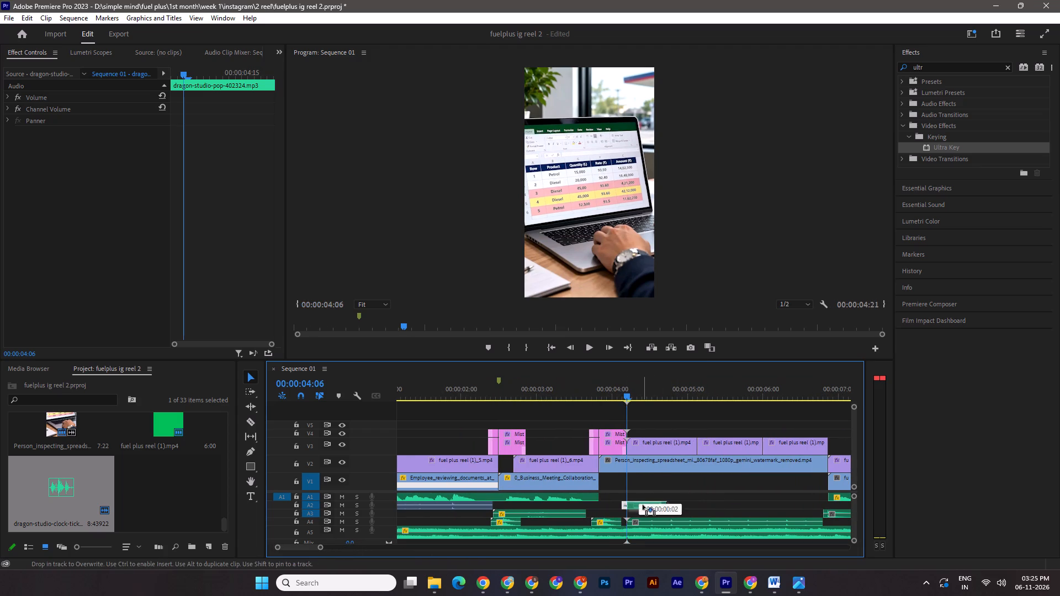
drag(623, 398, 612, 395)
key(space)
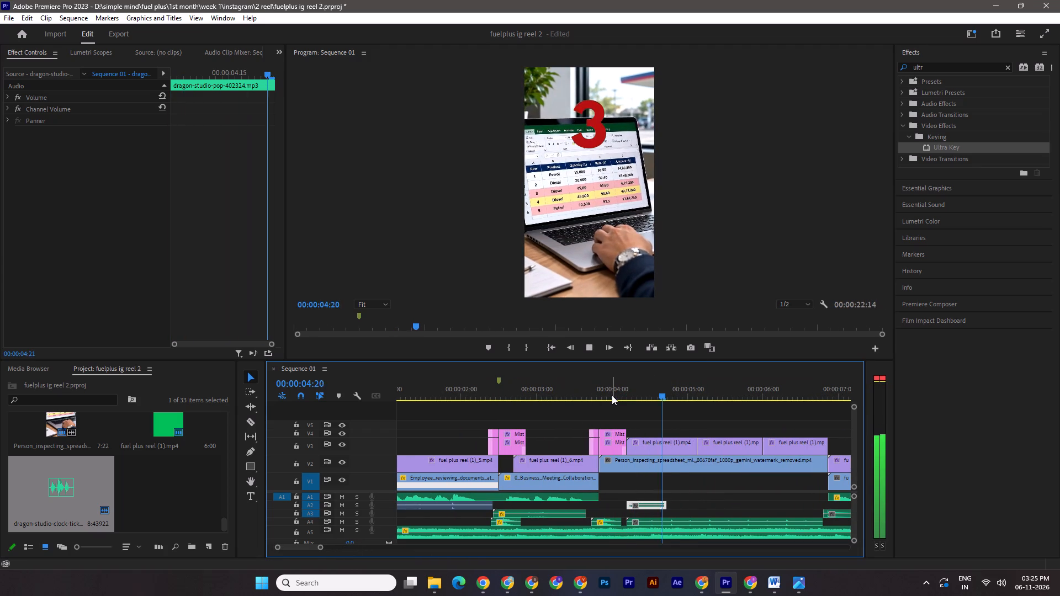
key(space)
Shift the copied pop sound on A2 one frame earlier to start at 00:00:04:05, and save the project.
drag(685, 388, 633, 390)
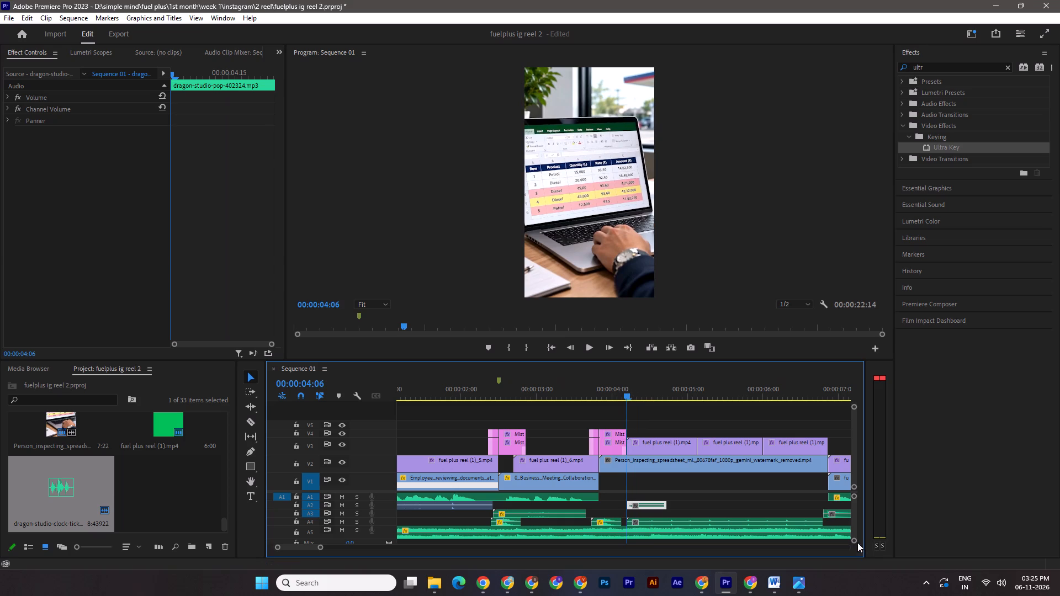
click(855, 541)
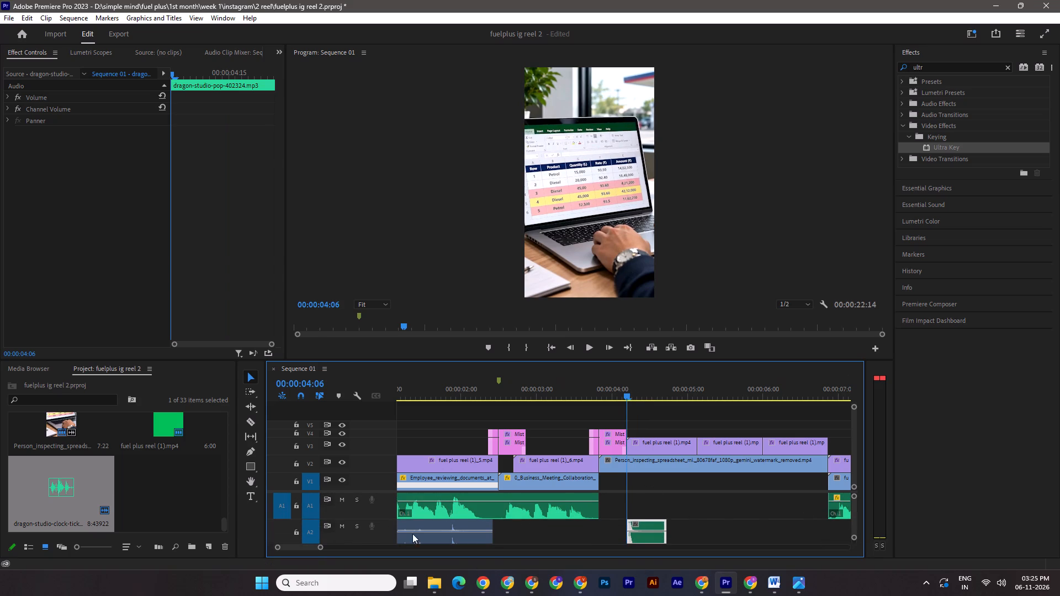
drag(320, 547, 305, 548)
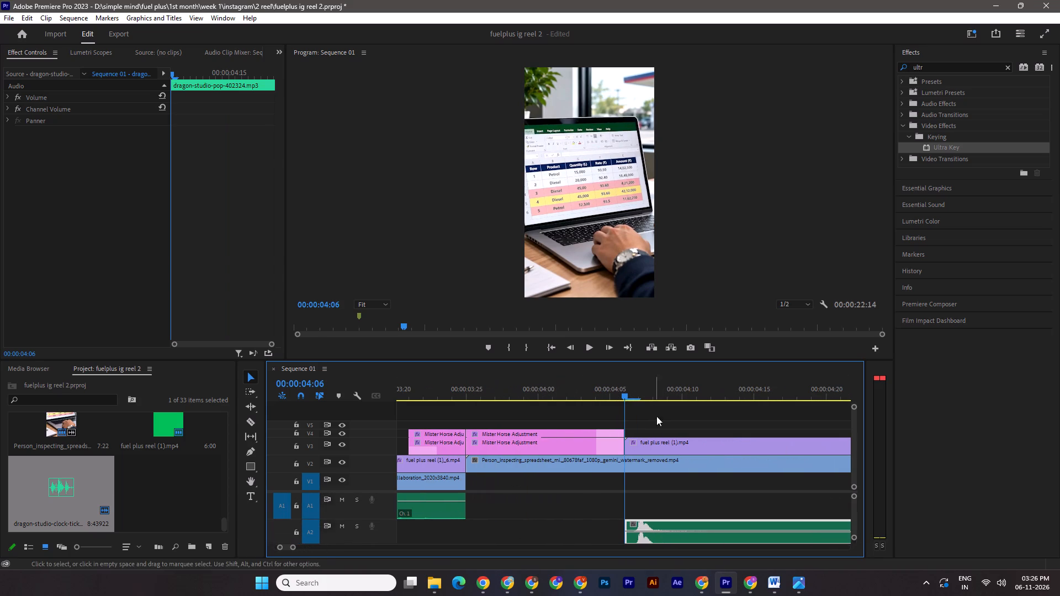
drag(623, 395, 633, 397)
key(Left)
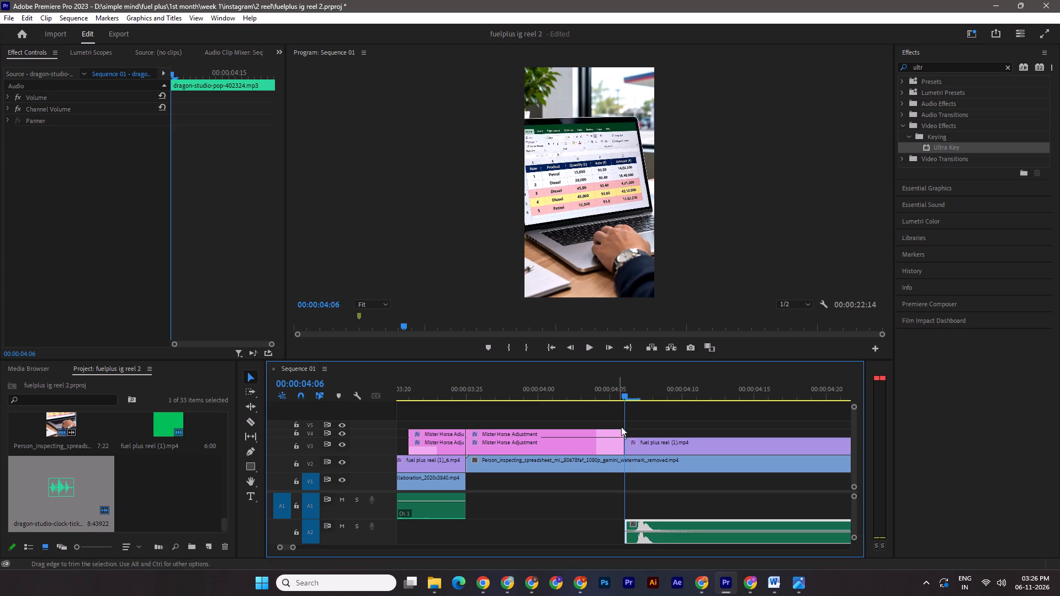
key(Left)
drag(674, 539, 659, 539)
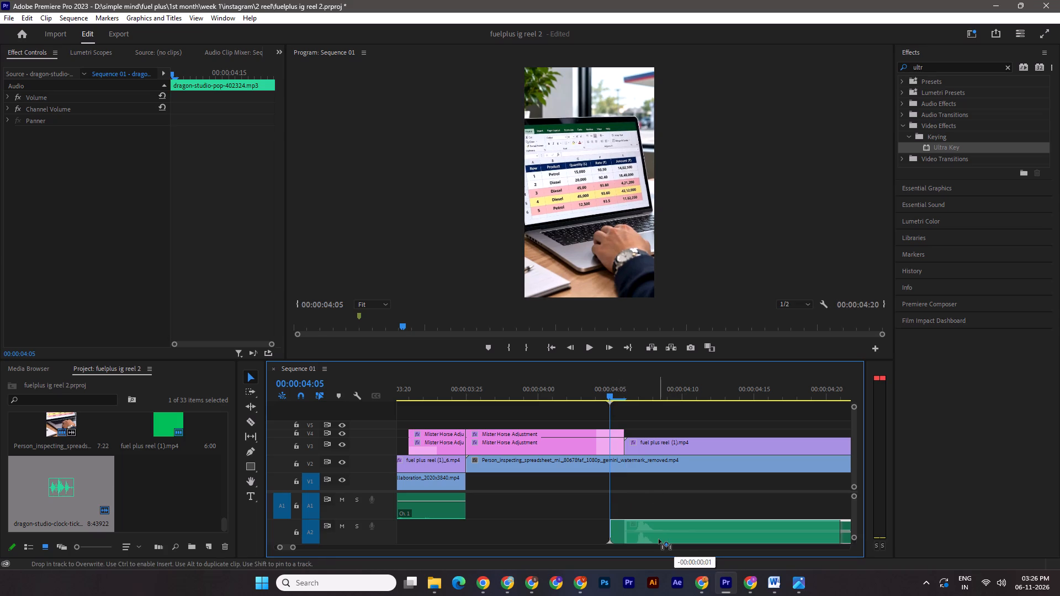
drag(659, 539, 659, 539)
key(ctrl+s)
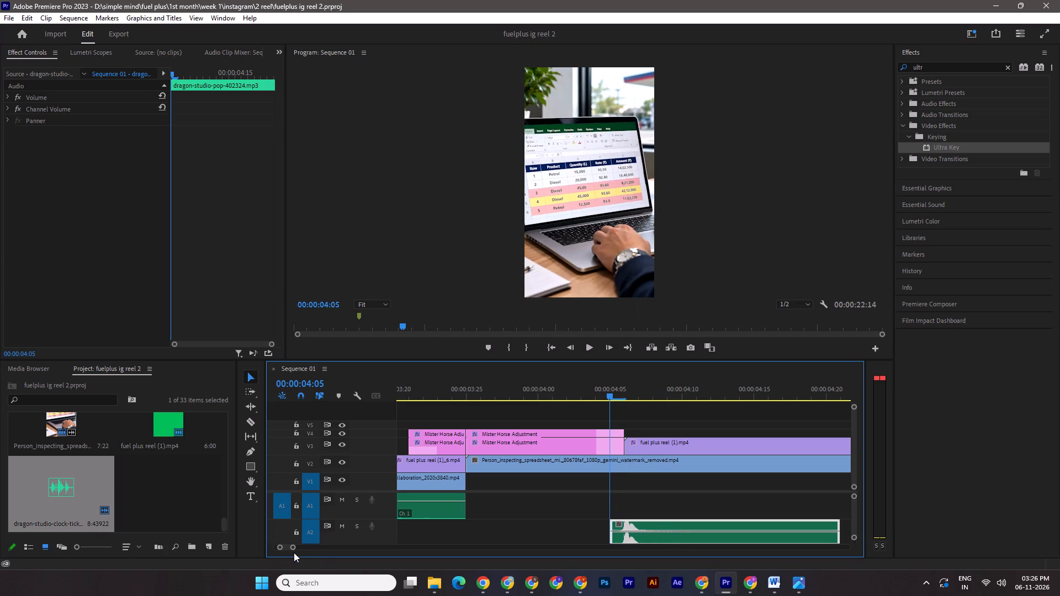
Duplicate the pop sound on A2 at 00:00:05:03 and 00:00:05:29 for the 2 and 1 clips, and save the project.
drag(291, 547, 306, 551)
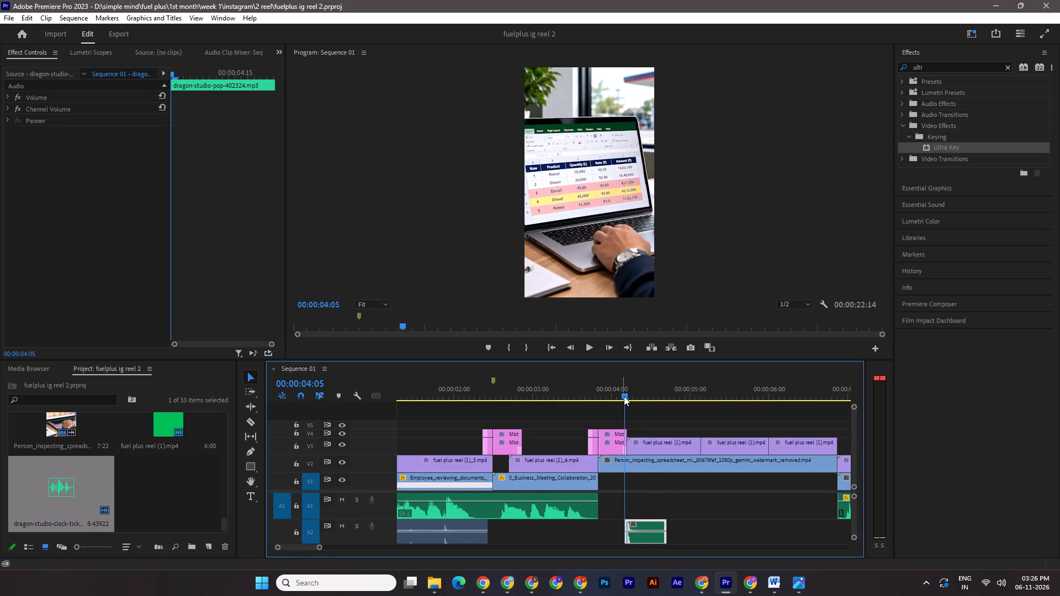
shift+drag(624, 396, 695, 404)
key(Left)
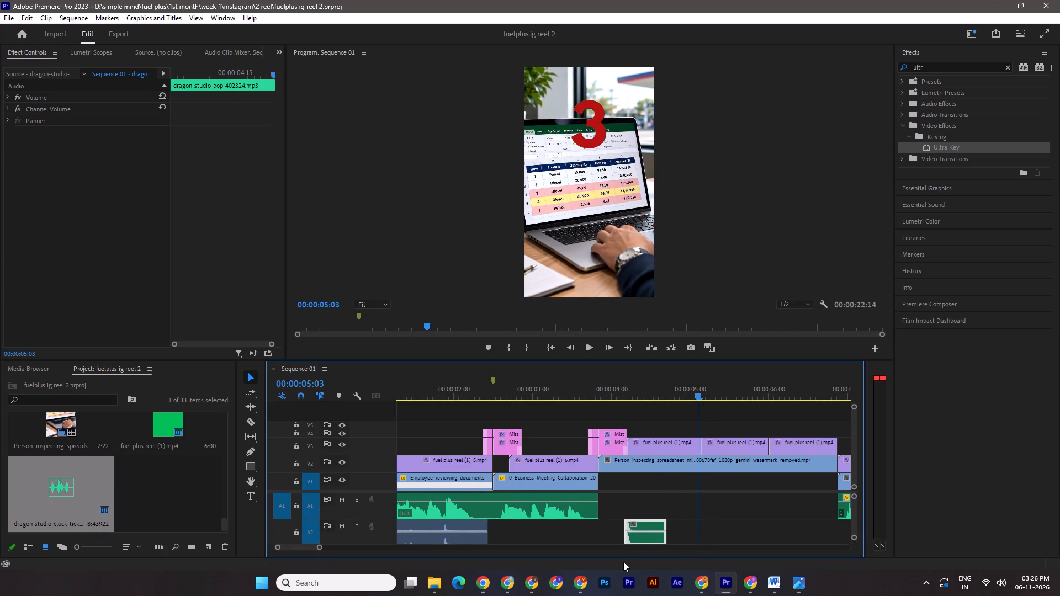
alt+drag(633, 537, 703, 536)
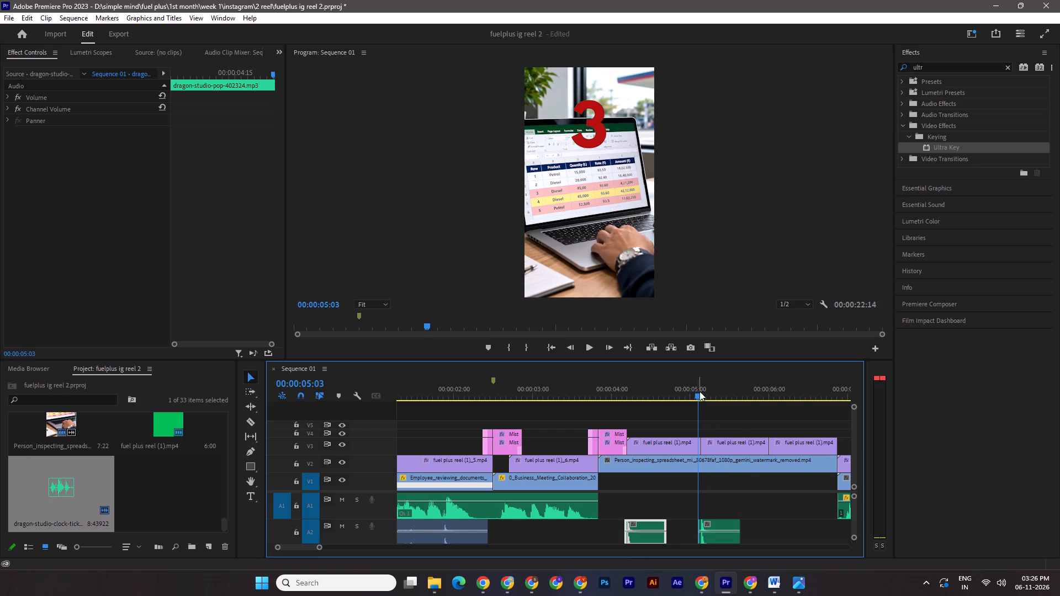
shift+drag(699, 391, 767, 403)
key(Left)
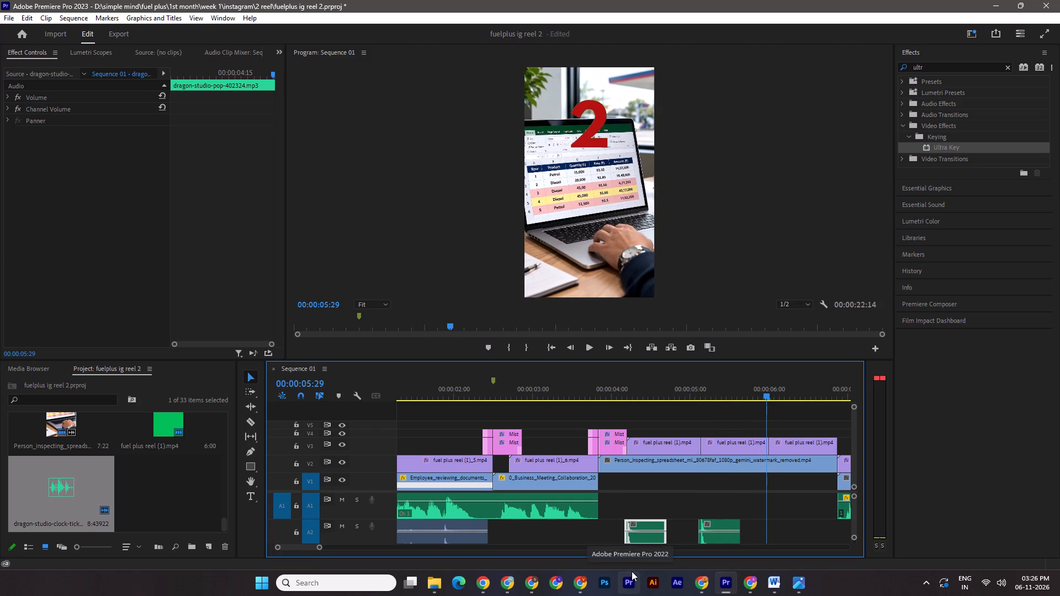
alt+drag(709, 536, 776, 536)
key(ctrl+s)
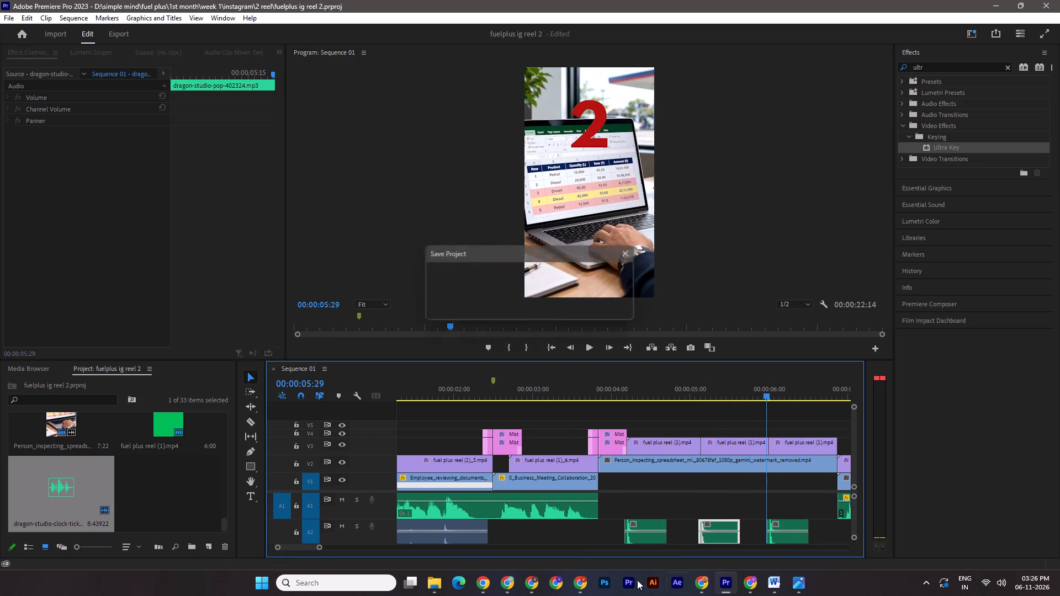
Play the sequence from just before the countdown through the Fuel Plus end card to check the pop sounds and remaining edit.
drag(775, 393, 610, 390)
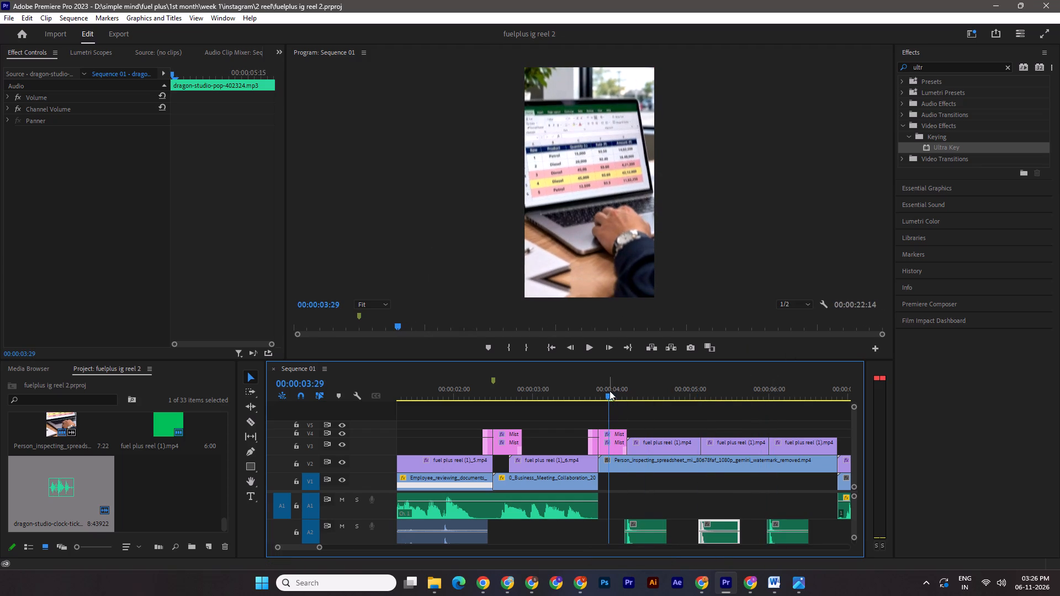
drag(320, 549, 348, 548)
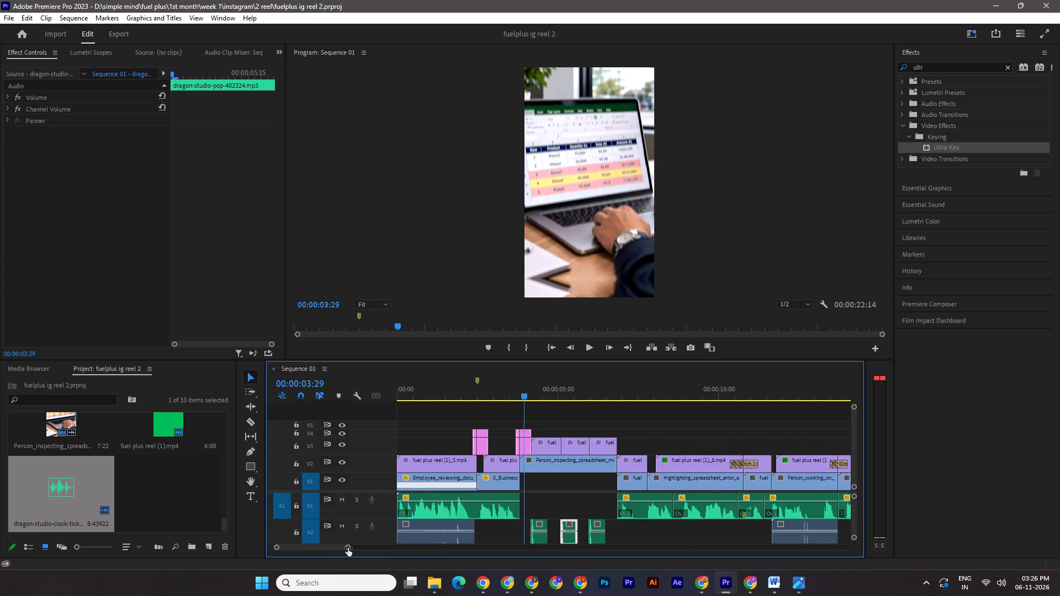
drag(348, 548, 359, 548)
click(855, 538)
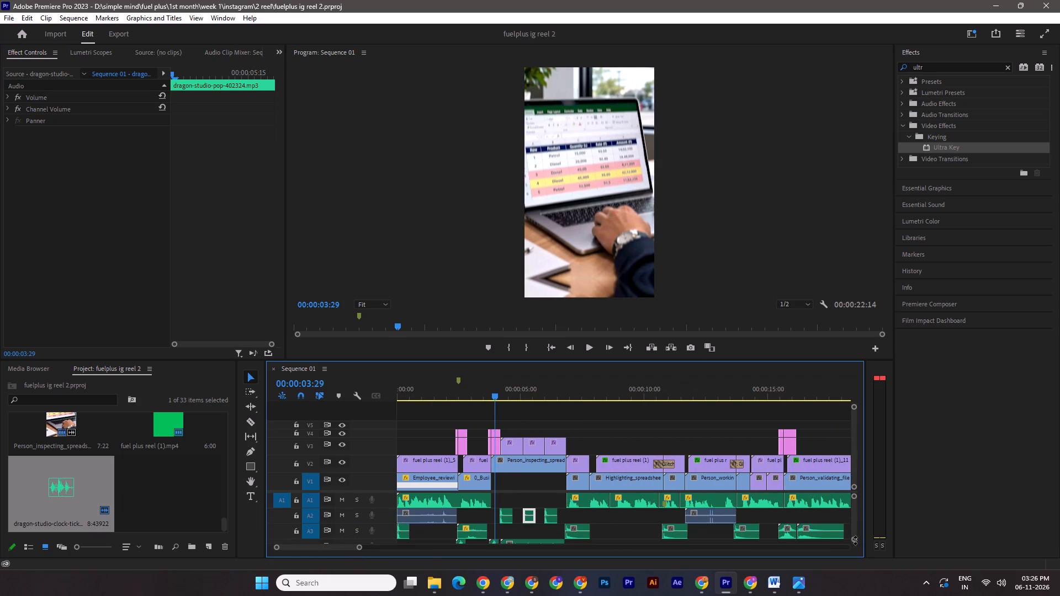
key(ctrl+s)
drag(492, 397, 489, 395)
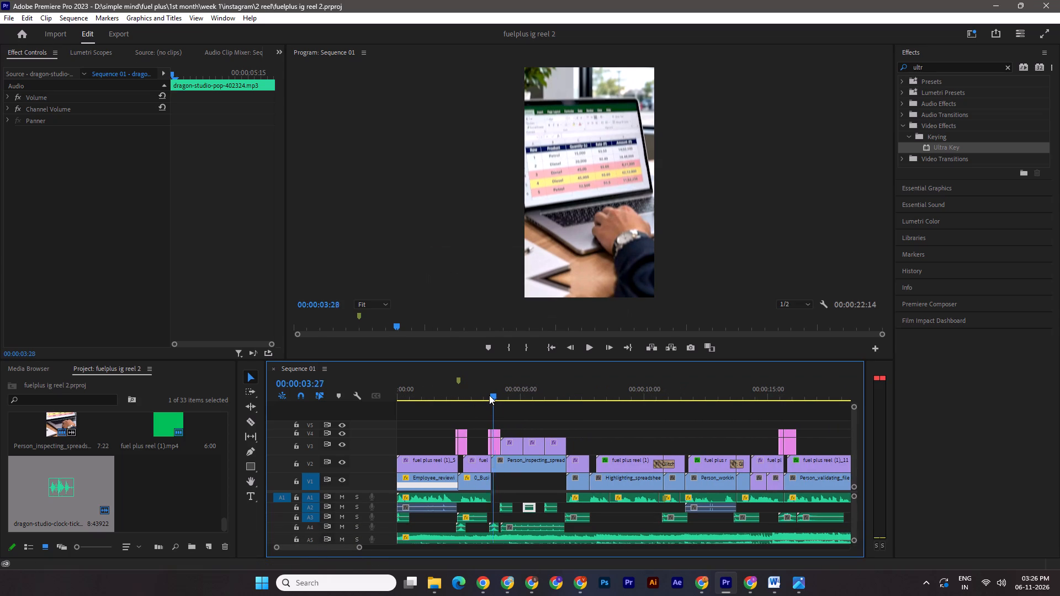
drag(489, 395, 480, 395)
key(space)
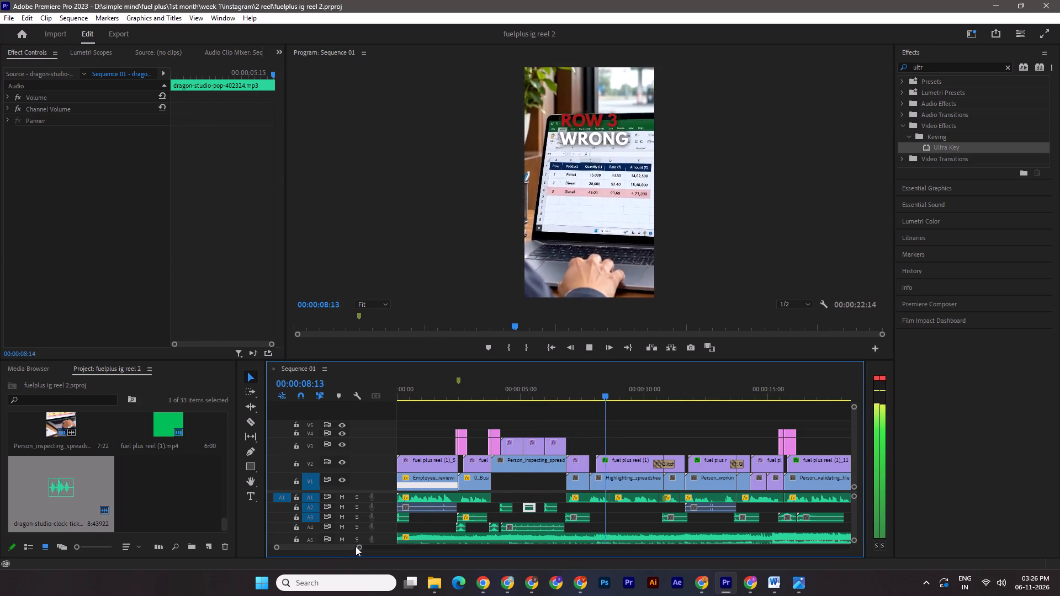
drag(359, 547, 397, 550)
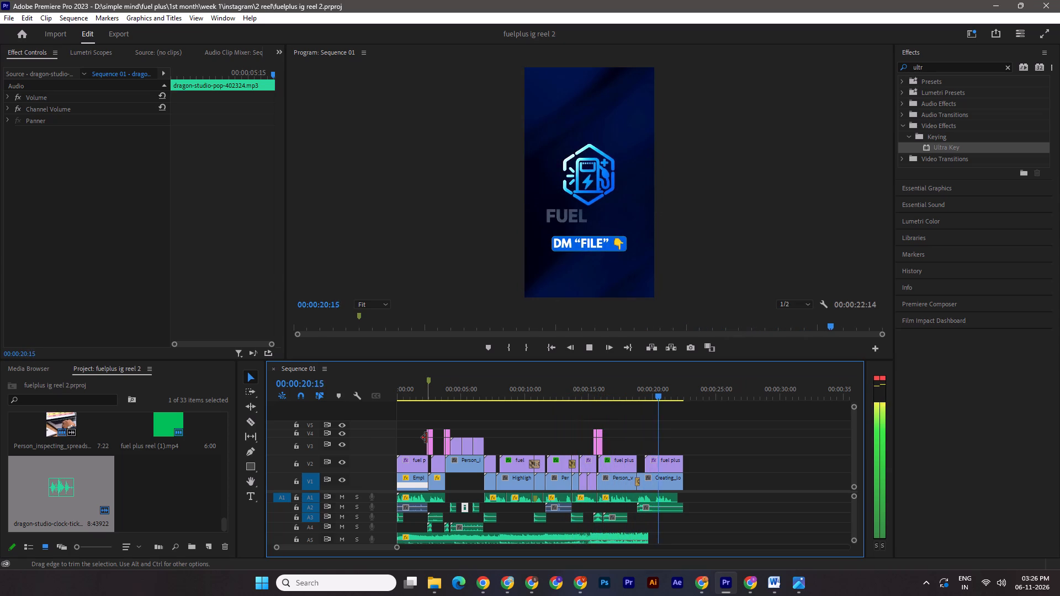
key(space)
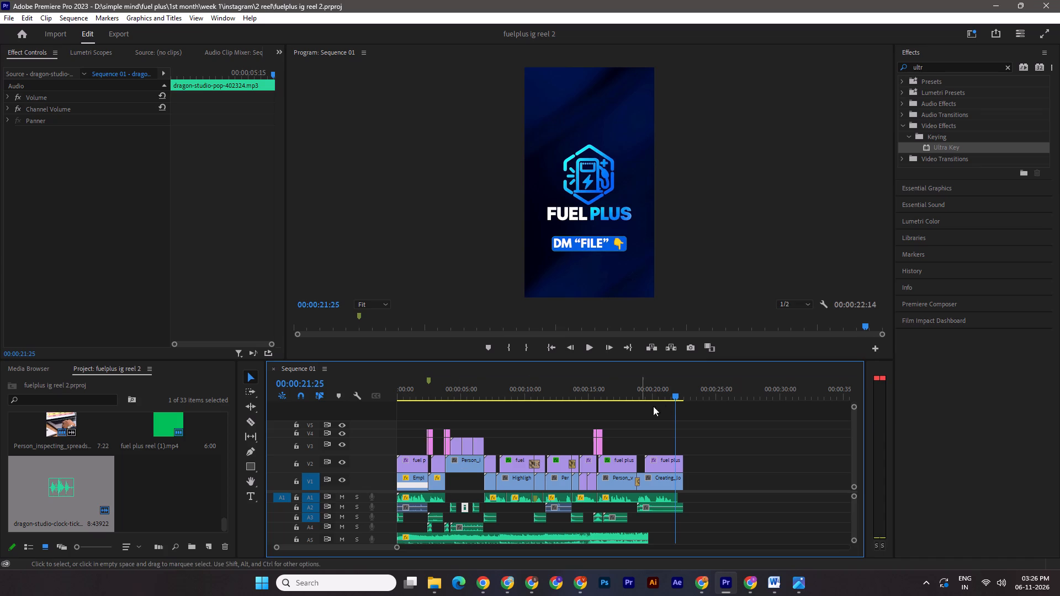
key(space)
key(space)
Trim the final clips on V1, V2 and A2 to 00:00:22:02, extend the A5 music to that same point, and save the project.
click(681, 396)
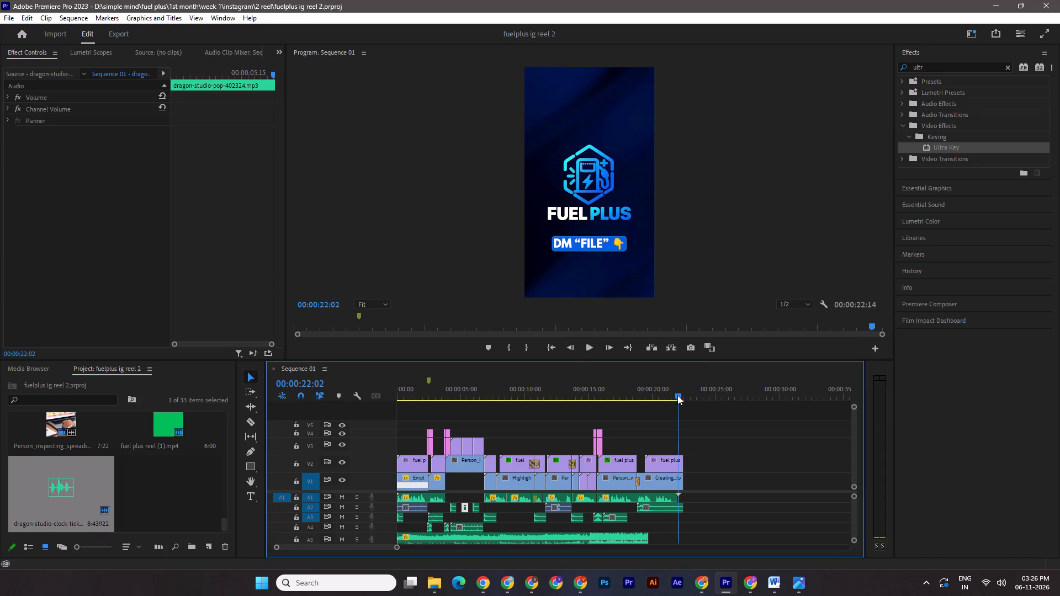
drag(688, 483, 682, 483)
drag(686, 464, 677, 462)
drag(687, 507, 681, 507)
click(857, 515)
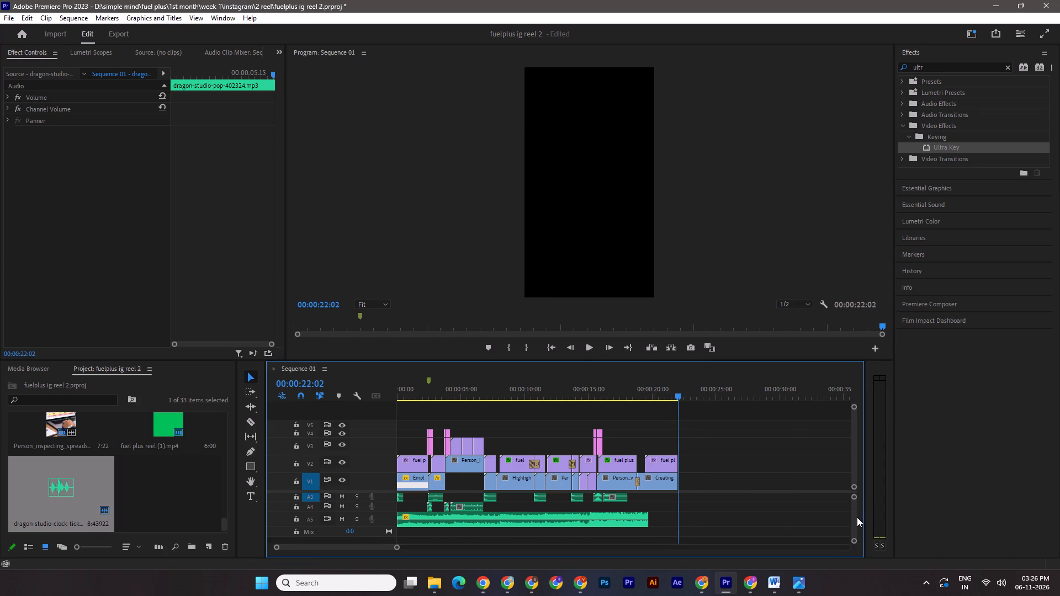
drag(646, 519, 677, 520)
key(ctrl+s)
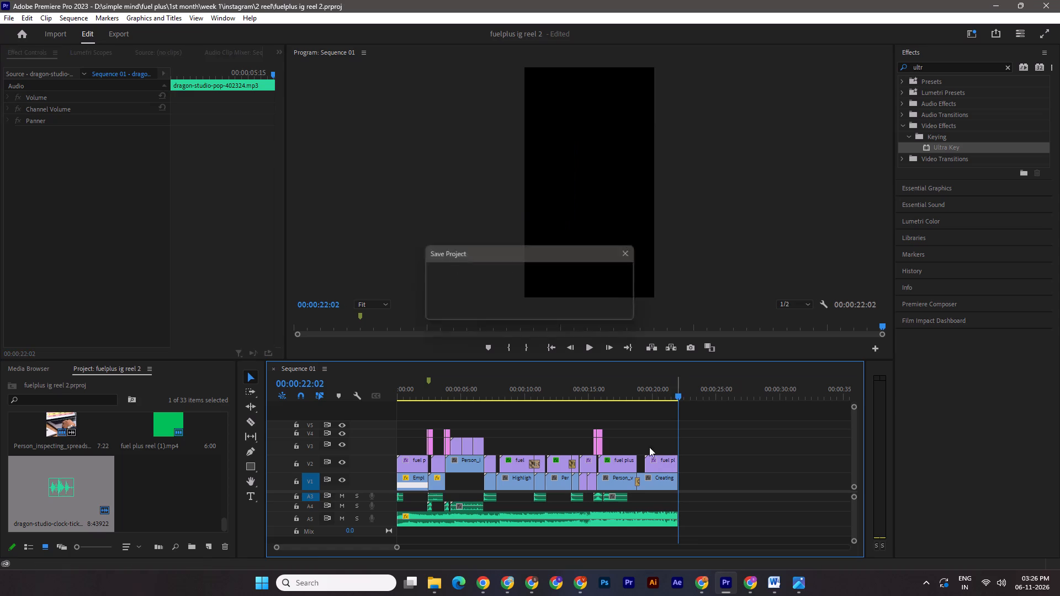
Enlarge the program preview and play the full reel from the start to review it.
drag(677, 395, 294, 392)
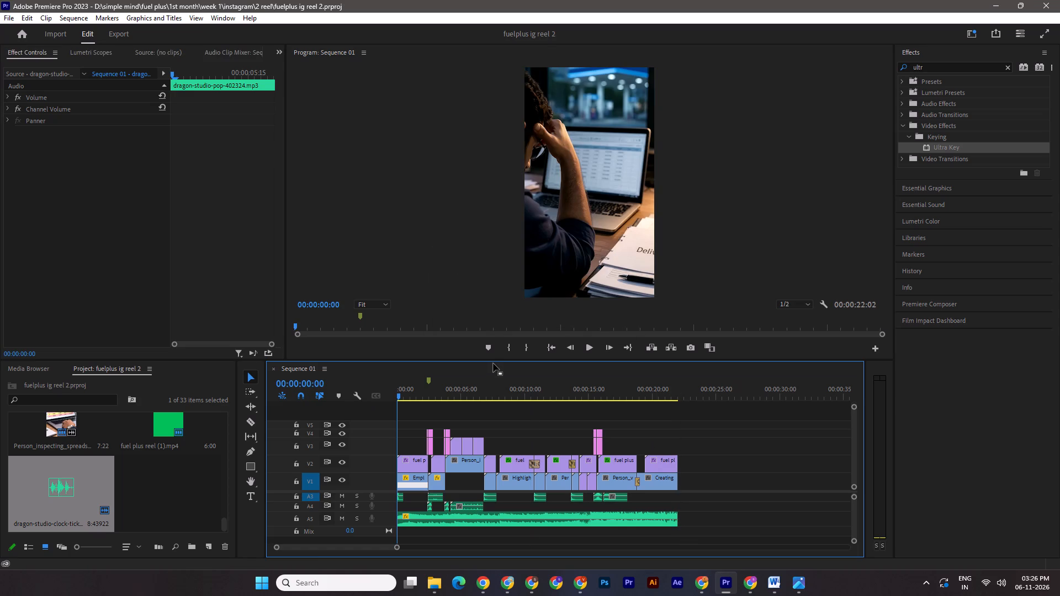
drag(491, 360, 491, 541)
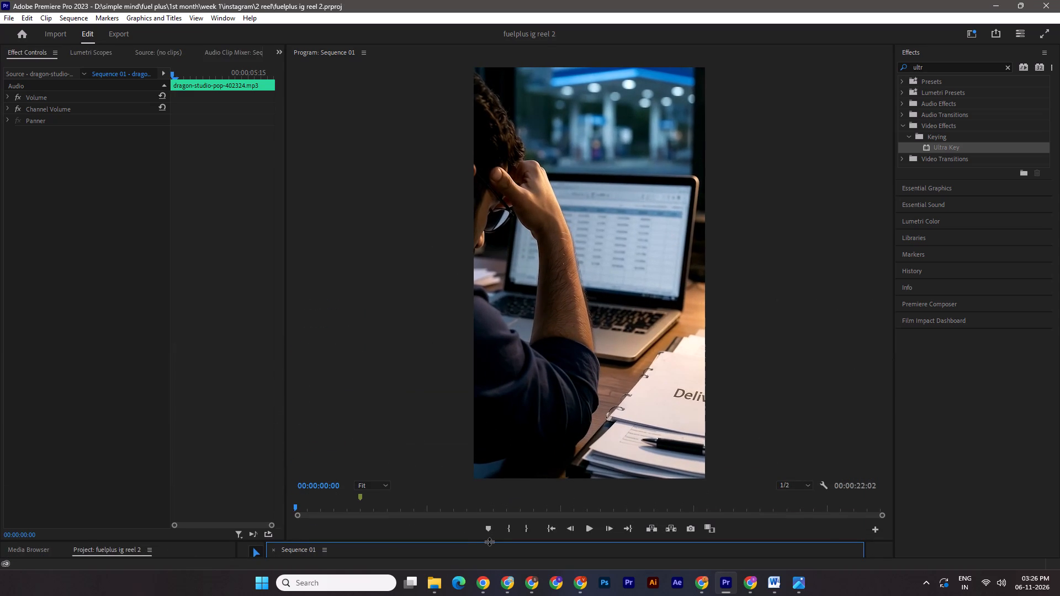
click(590, 524)
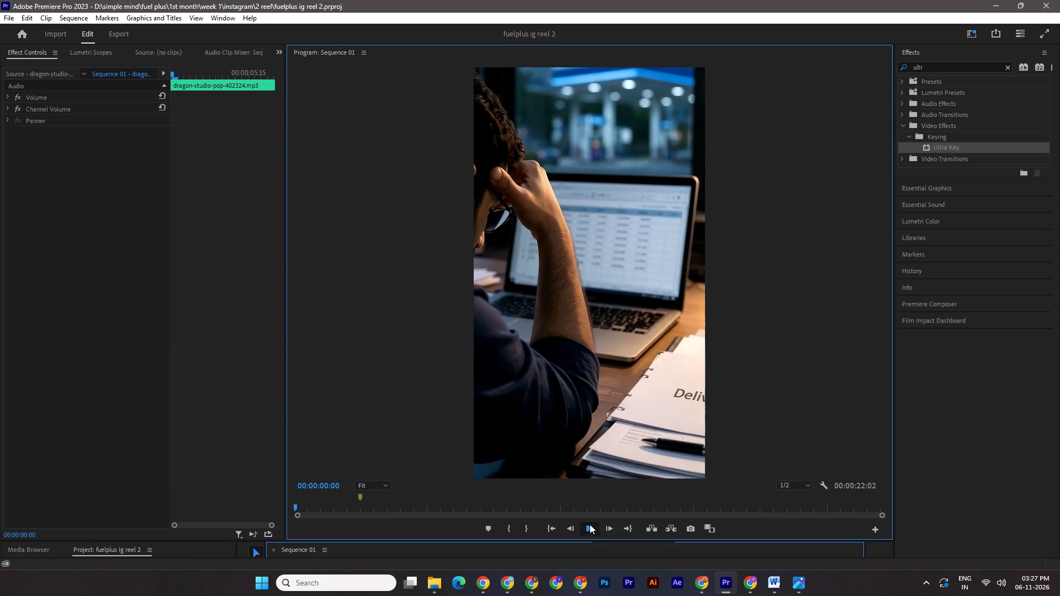
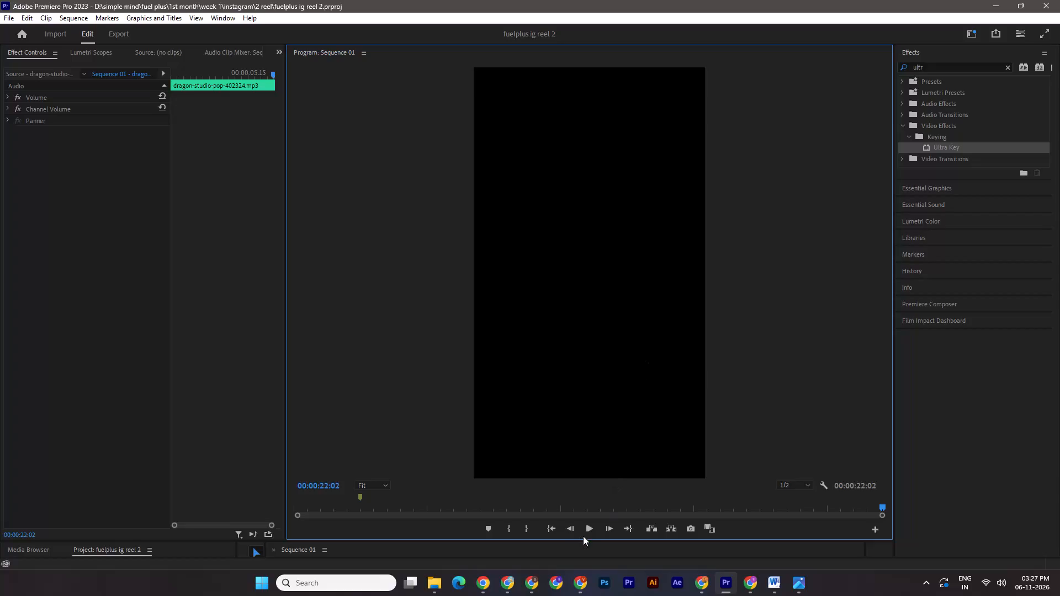
Play the reel from the start through to the copy-paste slip scene to review it.
click(584, 534)
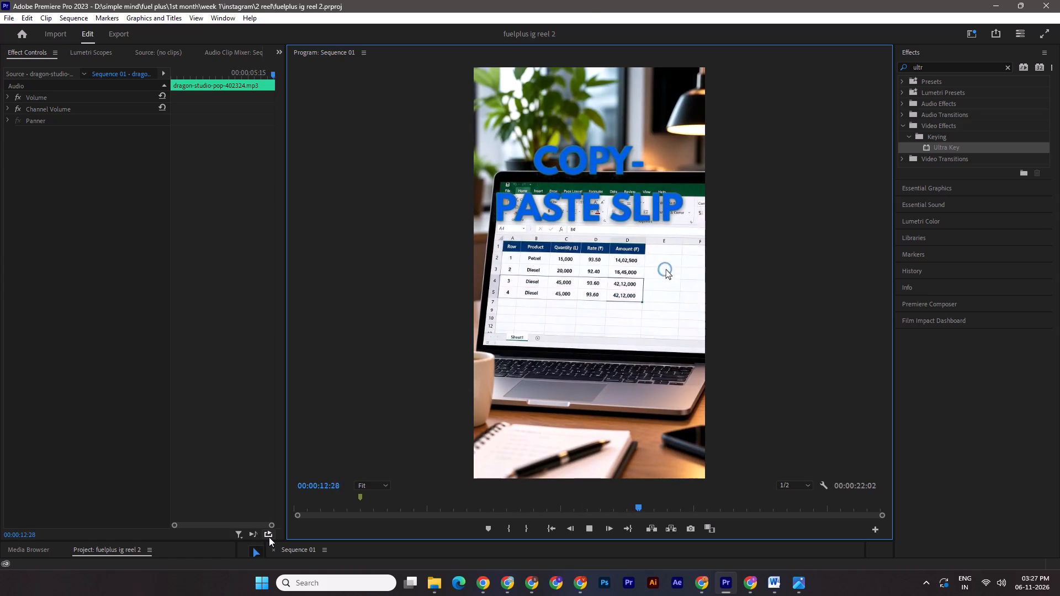
key(space)
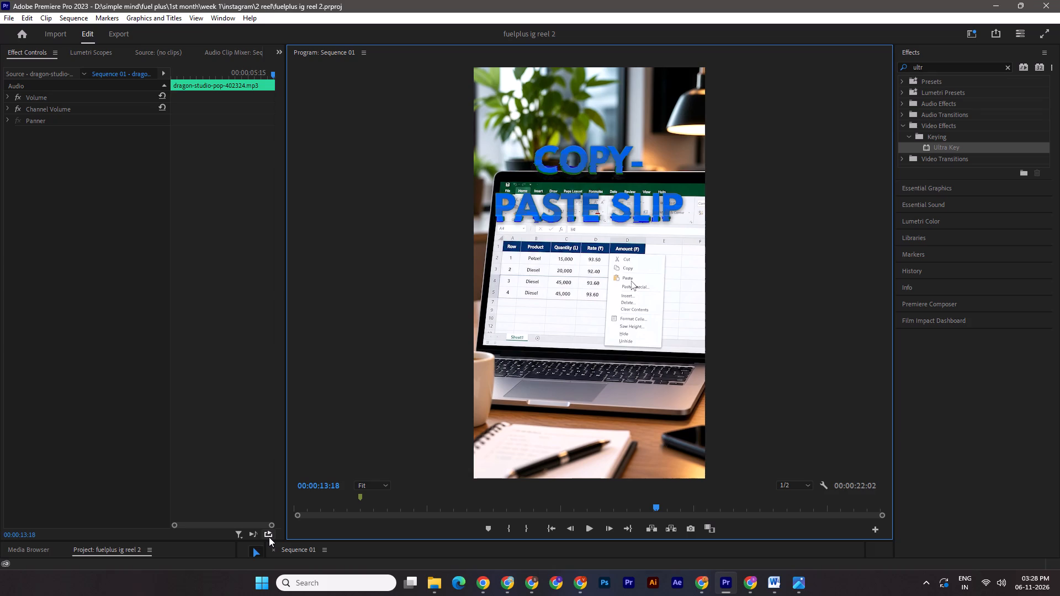
Scrub and replay the 3-2-1 countdown section to examine how the red numbers look over the laptop scene.
drag(651, 506, 533, 510)
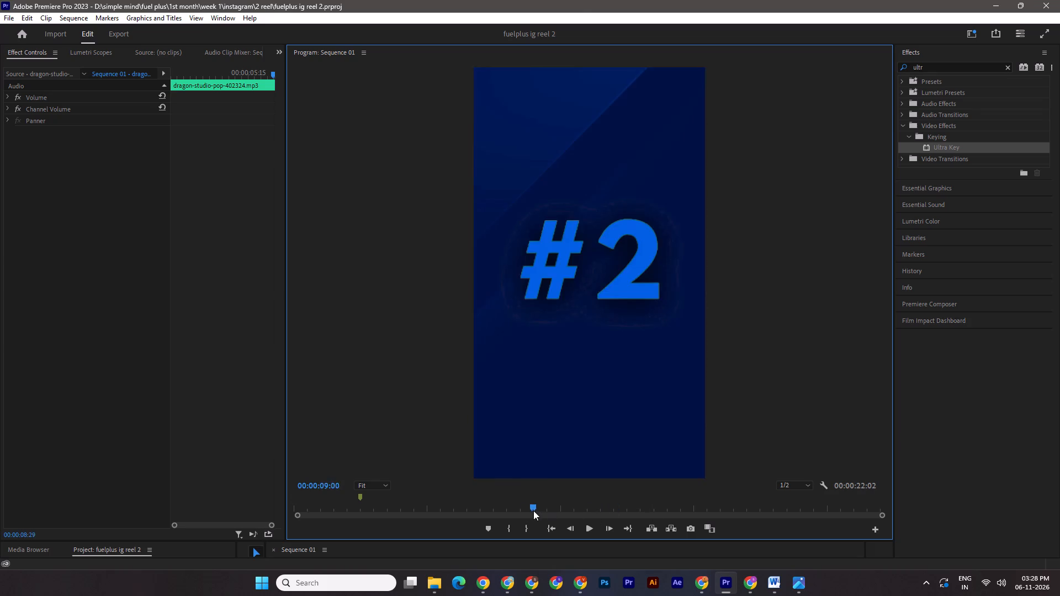
drag(533, 510, 409, 500)
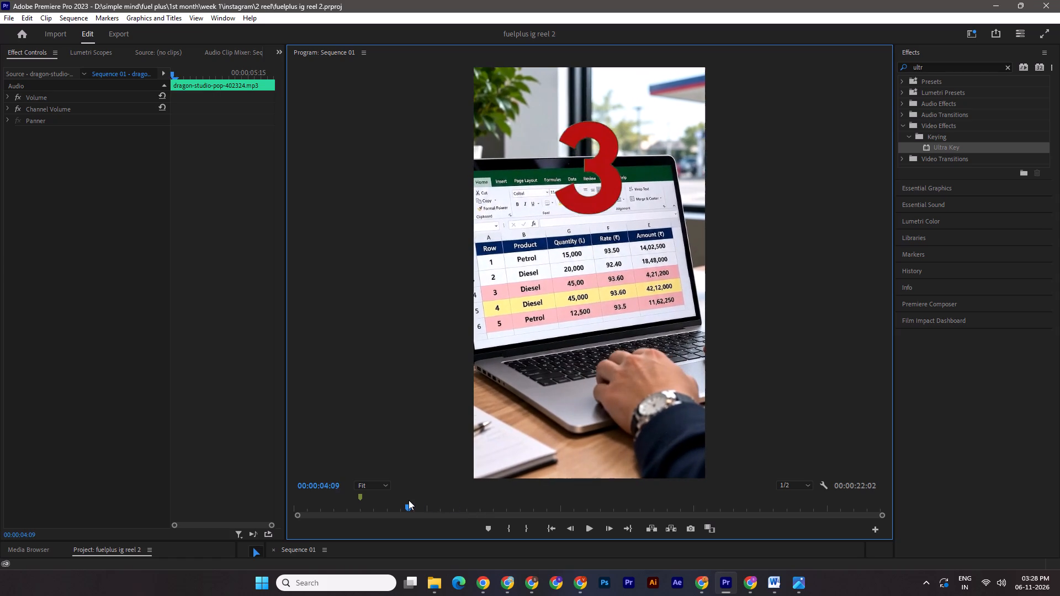
drag(409, 500, 403, 510)
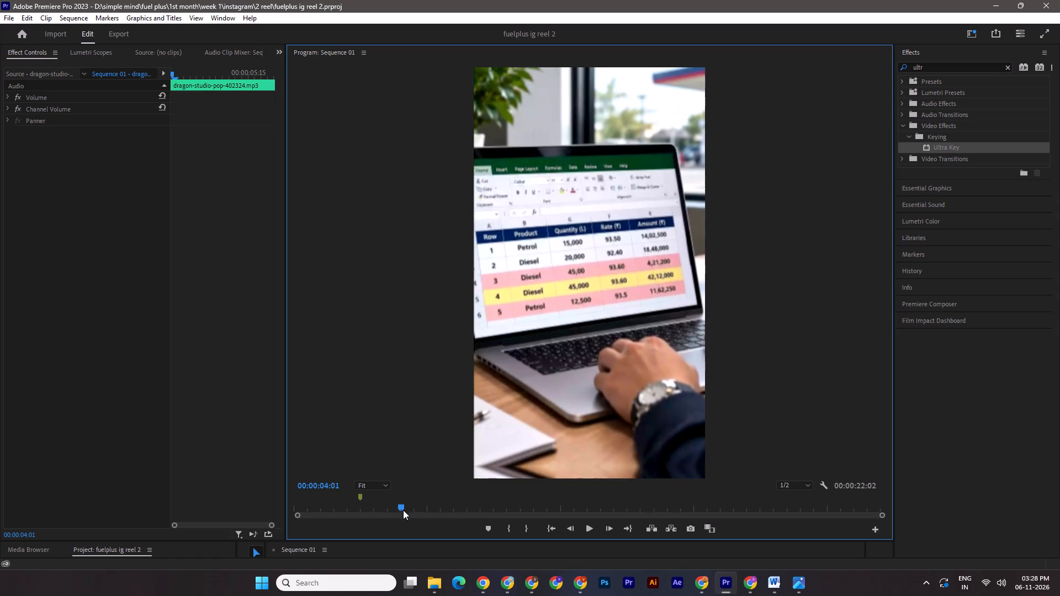
drag(403, 510, 410, 512)
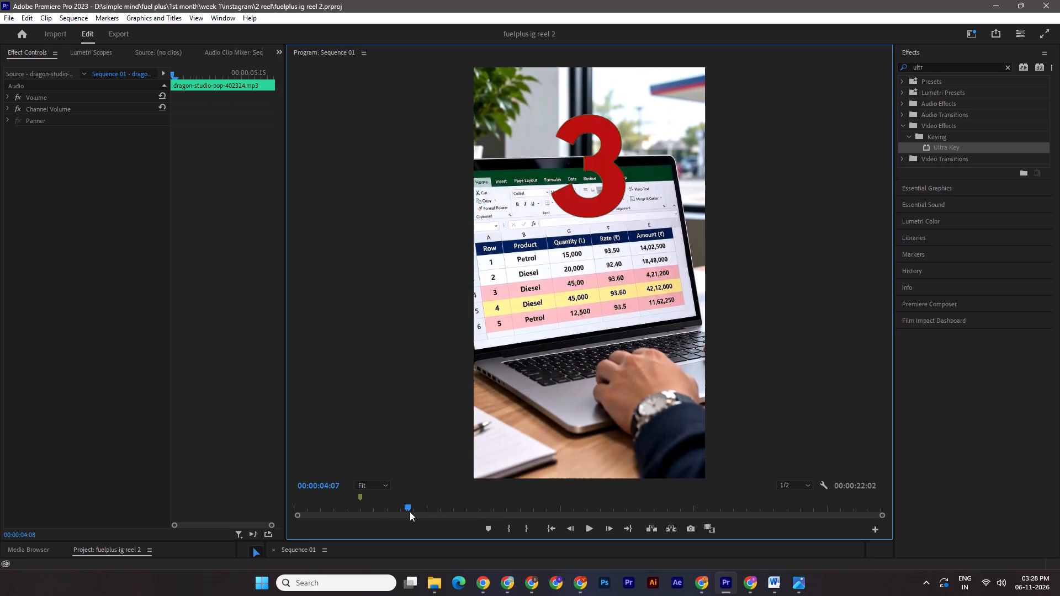
drag(410, 512, 426, 512)
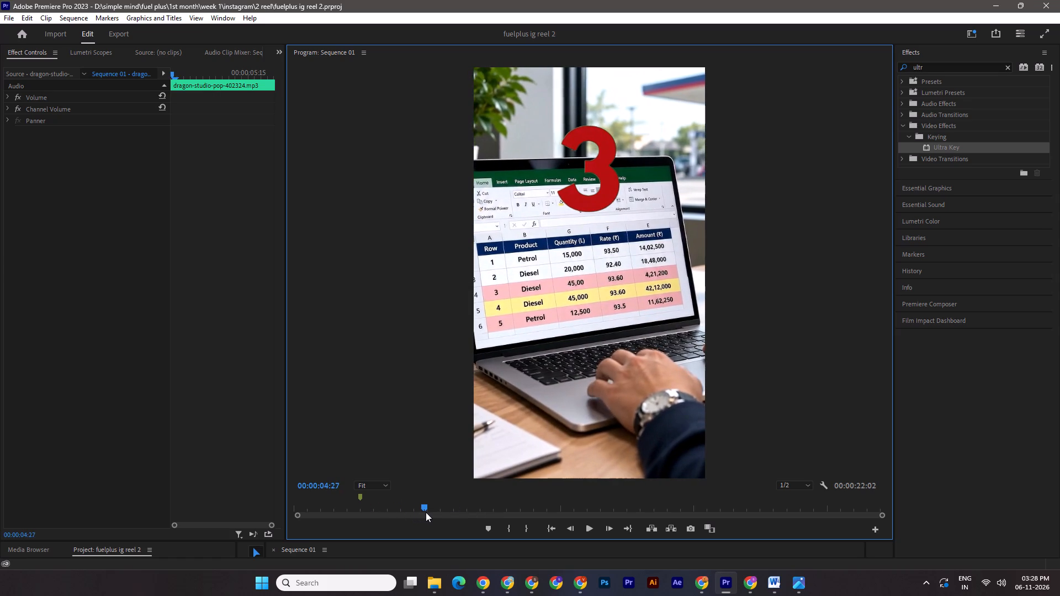
drag(426, 512, 441, 509)
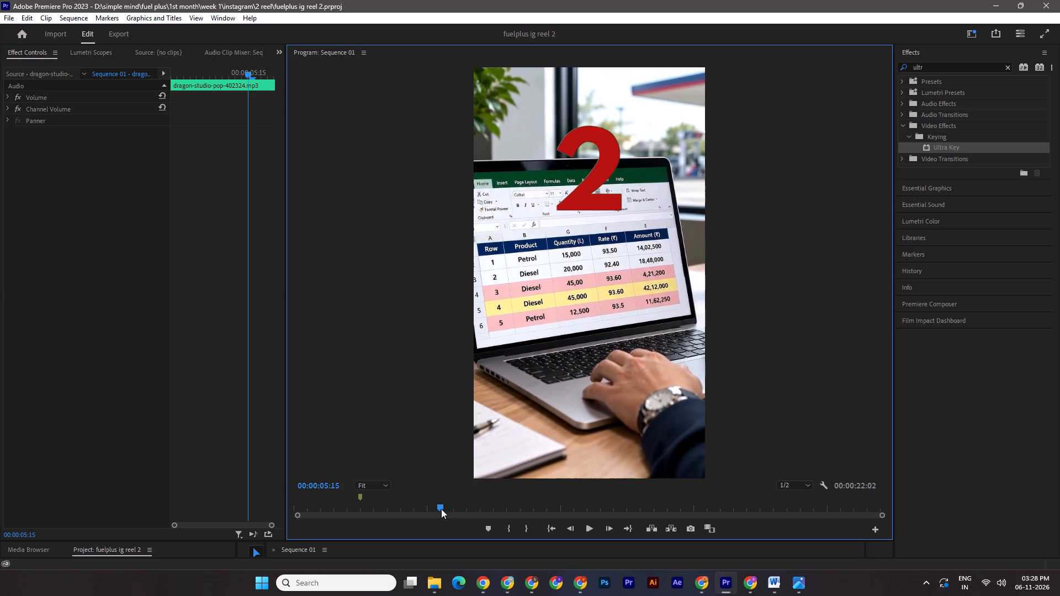
drag(441, 509, 468, 516)
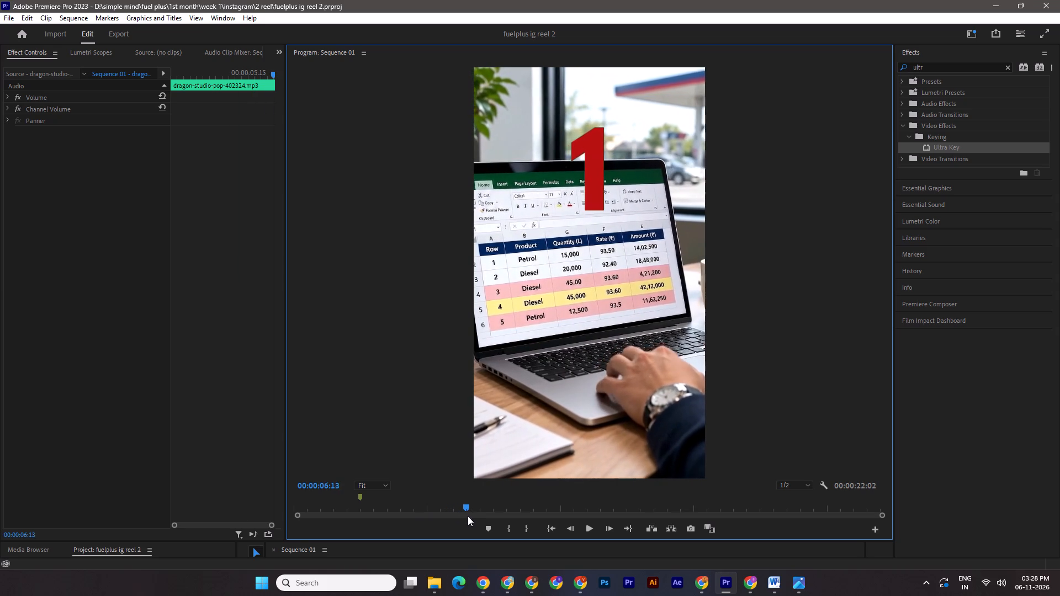
drag(468, 516, 475, 517)
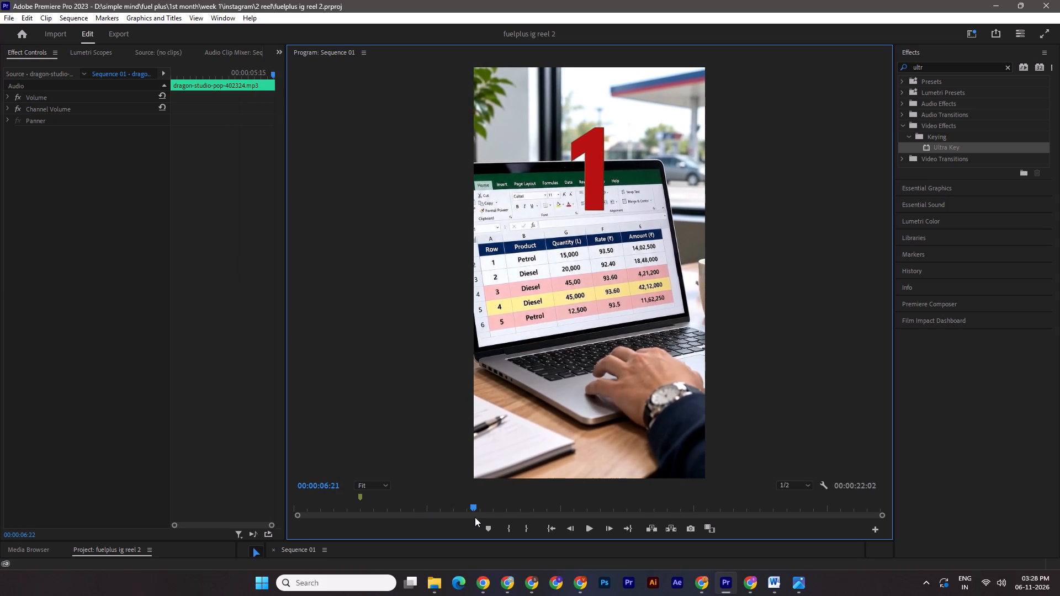
drag(475, 517, 475, 517)
drag(475, 517, 475, 517)
drag(475, 517, 394, 514)
click(595, 531)
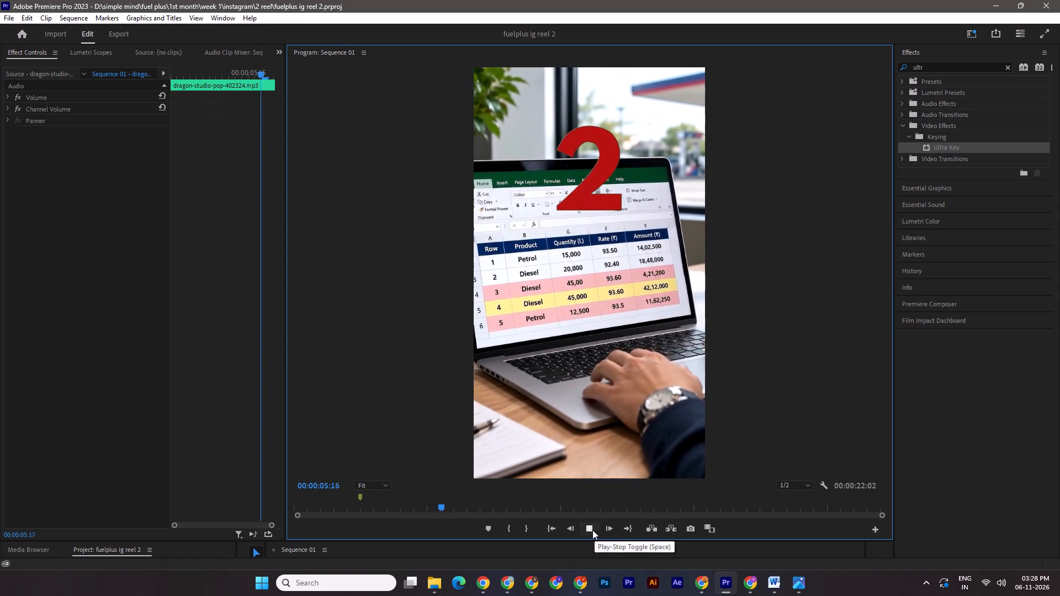
click(590, 529)
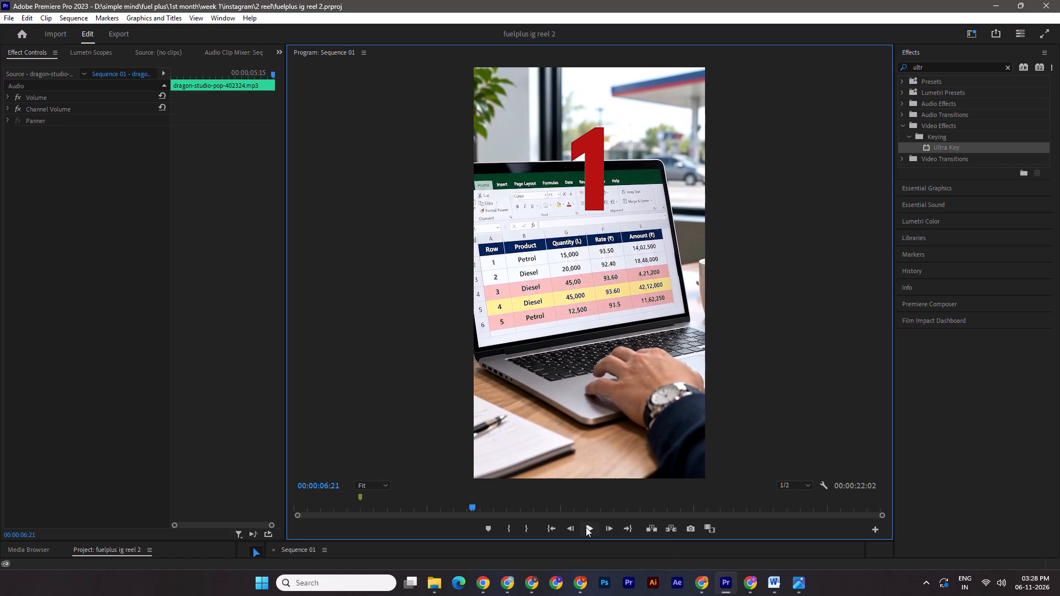
Switch to the fuel plus reel design in Canva, search the elements for "3..2..1 clock" and browse the graphics for a countdown clock.
click(529, 583)
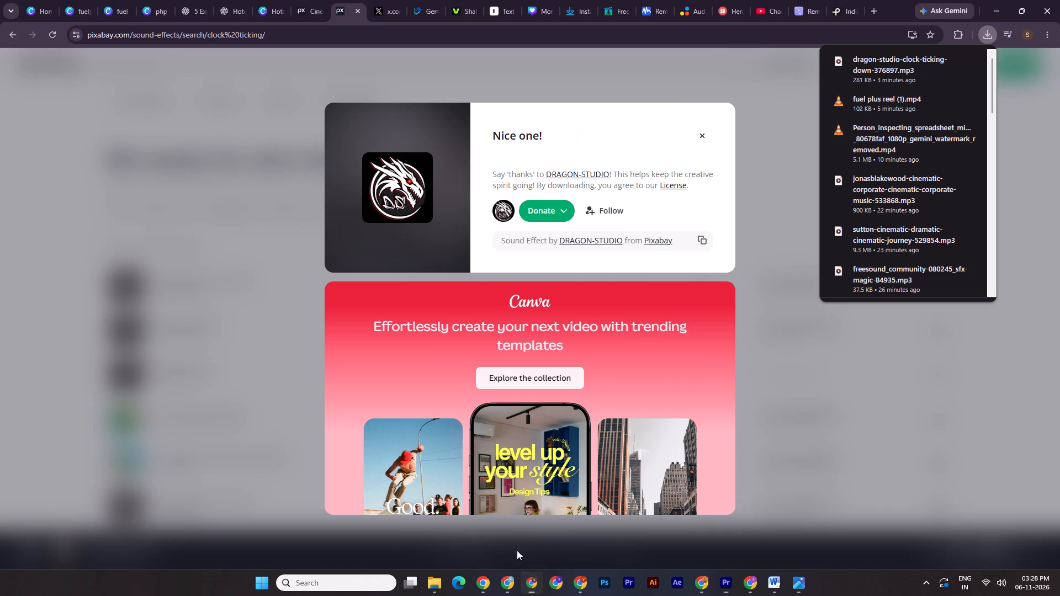
click(105, 0)
click(833, 346)
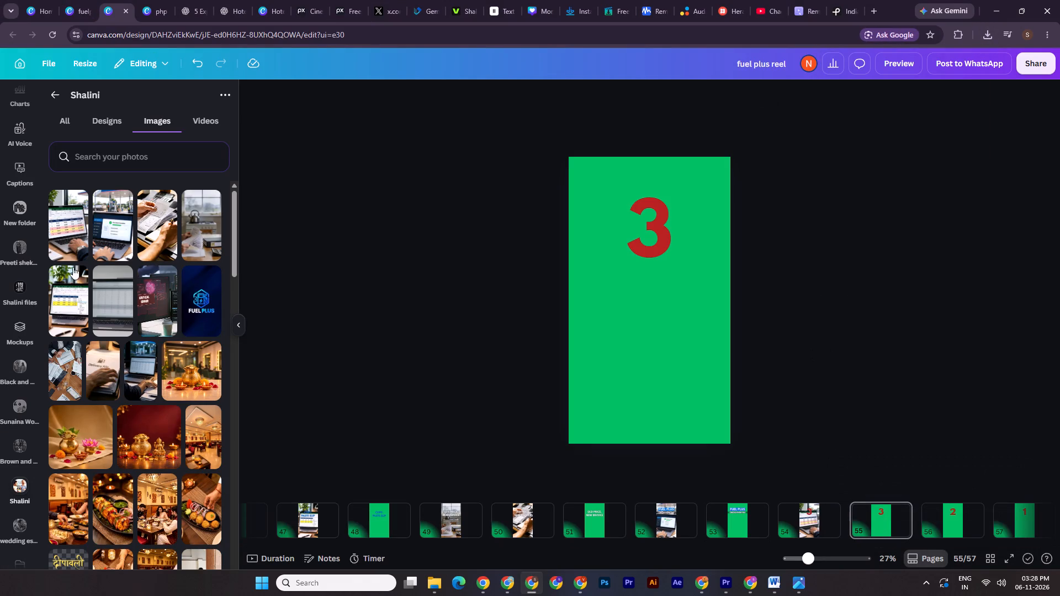
scroll(2, 239, up, 17)
click(33, 178)
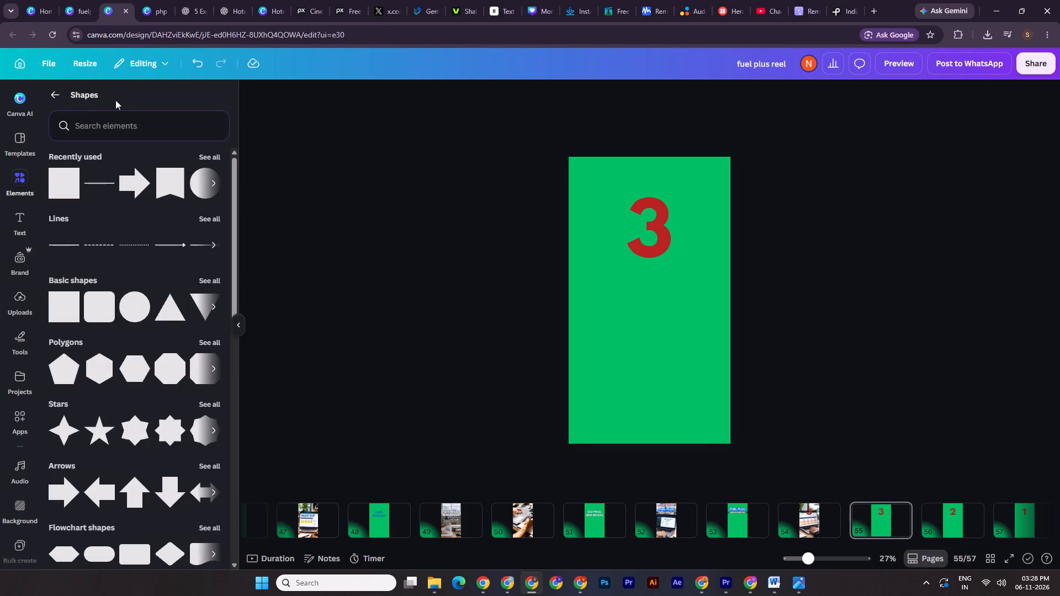
click(54, 95)
click(108, 107)
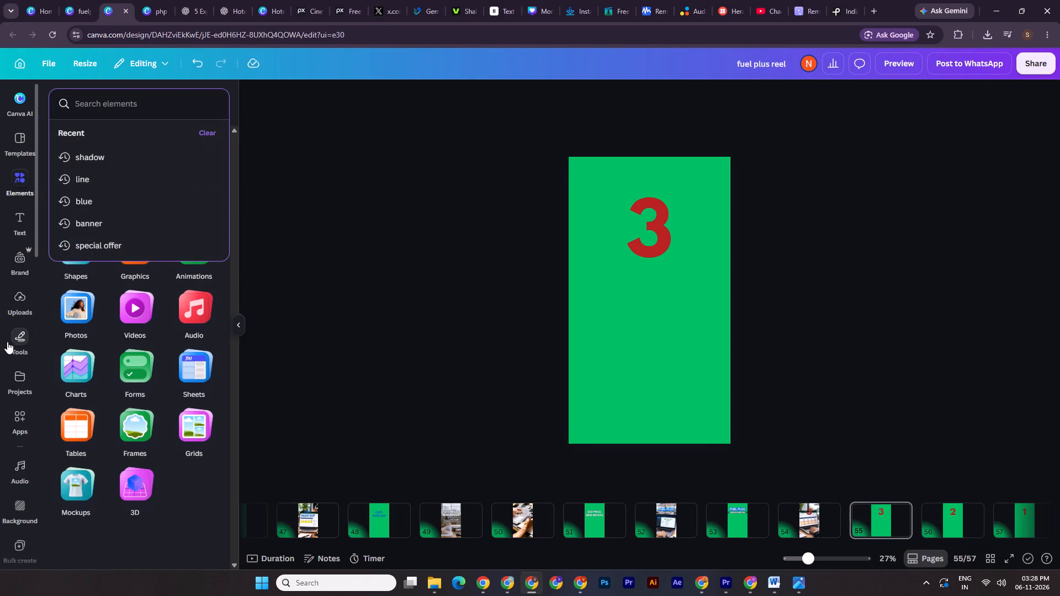
text(3..2..1)
key(space)
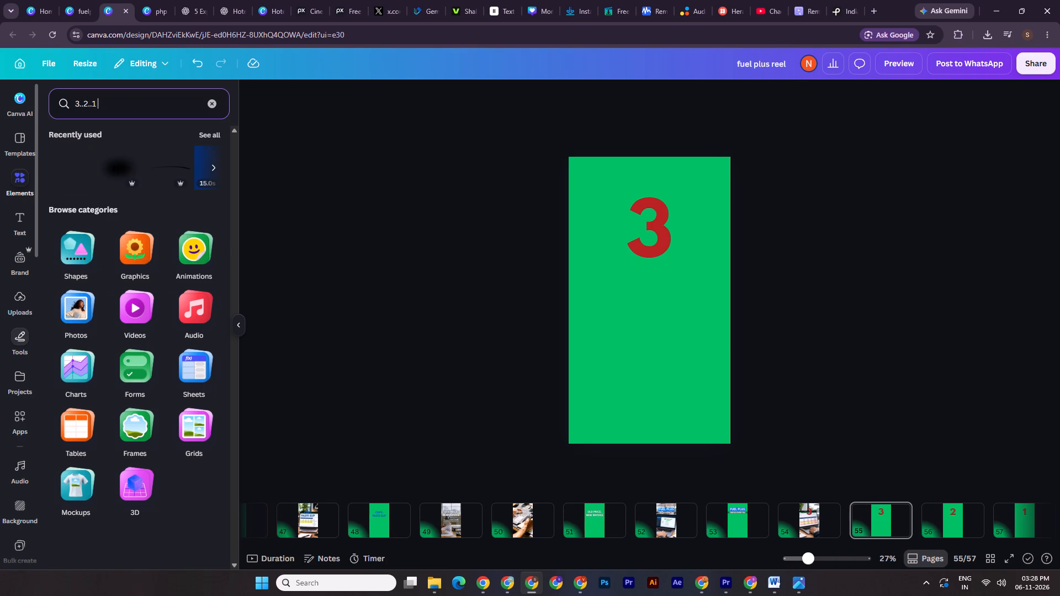
text(cock)
key(Return)
click(101, 105)
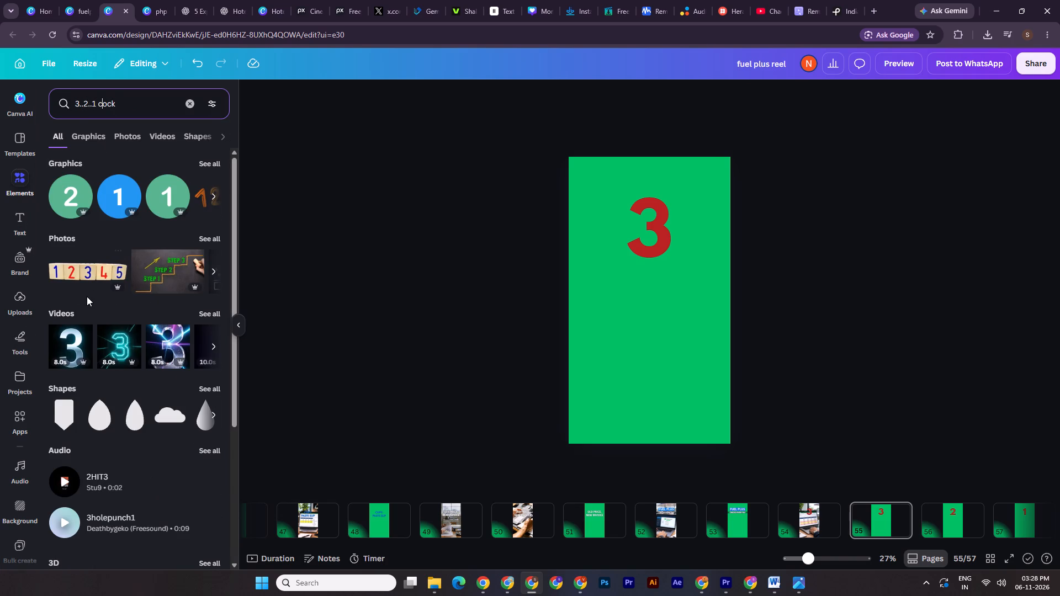
key(l)
key(Return)
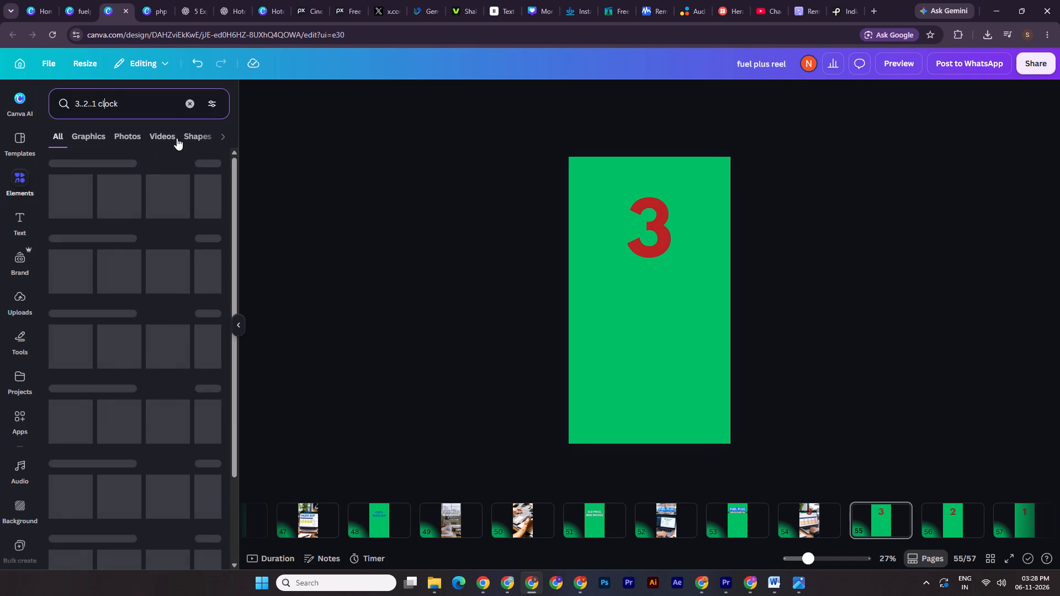
click(82, 130)
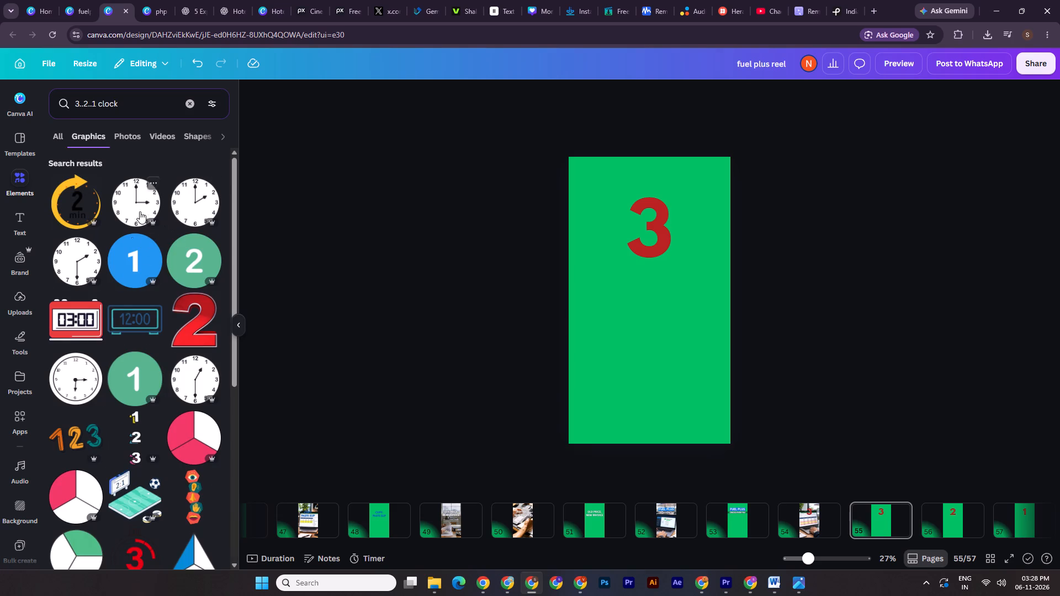
scroll(161, 429, down, 7)
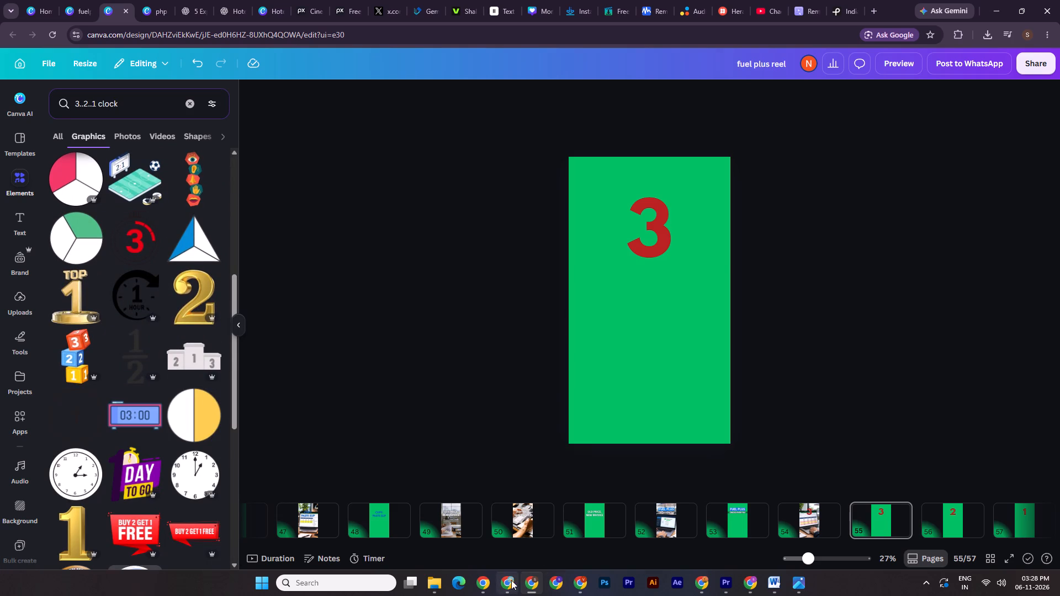
Search YouTube for "3..2..1 clock ticking green screen" and stop the song playing in the mini player.
click(762, 0)
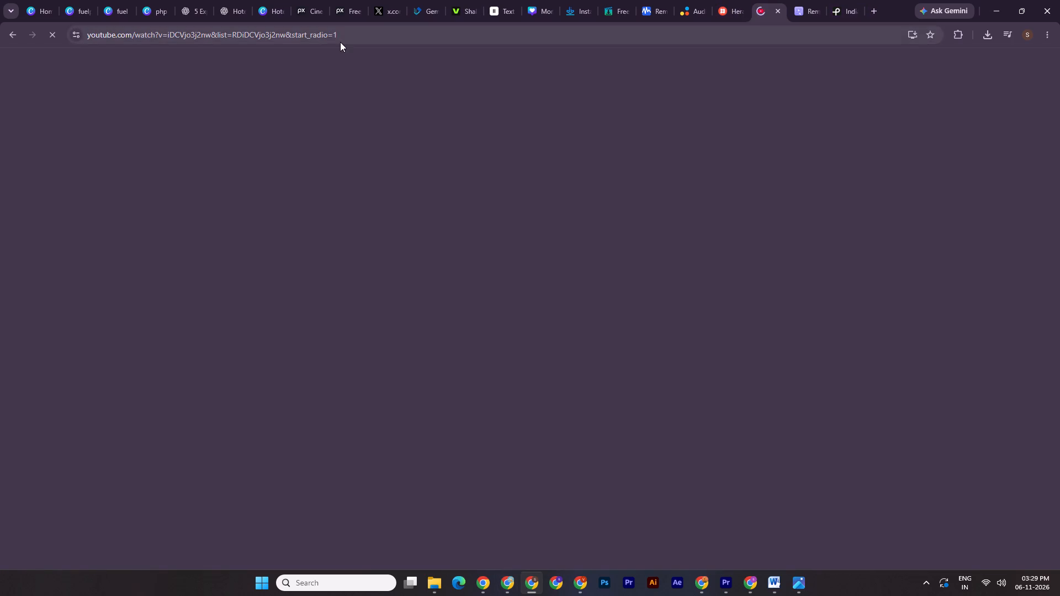
click(395, 70)
click(391, 66)
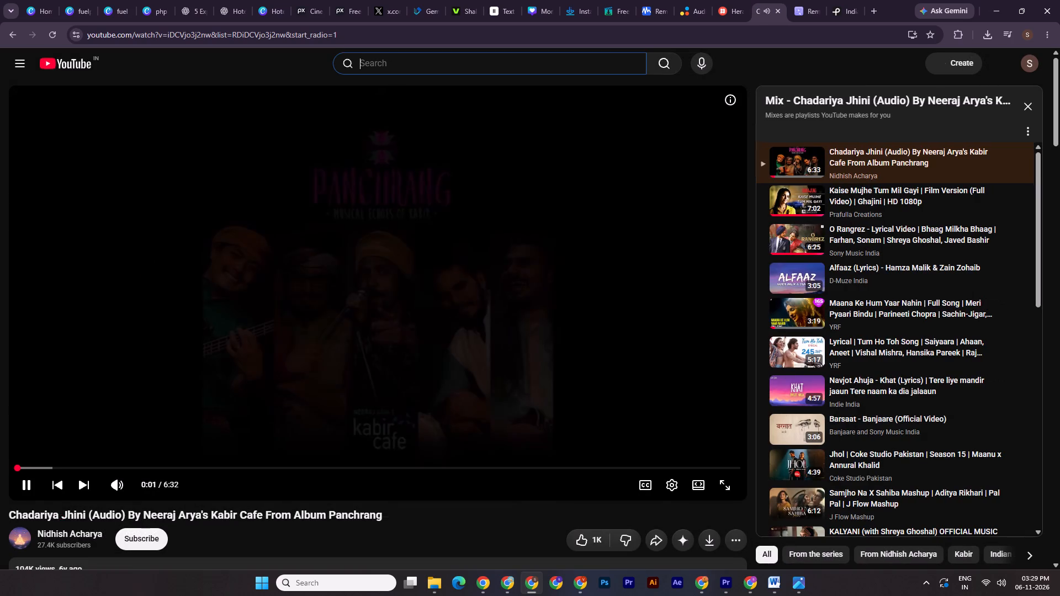
key(3)
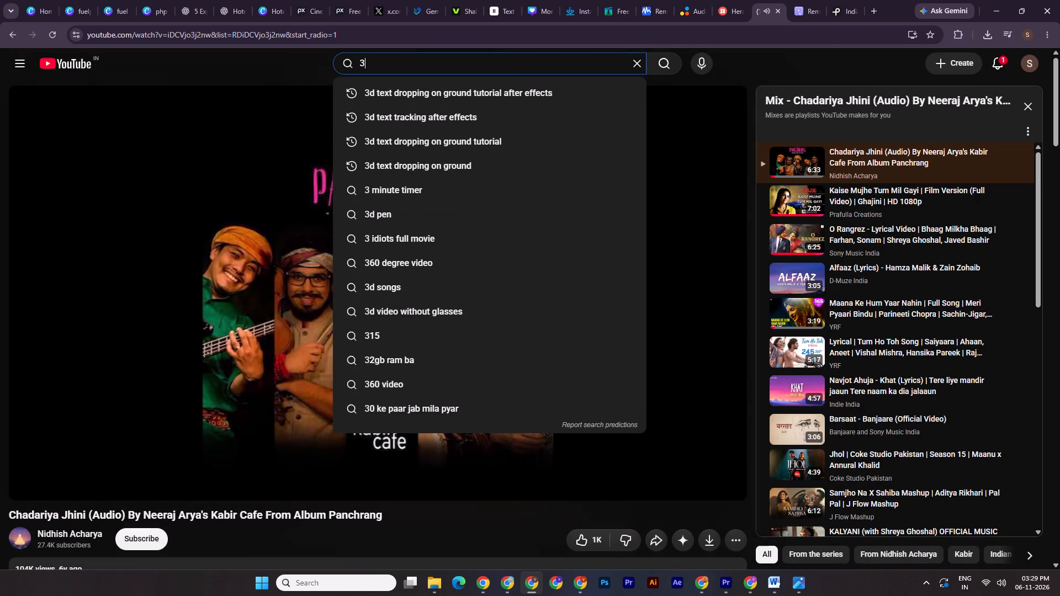
text(..2..1 clock ticking green t)
key(BackSpace)
text(screen)
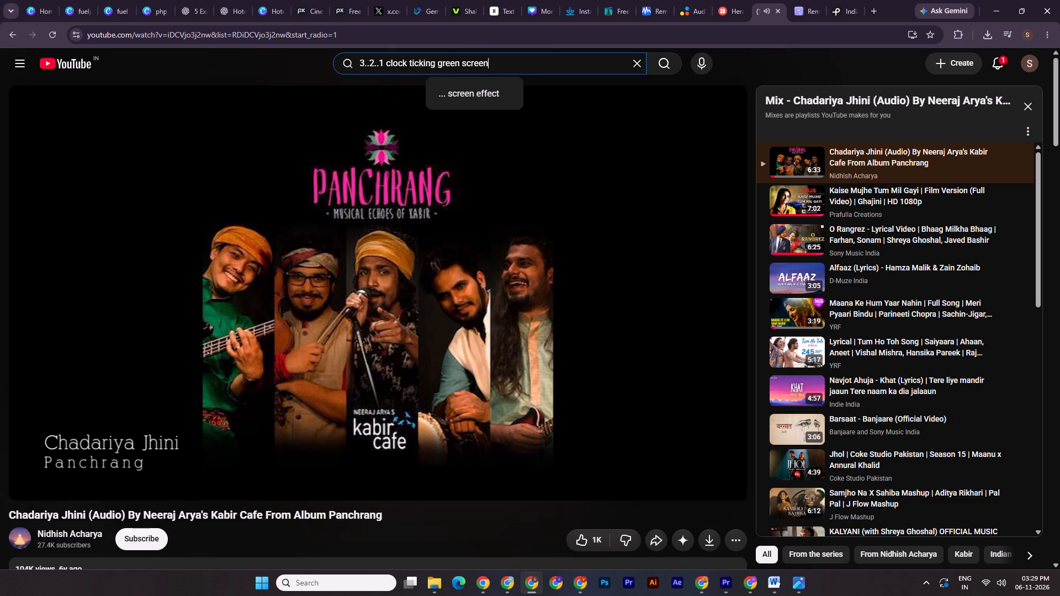
key(Return)
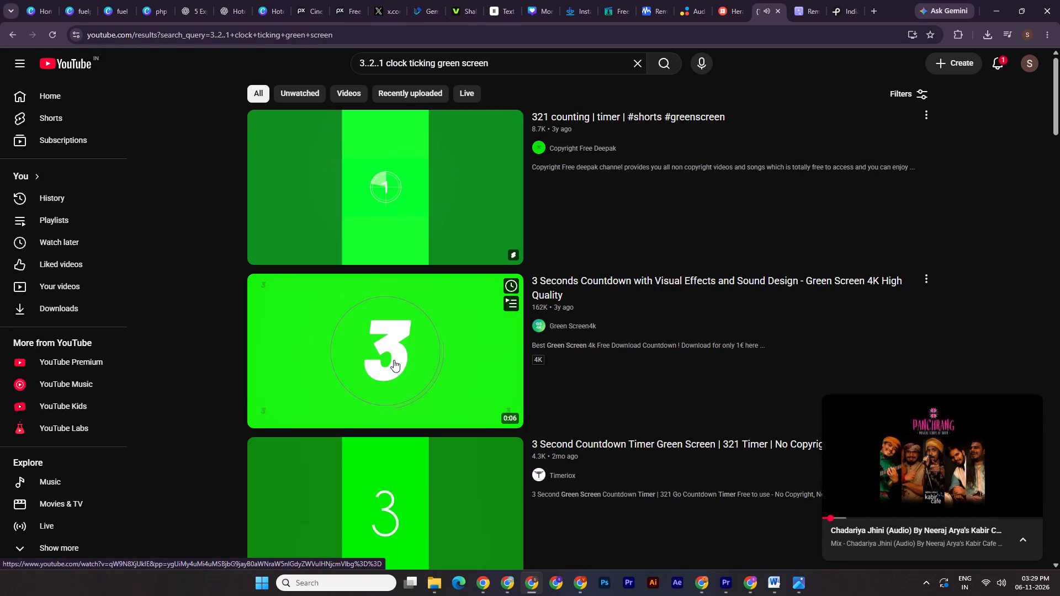
click(1032, 406)
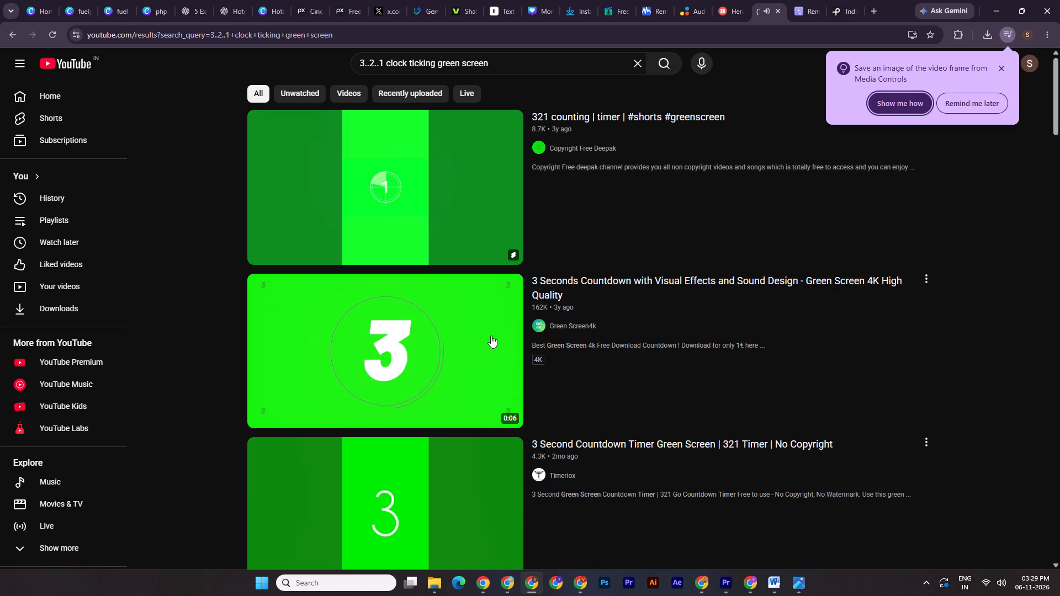
Browse the green-screen countdown results and open the "10 Seconds Countdown Stopwatch Timer" Short.
scroll(399, 352, down, 3)
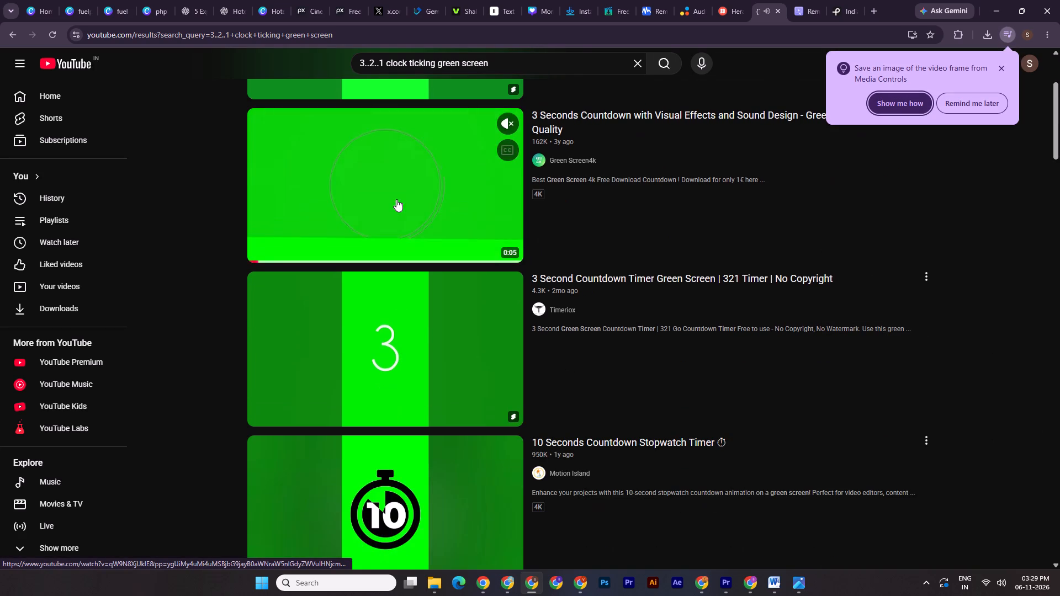
scroll(407, 359, down, 3)
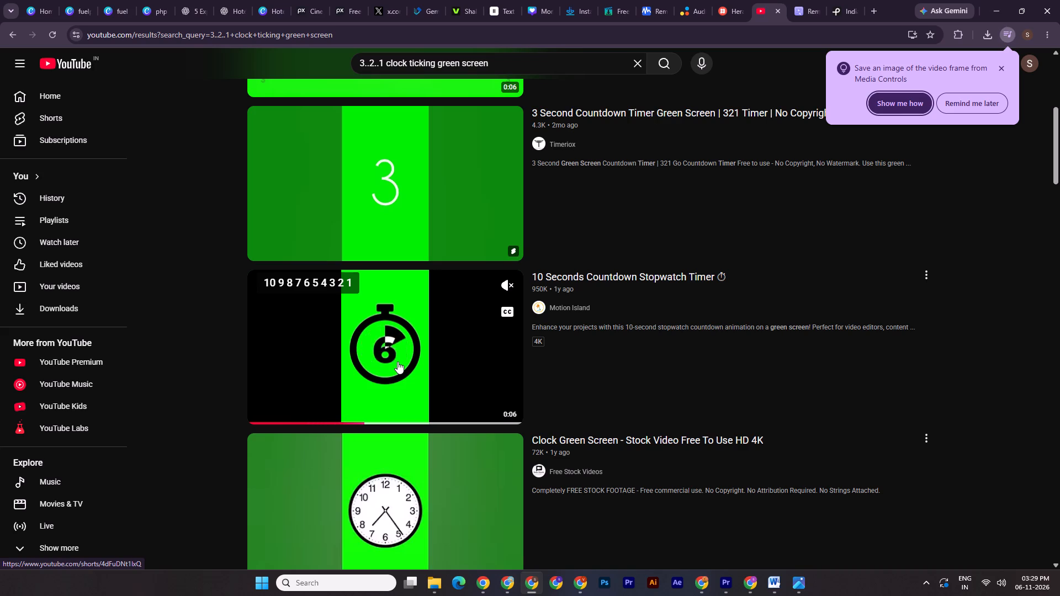
click(401, 357)
click(557, 292)
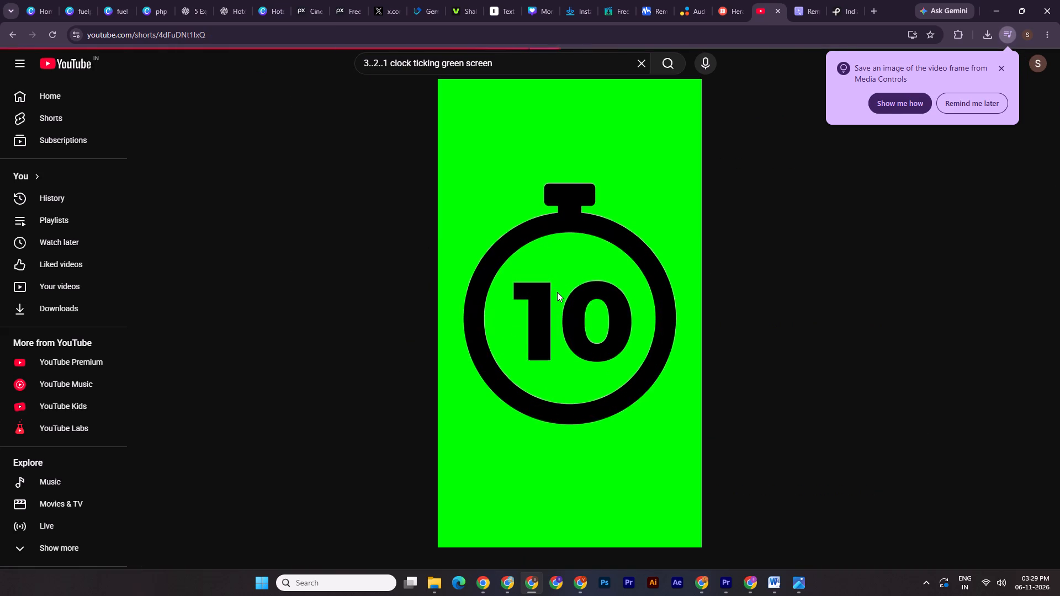
Use the stopwatch Short's link in the vidssave downloader to download the video as 360P and 1080P MP4 files.
click(175, 28)
key(ctrl+c)
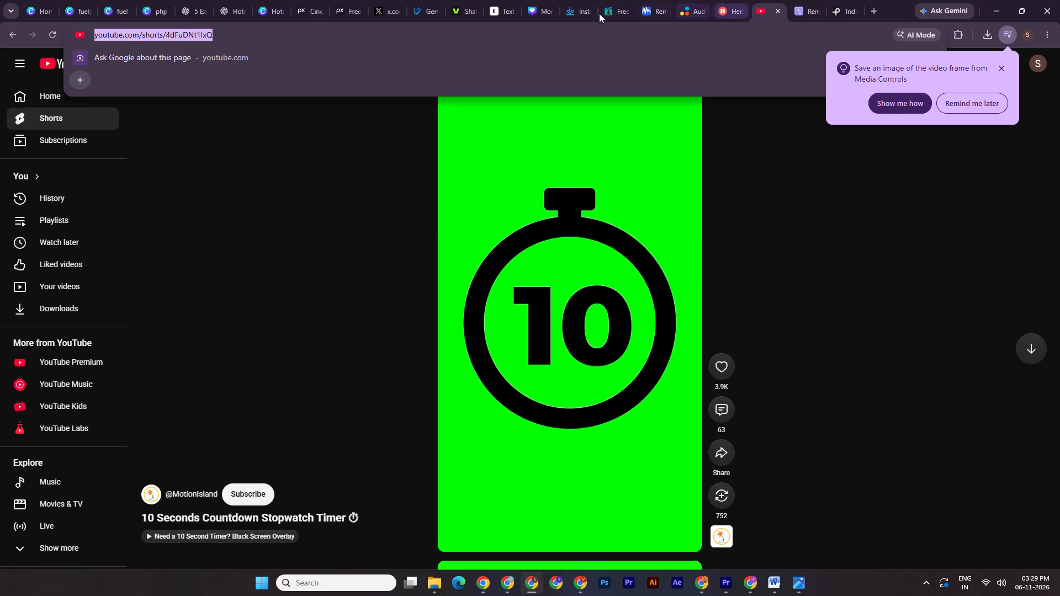
click(609, 6)
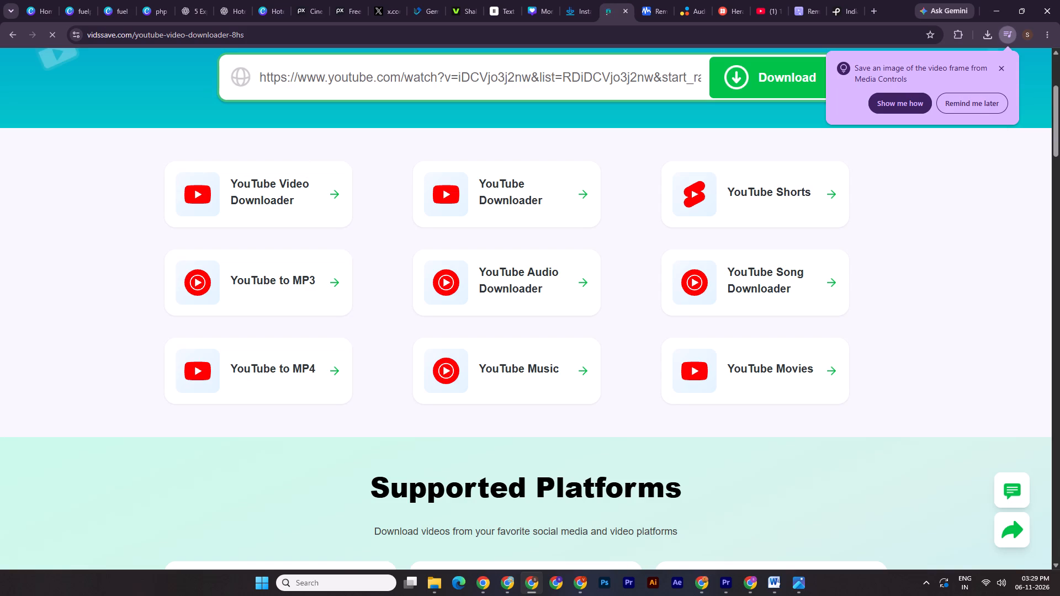
triple_click(621, 83)
key(ctrl+v)
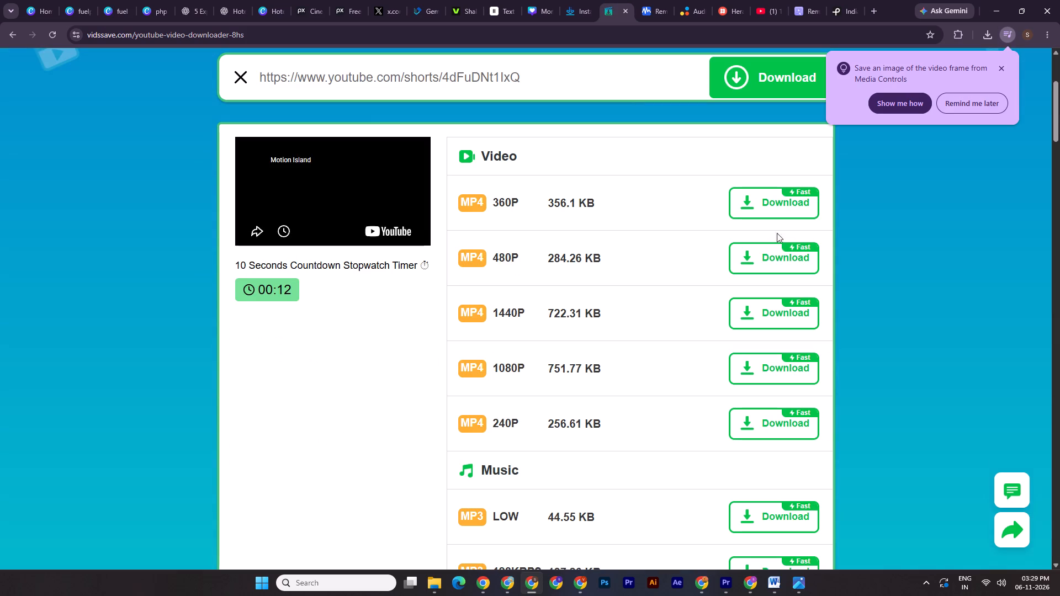
click(752, 207)
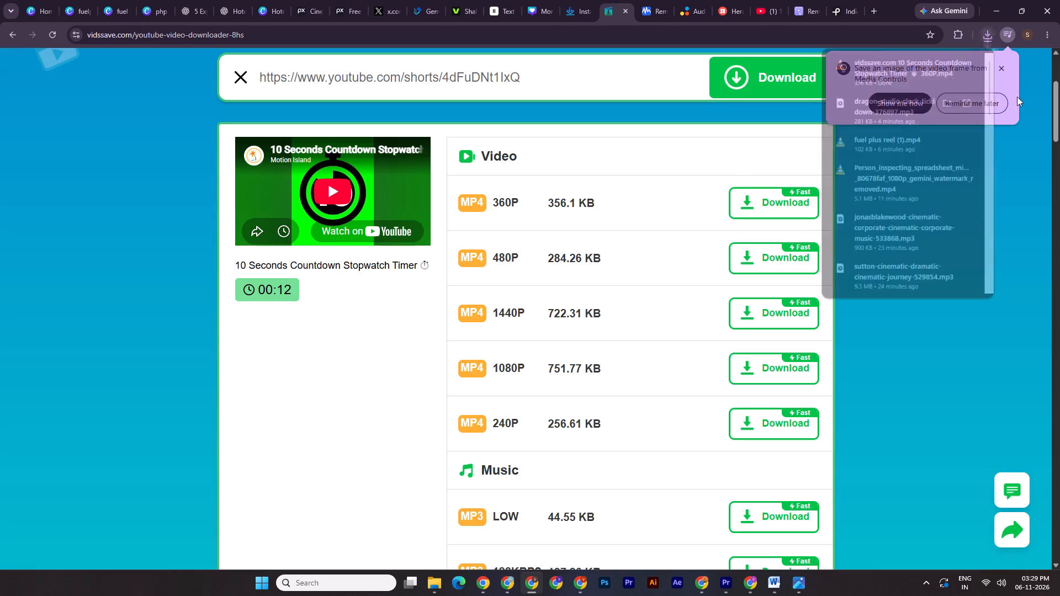
click(748, 365)
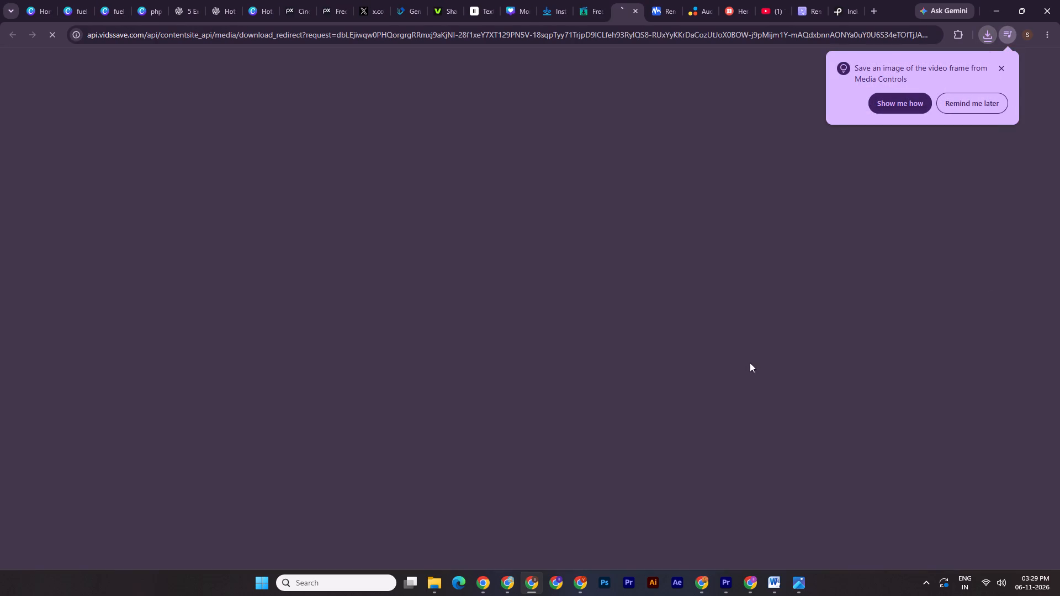
Move the 1080P stopwatch video from the Downloads folder into the 1 reel folder.
click(446, 578)
click(303, 533)
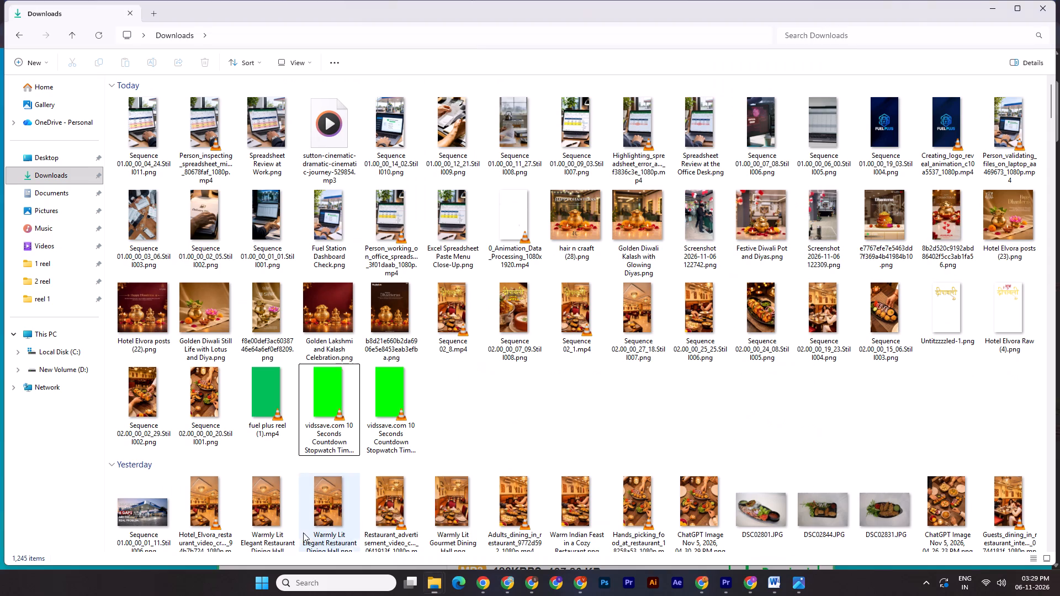
click(402, 405)
key(ctrl+x)
click(442, 583)
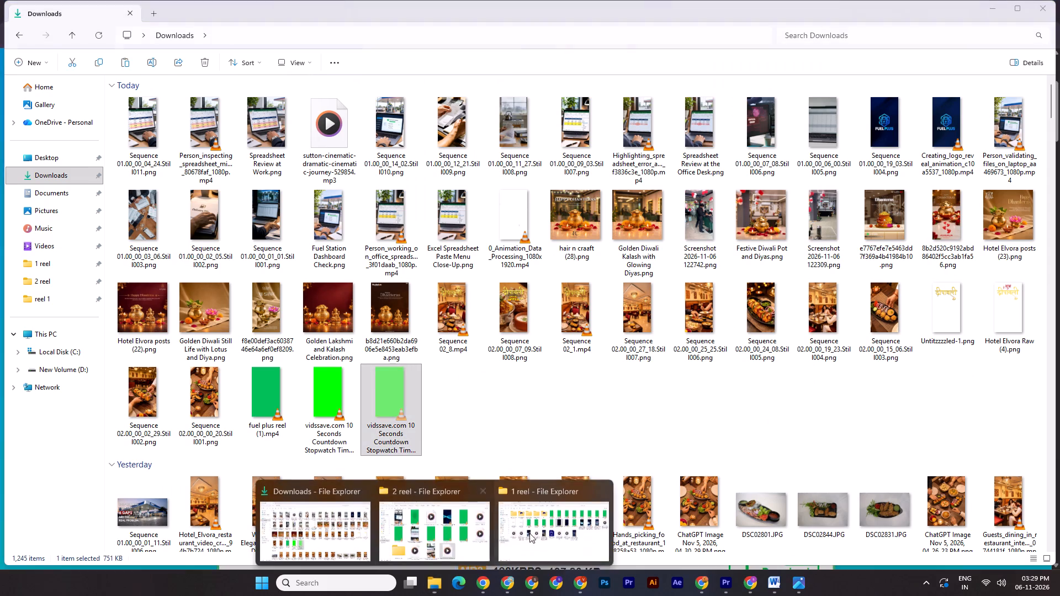
click(545, 529)
key(ctrl+v)
Carry the stopwatch video over to Premiere Pro and enlarge the project and timeline area beneath the program monitor.
drag(799, 337, 725, 577)
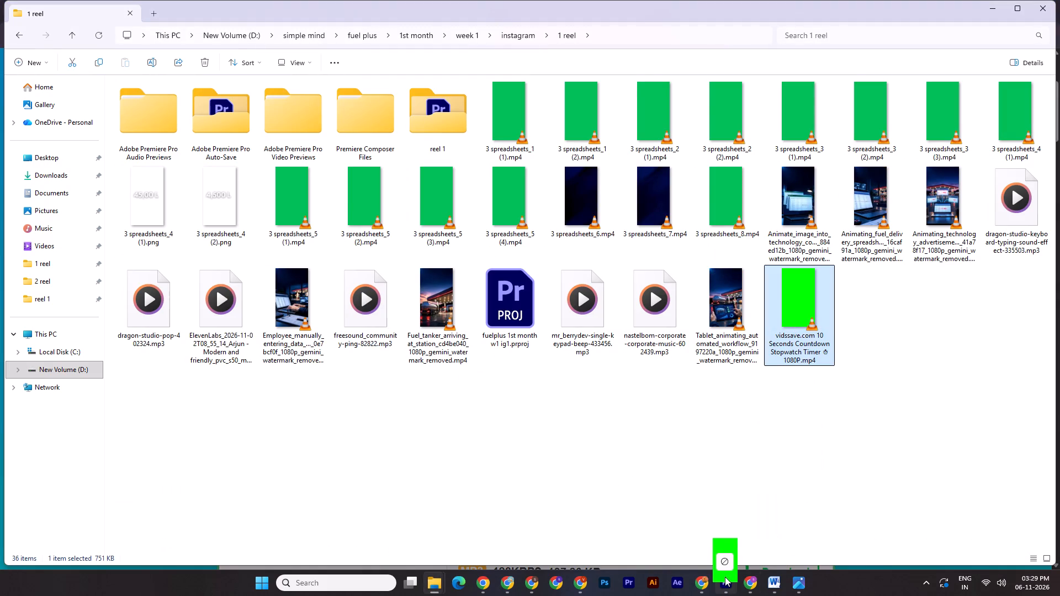
drag(725, 577, 889, 589)
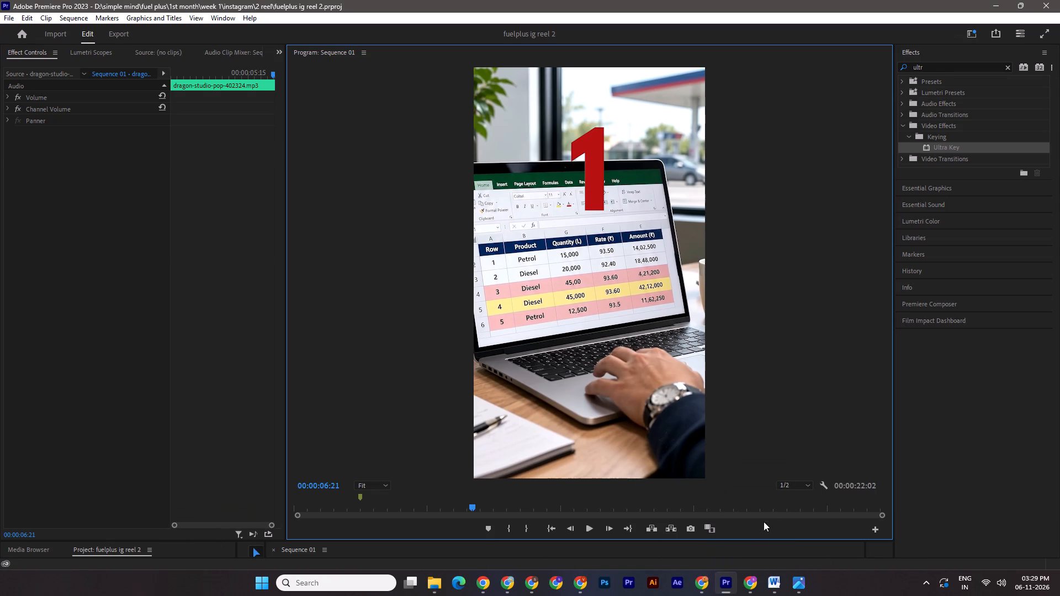
drag(764, 541, 729, 360)
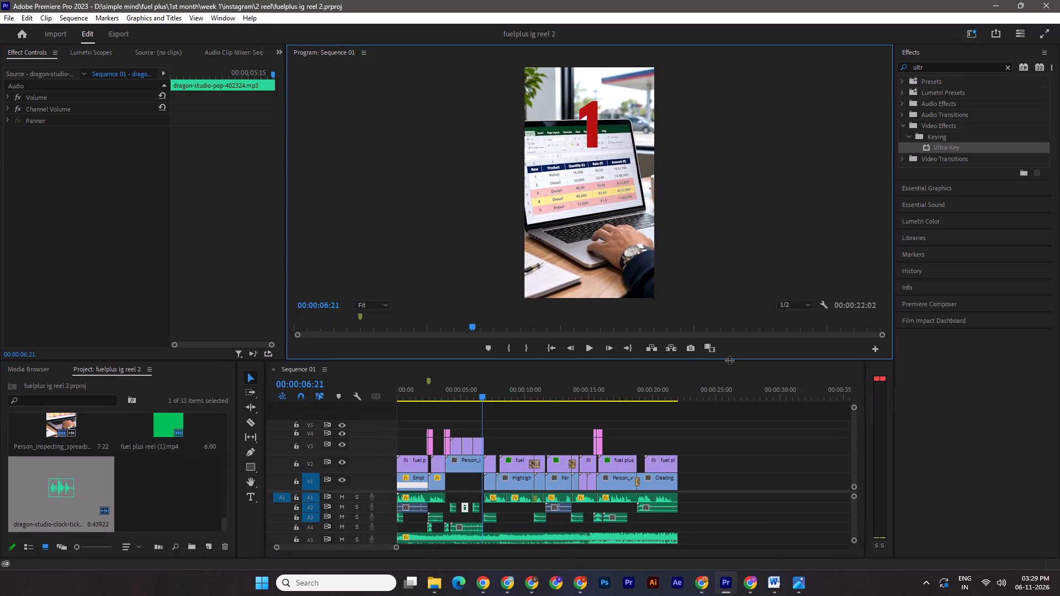
drag(729, 360, 729, 360)
Move the 1080P stopwatch video from the 1 reel folder into the 2 reel folder.
click(429, 588)
click(546, 538)
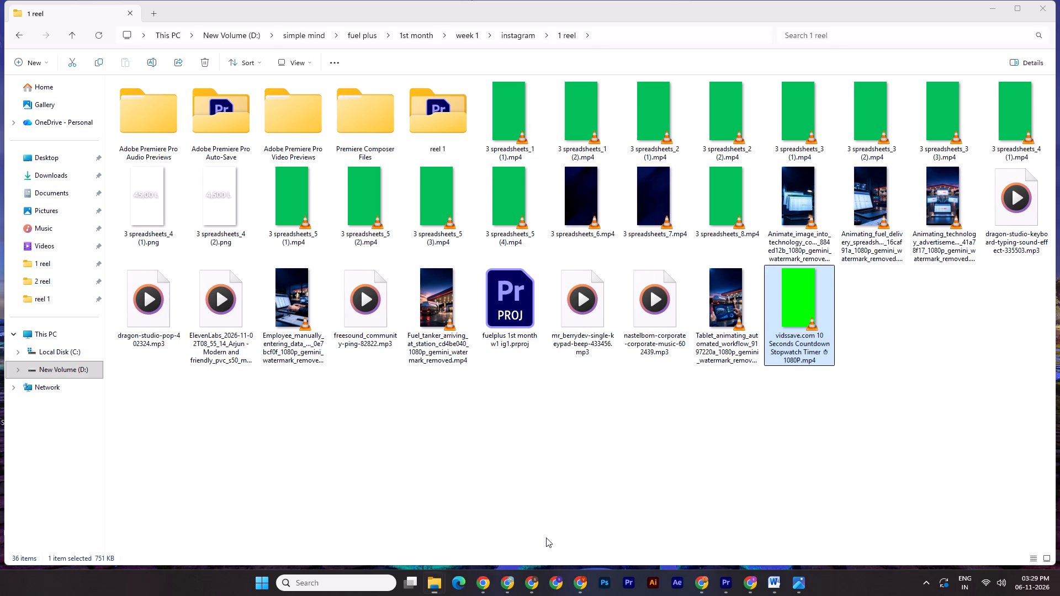
key(ctrl+x)
click(437, 582)
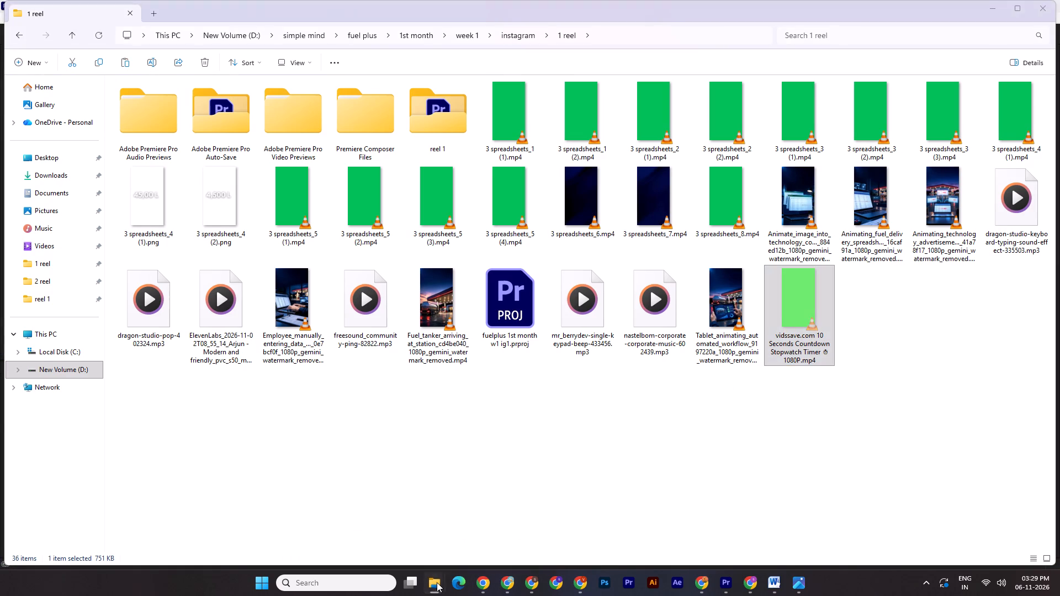
click(402, 543)
key(ctrl+v)
Import the stopwatch video from the 2 reel folder into the Premiere project and place it on V1 past the reel's end.
drag(840, 488, 726, 576)
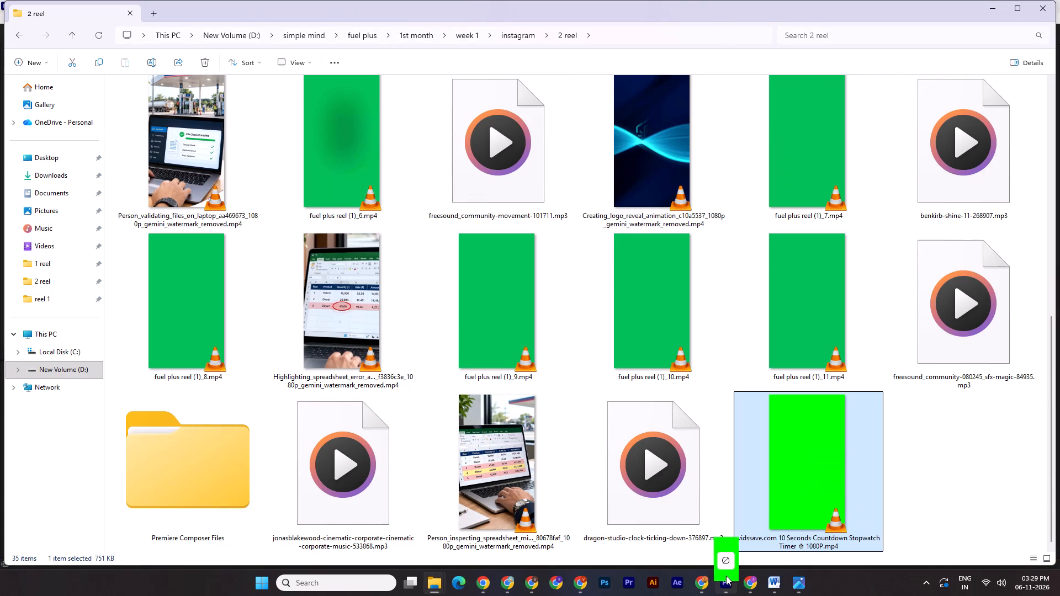
drag(726, 576, 164, 507)
drag(165, 481, 700, 492)
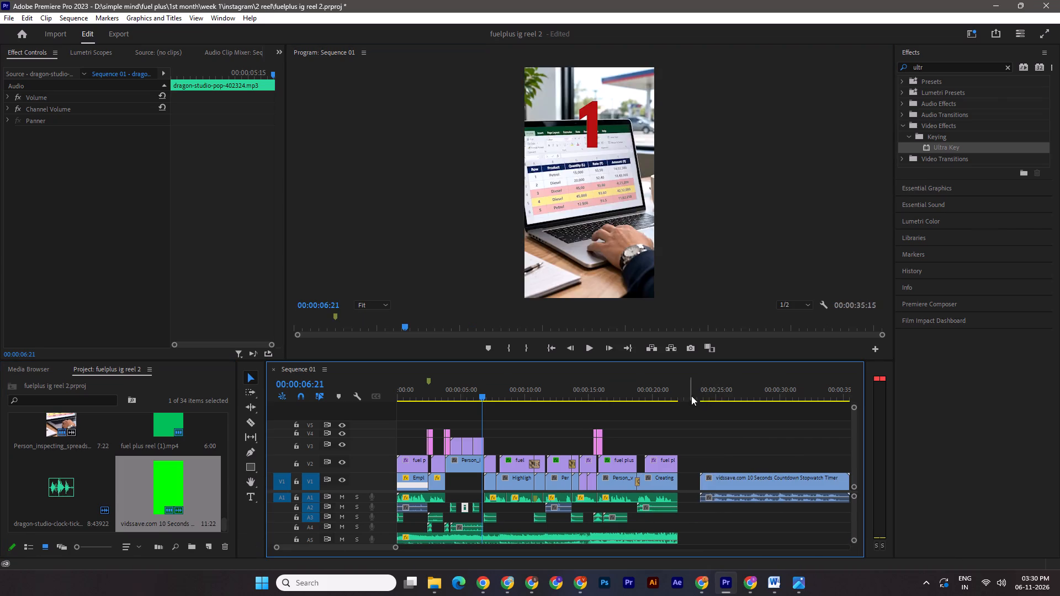
Trim the start of the stopwatch clip to 00:00:31:24, the first frame showing the number 3.
drag(699, 391, 720, 394)
drag(394, 548, 425, 553)
click(619, 483)
click(37, 121)
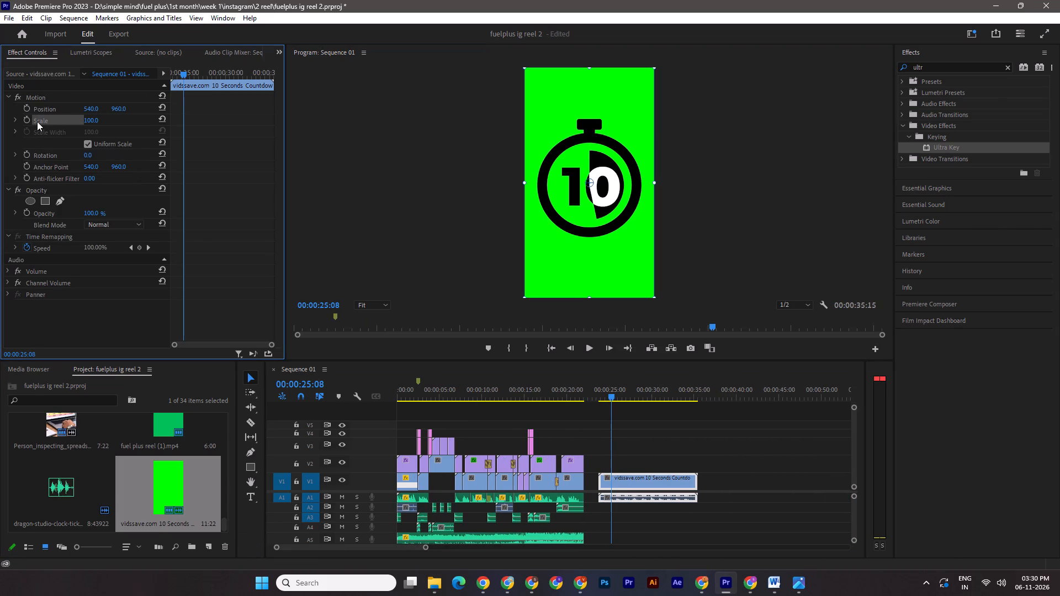
drag(611, 396, 662, 407)
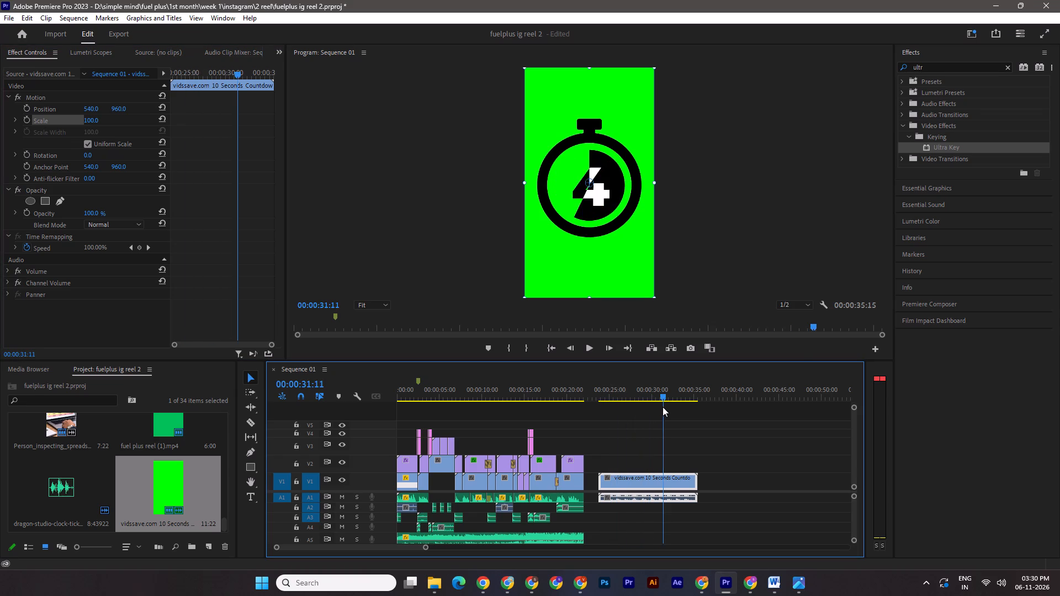
drag(662, 407, 666, 408)
key(Left)
key(Left)
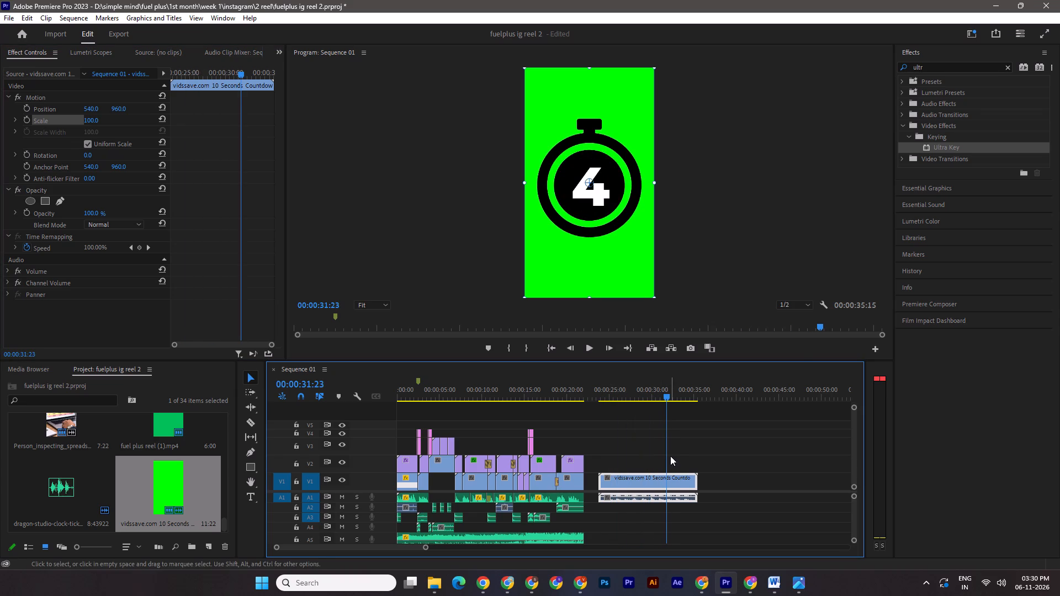
key(Right)
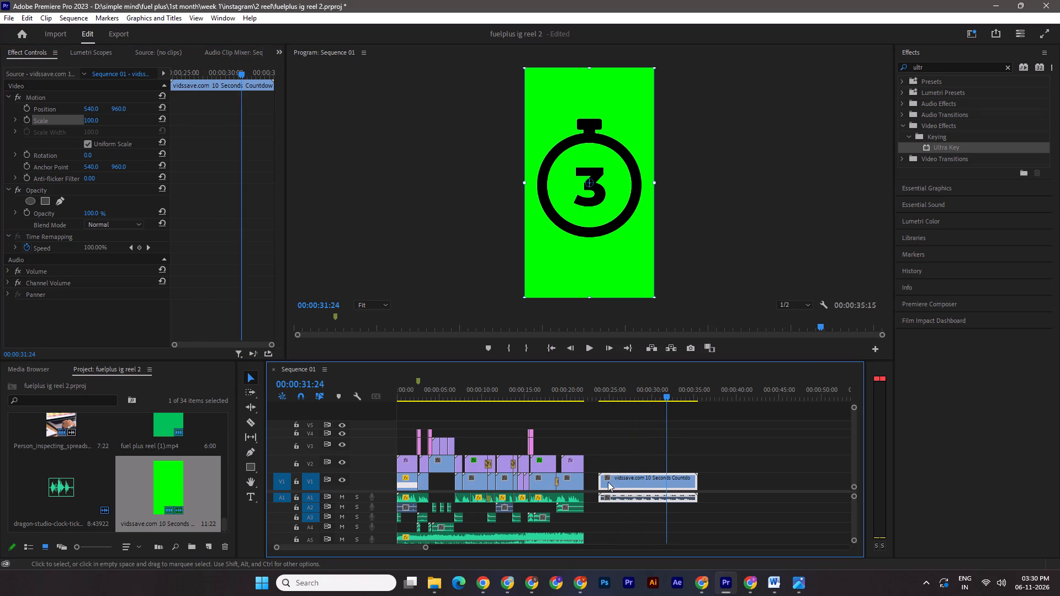
drag(600, 480, 670, 486)
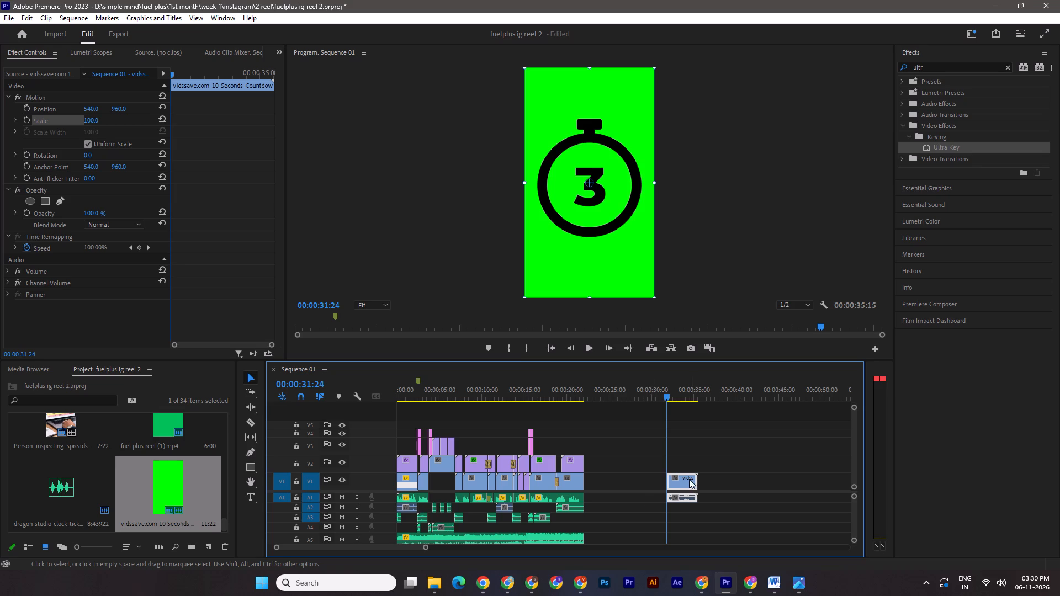
Play the trimmed stopwatch clip, unlink its audio from the video, and delete the audio.
click(593, 344)
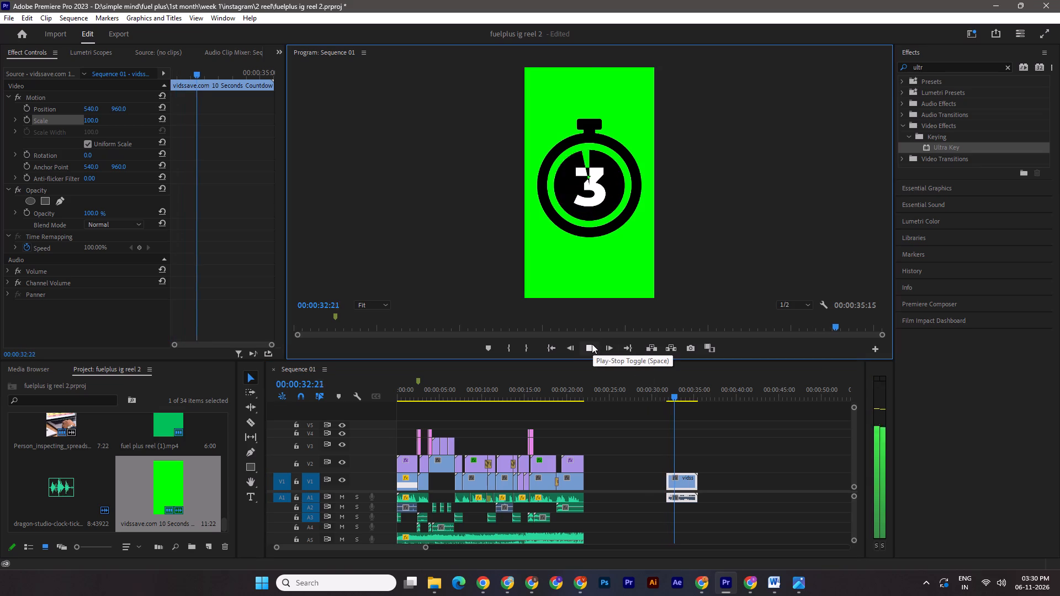
click(592, 344)
right_click(686, 481)
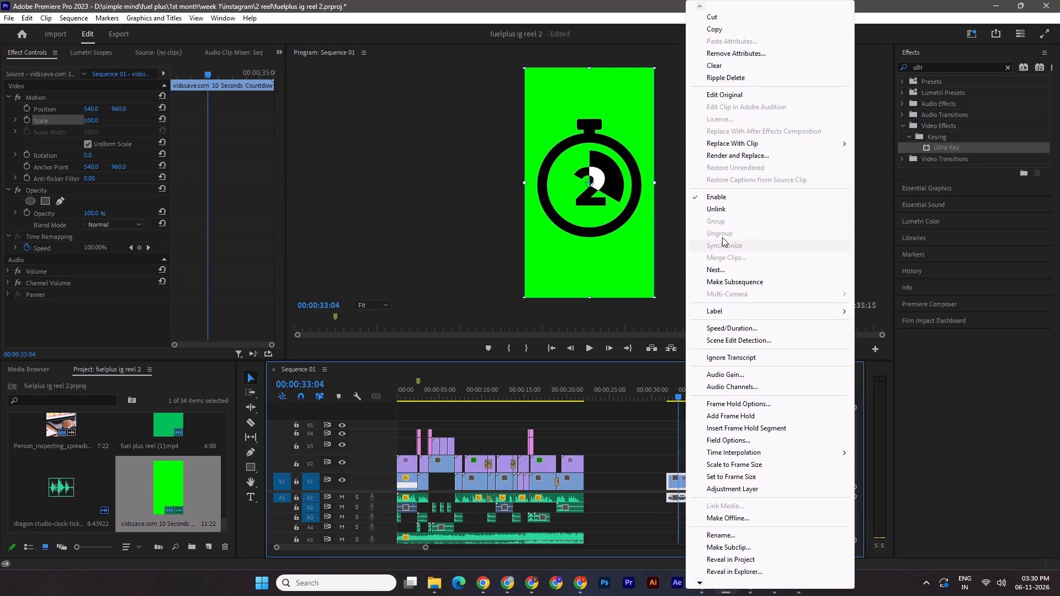
click(723, 210)
click(690, 491)
click(688, 496)
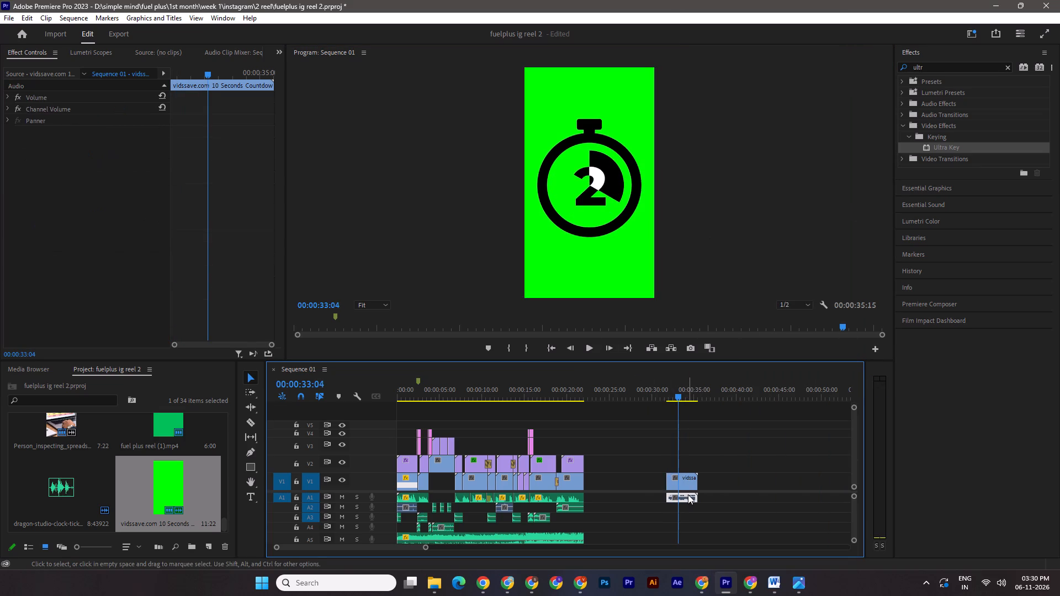
key(Delete)
Move the stopwatch clip onto V4 above the red 3-2-1 number clips and scrub through to 00:00:06:26.
drag(689, 482, 458, 433)
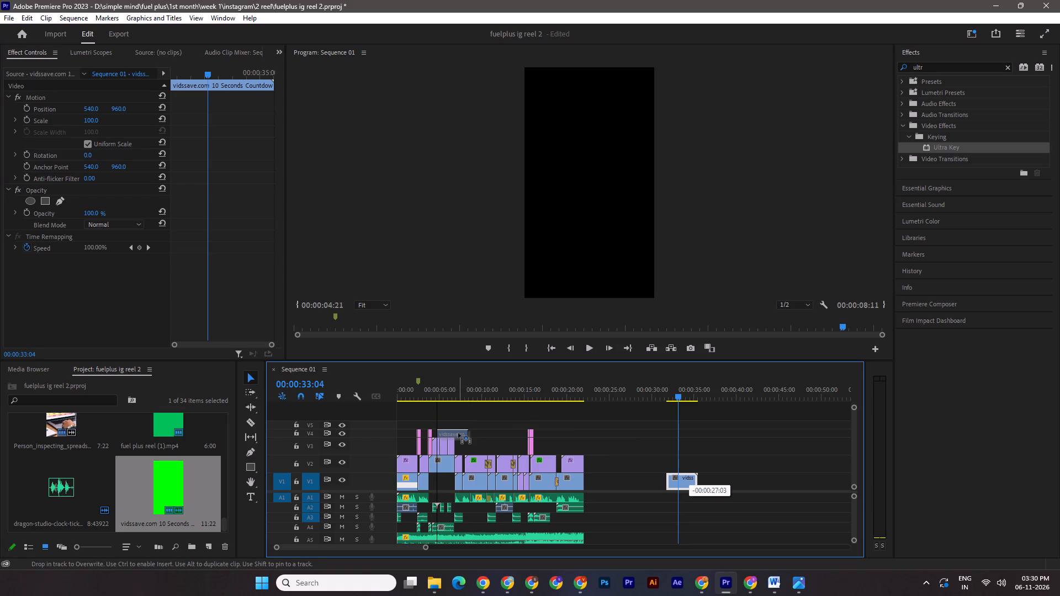
drag(458, 433, 455, 433)
drag(434, 392, 443, 392)
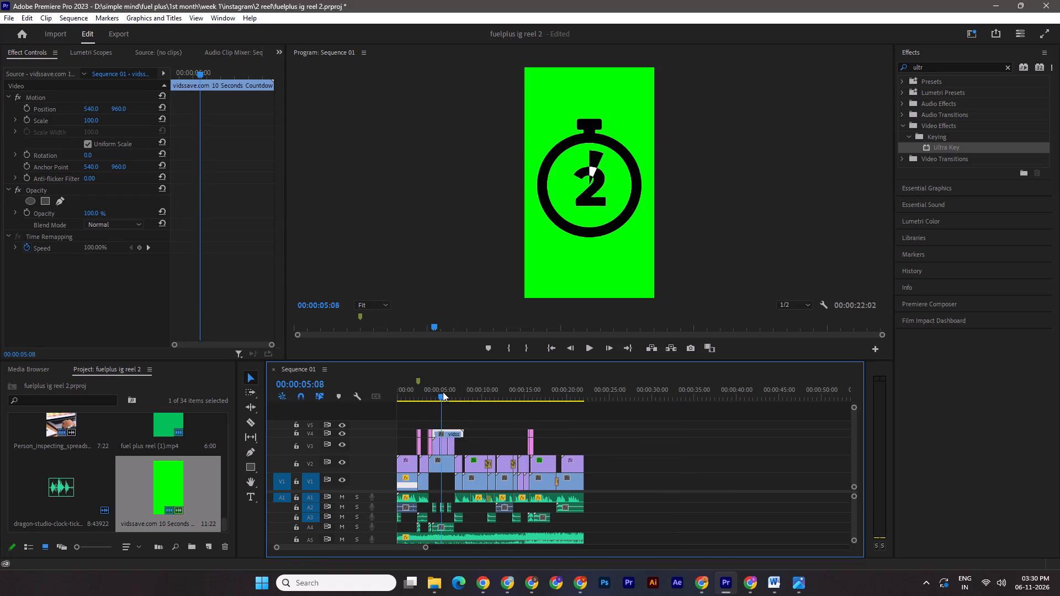
drag(443, 392, 458, 395)
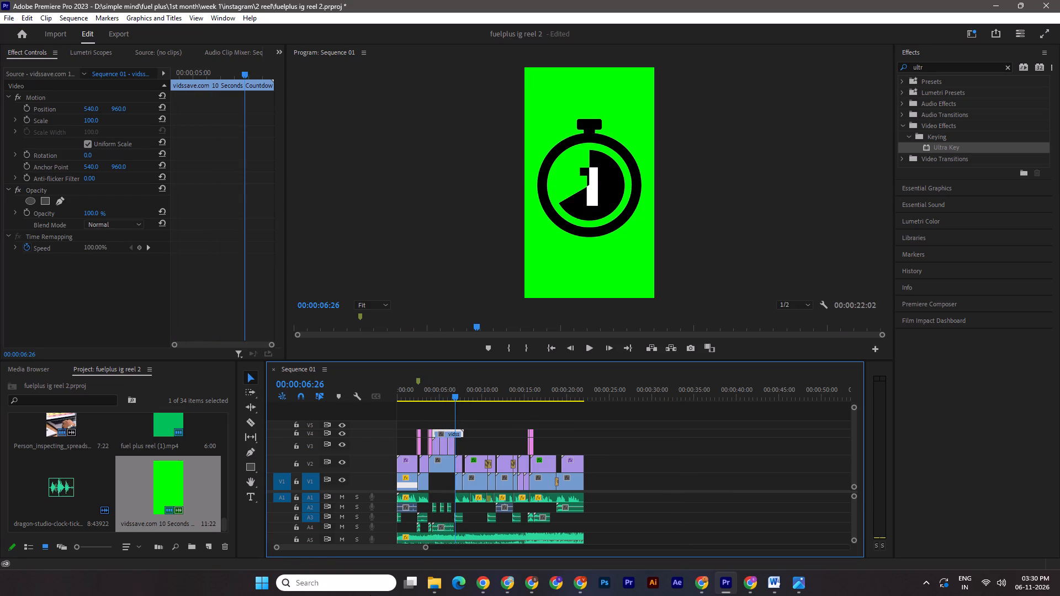
Expand the Video 4 track and show the Time Remapping speed line on the stopwatch clip.
drag(427, 547, 391, 543)
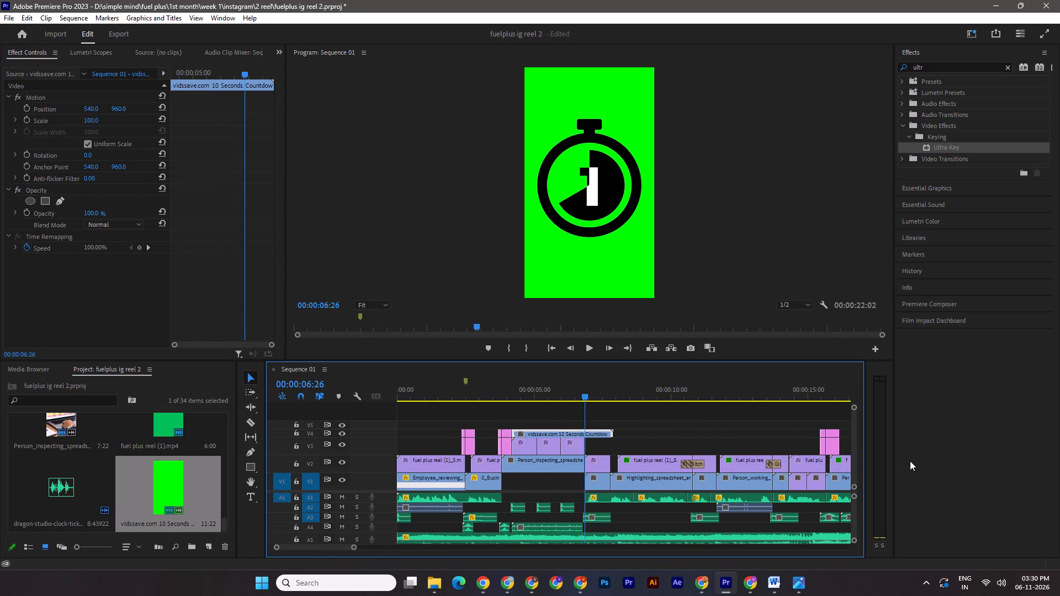
click(854, 487)
drag(857, 460, 857, 454)
right_click(521, 436)
click(576, 475)
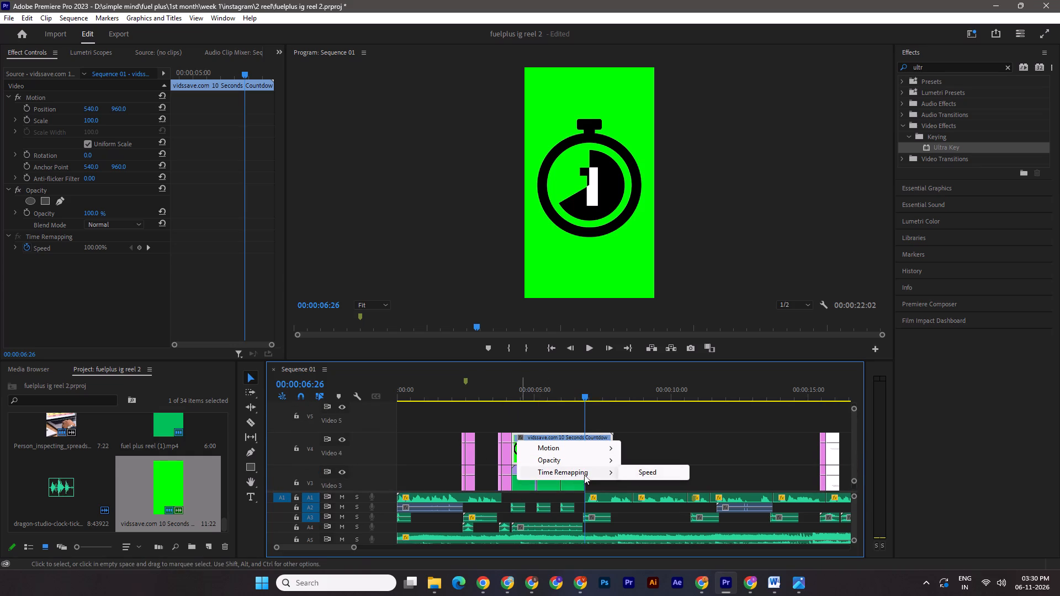
click(635, 475)
Set the stopwatch clip's time interpolation to Optical Flow in its speed and duration settings.
right_click(535, 445)
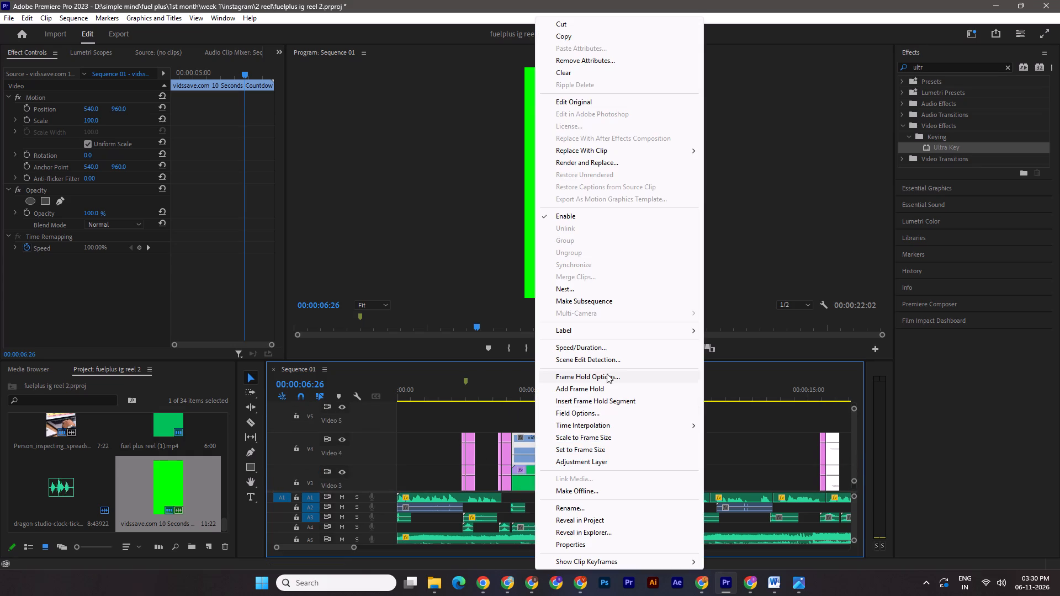
click(573, 350)
click(551, 325)
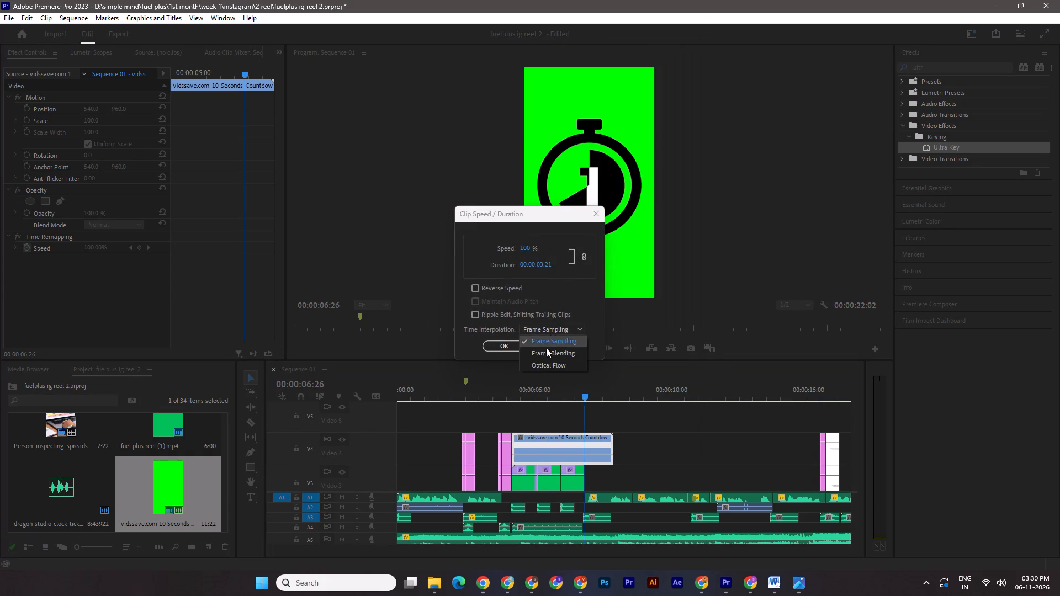
click(545, 364)
click(510, 347)
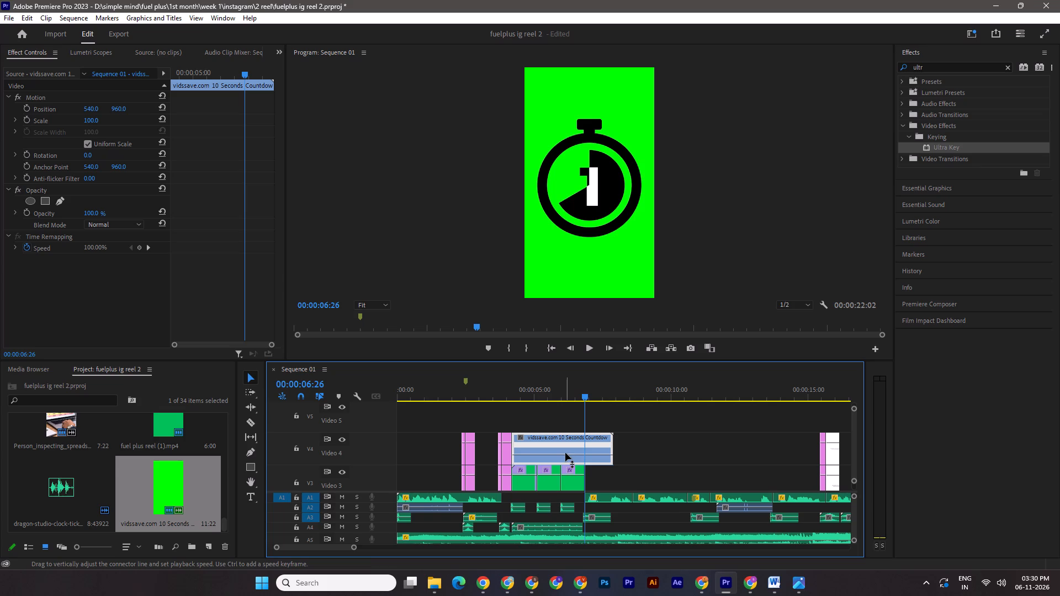
Speed up the stopwatch clip to 131% and trim its end to 00:00:06:26, level with the red number clips.
drag(566, 455, 568, 438)
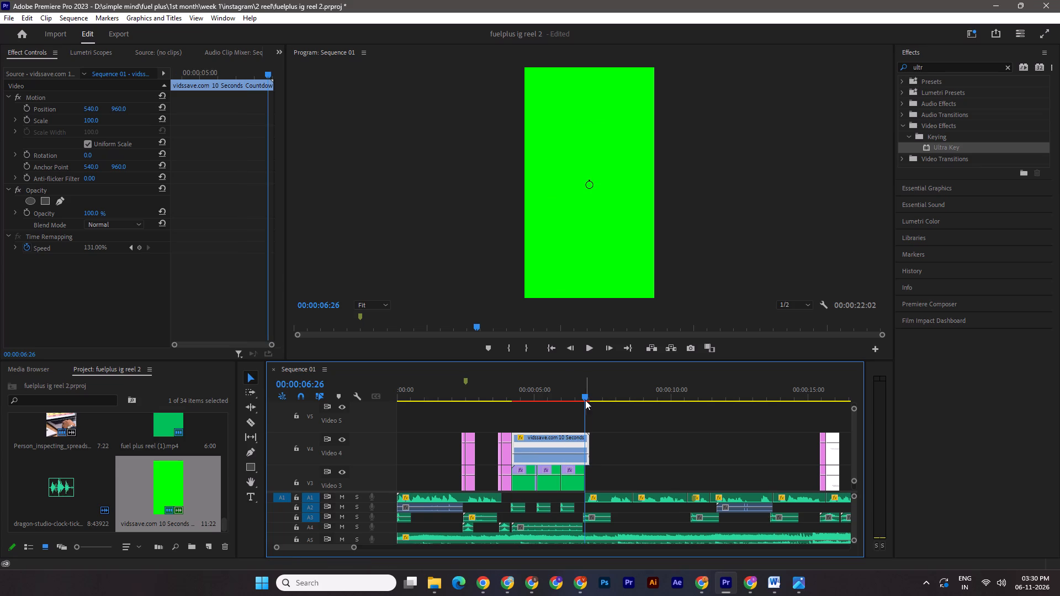
click(587, 396)
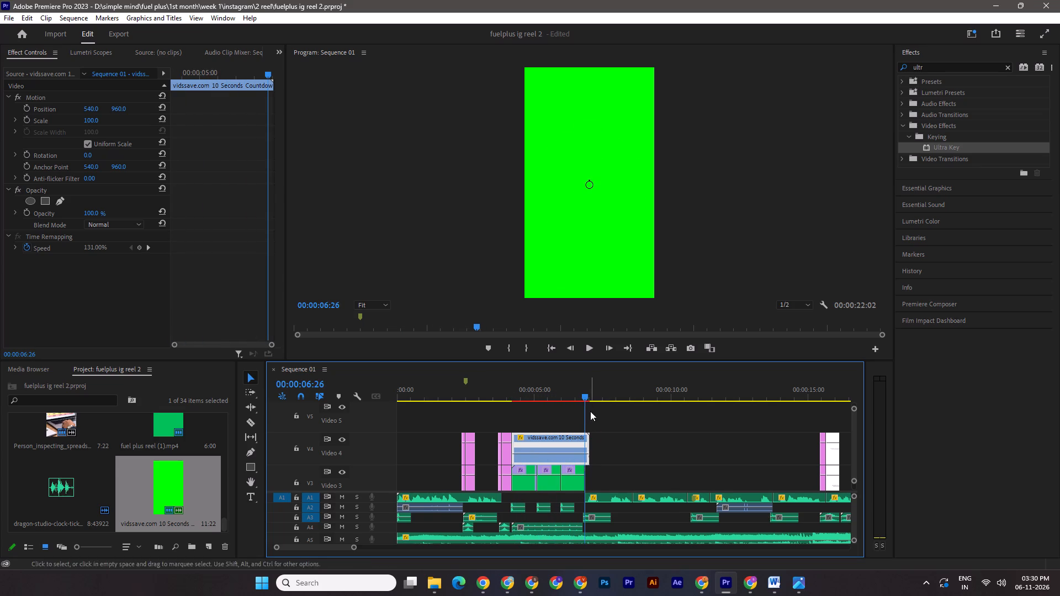
click(586, 396)
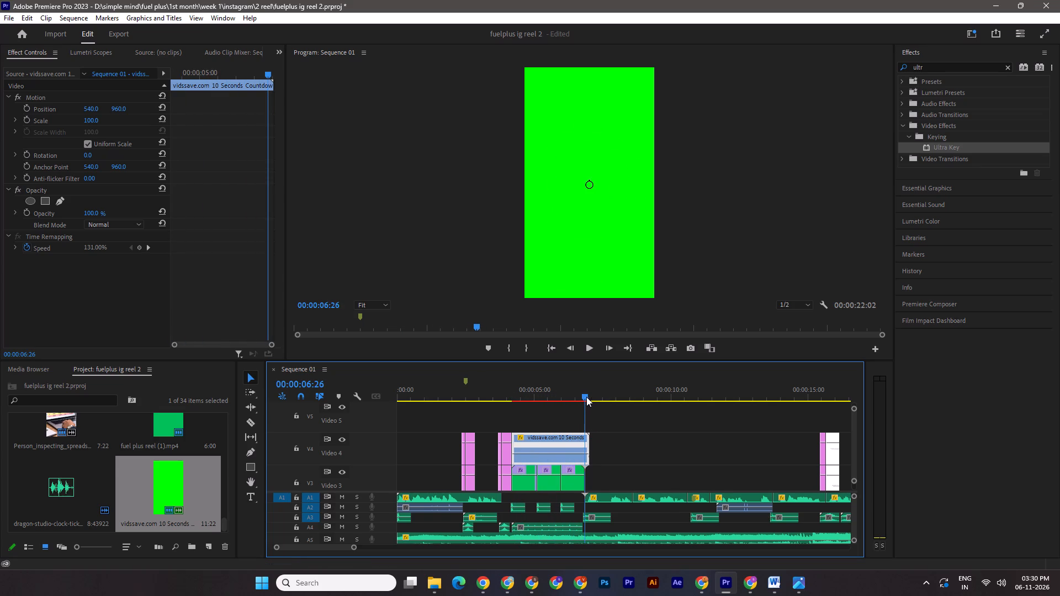
click(589, 449)
drag(602, 477, 585, 476)
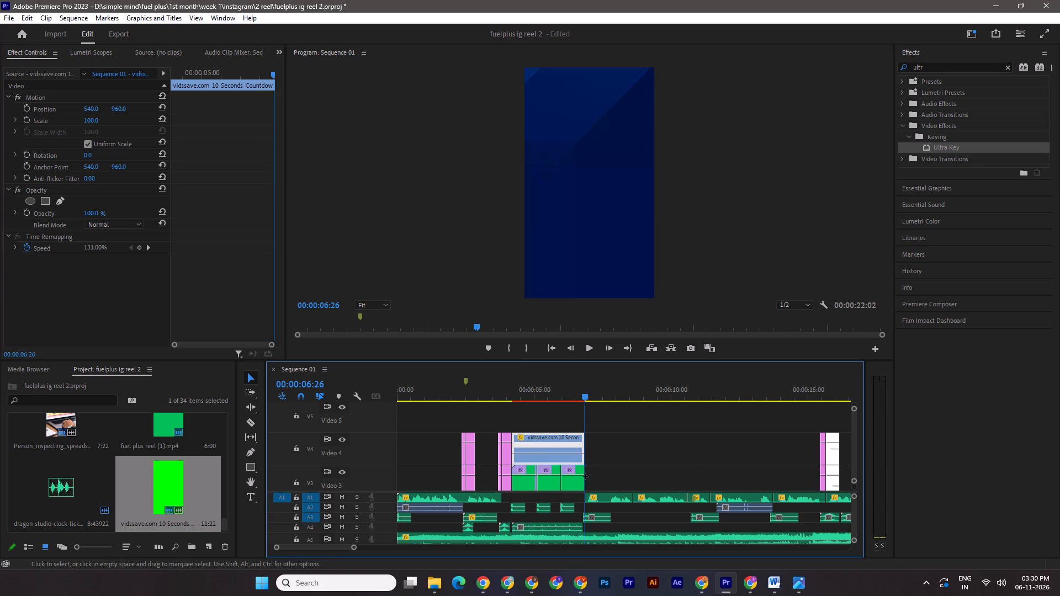
Move the three red number clips from V3 to an empty stretch of V4 after 00:00:10:00 and put the stopwatch clip in their place on V3.
drag(585, 476, 519, 478)
drag(523, 484, 699, 453)
shift+drag(533, 440, 531, 462)
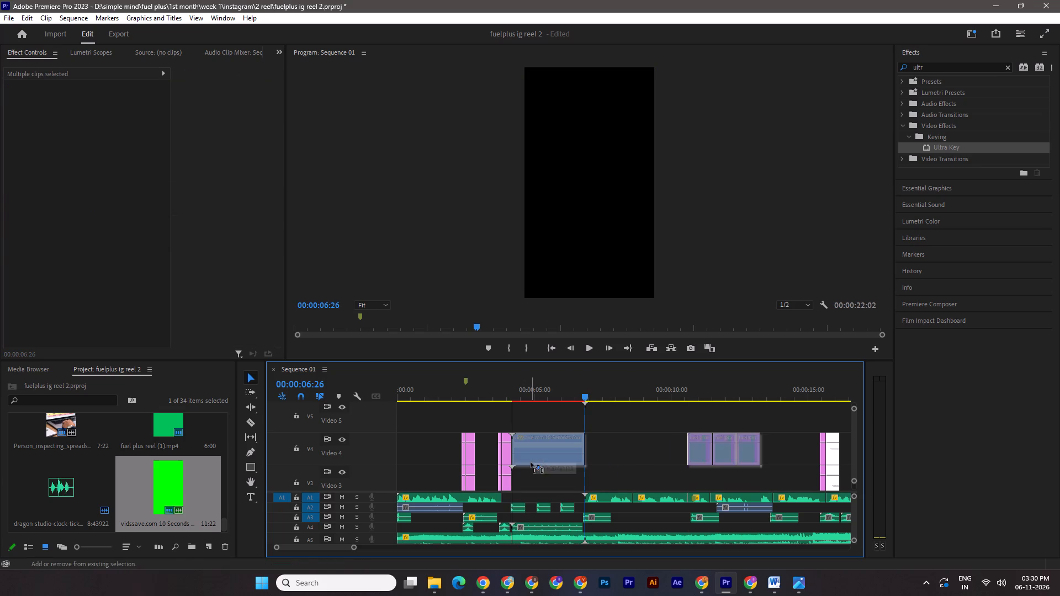
shift+drag(531, 462, 531, 469)
key(ctrl+z)
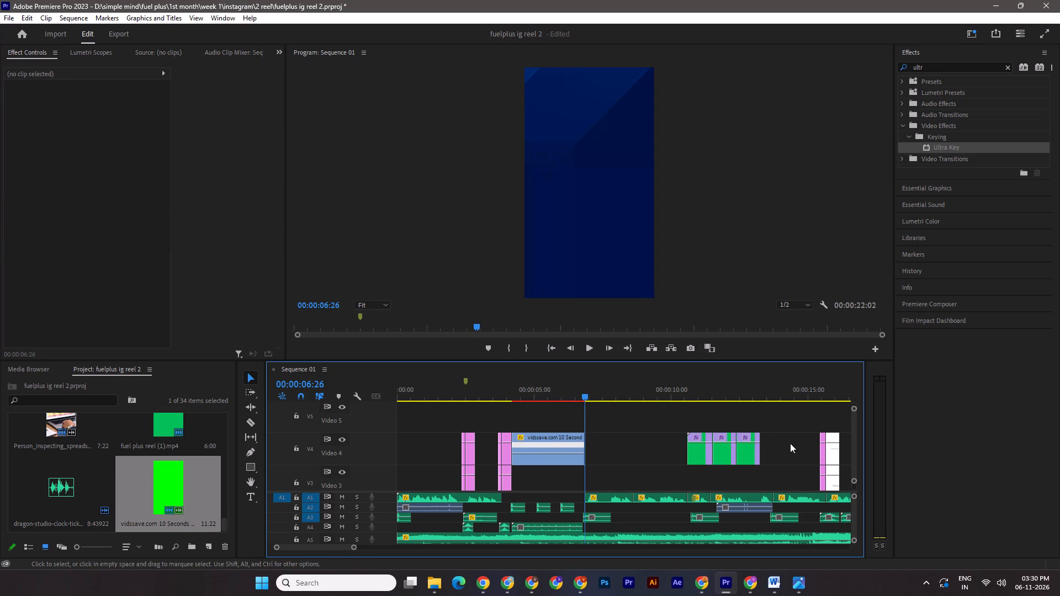
shift+drag(545, 441, 540, 479)
Delete the three displaced red number clips from V4 and save the project.
drag(798, 453, 653, 474)
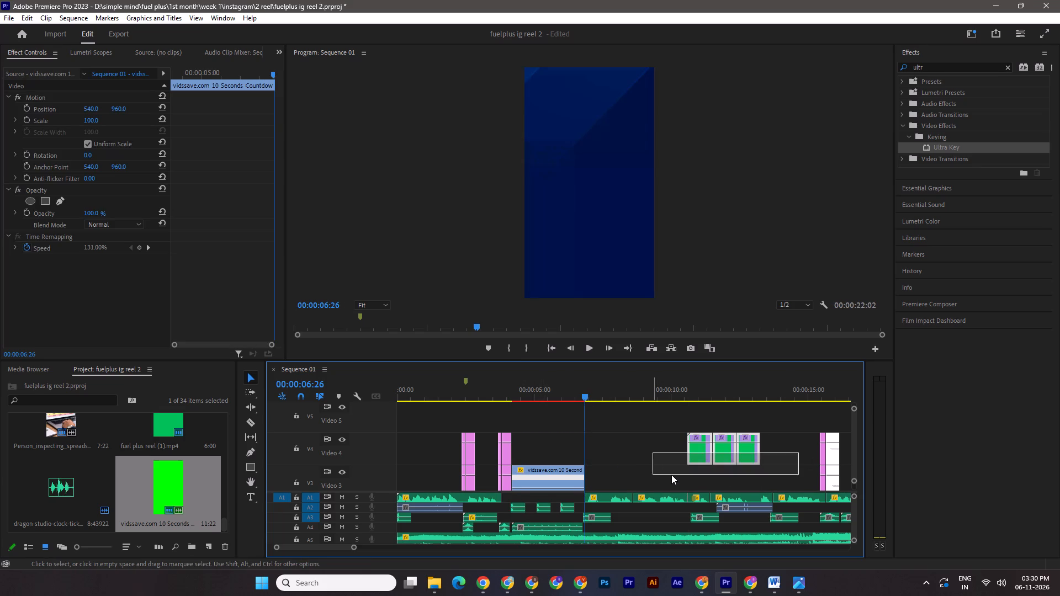
key(Delete)
key(ctrl+s)
Render the sequence's video previews and stop the playback that follows.
key(Return)
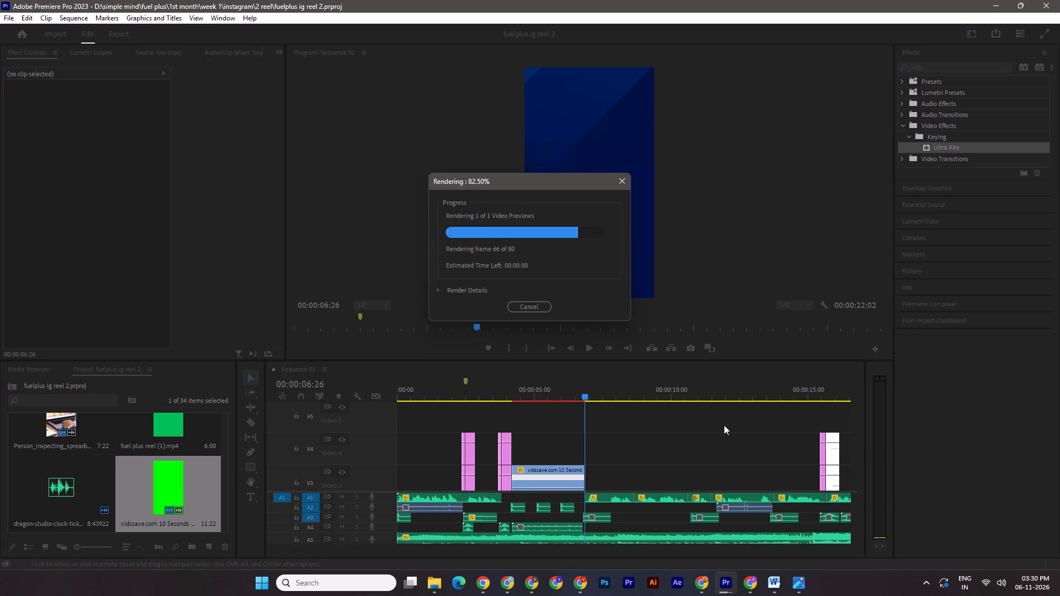
key(space)
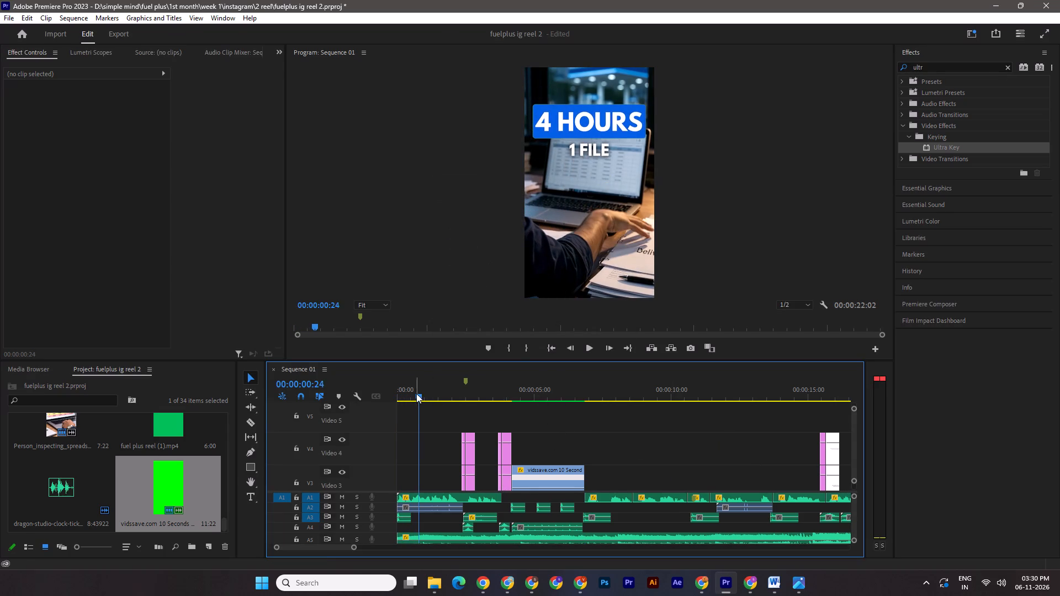
Apply Ultra Key to the stopwatch clip on V3 and sample its green background at 00:00:04:22 as the key color.
drag(416, 393, 524, 401)
drag(946, 147, 555, 481)
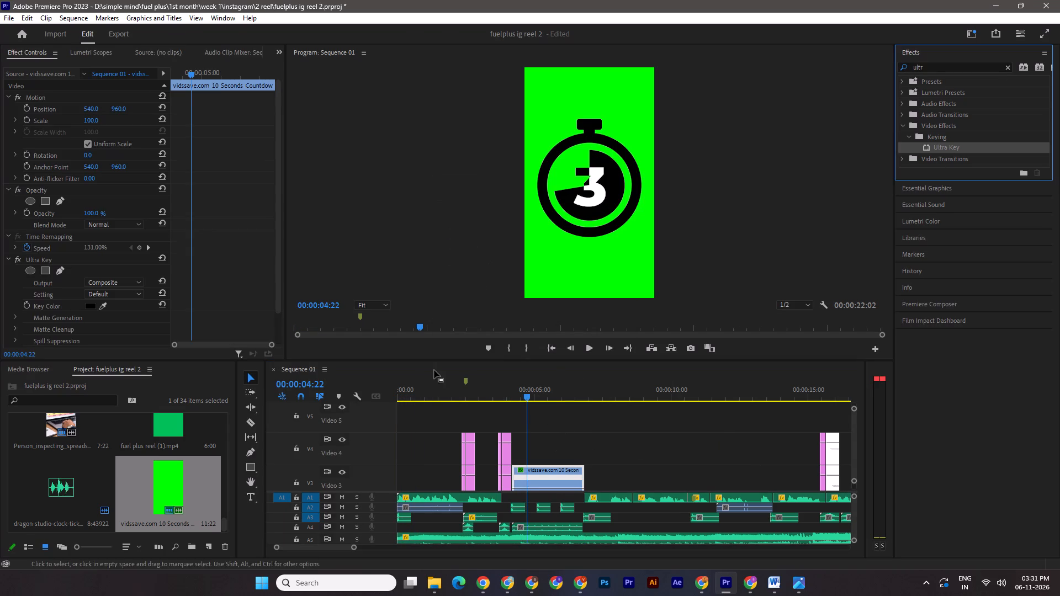
click(97, 308)
click(107, 305)
click(609, 103)
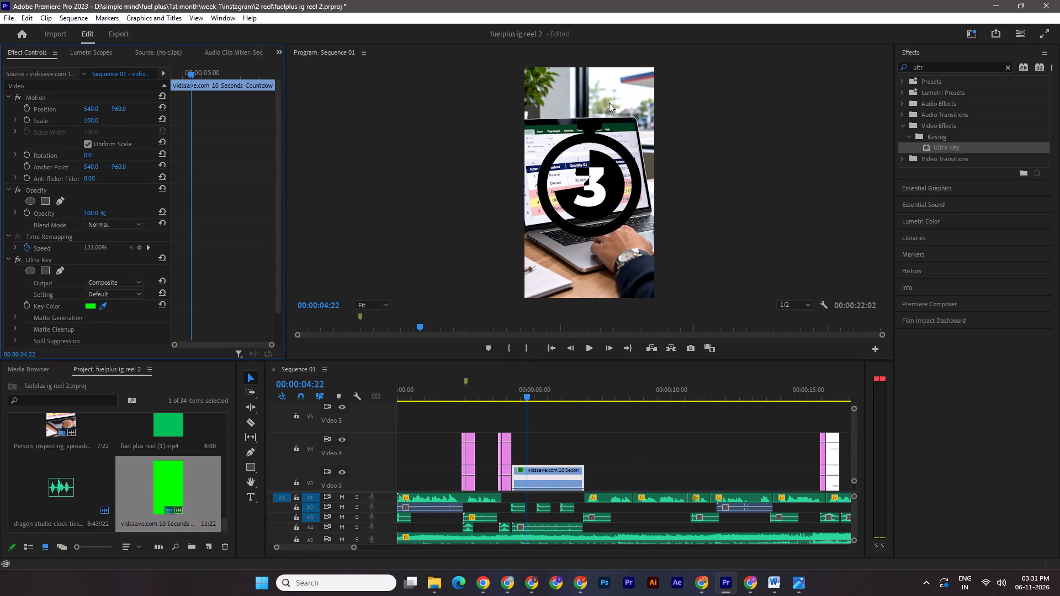
Scale the stopwatch clip to 55, set its vertical position to 495, and save the project.
drag(89, 123, 71, 124)
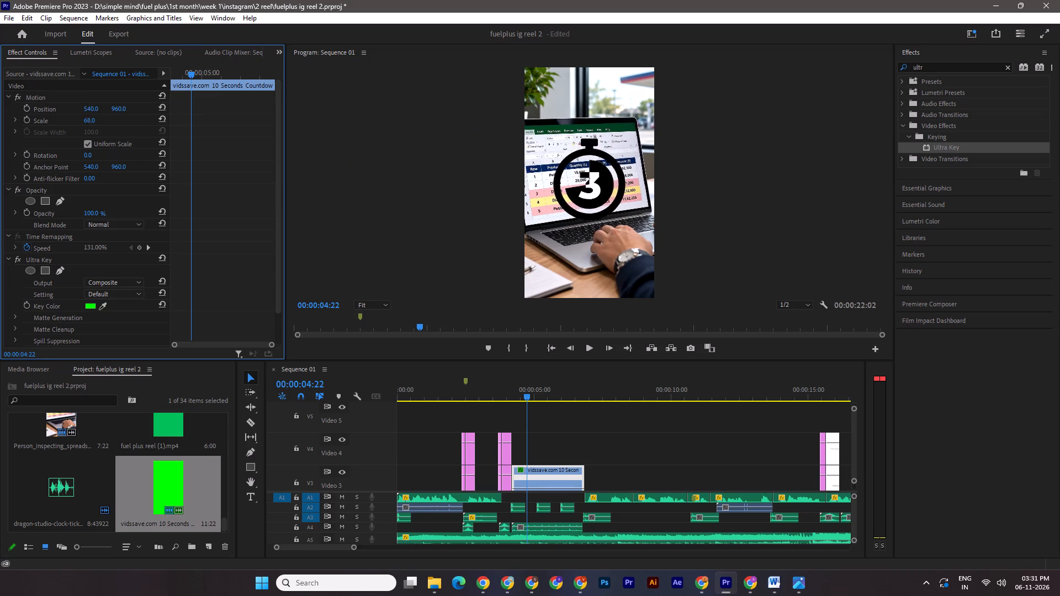
drag(71, 124, 65, 125)
drag(120, 108, 104, 108)
key(ctrl+s)
Play the reel from the start into the stopwatch countdown to review the keyed overlay.
drag(528, 392, 460, 395)
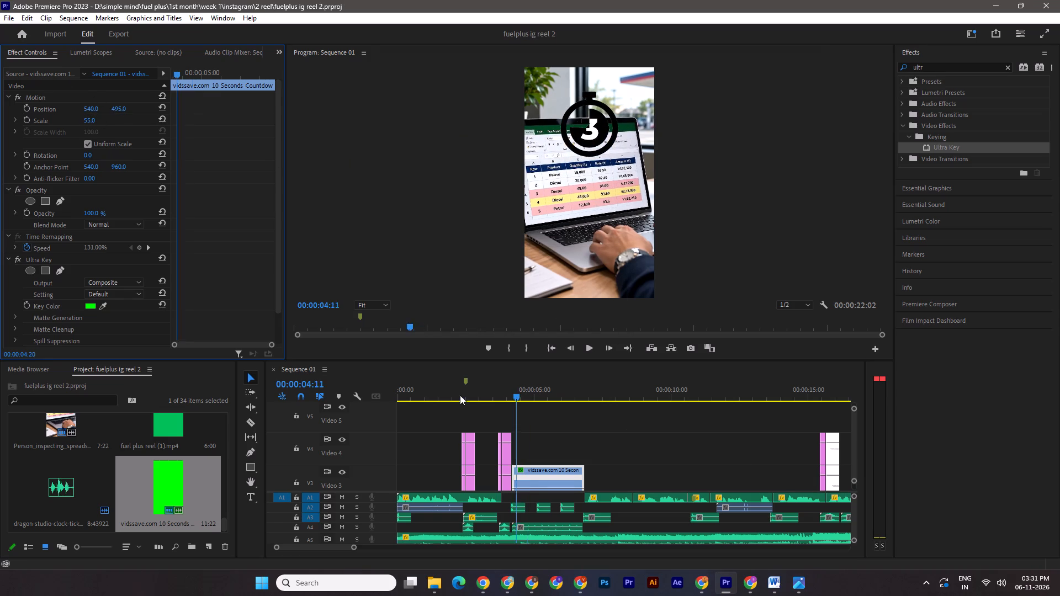
drag(460, 395, 258, 395)
key(space)
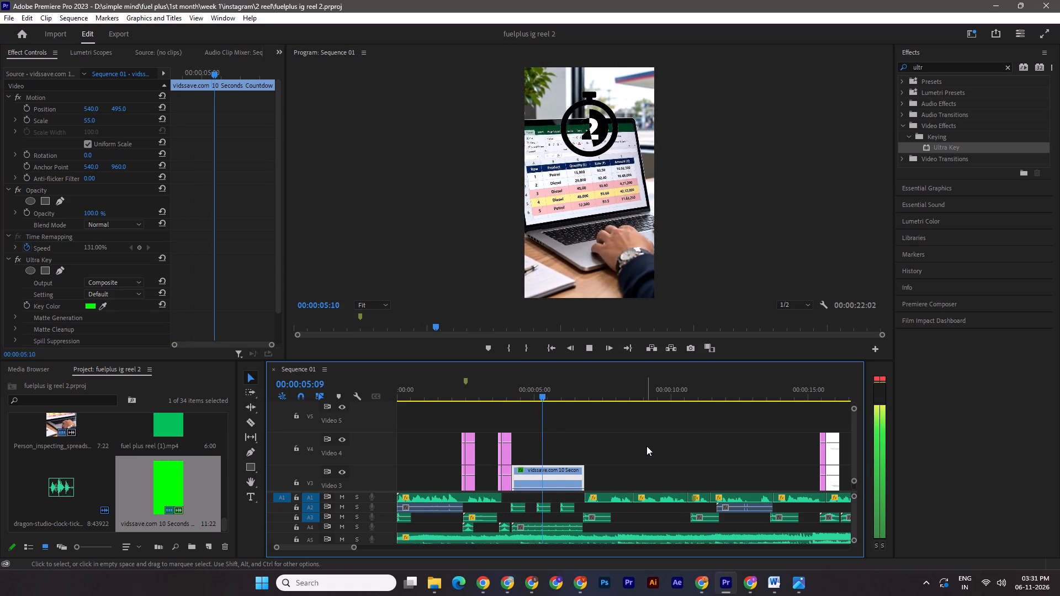
key(space)
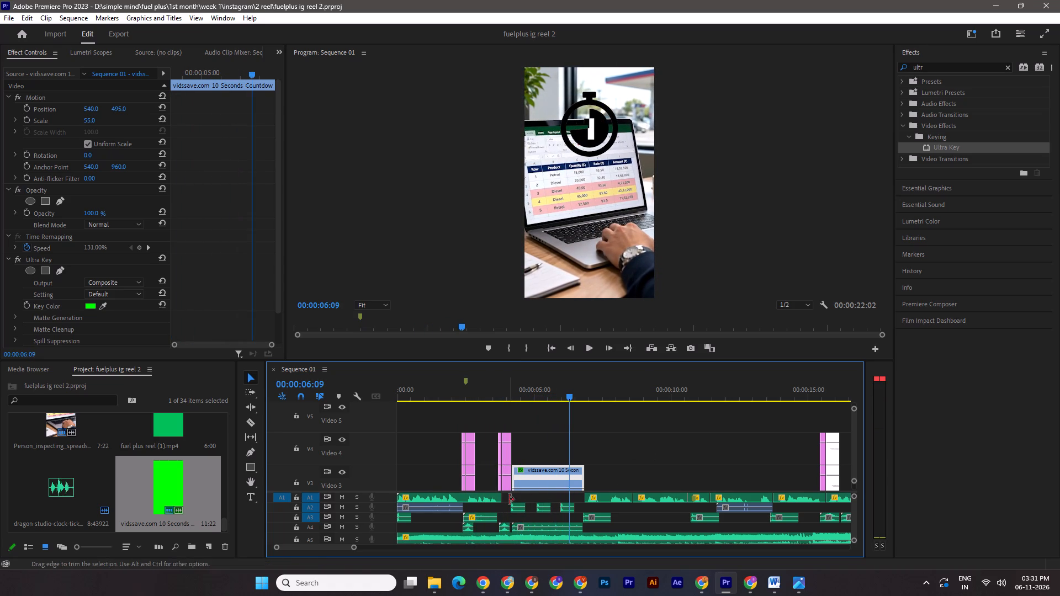
Delete the three short sound clips on A2 beneath the stopwatch countdown and save the project.
drag(501, 506, 574, 512)
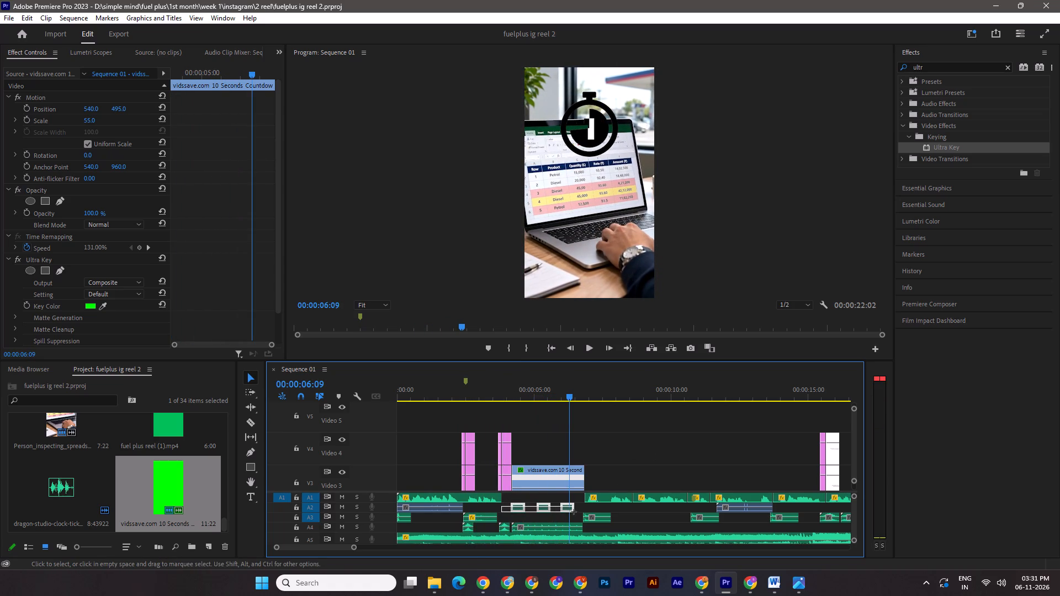
drag(574, 512, 574, 513)
key(Delete)
key(ctrl+s)
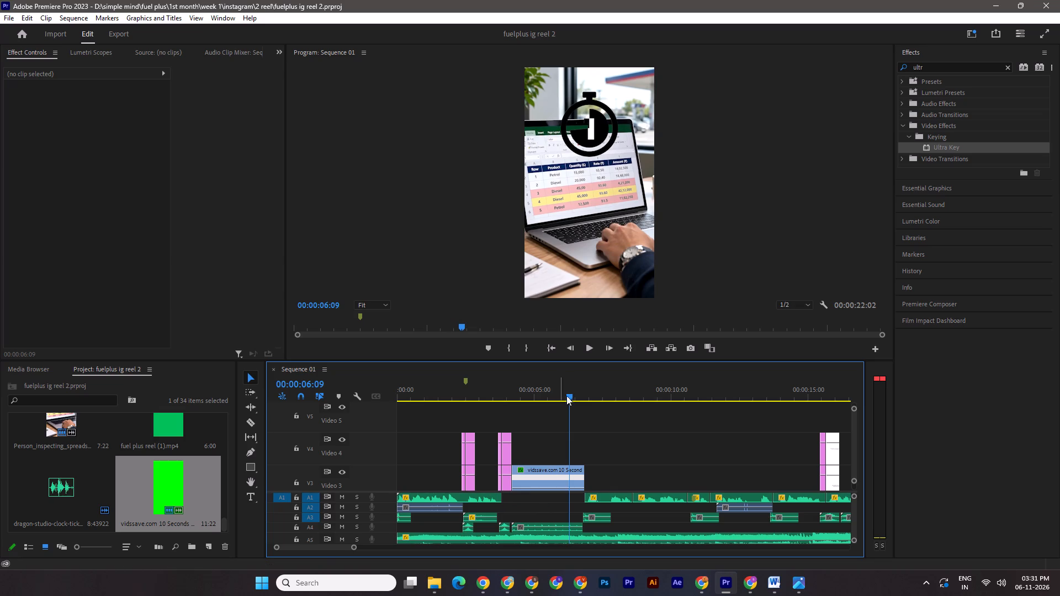
Review the reel from the start through the stopwatch countdown, replaying it in an enlarged Program Monitor up to 00:00:08:06.
drag(568, 391, 367, 382)
key(space)
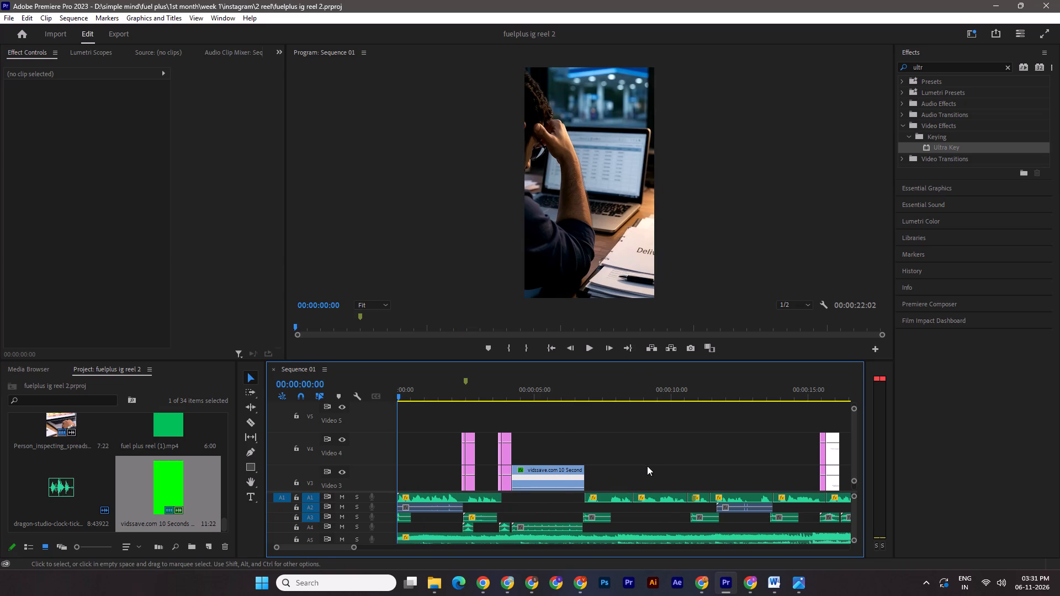
key(space)
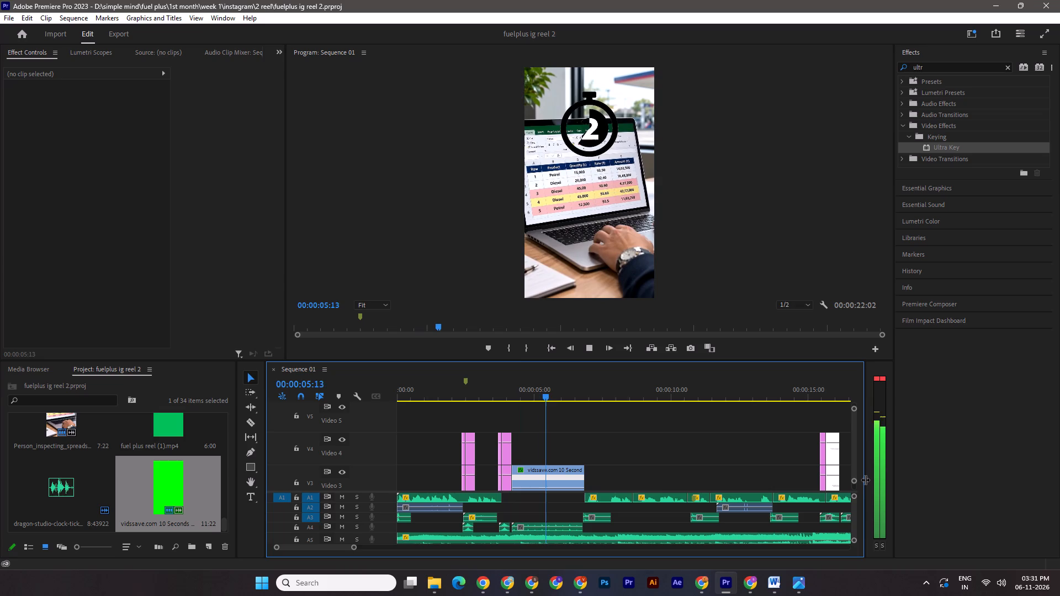
key(space)
drag(582, 394, 574, 392)
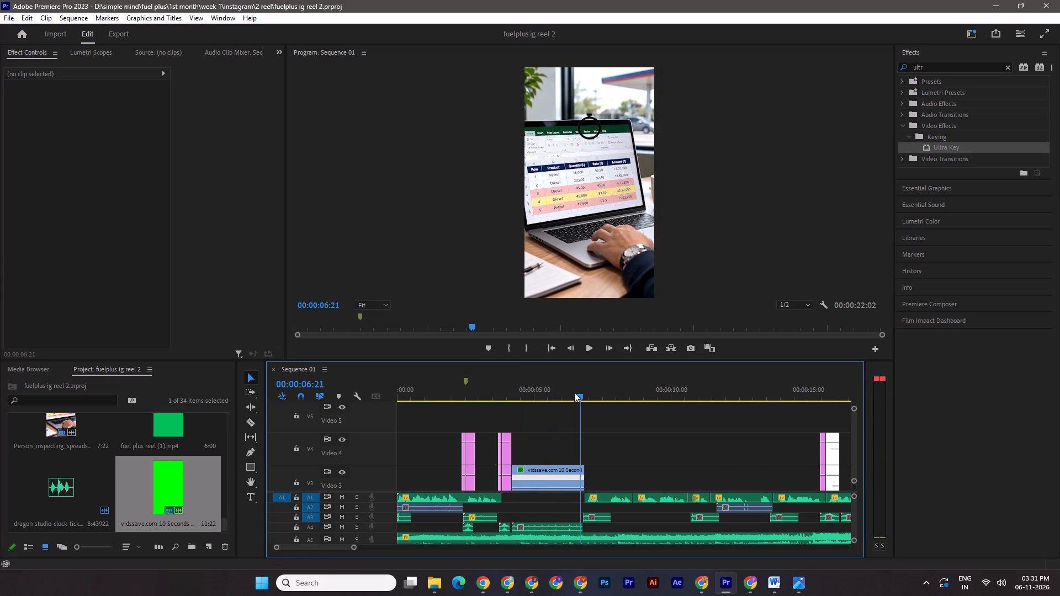
drag(574, 392, 373, 401)
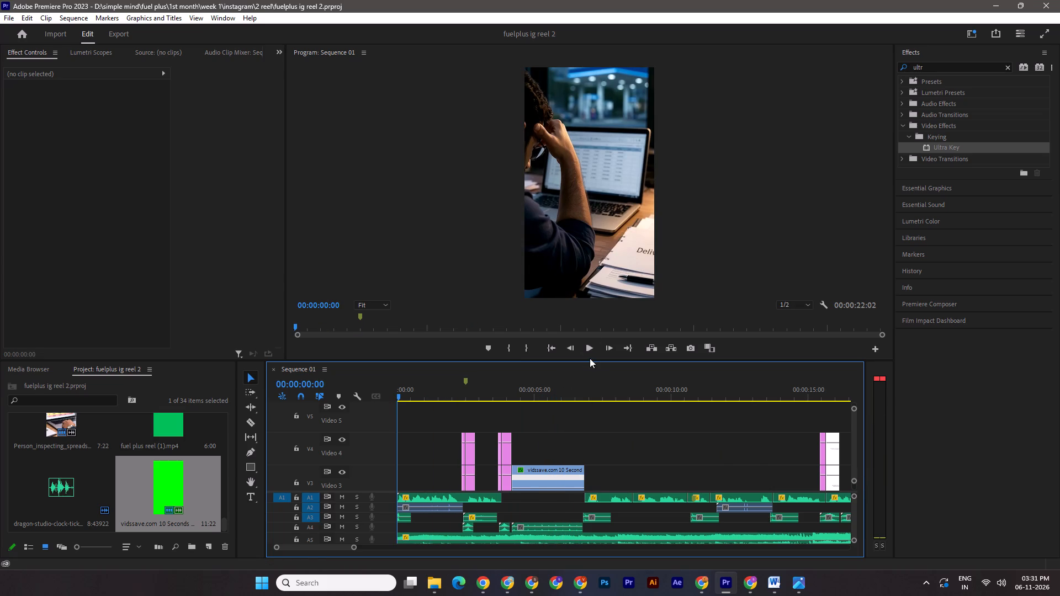
drag(591, 360, 600, 552)
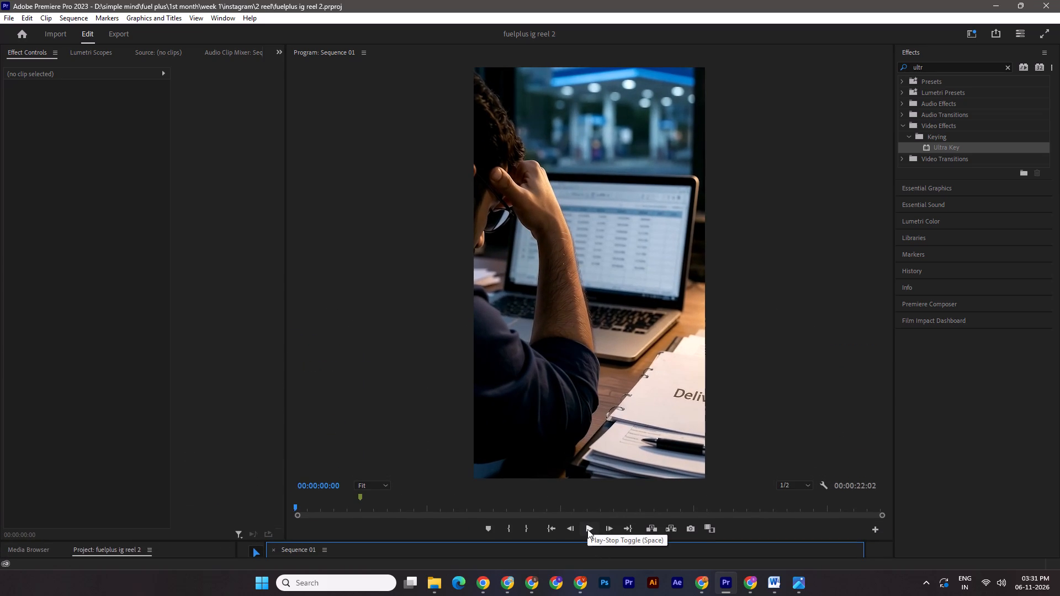
click(587, 529)
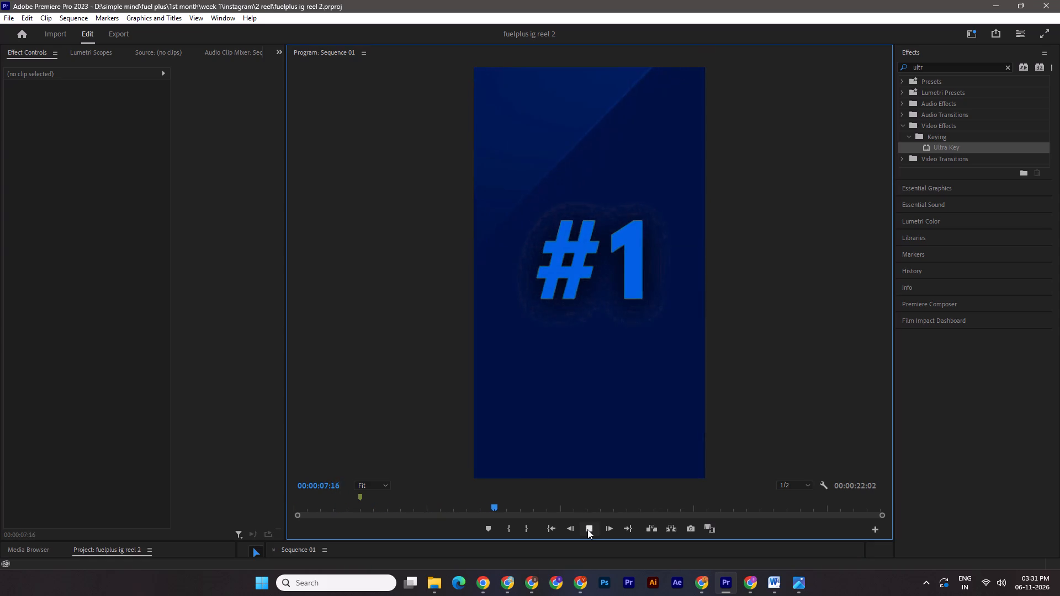
click(587, 529)
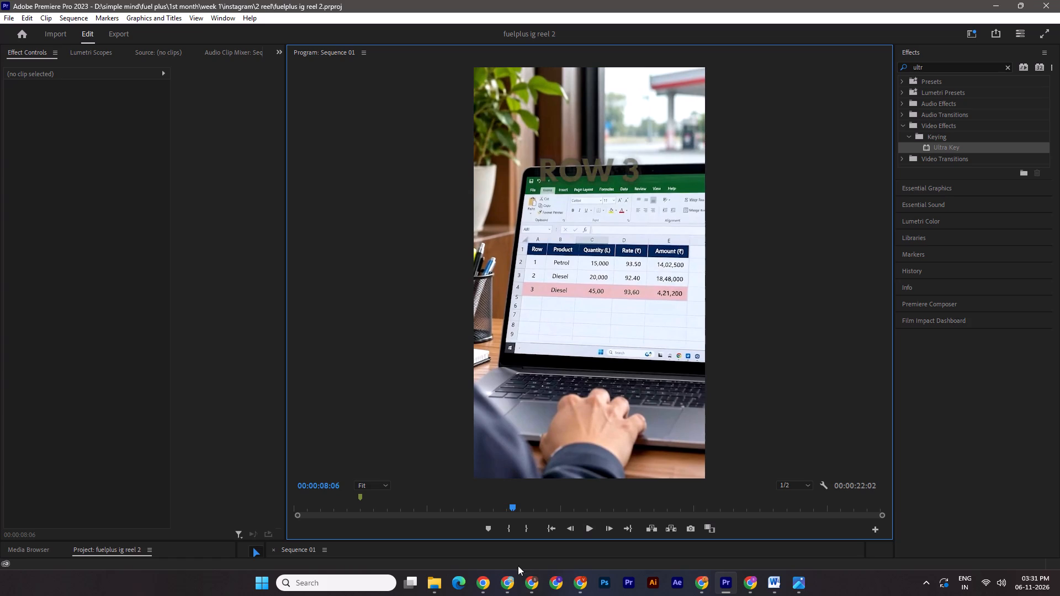
Switch to Chrome and browse the YouTube results for "3..2..1 clock ticking green screen" for other countdown clips.
click(528, 582)
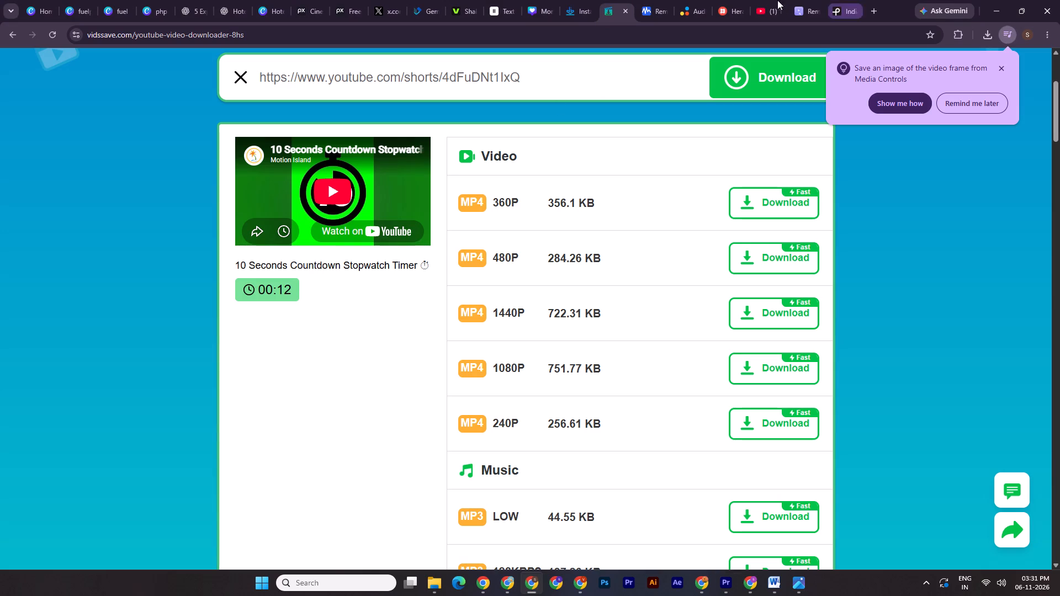
click(760, 0)
click(9, 35)
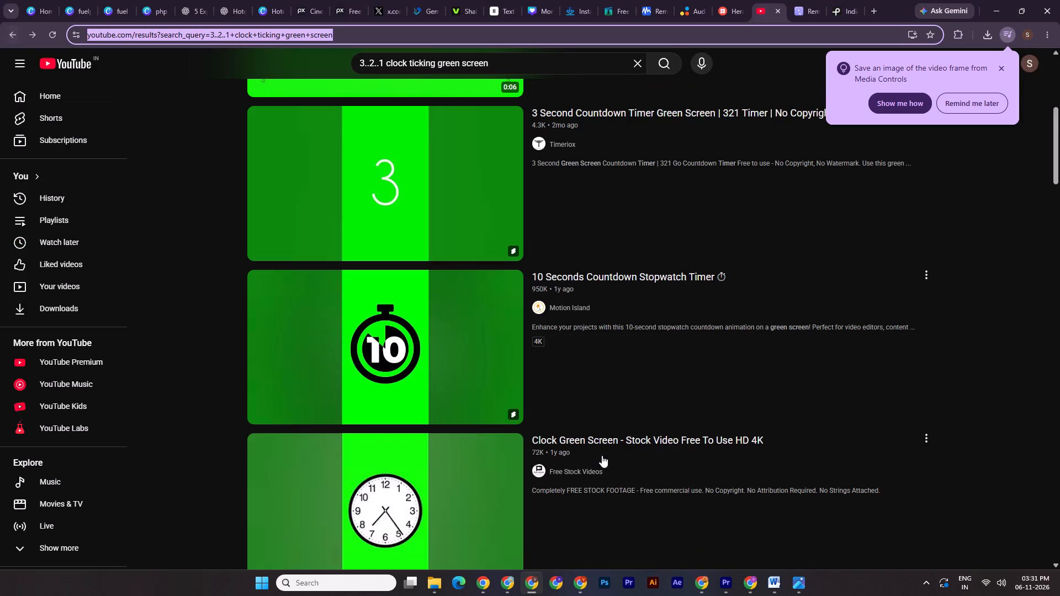
scroll(598, 459, down, 3)
scroll(352, 488, down, 4)
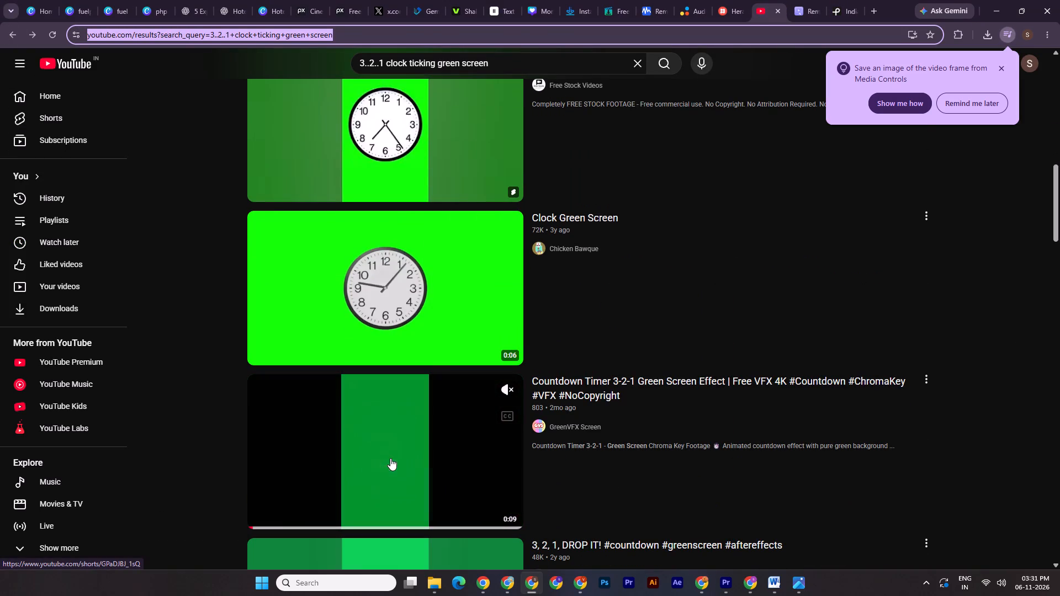
scroll(407, 458, down, 5)
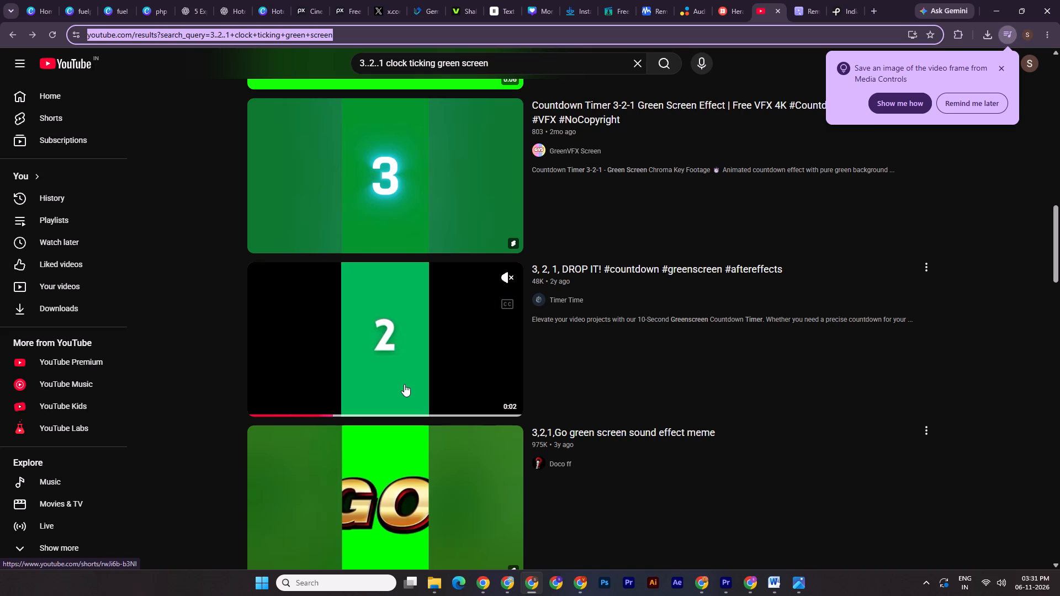
scroll(404, 384, down, 3)
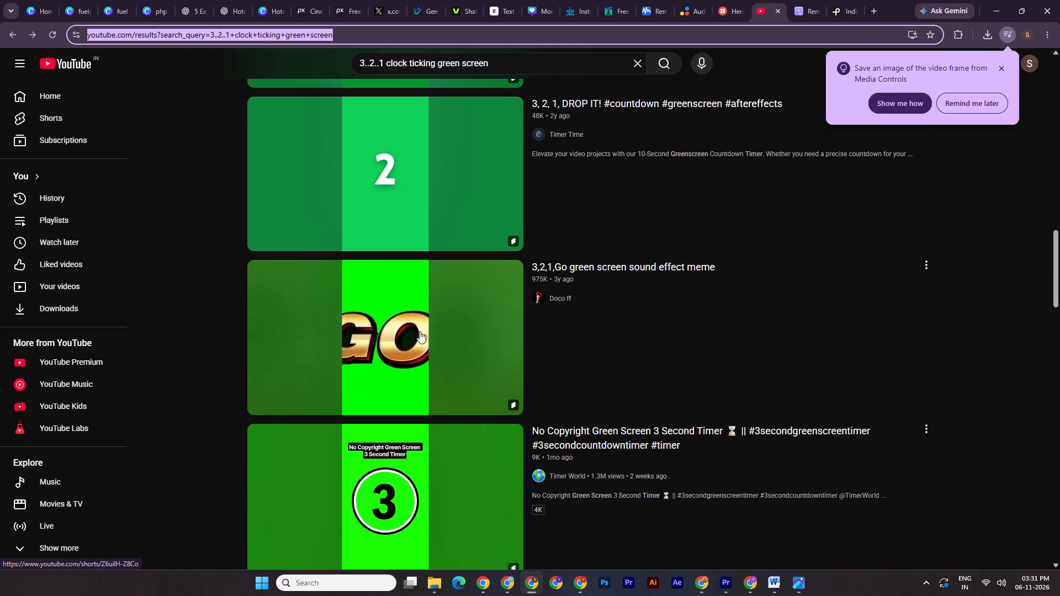
scroll(418, 492, down, 2)
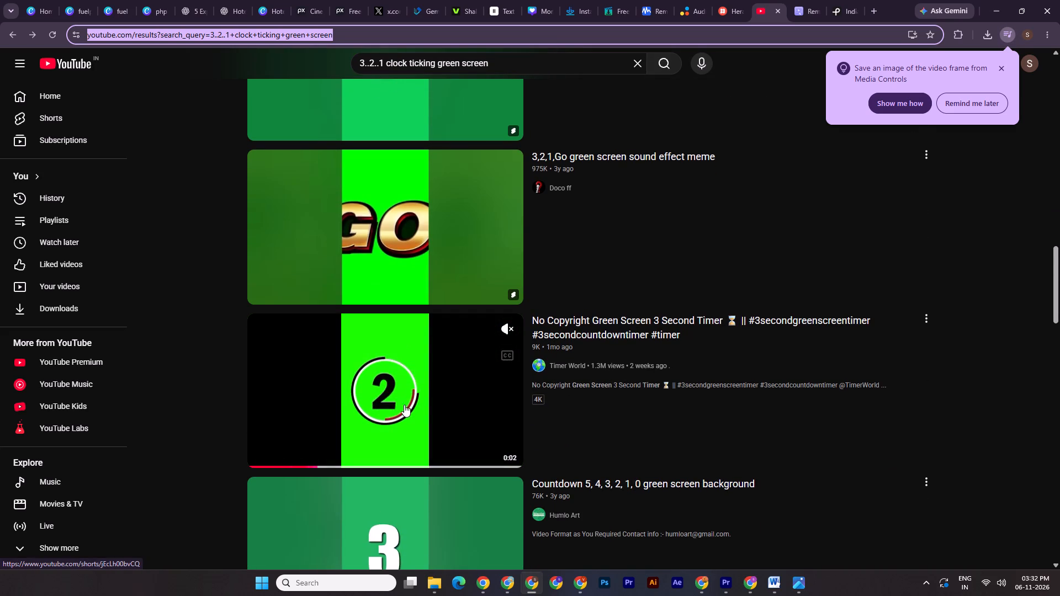
scroll(412, 408, down, 2)
scroll(369, 456, down, 3)
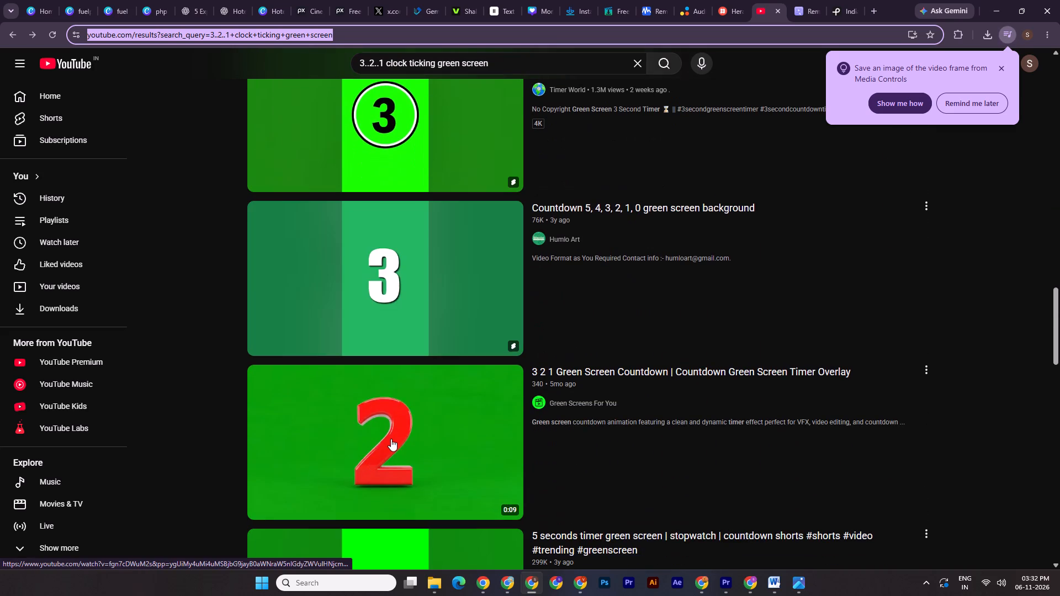
scroll(401, 451, down, 4)
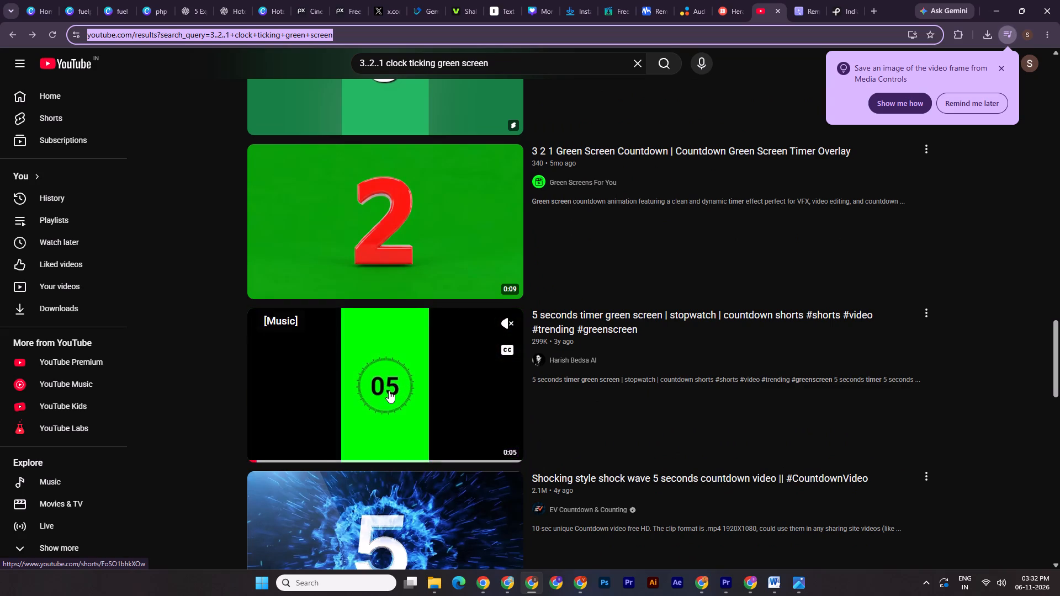
Switch back to Premiere Pro, replay the reel from the start to 00:00:07:28, and resize the Program Monitor.
click(724, 590)
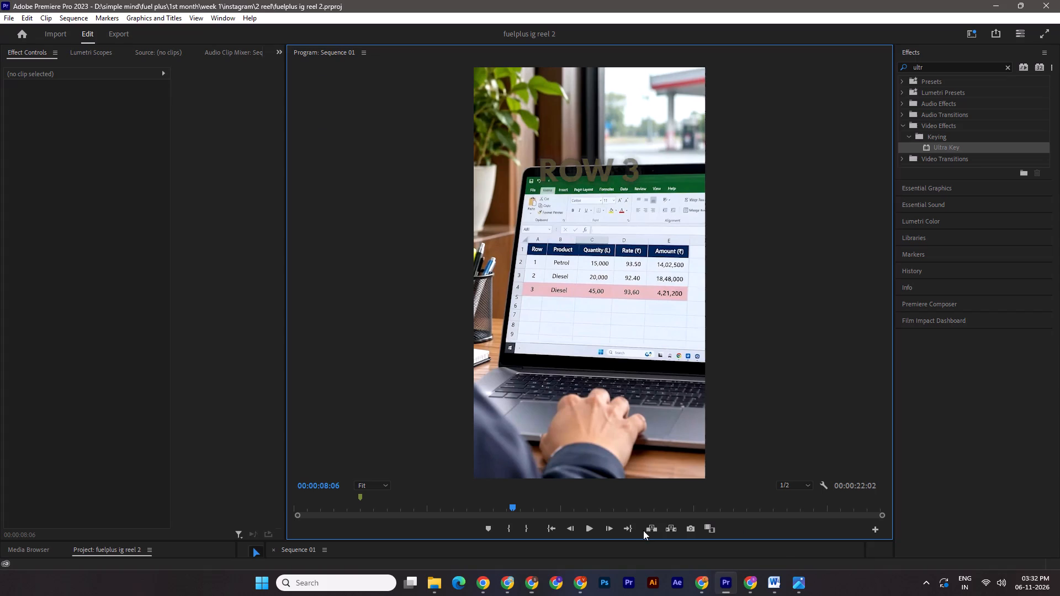
drag(509, 508, 248, 508)
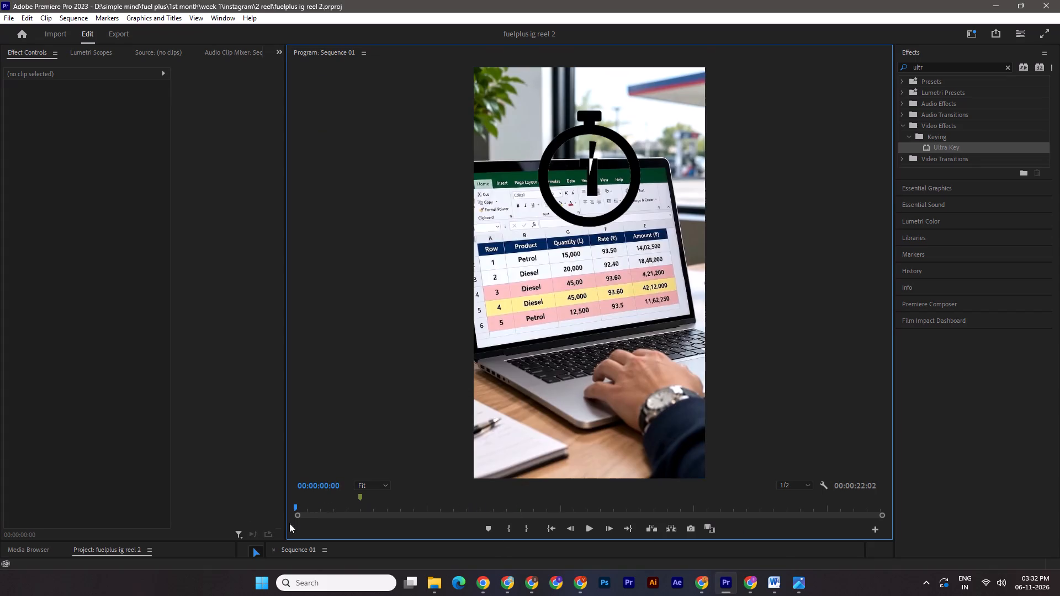
click(590, 534)
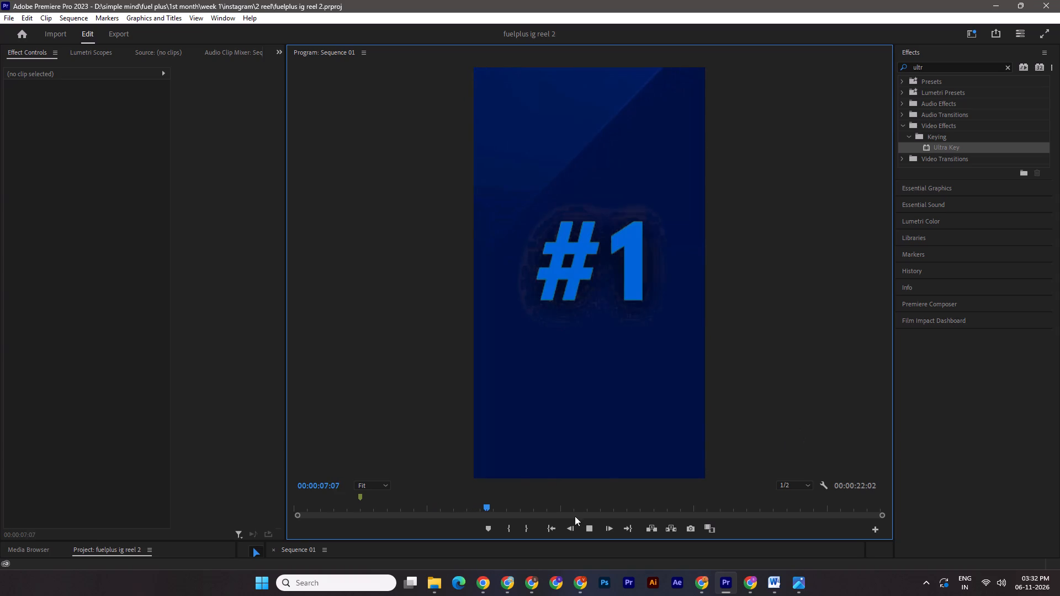
click(594, 526)
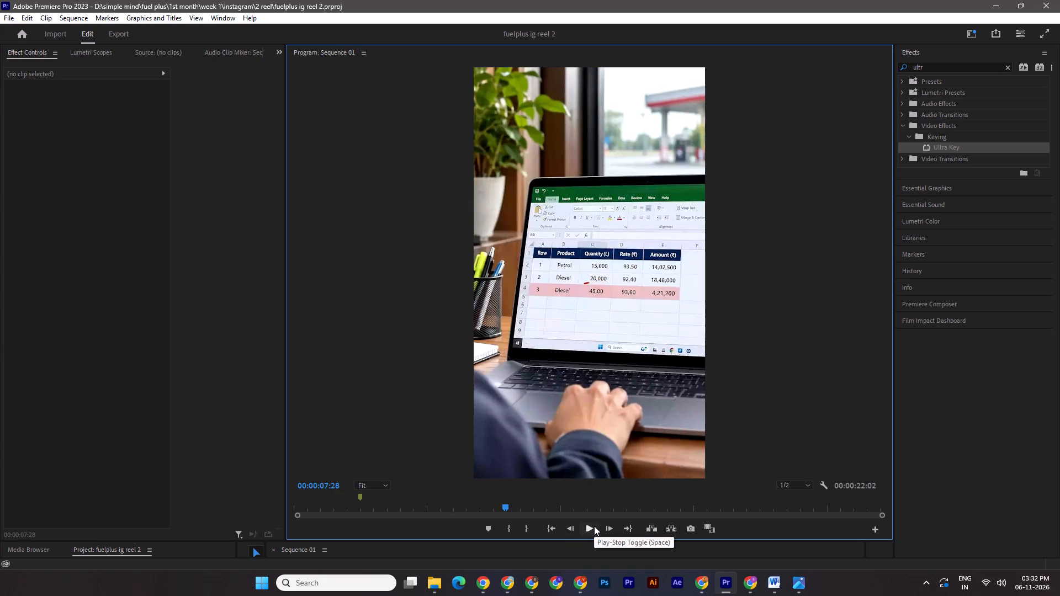
drag(586, 540, 588, 389)
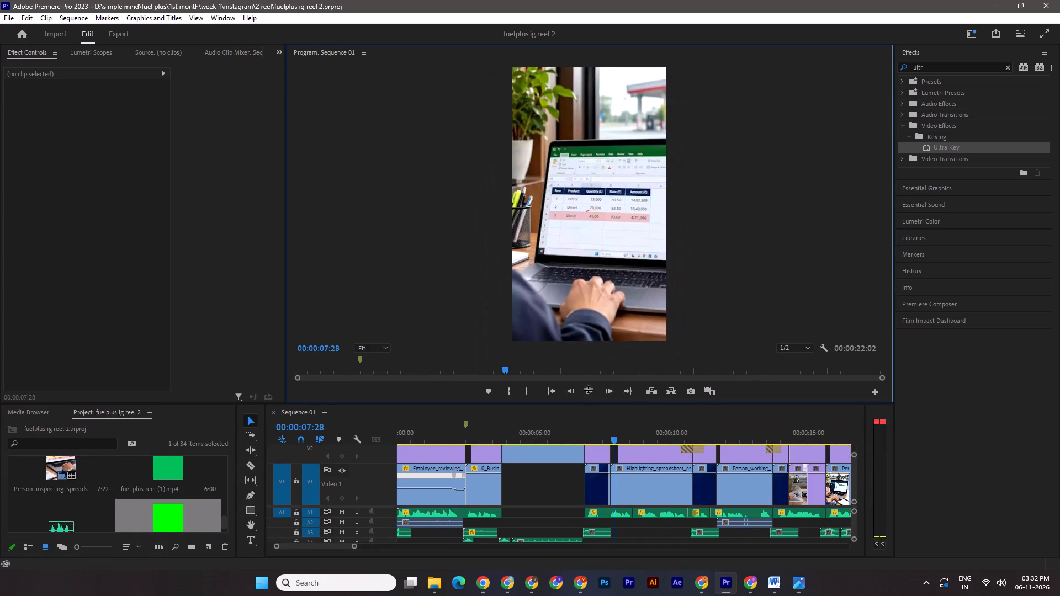
drag(588, 389, 592, 481)
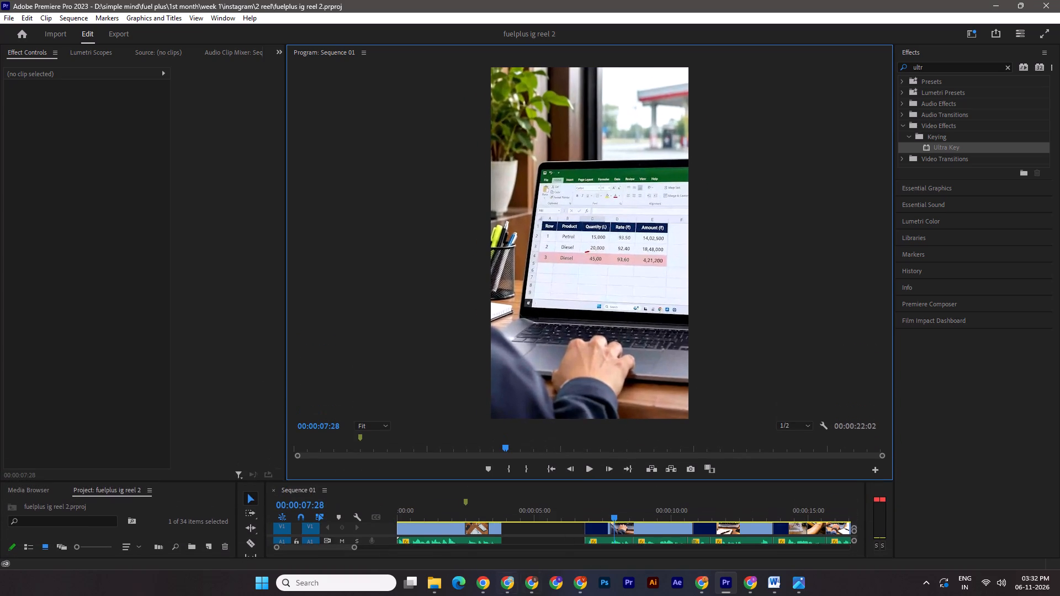
Switch to Chrome and browse further through the YouTube green-screen timer results, previewing alternative countdown and clock clips.
click(532, 584)
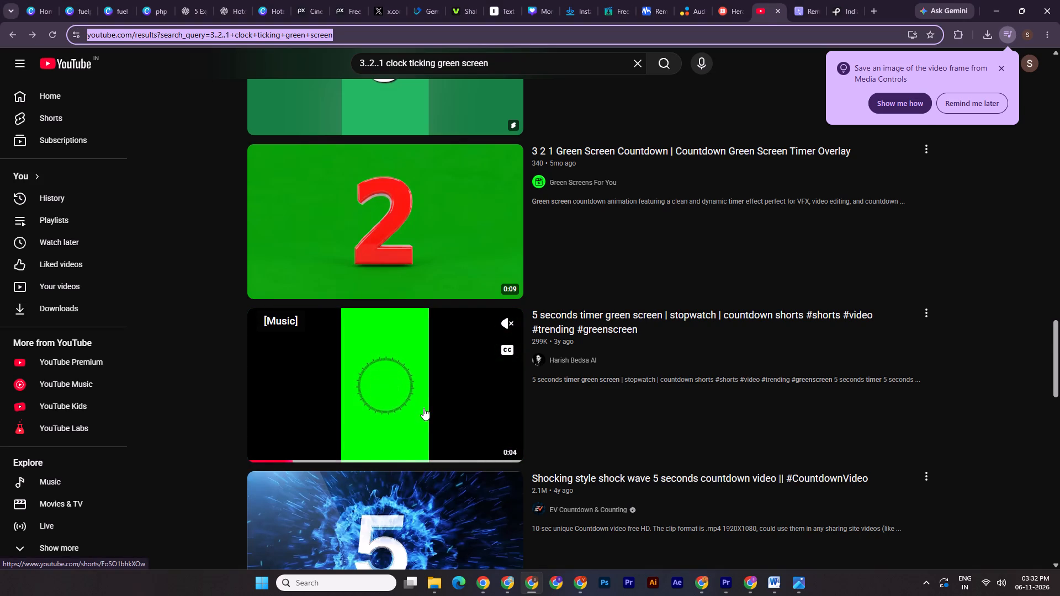
scroll(423, 408, down, 3)
scroll(364, 518, down, 4)
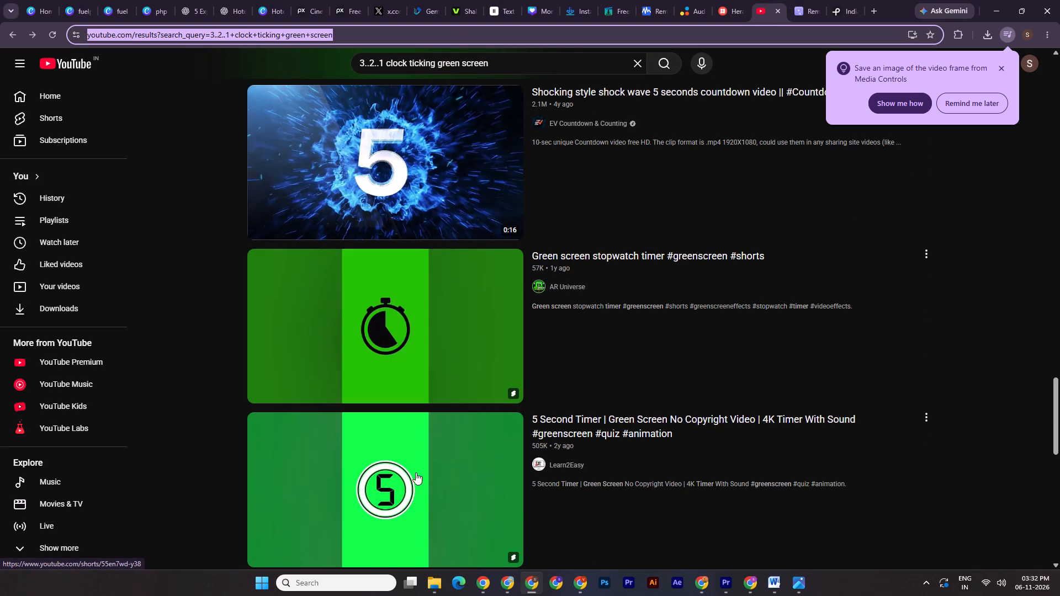
scroll(403, 512, down, 2)
scroll(415, 397, down, 3)
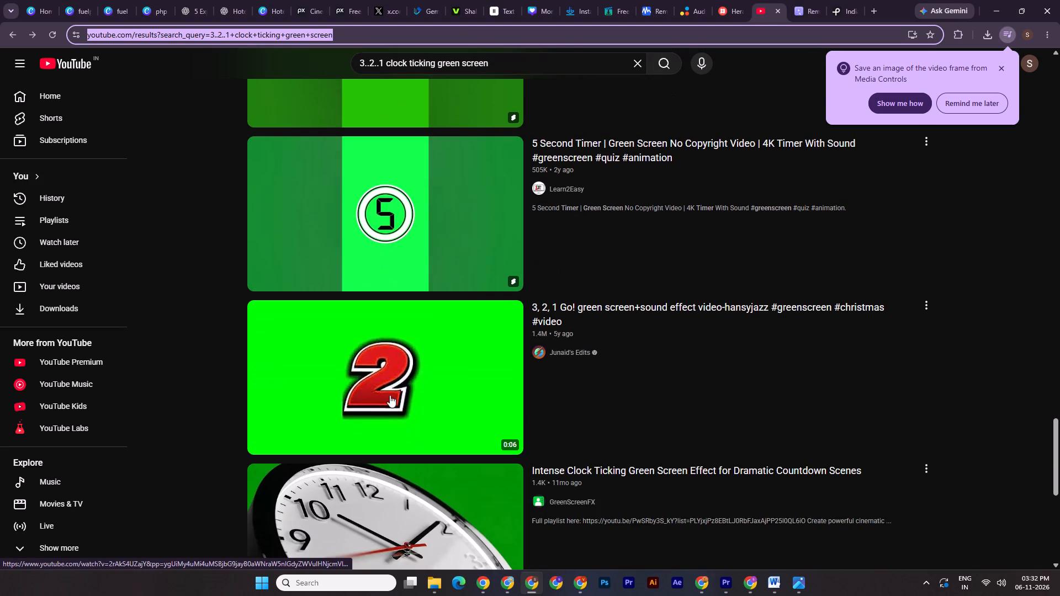
scroll(349, 514, down, 2)
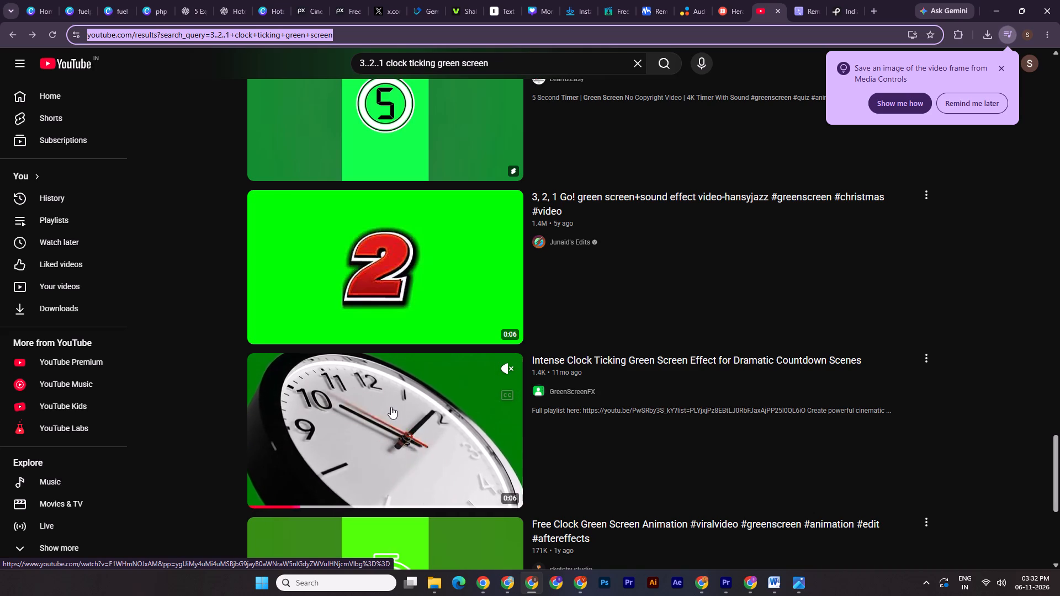
scroll(391, 407, down, 5)
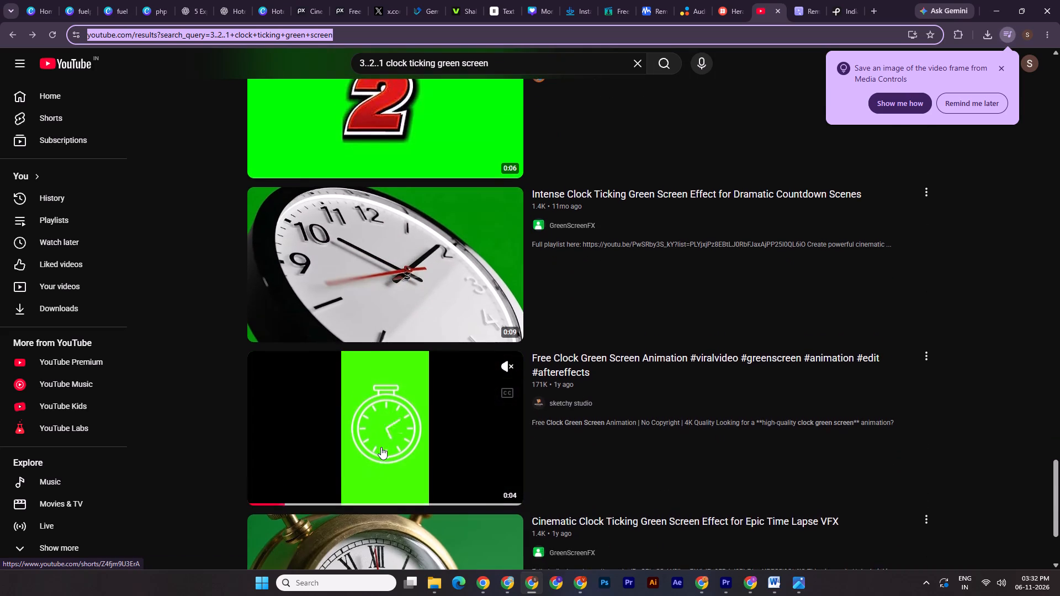
scroll(381, 447, down, 8)
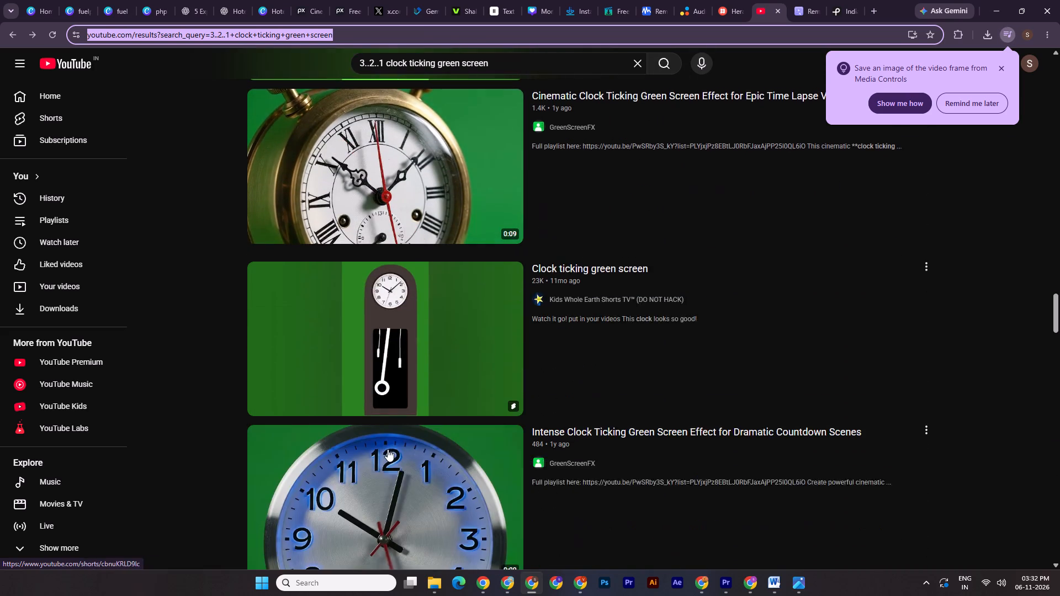
scroll(404, 440, down, 10)
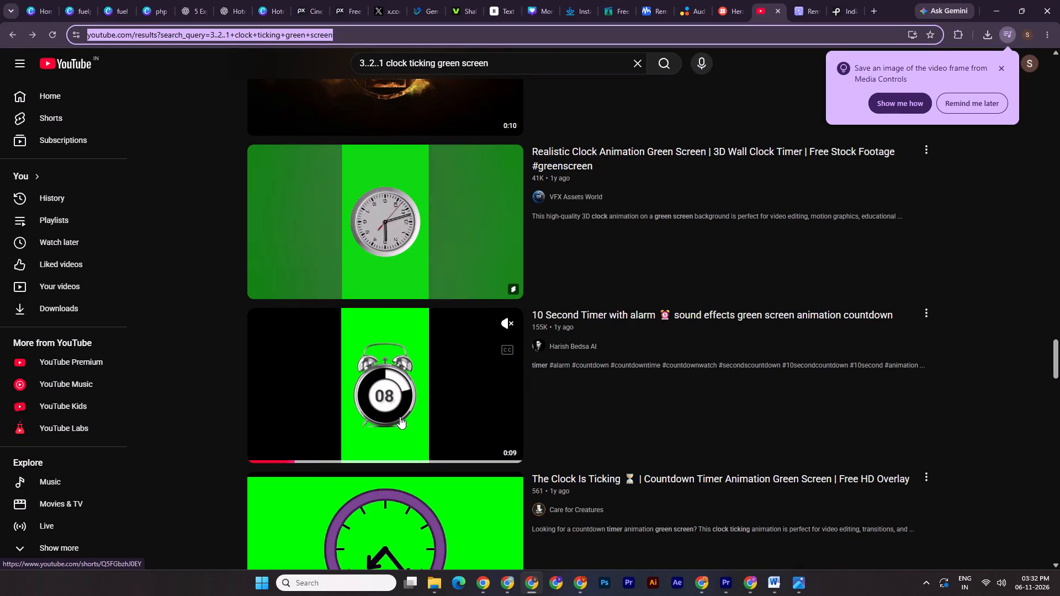
scroll(396, 466, down, 2)
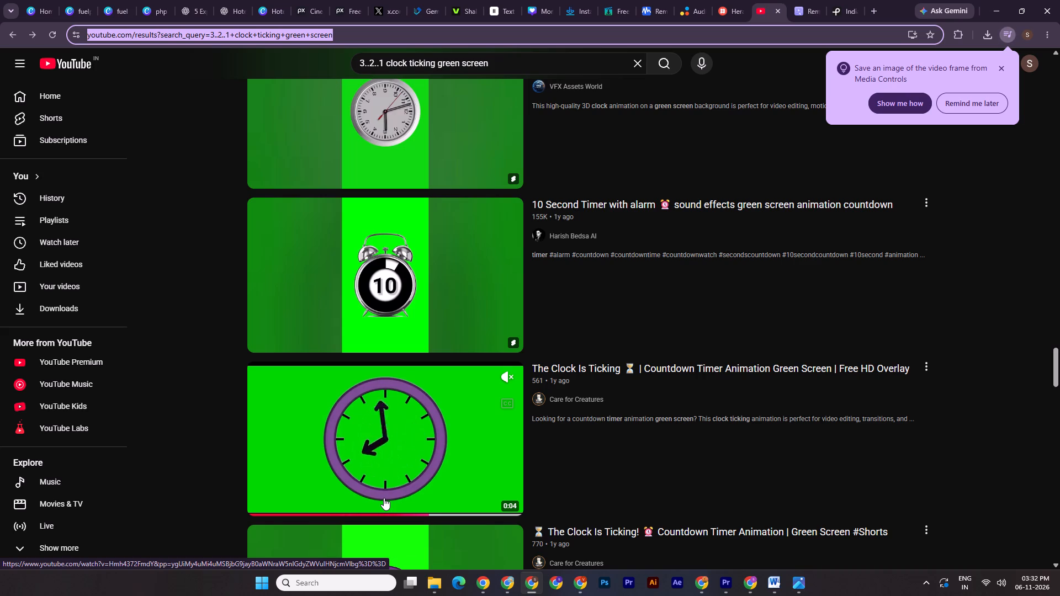
scroll(414, 456, down, 2)
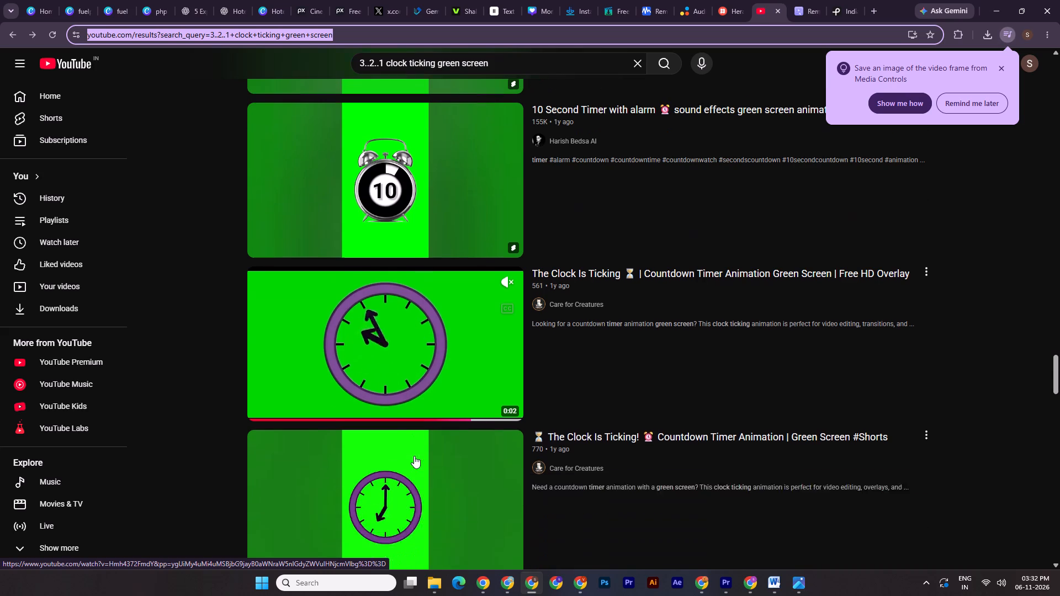
scroll(418, 477, down, 4)
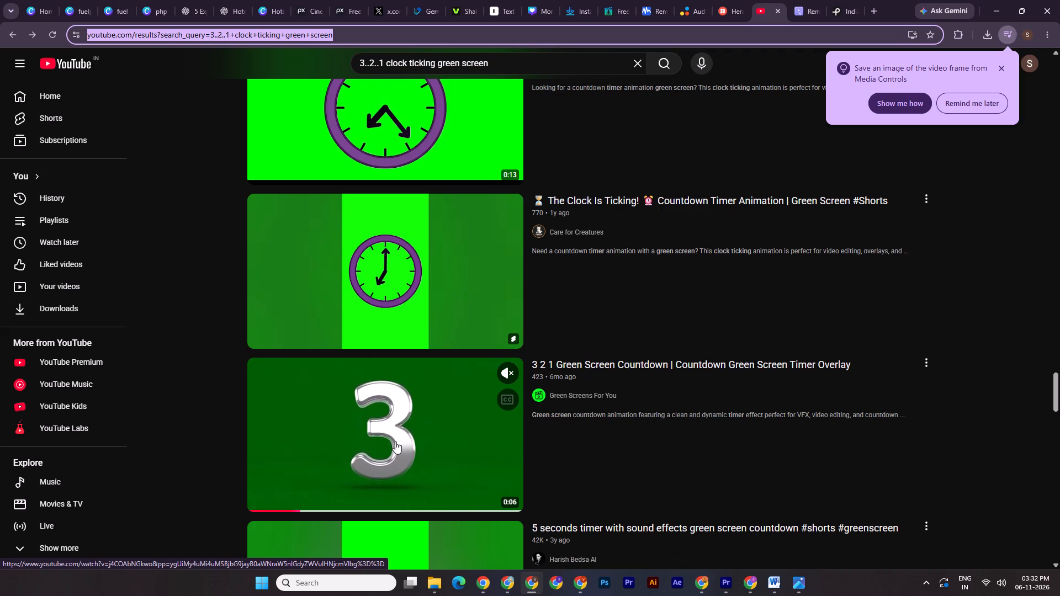
scroll(411, 454, down, 3)
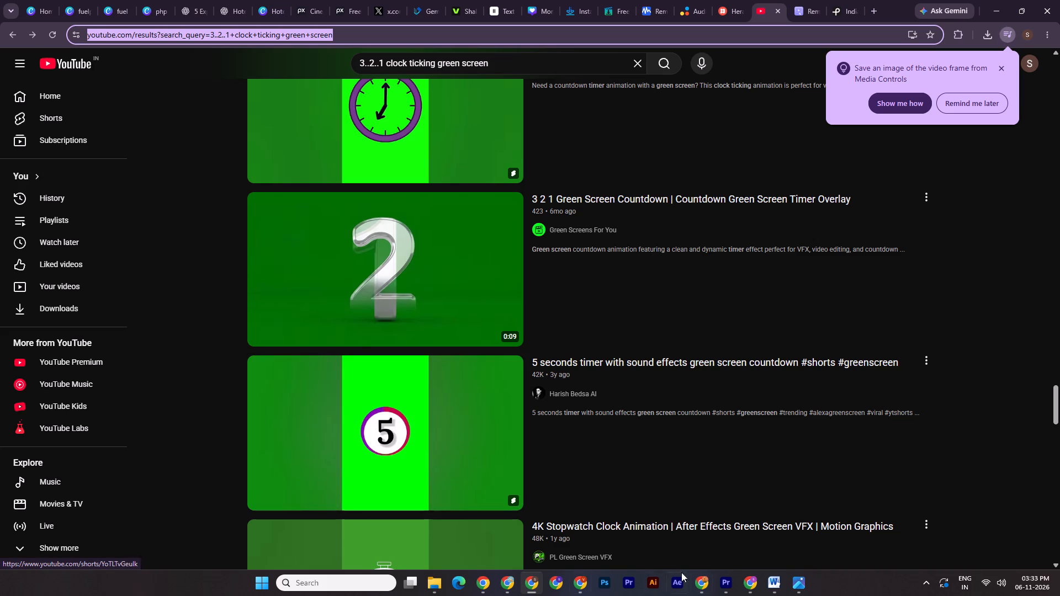
Switch back to Premiere Pro, enlarge the timeline area and scrub through the stopwatch countdown over the laptop scene.
click(735, 583)
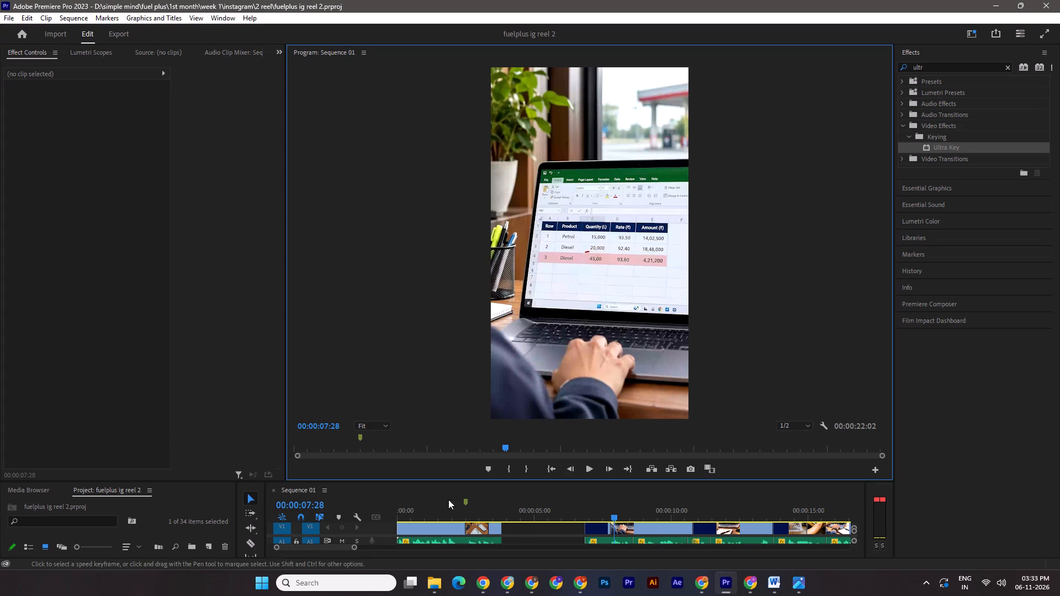
drag(453, 482, 469, 323)
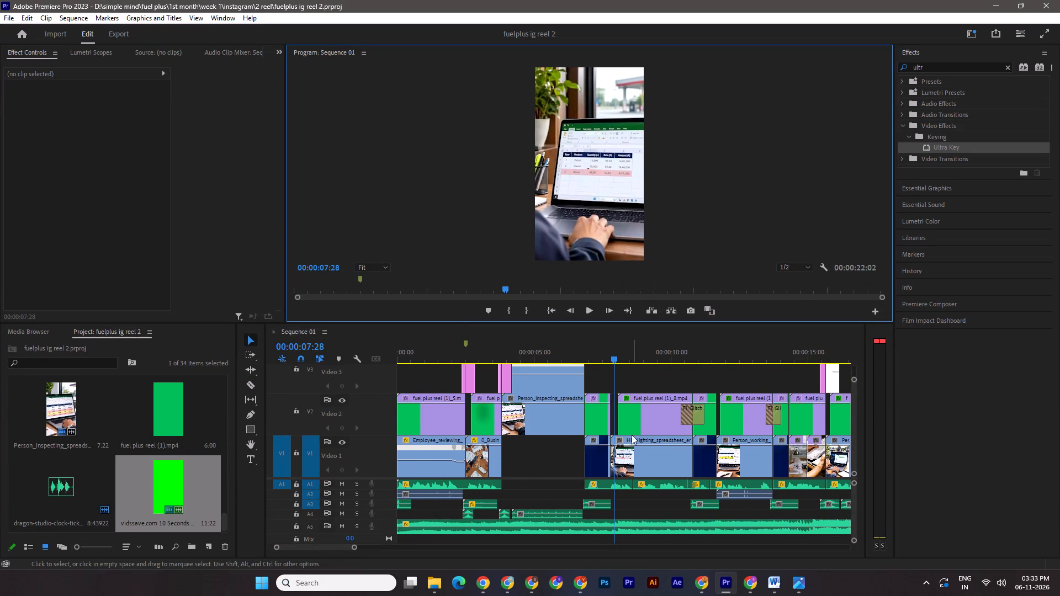
drag(615, 356, 566, 373)
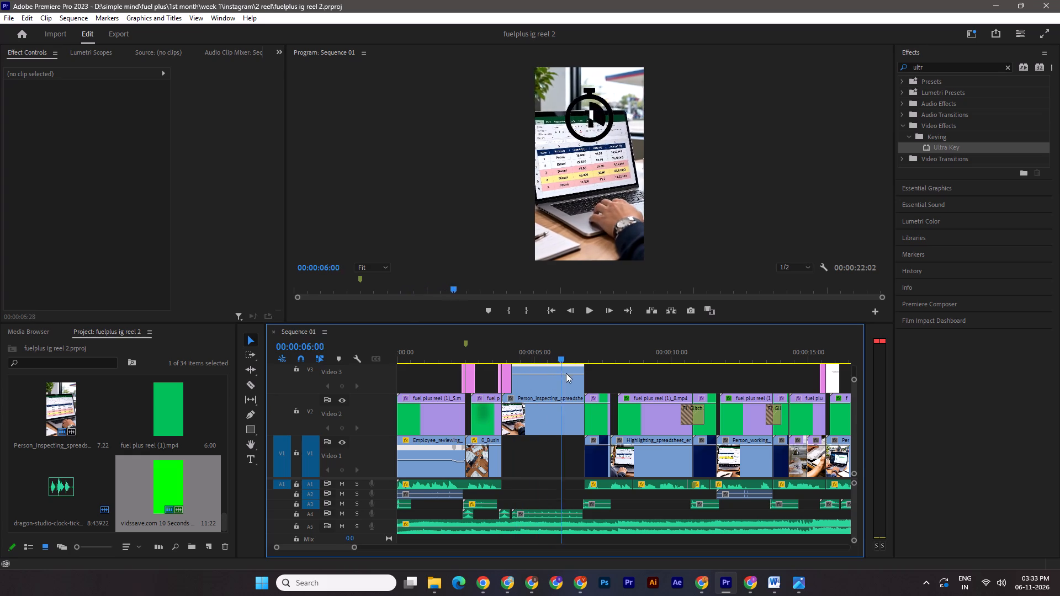
drag(566, 373, 528, 375)
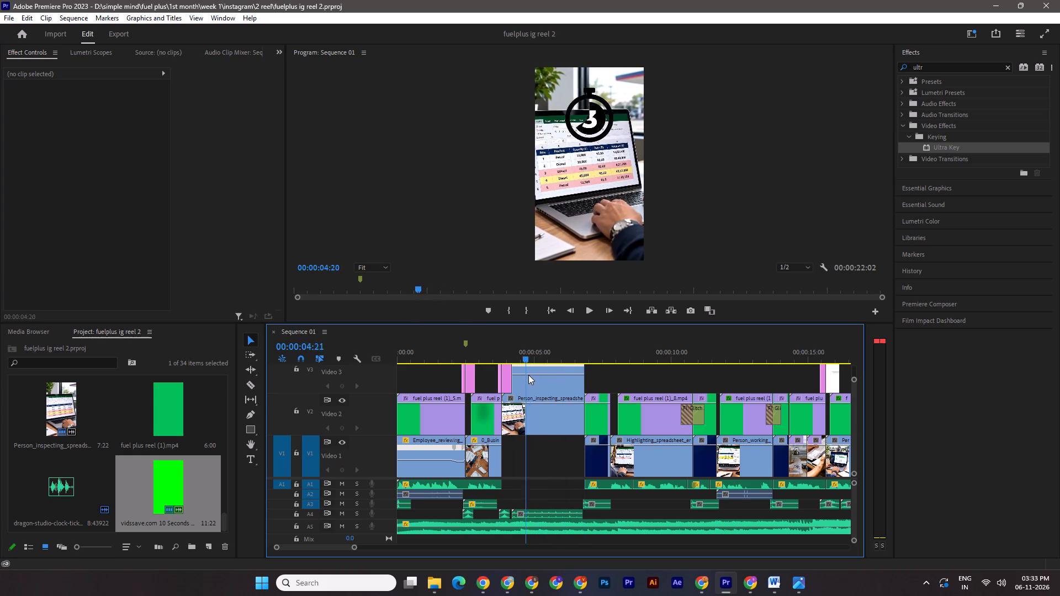
drag(528, 375, 579, 382)
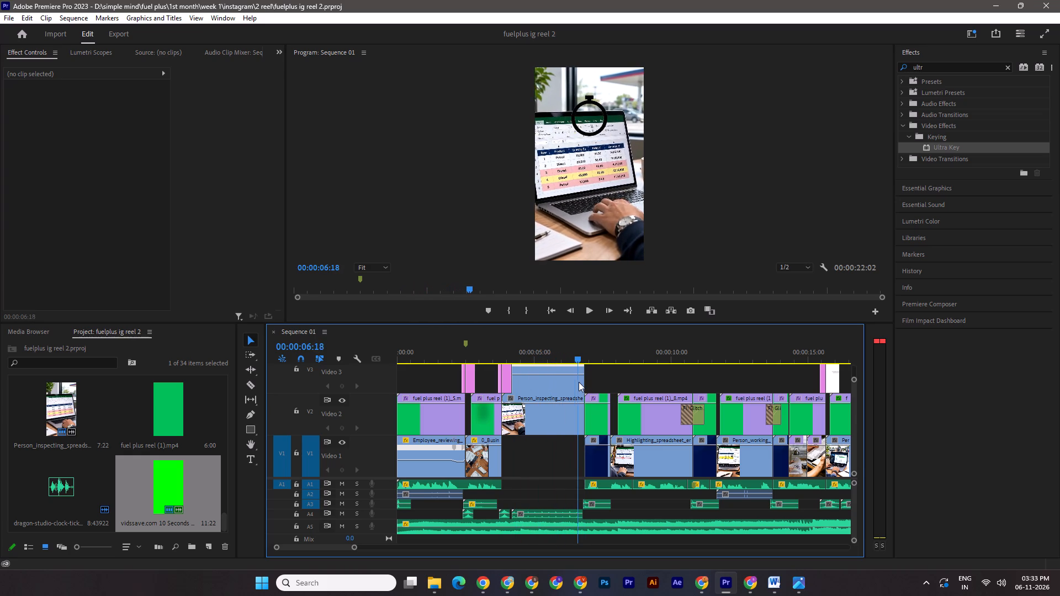
drag(579, 382, 511, 401)
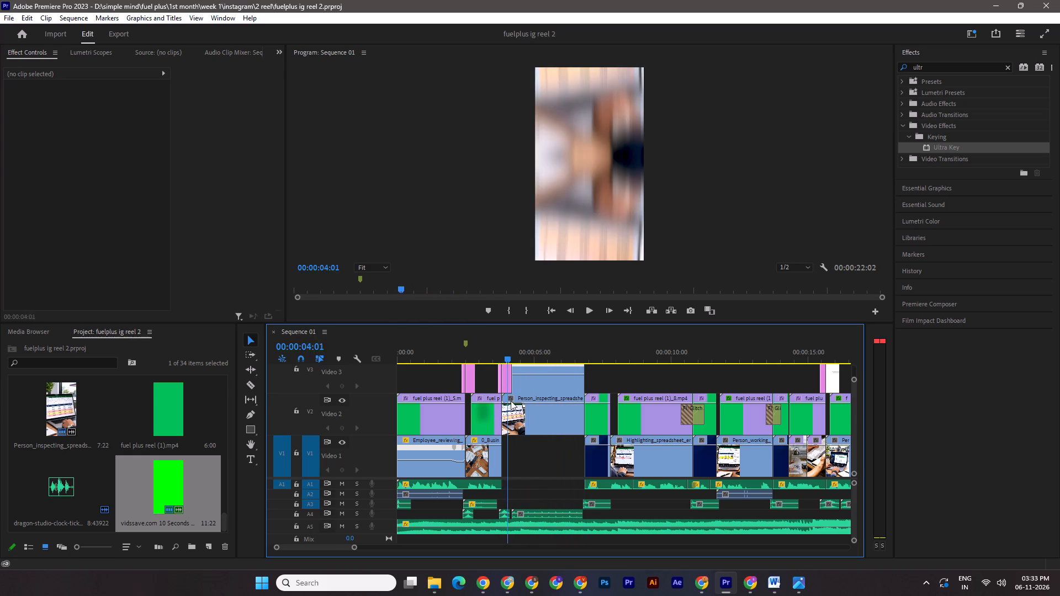
drag(511, 401, 534, 402)
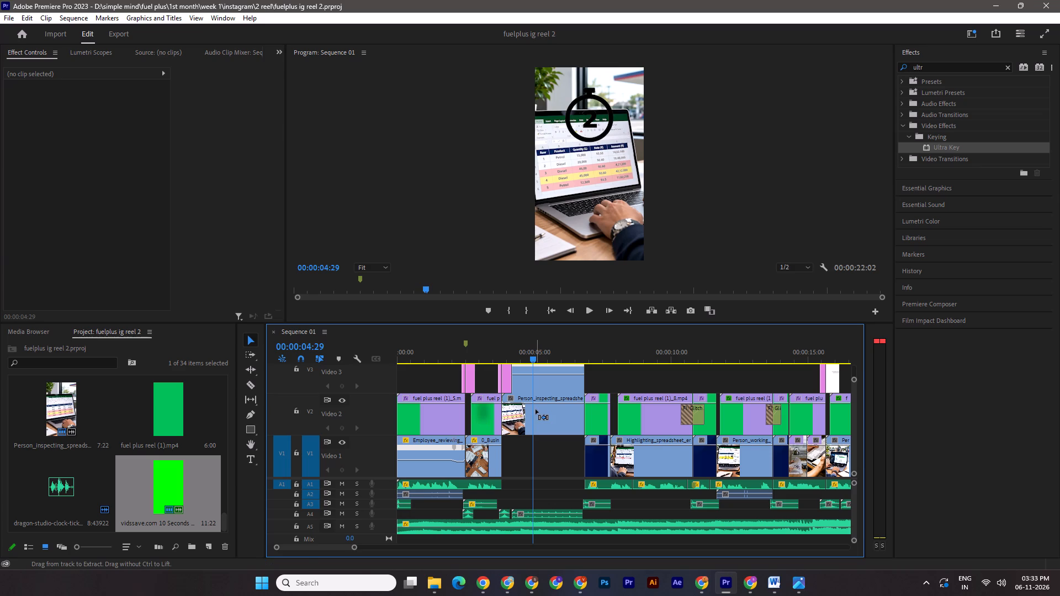
Undo the stopwatch countdown edits back to the red 3-2-1 number clips on Video 3 over the laptop scene.
key(ctrl+z)
key(ctrl+z)
key(ctrl+z)
key(ctrl+z)
key(ctrl+z)
key(ctrl+z)
key(ctrl+z)
key(ctrl+z)
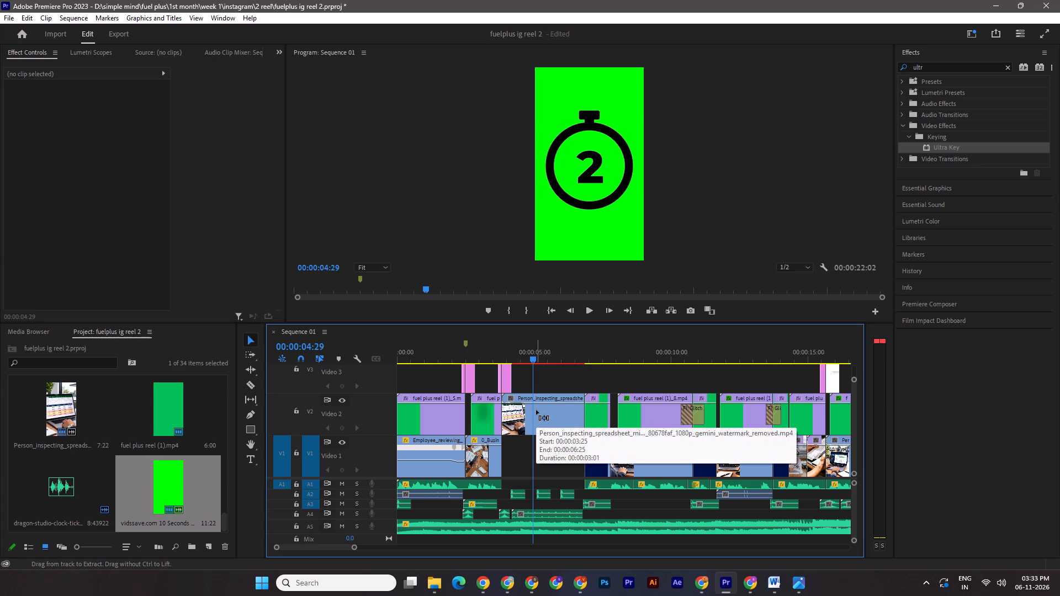
key(ctrl+z)
key(ctrl+z)
key(ctrl+z)
key(ctrl+z)
key(ctrl+z)
key(ctrl+z)
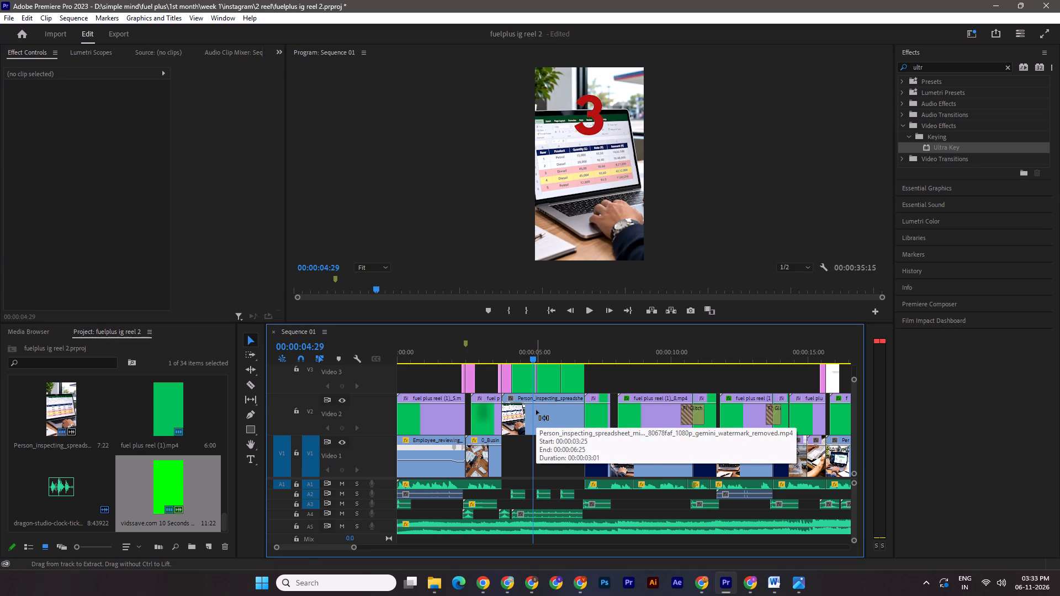
Play the red 3-2-1 countdown from the start of the laptop scene through to 00:00:08:19.
drag(537, 358, 502, 358)
key(space)
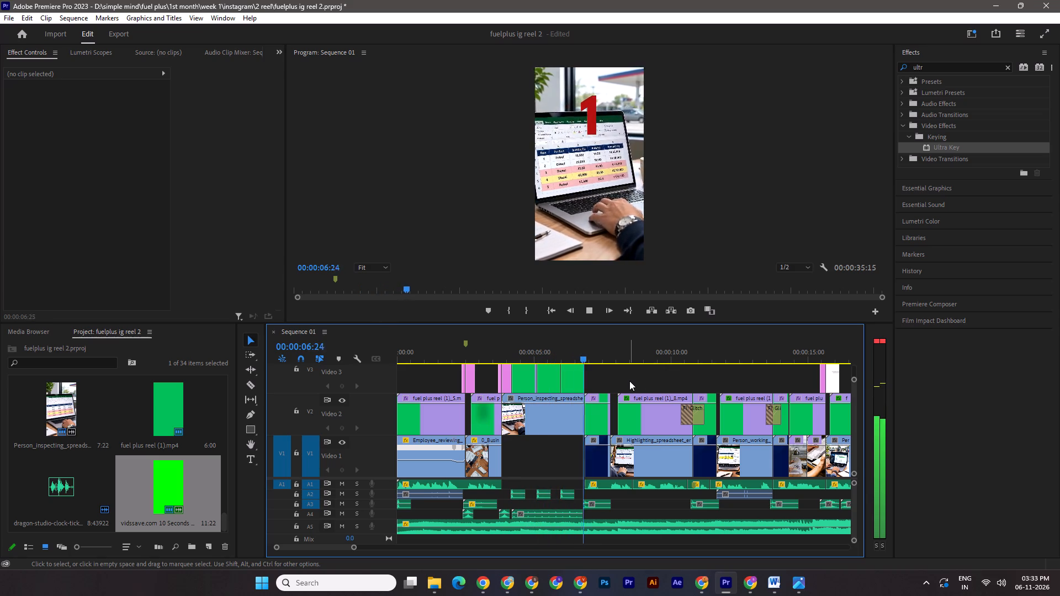
key(space)
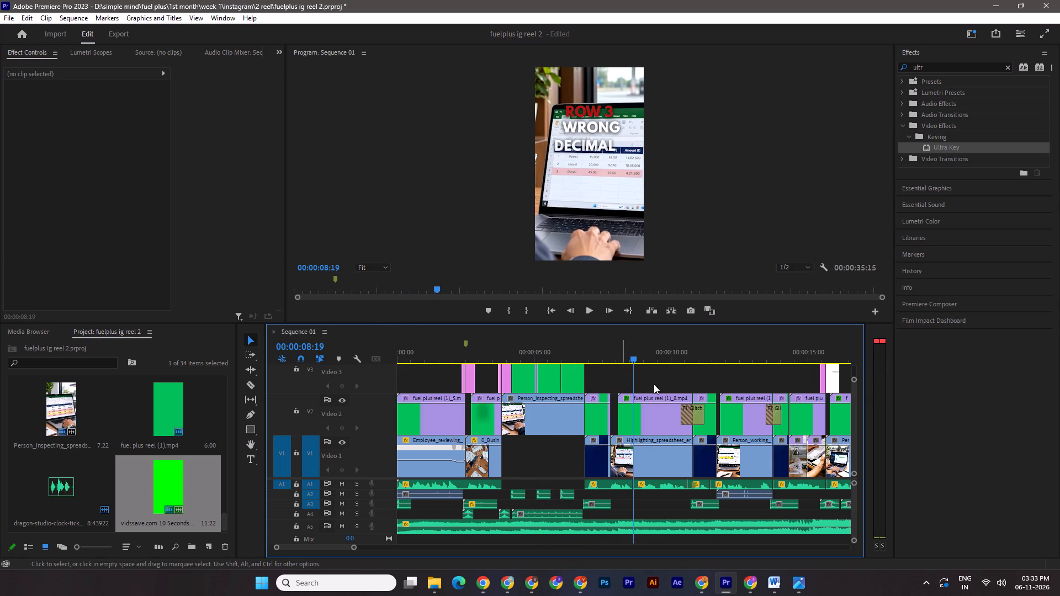
Undo further edits until the stray clip beyond the reel's end is gone, and save the project.
drag(852, 380, 856, 369)
drag(354, 547, 455, 546)
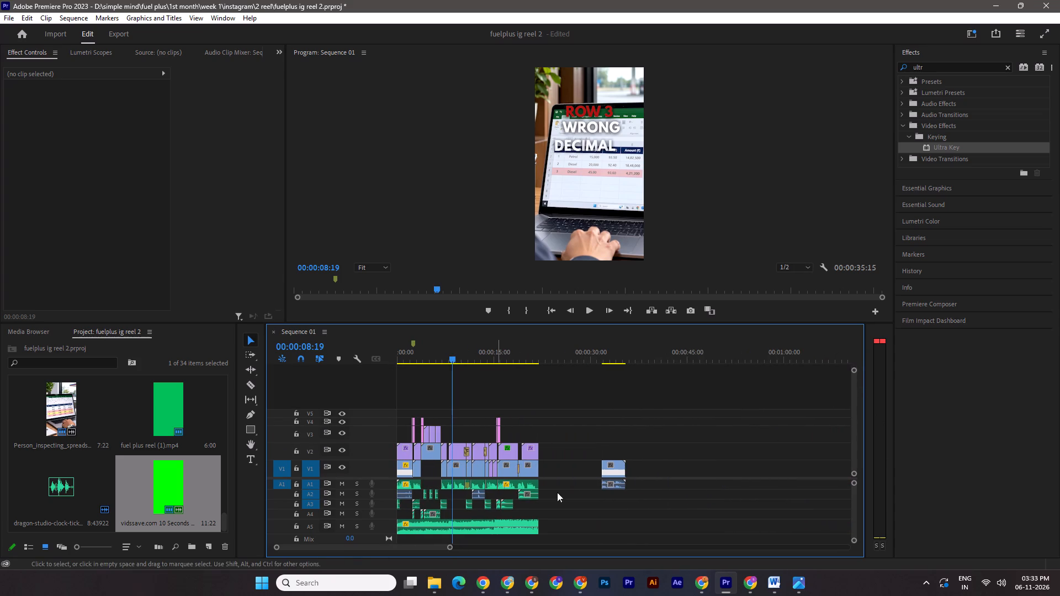
key(ctrl+z)
key(ctrl+z)
key(ctrl+z)
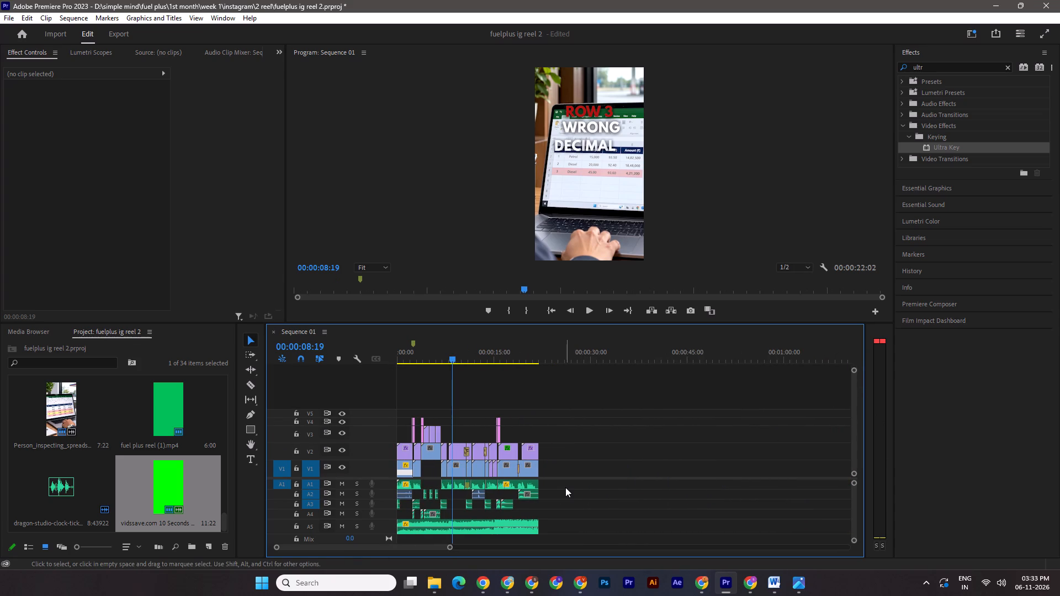
key(ctrl+s)
Save the project again and play the whole reel from the start to 00:00:22:02 in an enlarged Program Monitor.
drag(454, 354, 330, 359)
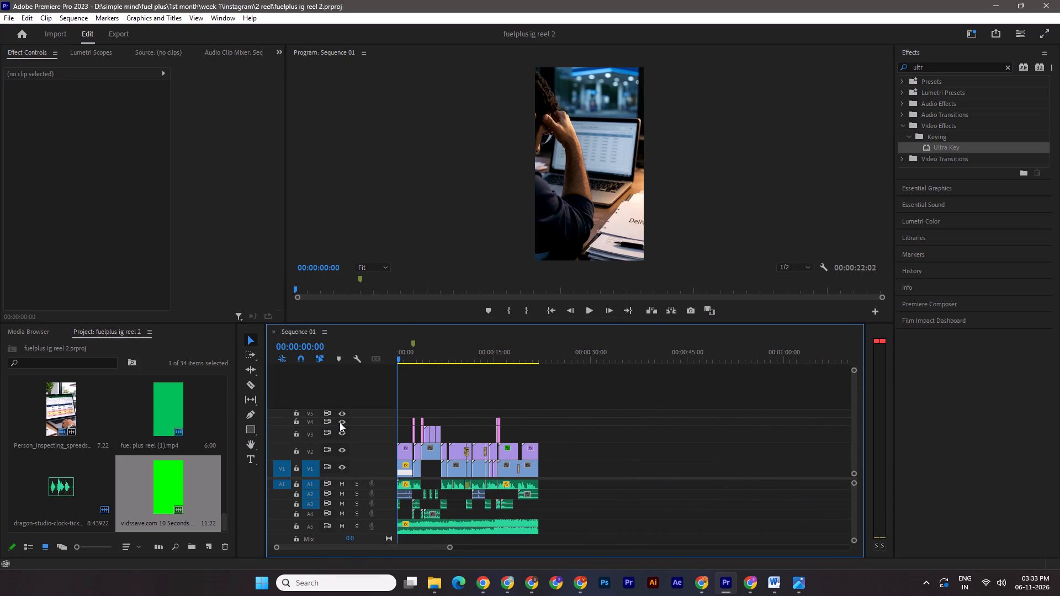
key(ctrl+s)
drag(400, 322, 389, 557)
key(space)
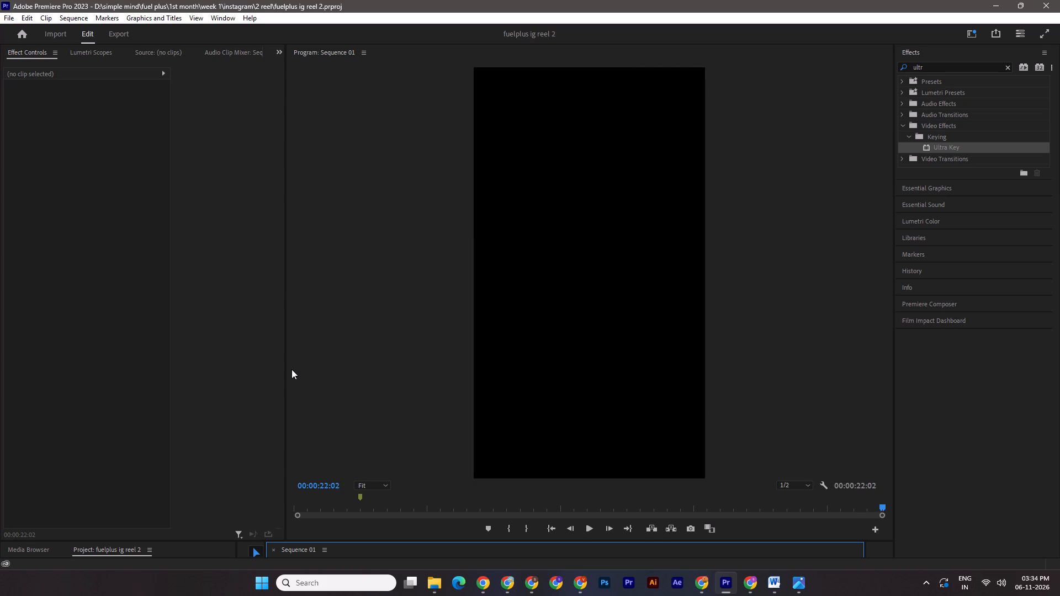
Export the reel as H.264 with video settings matched to the source, Render at Maximum Depth and Use Maximum Render Quality enabled.
click(127, 36)
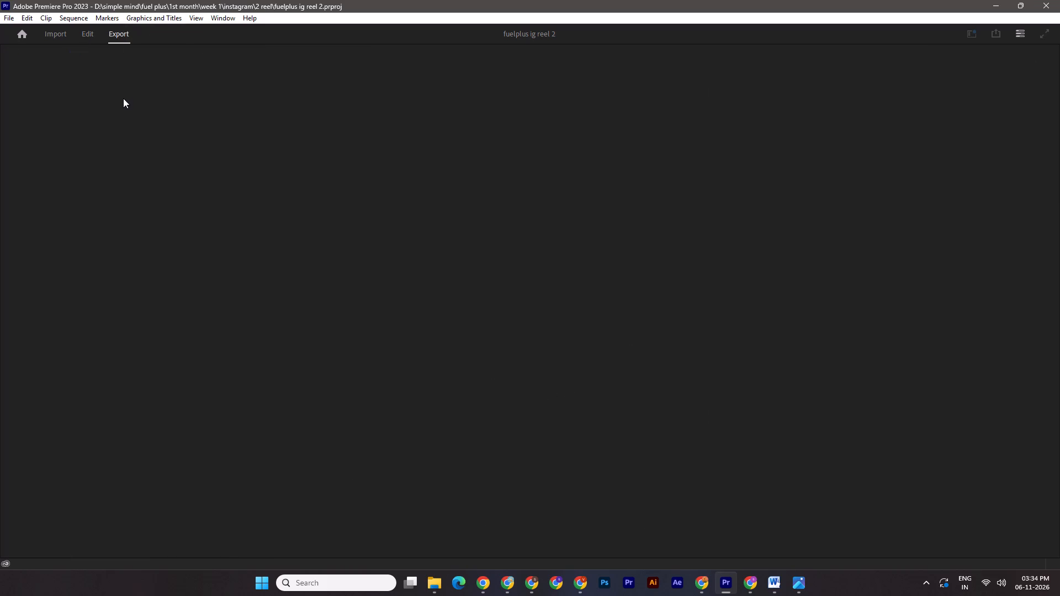
click(185, 190)
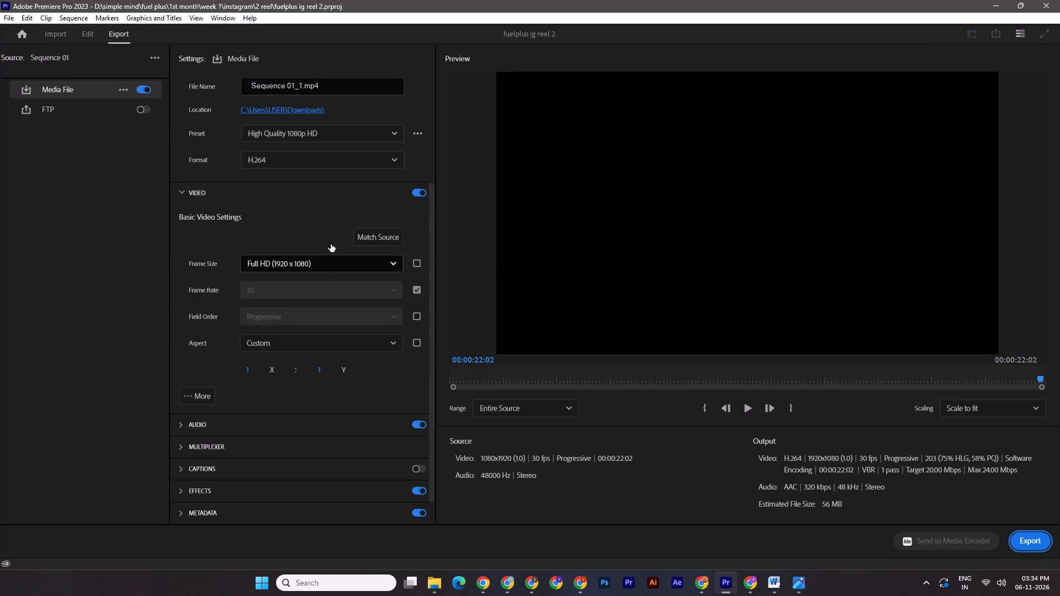
click(367, 237)
click(205, 373)
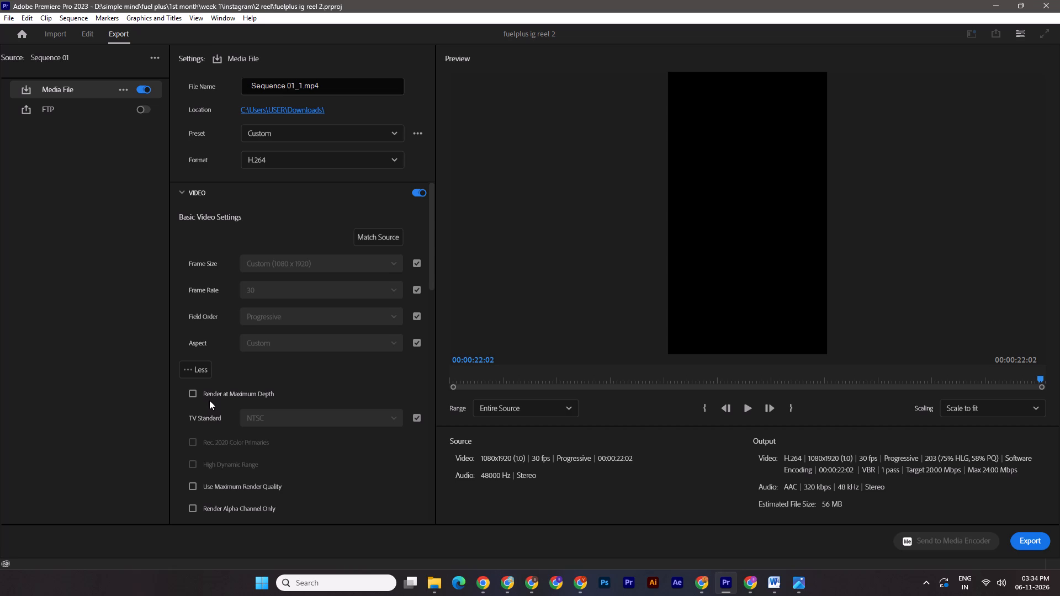
click(212, 389)
click(230, 482)
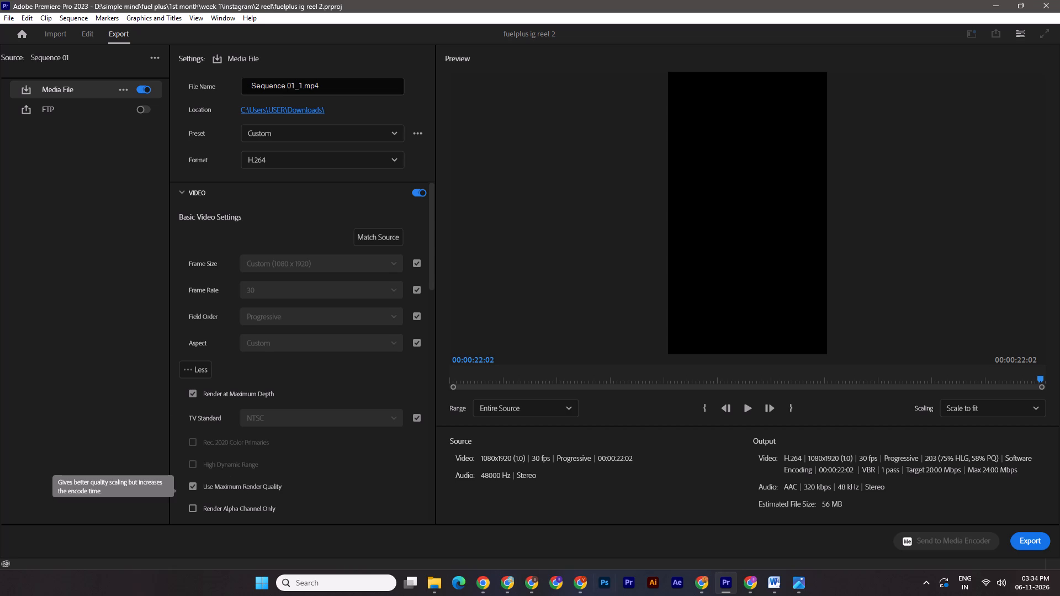
click(1025, 540)
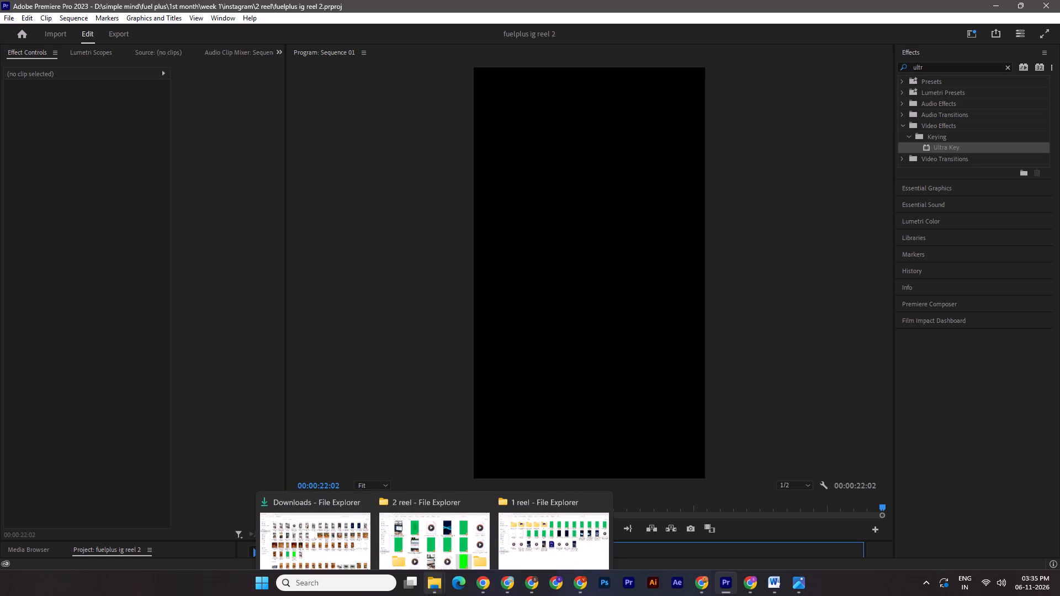
Switch to the Downloads folder in File Explorer and open the exported Sequence 01_1.mp4 in VLC for playback.
click(353, 540)
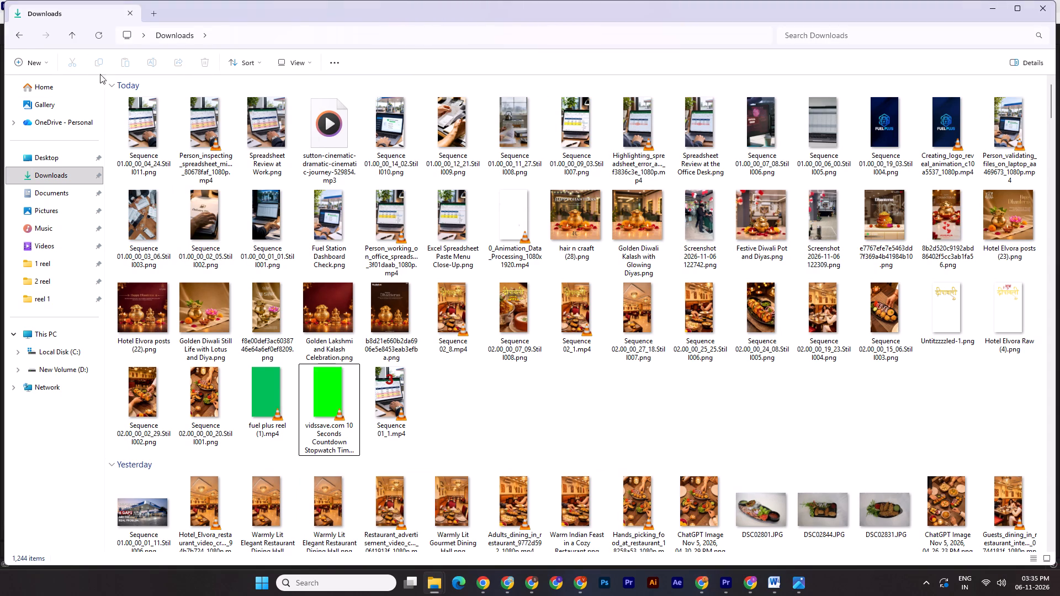
click(59, 175)
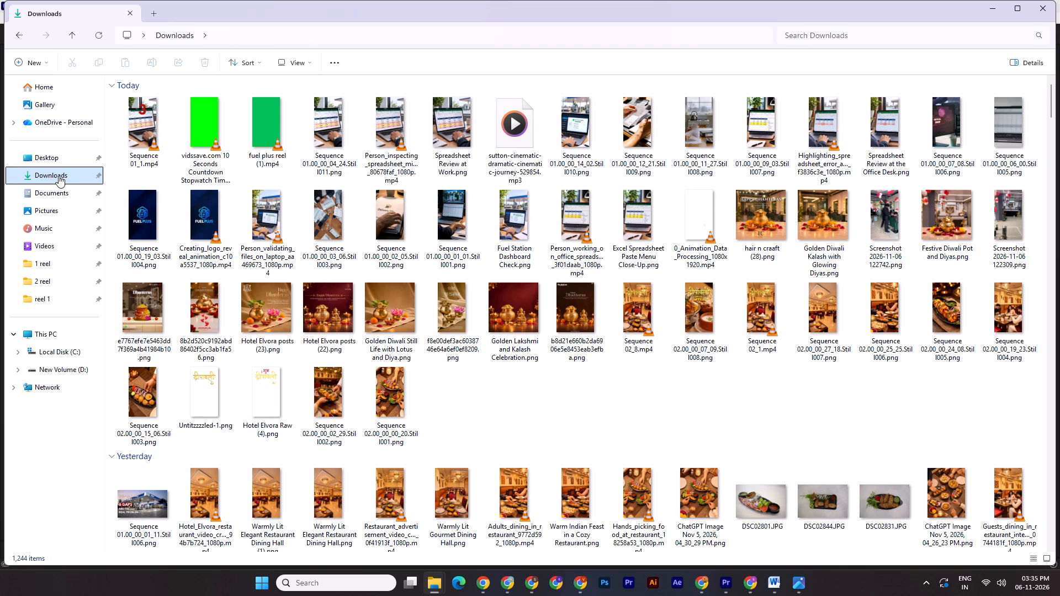
double_click(130, 123)
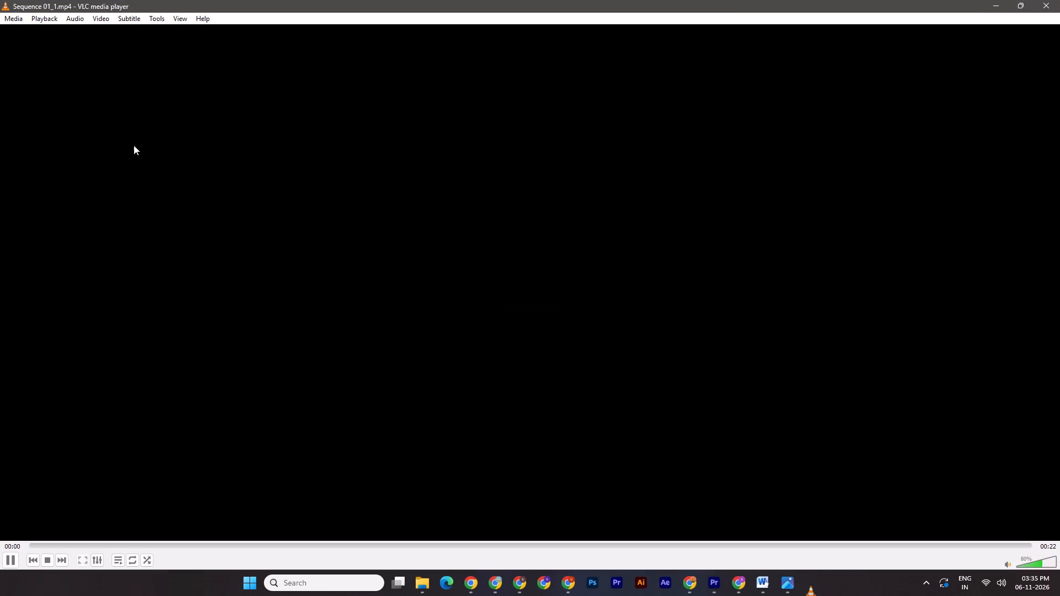
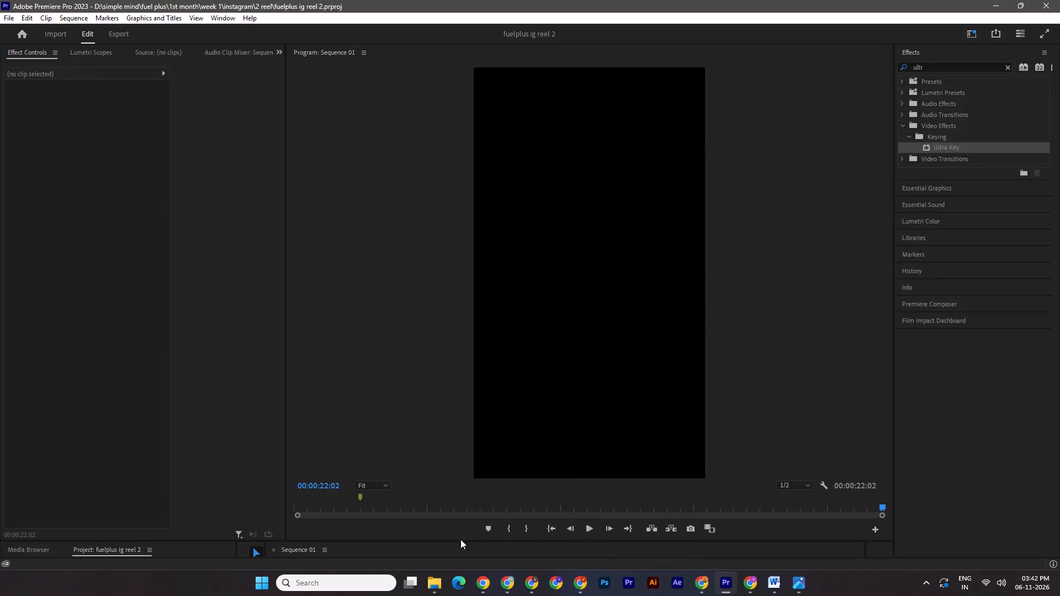
Enlarge the timeline area and scrub the reel from the start through the CAN YOU SPOT THE MISTAKE? title into the red countdown, to 00:00:05:07.
drag(463, 541, 464, 459)
drag(401, 496, 397, 495)
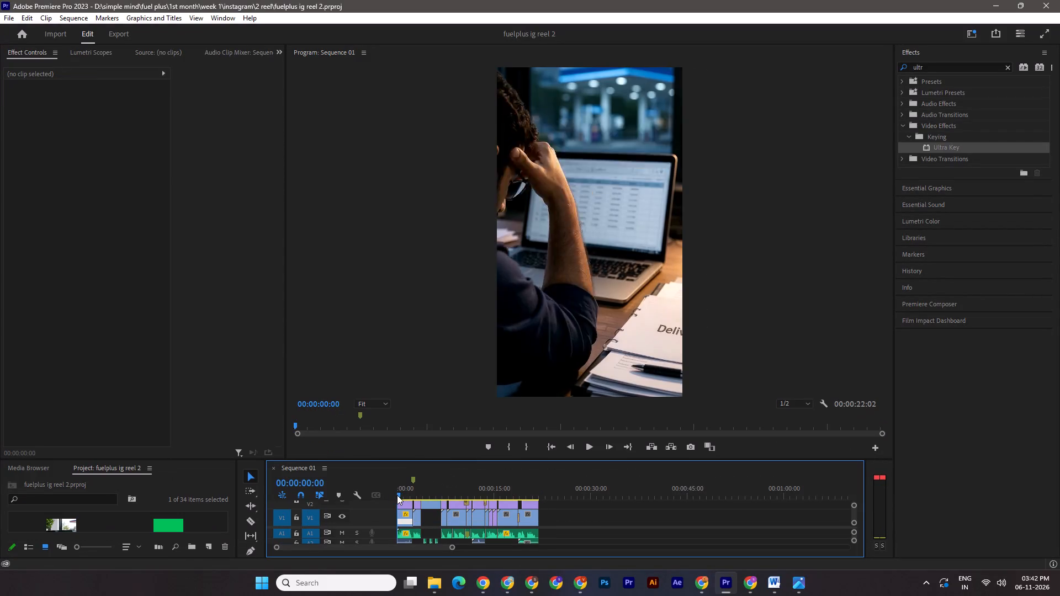
drag(397, 495, 425, 494)
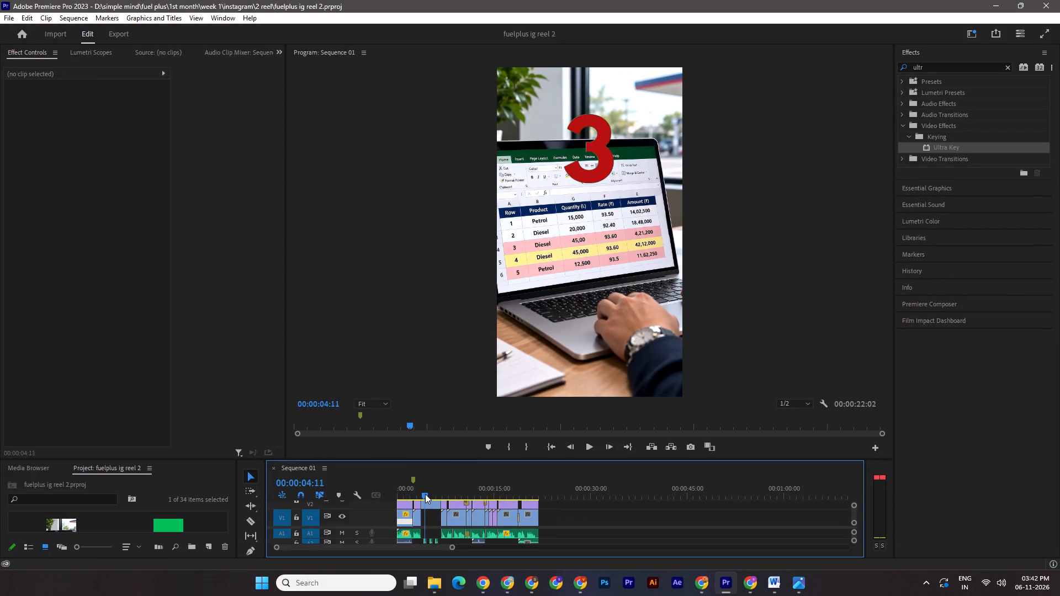
drag(425, 494, 421, 493)
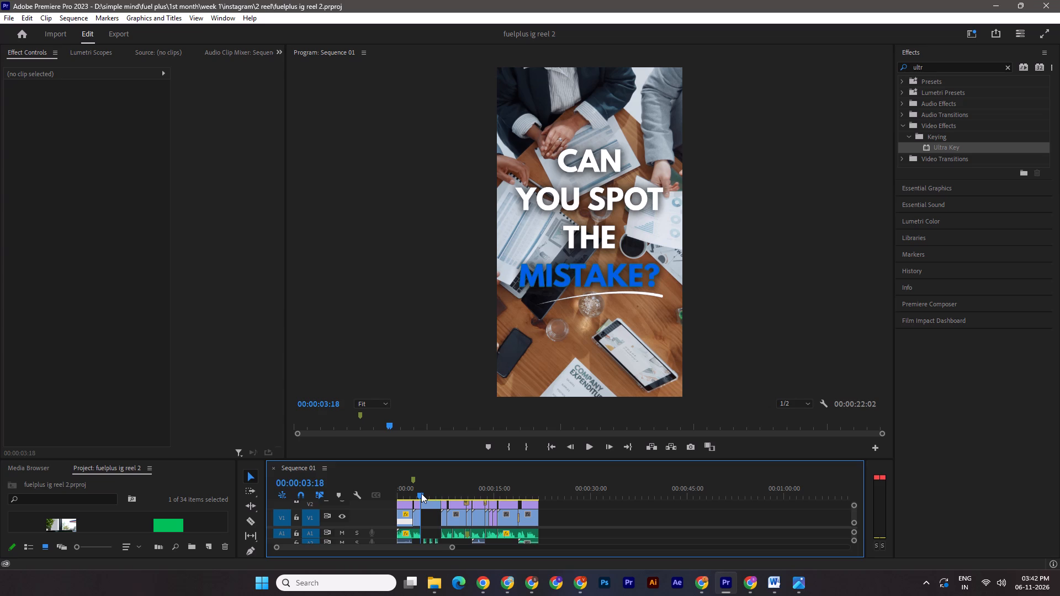
drag(421, 493, 425, 494)
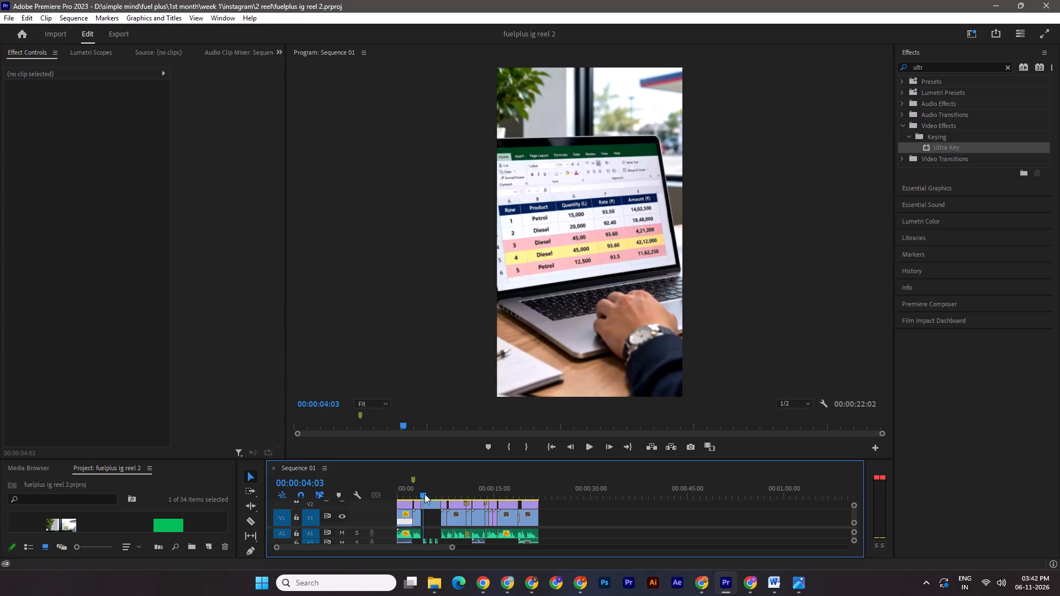
drag(425, 494, 432, 497)
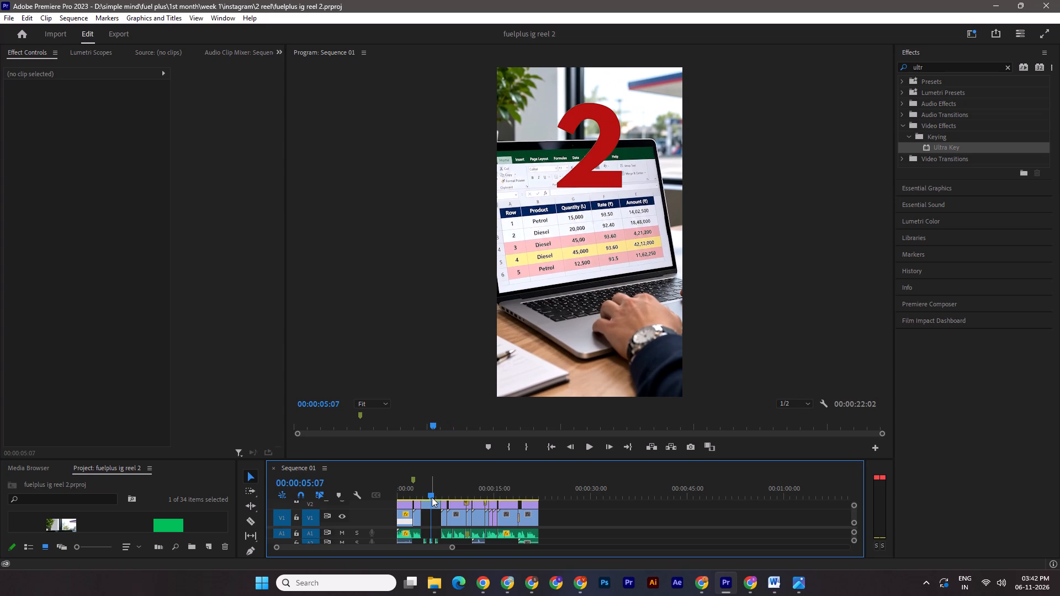
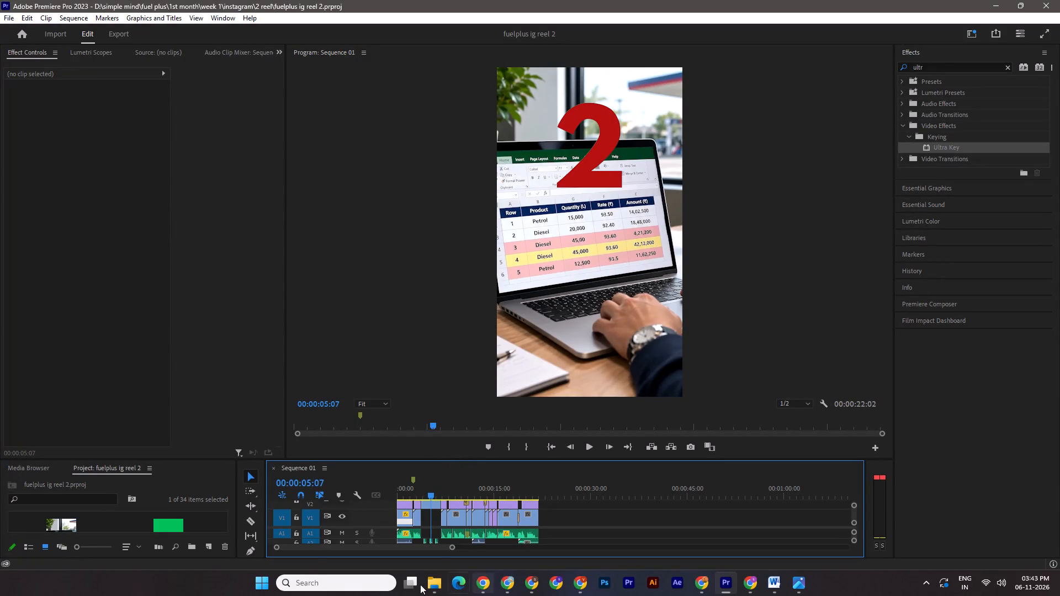
Switch to the fuel plus script in Google Docs and review the reel's timed voiceover, on-screen text and visual rows.
click(442, 584)
click(481, 583)
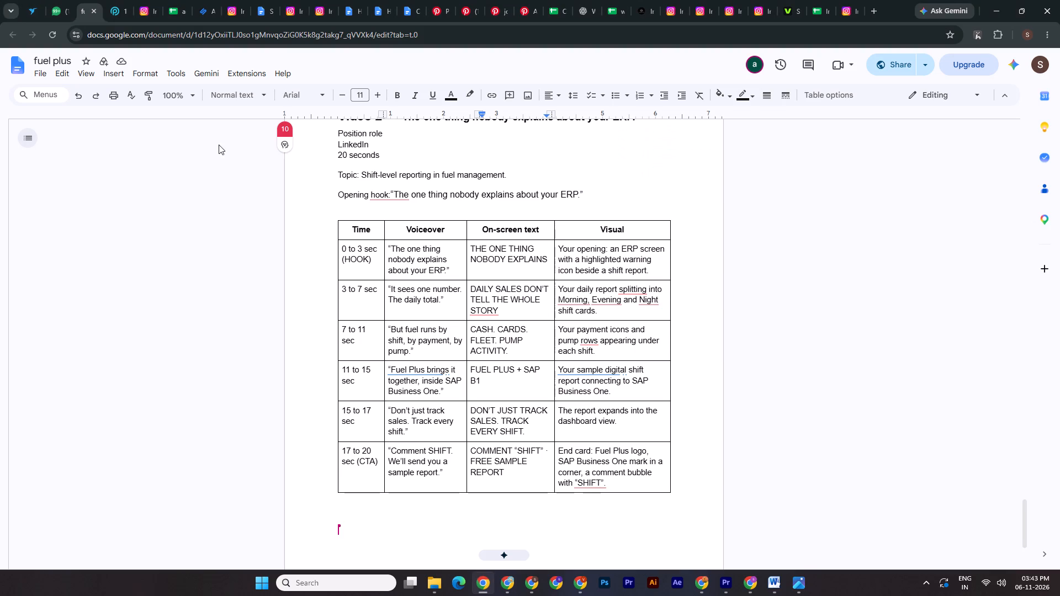
scroll(397, 292, up, 11)
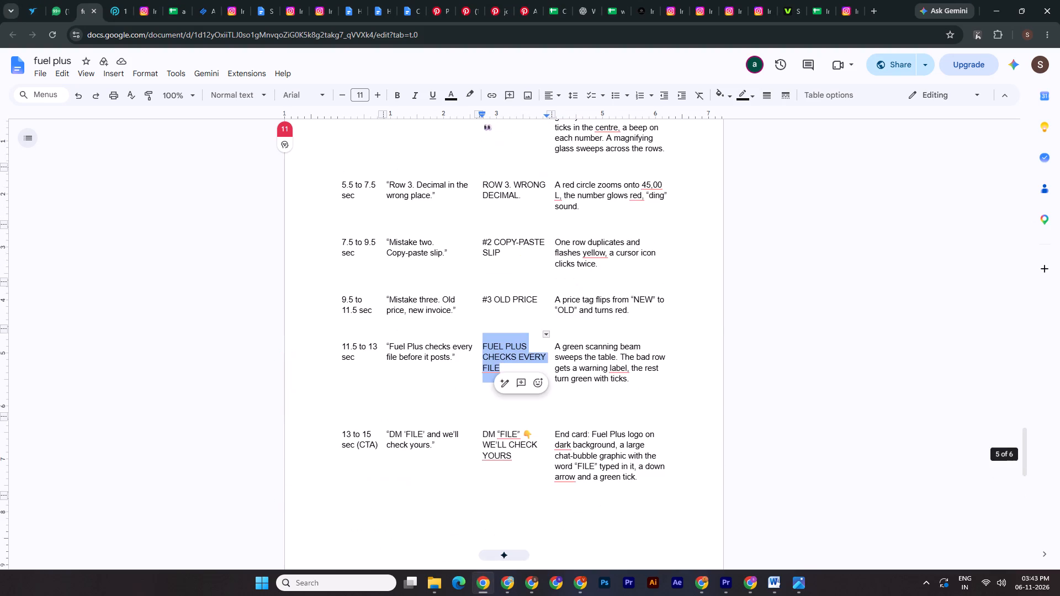
scroll(420, 310, up, 6)
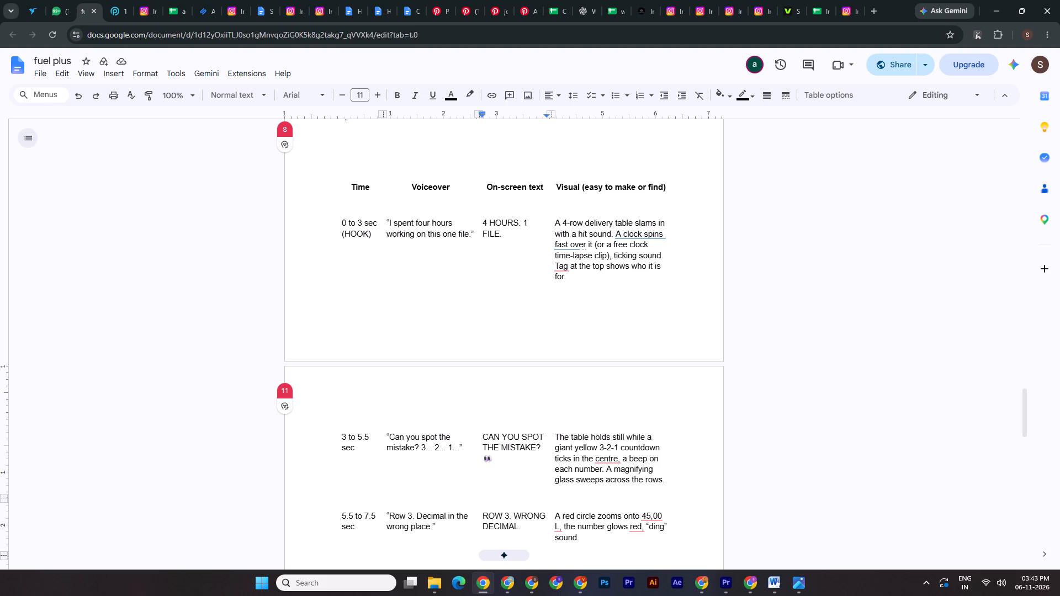
scroll(420, 310, down, 3)
scroll(420, 310, up, 2)
scroll(420, 310, down, 1)
scroll(420, 310, up, 1)
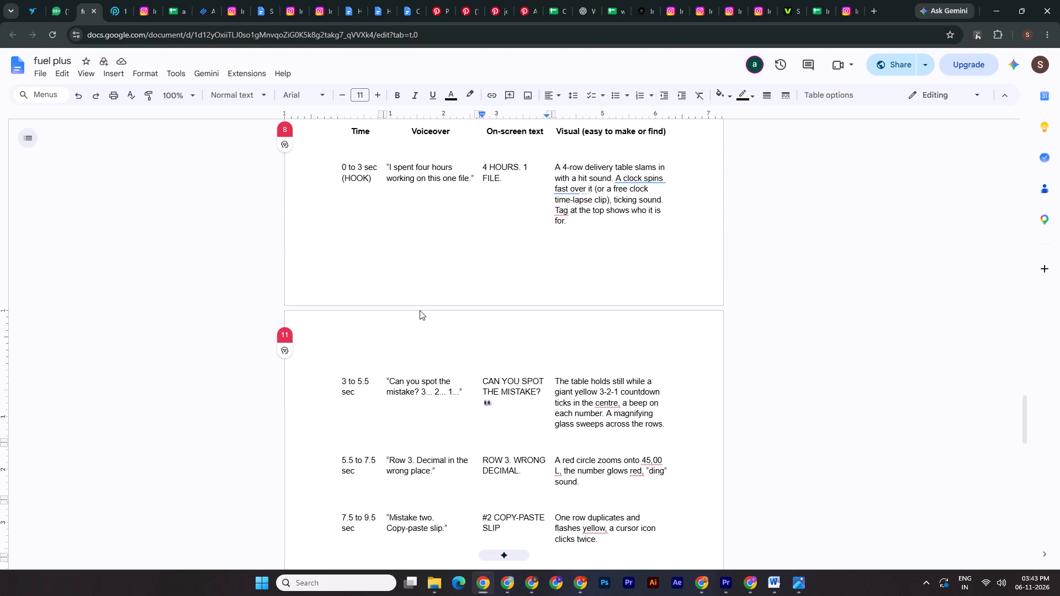
scroll(420, 310, down, 4)
scroll(420, 310, up, 4)
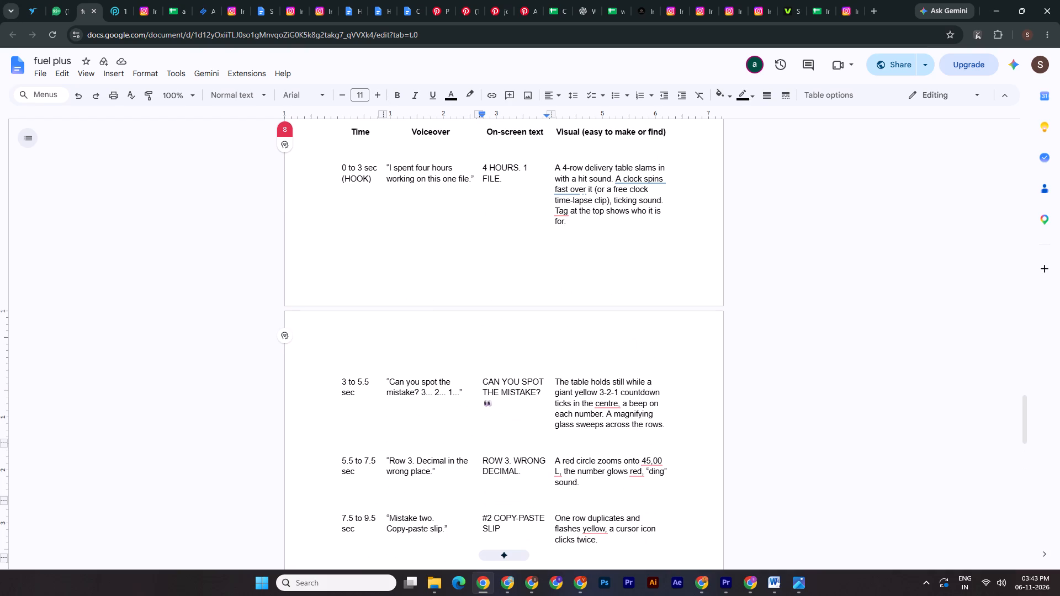
drag(389, 167, 468, 182)
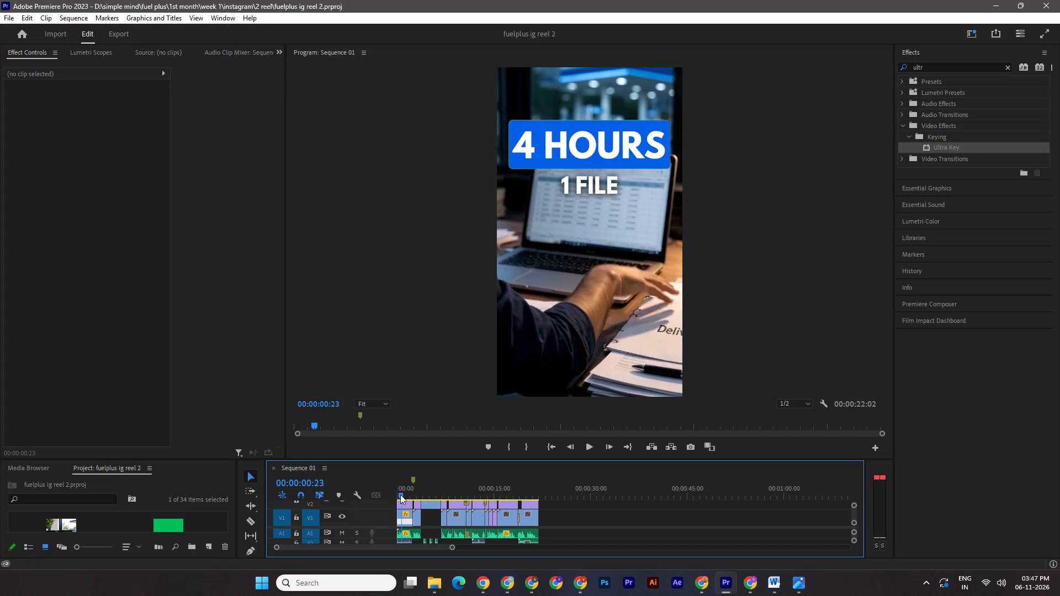
drag(400, 494, 391, 494)
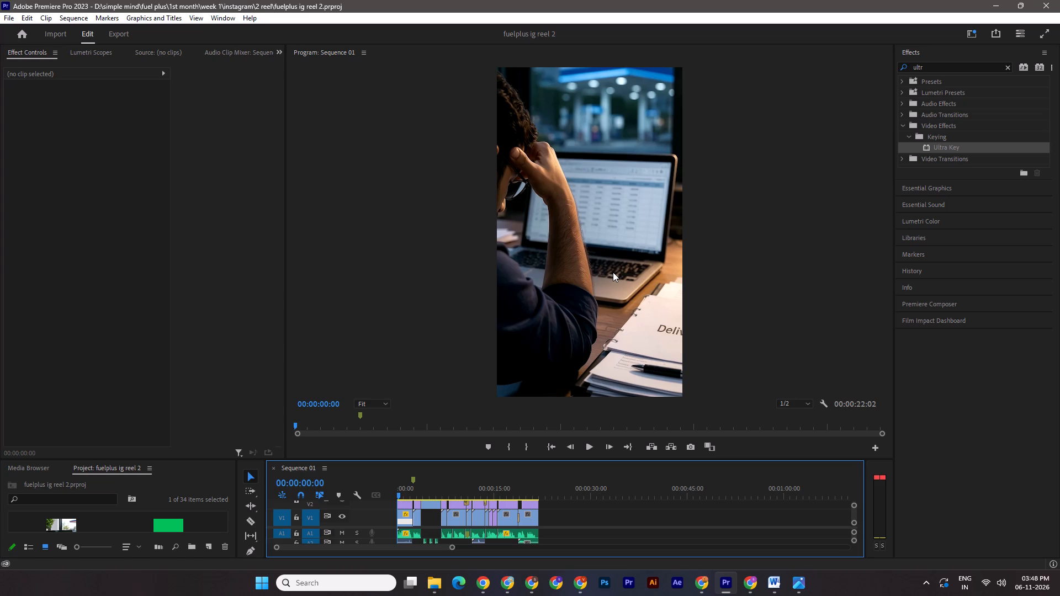
Scrub and play the section from the 3-2-1 countdown through the ROW 3 WRONG DECIMAL title to check how it flows.
click(436, 490)
drag(432, 494, 430, 492)
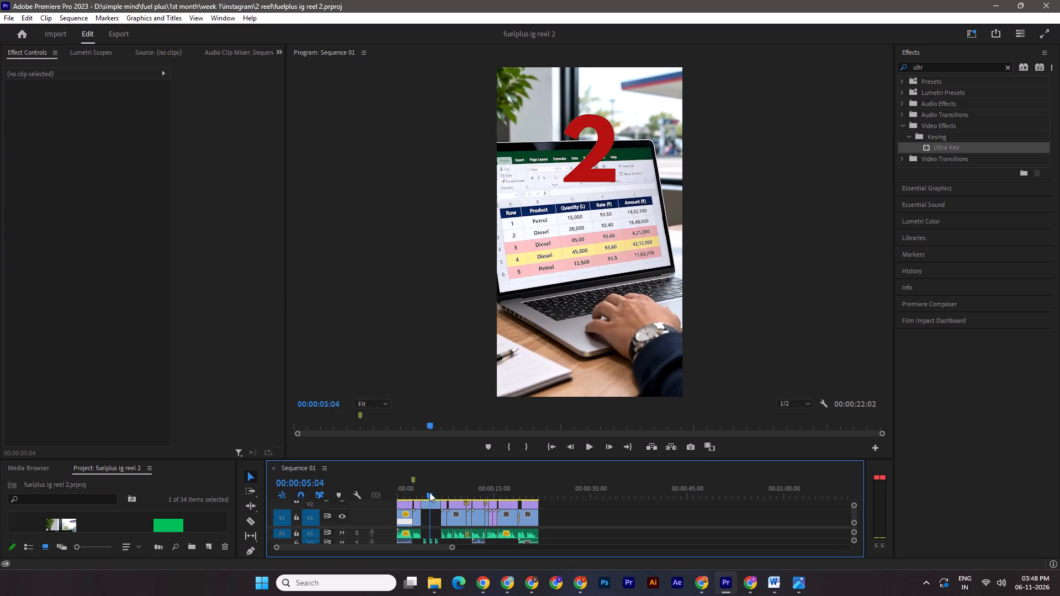
drag(430, 492, 463, 501)
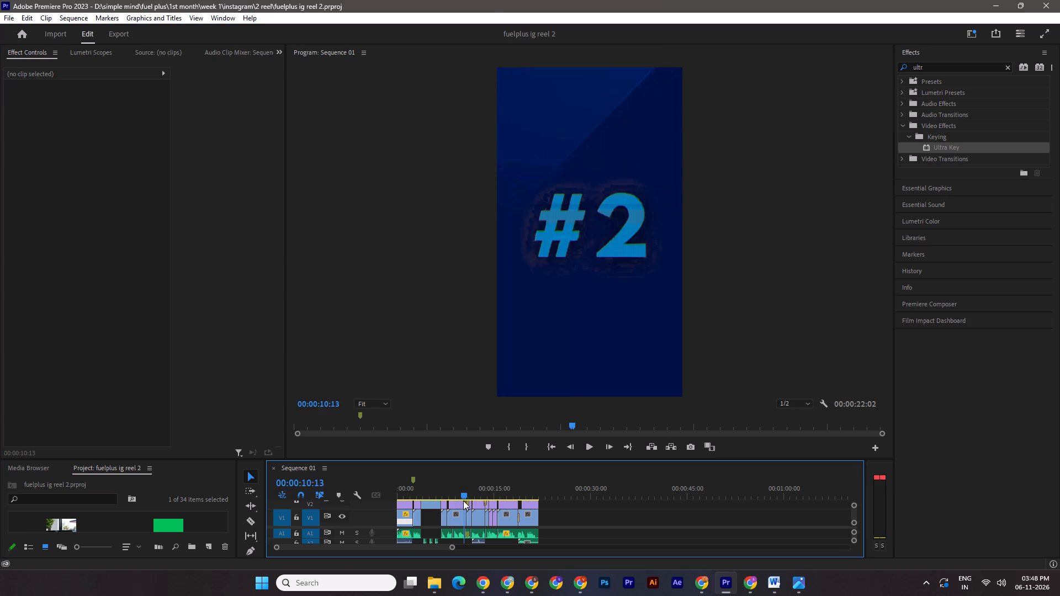
drag(463, 501, 458, 499)
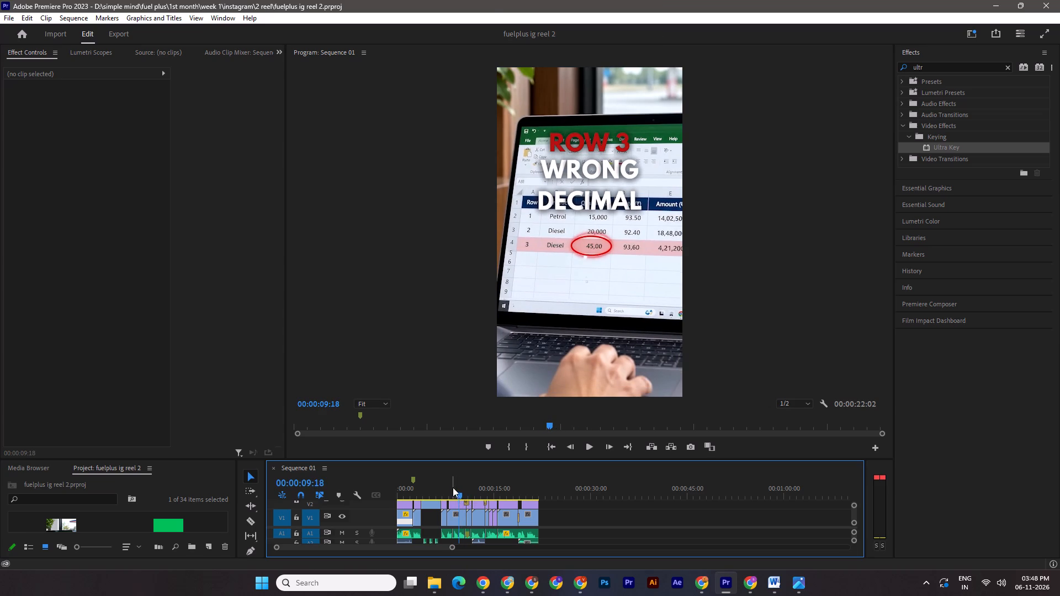
drag(459, 492, 436, 490)
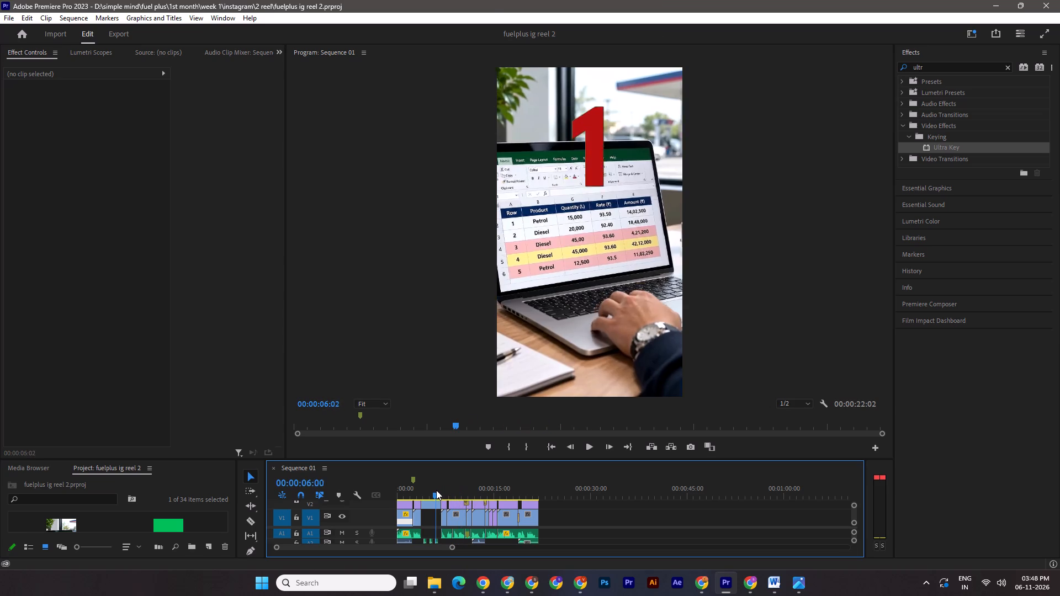
drag(436, 490, 456, 498)
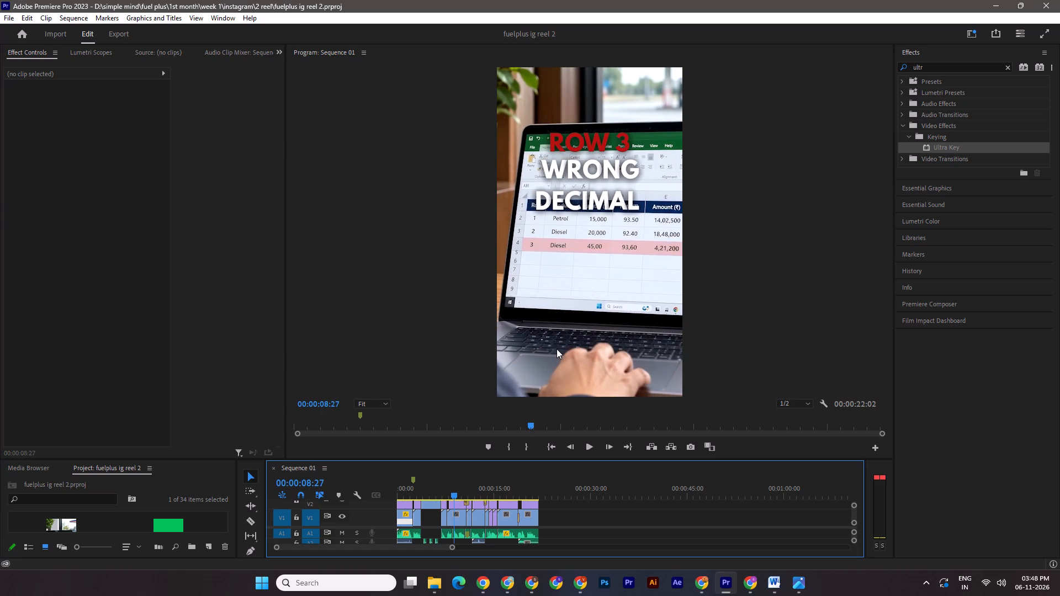
drag(453, 493, 453, 498)
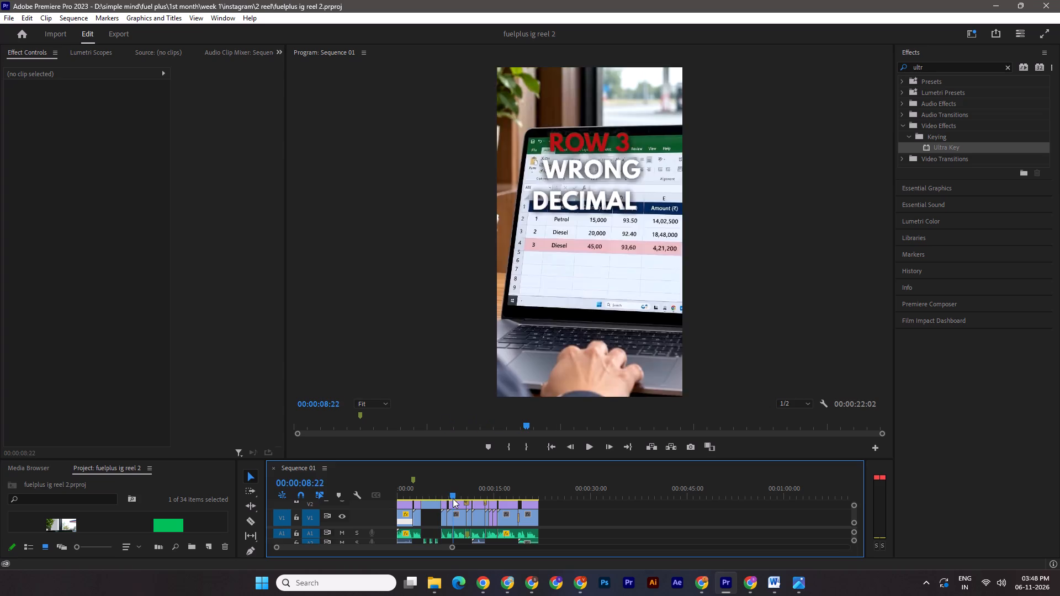
drag(453, 498, 435, 494)
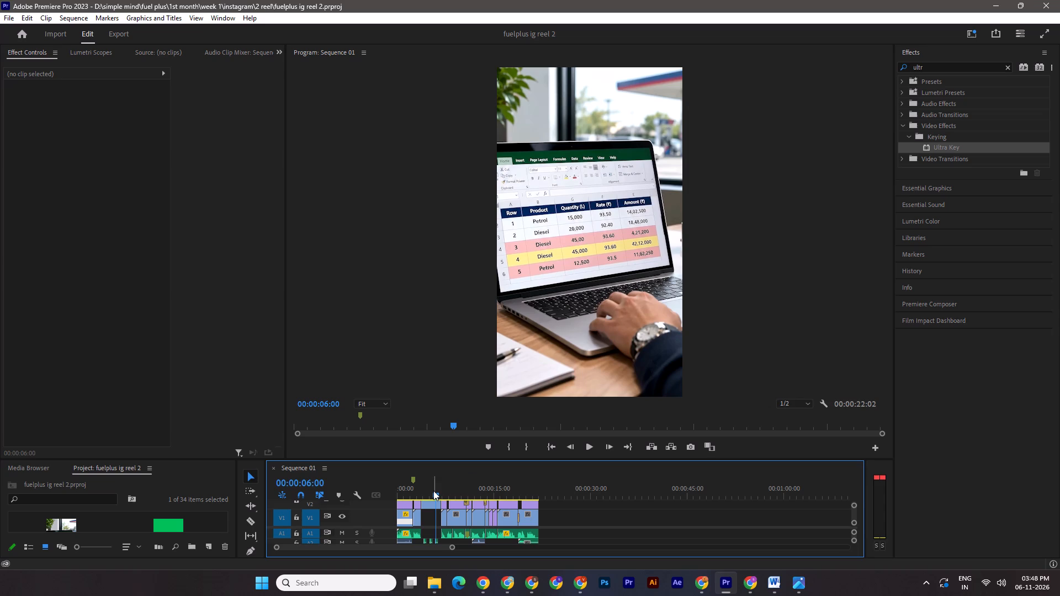
key(space)
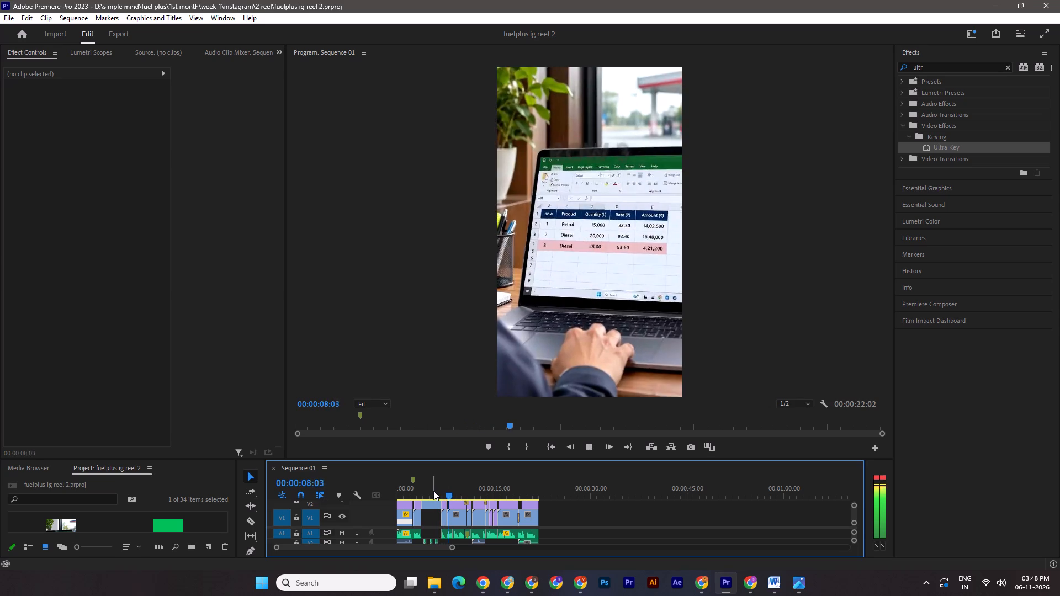
key(space)
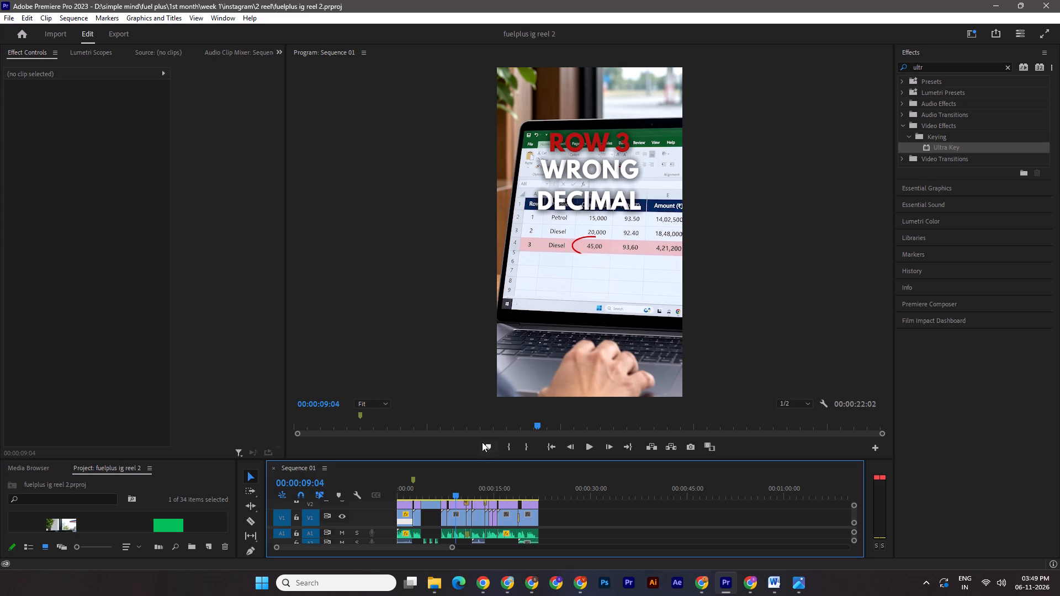
Review the countdown again, scrubbing on through the #1 and #3 cards and back to the COPY-PASTE SLIP title.
drag(455, 493, 433, 493)
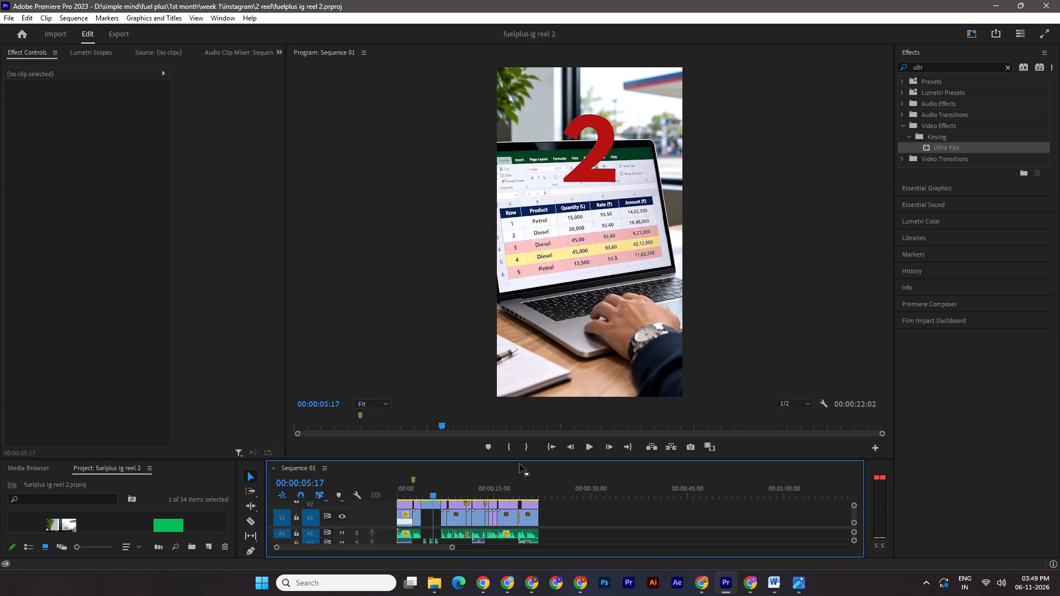
drag(437, 489, 462, 489)
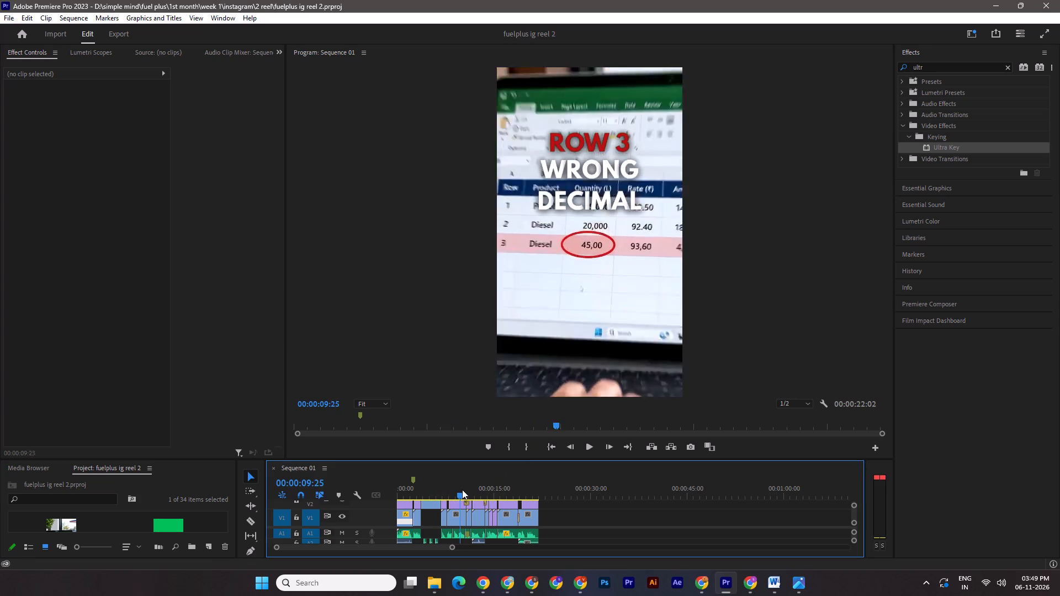
drag(462, 489, 463, 489)
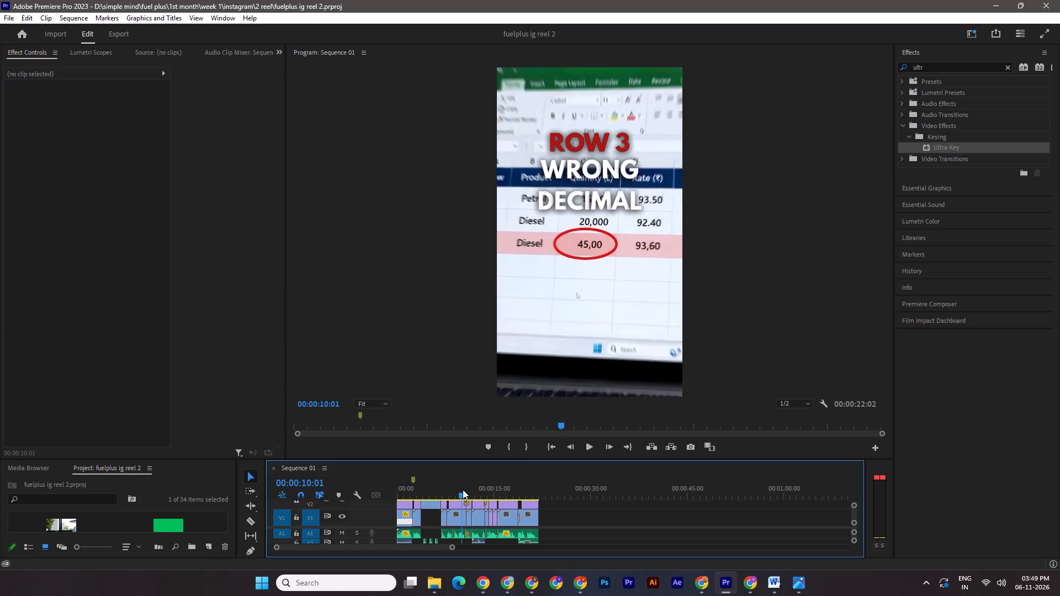
drag(463, 489, 437, 486)
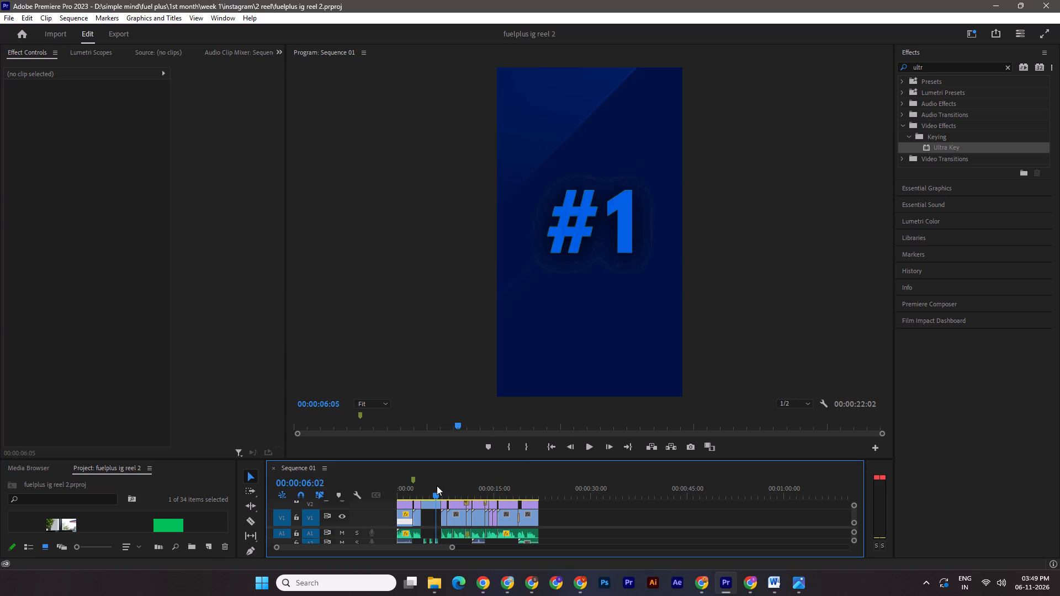
drag(437, 486, 431, 483)
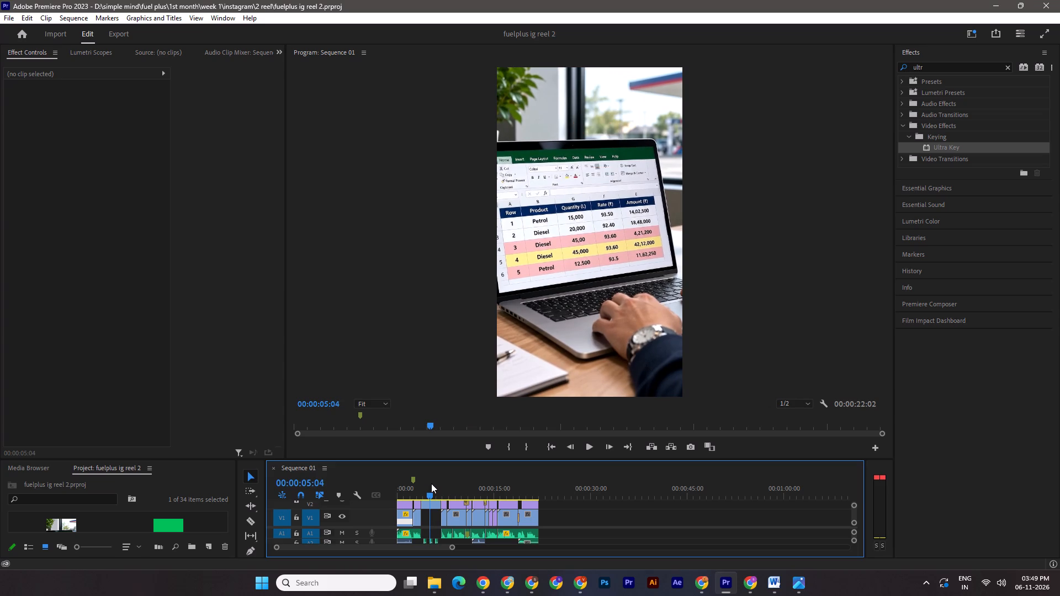
drag(431, 483, 432, 484)
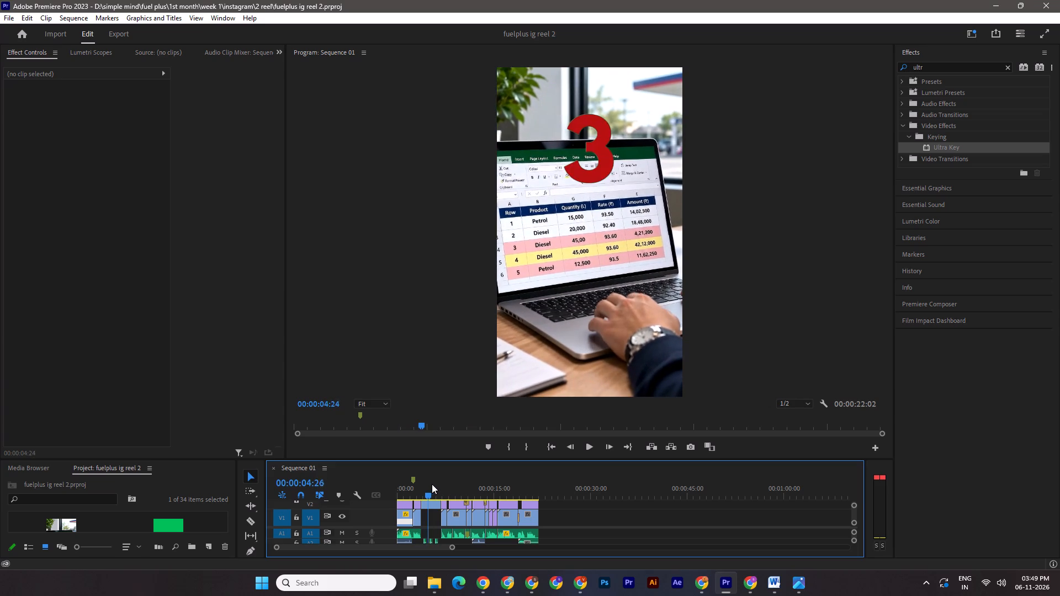
drag(432, 484, 450, 485)
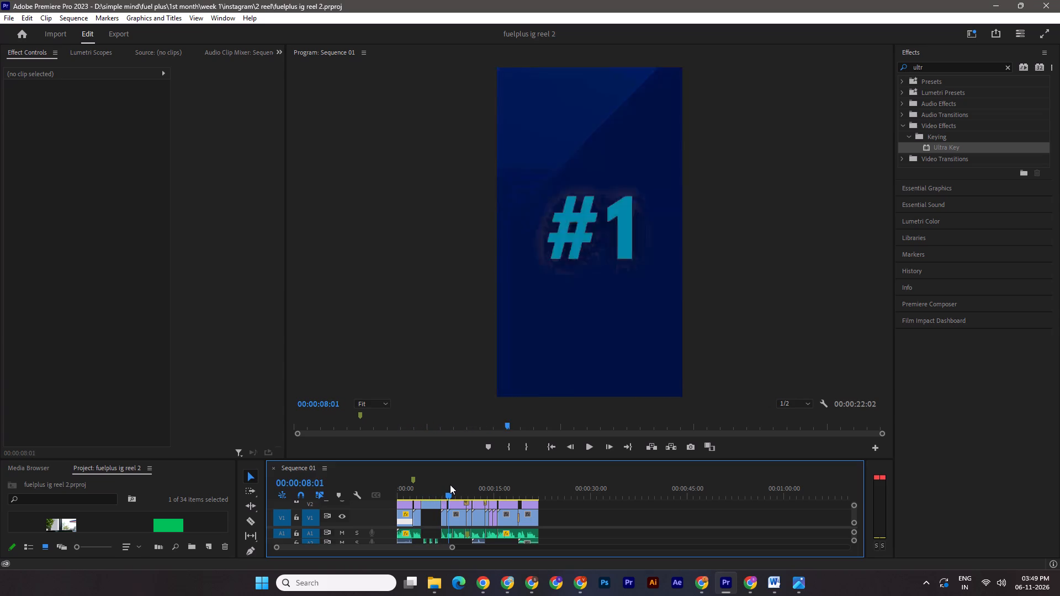
drag(450, 485, 492, 489)
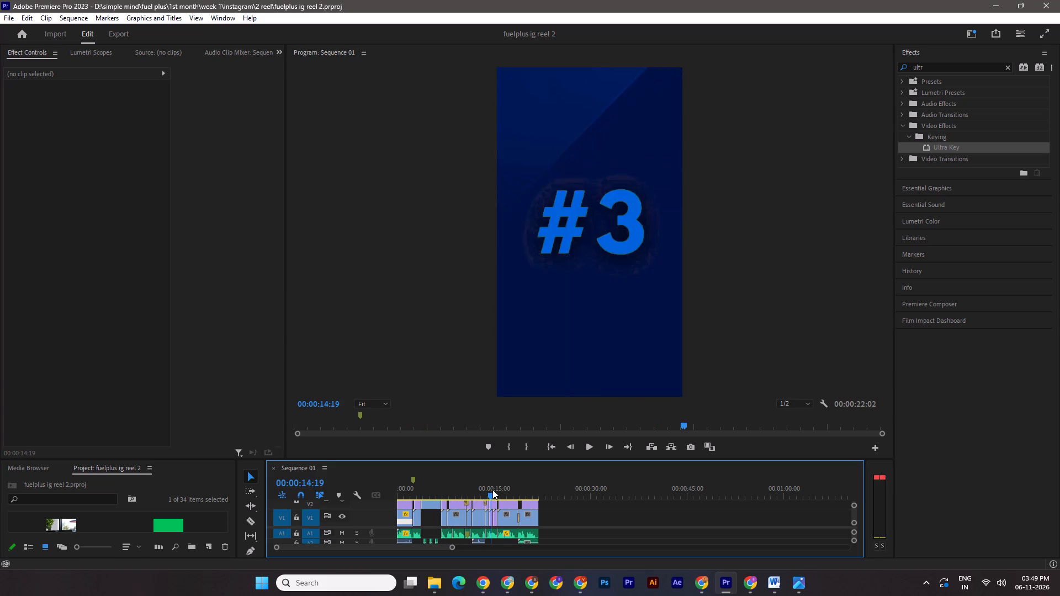
drag(492, 489, 479, 489)
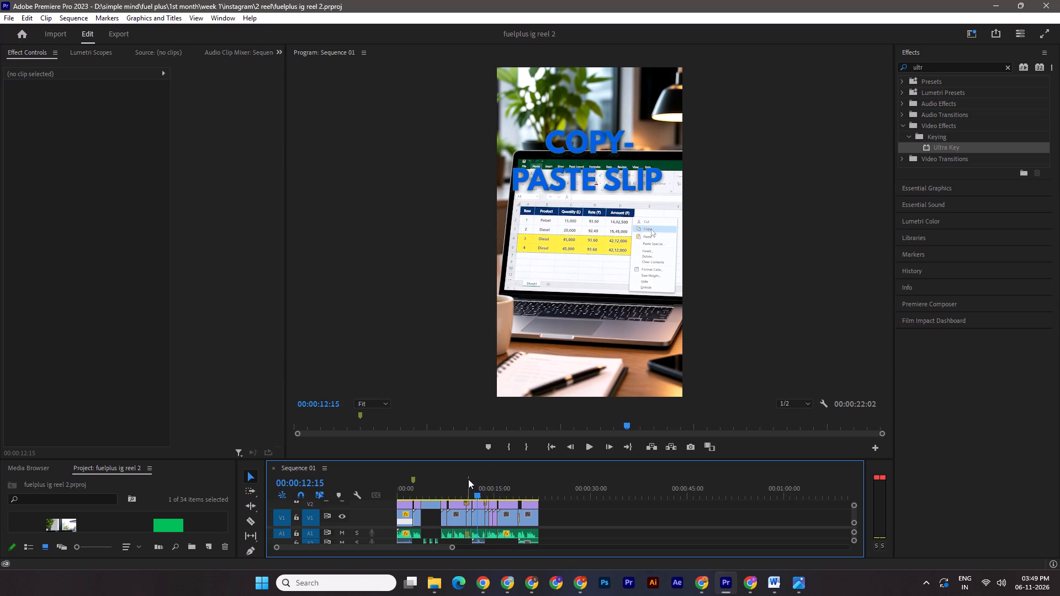
Enlarge the timeline area and resize its tracks so Sequence 01's clips and stacked video and audio tracks fit in view.
drag(487, 459, 488, 425)
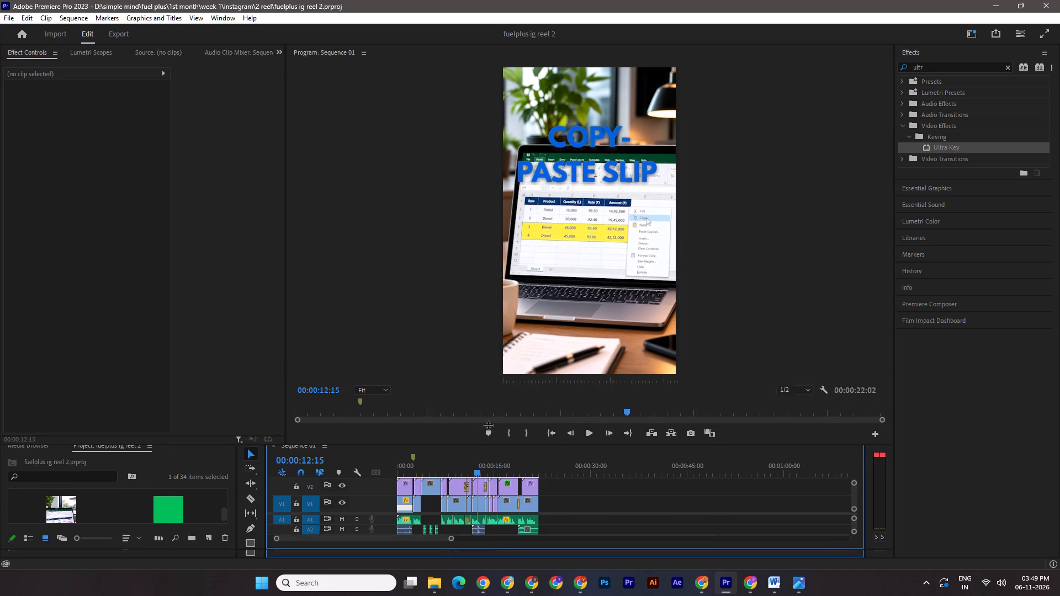
drag(488, 425, 491, 402)
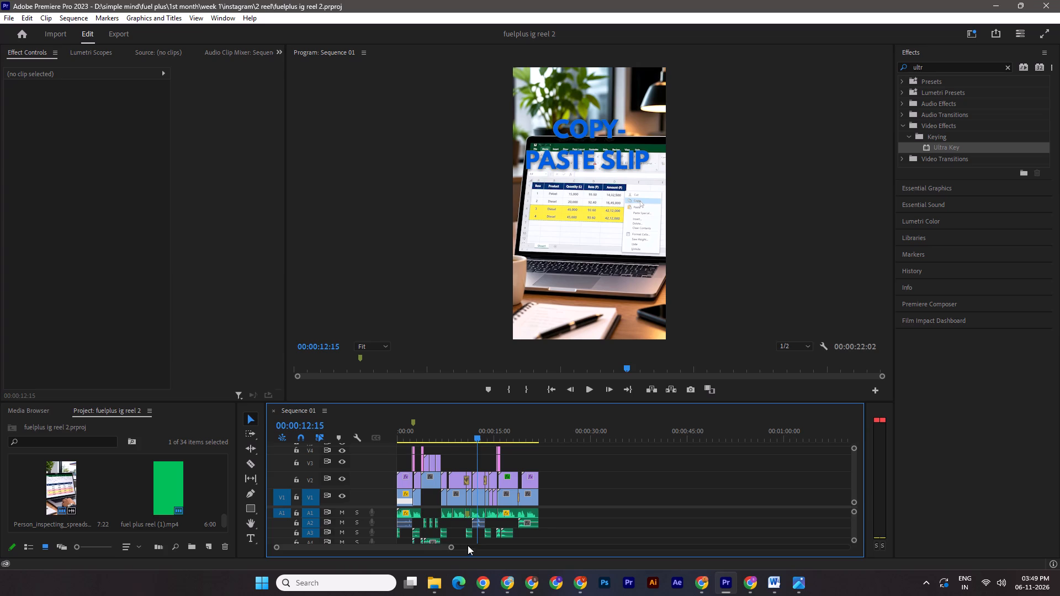
drag(475, 434, 362, 450)
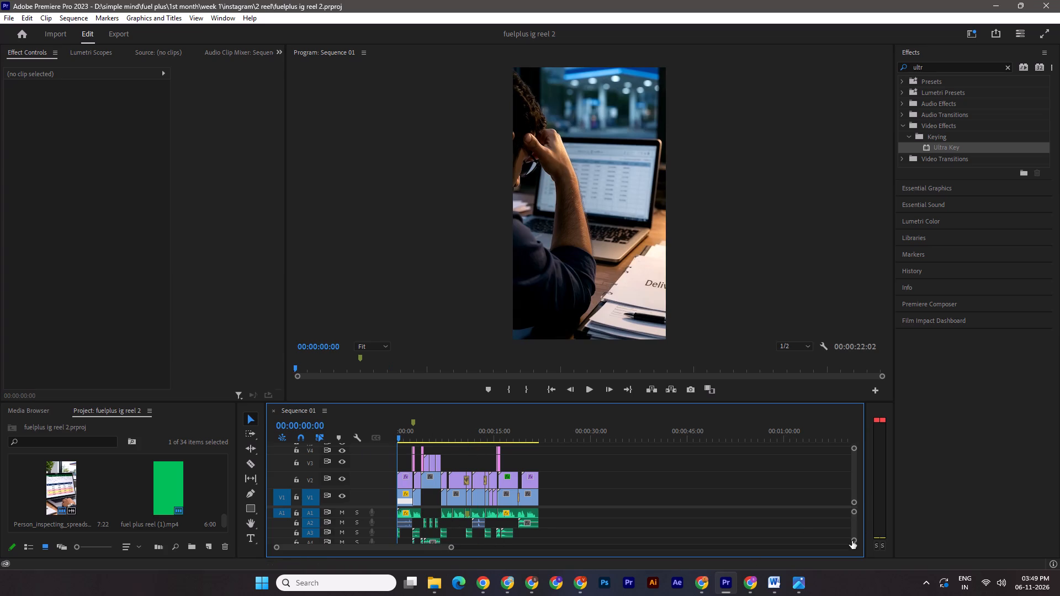
drag(449, 549, 417, 545)
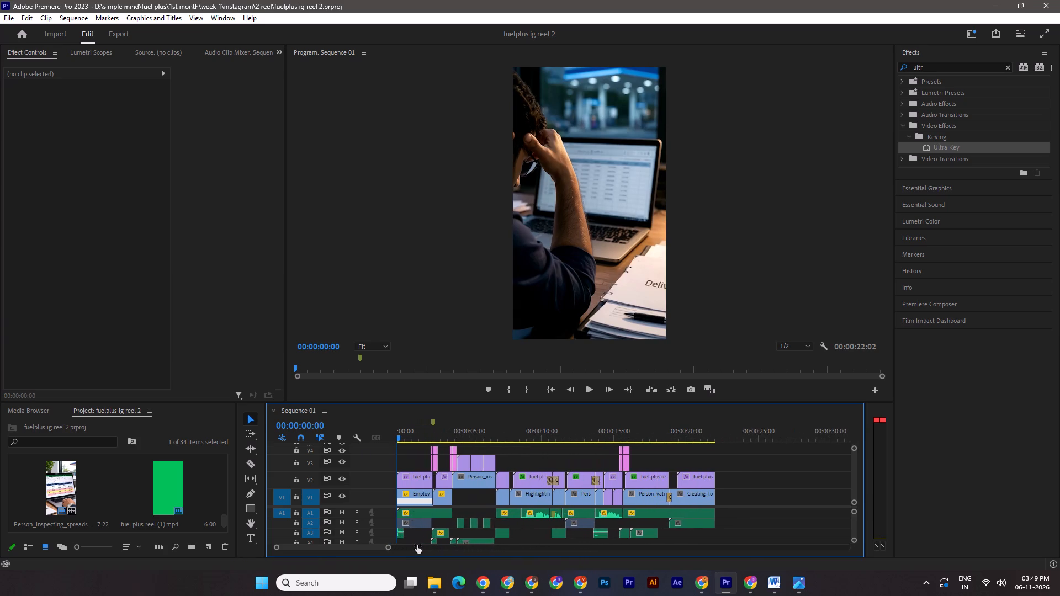
drag(417, 545, 412, 542)
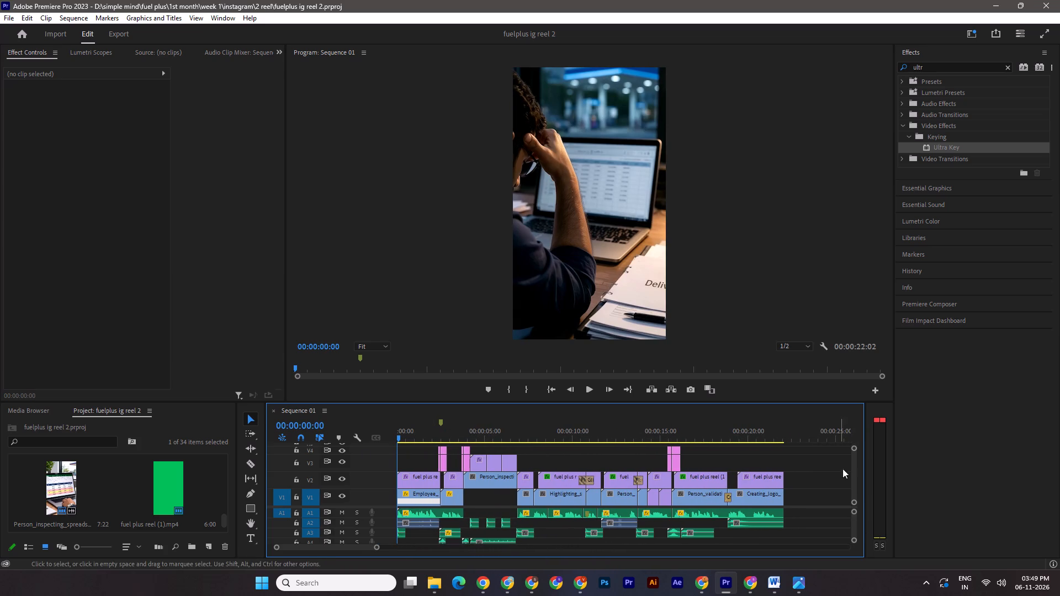
drag(854, 540, 850, 546)
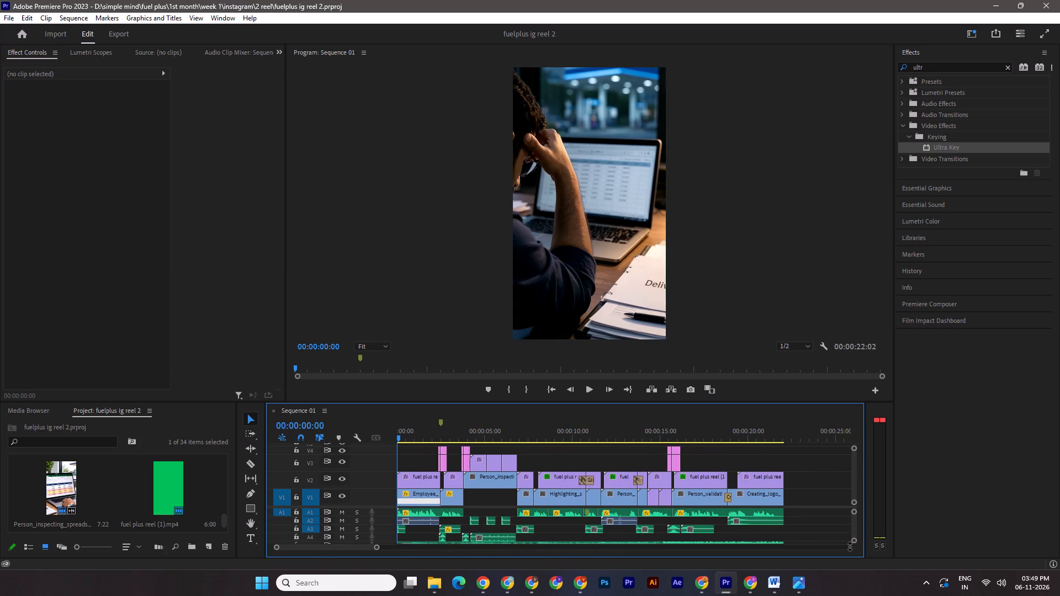
drag(850, 546, 851, 546)
drag(855, 541, 854, 552)
click(855, 450)
drag(854, 479, 854, 485)
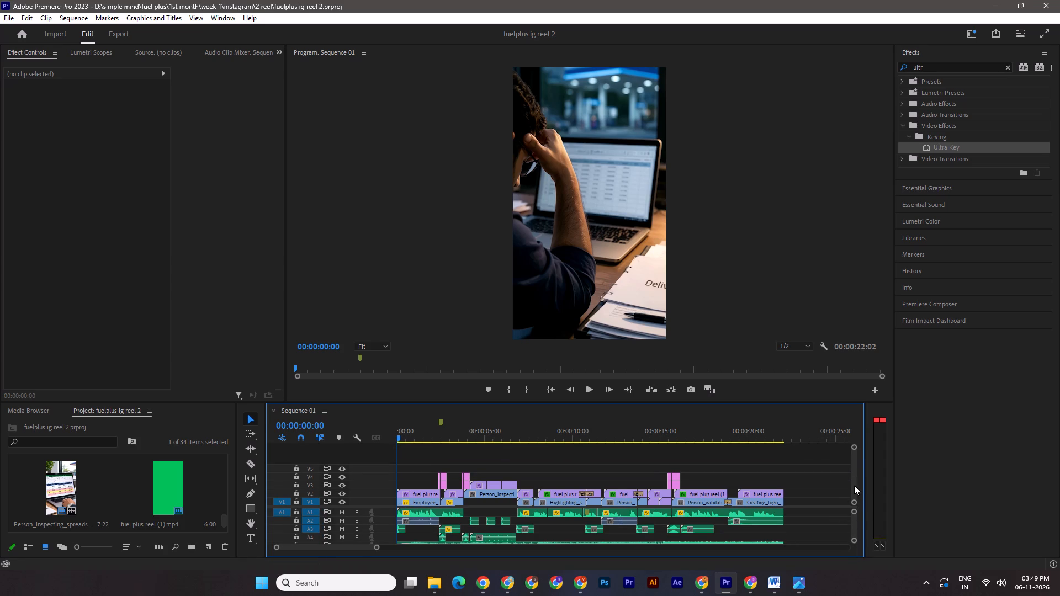
drag(854, 485, 853, 488)
drag(373, 507, 376, 499)
click(366, 501)
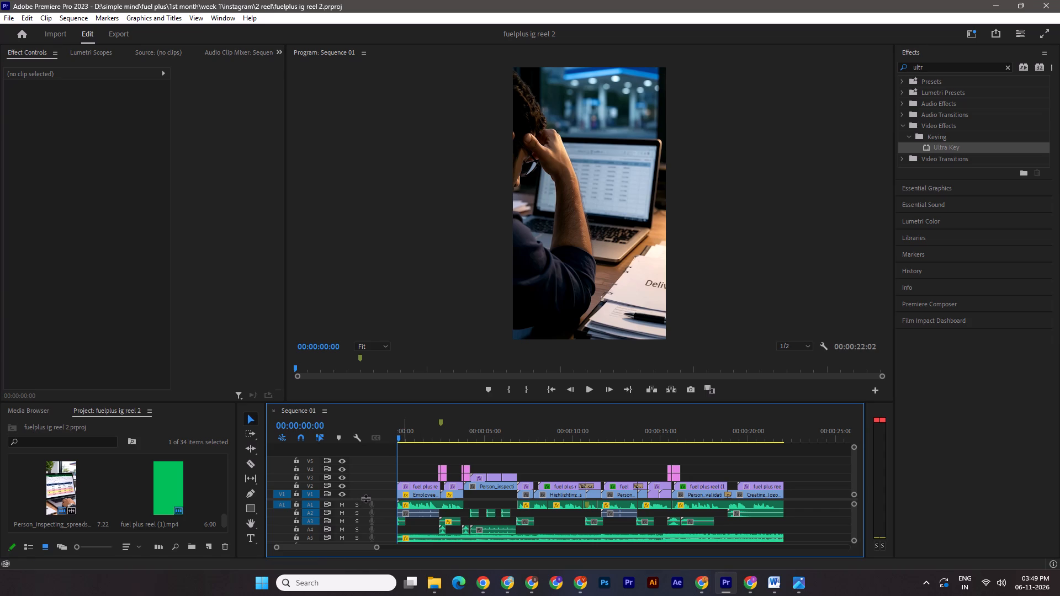
click(363, 498)
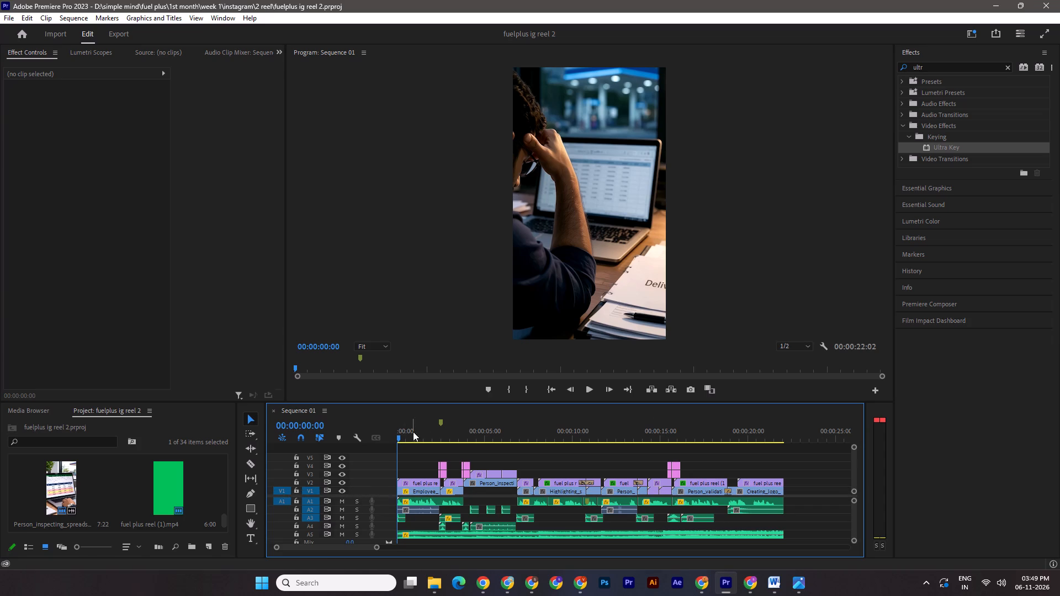
Scrub to the countdown, return to the reel's start, and play the opening through the CAN YOU SPOT THE MISTAKE? title.
drag(398, 438, 488, 453)
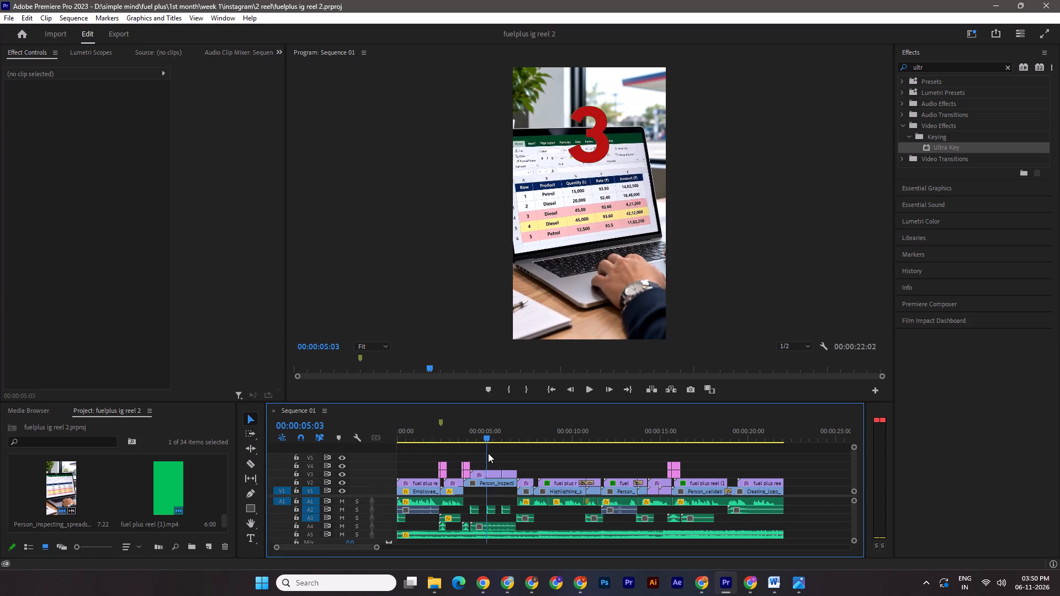
drag(488, 453, 494, 454)
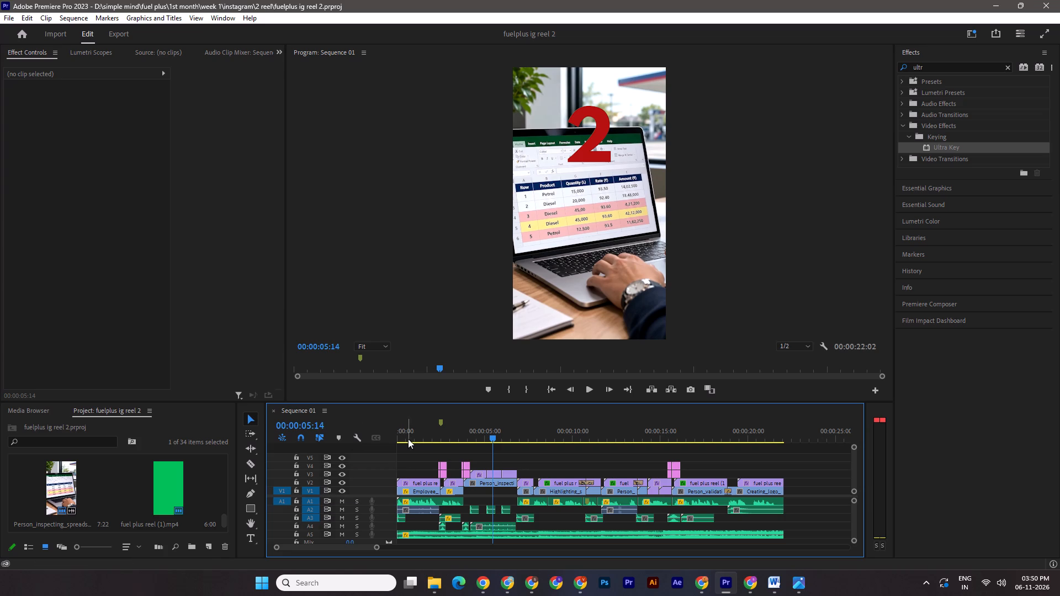
drag(408, 439, 365, 434)
key(space)
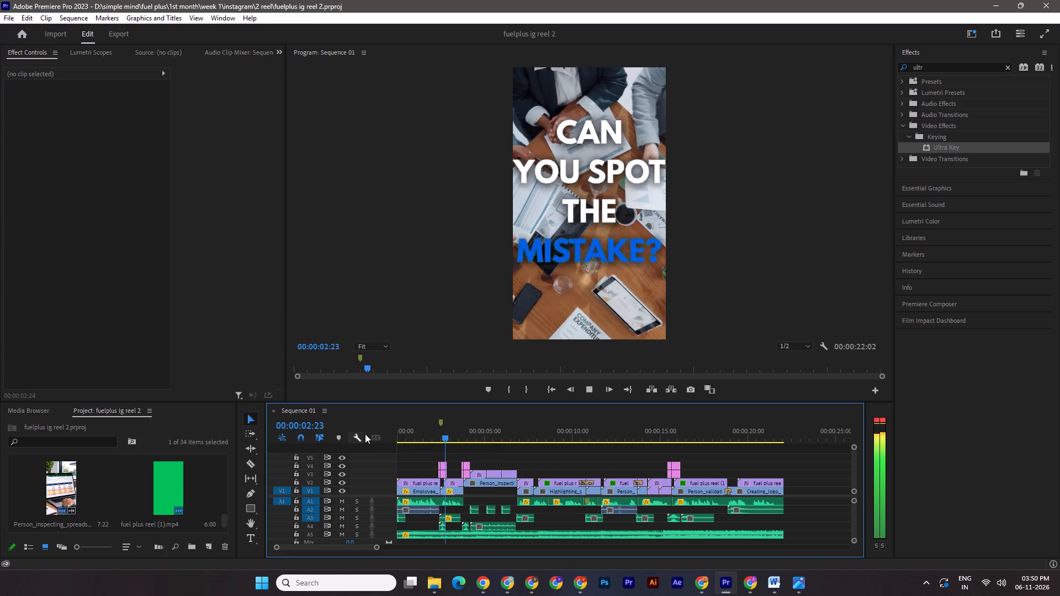
key(space)
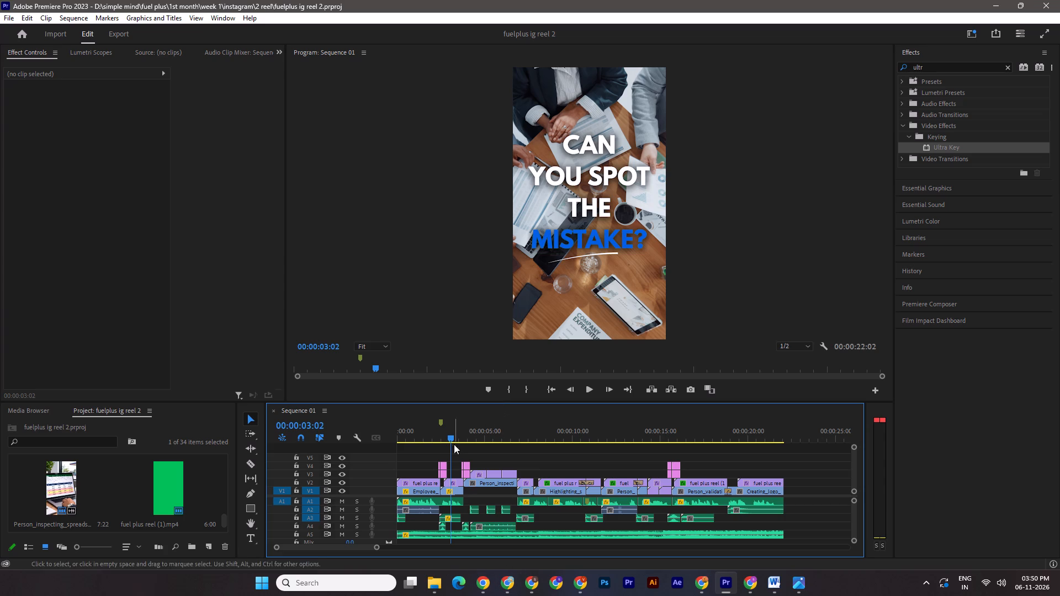
Switch to the fuel plus document in Chrome and read the script table's hook row and the rows after it.
click(487, 579)
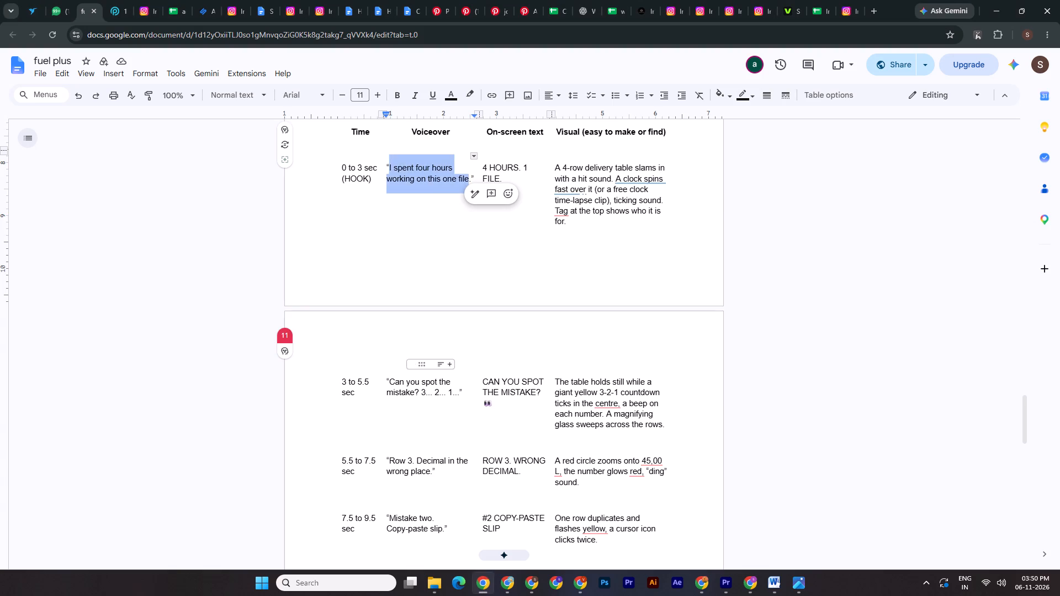
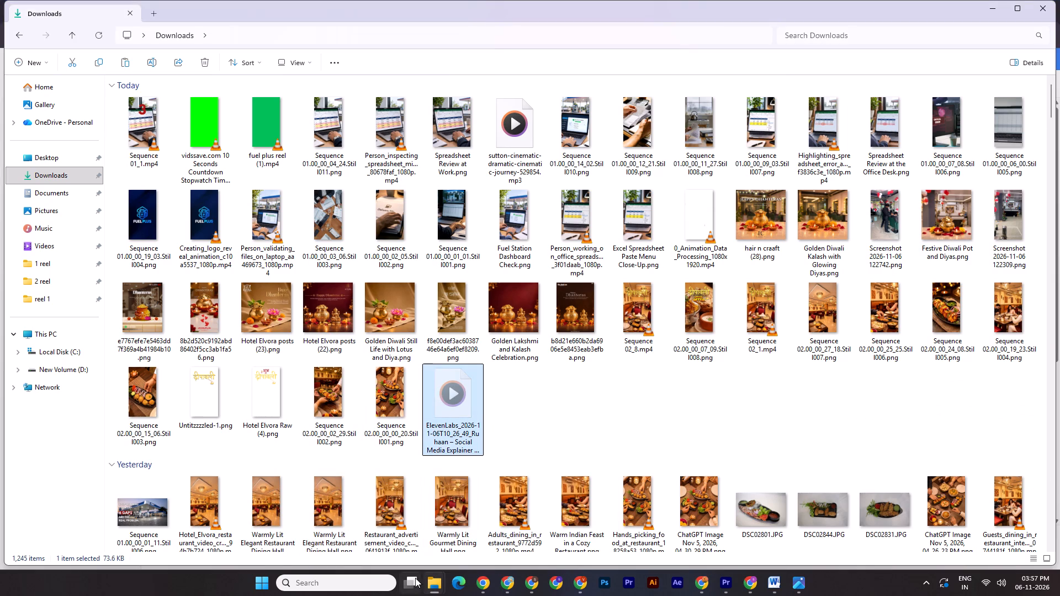
click(434, 594)
click(438, 536)
key(ctrl+v)
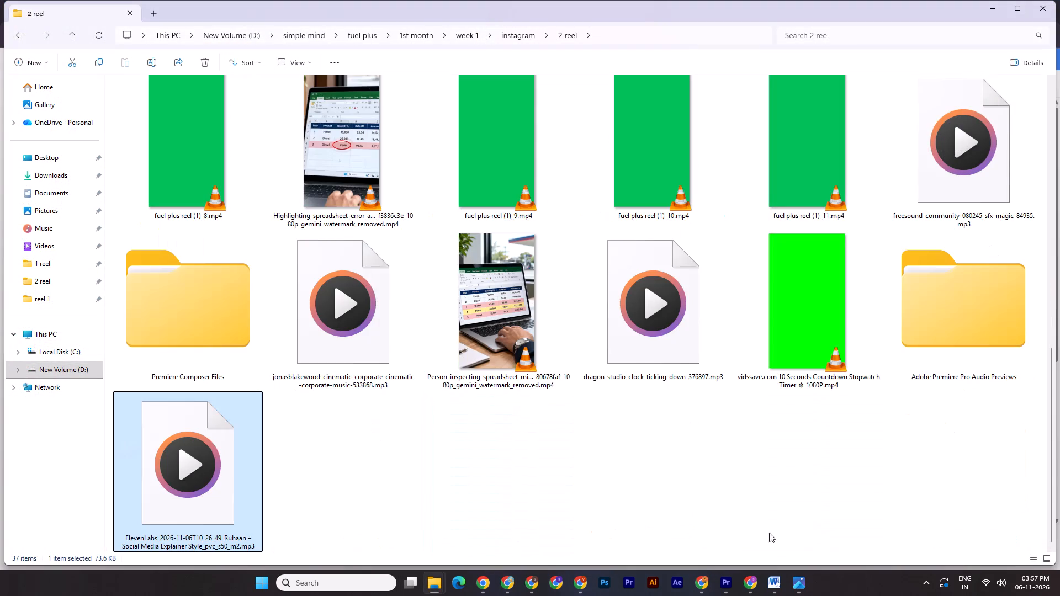
Bring the downloaded voiceover into the Premiere Pro sequence on track A3, after the end of the reel's clips.
drag(126, 513, 823, 513)
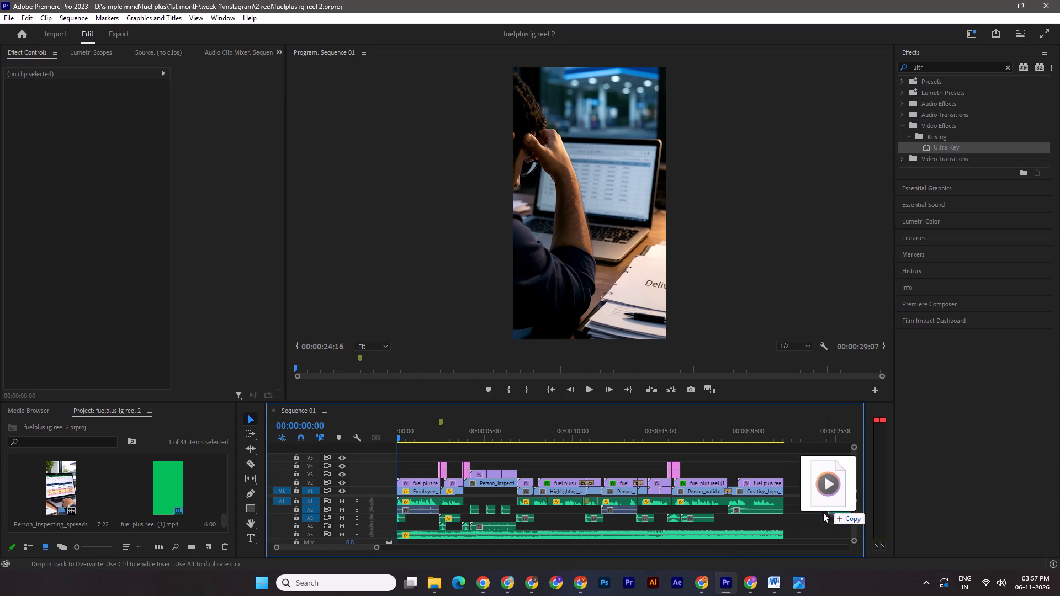
drag(823, 513, 797, 520)
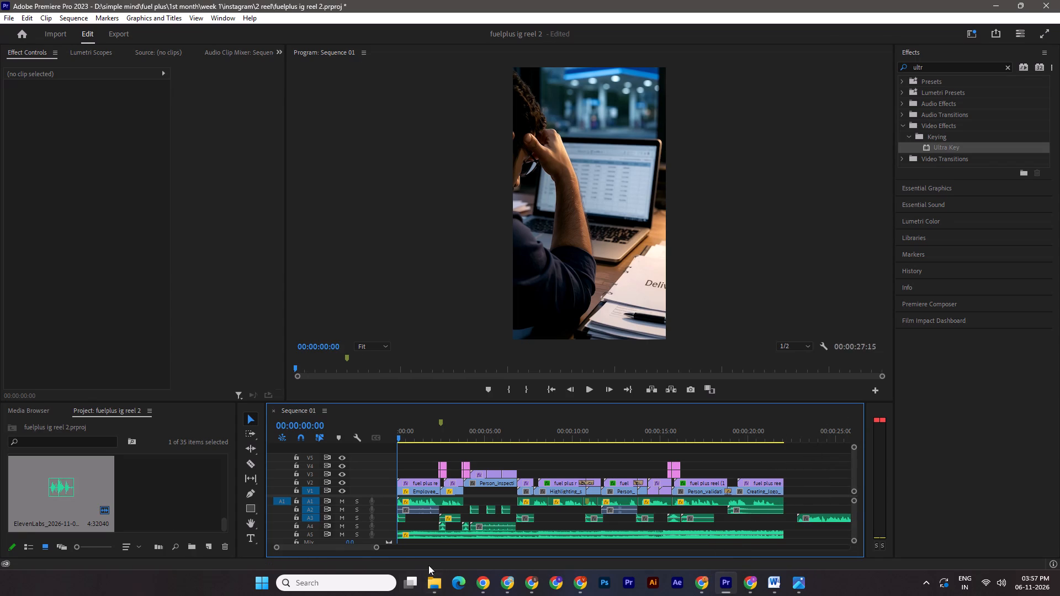
Trim the end of the new voiceover clip to a duration of about 00:00:03:13 and move it to track A1.
drag(377, 548, 390, 551)
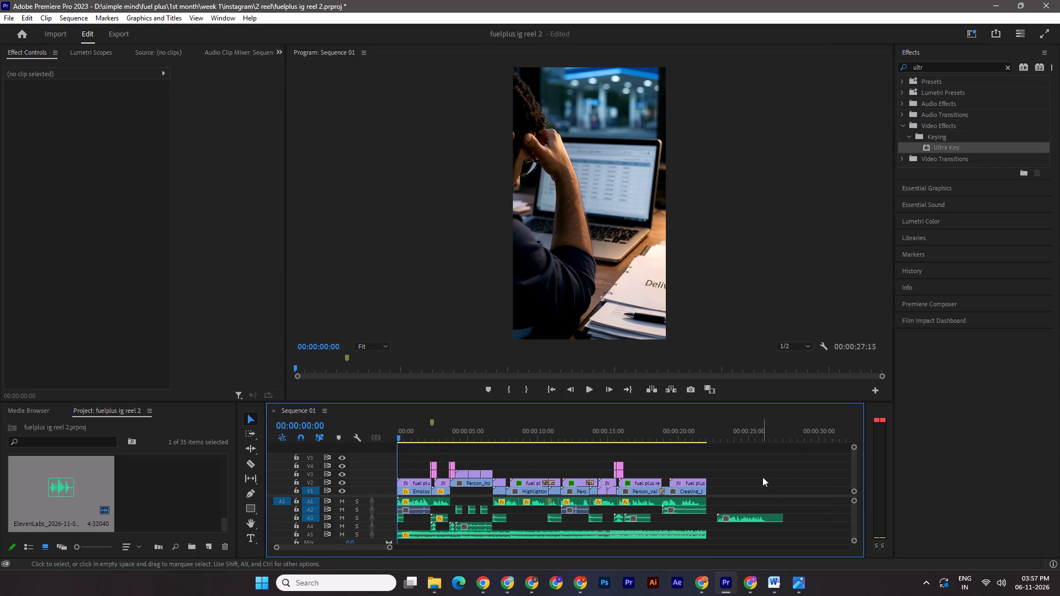
drag(784, 521, 768, 520)
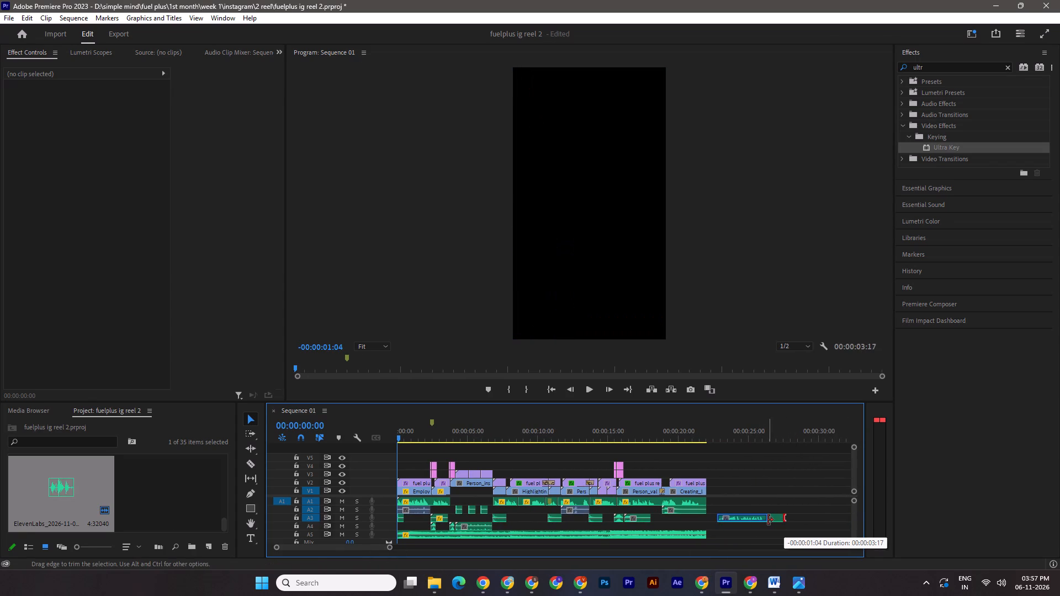
drag(768, 520, 767, 520)
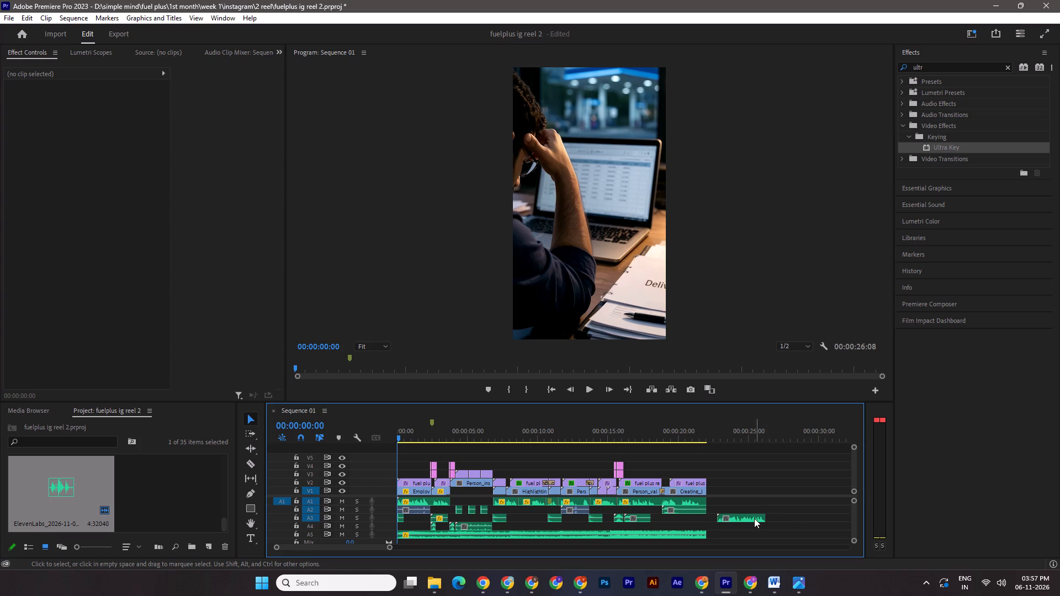
drag(752, 518, 416, 505)
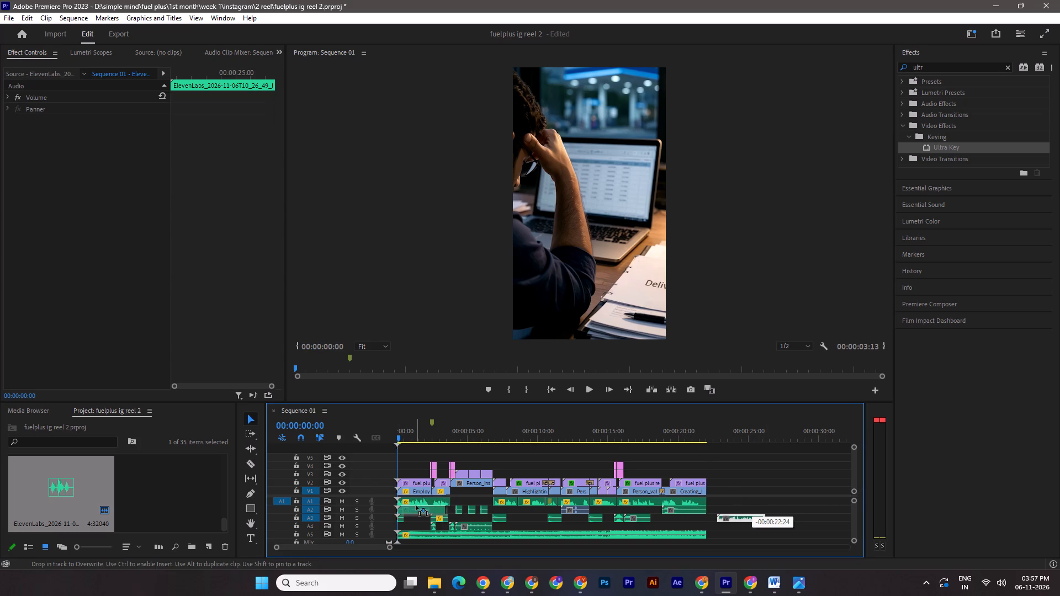
drag(416, 505, 753, 499)
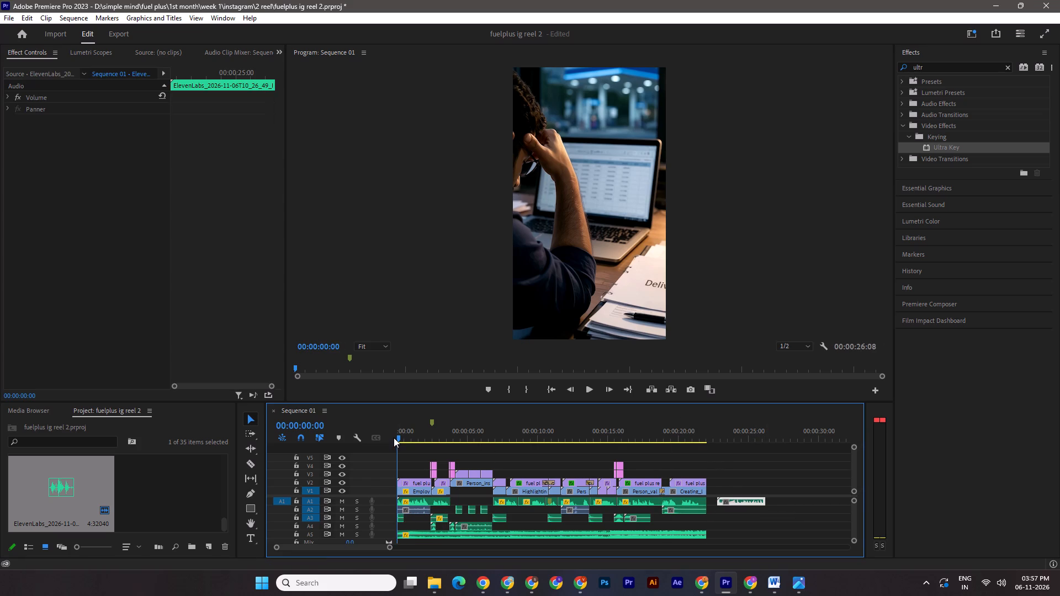
Cut the old opening voiceover on A1 at 00:00:02:15 and move its second piece further along the track.
drag(395, 437, 423, 440)
shift+drag(396, 437, 401, 438)
drag(400, 438, 435, 438)
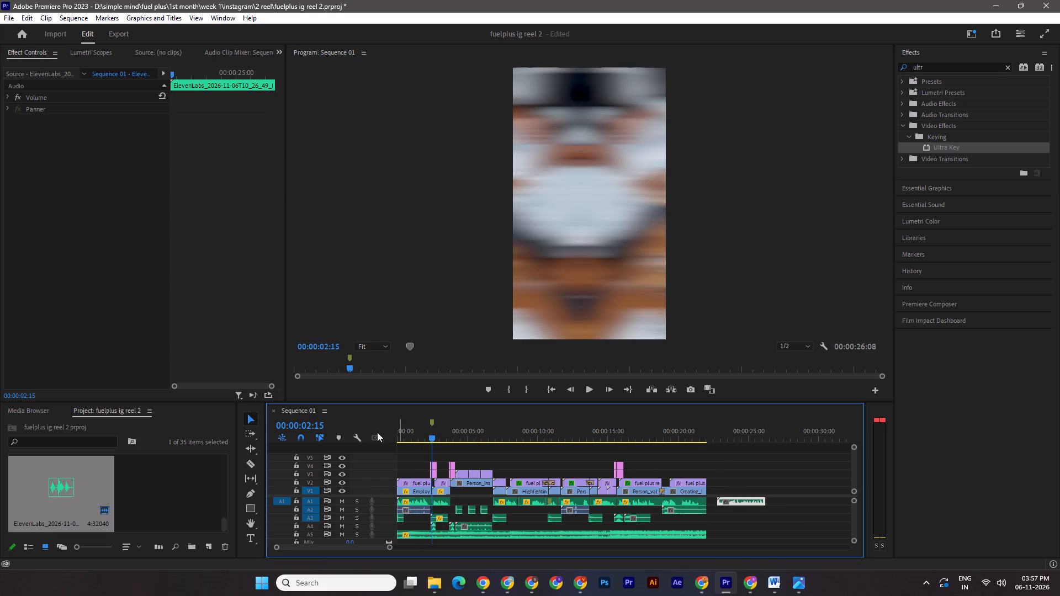
click(253, 462)
click(432, 501)
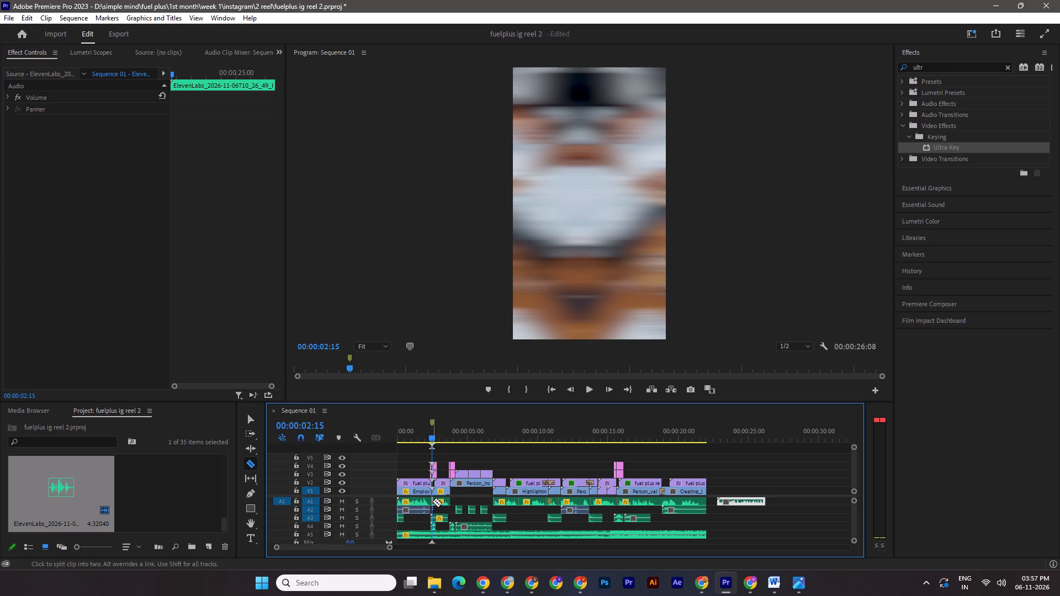
click(257, 417)
drag(444, 501, 457, 502)
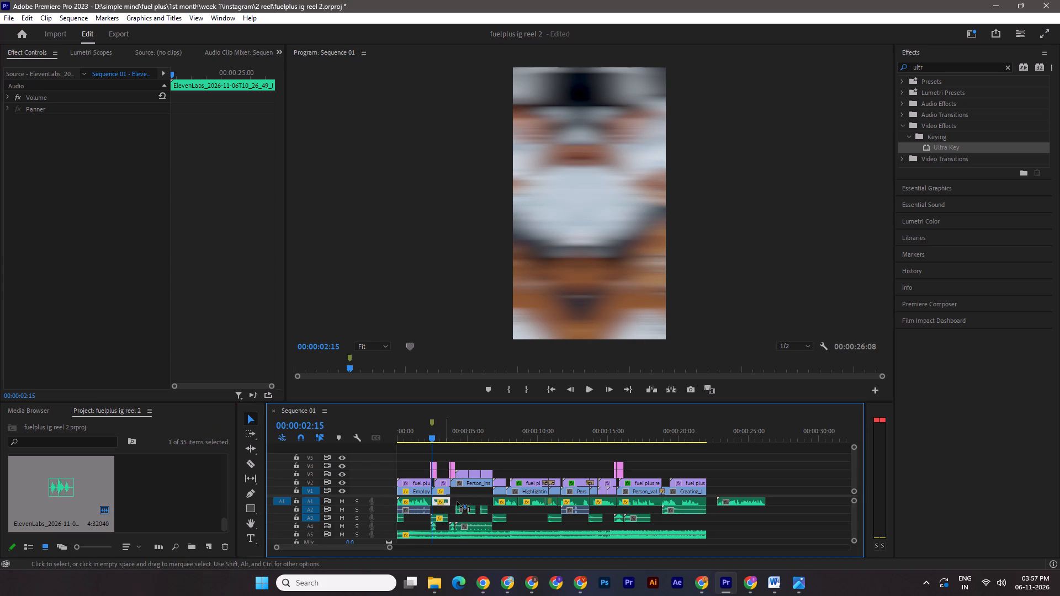
drag(457, 502, 474, 502)
Replace the first piece of the old voiceover with the new clip at the sequence start on A1, and play back the opening.
click(408, 503)
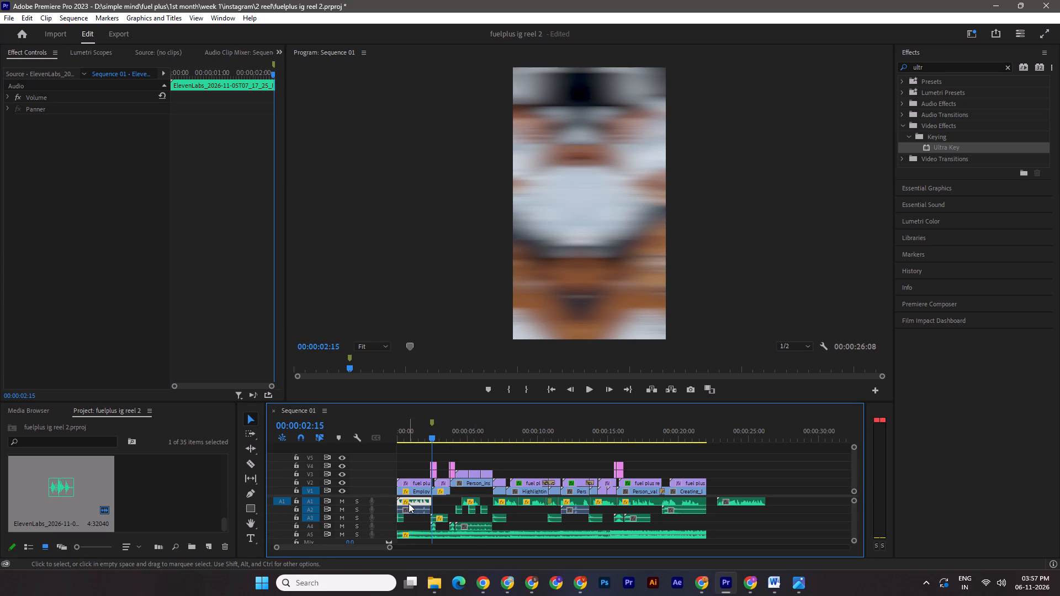
key(Delete)
drag(740, 504, 475, 498)
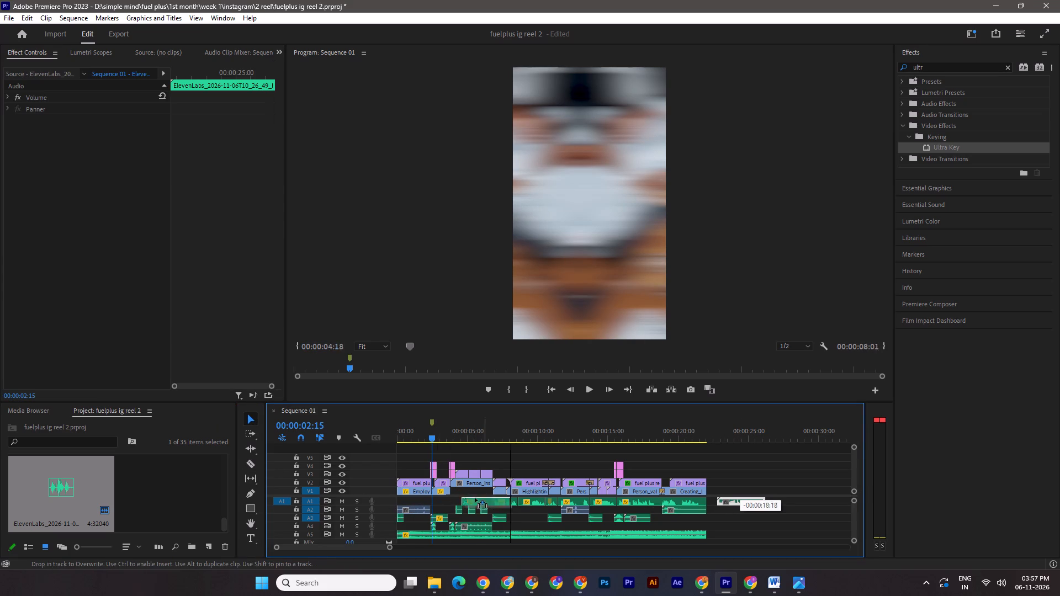
drag(475, 498, 414, 498)
drag(430, 436, 371, 435)
key(space)
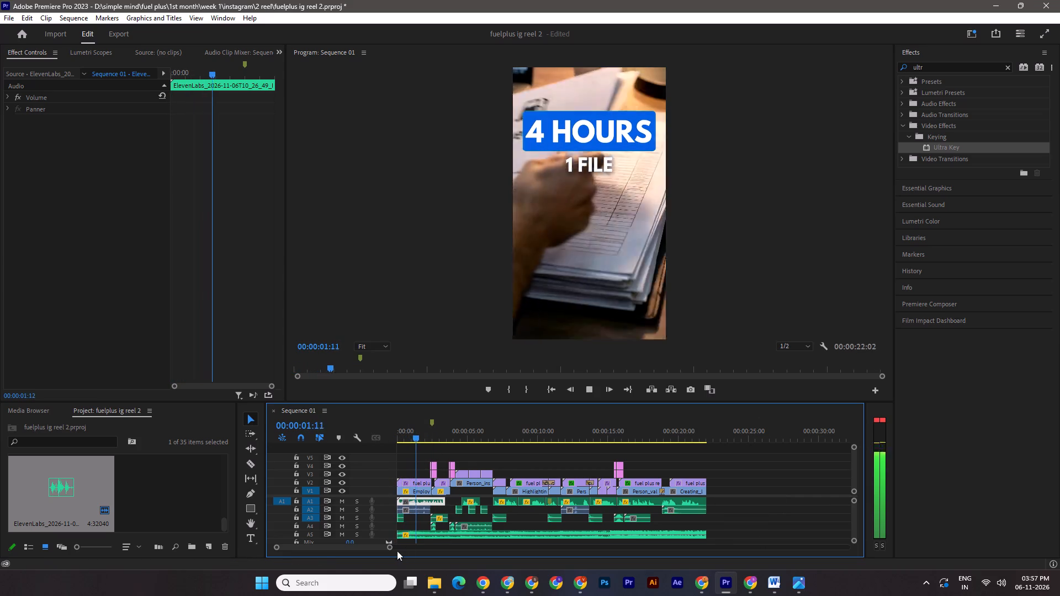
drag(391, 549, 380, 547)
key(space)
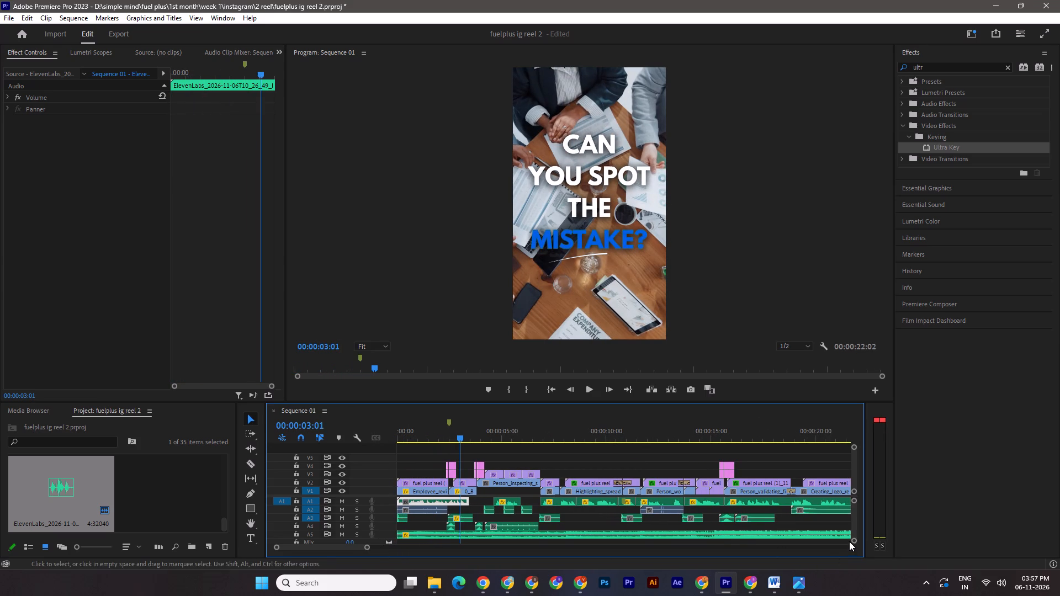
Raise the volume of the new opening voiceover clip on A1 and save the project.
click(854, 542)
drag(423, 519, 428, 515)
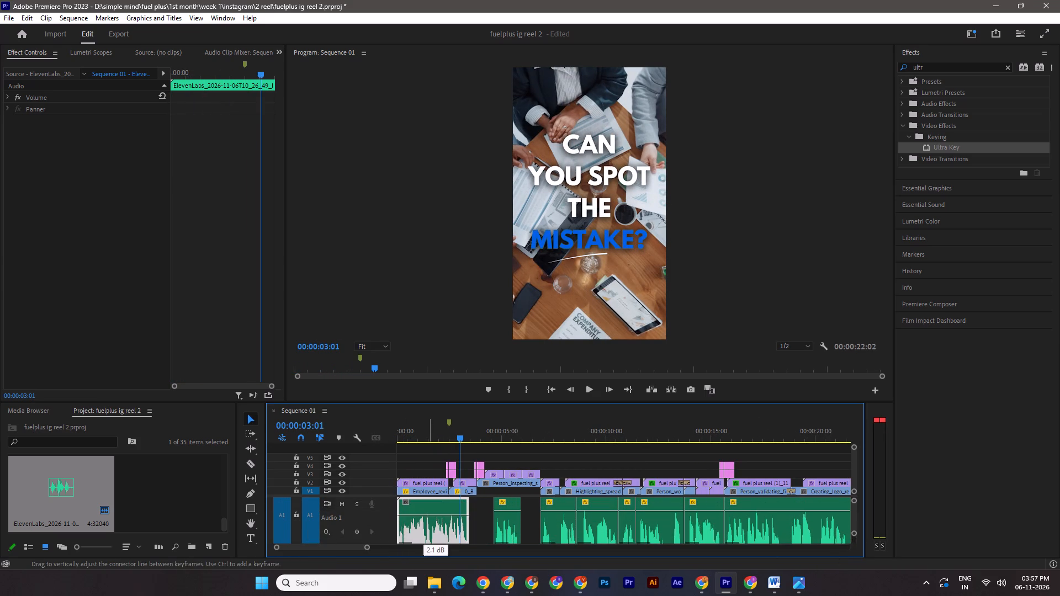
drag(428, 515, 429, 512)
drag(429, 512, 433, 509)
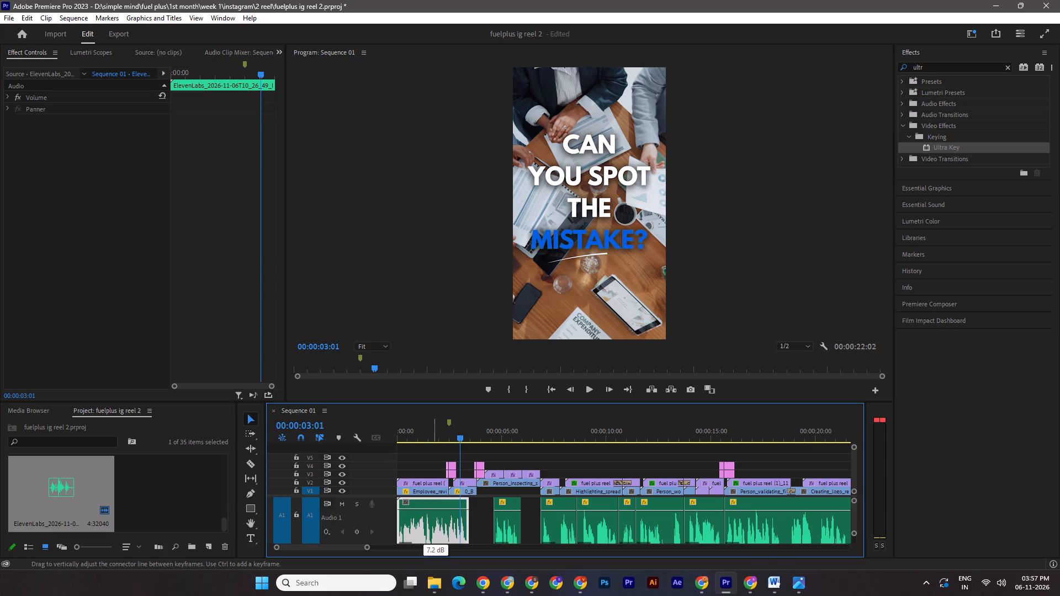
drag(433, 509, 431, 510)
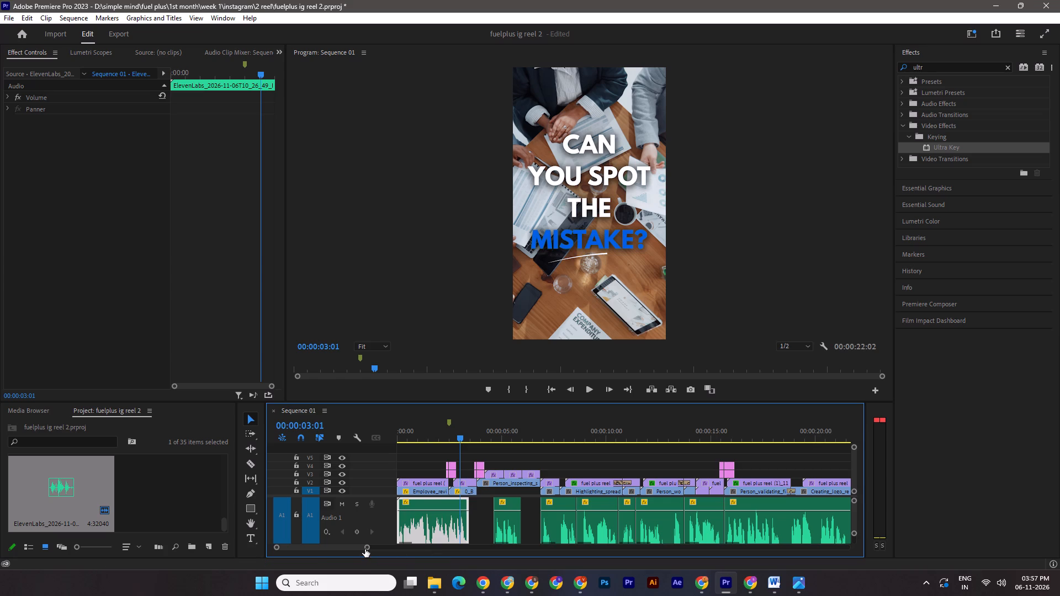
drag(367, 548, 406, 548)
drag(853, 535, 854, 542)
key(ctrl+s)
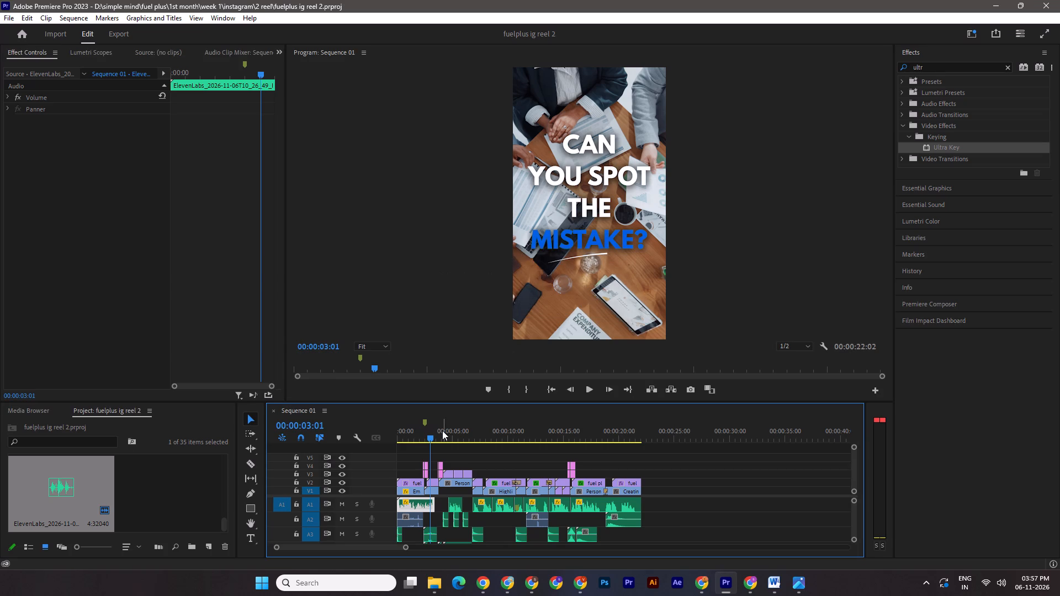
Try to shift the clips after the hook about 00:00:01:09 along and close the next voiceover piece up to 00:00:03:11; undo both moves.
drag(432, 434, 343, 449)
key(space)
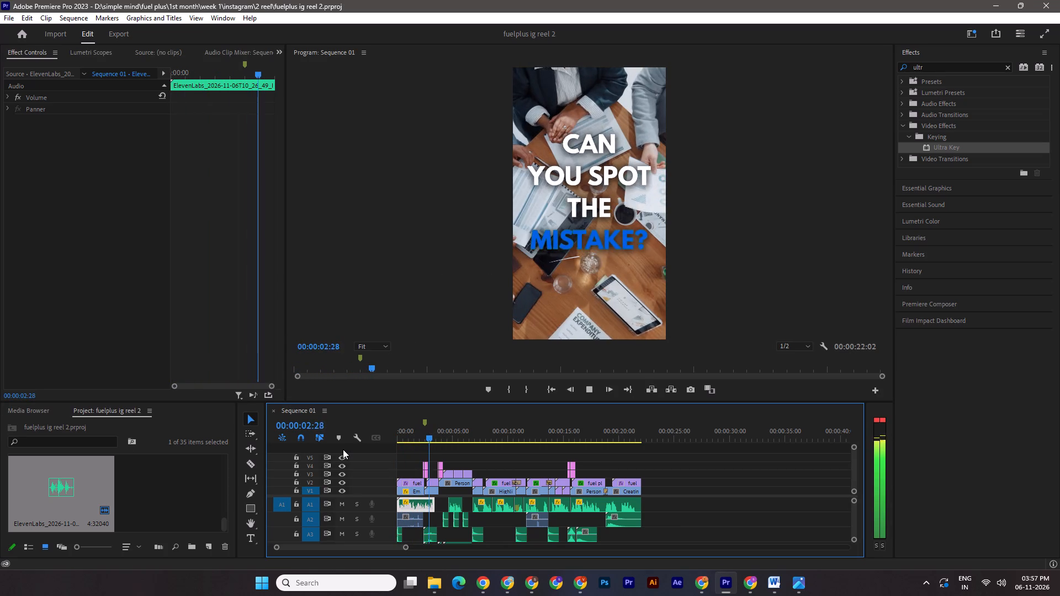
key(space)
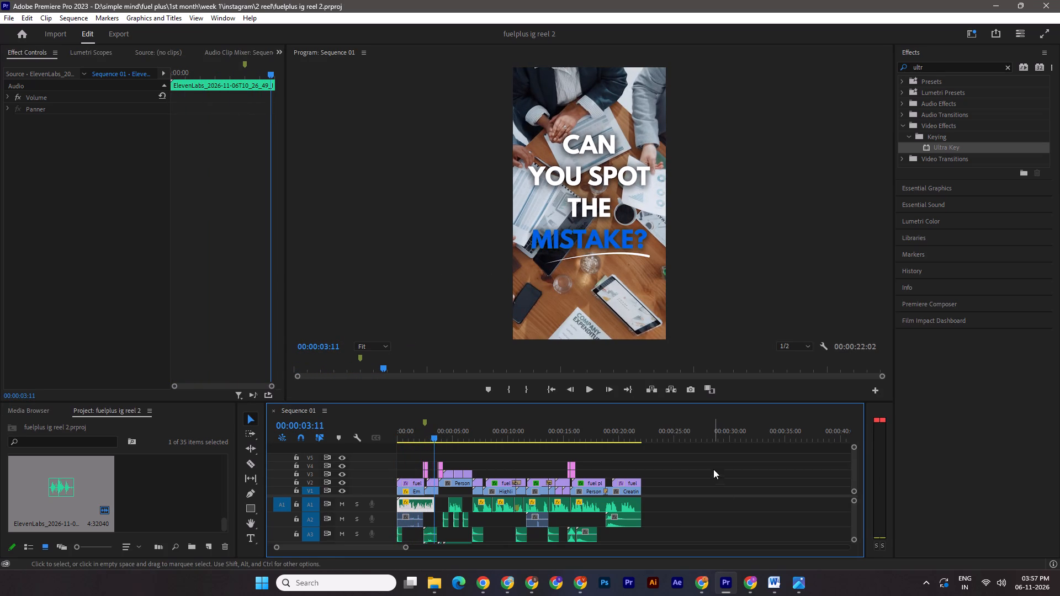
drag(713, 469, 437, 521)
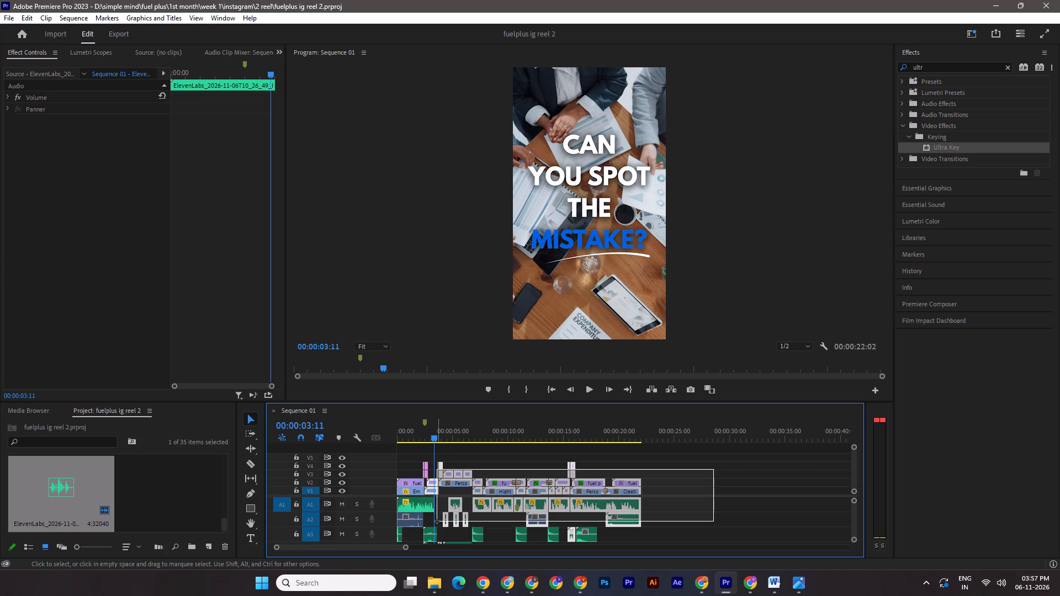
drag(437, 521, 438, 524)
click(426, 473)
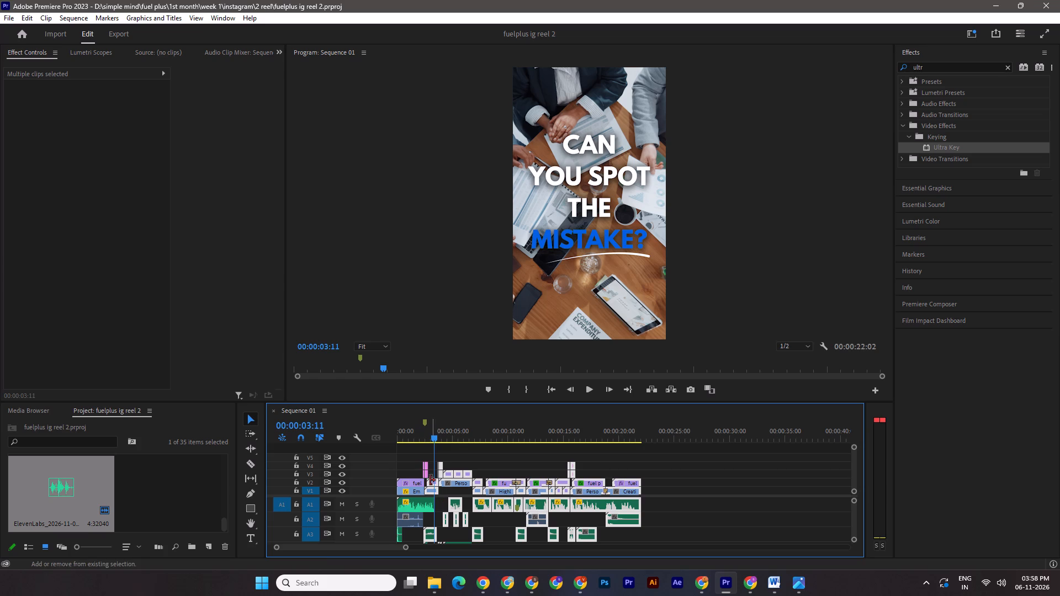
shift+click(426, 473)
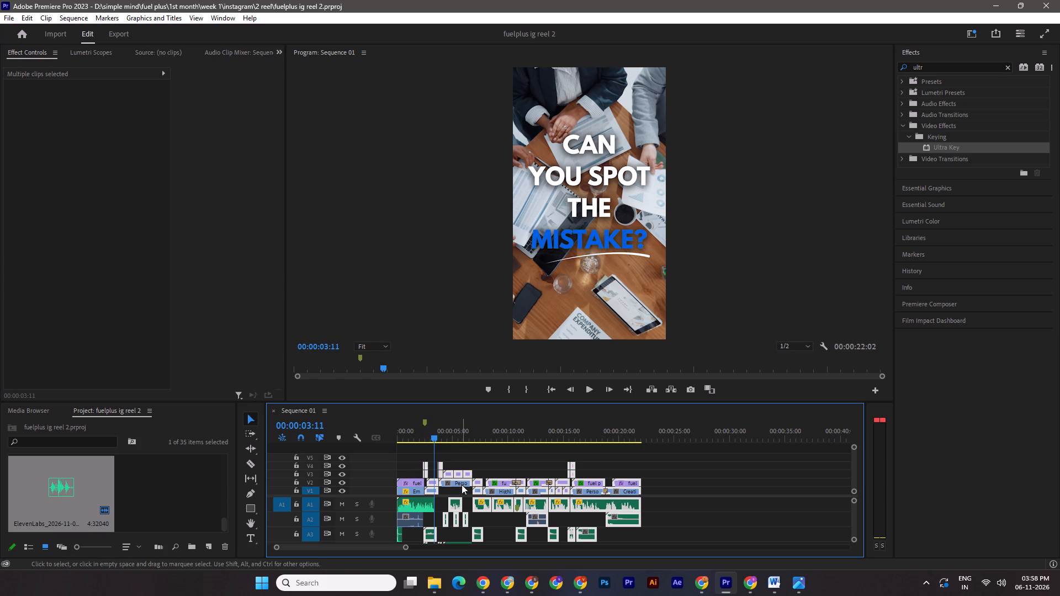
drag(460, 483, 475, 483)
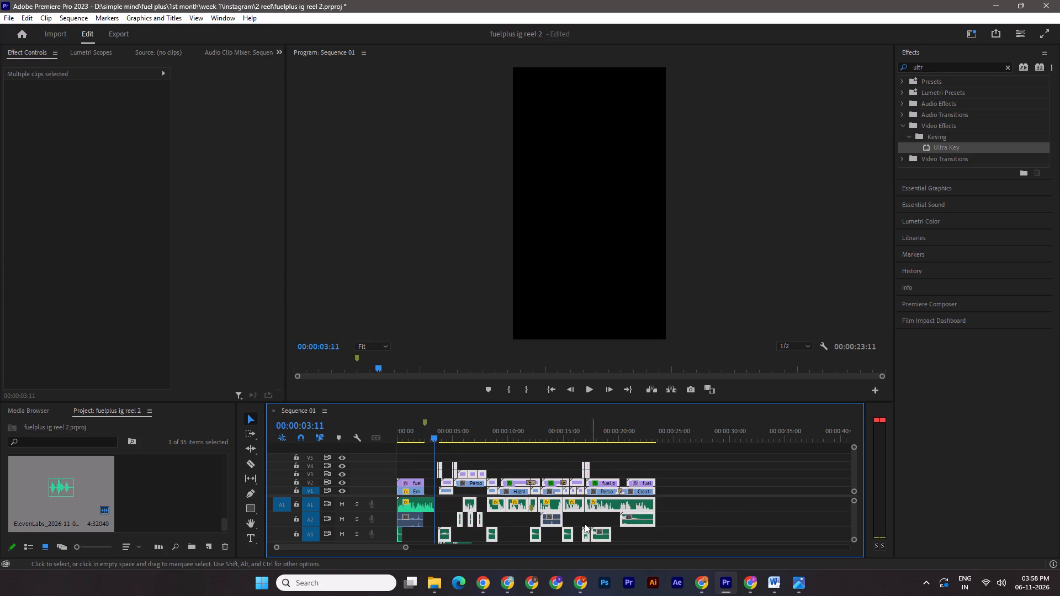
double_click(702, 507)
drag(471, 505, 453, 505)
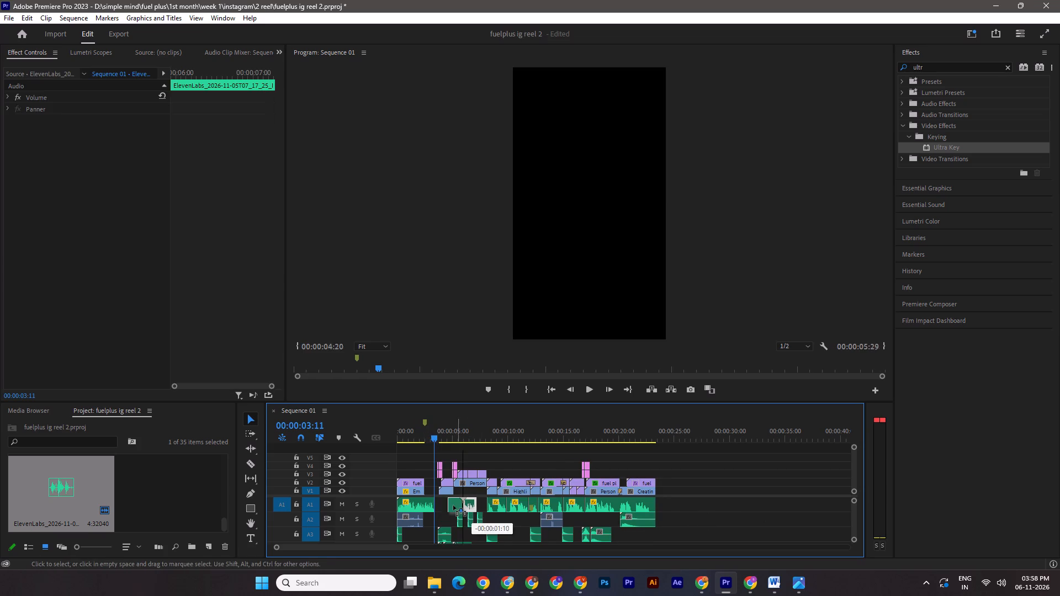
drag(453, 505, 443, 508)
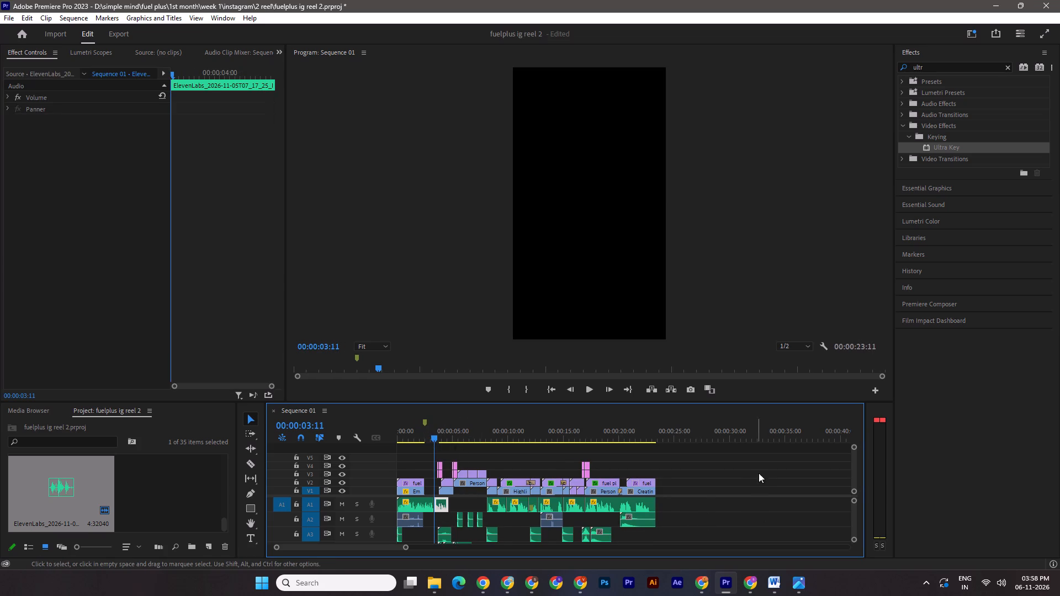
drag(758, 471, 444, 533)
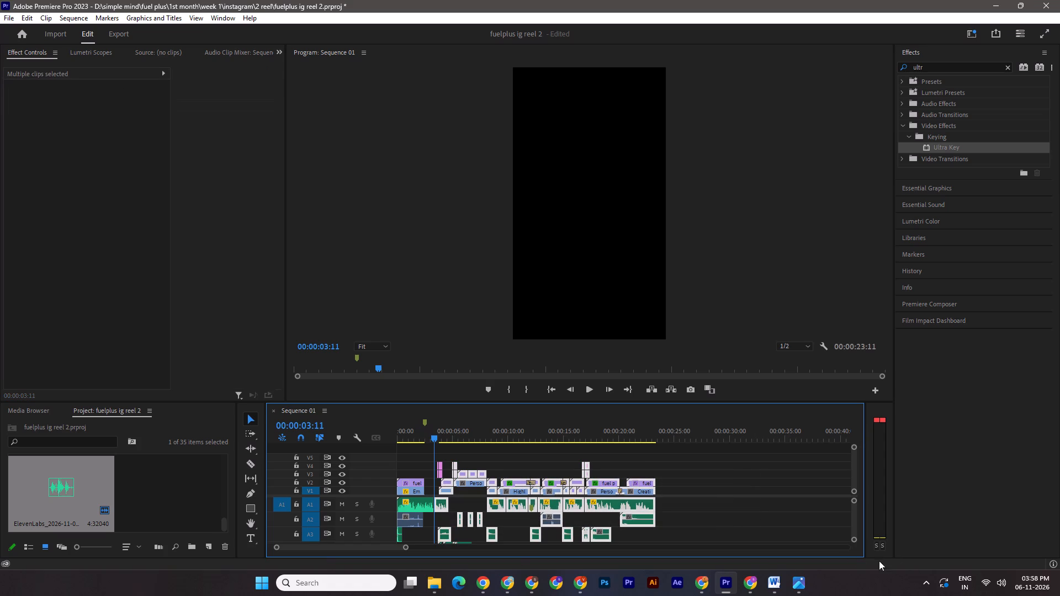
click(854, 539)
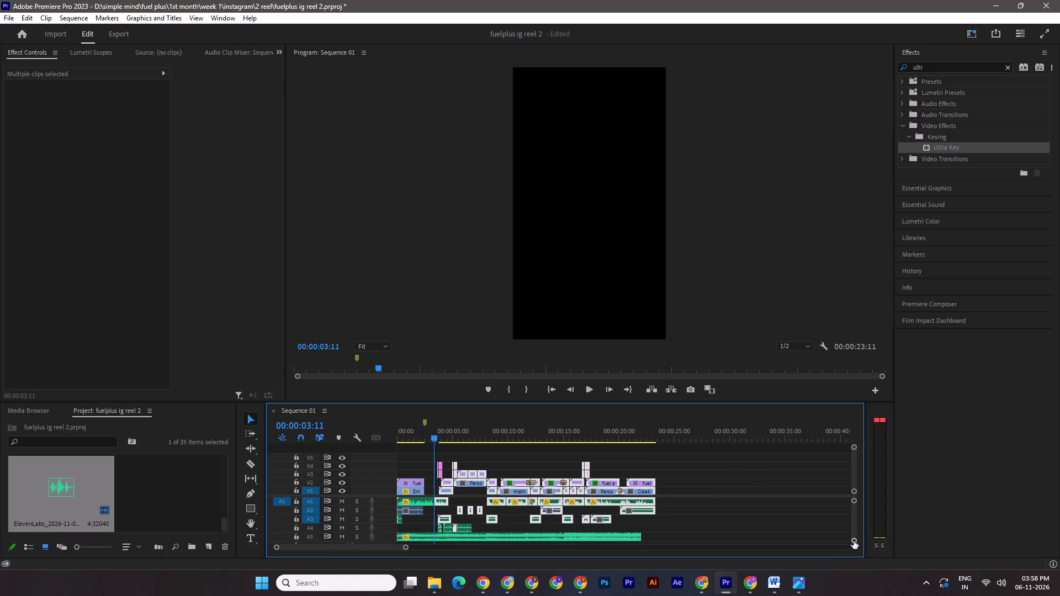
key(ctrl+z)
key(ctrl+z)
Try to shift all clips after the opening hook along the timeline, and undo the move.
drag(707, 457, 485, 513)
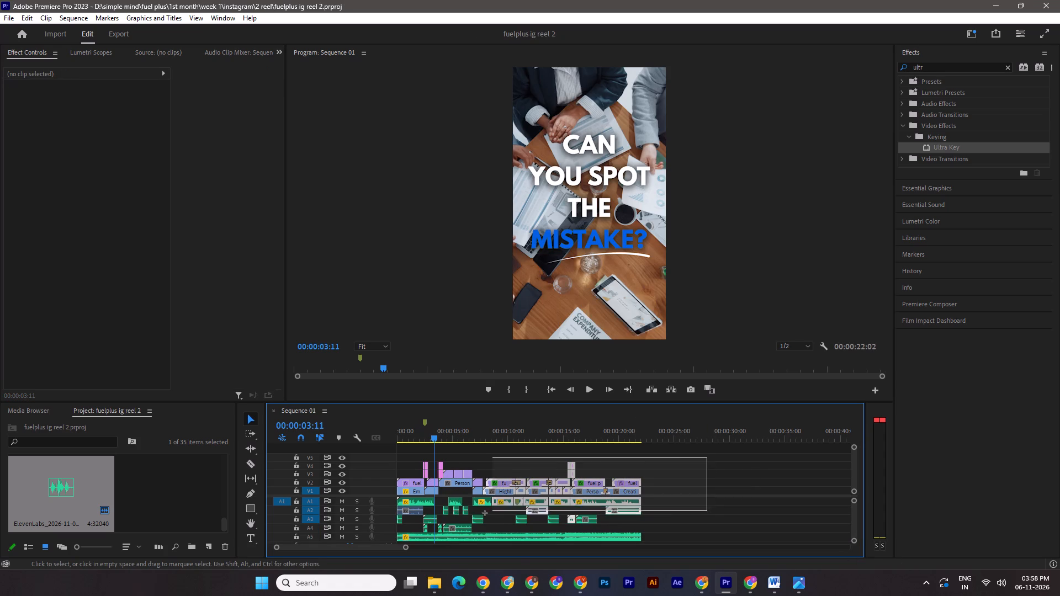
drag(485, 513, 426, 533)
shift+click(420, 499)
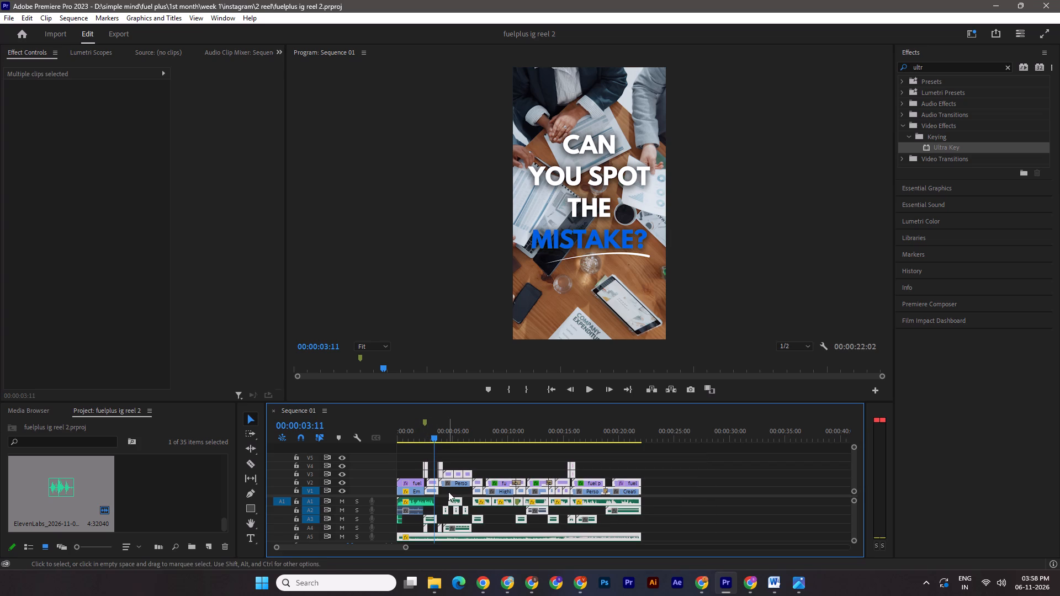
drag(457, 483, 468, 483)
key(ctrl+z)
Select all clips after the opening hook, leaving the A5 music in place, and move them 00:00:01:01 along the timeline.
drag(730, 441, 417, 526)
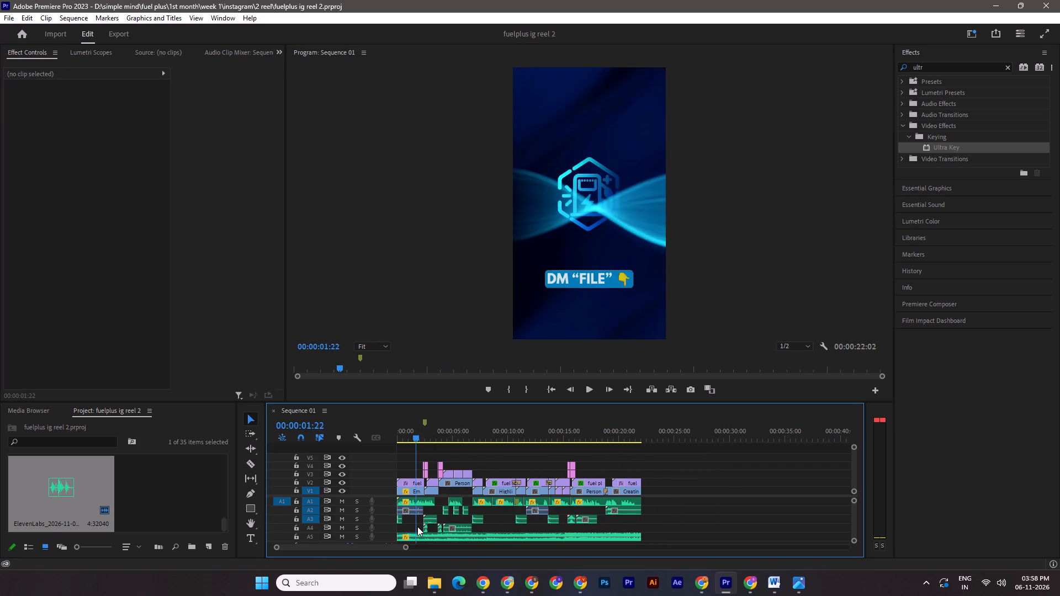
drag(417, 526, 695, 486)
drag(655, 464, 430, 528)
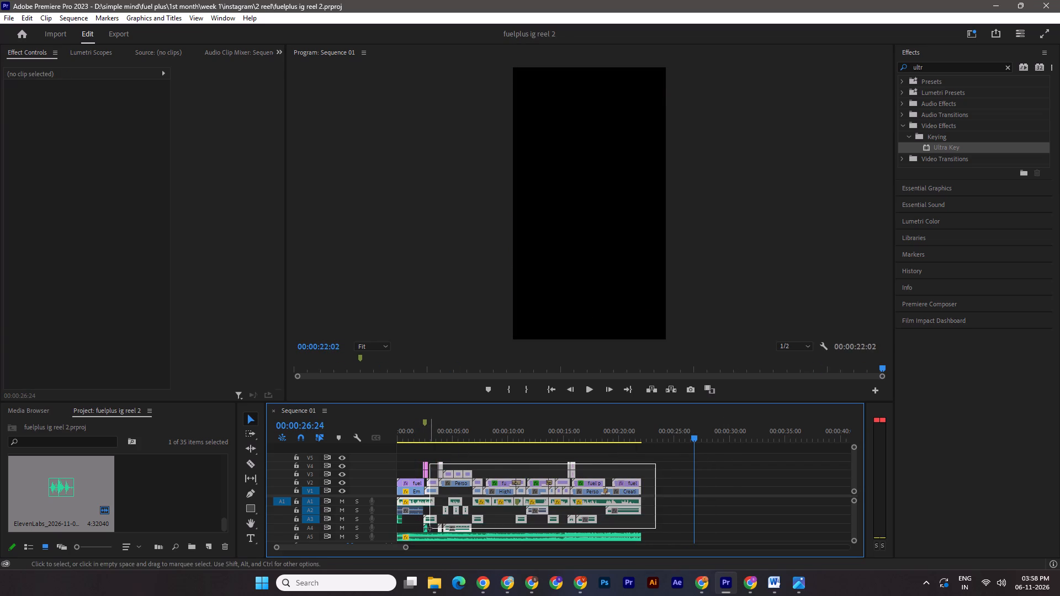
drag(430, 528, 425, 529)
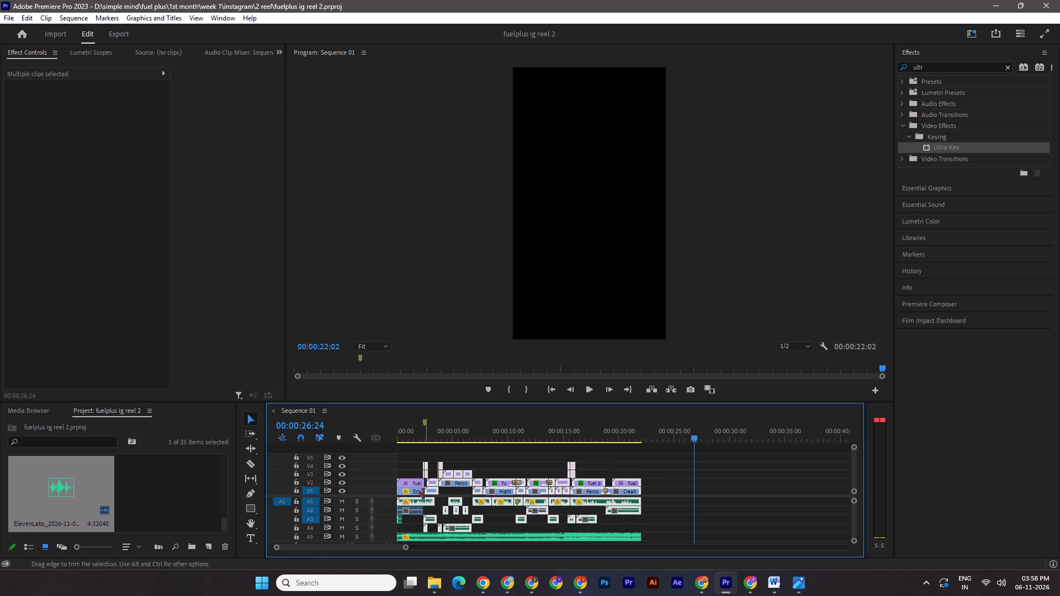
shift+click(418, 501)
drag(496, 492, 507, 492)
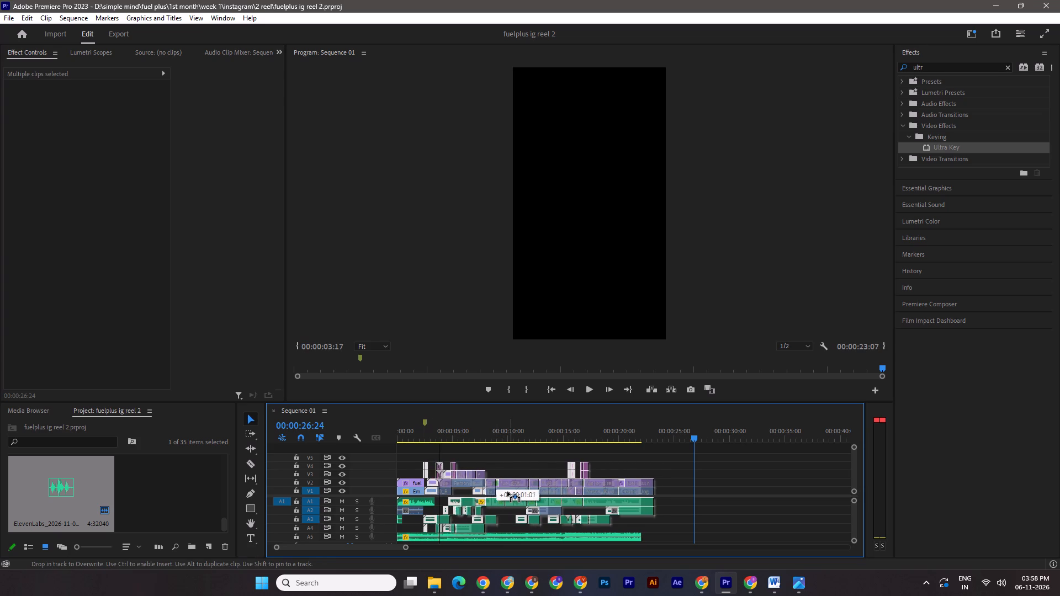
drag(507, 492, 508, 492)
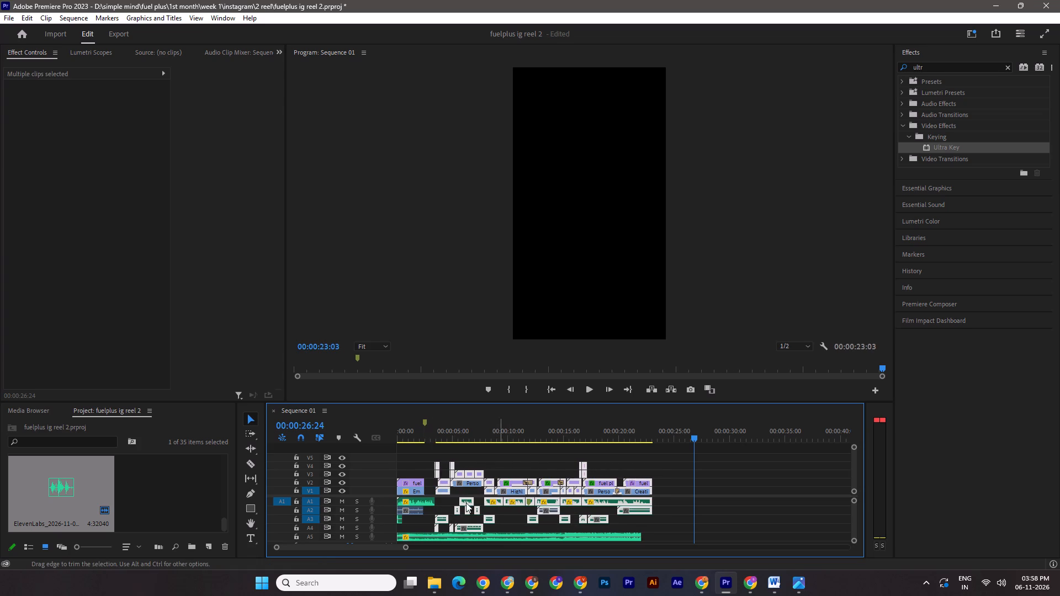
Move the next voiceover piece on A1 back so it starts directly after the opening voiceover clip.
click(444, 501)
drag(467, 502, 442, 502)
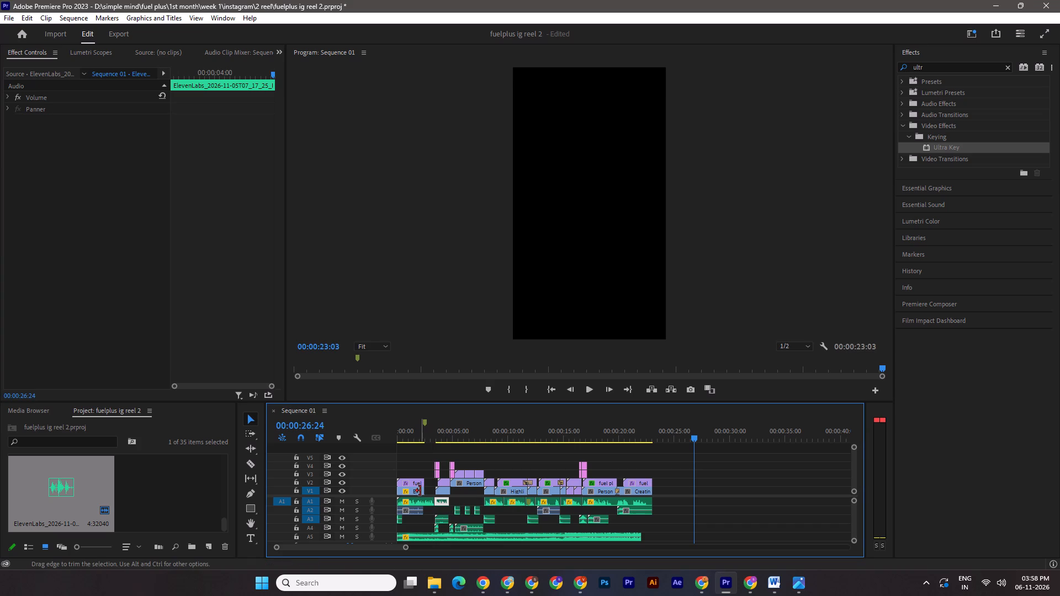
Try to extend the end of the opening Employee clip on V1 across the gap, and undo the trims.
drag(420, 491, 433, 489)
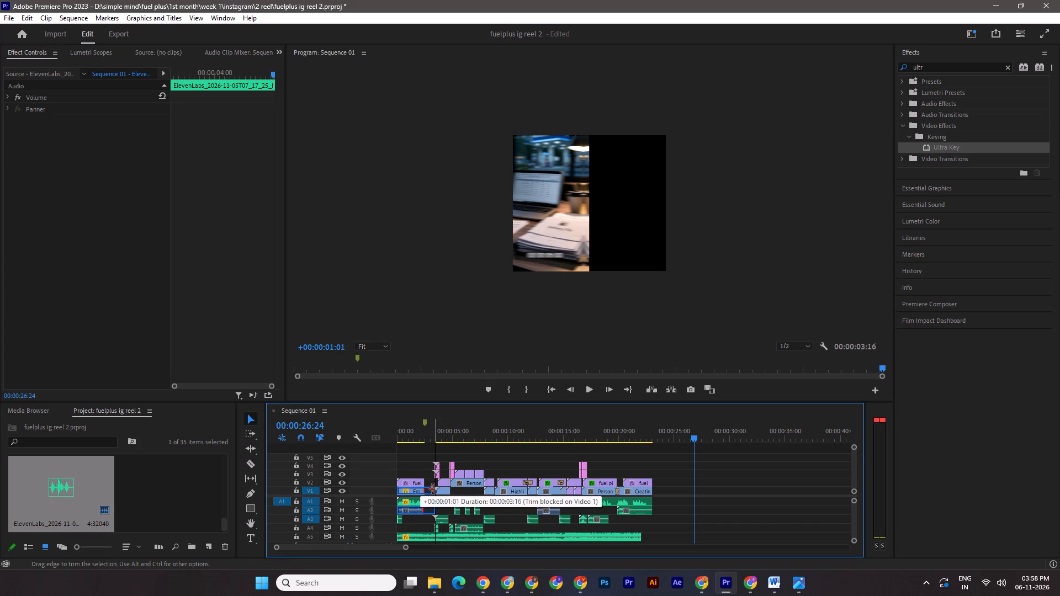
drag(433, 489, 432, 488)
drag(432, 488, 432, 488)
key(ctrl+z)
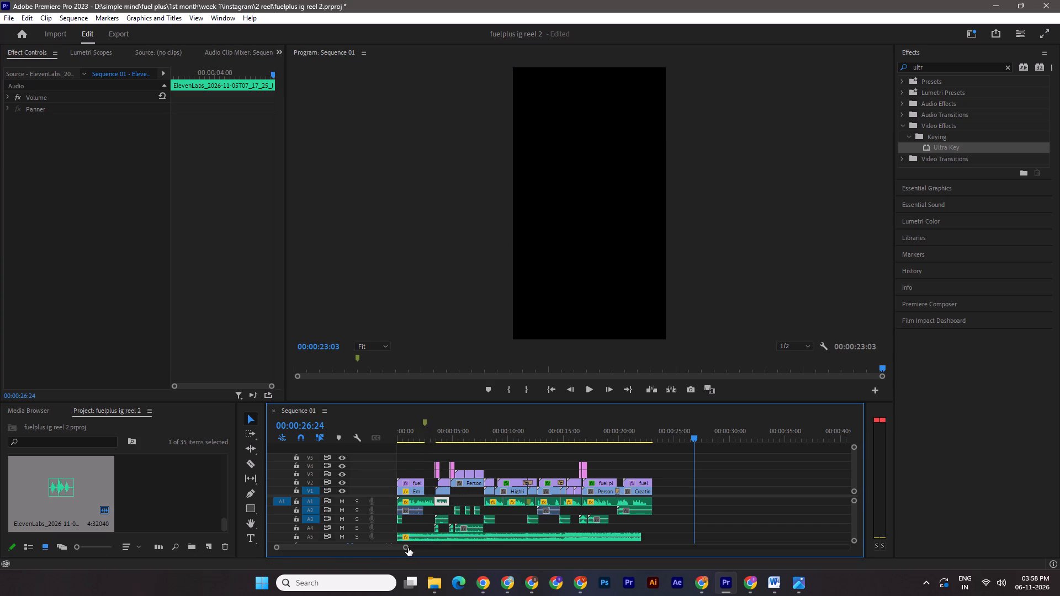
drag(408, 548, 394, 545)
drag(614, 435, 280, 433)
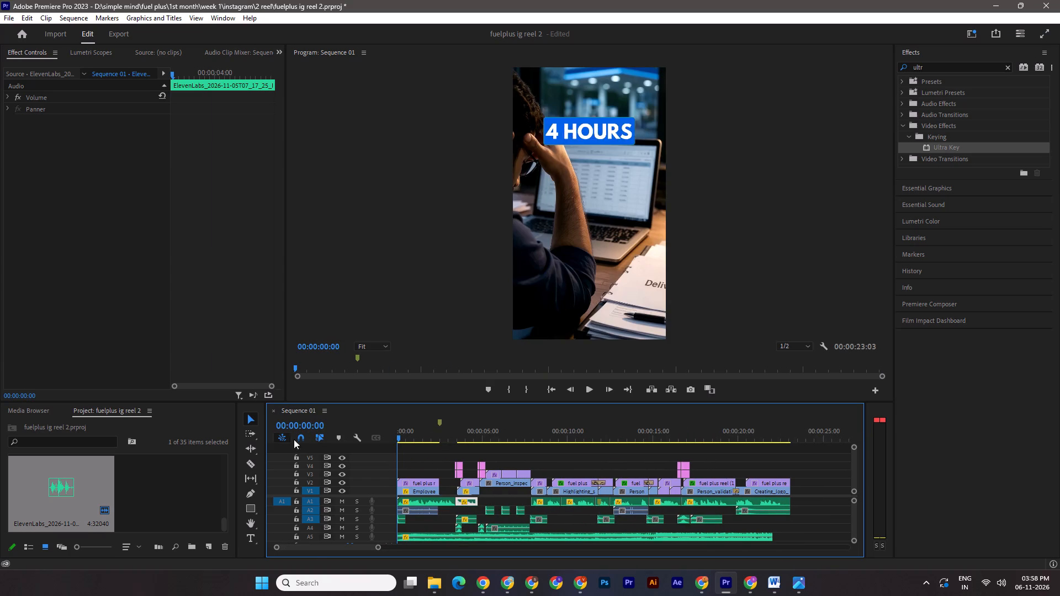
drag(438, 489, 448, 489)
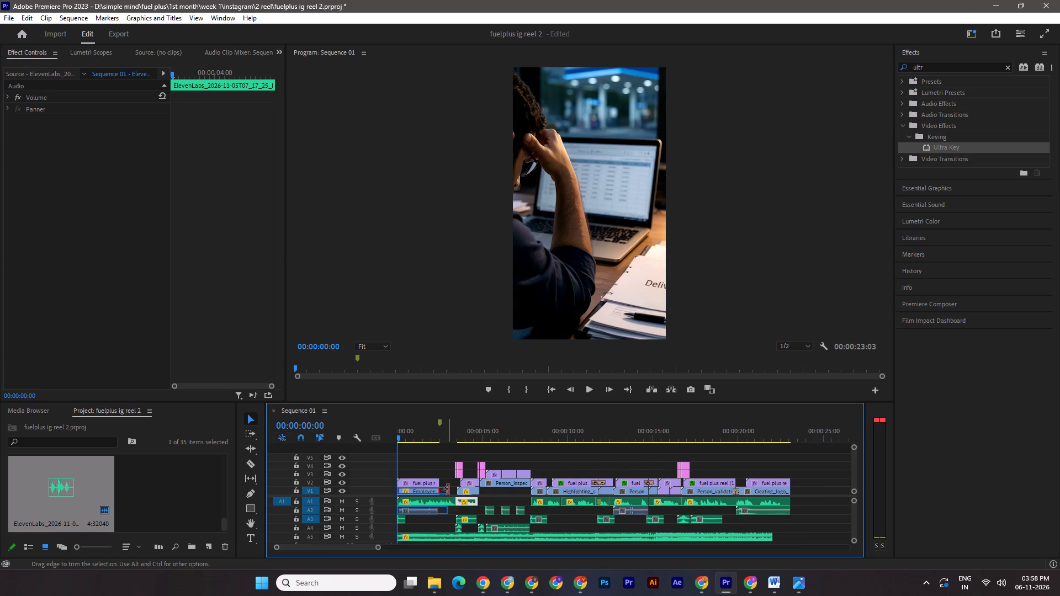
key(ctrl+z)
Extend the opening Employee clip on V1 to a duration of 00:00:03:16, stretch the V2 overlay to match, and save the project.
drag(441, 490, 458, 487)
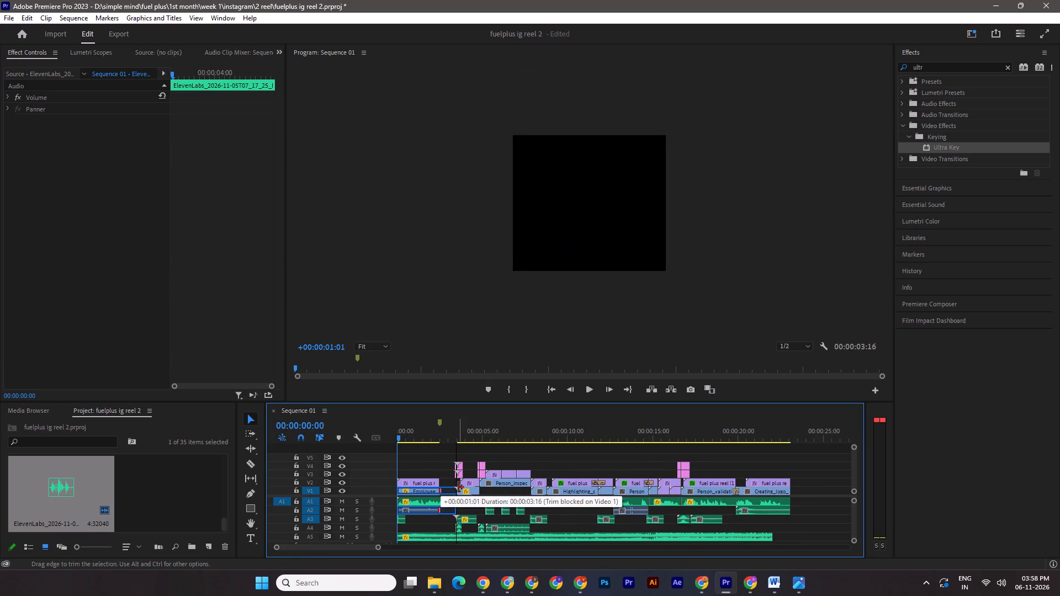
drag(458, 487, 459, 487)
drag(438, 483, 456, 483)
key(ctrl+s)
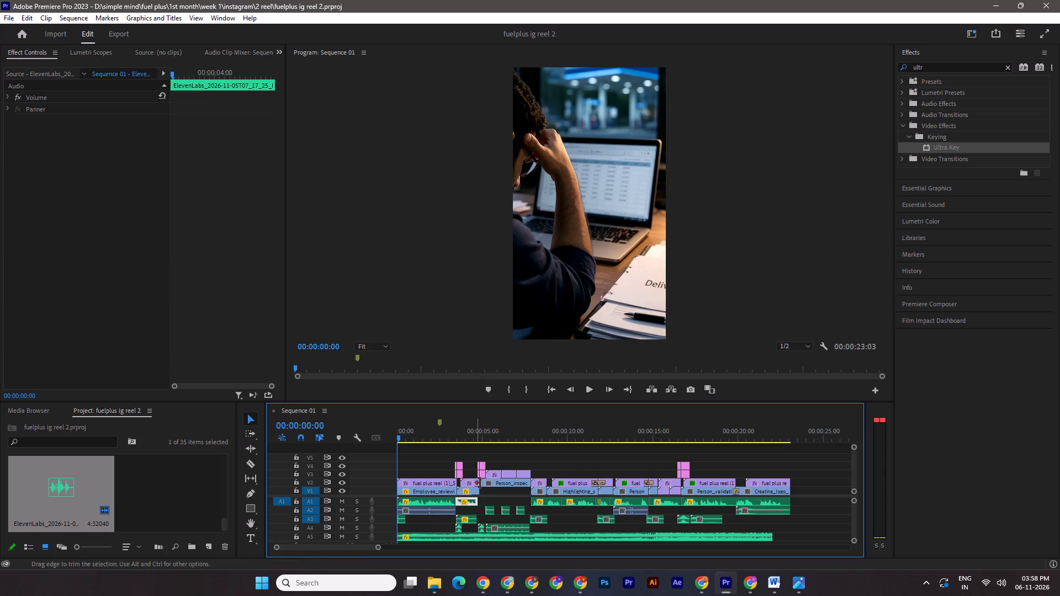
Play back the retimed opening from the start through the countdown scene, and return to the spreadsheet shot at 00:00:05:12.
click(400, 438)
key(space)
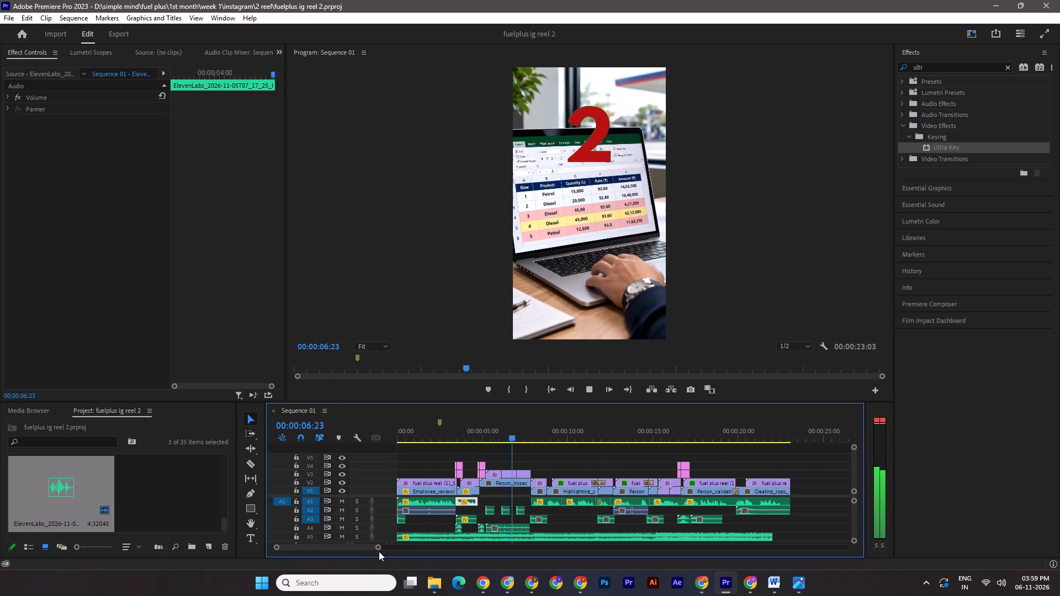
drag(378, 546, 410, 549)
key(space)
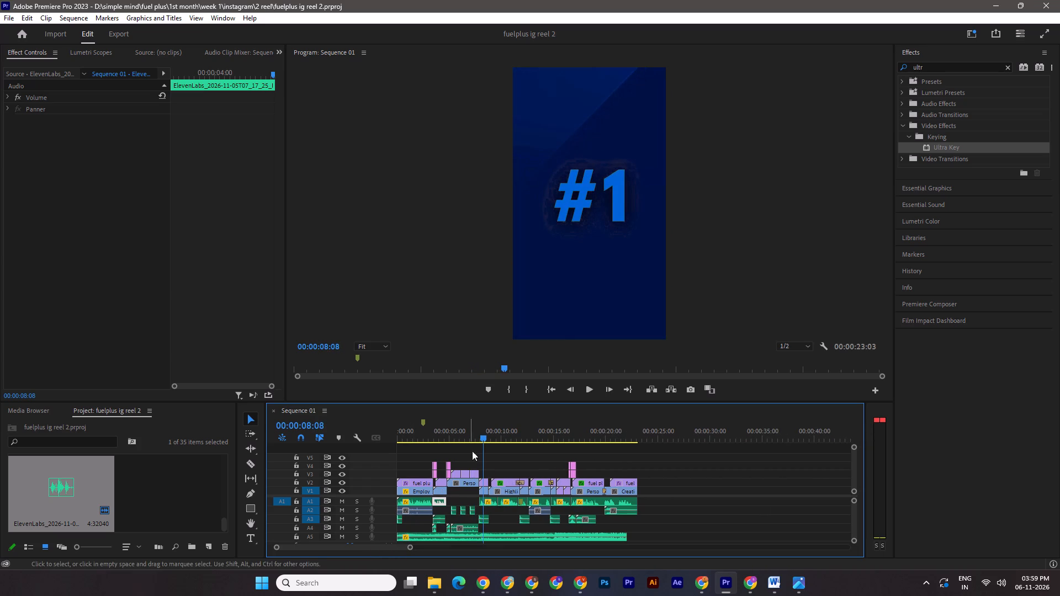
drag(482, 434, 455, 434)
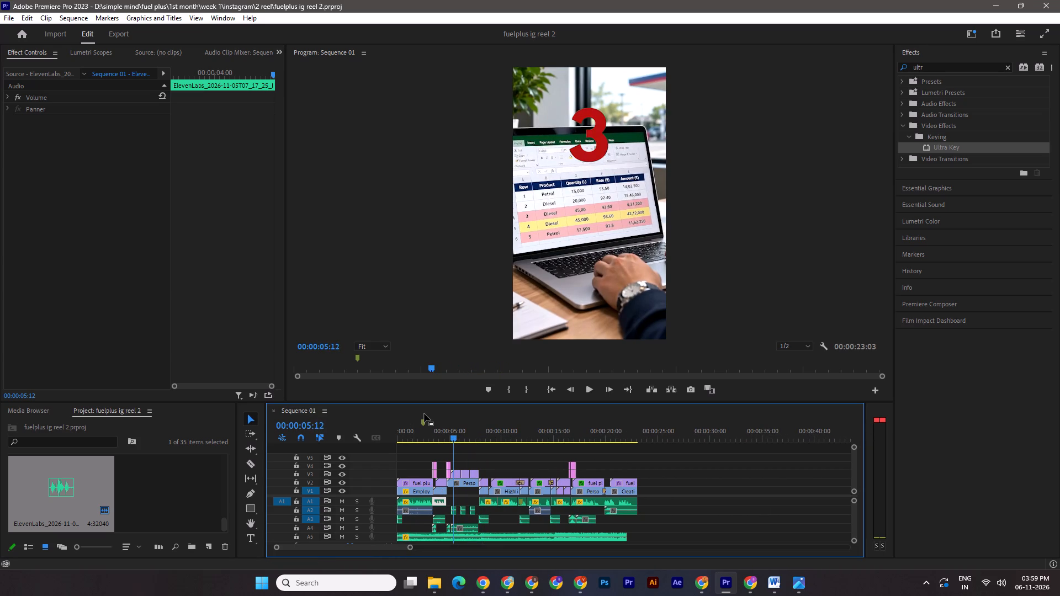
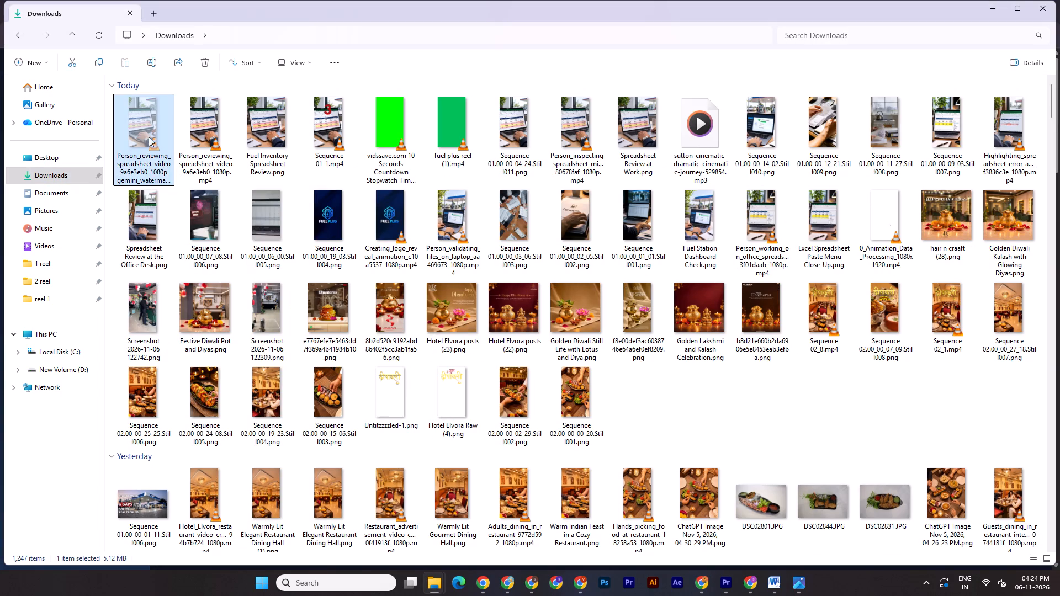
click(449, 526)
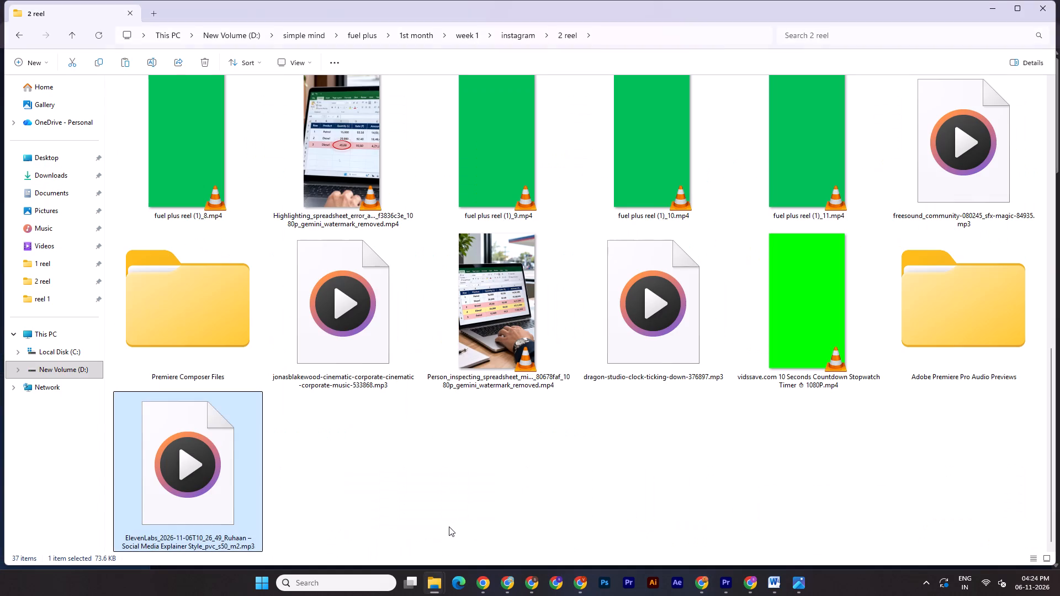
key(ctrl+v)
Import the watermark-removed video into the Premiere Pro project, place it on V1 at about 25 seconds, past the reel's end, and save.
drag(333, 482, 728, 583)
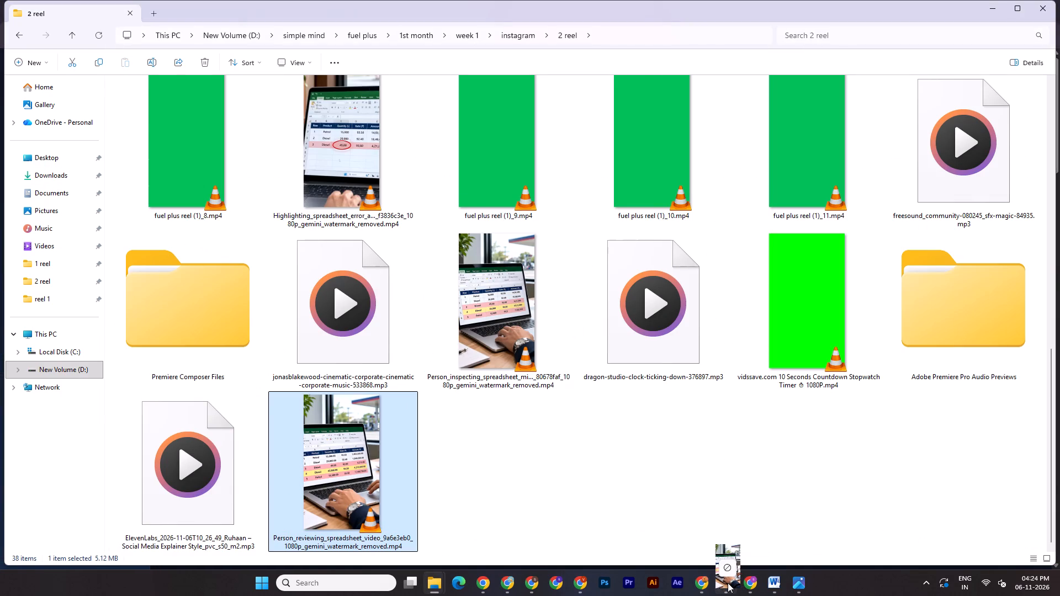
drag(728, 583, 654, 495)
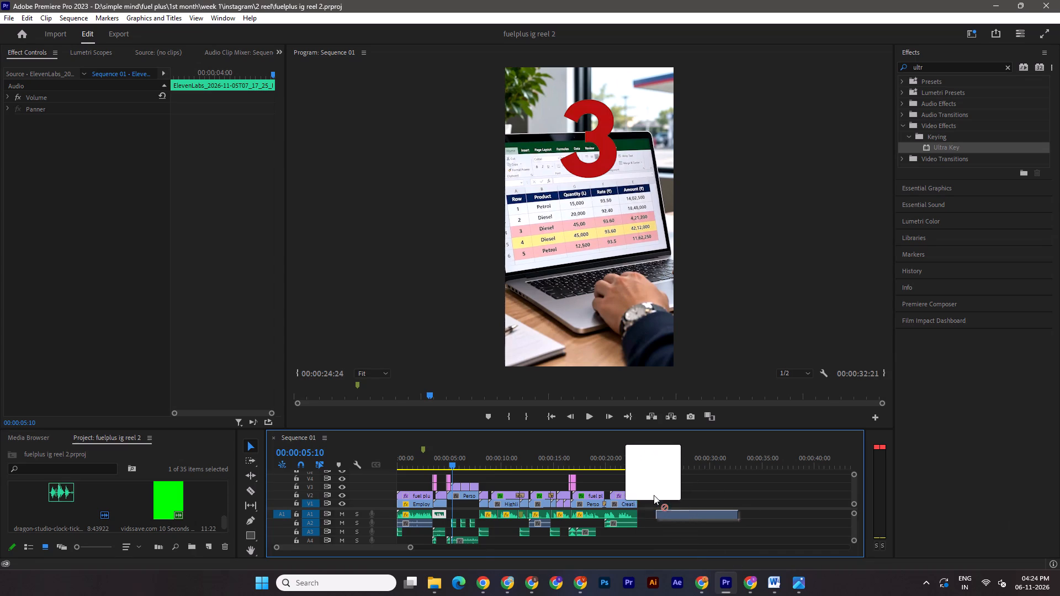
drag(654, 495, 181, 526)
drag(167, 507, 658, 510)
click(664, 457)
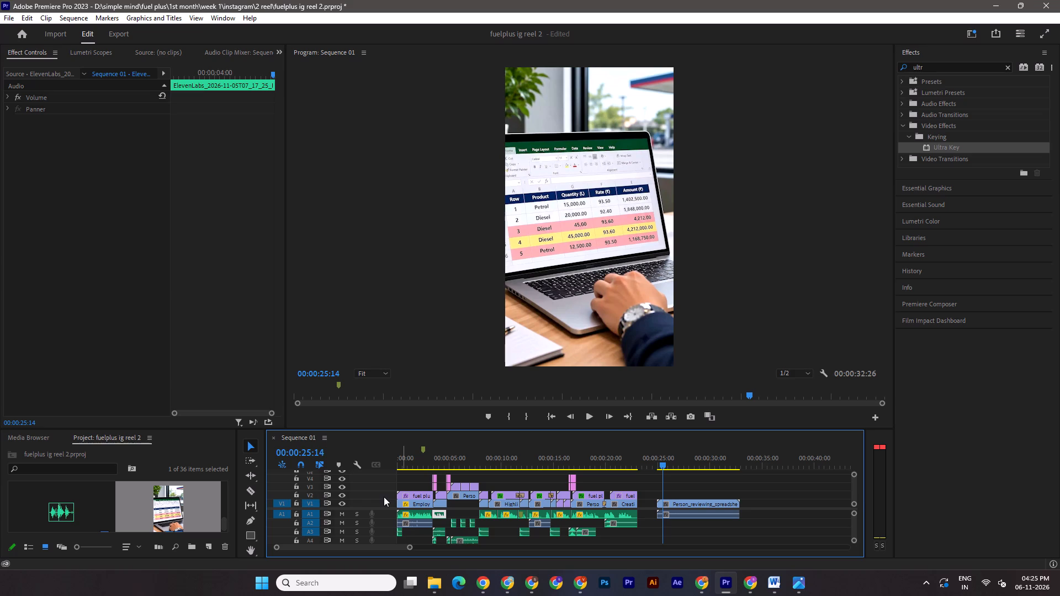
key(ctrl+s)
Play the start of the reel briefly and preview the newly placed spreadsheet clip to check its motion.
click(1002, 586)
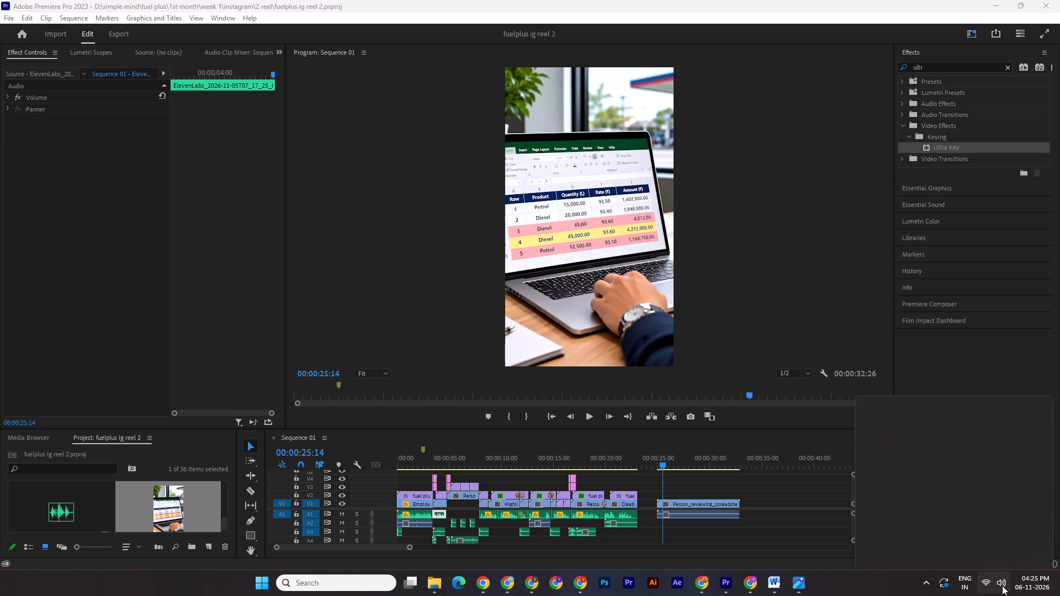
click(680, 485)
drag(662, 461, 383, 462)
key(space)
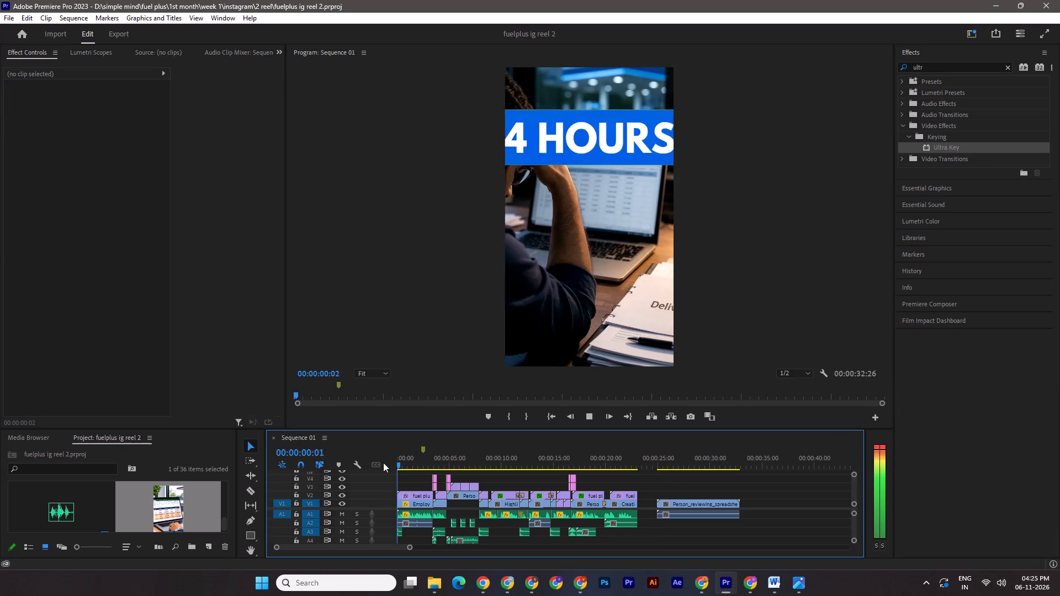
key(space)
drag(412, 463, 656, 464)
key(space)
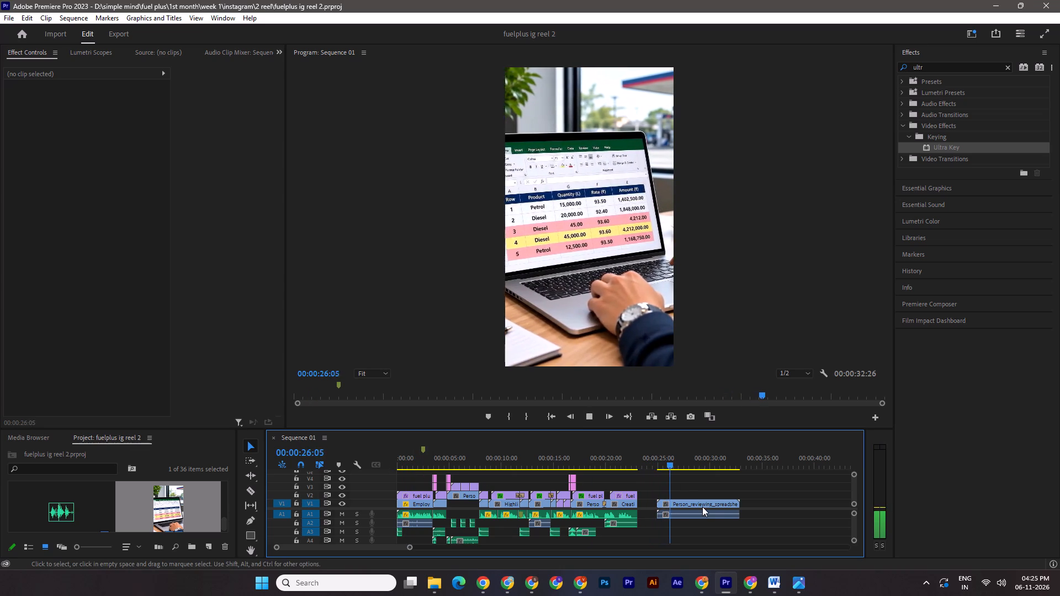
key(space)
Unlink the new spreadsheet clip's audio from its video and delete the audio.
click(709, 503)
right_click(709, 503)
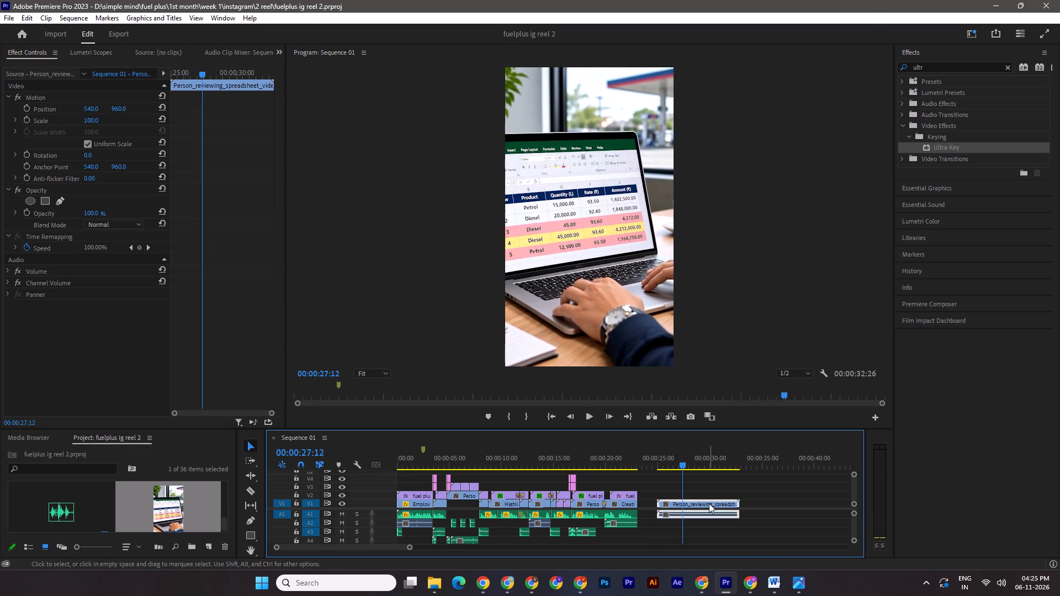
click(740, 212)
click(725, 514)
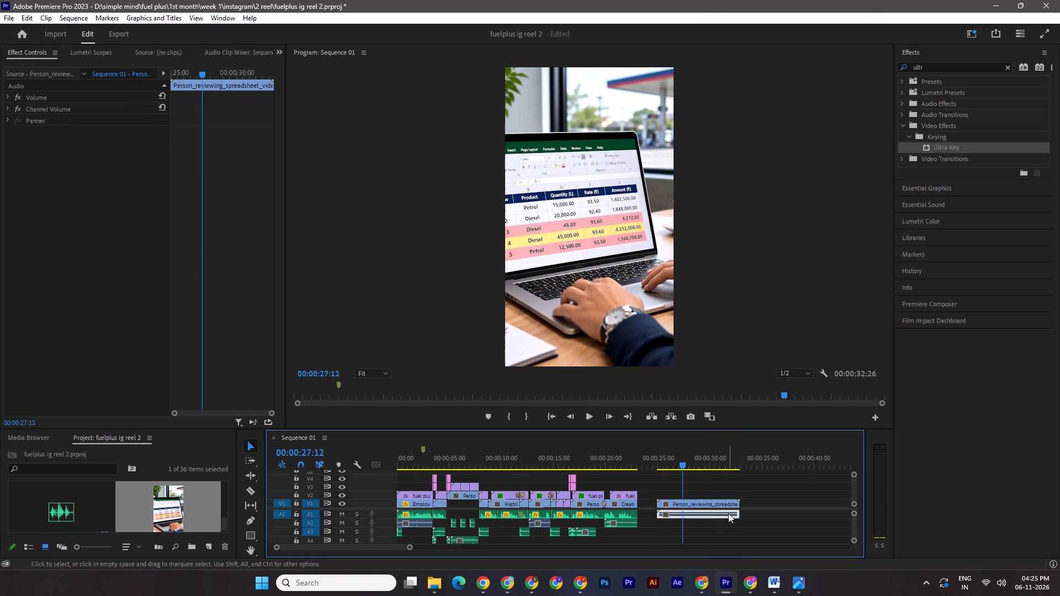
key(Delete)
Trim the new clip to about 2 seconds and move it onto V1 beneath the countdown's existing spreadsheet clip.
drag(679, 463, 462, 464)
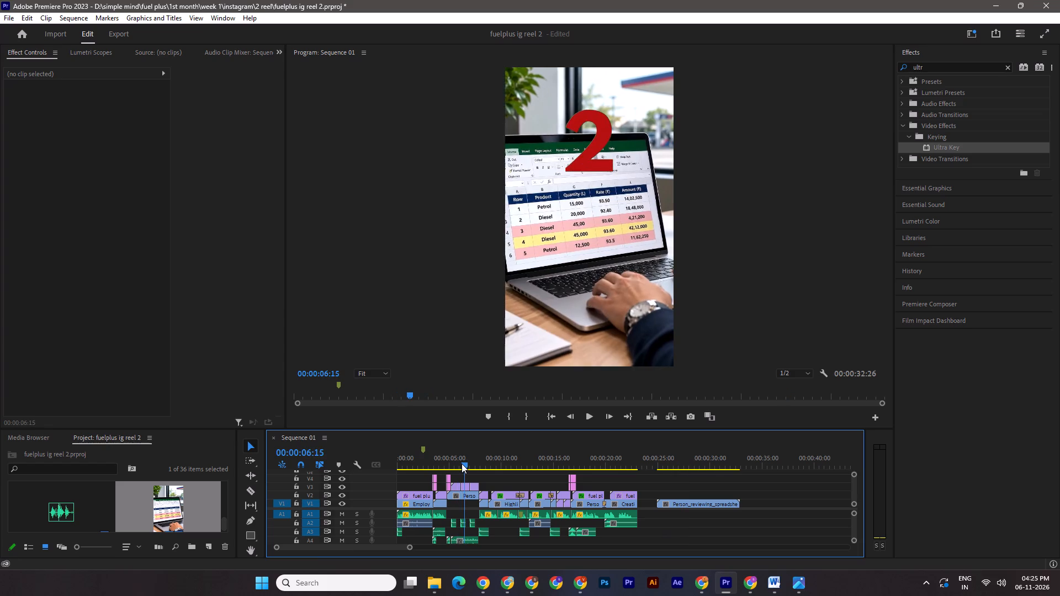
drag(462, 464, 448, 463)
drag(736, 505, 724, 505)
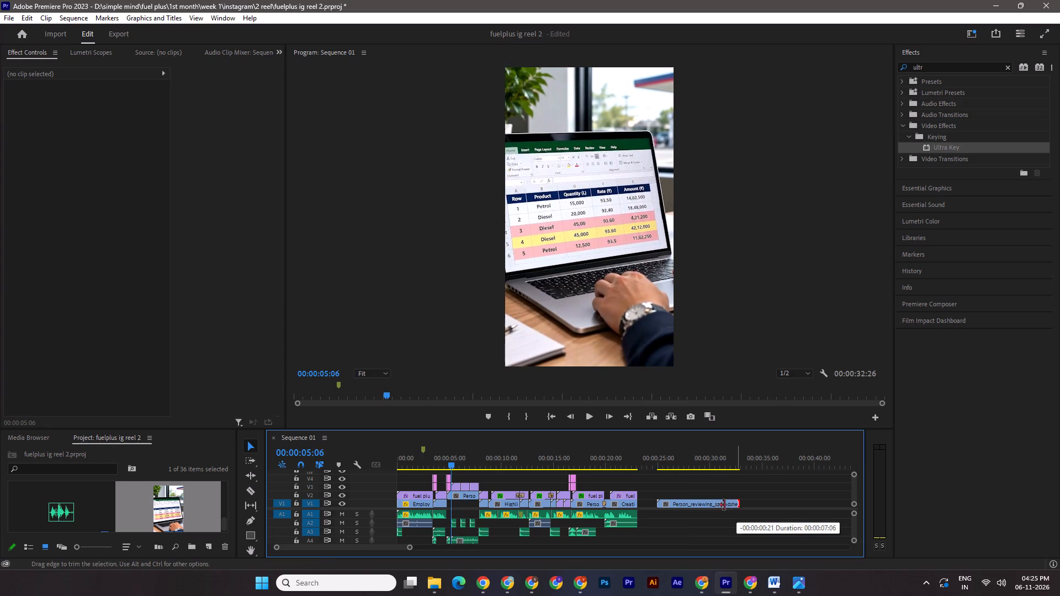
drag(724, 505, 676, 505)
drag(669, 503, 461, 503)
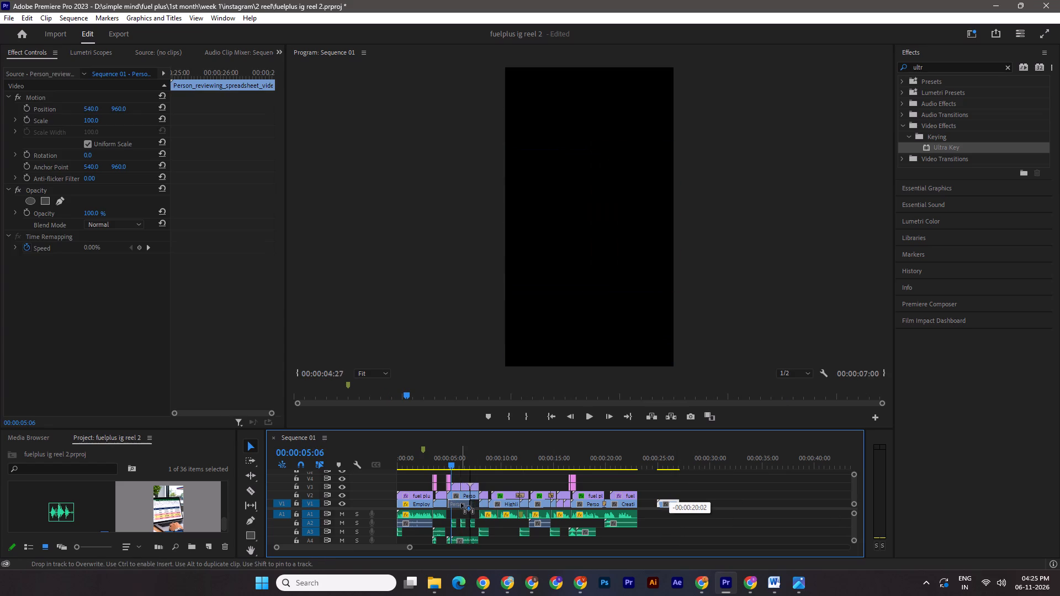
drag(461, 503, 459, 503)
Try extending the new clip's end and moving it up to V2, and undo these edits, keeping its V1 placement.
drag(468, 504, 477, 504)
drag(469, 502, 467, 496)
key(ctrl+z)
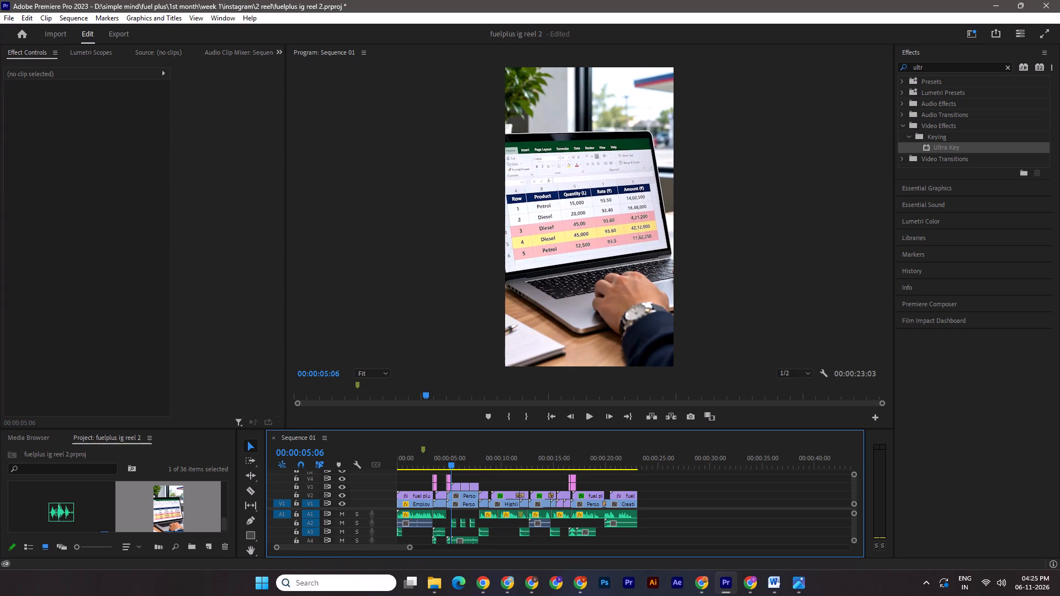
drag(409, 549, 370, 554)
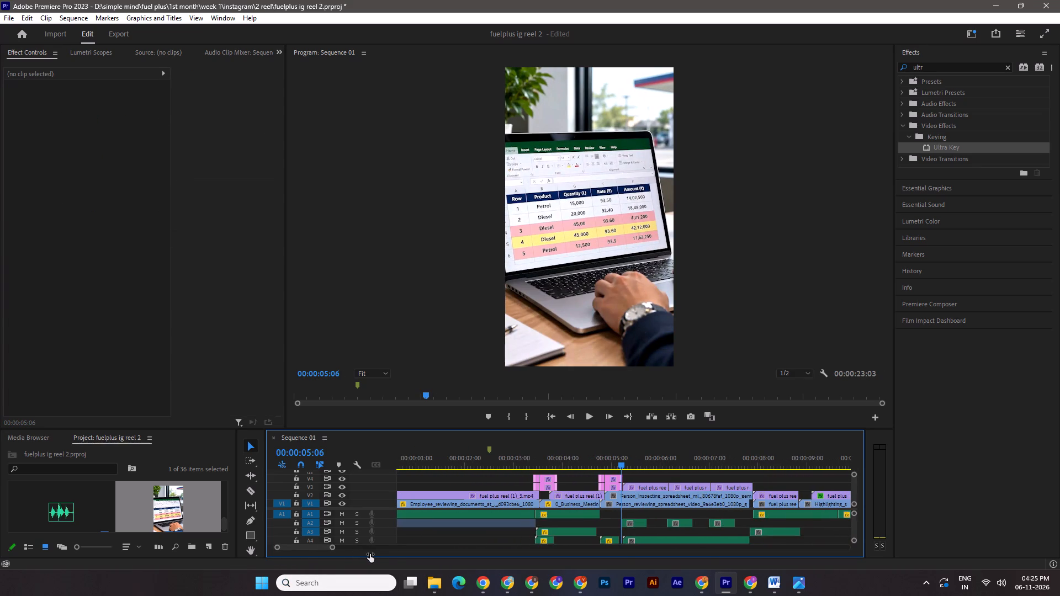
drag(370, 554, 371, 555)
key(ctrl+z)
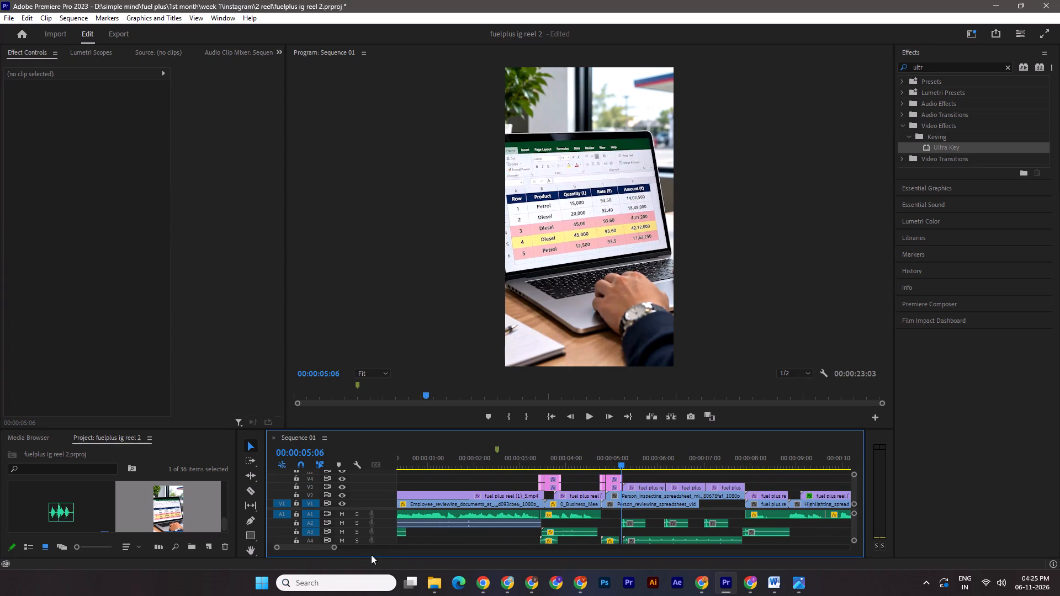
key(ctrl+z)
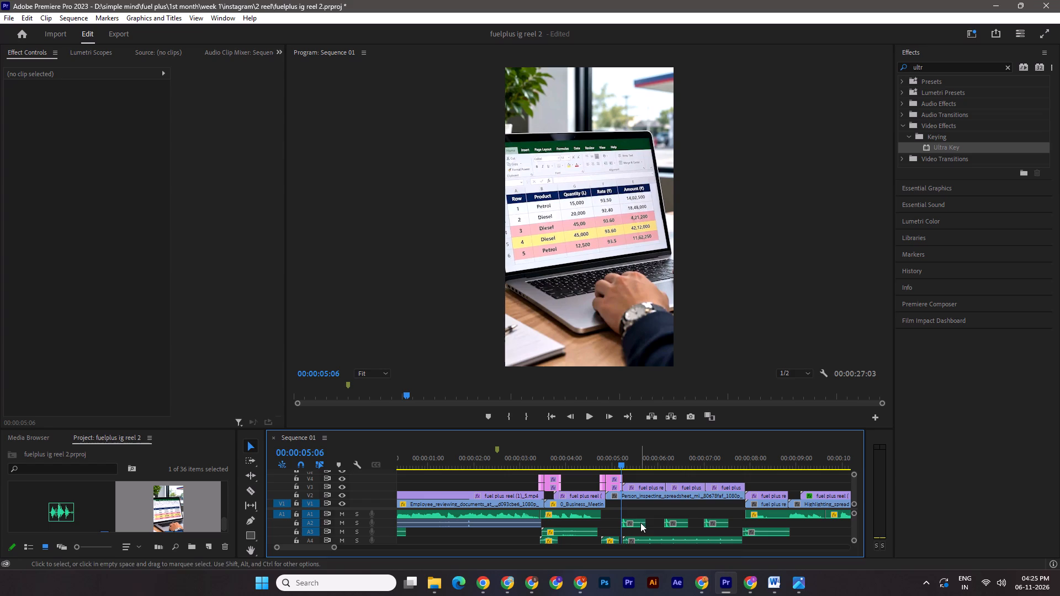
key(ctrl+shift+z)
Extend the new clip's end to match the old spreadsheet clip, move it up to V2 to overwrite that clip, and save.
click(629, 507)
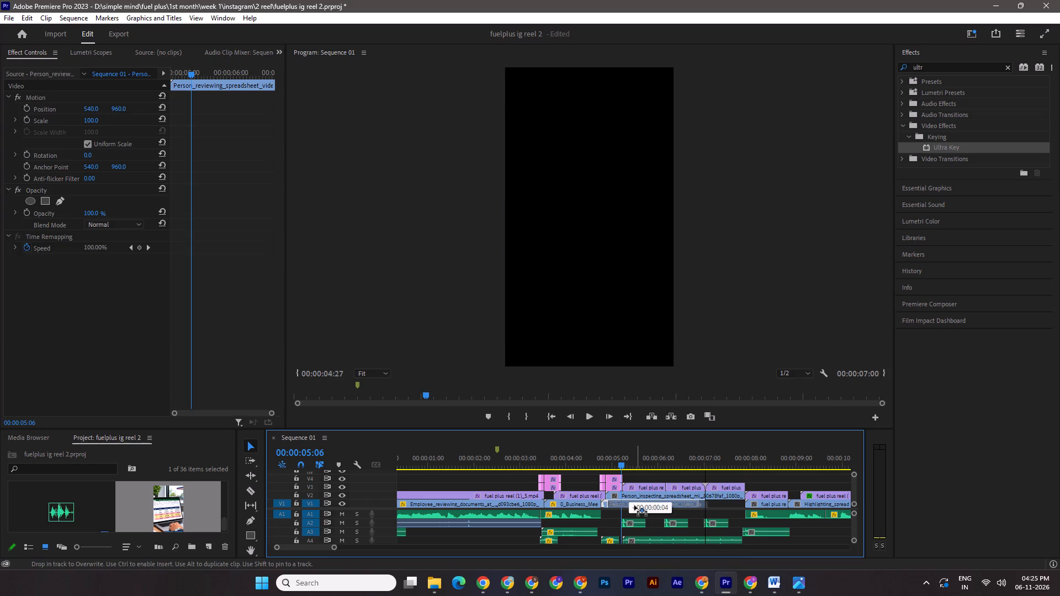
click(599, 502)
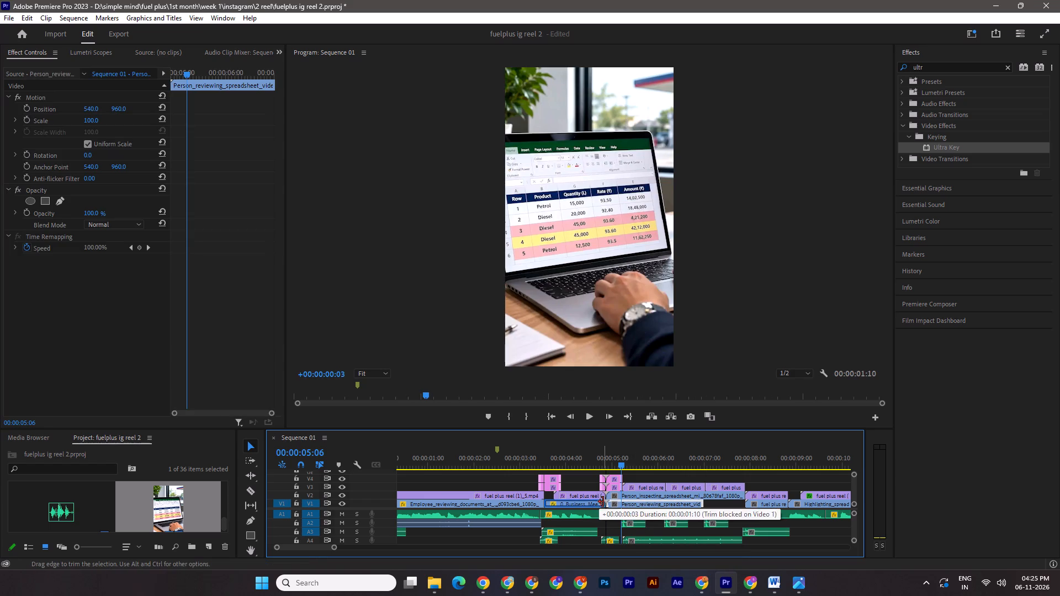
key(ctrl+s)
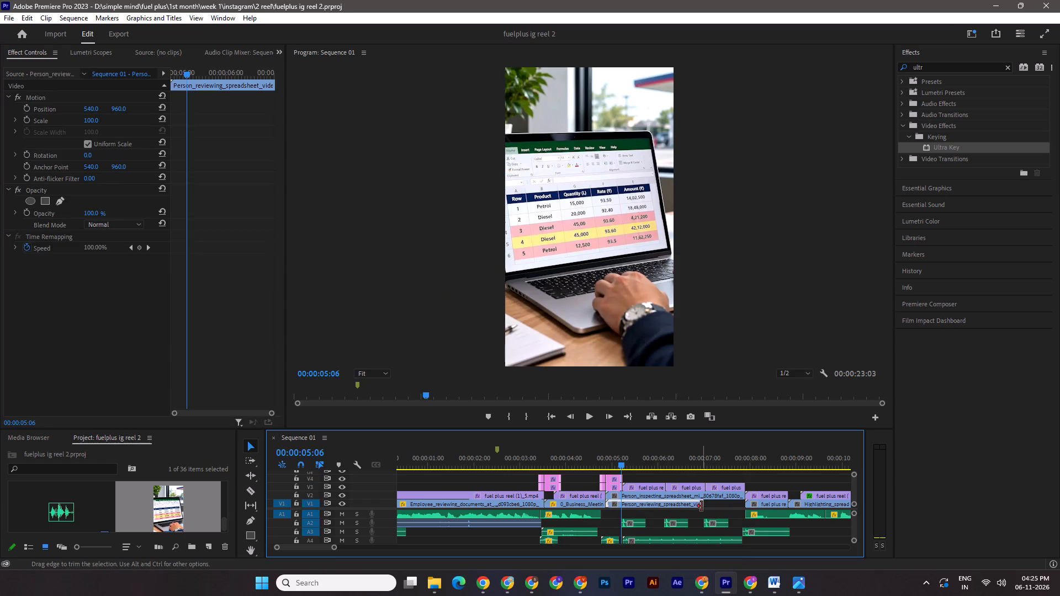
drag(702, 506, 745, 508)
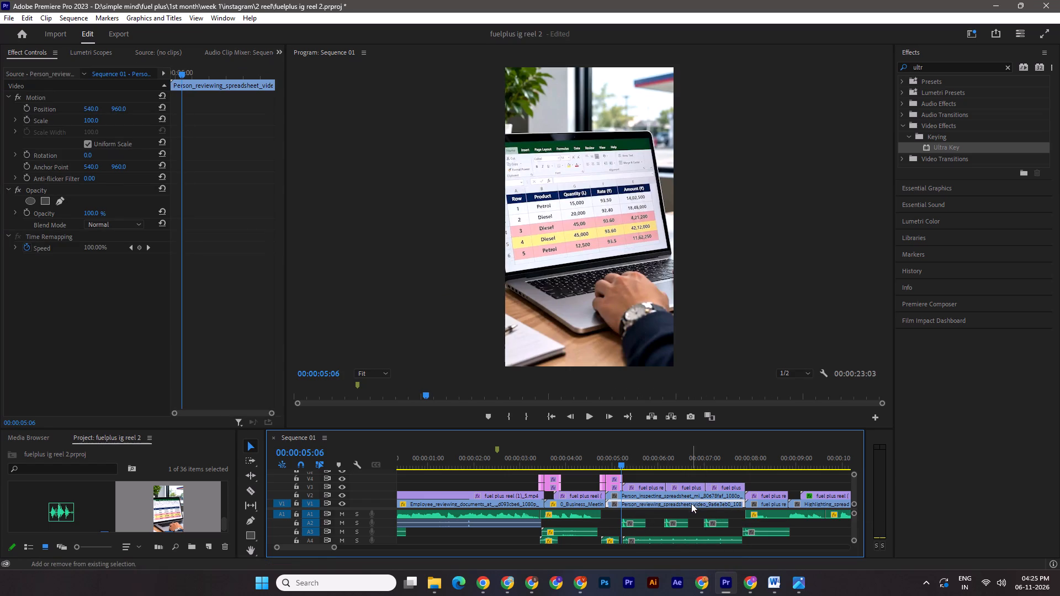
shift+drag(691, 503, 691, 496)
key(ctrl+s)
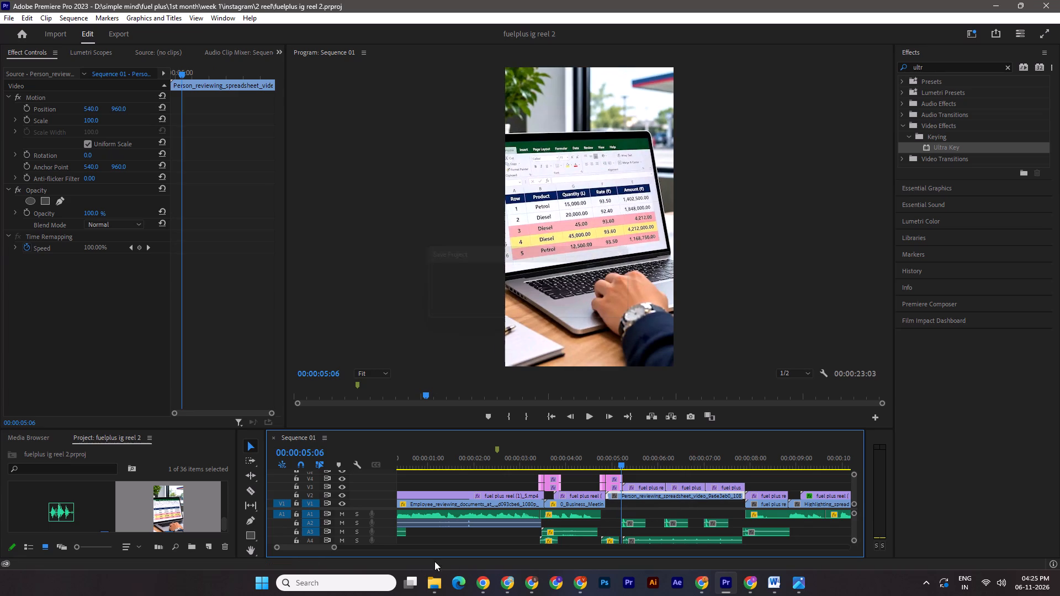
Play back the reel's countdown section to check the replaced spreadsheet clip.
drag(333, 548, 380, 550)
click(480, 457)
key(space)
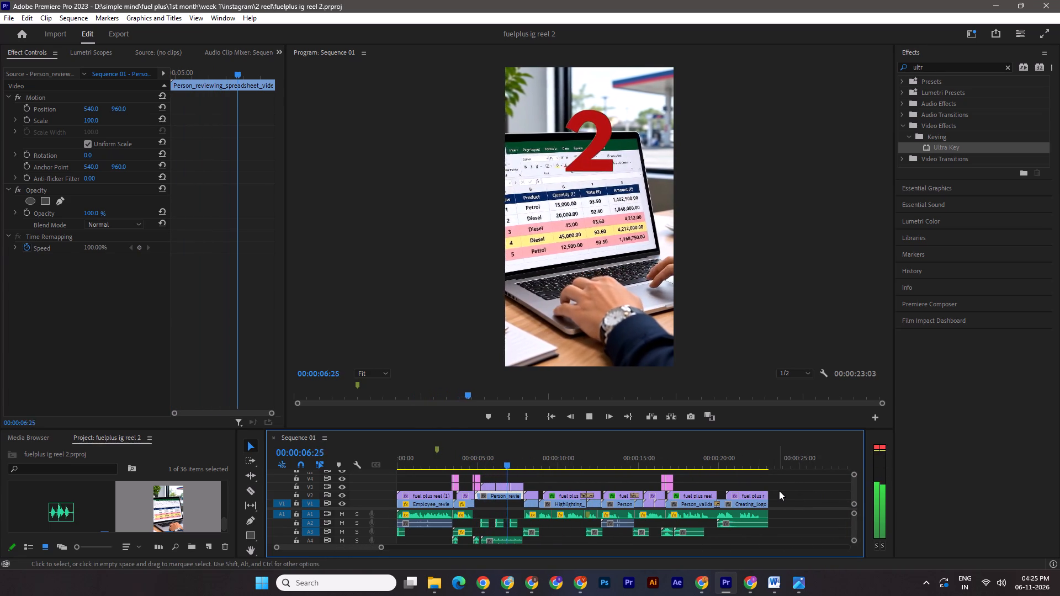
key(space)
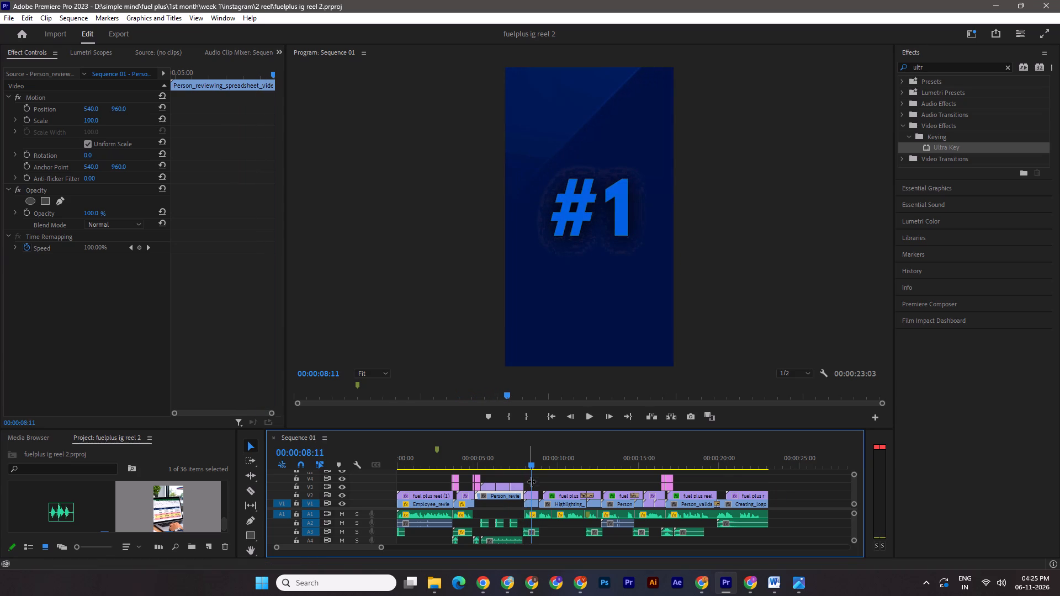
Check the new spreadsheet clip frame by frame from its start, save the project, and replay the countdown through to the #1 title.
shift+drag(532, 464, 476, 471)
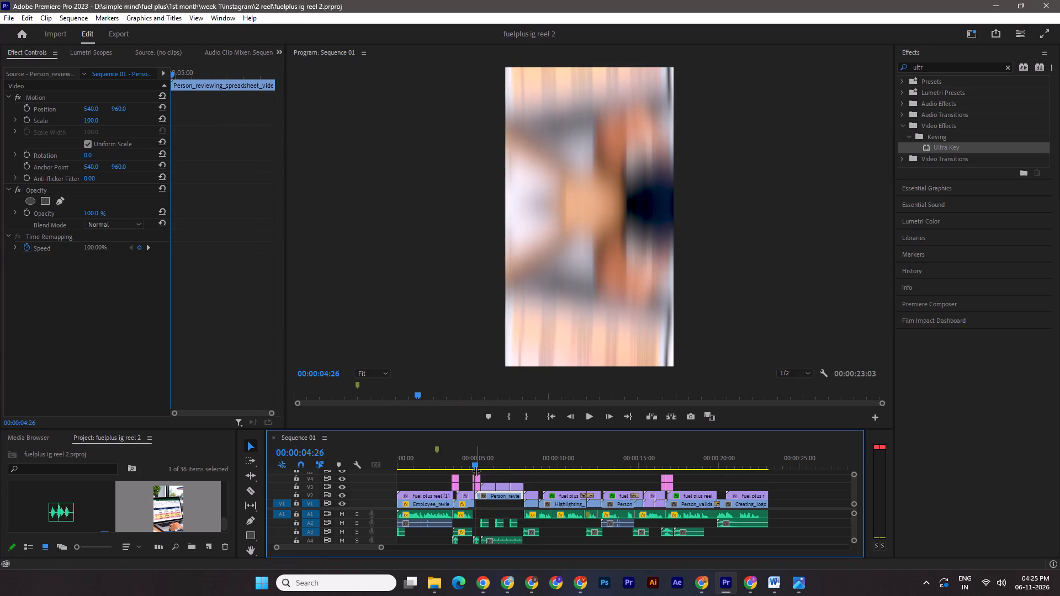
key(Right)
key(Right)
key(Right)
key(Right)
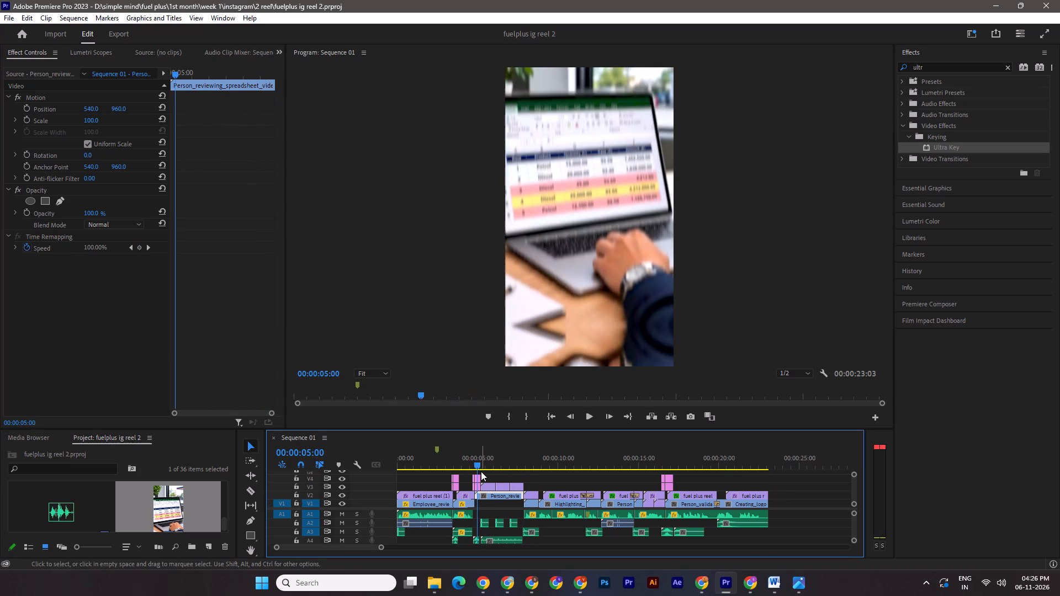
key(Right)
key(Right)
key(Right)
key(Right)
key(Right)
key(Right)
key(Right)
key(Right)
key(Right)
key(Right)
key(Right)
key(ctrl+s)
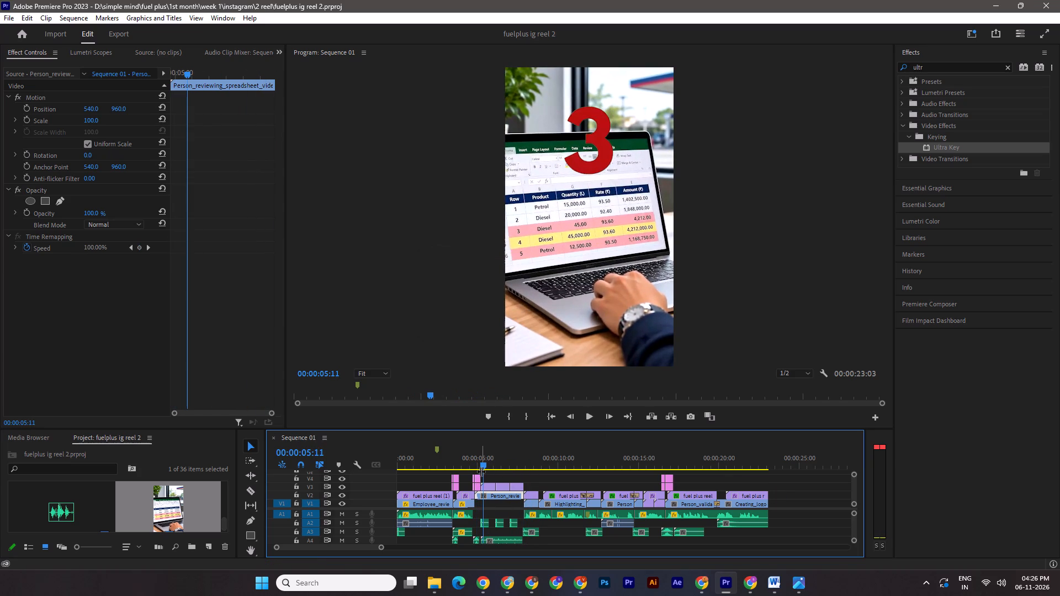
key(space)
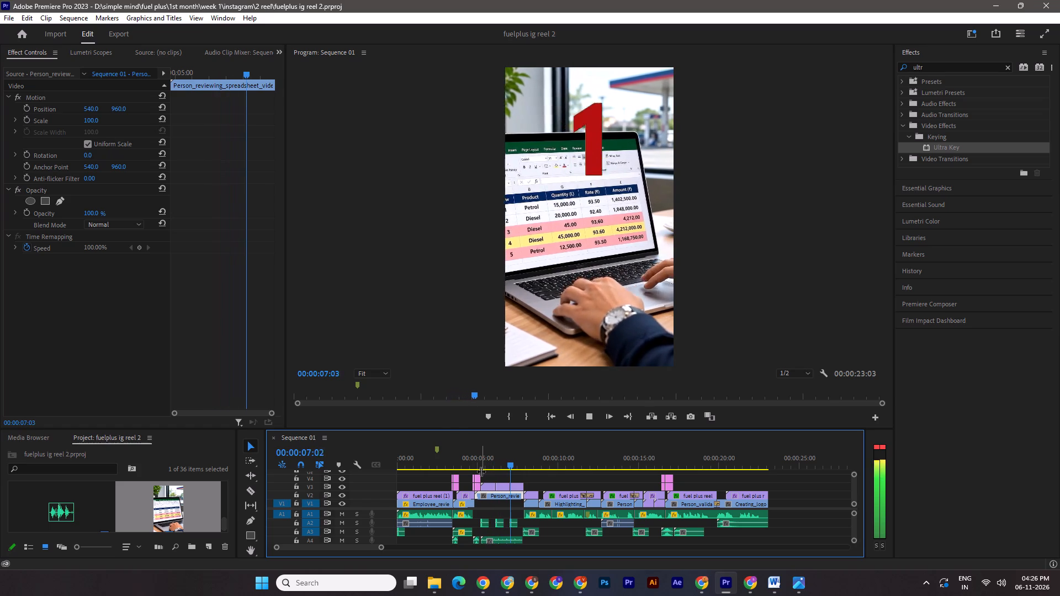
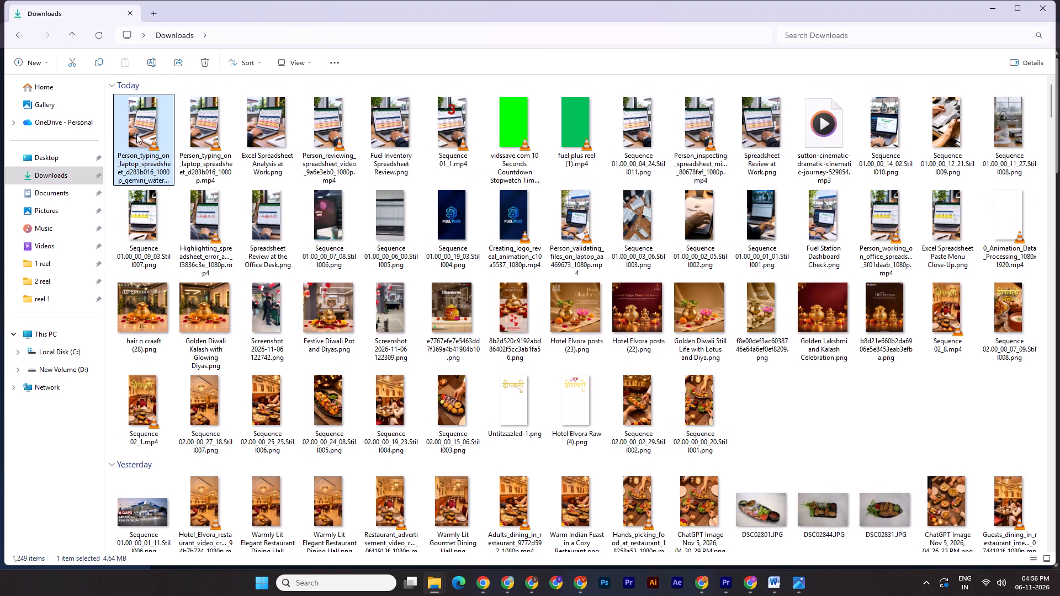
click(437, 577)
click(564, 524)
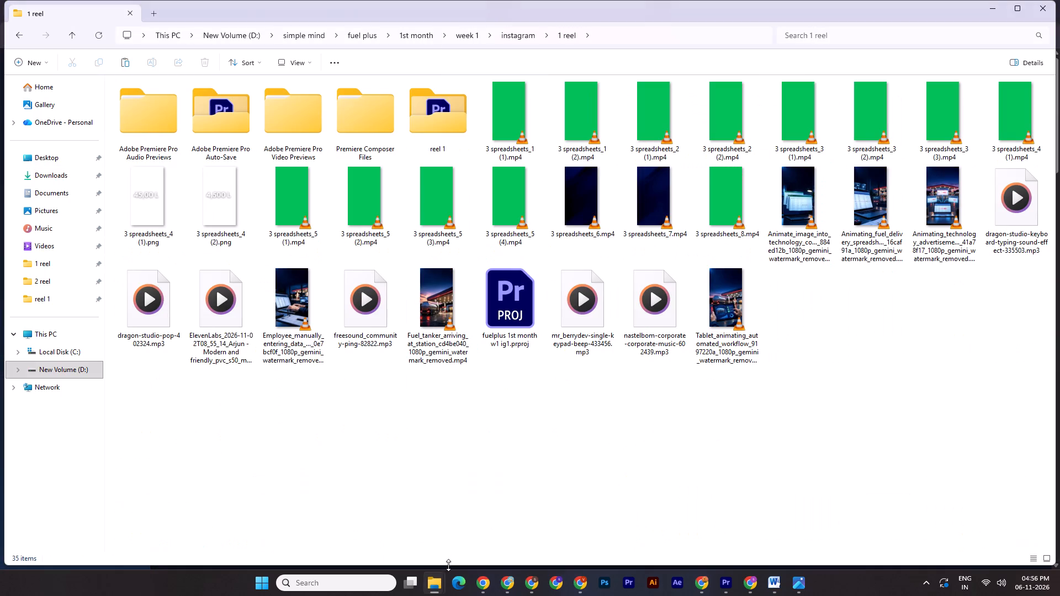
click(435, 578)
click(422, 537)
key(ctrl+v)
Add the Person_typing_on_laptop video from the 2 reel folder to V1 in Premiere Pro, after the last clip of Sequence 01.
drag(504, 494, 719, 561)
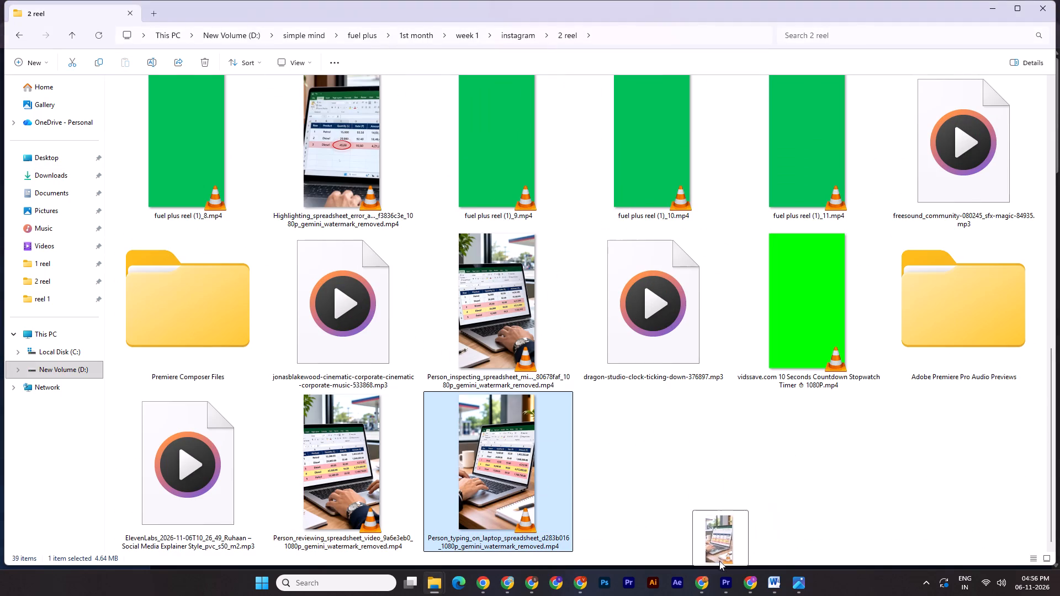
drag(719, 561, 768, 501)
click(797, 464)
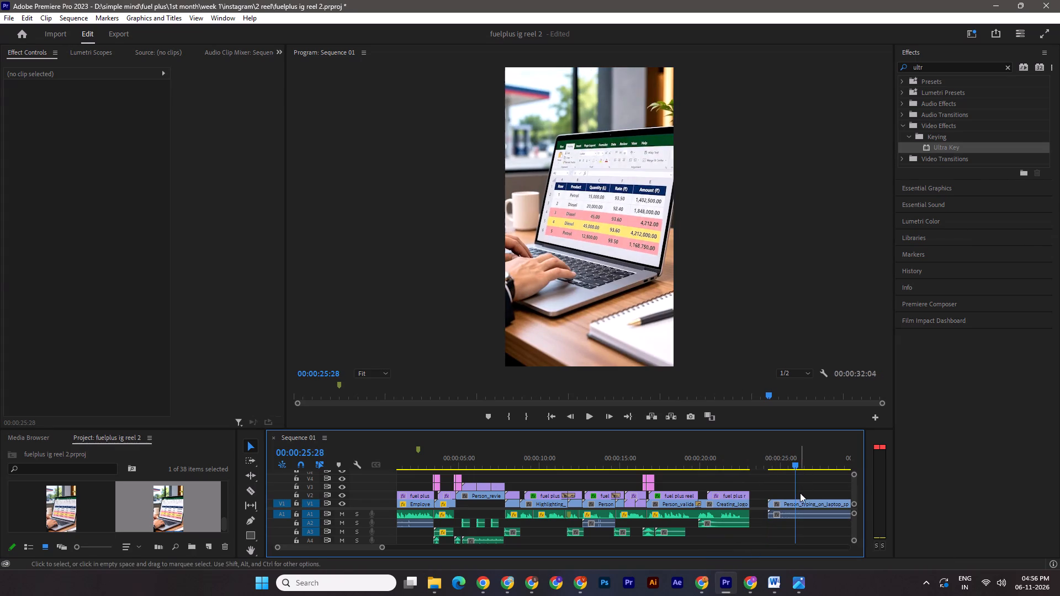
Unlink the new laptop typing clip's audio and delete it, keeping only the video.
right_click(805, 501)
drag(841, 215, 837, 210)
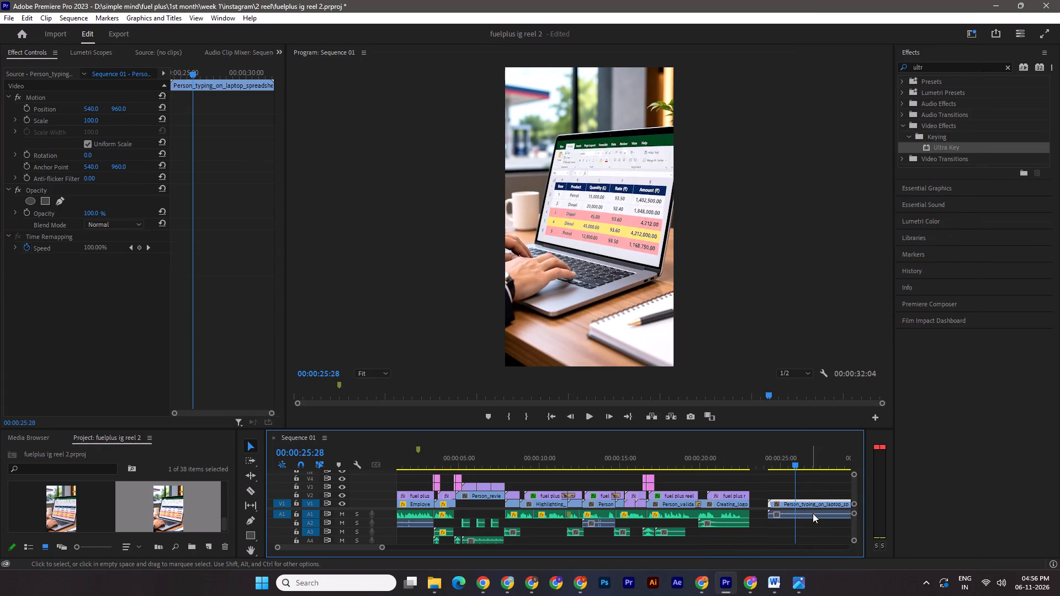
click(813, 515)
key(BackSpace)
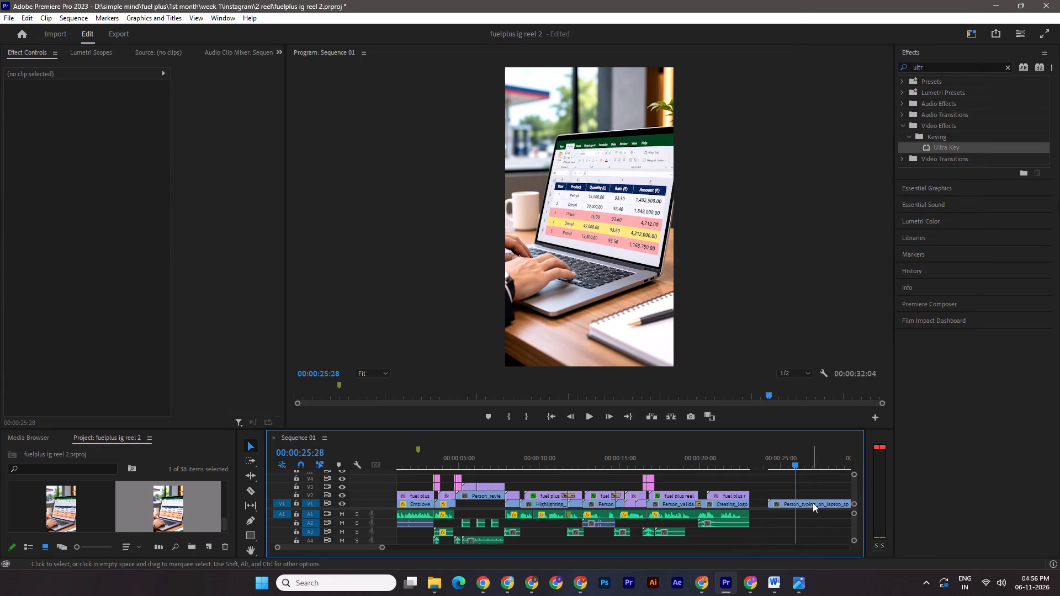
Shift the laptop typing clip slightly earlier, trim its end back to 00:00:25:28 and save the project.
drag(813, 503, 805, 503)
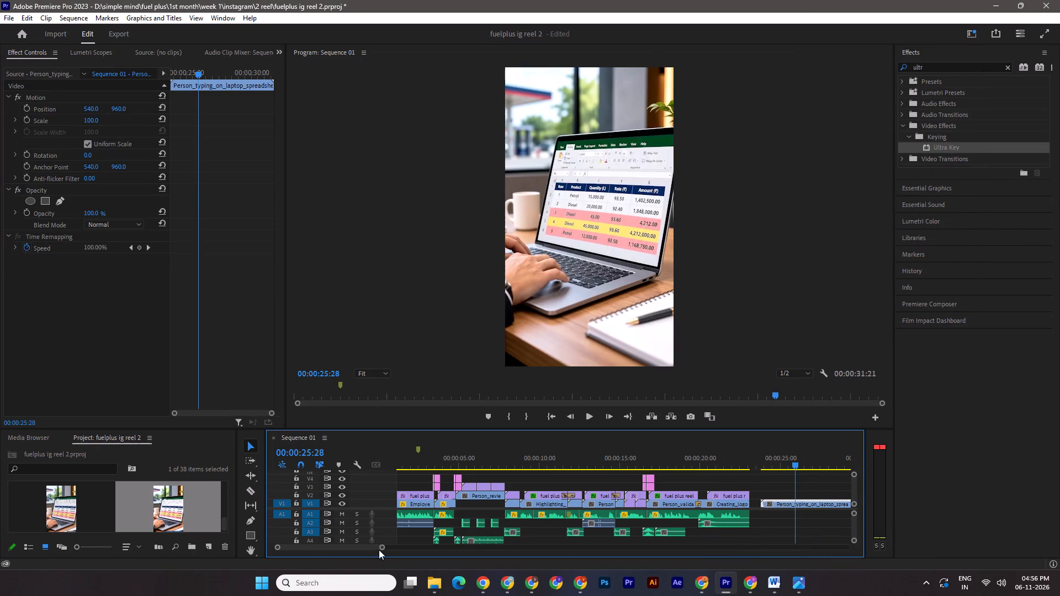
drag(383, 546, 390, 546)
drag(800, 501, 742, 498)
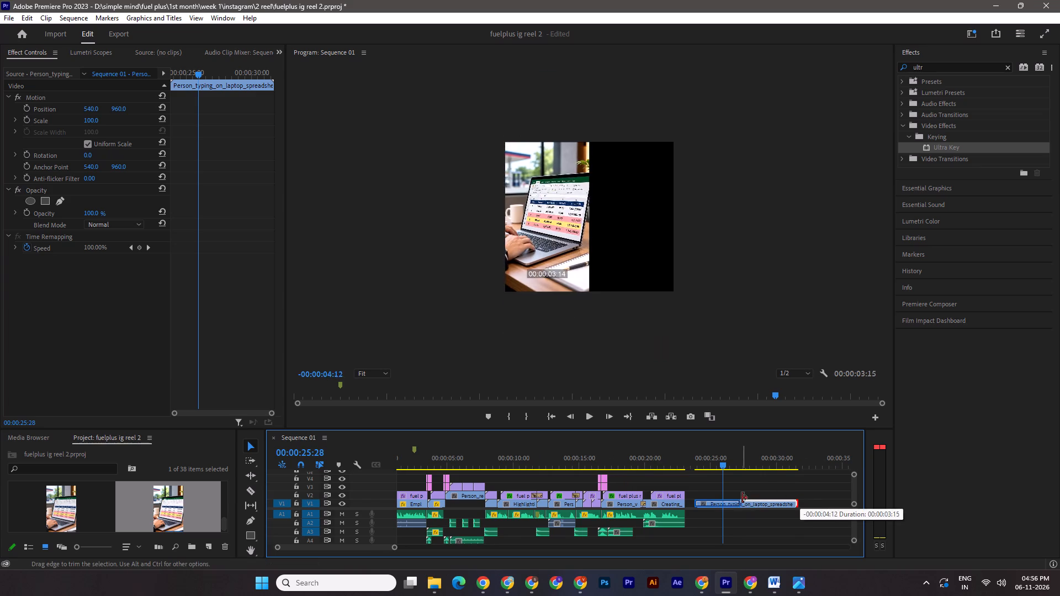
drag(742, 498, 728, 499)
key(ctrl+s)
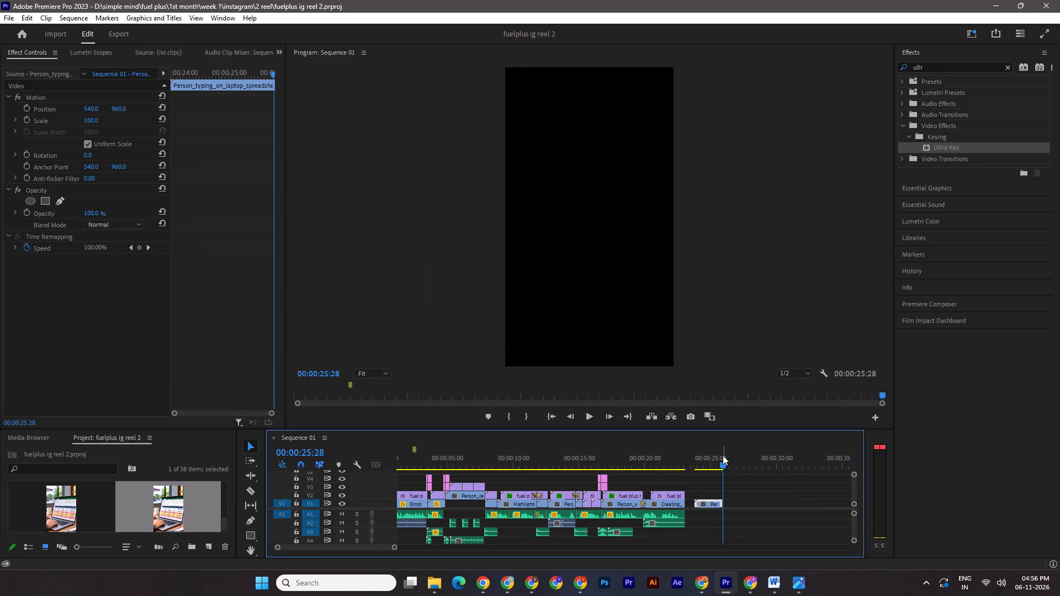
Play the reel to the "Row 3 wrong decimal" scene and move the typing clip over the start of its Highlighting clip on V1.
drag(723, 455, 472, 461)
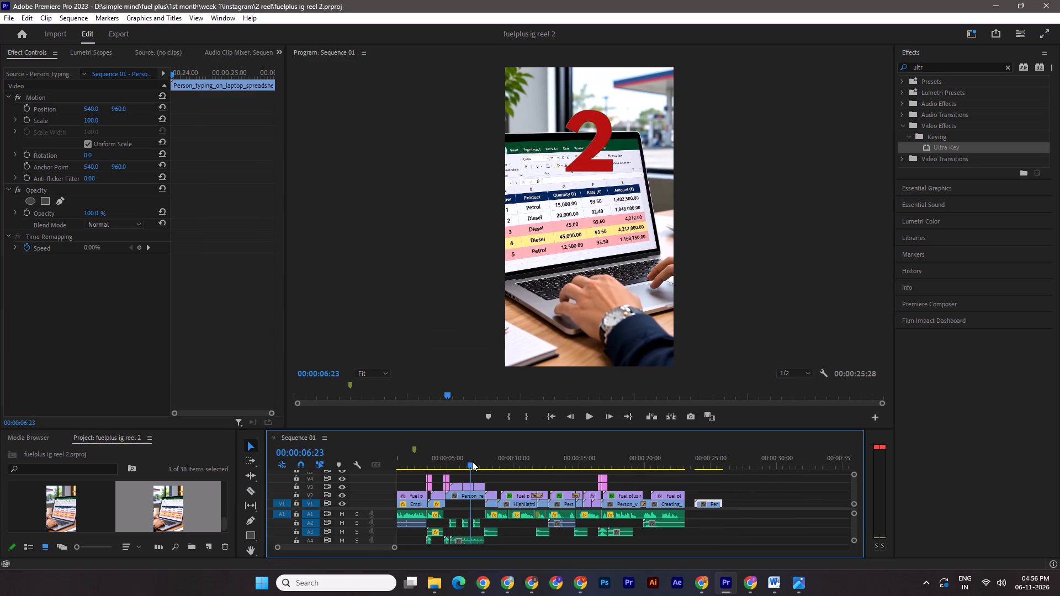
drag(472, 461, 440, 456)
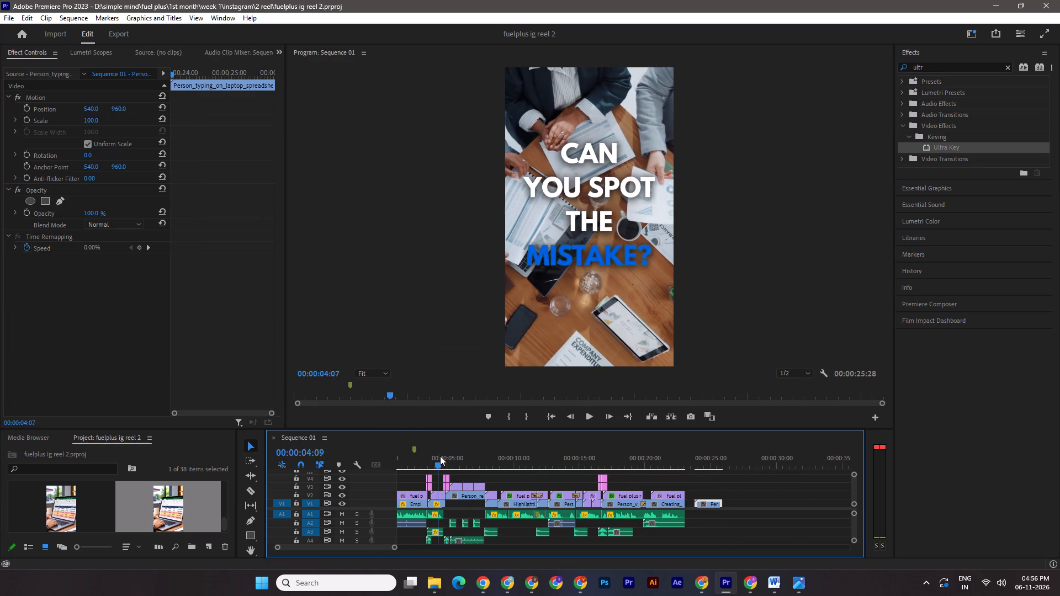
drag(440, 456, 450, 456)
key(space)
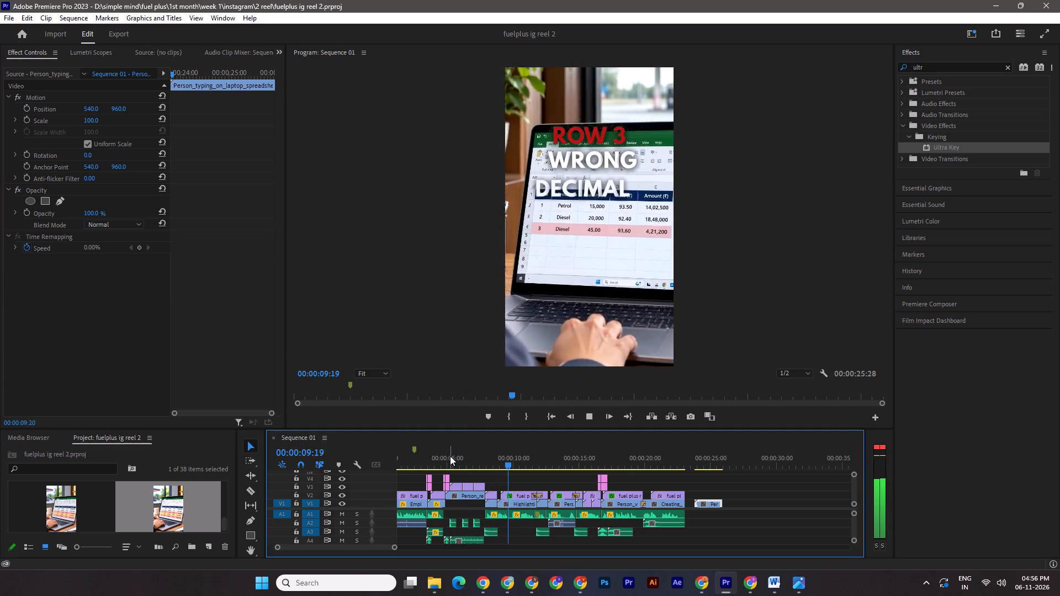
key(space)
drag(714, 502, 517, 503)
drag(524, 505, 534, 505)
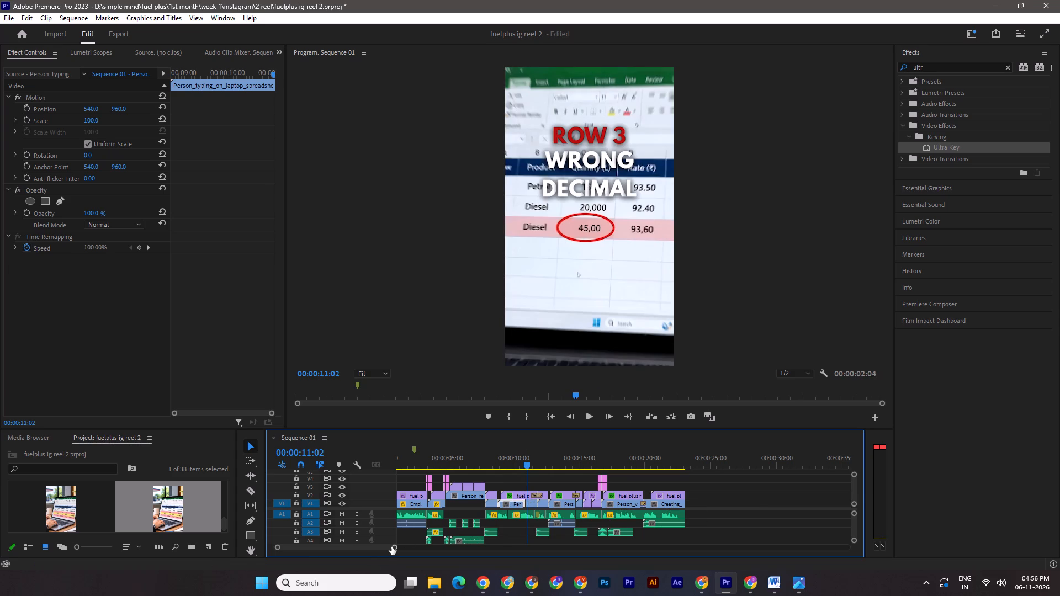
Delete the leftover Highlighting clip, extend the typing clip to fill the gap up to the next V1 clip, and save.
drag(394, 546, 364, 546)
click(638, 504)
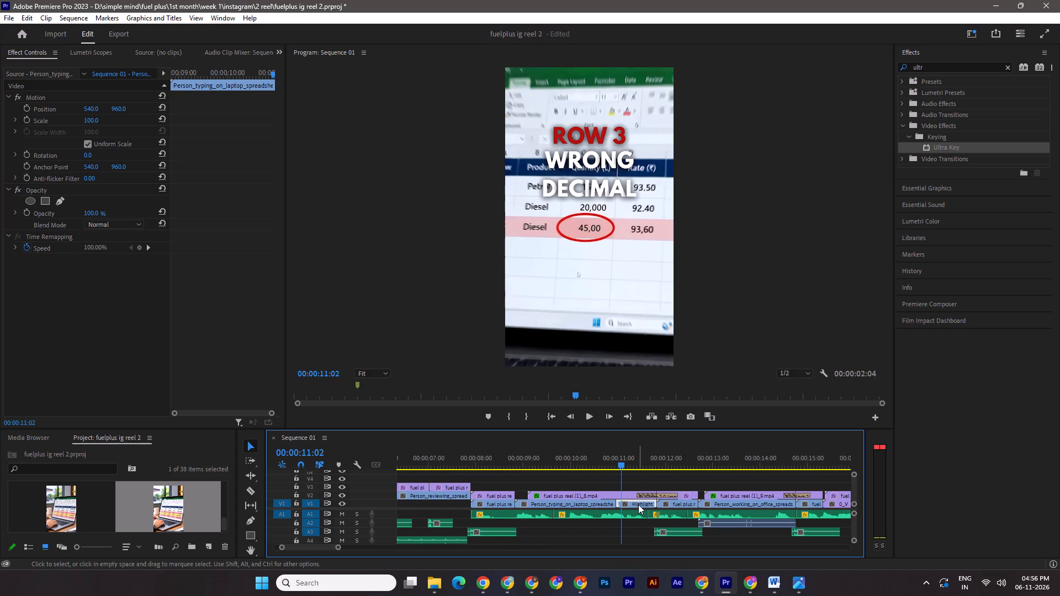
key(Delete)
drag(614, 504, 630, 504)
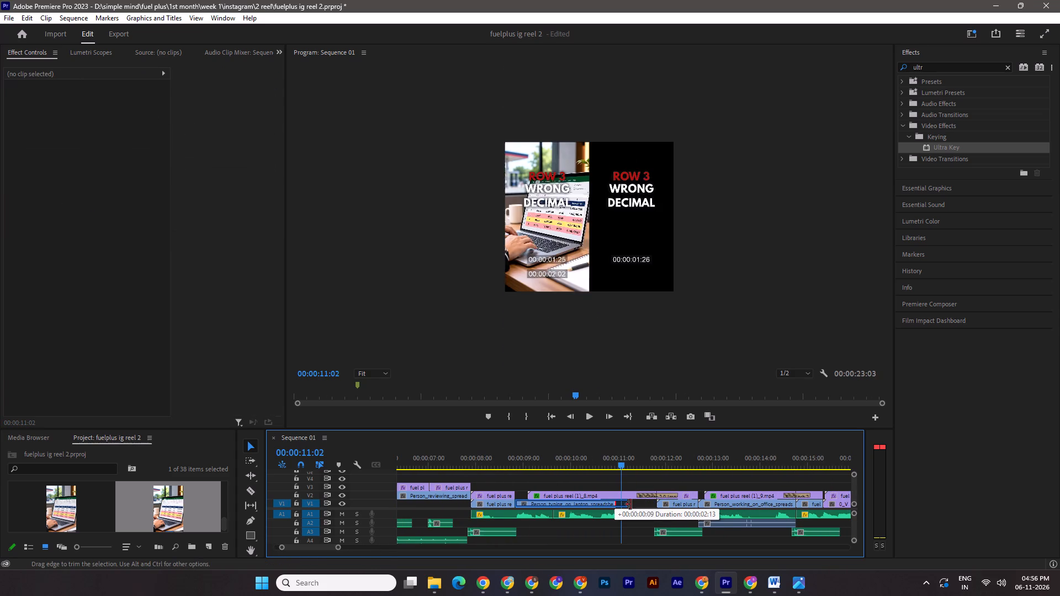
drag(630, 504, 656, 508)
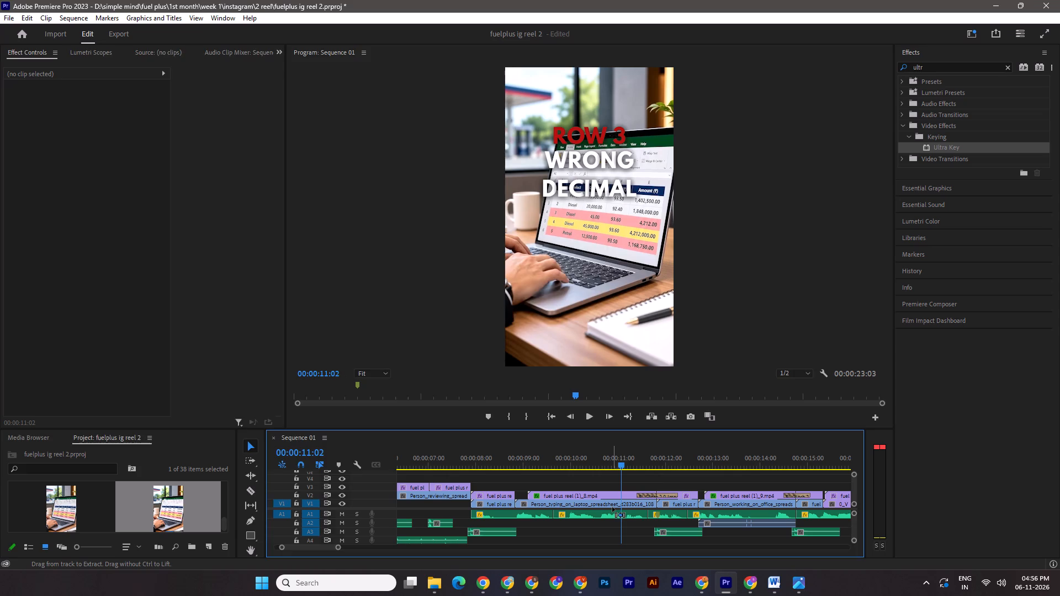
key(ctrl+s)
Start Position and Scale keyframes on the typing clip at 00:00:08:25 and set Scale to 140 at 00:00:09:03.
drag(623, 464, 552, 477)
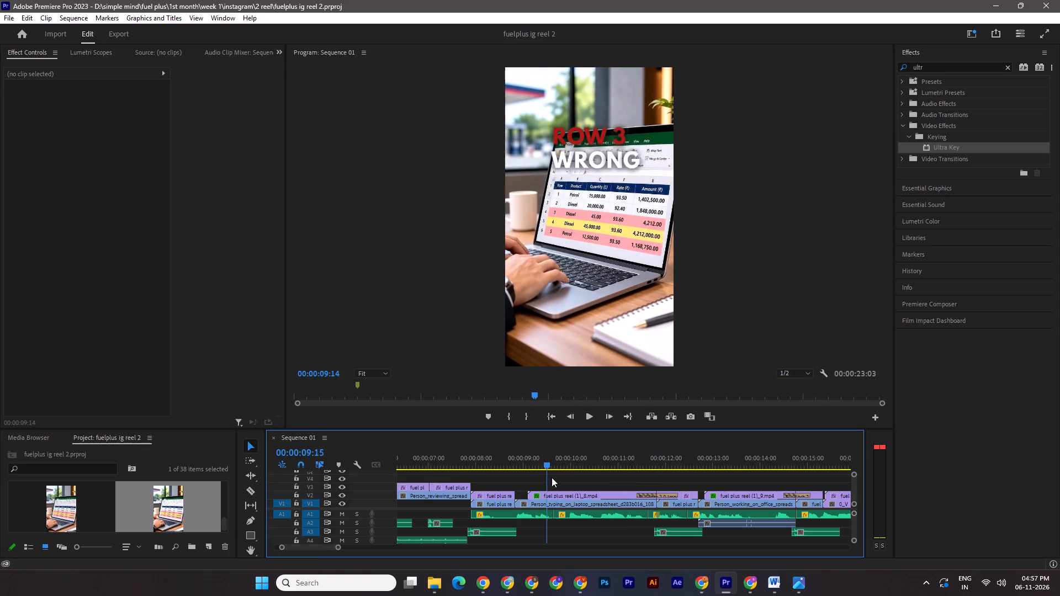
drag(552, 477, 596, 481)
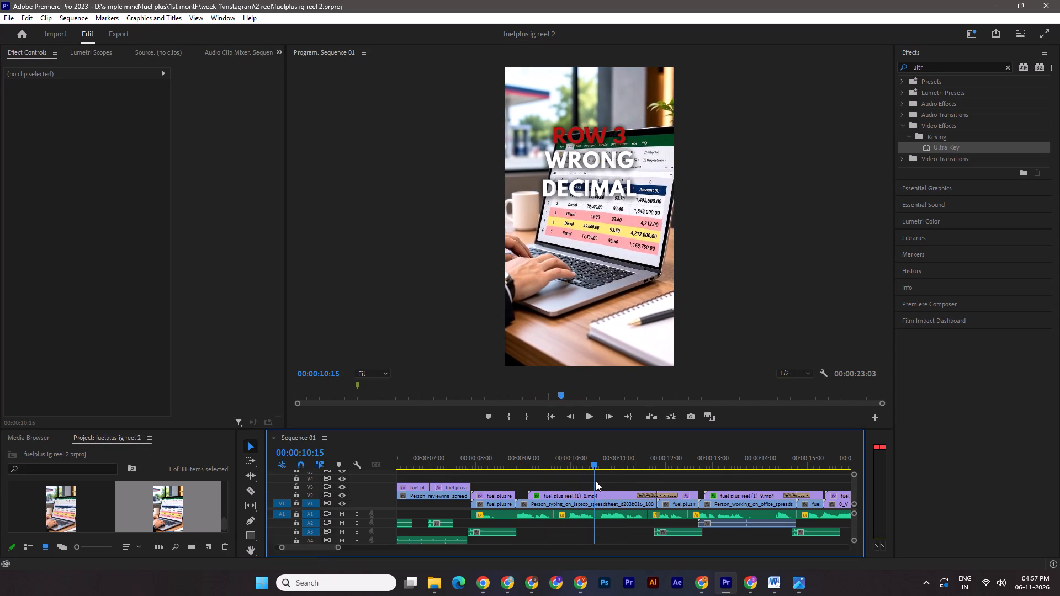
drag(596, 481, 531, 487)
click(565, 503)
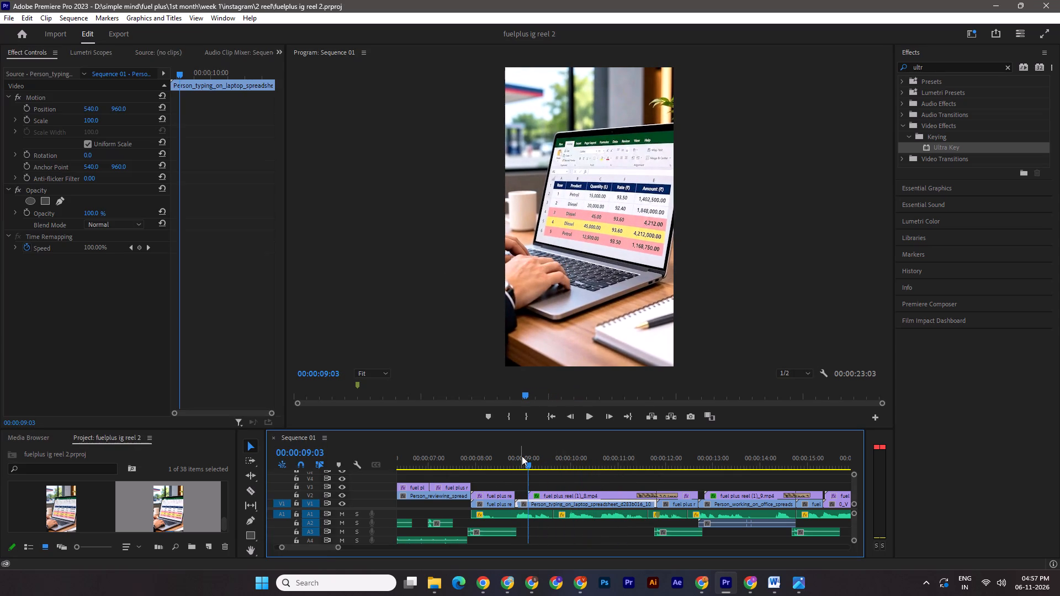
shift+drag(522, 459, 516, 460)
click(33, 120)
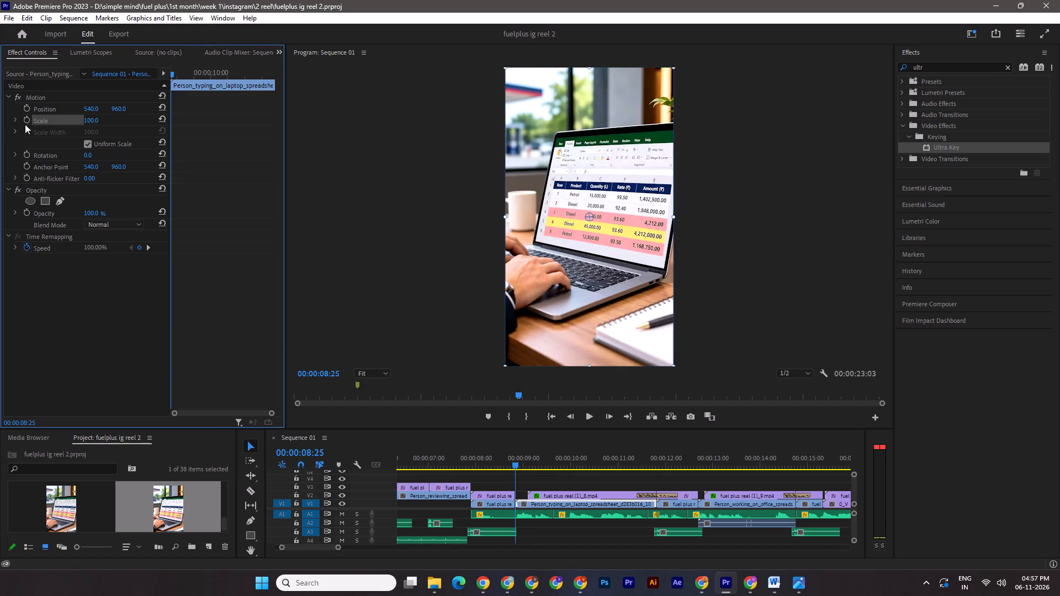
click(23, 121)
click(23, 105)
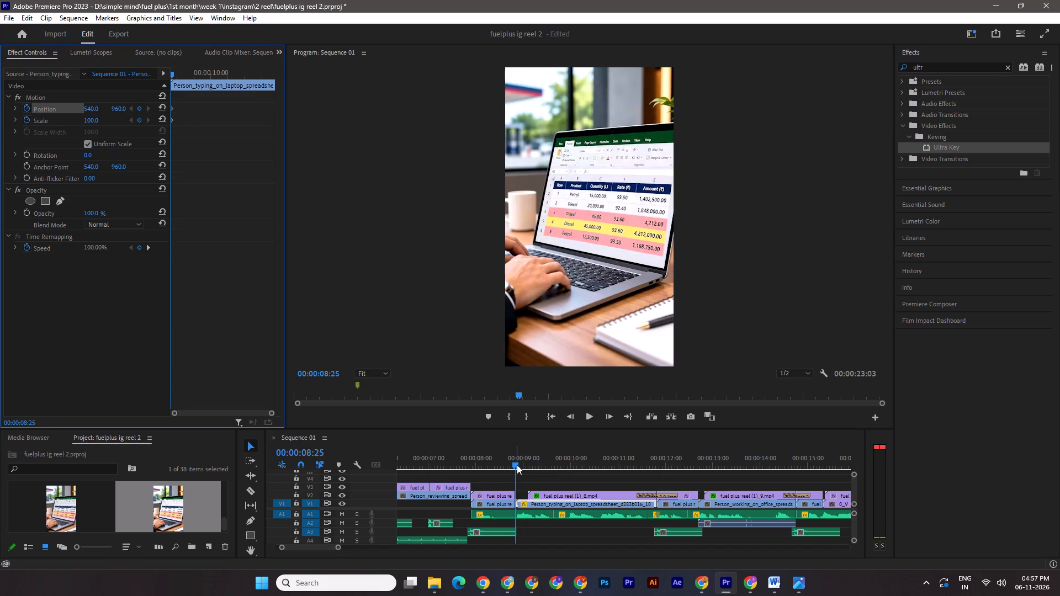
shift+drag(517, 465, 530, 470)
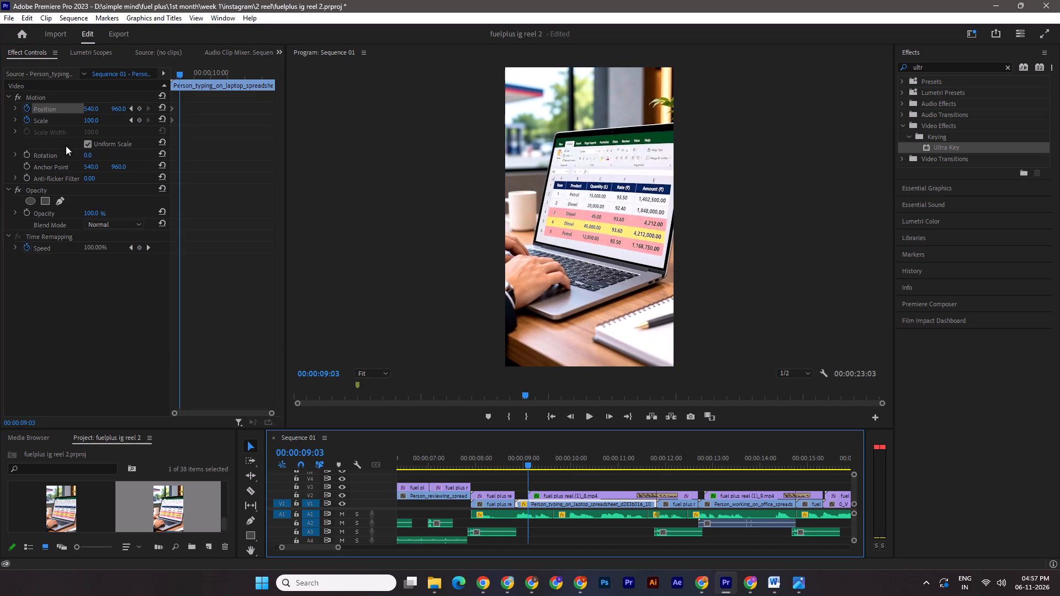
drag(89, 123, 118, 128)
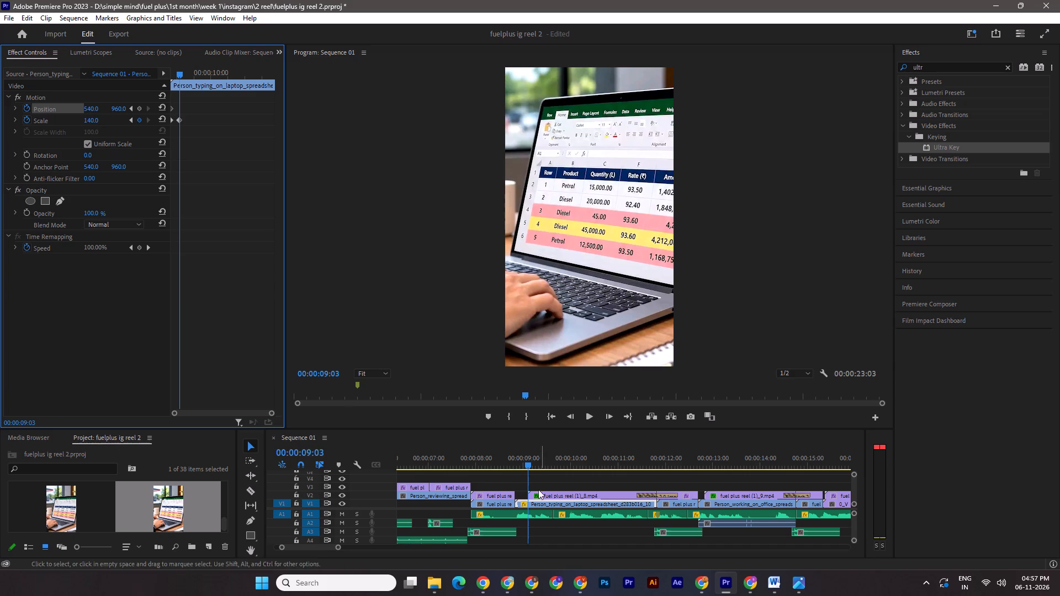
Preview the zoom, add a Scale keyframe holding 140 at 00:00:09:28, and set Scale to 160 at 00:00:10:03.
drag(528, 460, 514, 457)
key(space)
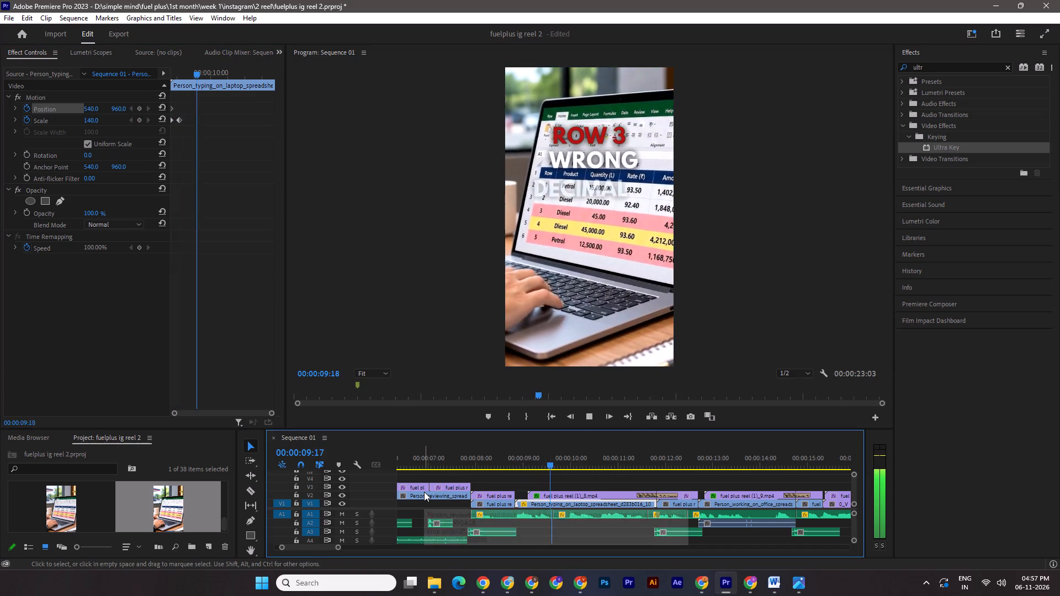
key(space)
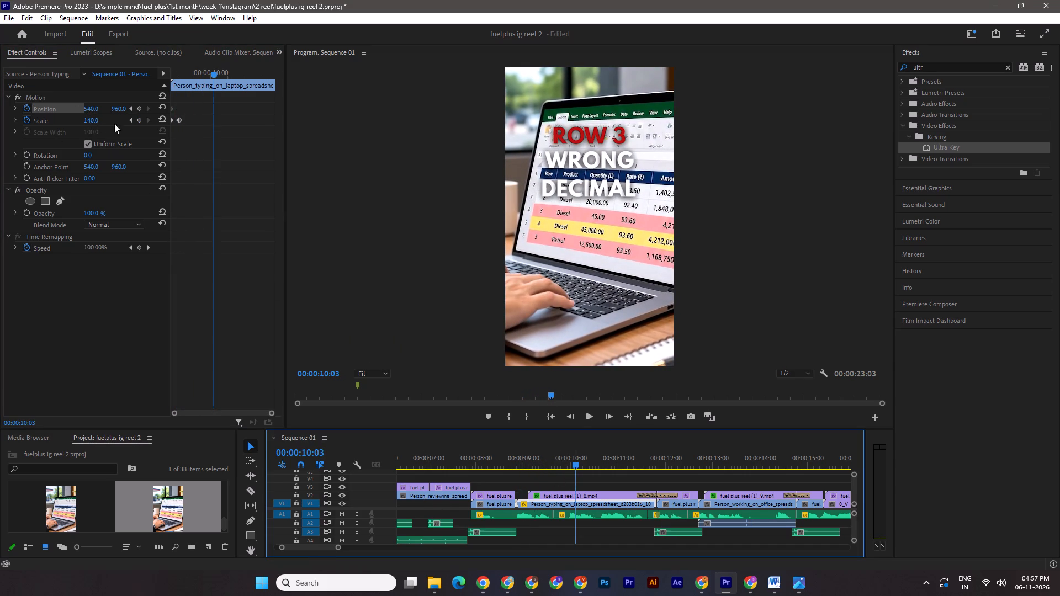
key(shift+Left)
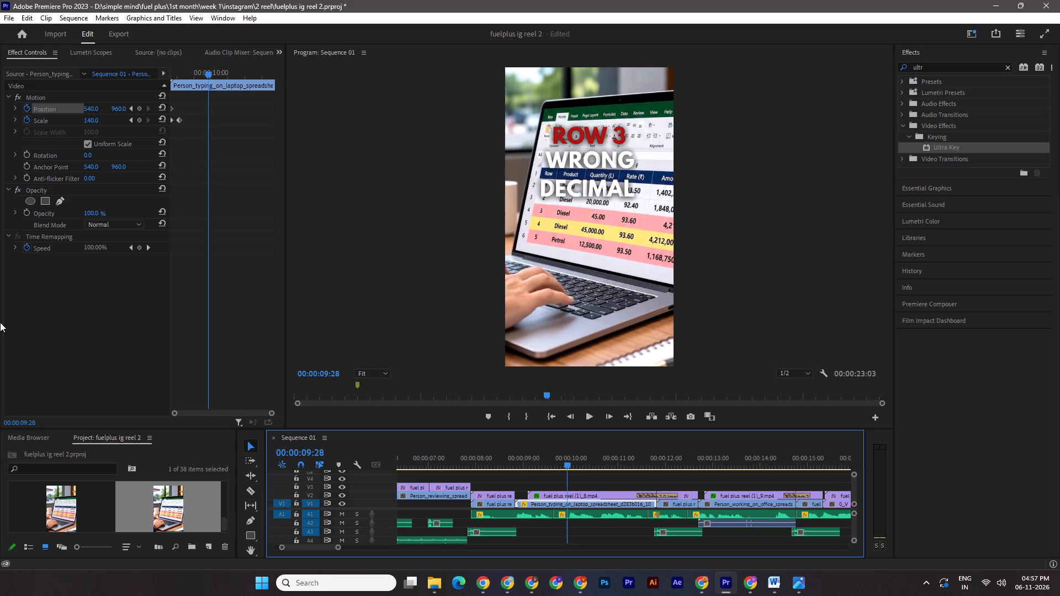
click(141, 118)
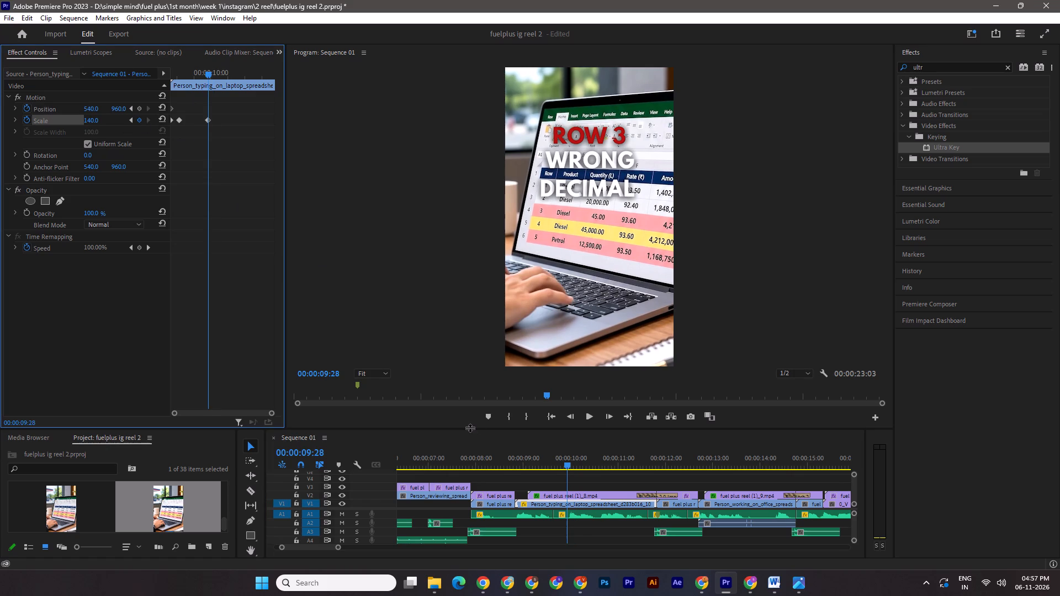
key(shift+Right)
drag(91, 118, 105, 121)
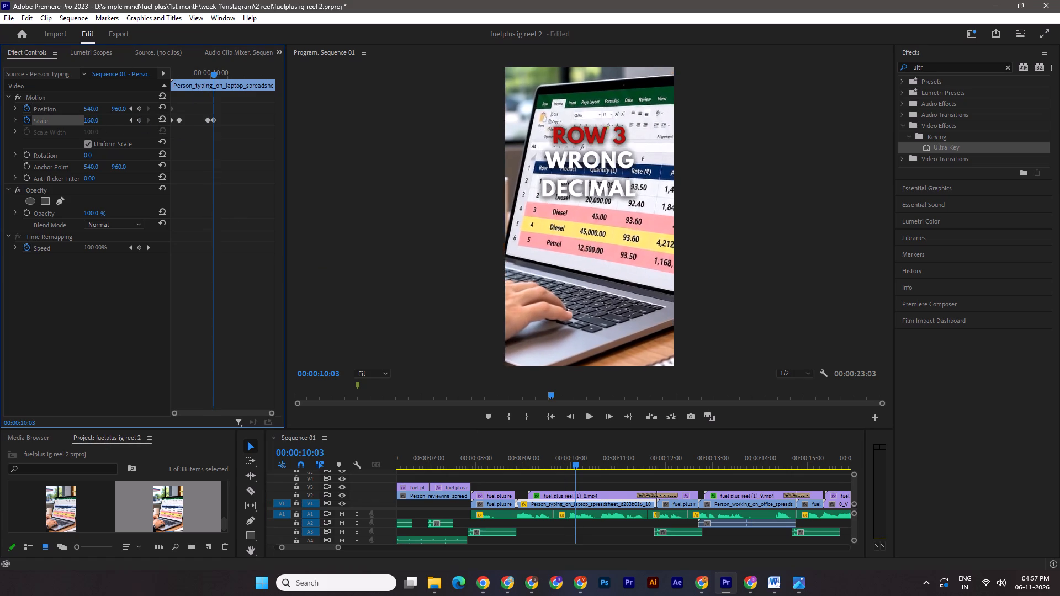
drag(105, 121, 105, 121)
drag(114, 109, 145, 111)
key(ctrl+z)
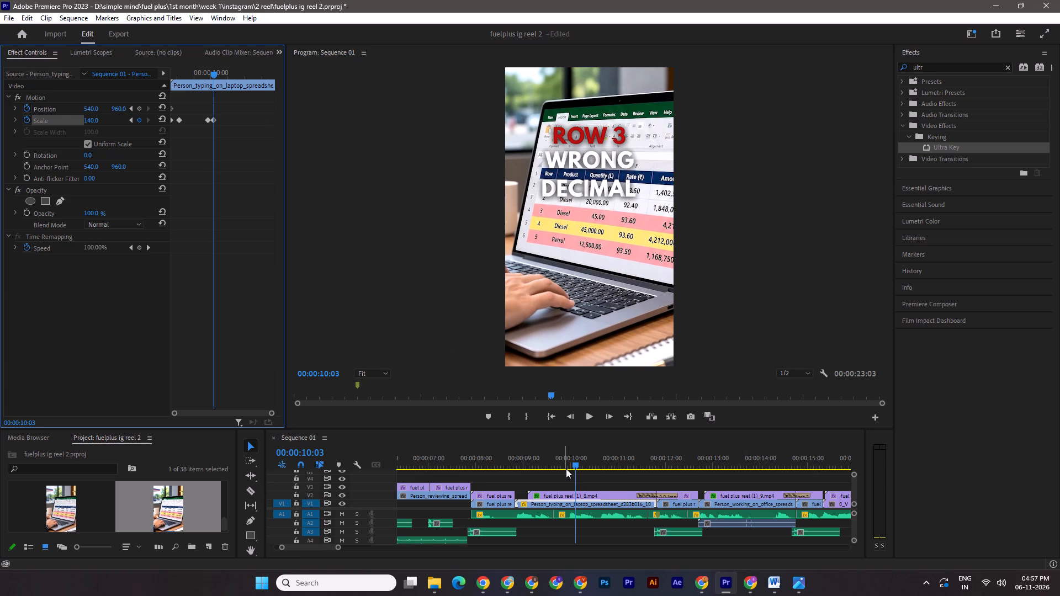
Add a Position keyframe on the typing clip at 00:00:09:28, set Position to 540, 1071 and Scale to 168 at 00:00:10:03, and save.
shift+drag(214, 71, 206, 71)
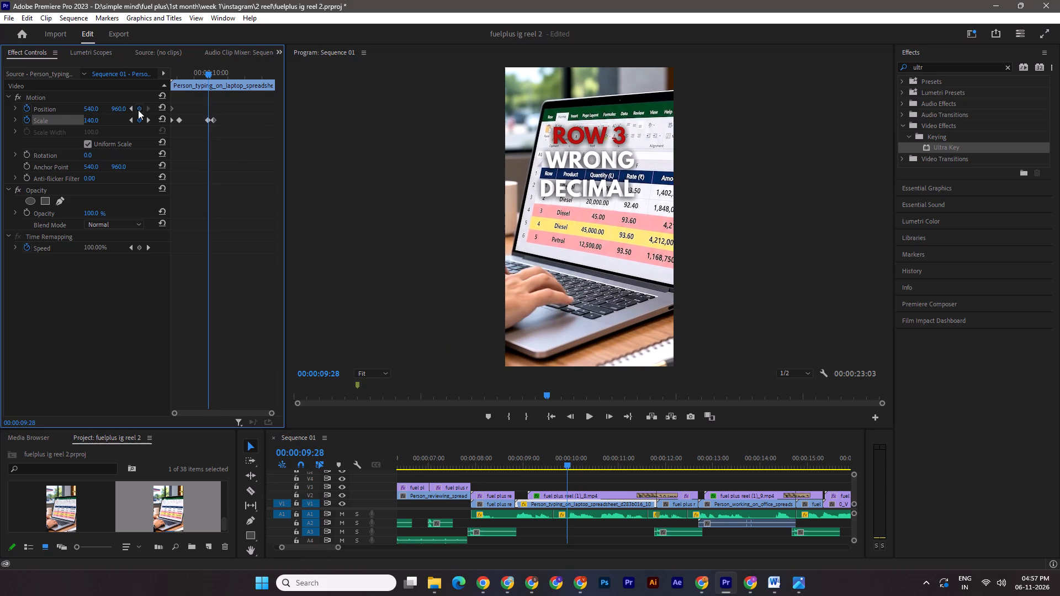
click(138, 110)
shift+drag(208, 73, 215, 73)
drag(122, 109, 160, 111)
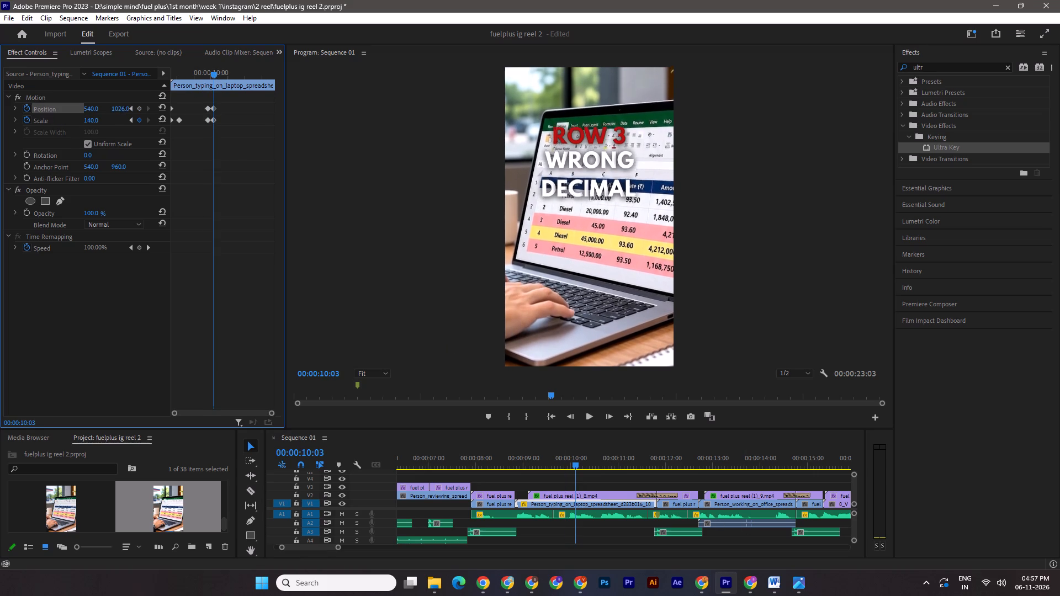
drag(160, 111, 173, 115)
drag(86, 120, 102, 120)
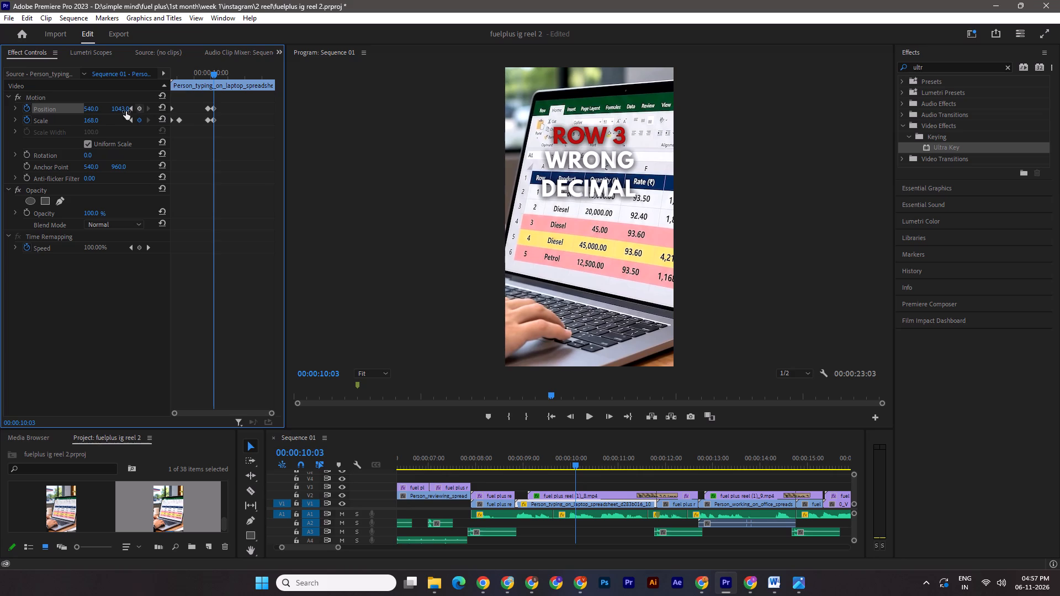
drag(121, 108, 140, 110)
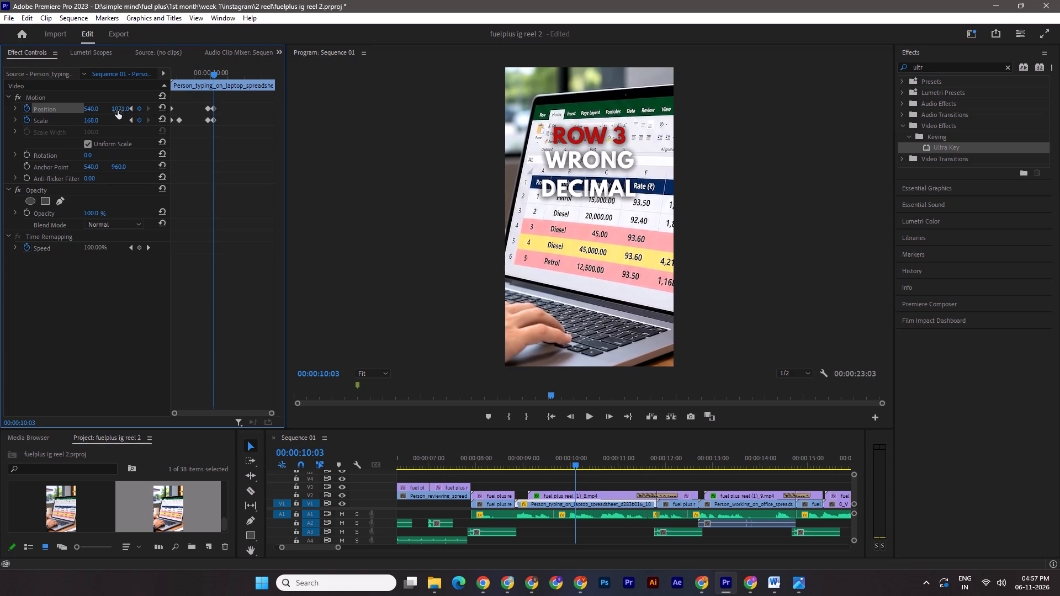
key(ctrl+s)
Play back the row 3 scene to check the typing clip's zoom and reposition.
drag(575, 461, 512, 447)
key(space)
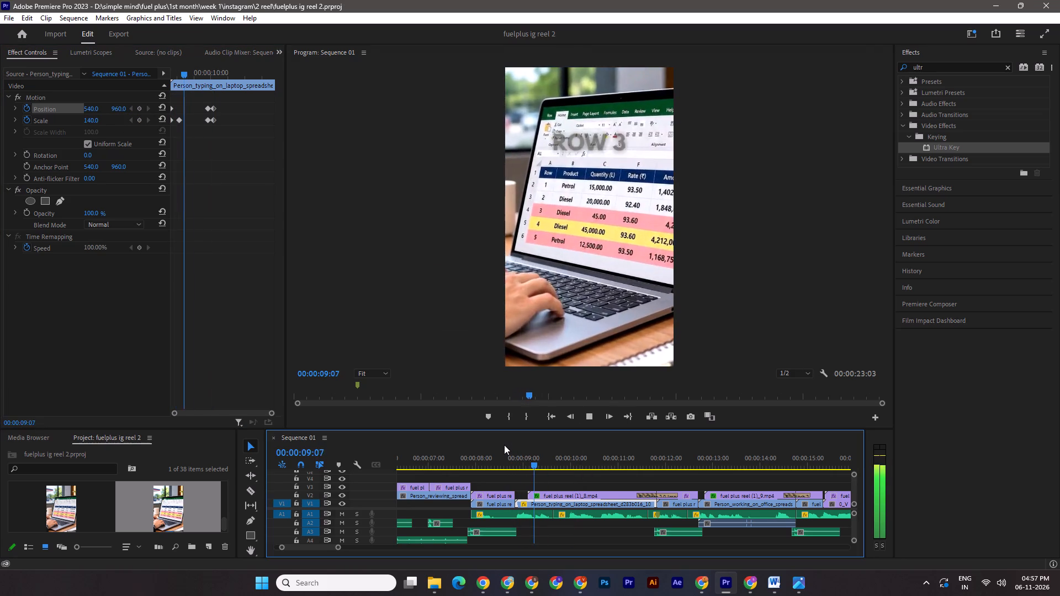
key(space)
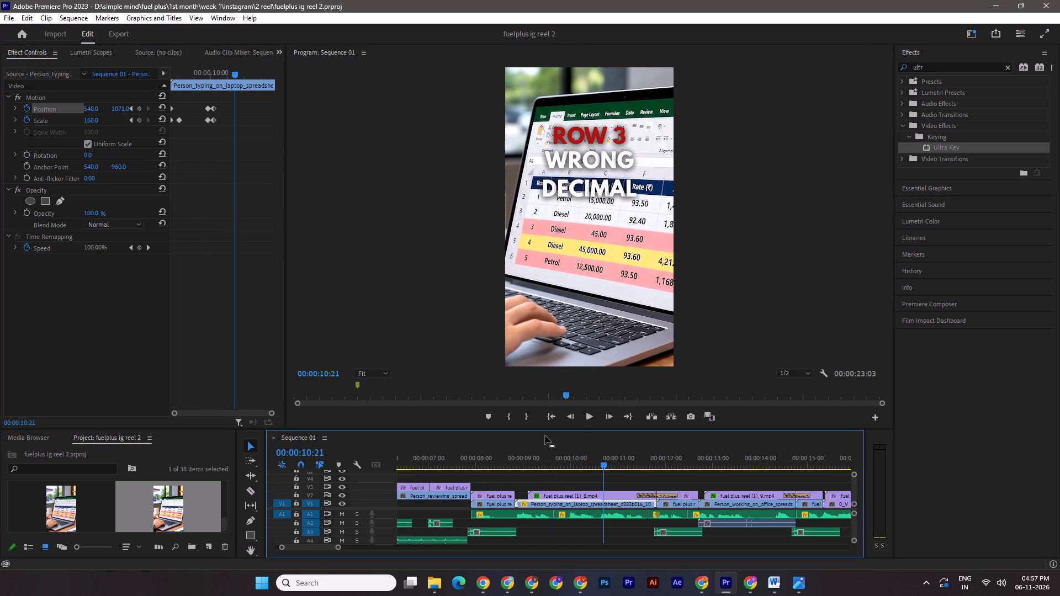
Switch to the "fuel plus reel" design in Canva and add a new green page after the last page.
click(526, 582)
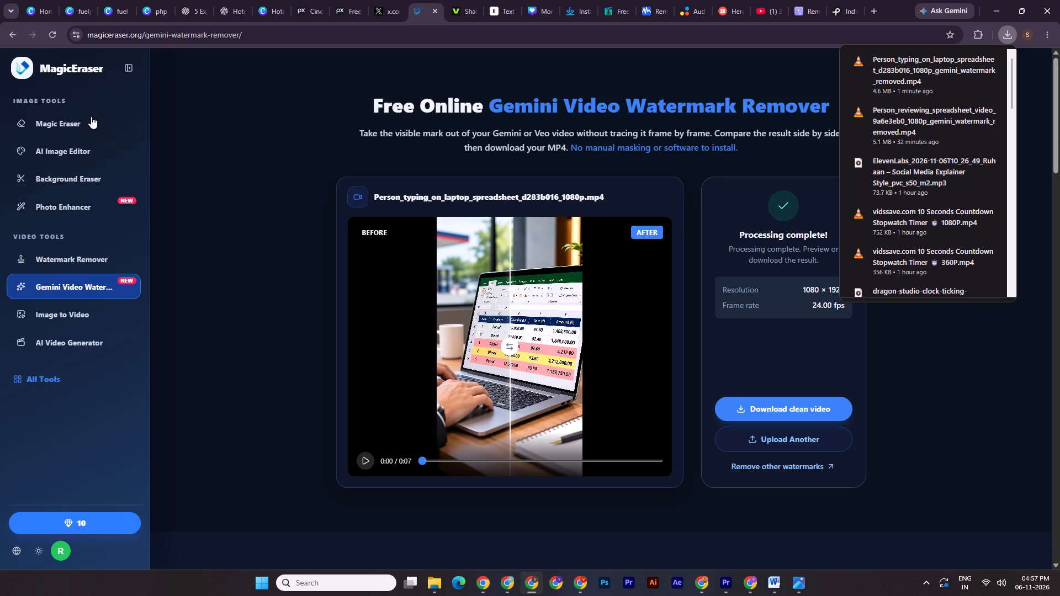
click(124, 0)
click(941, 404)
drag(896, 545, 977, 537)
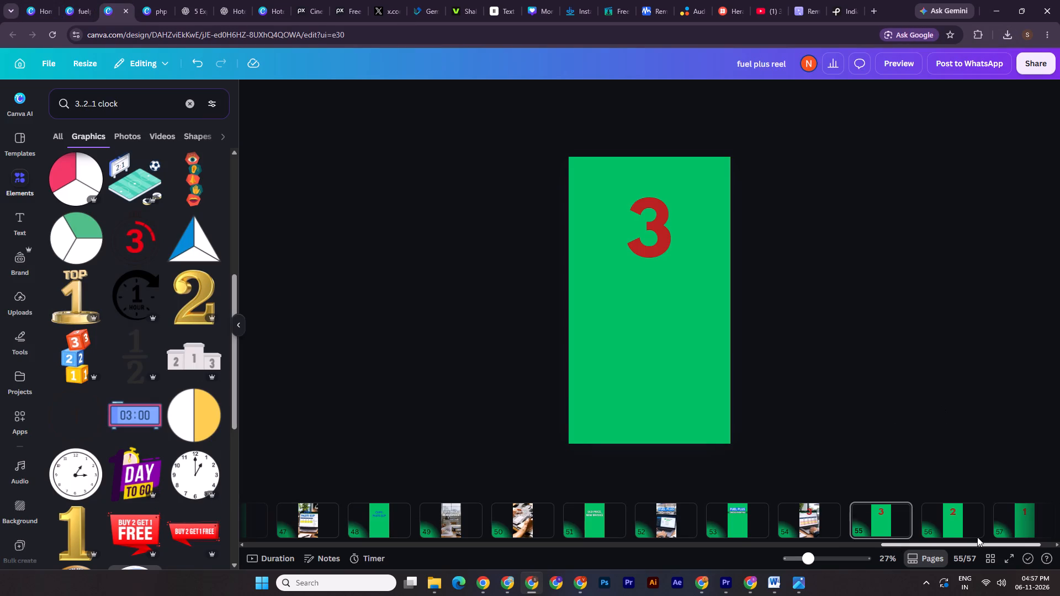
drag(977, 537, 1050, 497)
click(995, 520)
Search the graphics for "animated circle line" and place the animated red hand-drawn oval on page 58.
drag(135, 104, 0, 119)
text(animated circle line)
key(Return)
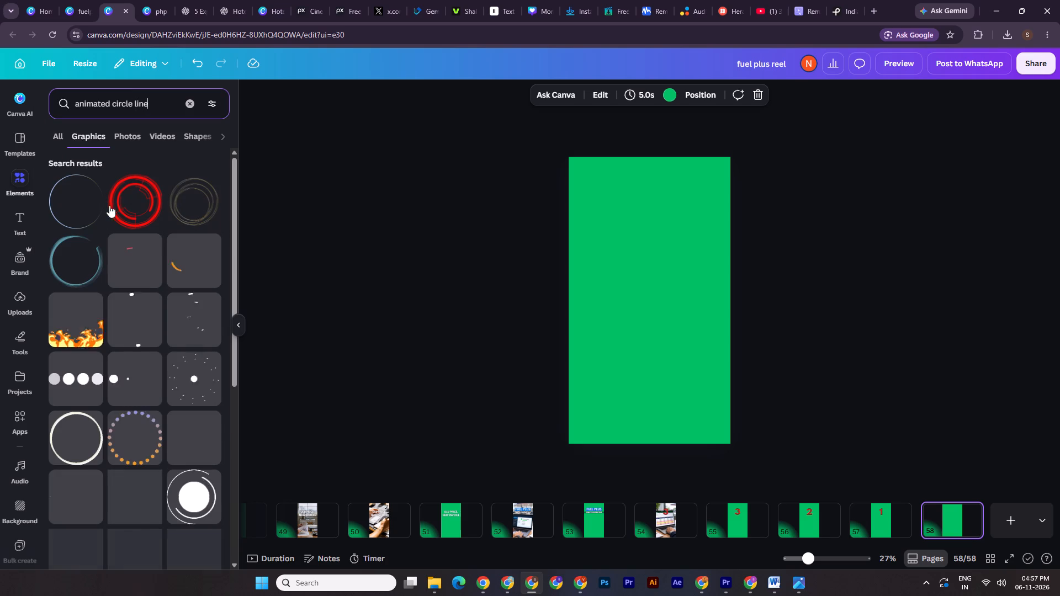
click(121, 267)
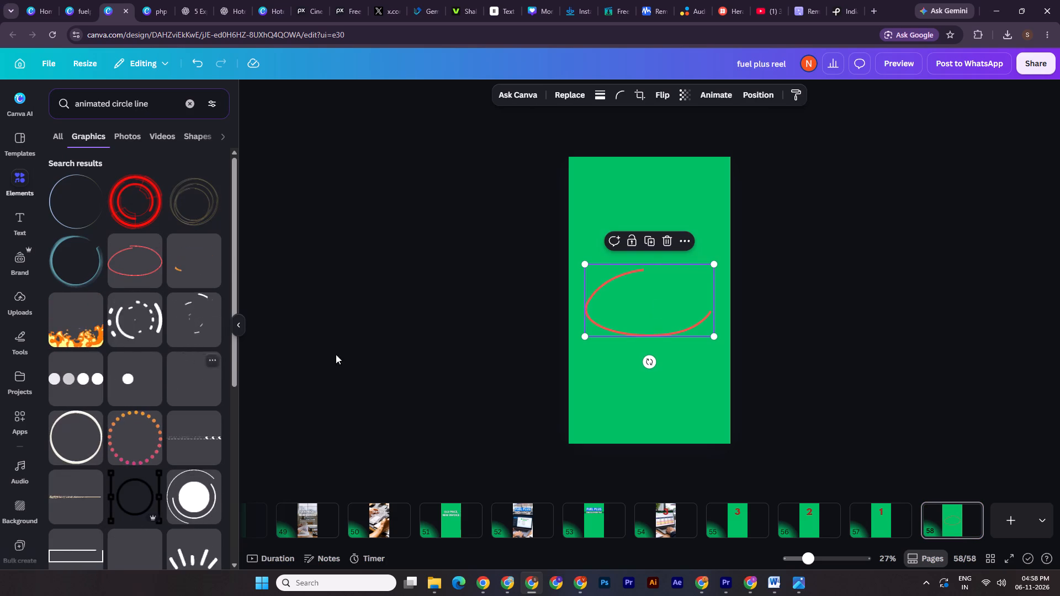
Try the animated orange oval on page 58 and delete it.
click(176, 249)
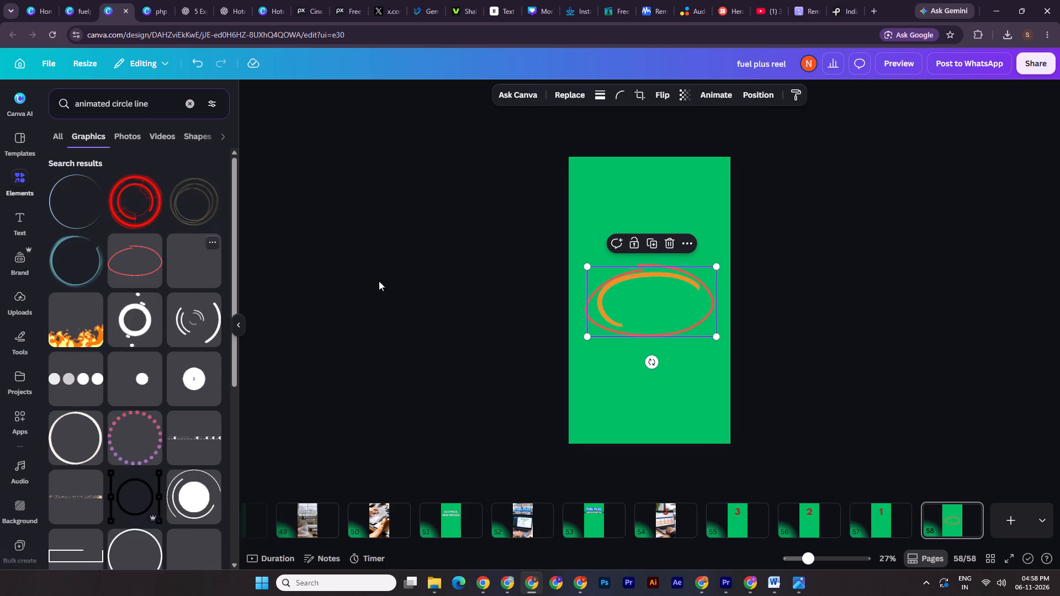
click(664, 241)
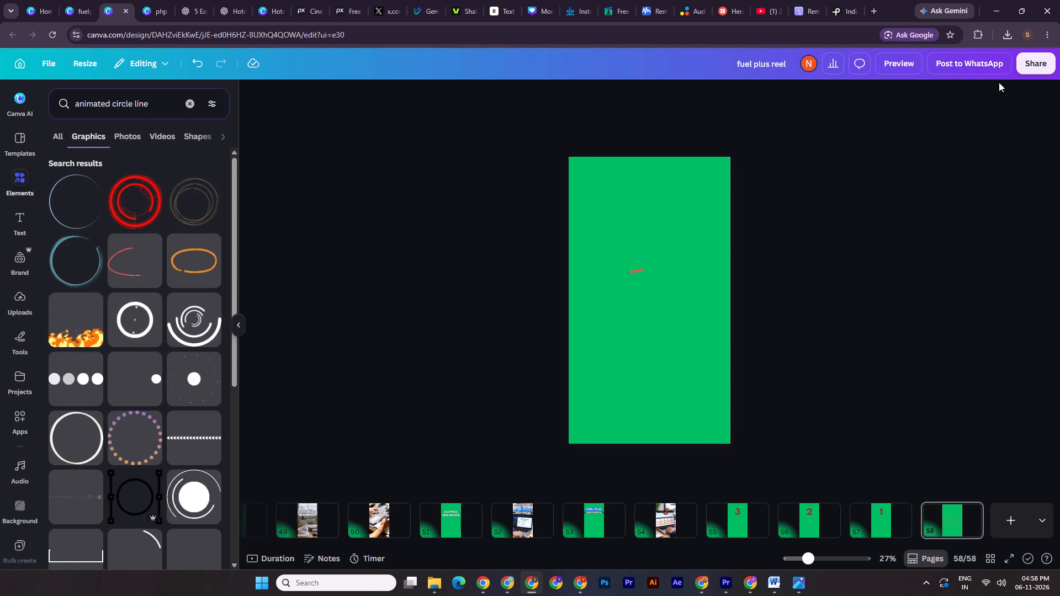
Download only page 58 as a 1080p MP4 video.
click(1026, 64)
click(863, 316)
click(948, 274)
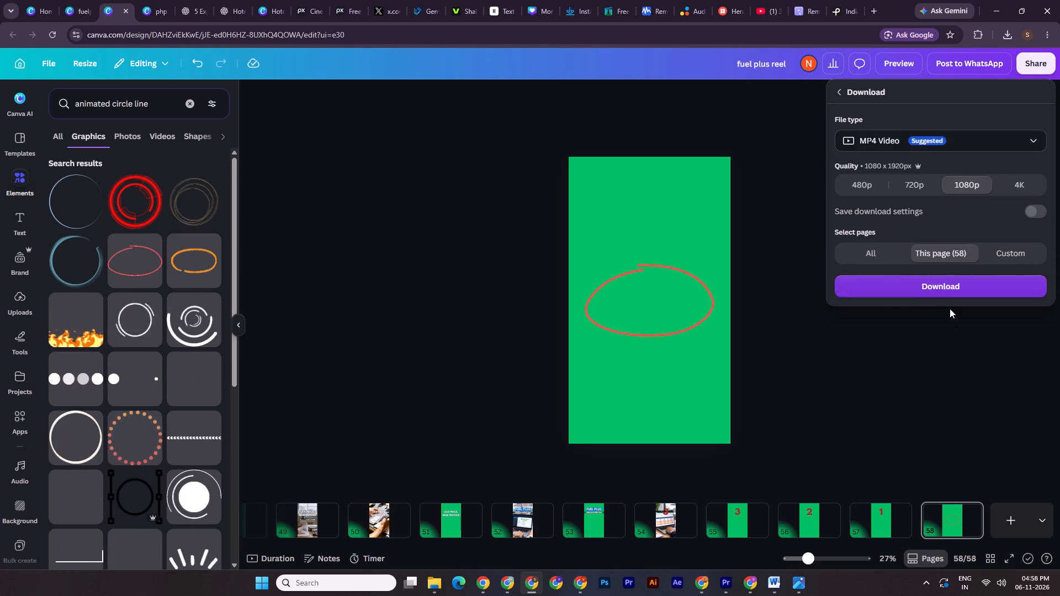
click(950, 287)
In the Downloads folder, rename the new "fuel plus reel (2).mp4" as "fuel plus reel (2)_12.mp4".
click(438, 580)
click(421, 536)
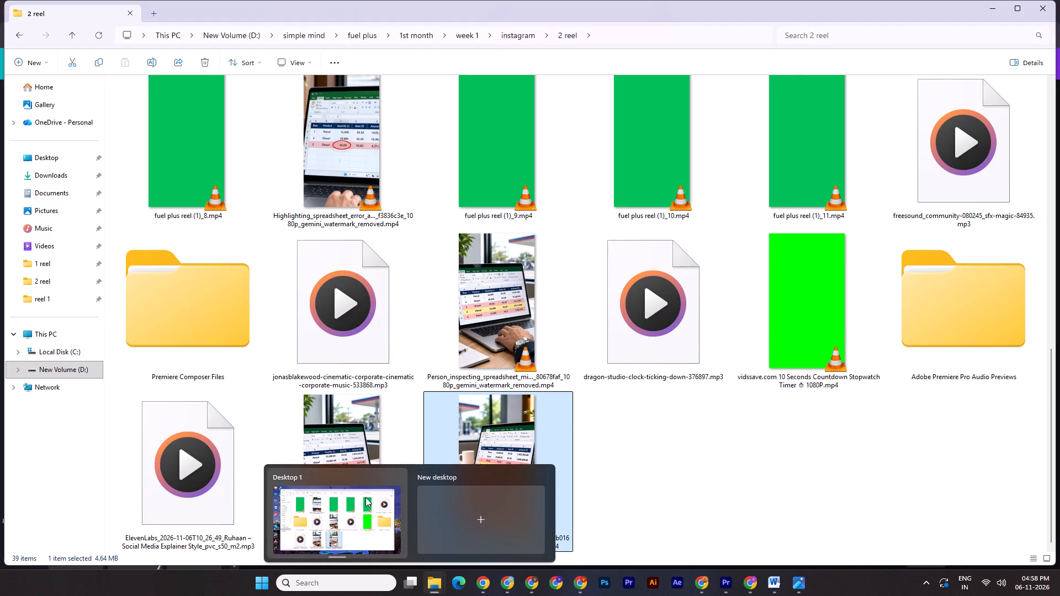
click(363, 505)
click(426, 581)
click(312, 539)
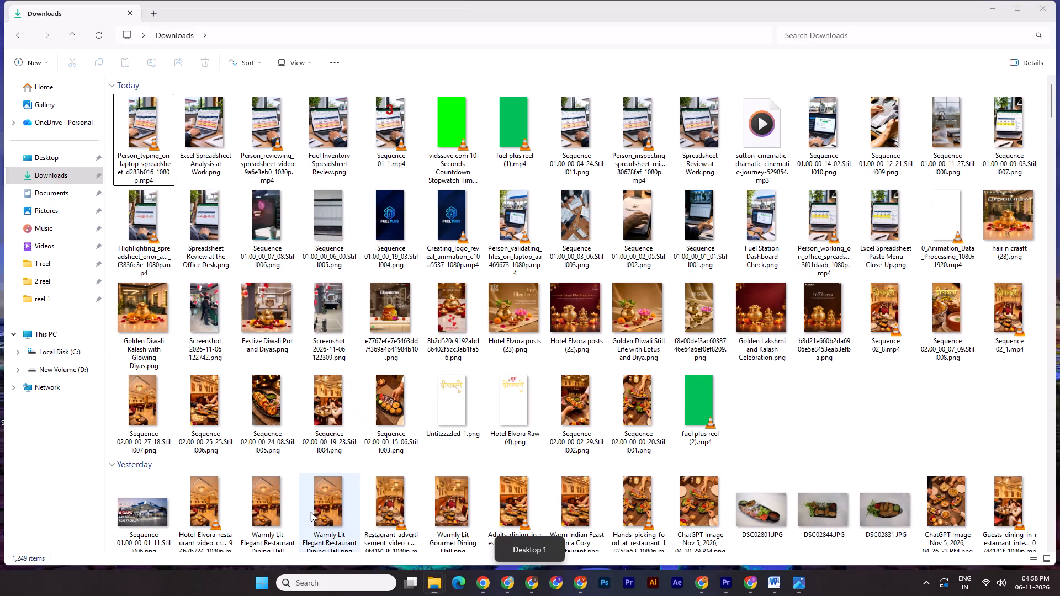
click(70, 170)
click(144, 162)
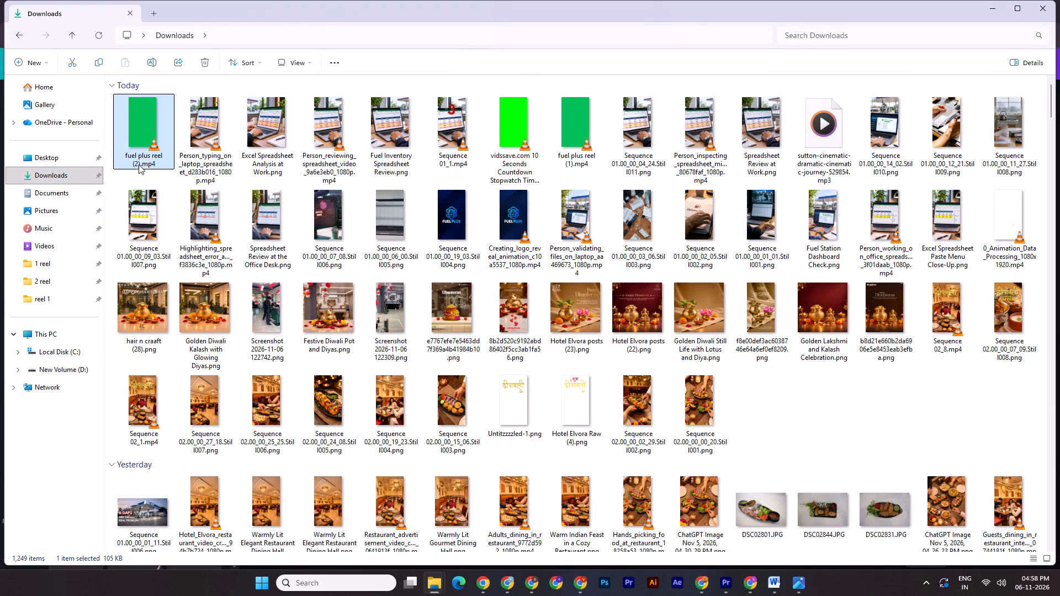
click(139, 164)
click(139, 164)
key(Right)
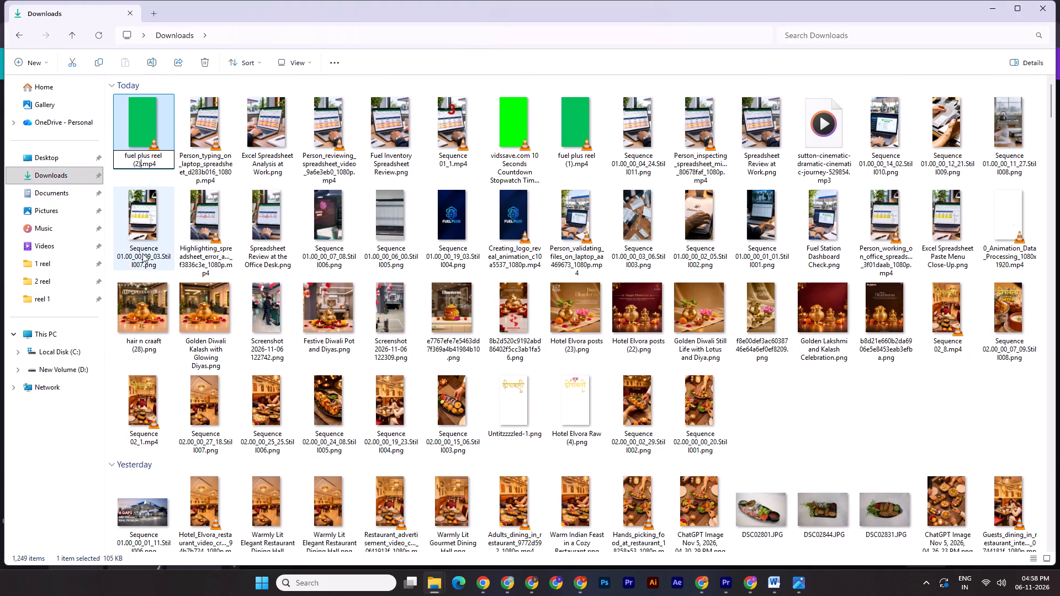
text(_12)
key(Return)
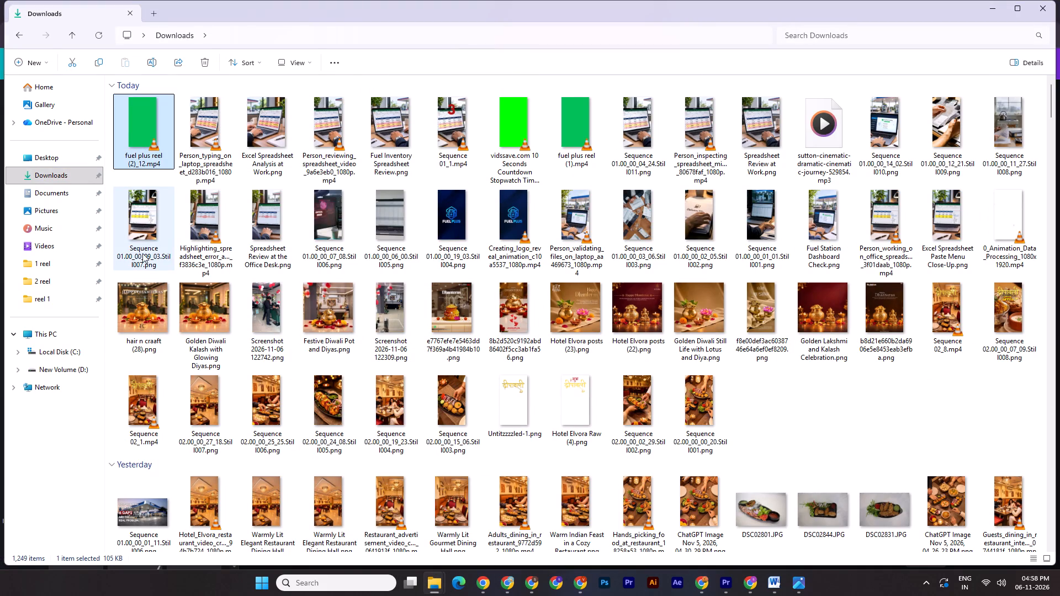
Move "fuel plus reel (2)_12.mp4" from Downloads into the project's "2 reel" folder.
key(ctrl+x)
click(440, 582)
click(480, 552)
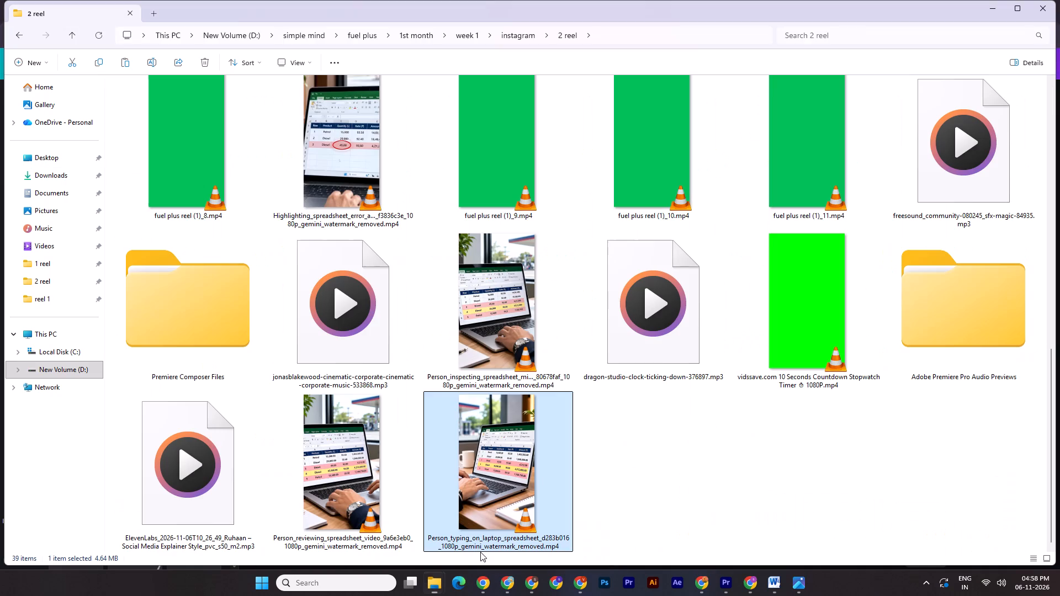
key(ctrl+v)
Import "fuel plus reel (2)_12.mp4" into the Premiere Pro sequence on V3, above the "Row 3 wrong decimal" text clip.
drag(661, 492, 701, 531)
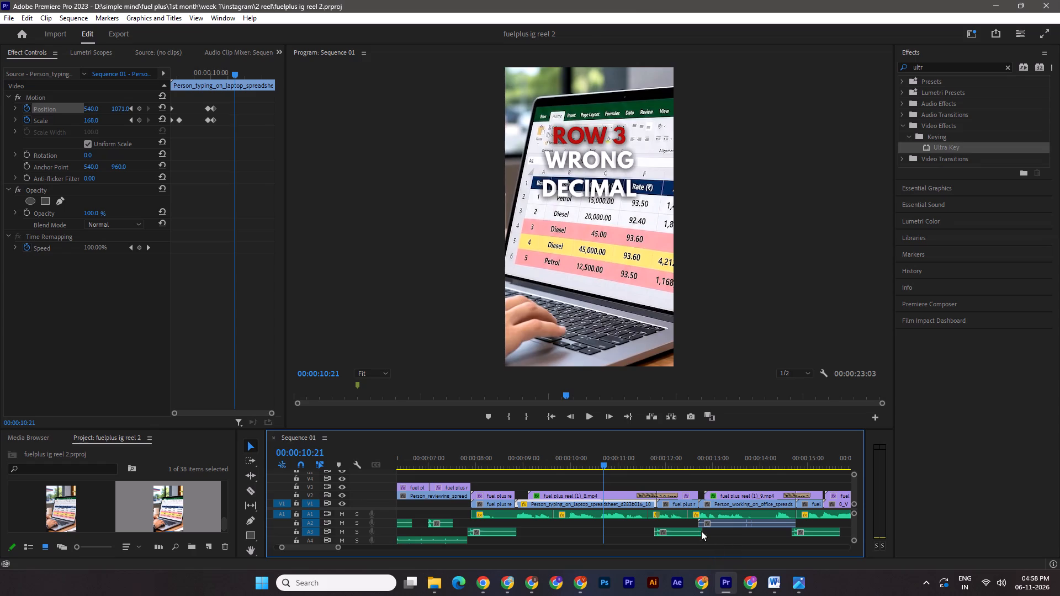
drag(701, 531, 548, 481)
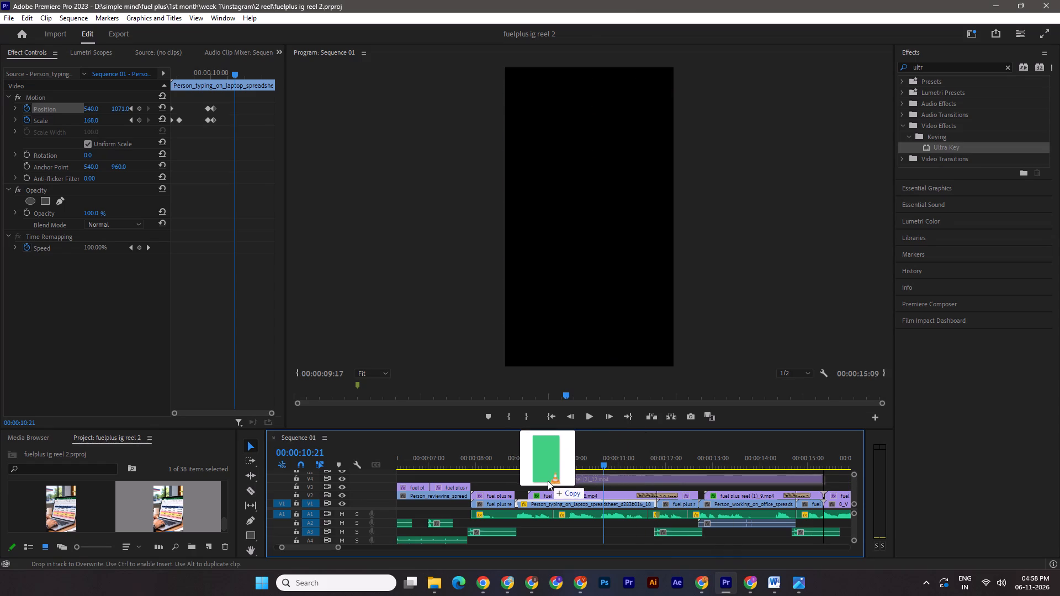
drag(548, 481, 543, 483)
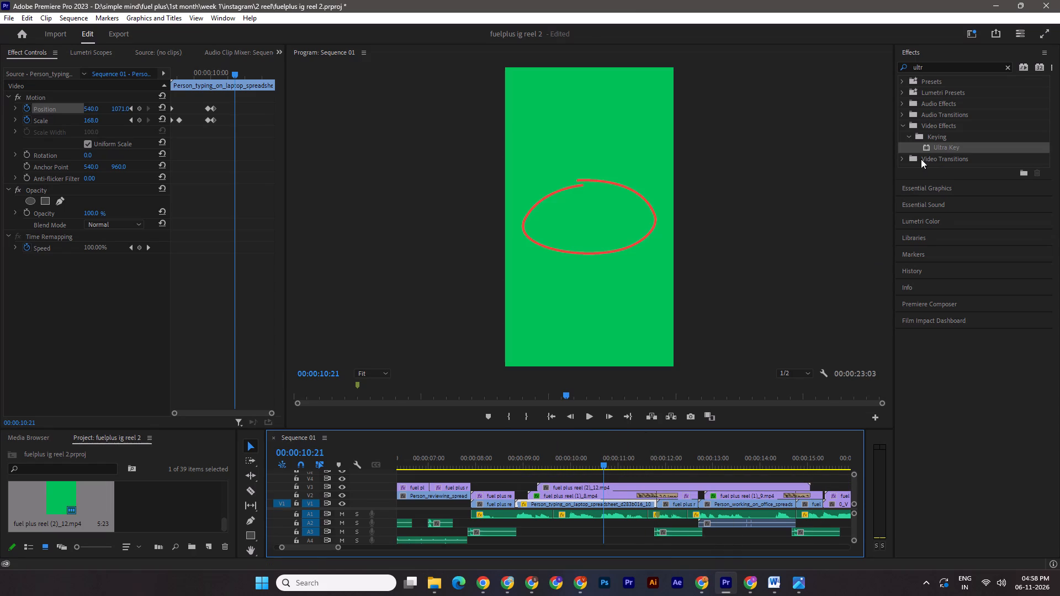
Apply Ultra Key to the circle clip on V3, sample its green background as the Key Color, and save.
drag(936, 143, 584, 486)
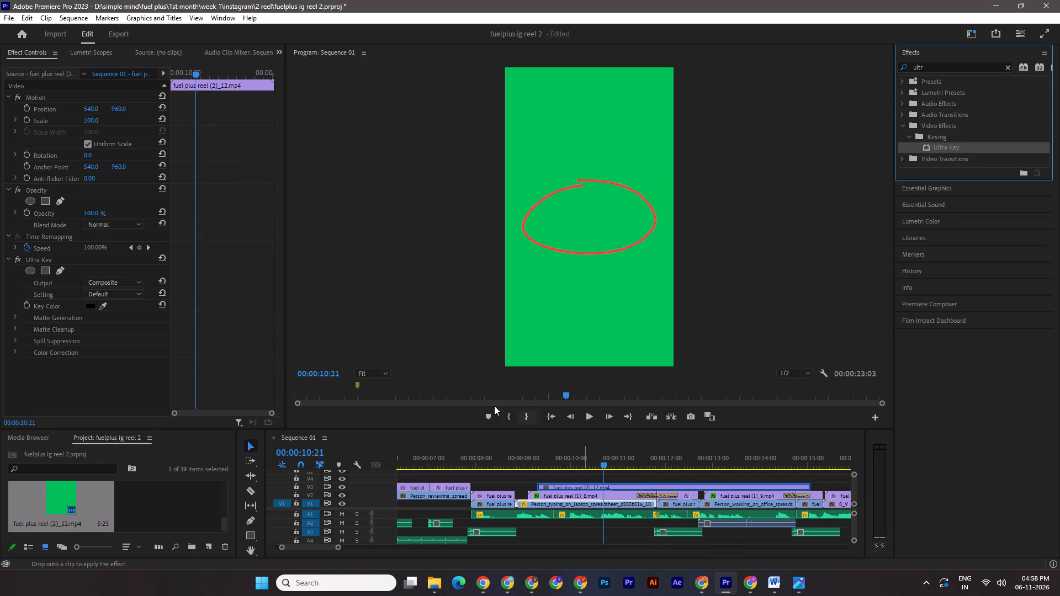
click(102, 306)
click(581, 279)
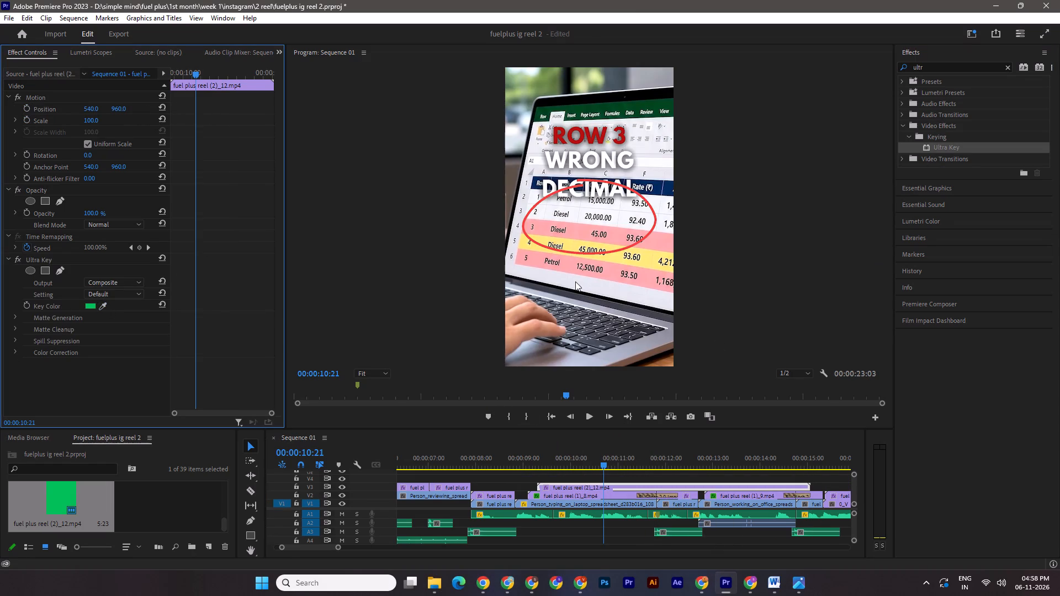
key(ctrl+s)
Move the circle clip on V3 to start at 00:00:10:03 and trim its end to the end of the typing clip.
drag(598, 465, 580, 465)
click(590, 502)
shift+drag(217, 73, 213, 73)
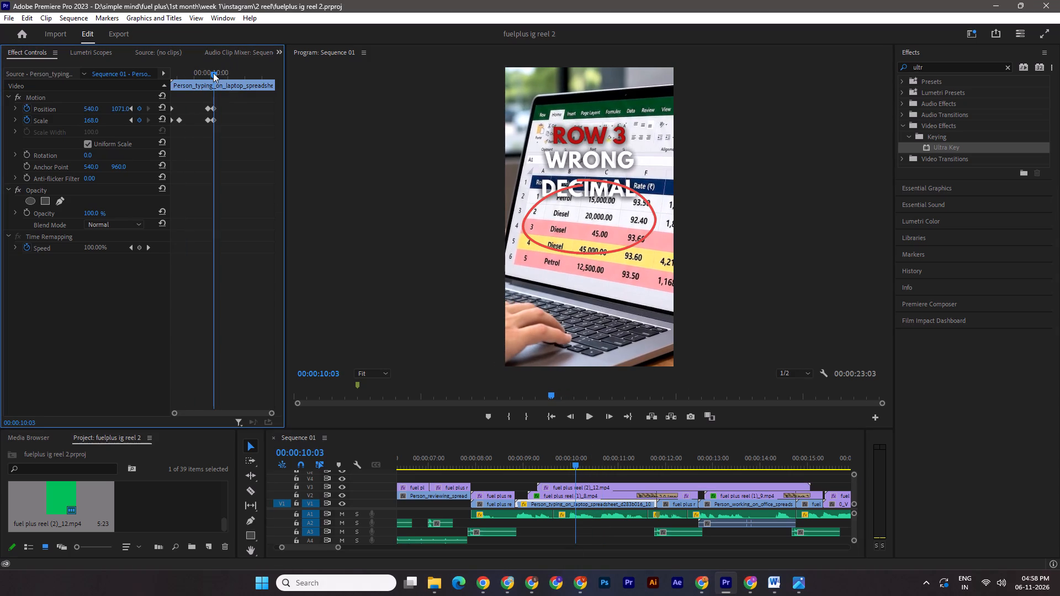
shift+drag(213, 73, 212, 73)
drag(590, 483, 624, 485)
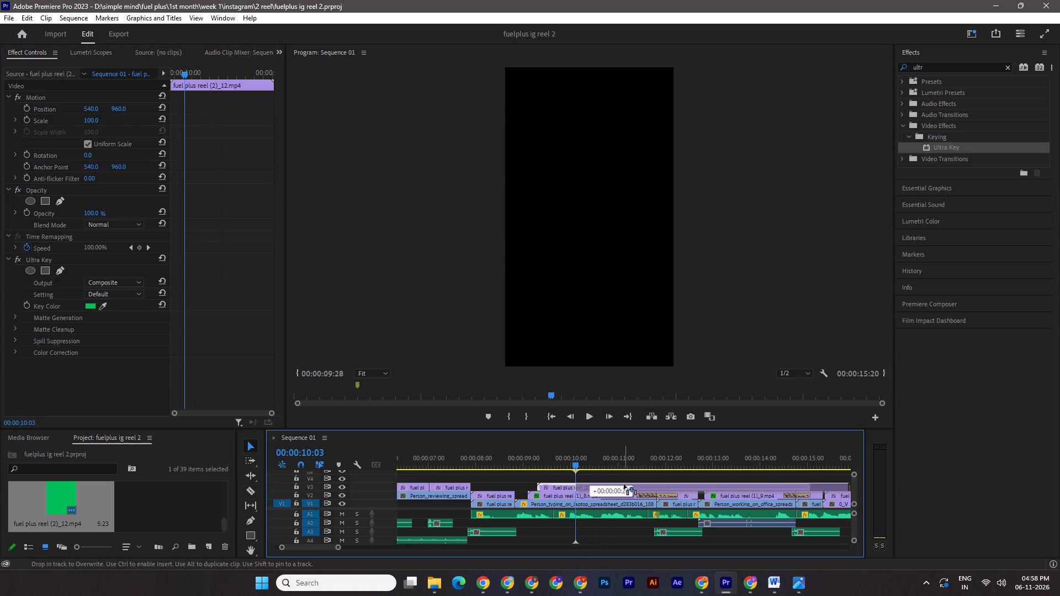
drag(624, 485, 626, 486)
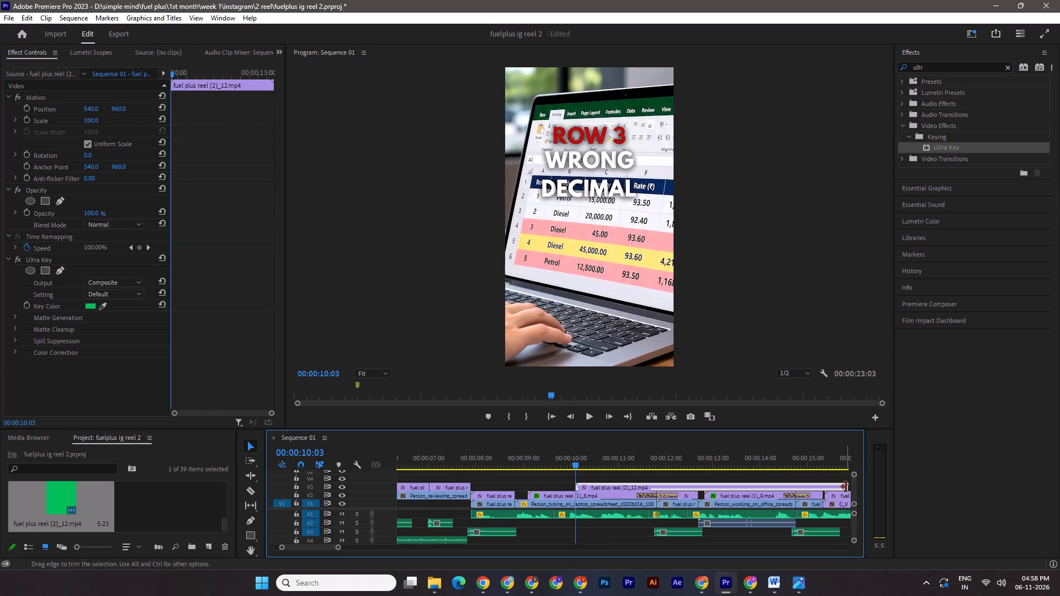
drag(846, 487, 639, 485)
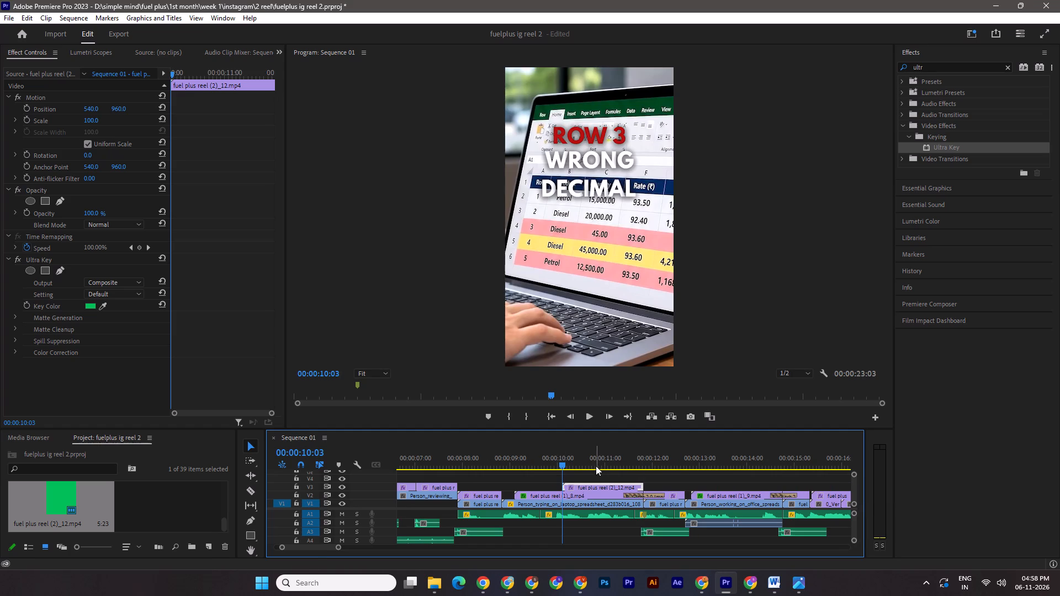
Fit the circle around the 45.00 value in row 3 with Scale 32 and Position 598, 1053, and save.
drag(559, 460, 575, 462)
click(592, 487)
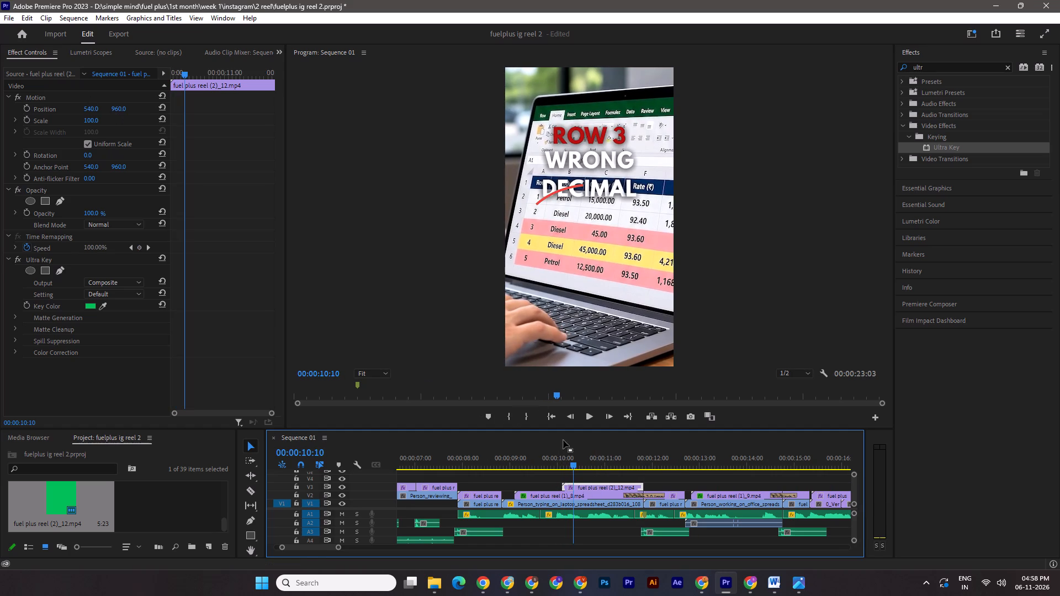
drag(573, 459, 612, 464)
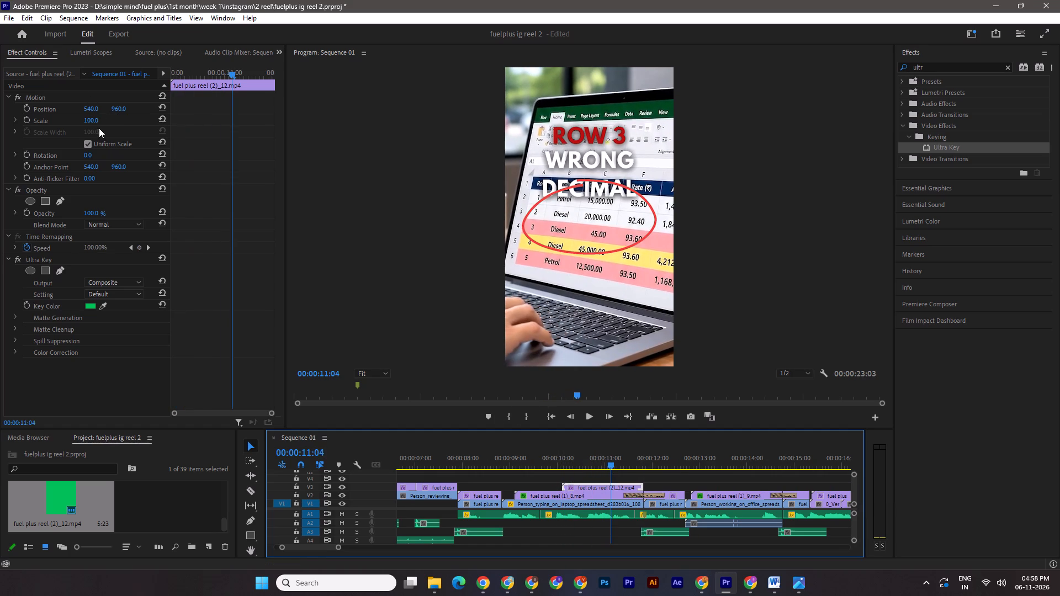
drag(91, 119, 44, 111)
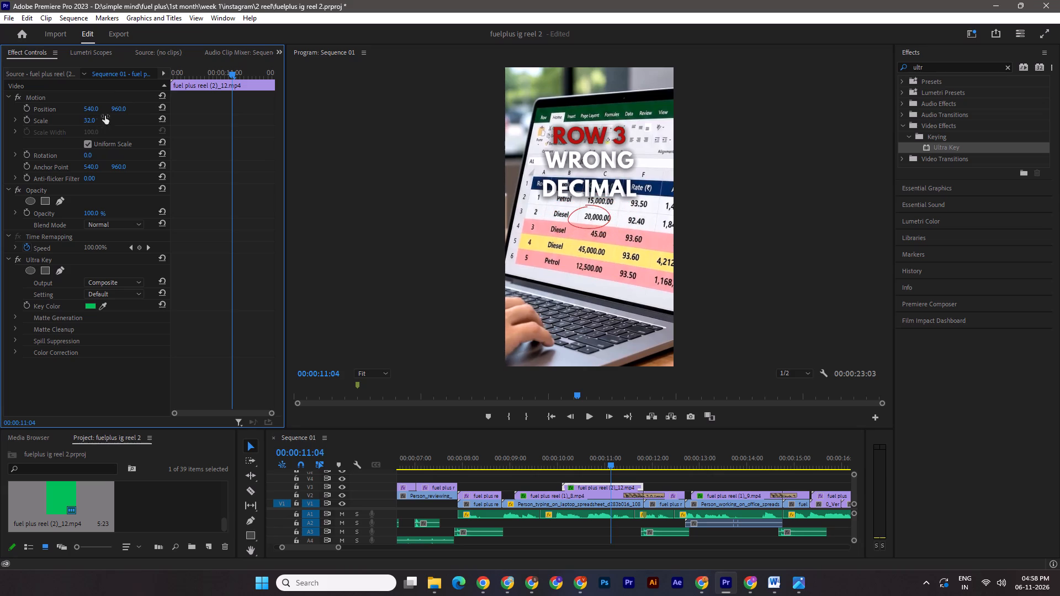
drag(118, 107, 174, 118)
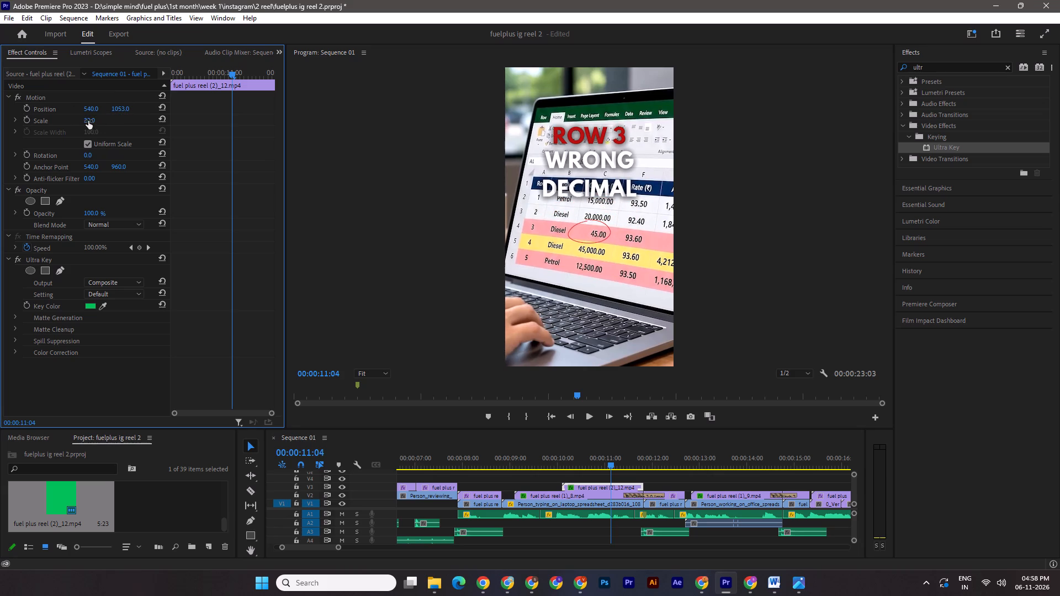
drag(87, 111, 120, 113)
key(ctrl+s)
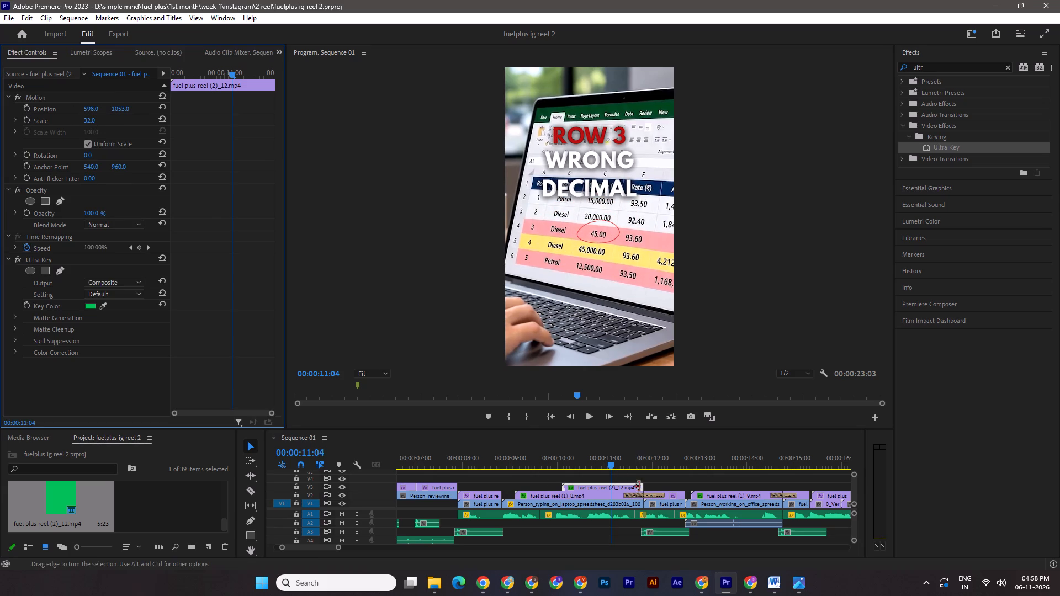
Fade out the circle clip with Opacity keyframes from 100% at 00:00:11:12 to 0% at 00:00:11:22, and save.
drag(608, 461, 554, 454)
key(space)
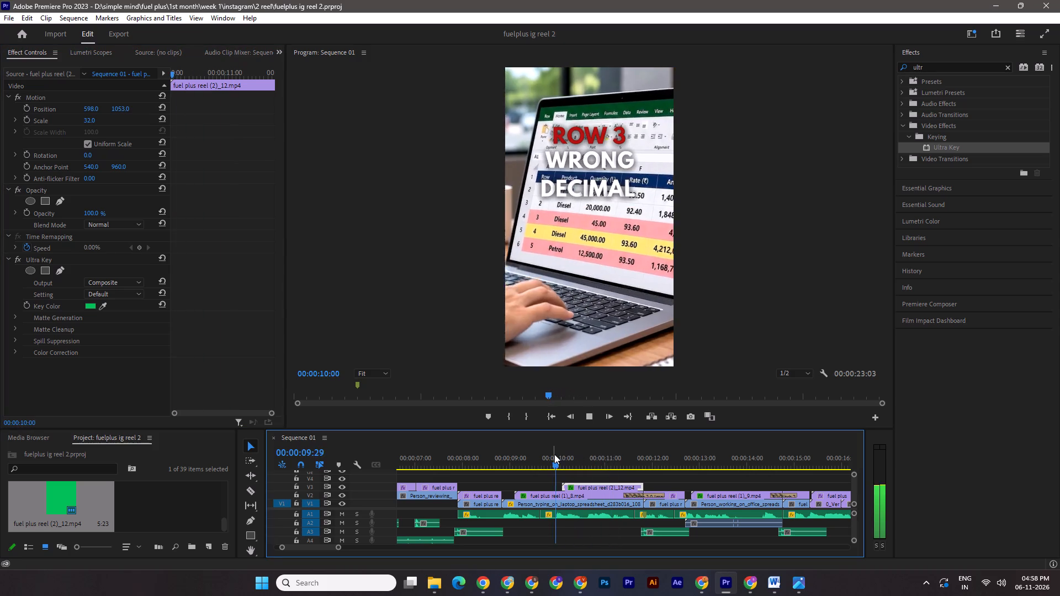
key(space)
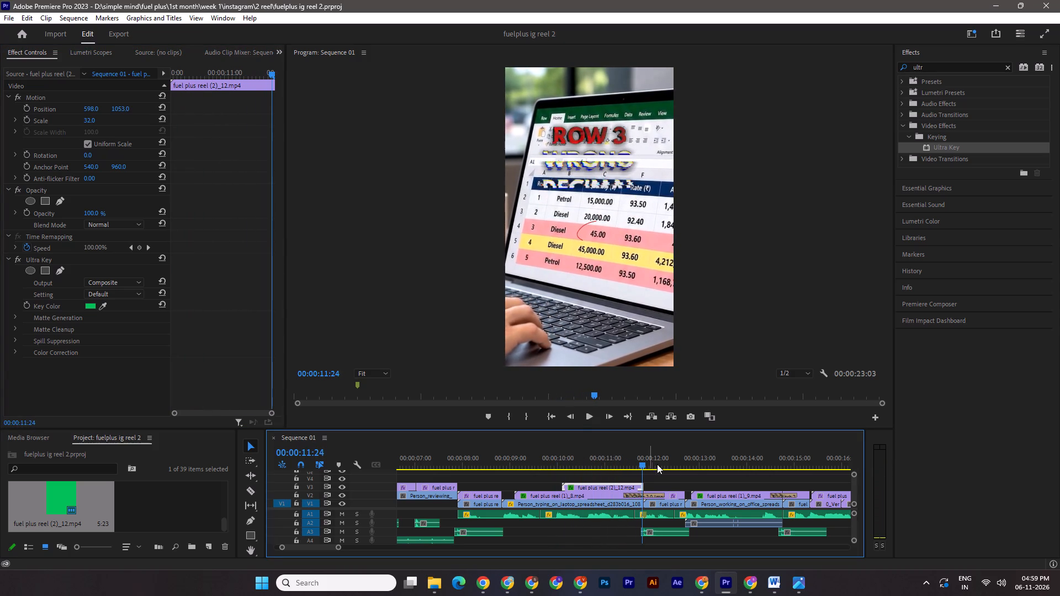
shift+drag(642, 465, 626, 465)
click(630, 487)
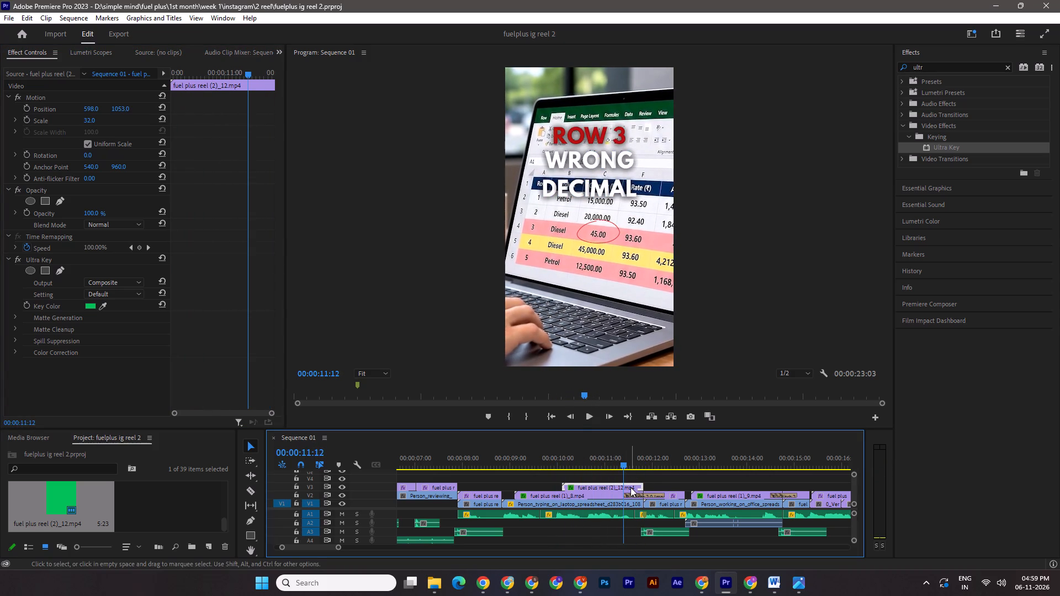
click(26, 213)
key(shift+Right)
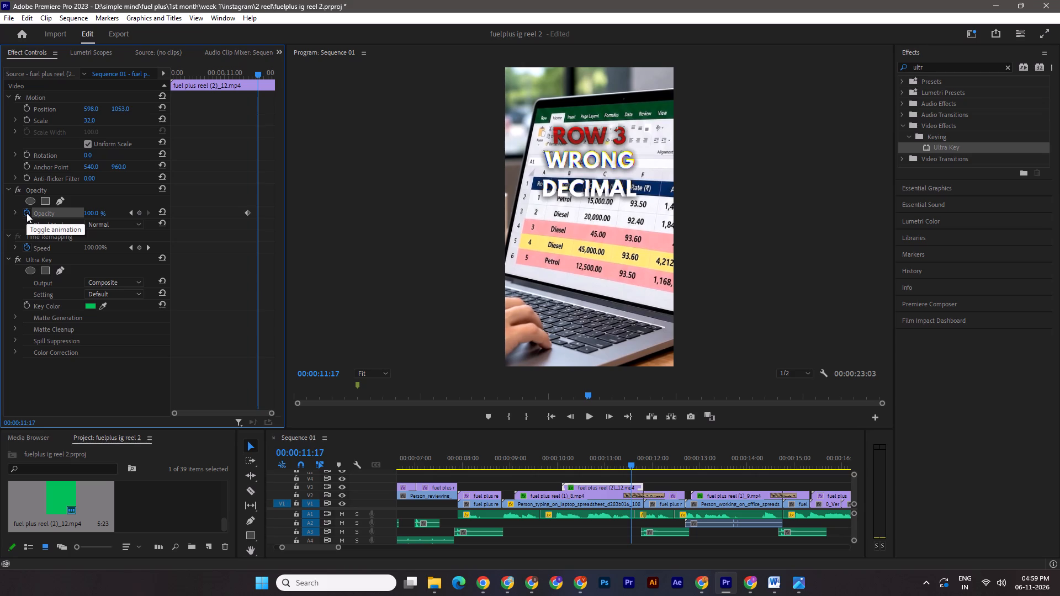
key(shift+Right)
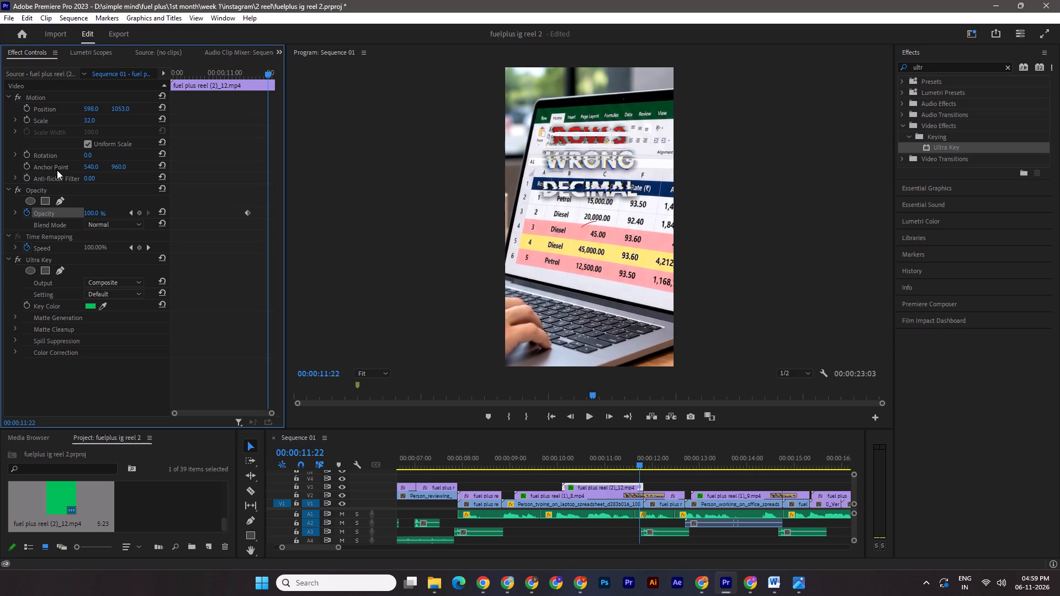
click(96, 214)
drag(87, 214, 39, 221)
key(ctrl+s)
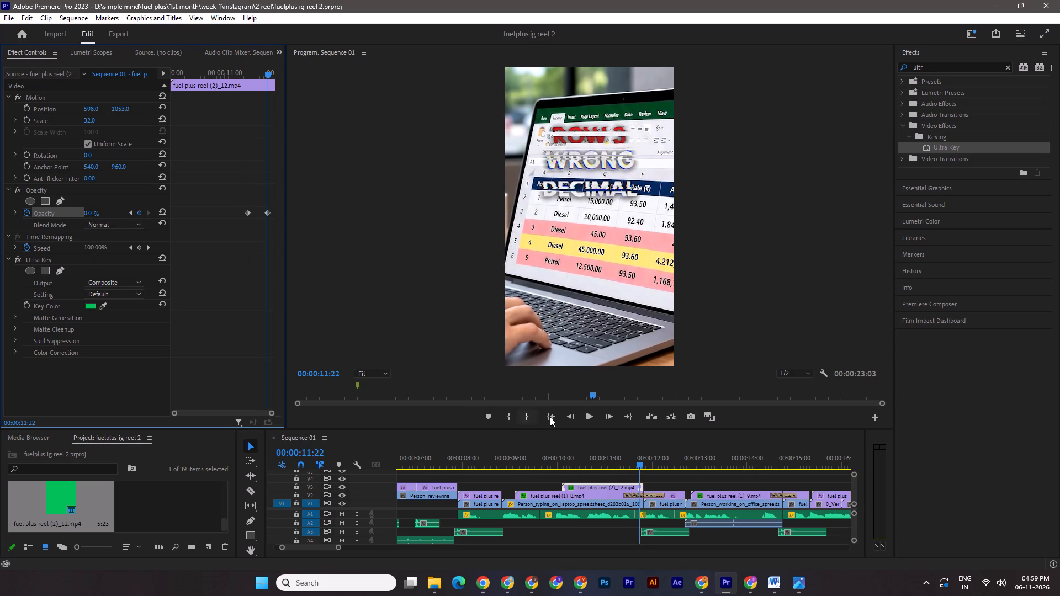
drag(637, 460, 504, 446)
key(ctrl+s)
key(space)
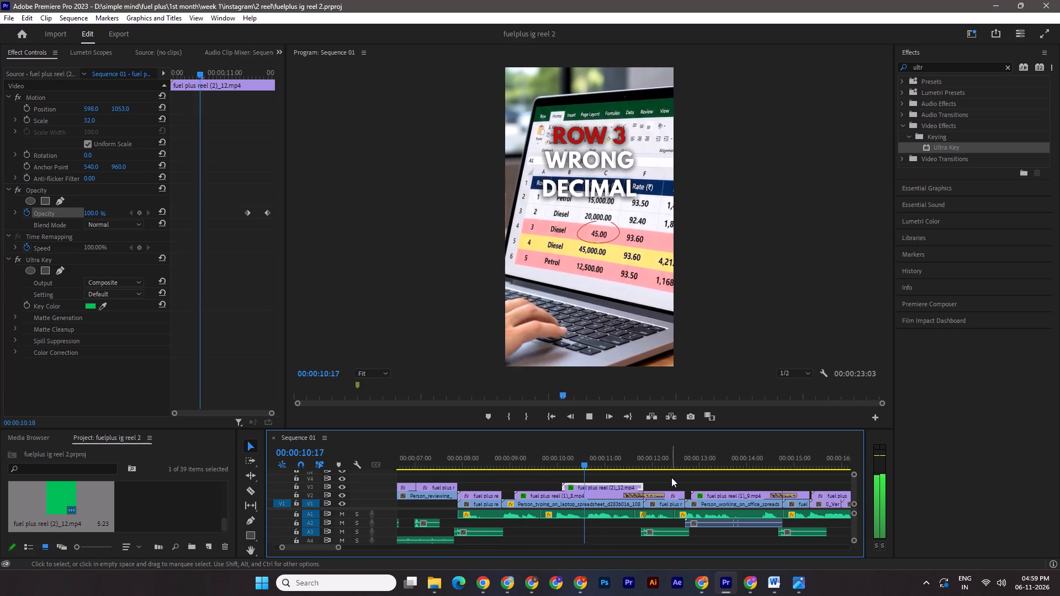
key(space)
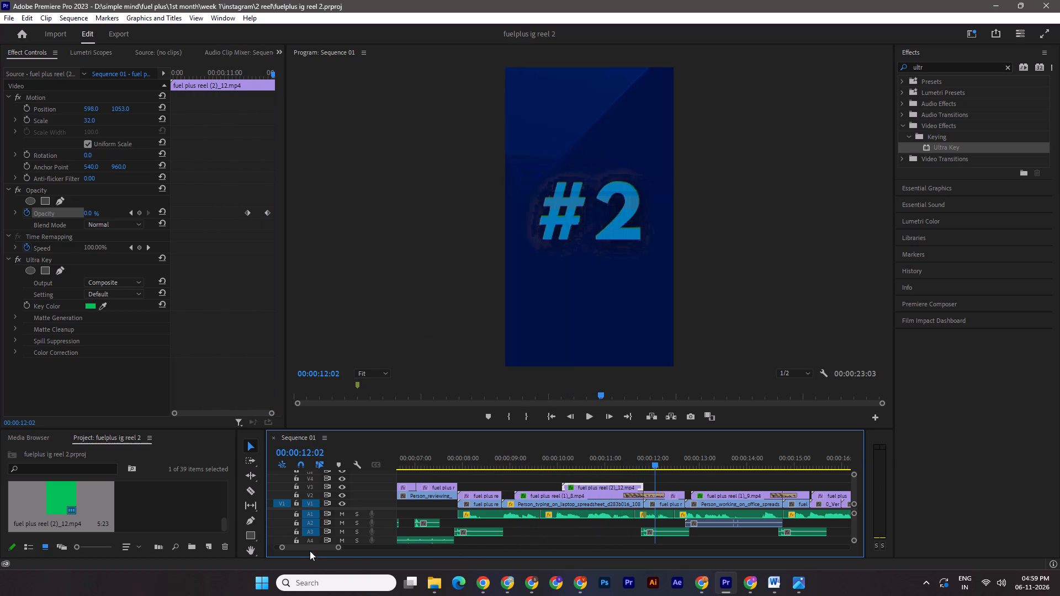
drag(338, 545, 364, 546)
key(ctrl+s)
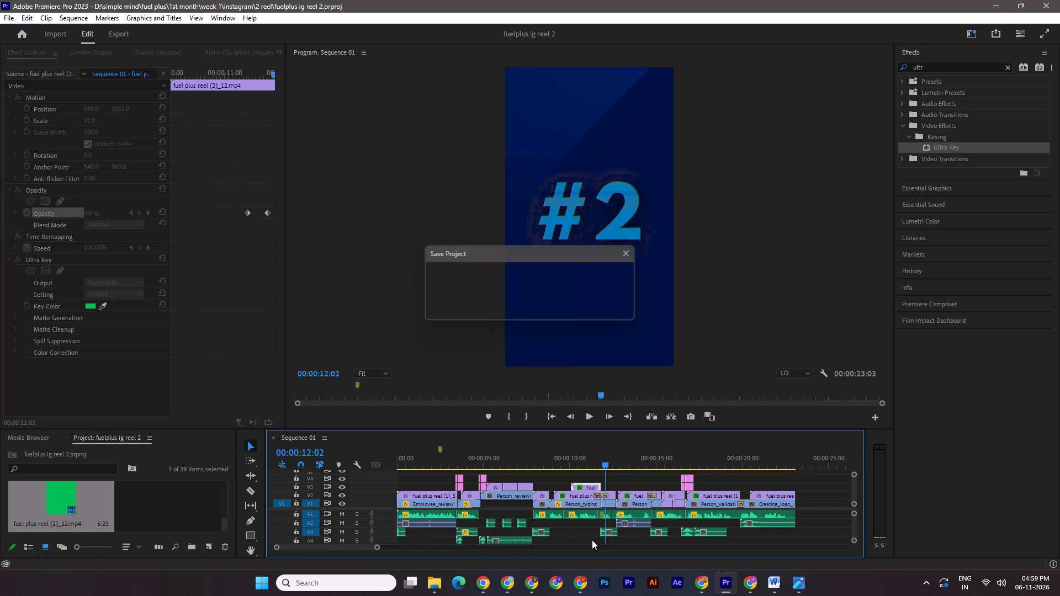
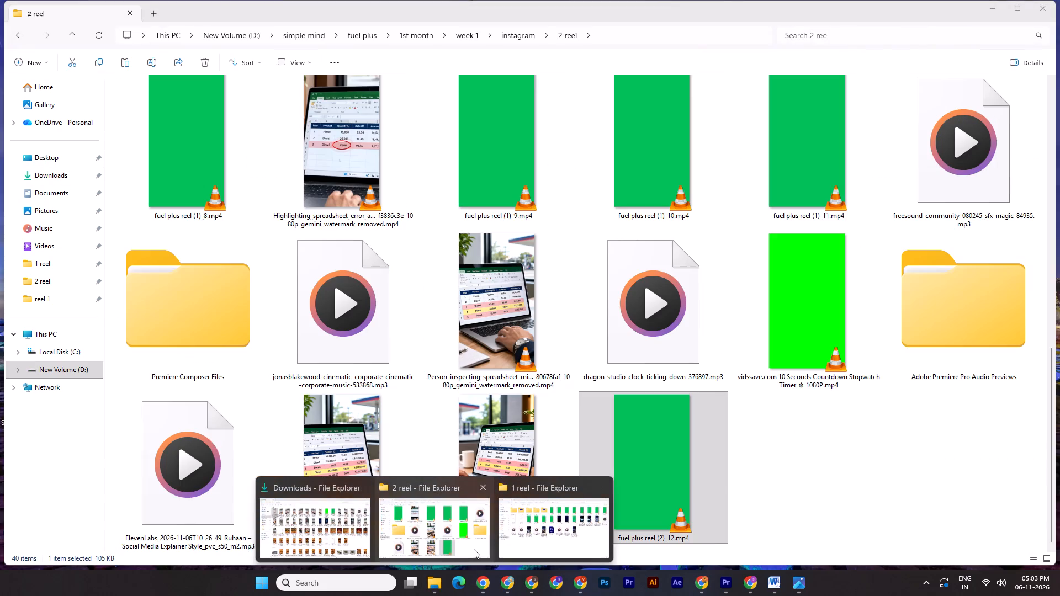
click(474, 549)
key(ctrl+v)
Place the clean clip from the "2 reel" folder on track V1 in Premiere Pro, past the end of the edit.
drag(827, 505, 727, 579)
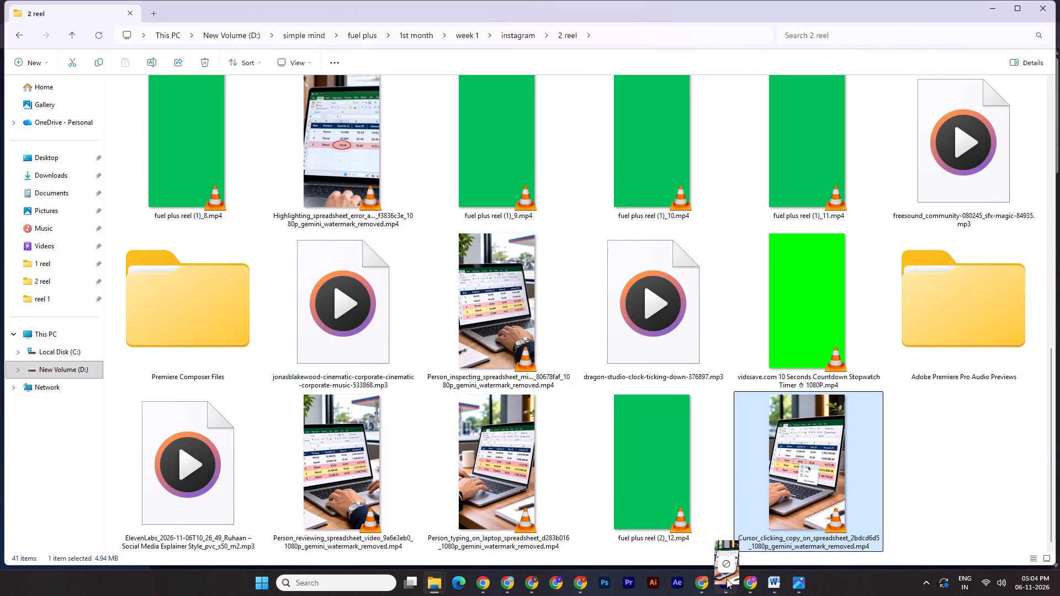
drag(727, 579, 809, 500)
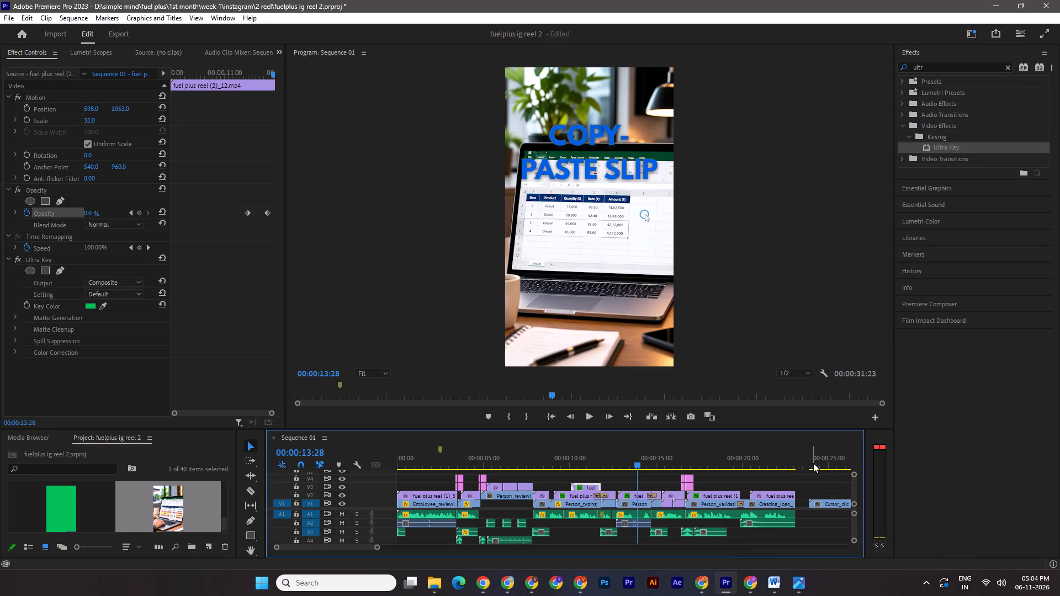
Trim the end of the new cursor-clicking-copy clip to 00:00:27:00, before the inserted spreadsheet screen appears.
click(812, 462)
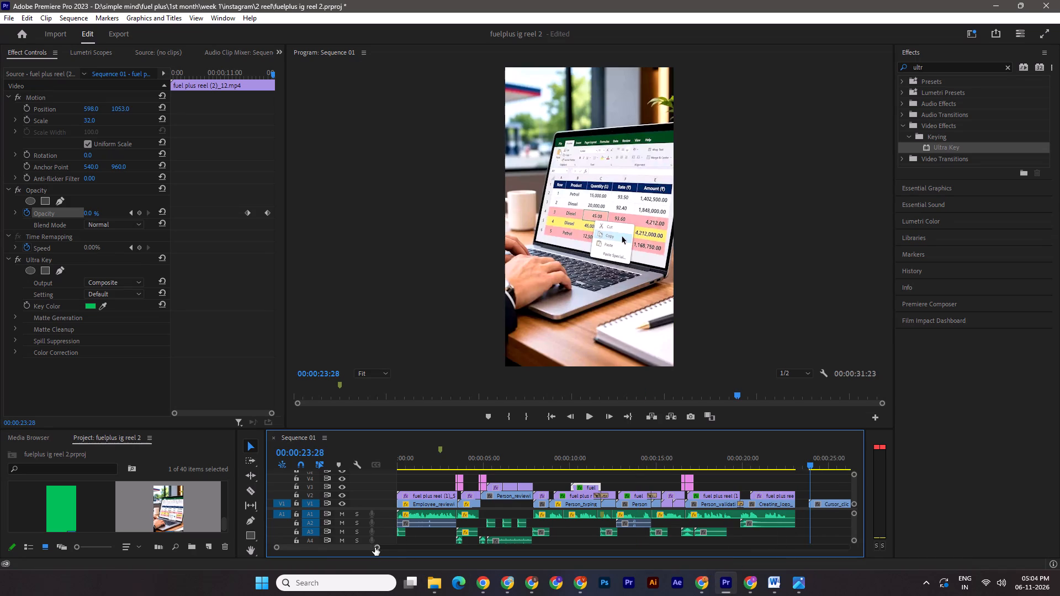
drag(375, 547, 392, 551)
drag(706, 461, 746, 467)
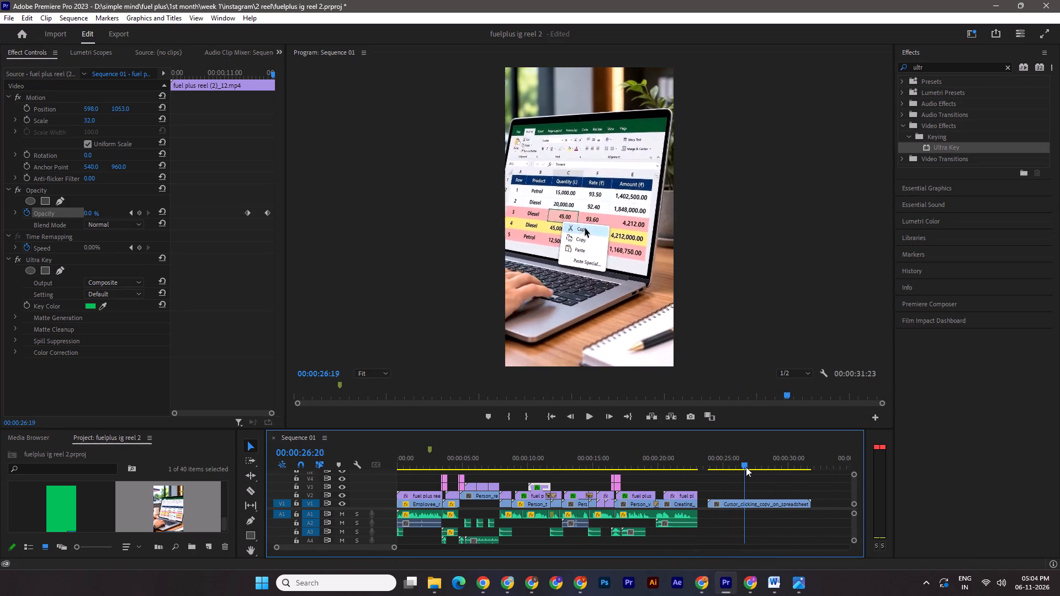
drag(746, 467, 751, 469)
key(Left)
key(Left)
key(Left)
key(Left)
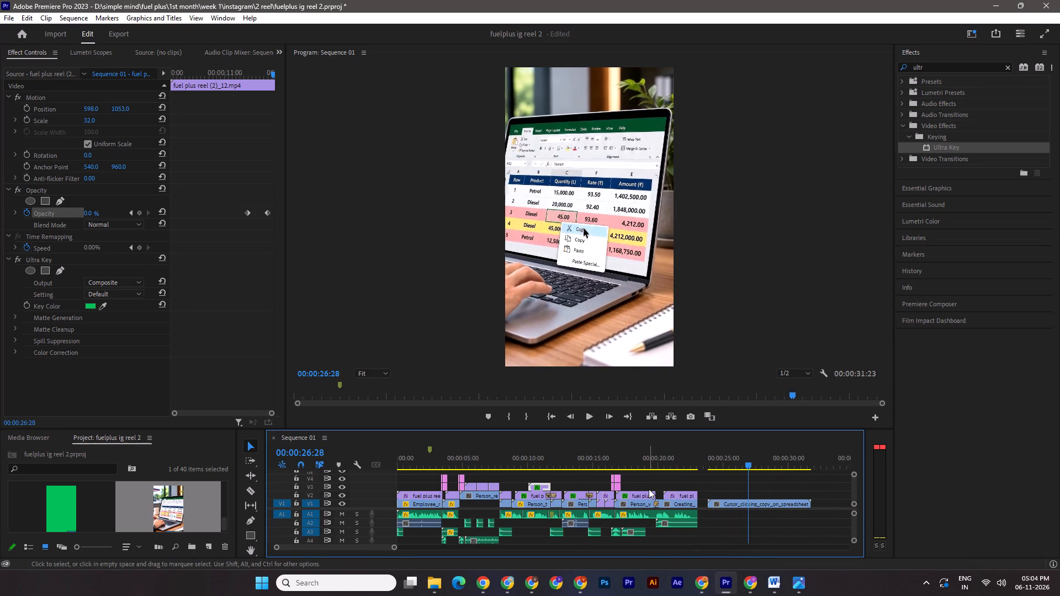
key(Right)
key(Right)
drag(812, 503, 772, 504)
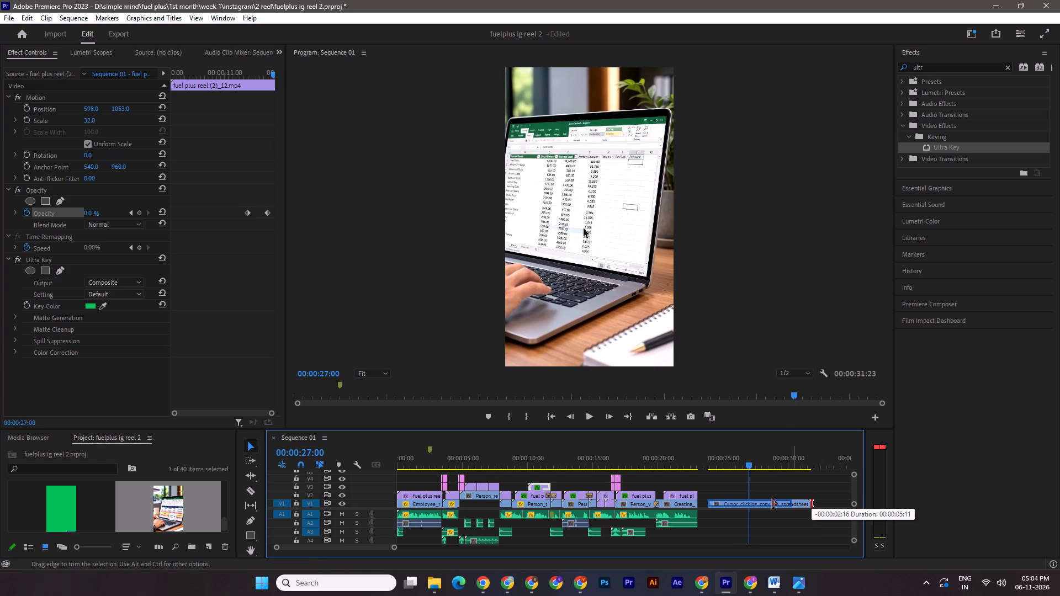
drag(772, 504, 750, 509)
Shorten the new clip further and overwrite the V1 footage beneath the "COPY-PASTE SLIP" title with it.
drag(748, 461, 589, 485)
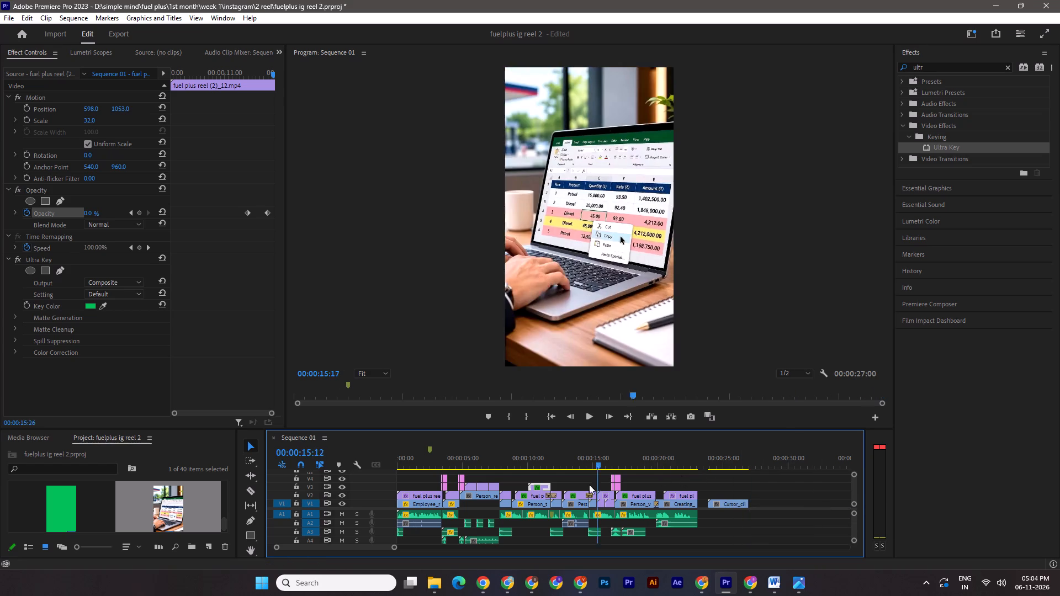
drag(589, 485, 556, 487)
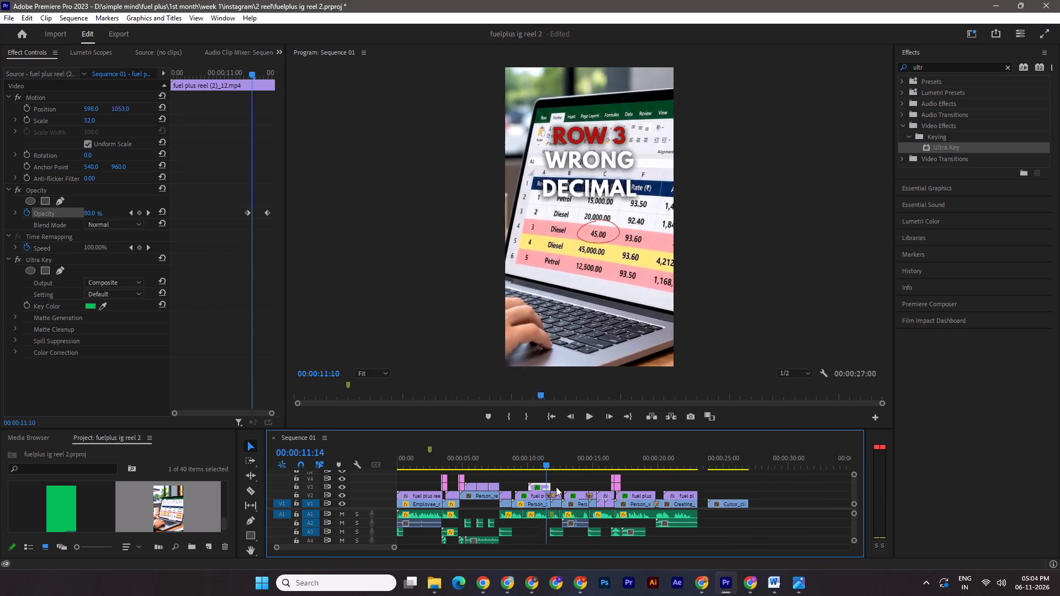
drag(556, 487, 576, 489)
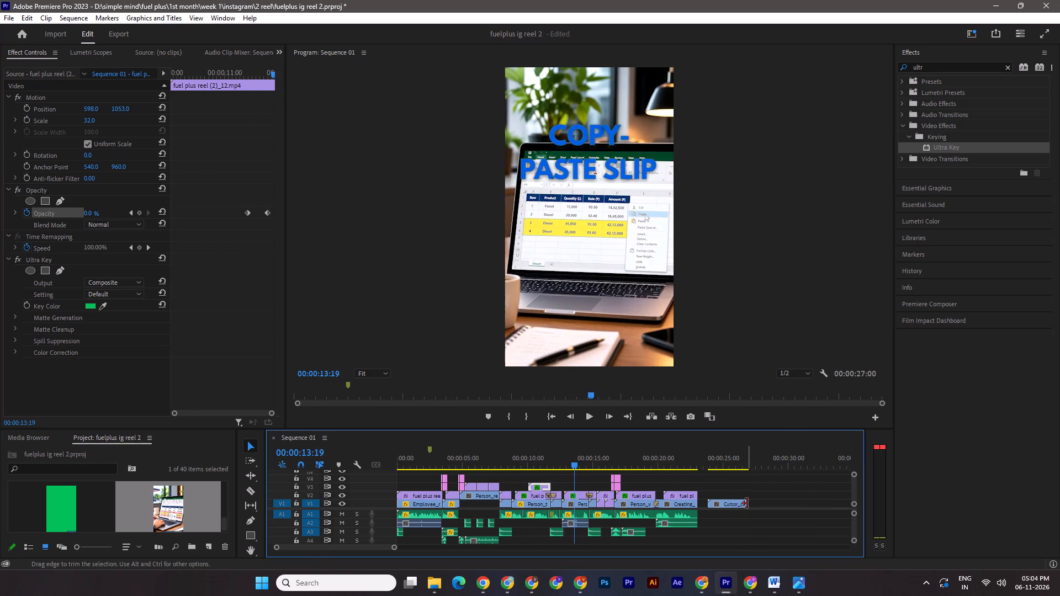
drag(747, 503, 729, 502)
drag(723, 505, 580, 505)
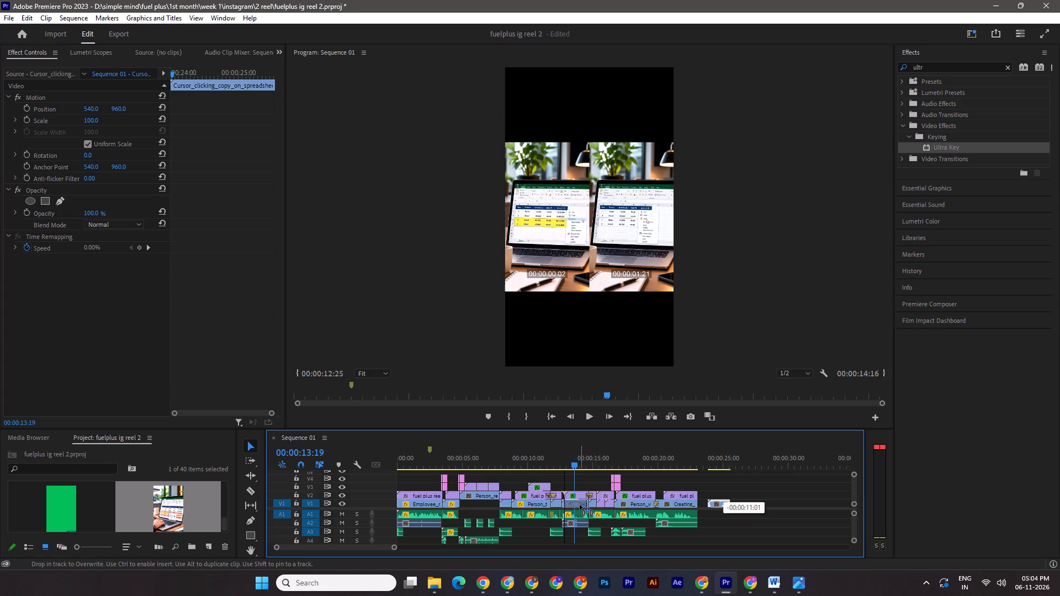
drag(580, 505, 577, 505)
Delete the leftover piece of old footage with its audio, extend the new clip to the next cut, and save the project.
drag(393, 546, 388, 545)
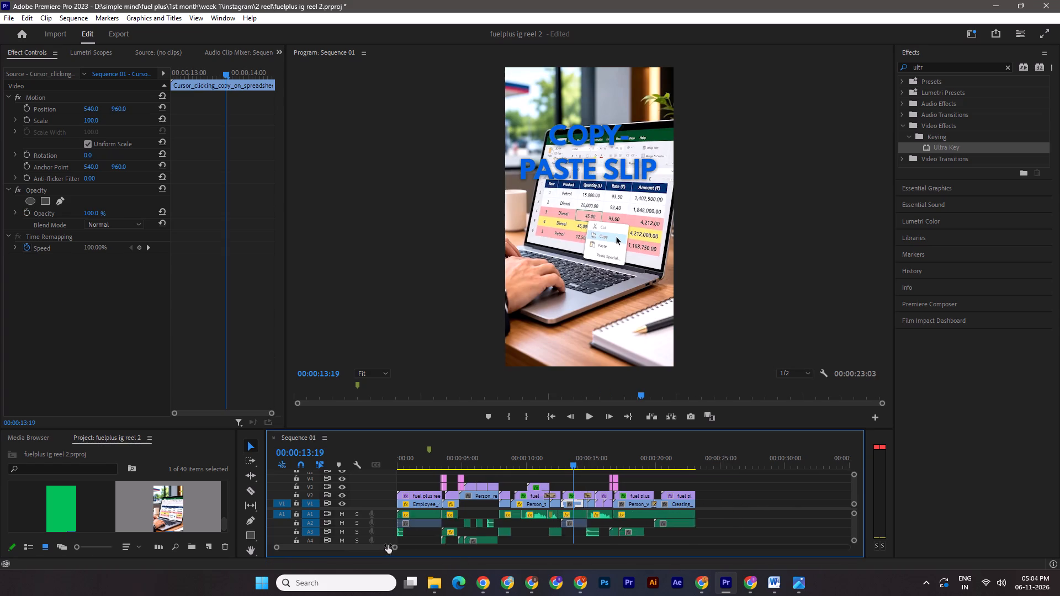
drag(388, 545, 368, 545)
click(653, 504)
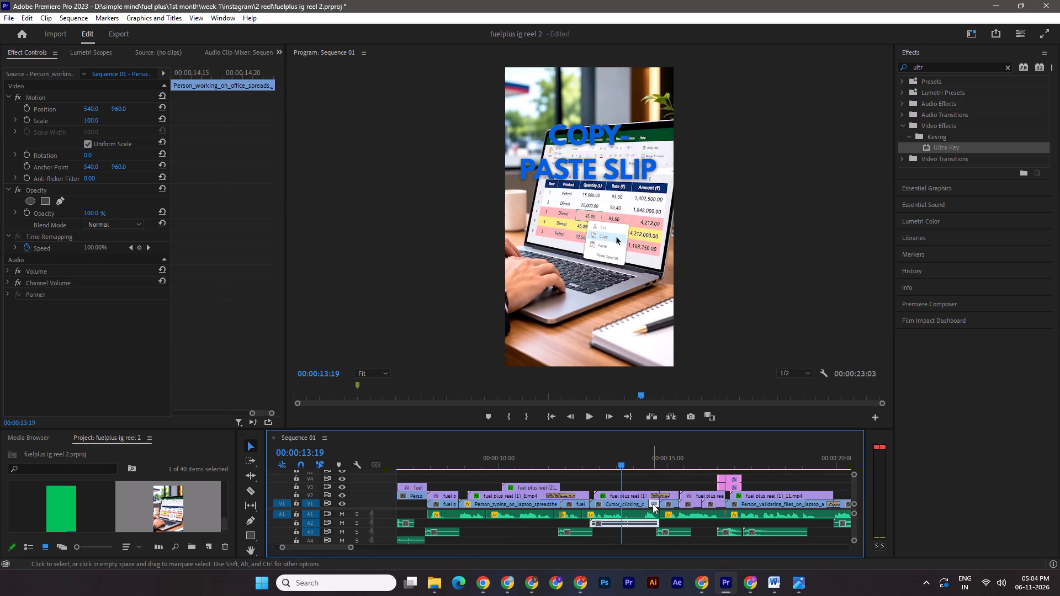
key(Delete)
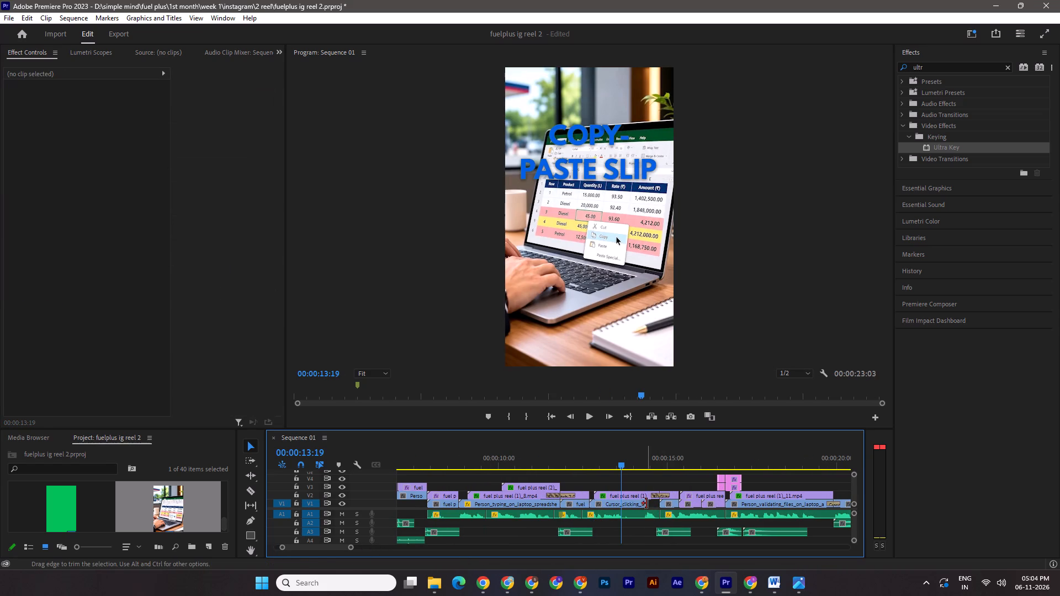
drag(646, 503, 657, 503)
key(ctrl+s)
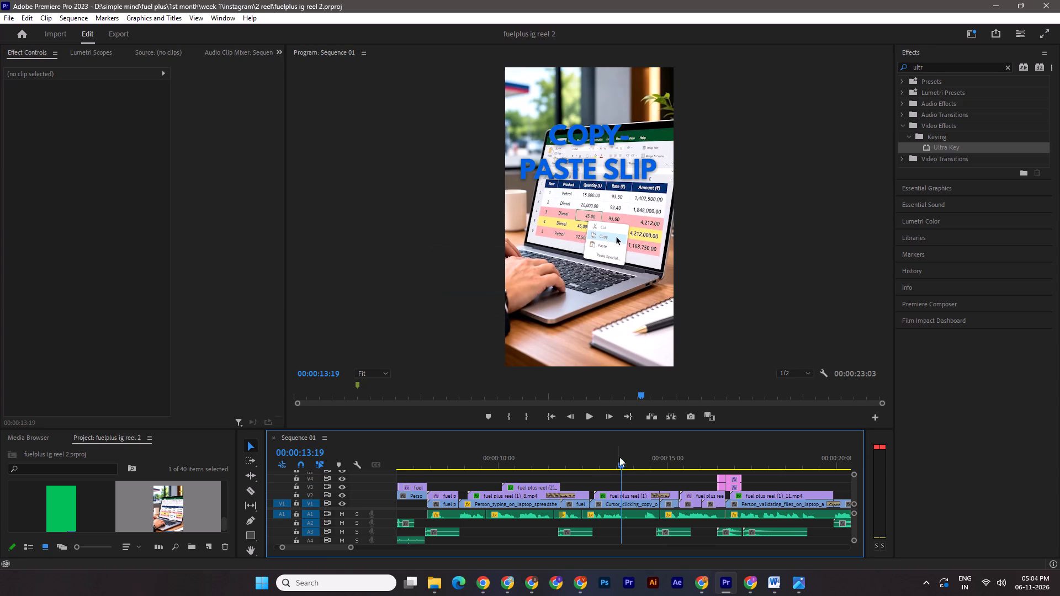
Play back the replaced section, move the cursor-clicking-copy clip from V1 to V4, and trim its end to 00:00:13:24.
drag(622, 463, 578, 456)
key(space)
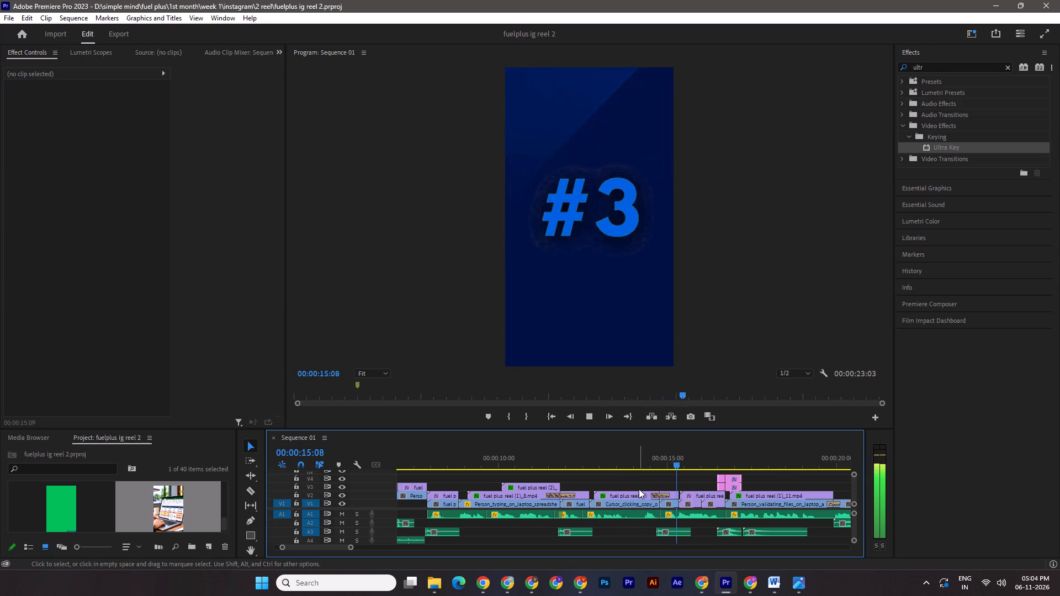
key(space)
drag(693, 462, 617, 460)
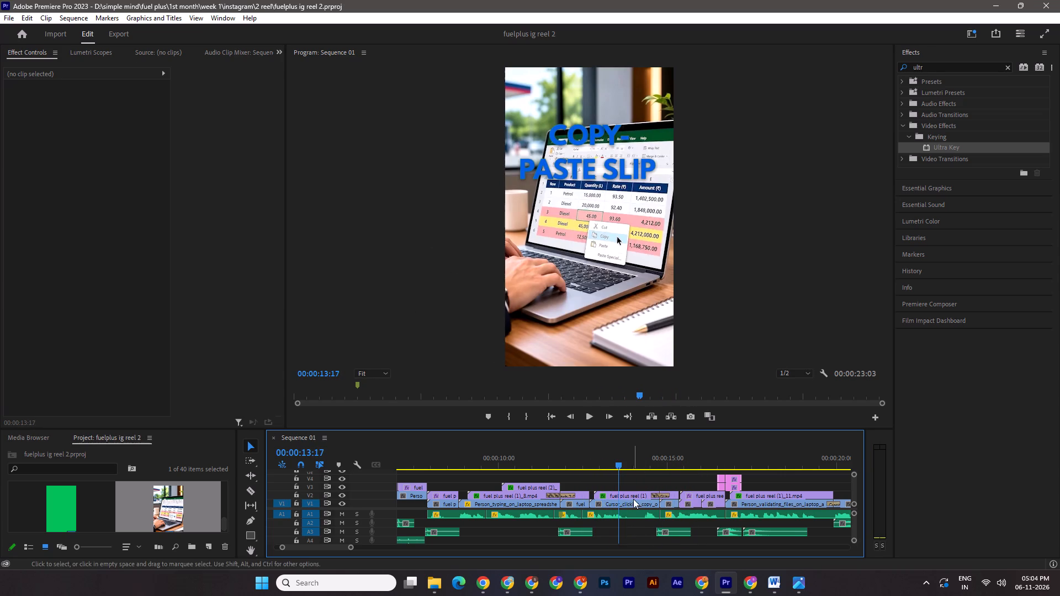
shift+drag(631, 507, 630, 481)
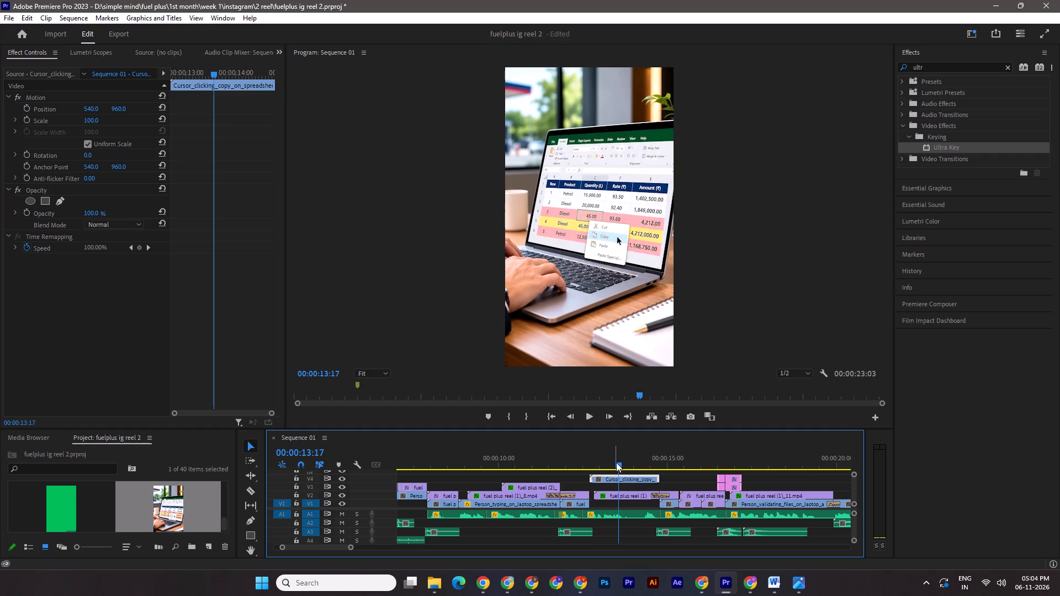
drag(617, 462, 629, 465)
key(Left)
key(Left)
key(Left)
key(Left)
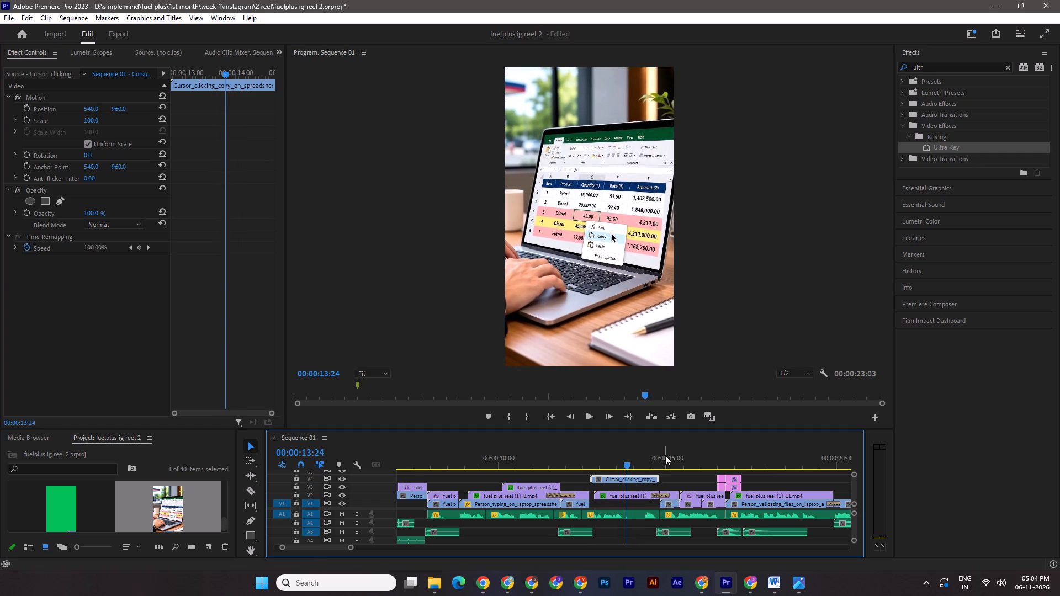
drag(657, 477, 626, 476)
Enlarge the video tracks and show the Time Remapping speed line on the cursor-clicking-copy clip on V4.
click(854, 504)
click(854, 491)
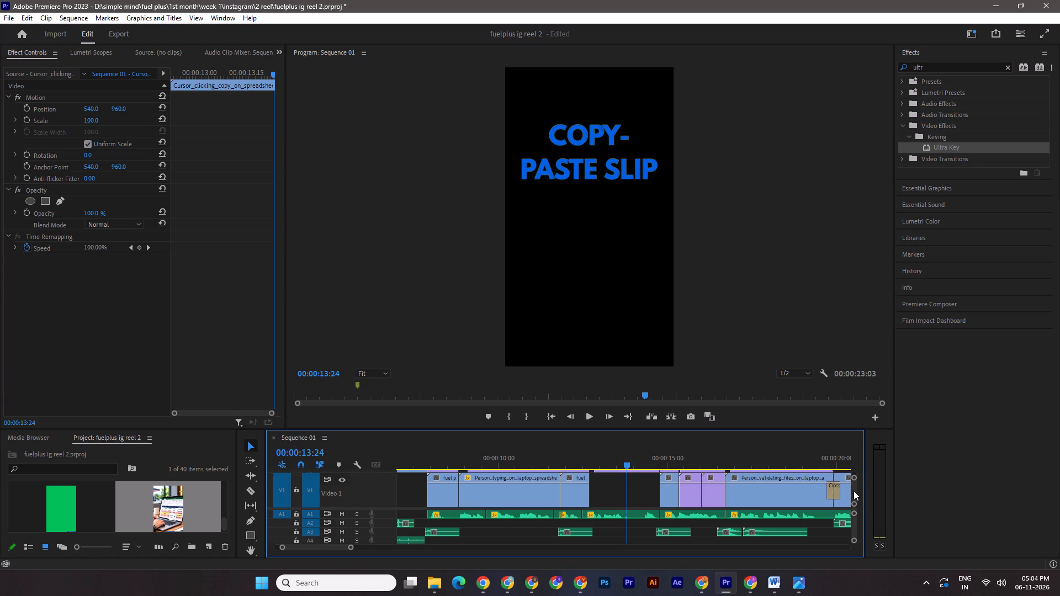
right_click(597, 481)
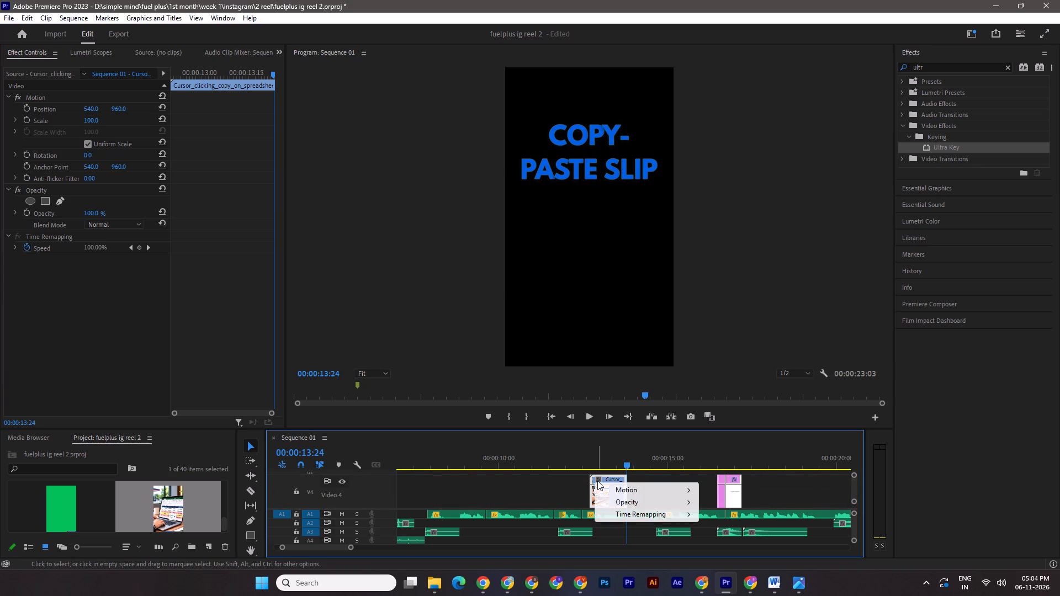
click(638, 513)
click(713, 513)
Set the V4 clip's time interpolation to Optical Flow in its speed and duration settings.
right_click(608, 497)
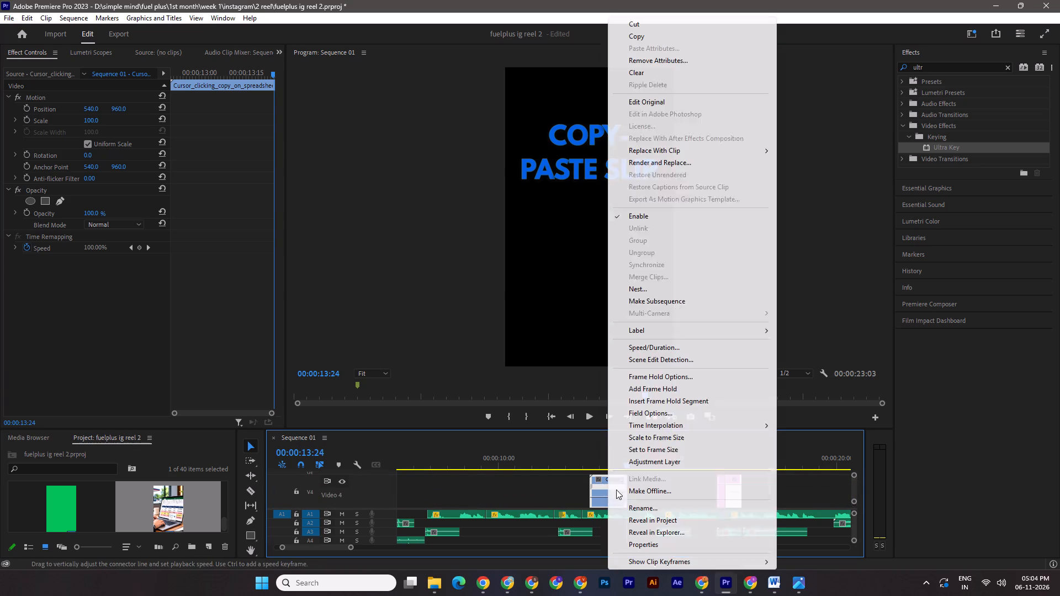
click(659, 349)
click(535, 328)
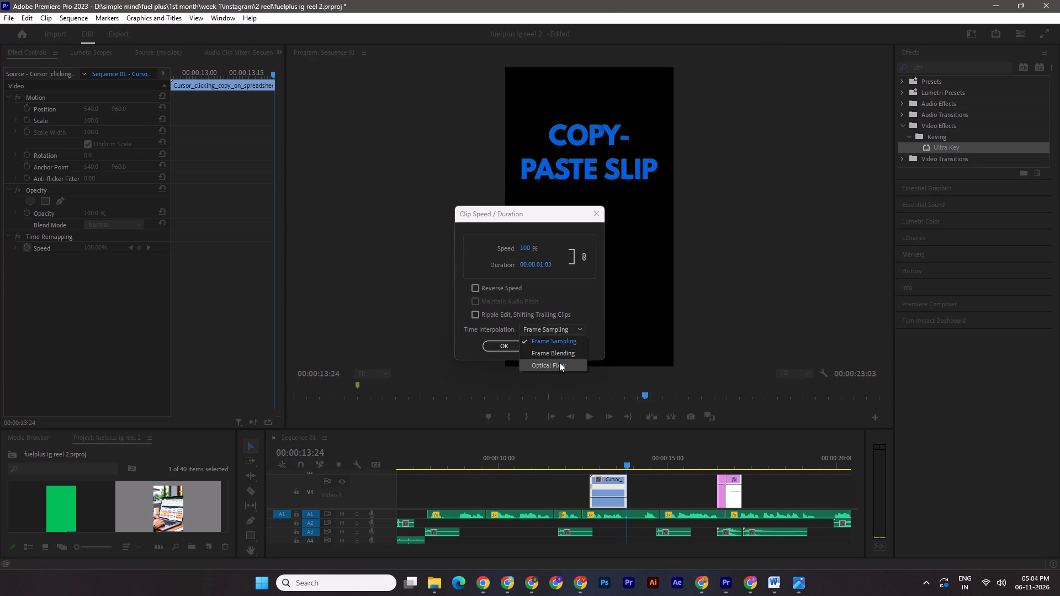
click(559, 361)
click(495, 353)
click(505, 349)
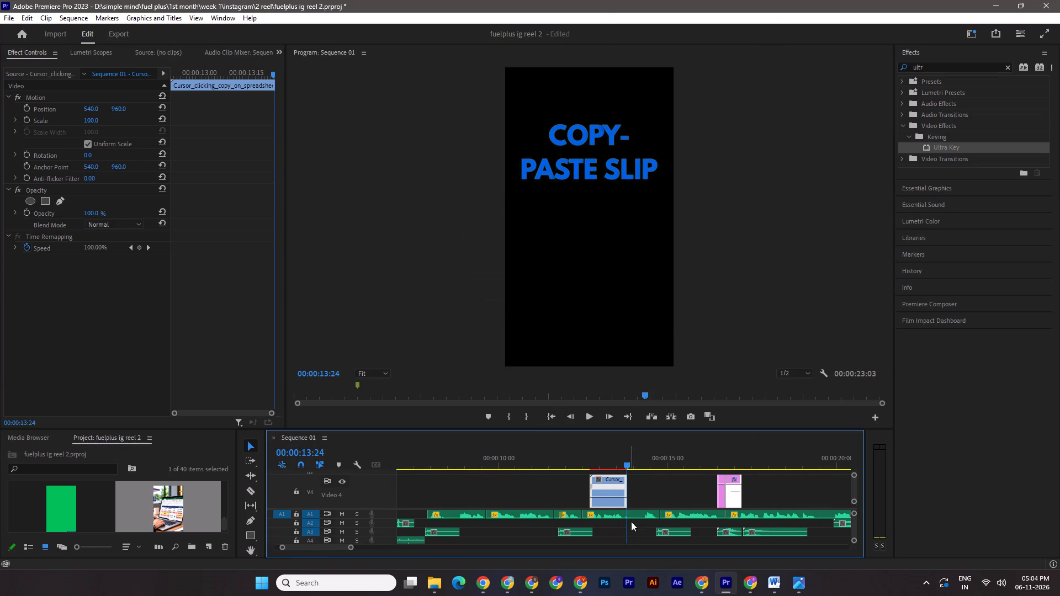
Slow the cursor-clicking-copy clip on V4 to 51% with its Time Remapping speed line and play it back.
drag(614, 498, 614, 509)
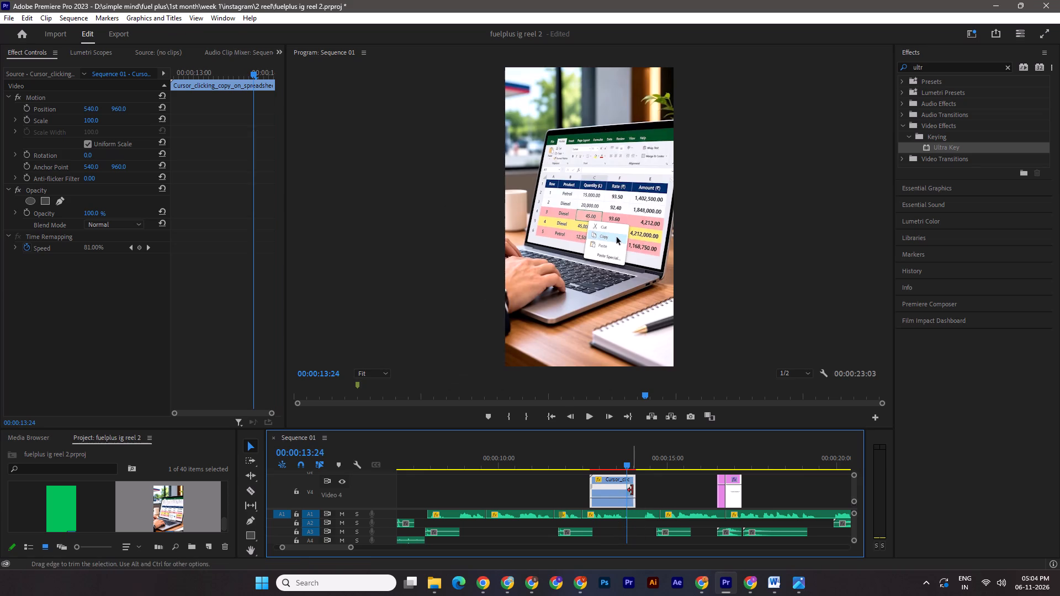
drag(622, 429, 608, 322)
click(855, 448)
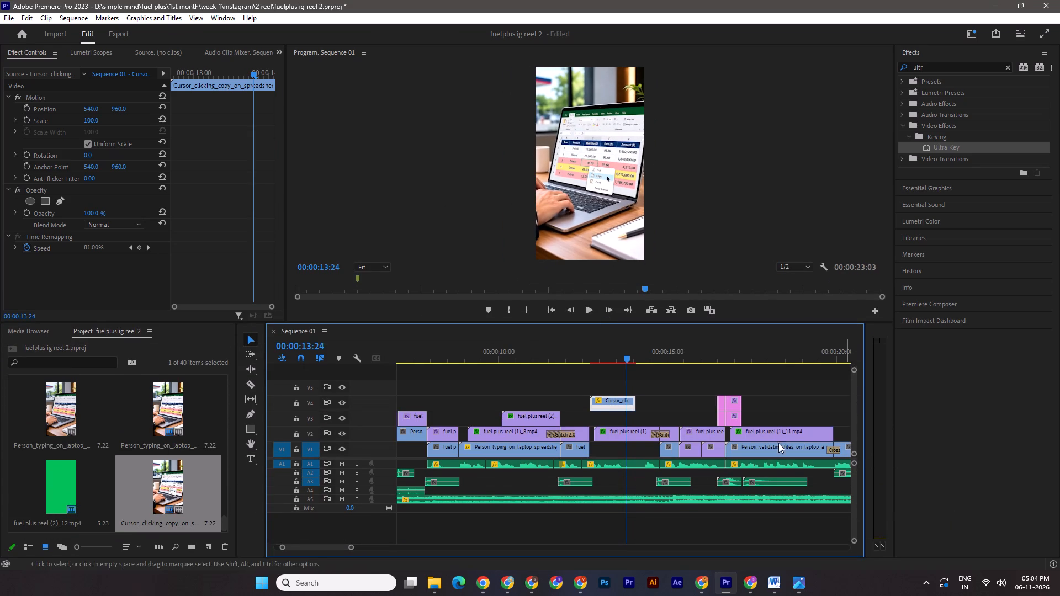
click(857, 368)
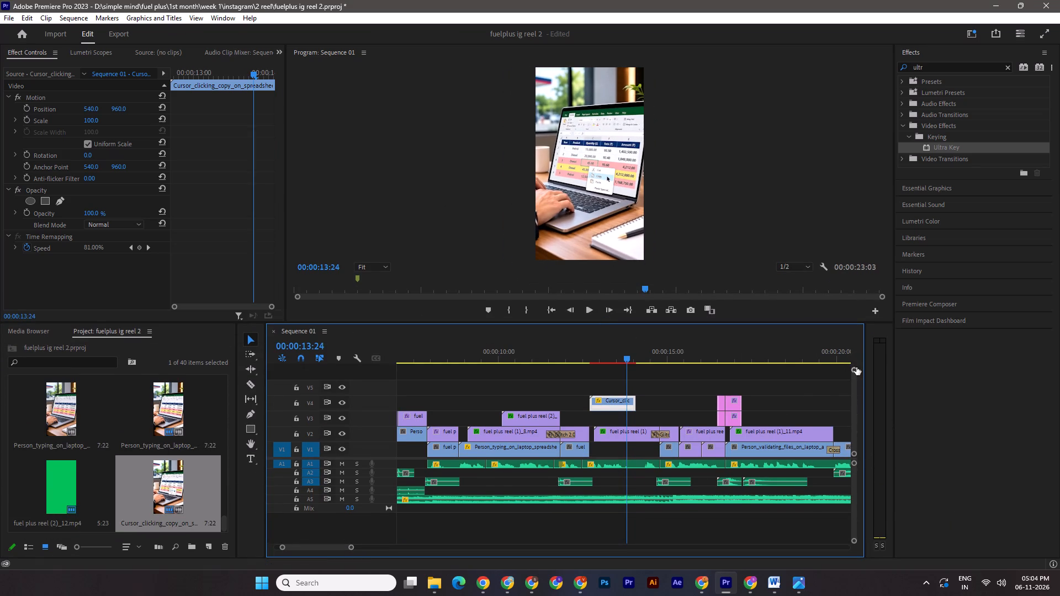
click(856, 367)
click(854, 391)
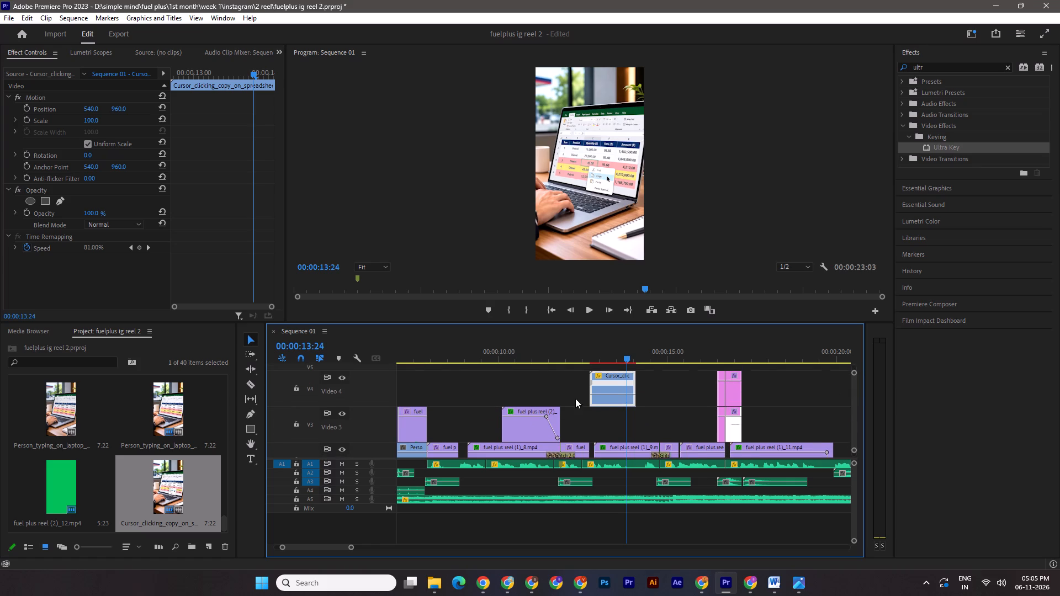
drag(603, 394, 598, 411)
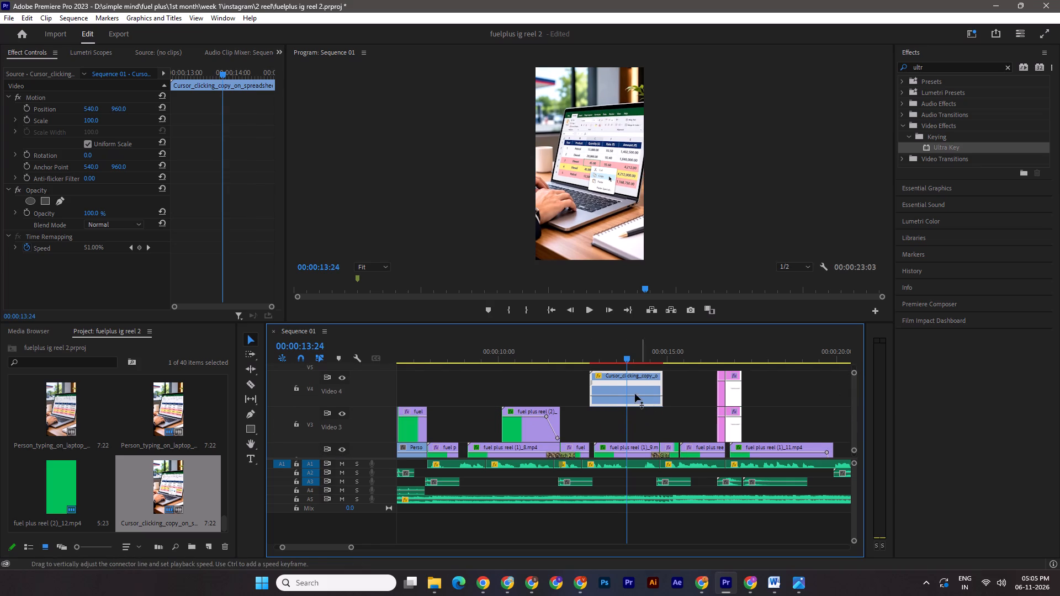
drag(621, 350, 578, 350)
key(space)
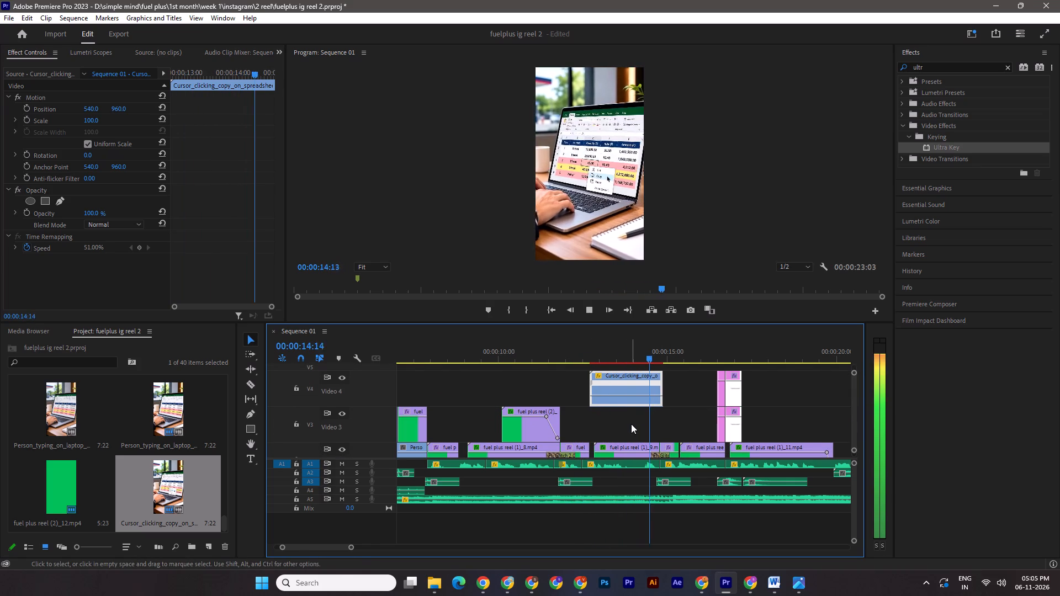
key(space)
Render the video preview for the slowed V4 clip and save the project.
key(Return)
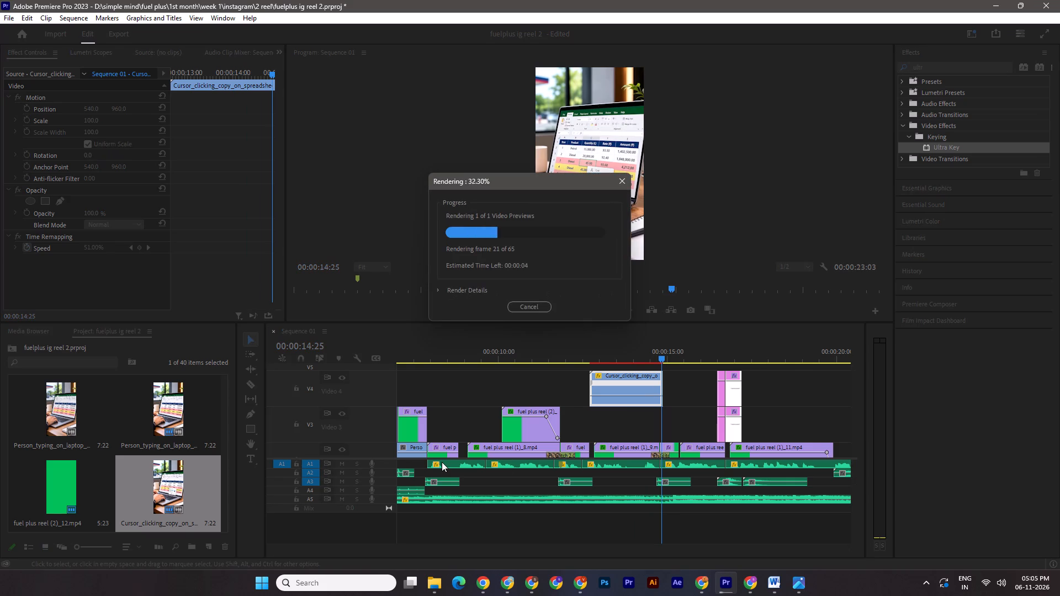
key(space)
key(ctrl+s)
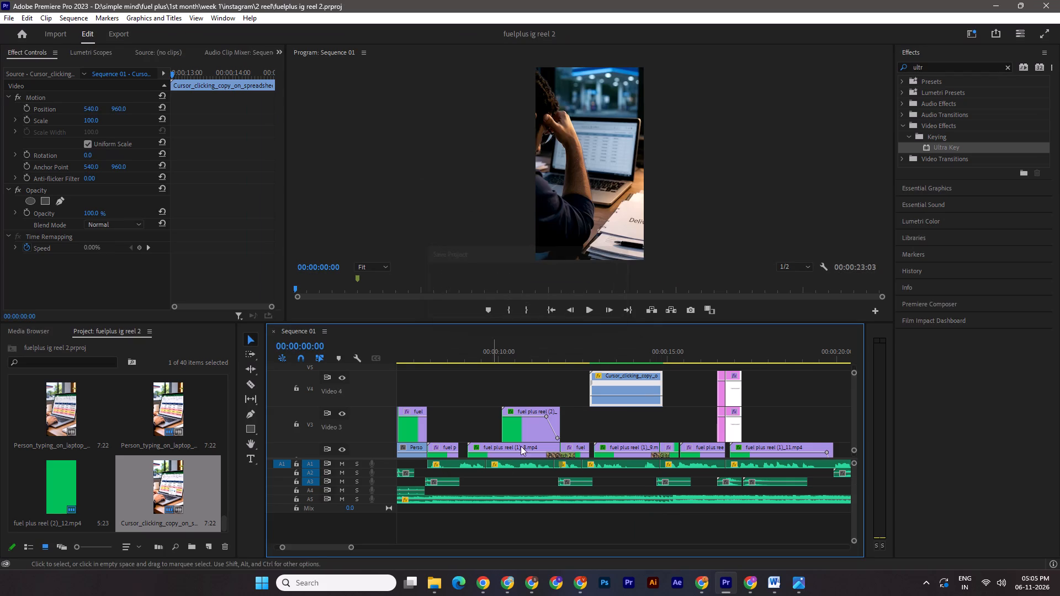
Play back the slowed V4 clip and trim its end to 00:00:14:23.
click(584, 352)
key(space)
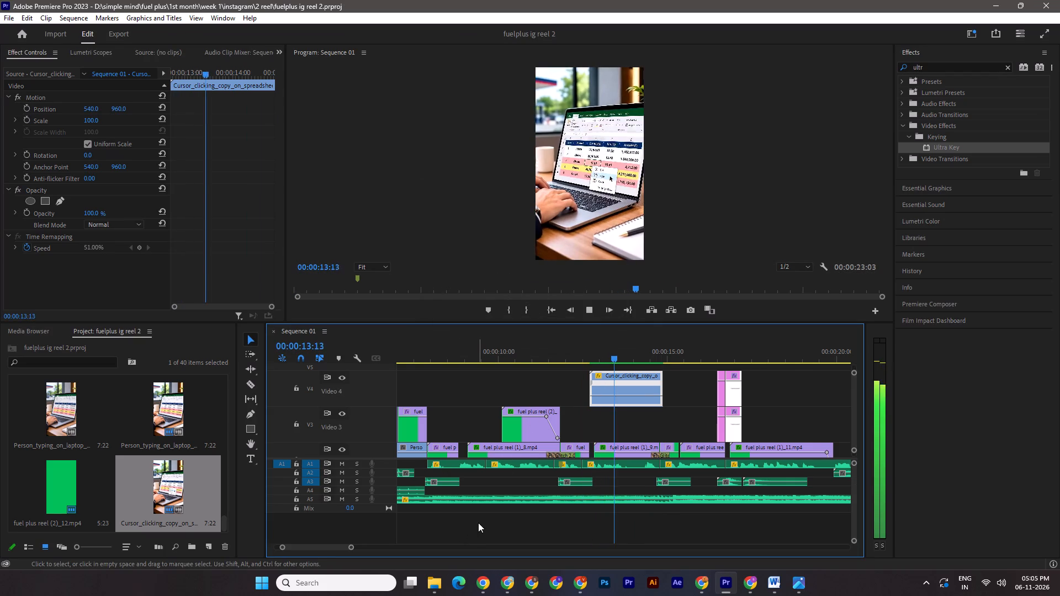
key(space)
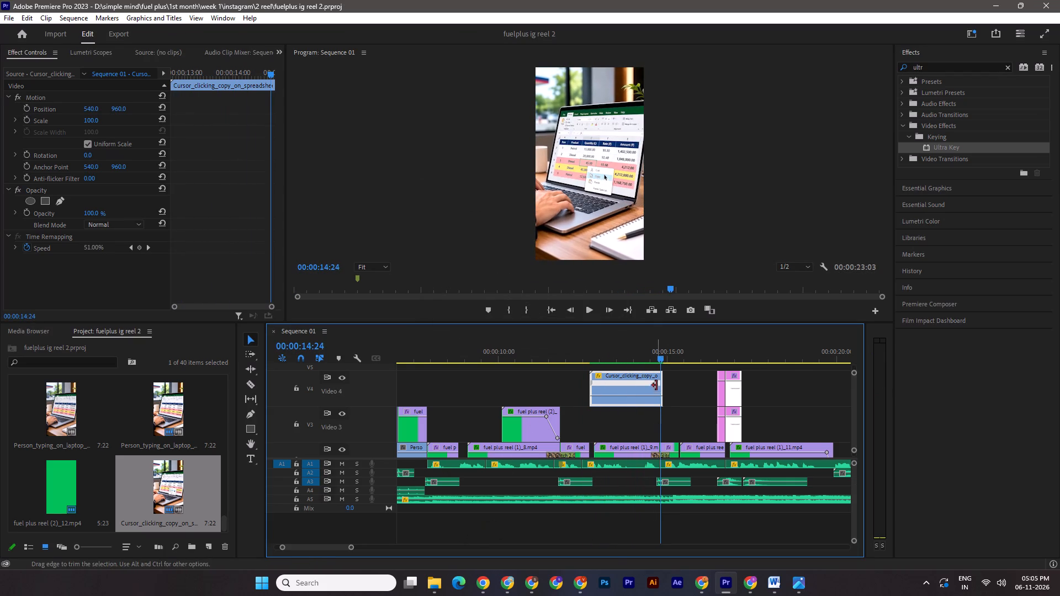
shift+click(666, 359)
click(664, 396)
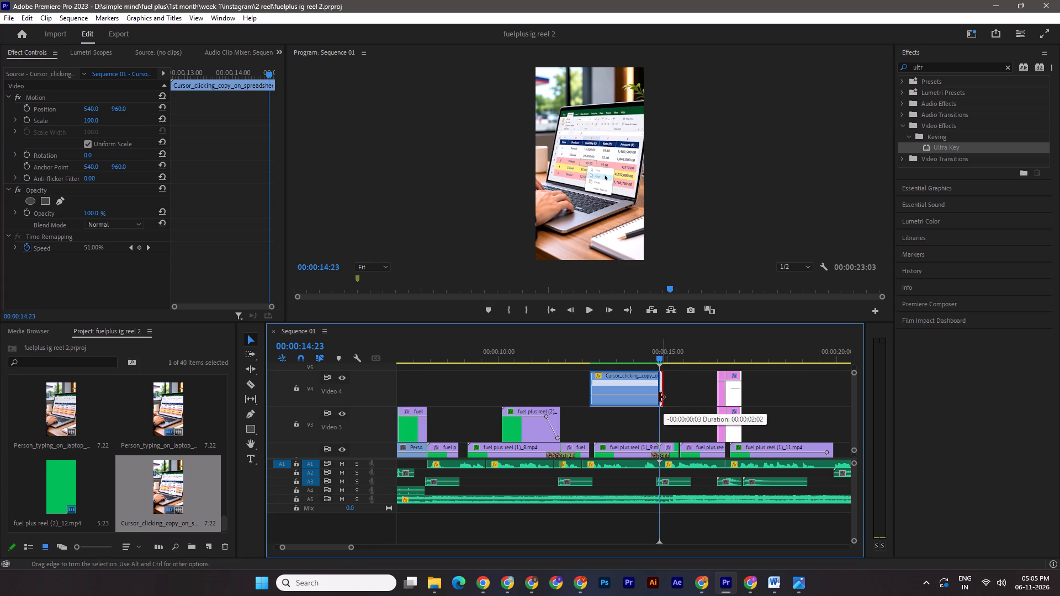
Move the trimmed clip from V4 down to V1, starting at 00:00:12:21, save the project, and play back the section.
click(855, 451)
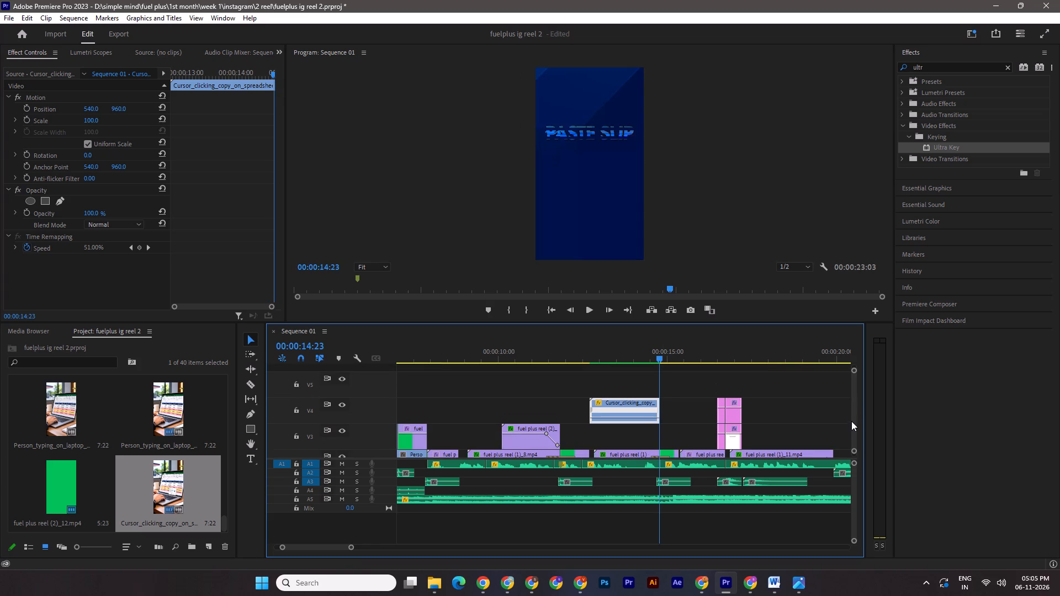
click(851, 418)
shift+drag(614, 369, 607, 443)
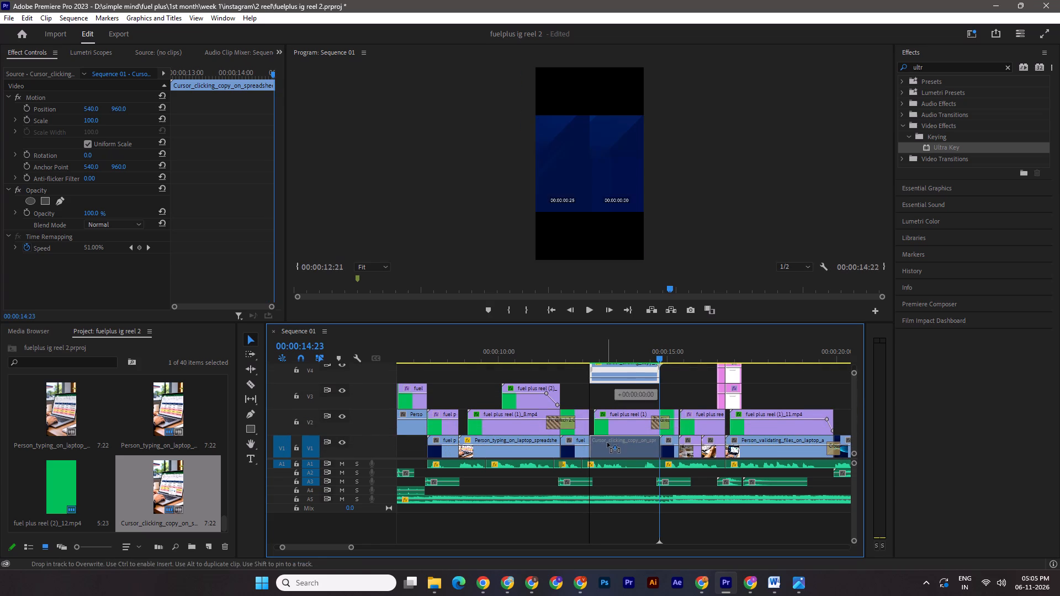
shift+drag(607, 443, 607, 443)
drag(662, 357, 641, 358)
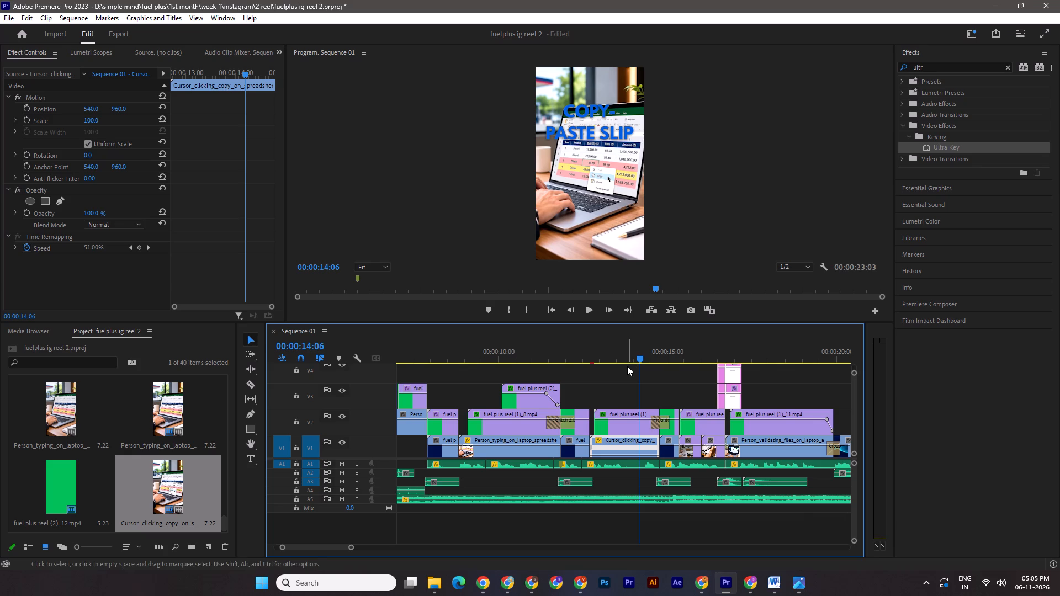
key(ctrl+s)
drag(642, 356, 591, 359)
key(space)
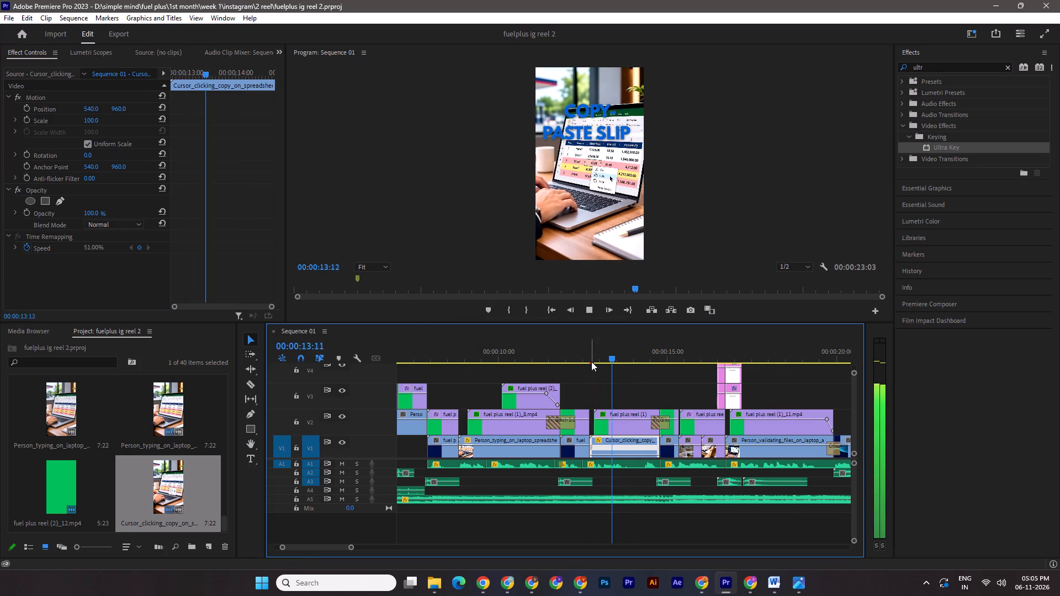
key(space)
Animate the V1 clip's scale with keyframes from 100 at 00:00:12:21 to 129 at 00:00:14:04, and save the project.
shift+drag(634, 355, 618, 354)
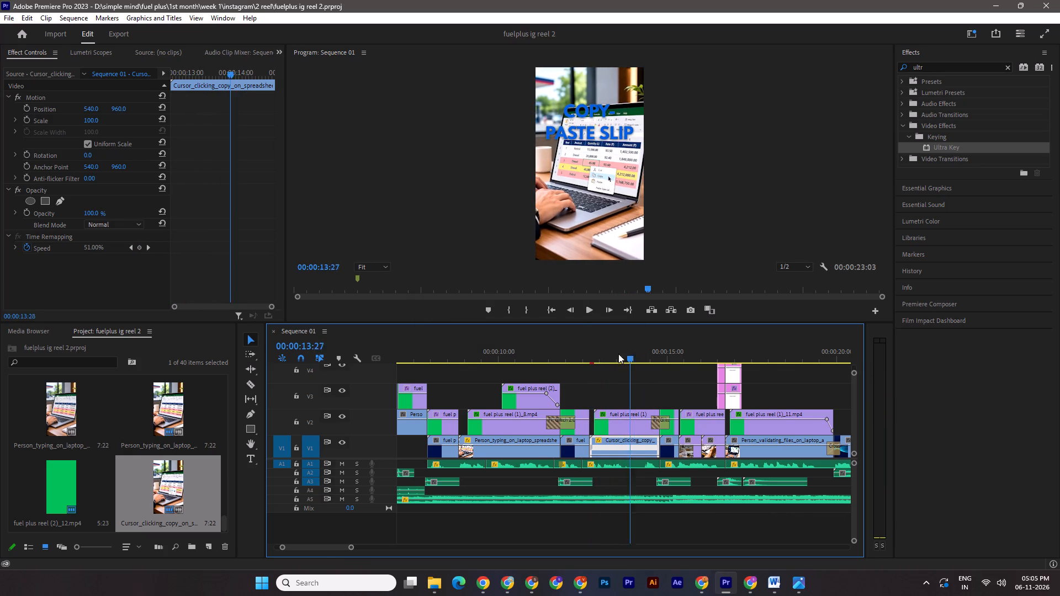
shift+drag(618, 354, 590, 360)
click(619, 440)
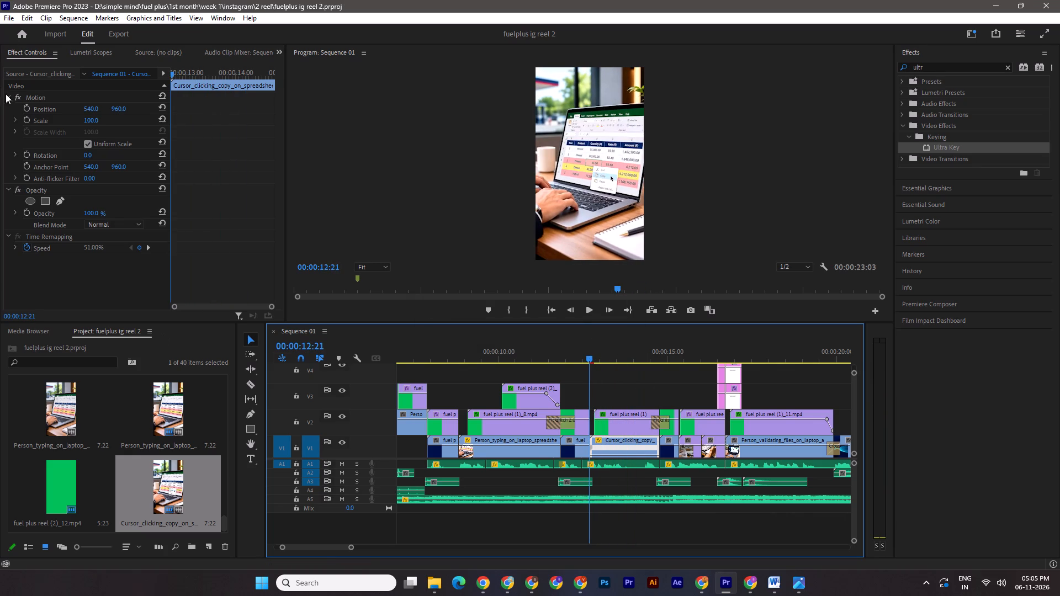
click(24, 119)
drag(586, 352, 632, 362)
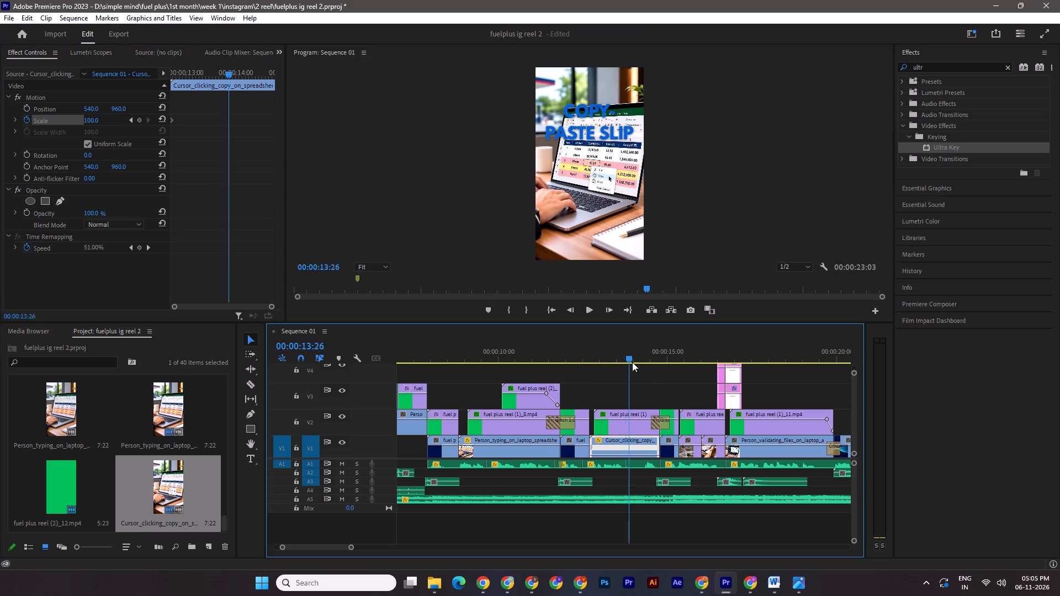
drag(632, 362, 639, 363)
drag(94, 120, 97, 120)
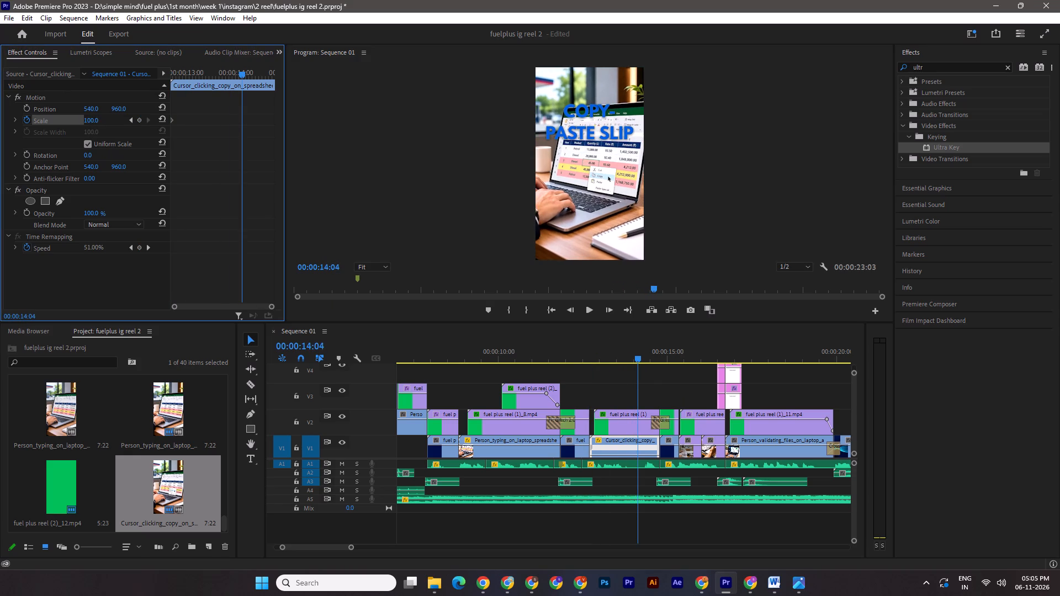
drag(97, 120, 115, 120)
key(ctrl+s)
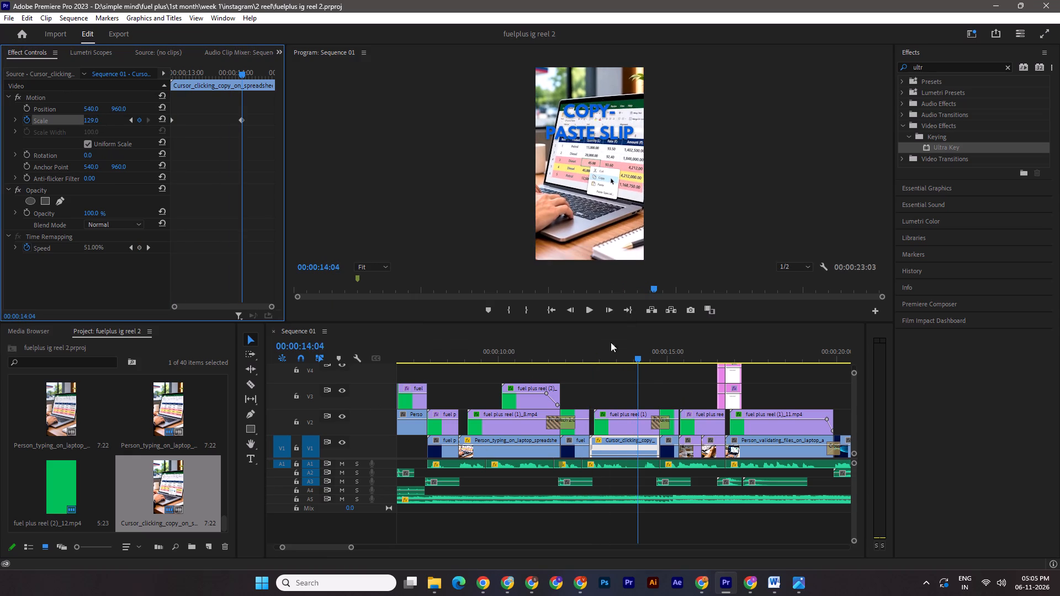
Play back the edit from the start of the scaled clip, save the project, and enlarge the program preview at 00:00:14:00.
drag(640, 354, 586, 365)
key(space)
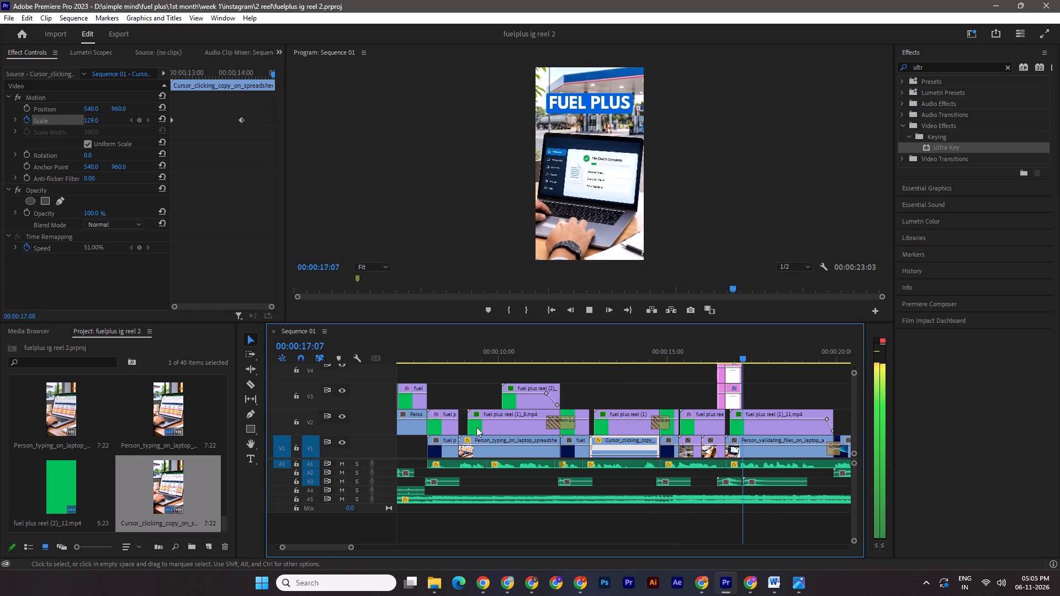
drag(353, 548, 375, 548)
key(ctrl+s)
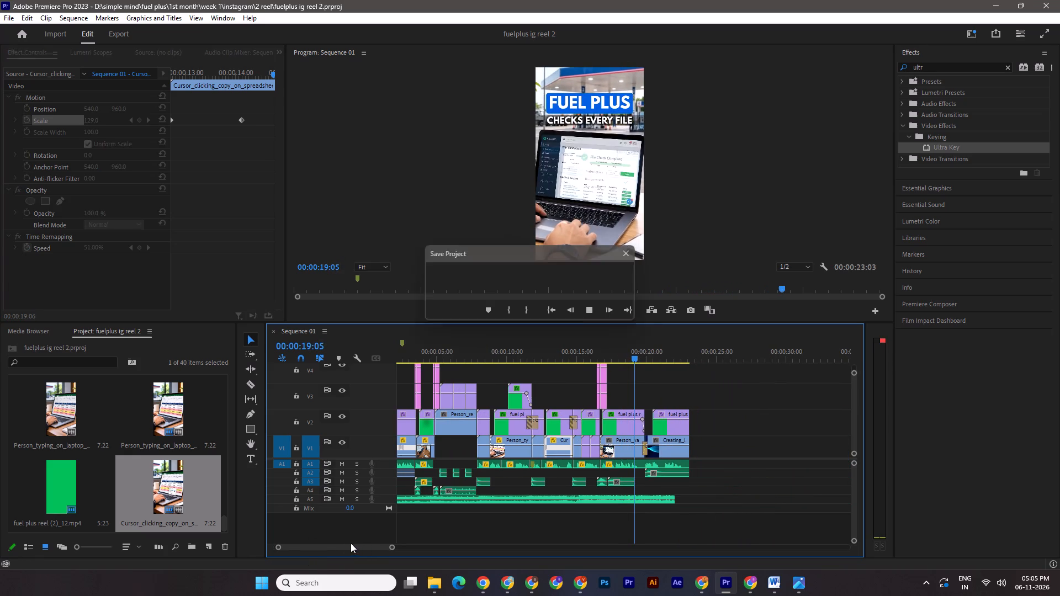
drag(637, 358, 564, 349)
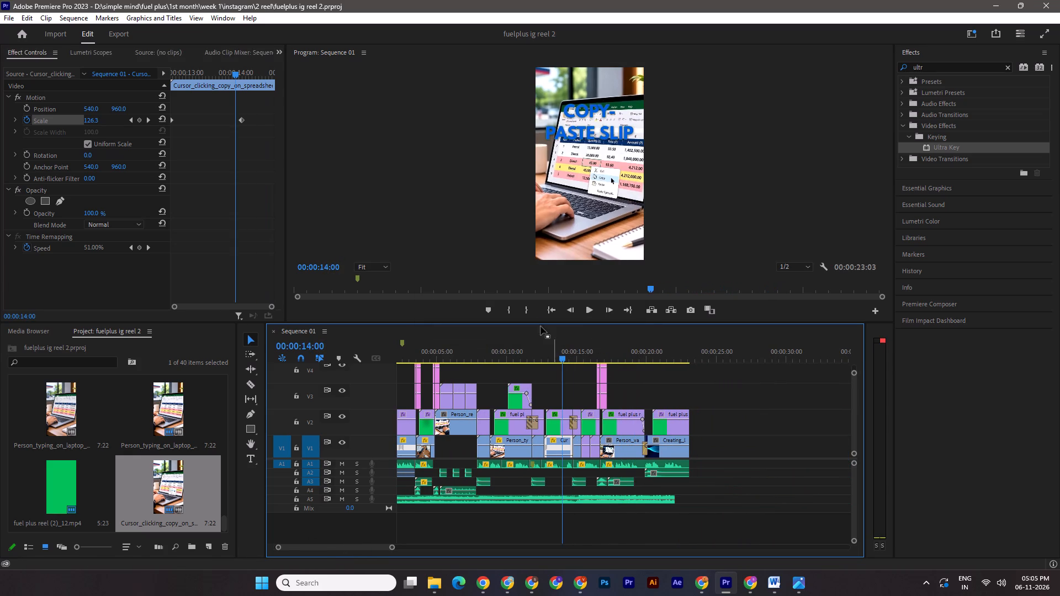
drag(537, 323, 522, 436)
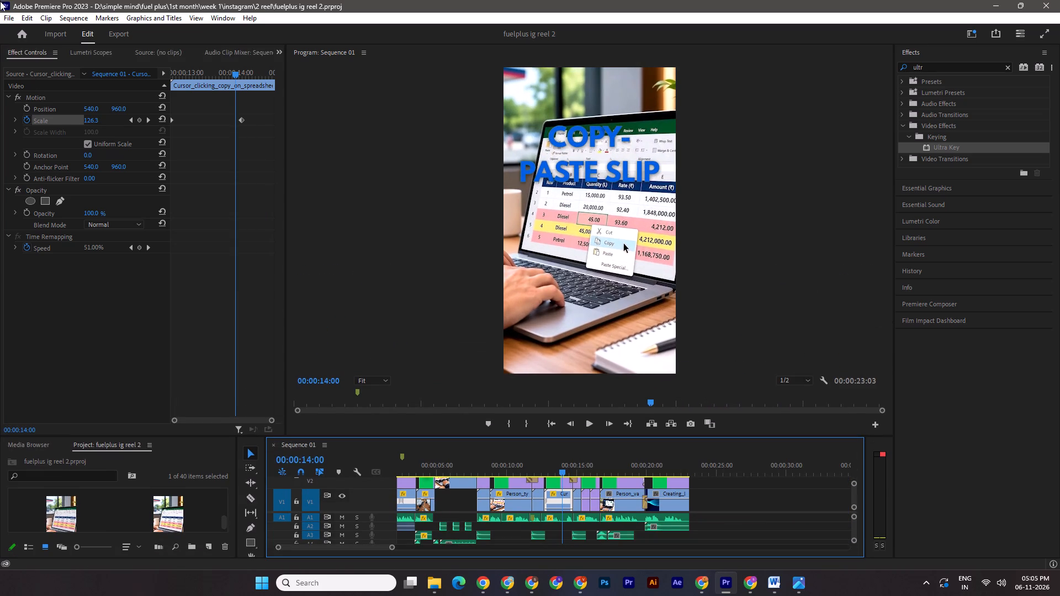
Export the entire sequence as Sequence 01_22.mp4 in H.264 with source-matched video settings to the Downloads folder.
click(117, 36)
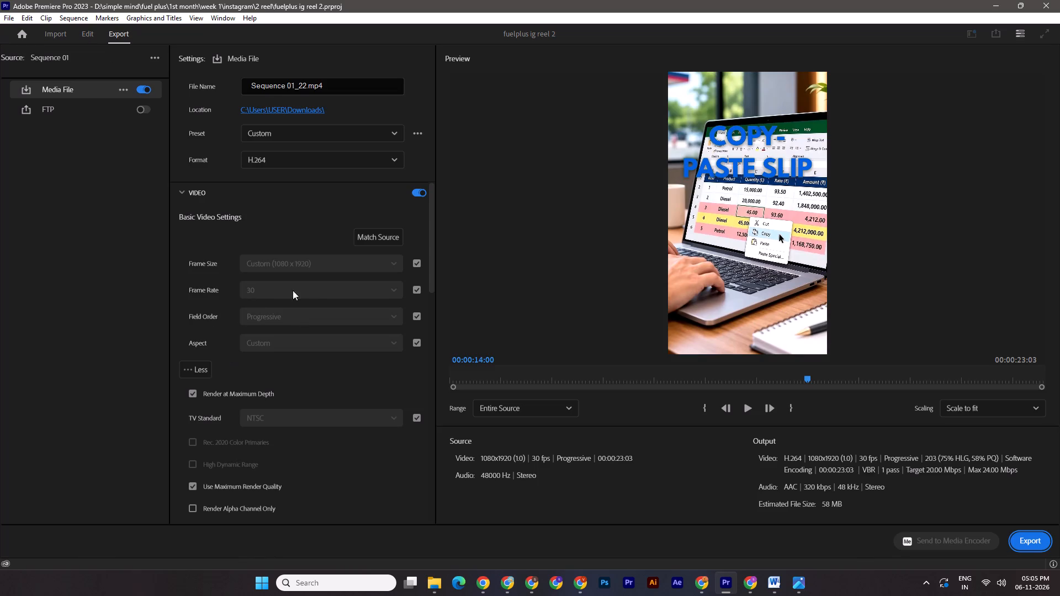
click(380, 235)
click(1031, 544)
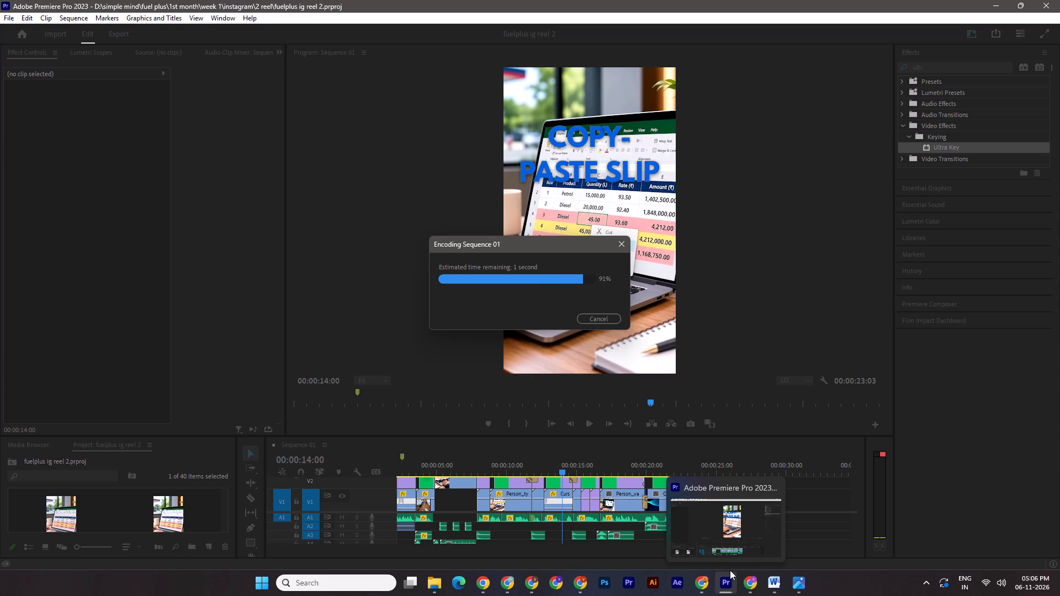
Open the exported Sequence 01_22.mp4 from the Downloads folder in File Explorer and watch it in VLC media player.
click(429, 591)
click(338, 554)
click(47, 177)
double_click(153, 146)
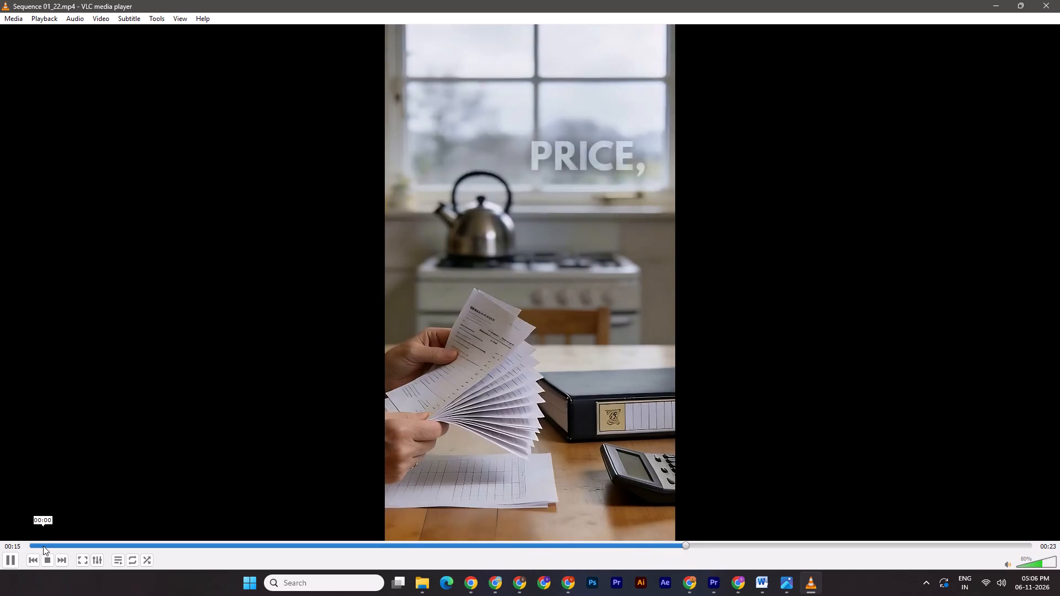
click(1054, 10)
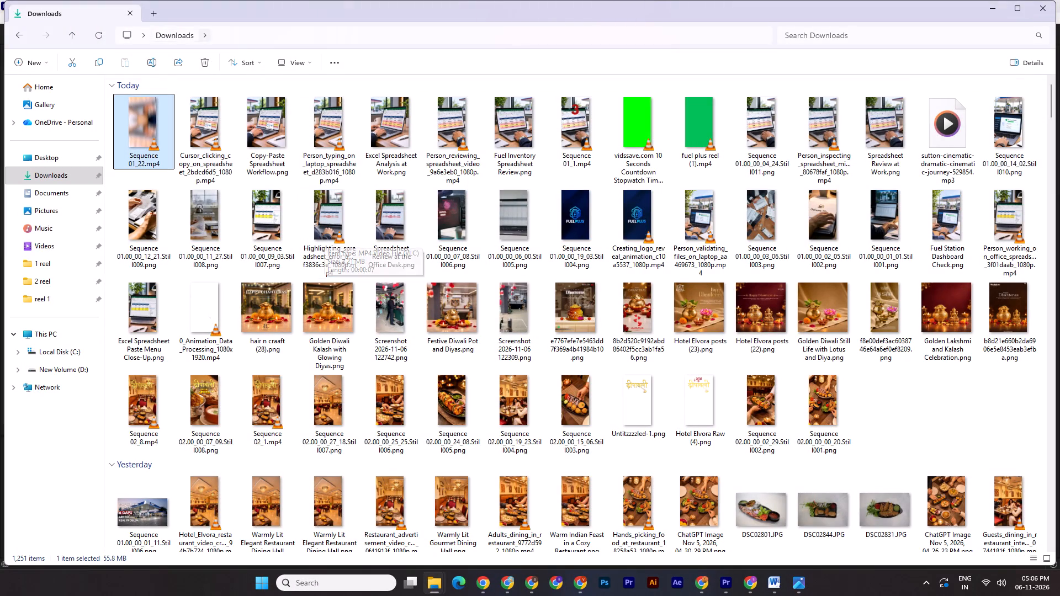
Reopen Sequence 01_22.mp4 in VLC media player and review the reel again from the beginning.
double_click(143, 141)
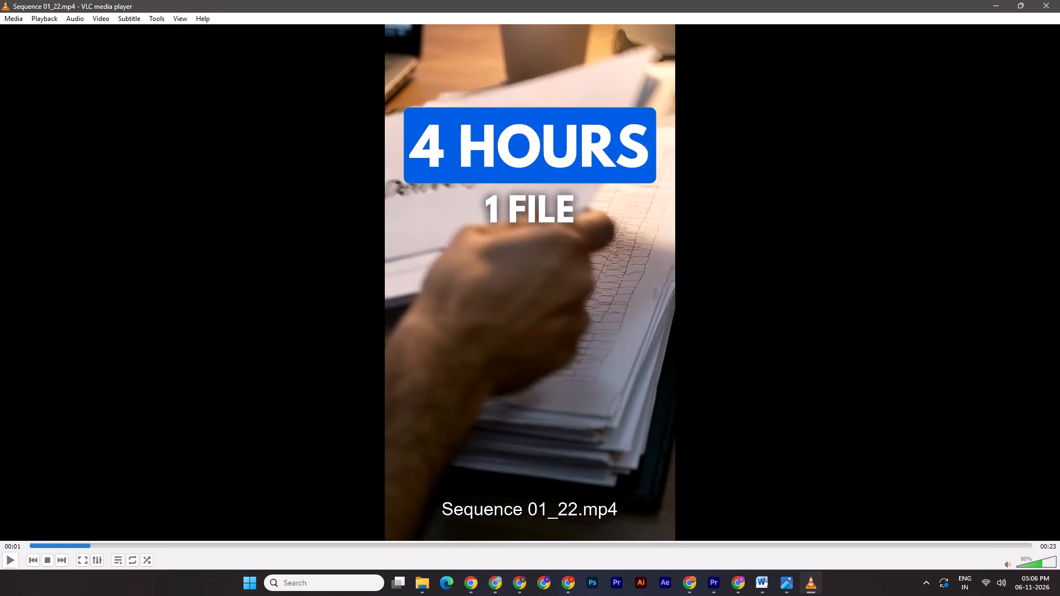
key(space)
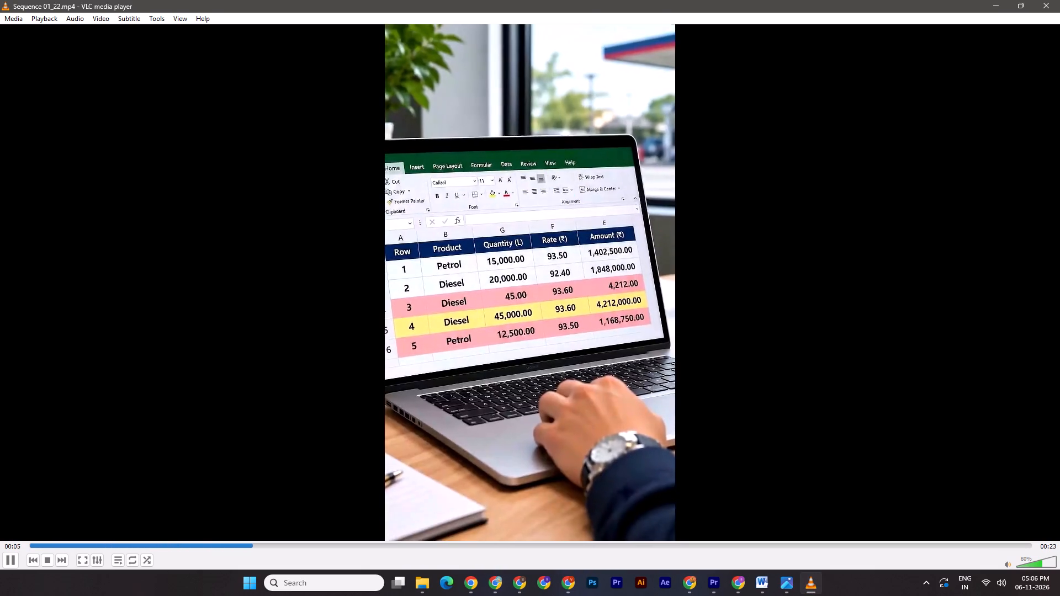
drag(40, 543, 38, 543)
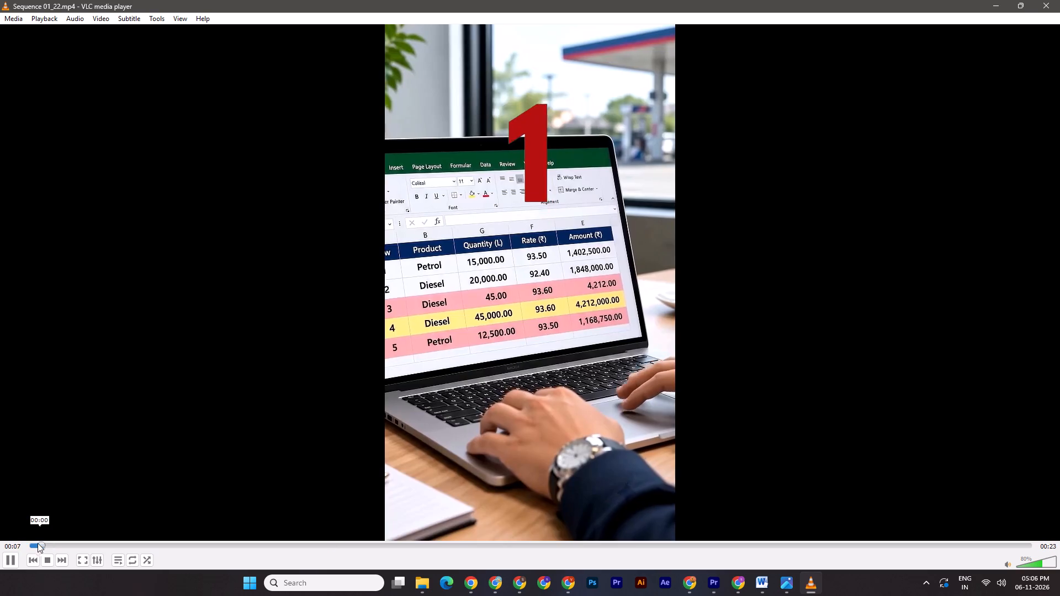
Rewind Sequence 01_22.mp4 to the beginning and watch the opening of the reel again.
drag(38, 543, 8, 544)
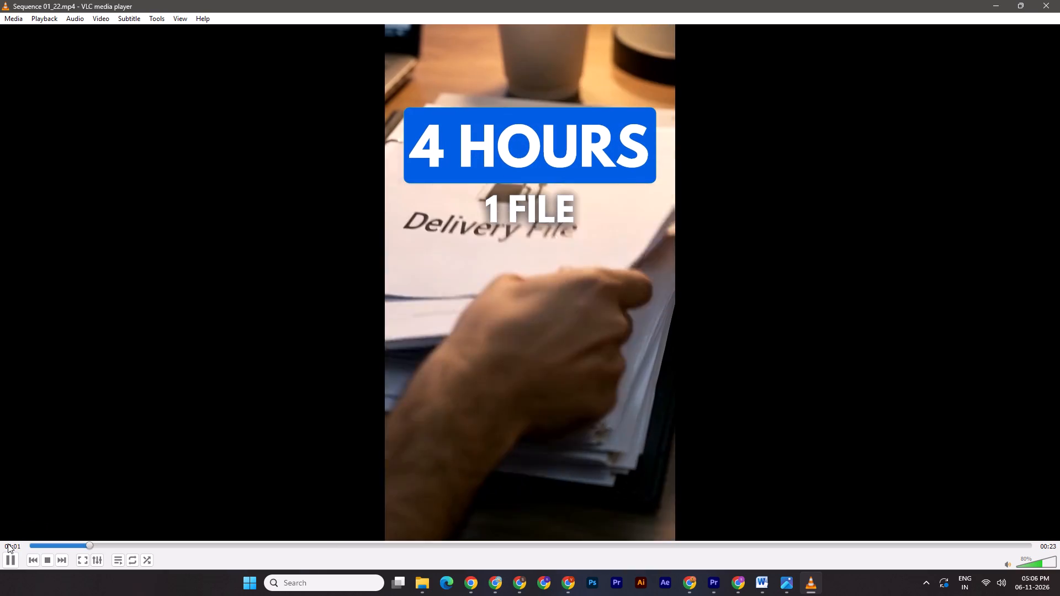